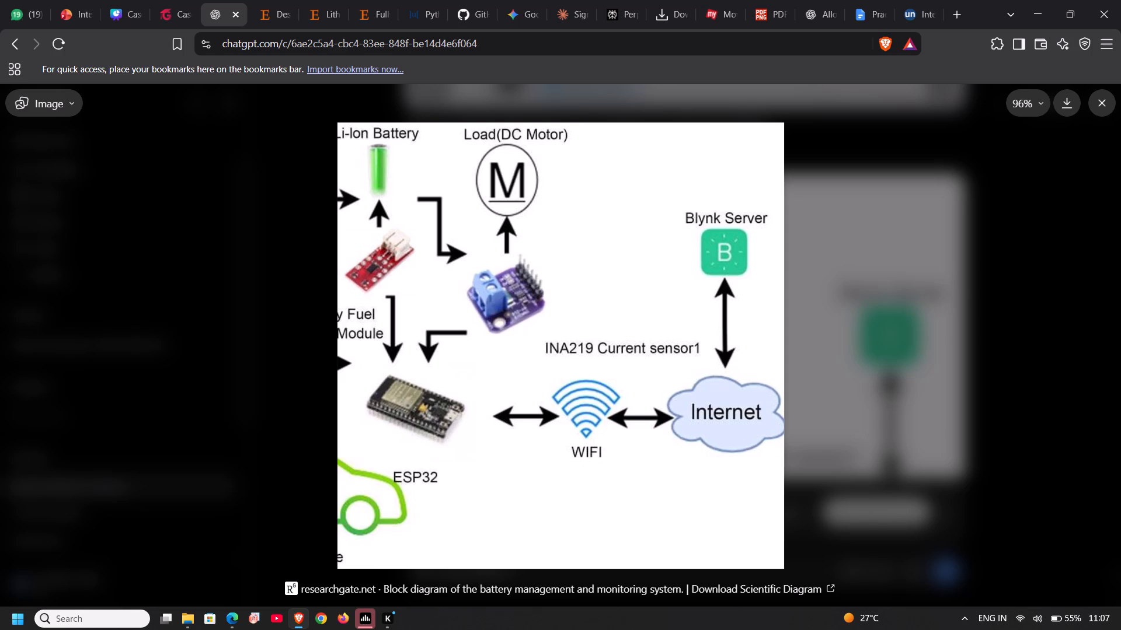
Switch to the Canva case study presentation and open page 2 at its problem statement section.
{"action": "left_click", "coordinate": [123, 17]}
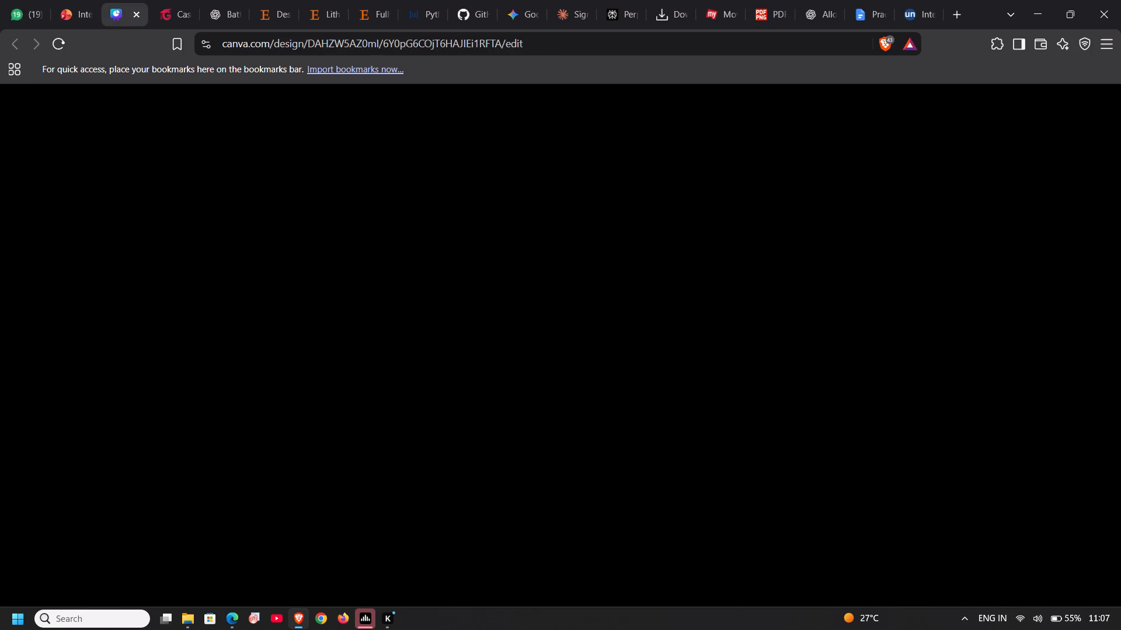
{"action": "left_click", "coordinate": [481, 563]}
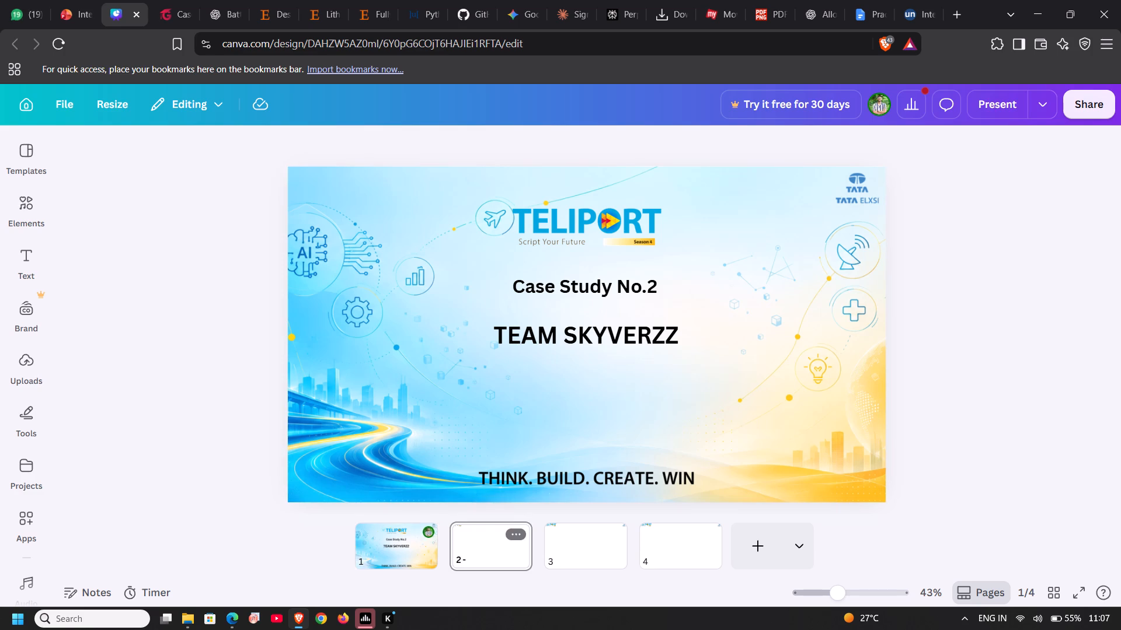
{"action": "scroll", "coordinate": [441, 410], "scroll_direction": "right", "scroll_amount": 3}
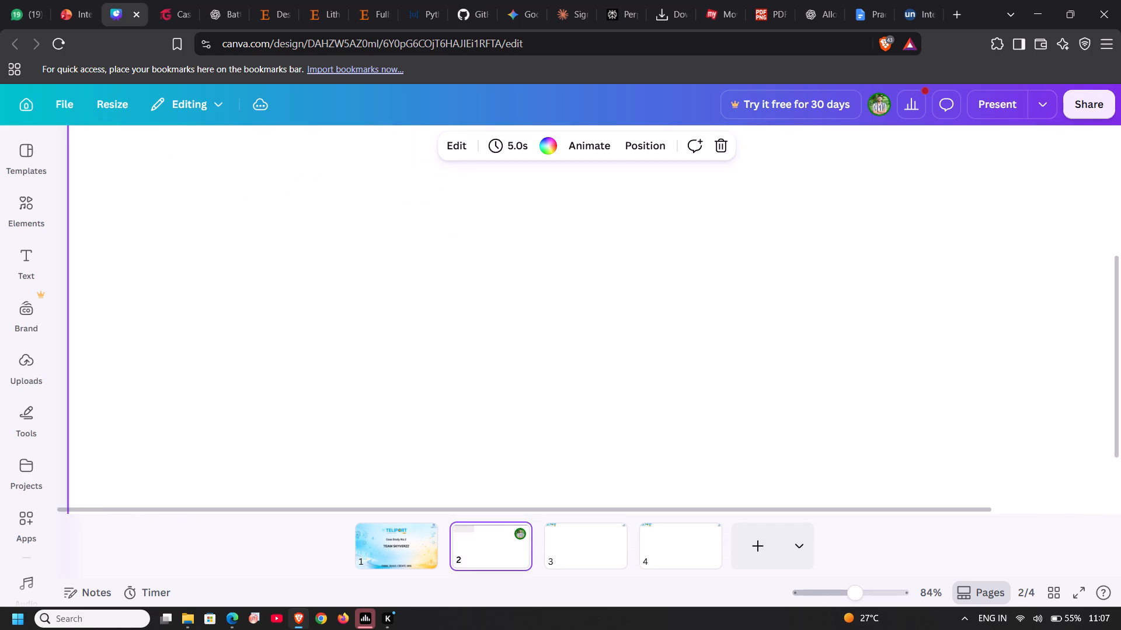
{"action": "scroll", "coordinate": [441, 410], "scroll_direction": "right", "scroll_amount": 2}
{"action": "scroll", "coordinate": [441, 410], "scroll_direction": "up", "scroll_amount": 7}
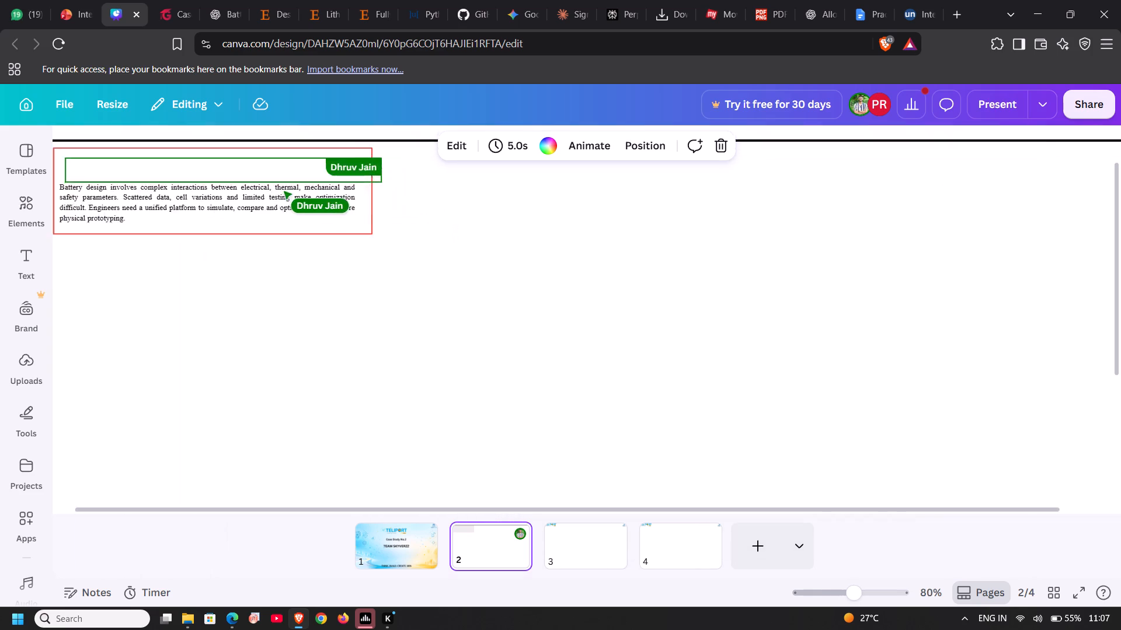
{"action": "scroll", "coordinate": [356, 243], "scroll_direction": "right", "scroll_amount": 2}
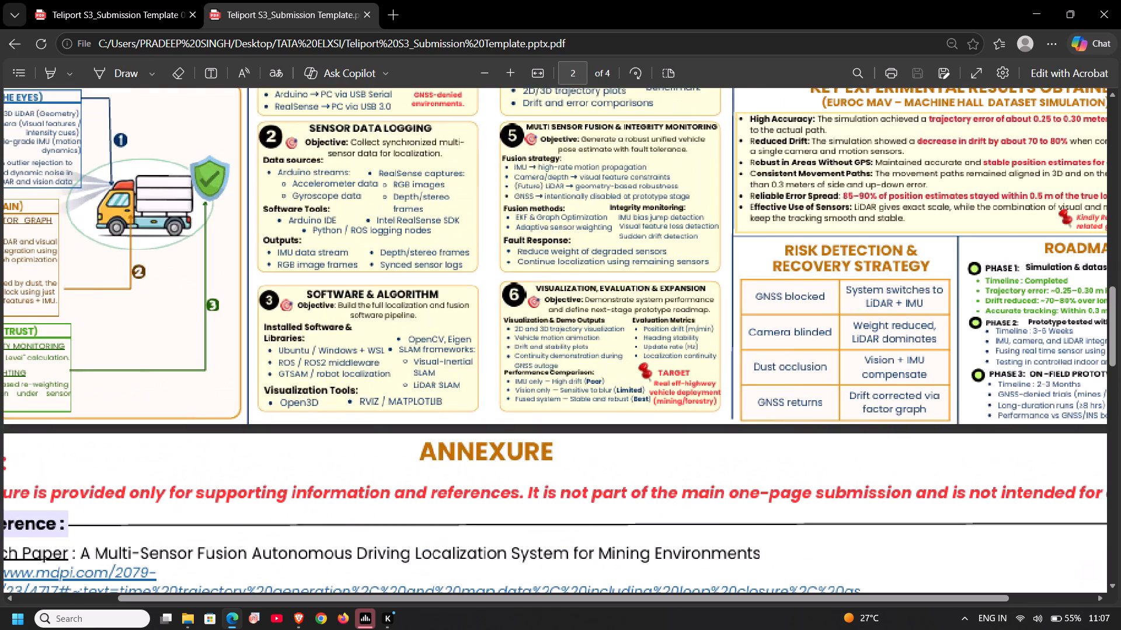
Compare the layout of the Teliport S3 submission template PDF in Microsoft Edge with page 2 of the Canva design.
{"action": "scroll", "coordinate": [440, 381], "scroll_direction": "right", "scroll_amount": 4}
{"action": "scroll", "coordinate": [440, 381], "scroll_direction": "up", "scroll_amount": 3}
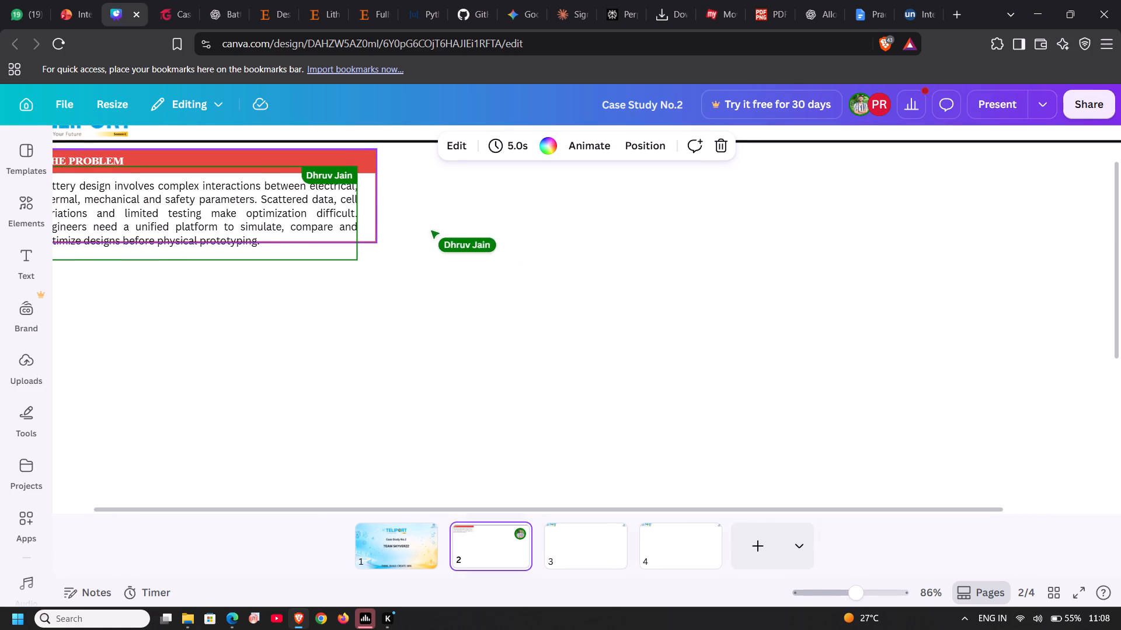
{"action": "scroll", "coordinate": [359, 239], "scroll_direction": "right", "scroll_amount": 3}
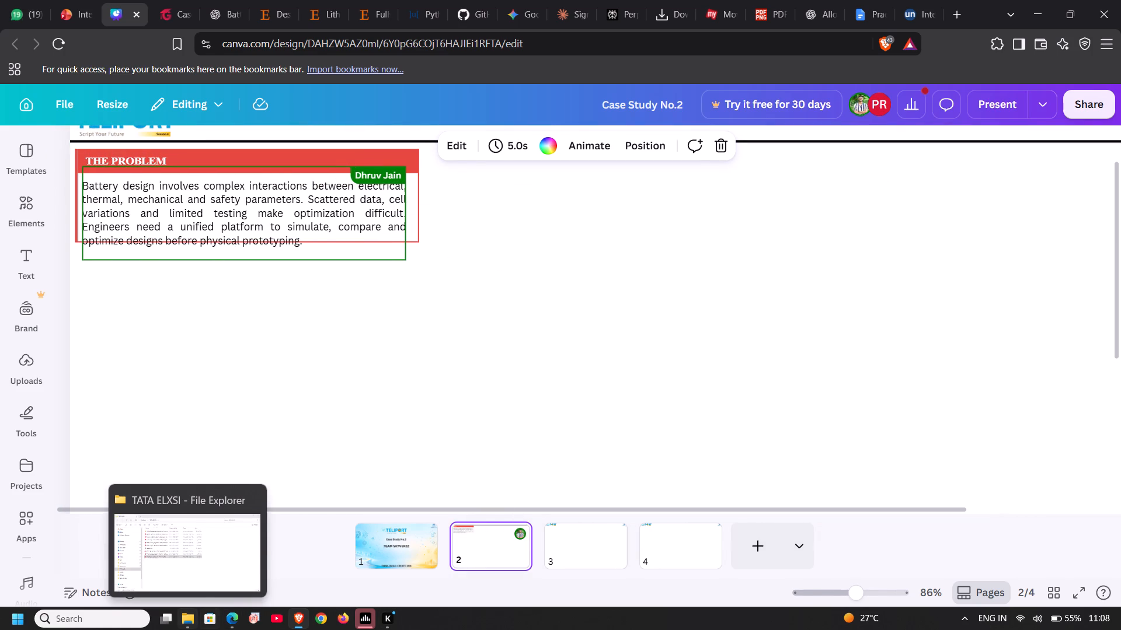
{"action": "left_click", "coordinate": [231, 620]}
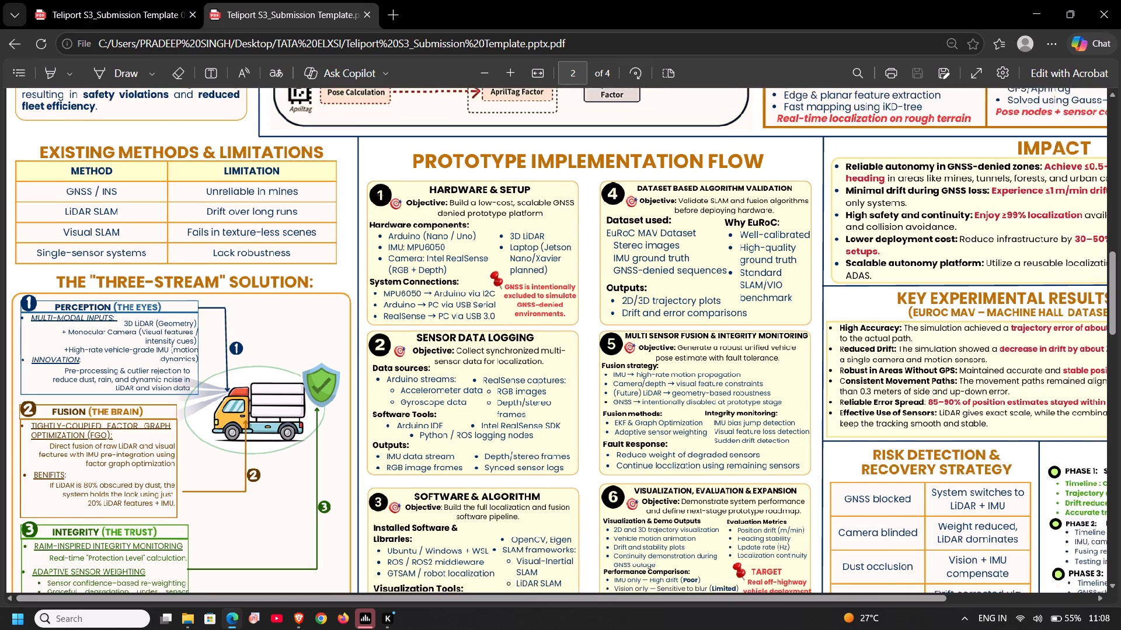
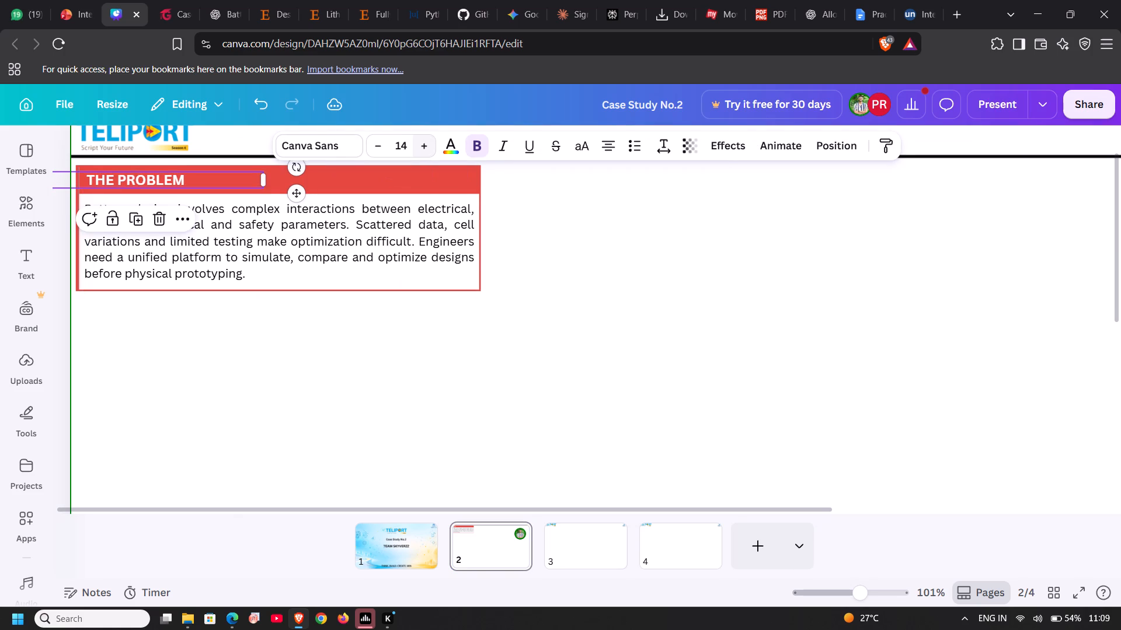
Set the font size of THE PROBLEM heading on page 2 to 15.
{"action": "left_click", "coordinate": [427, 144]}
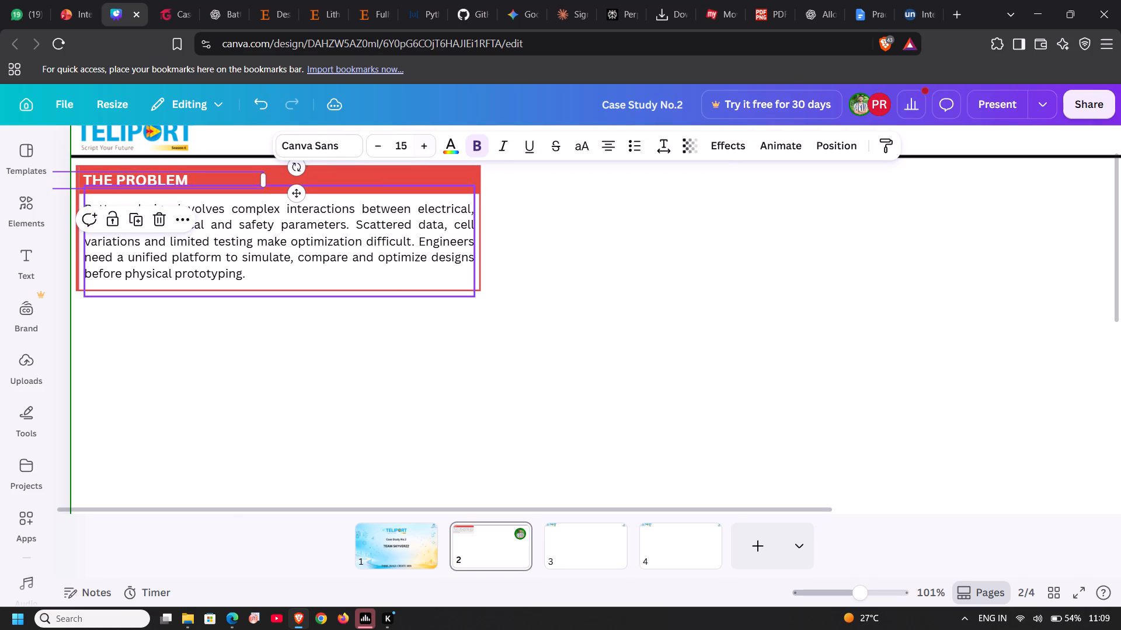
{"action": "left_click", "coordinate": [289, 338]}
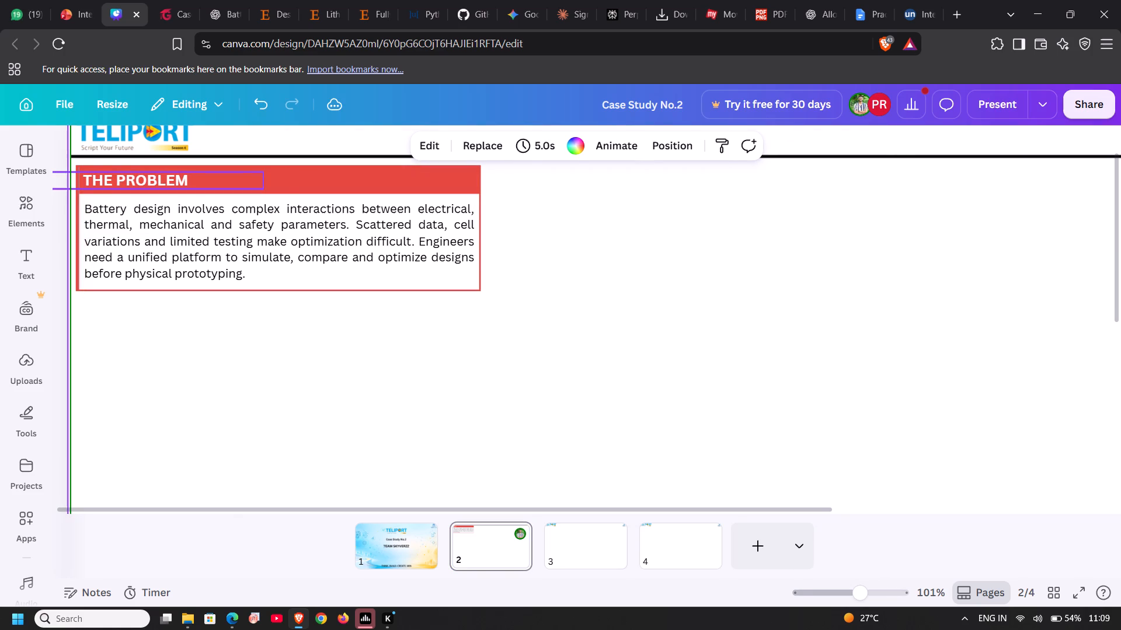
Nudge THE PROBLEM heading slightly right and centre it vertically within its red header bar.
{"action": "left_click", "coordinate": [163, 173]}
{"action": "key", "text": "Right"}
{"action": "key", "text": "Right"}
{"action": "key", "text": "Right"}
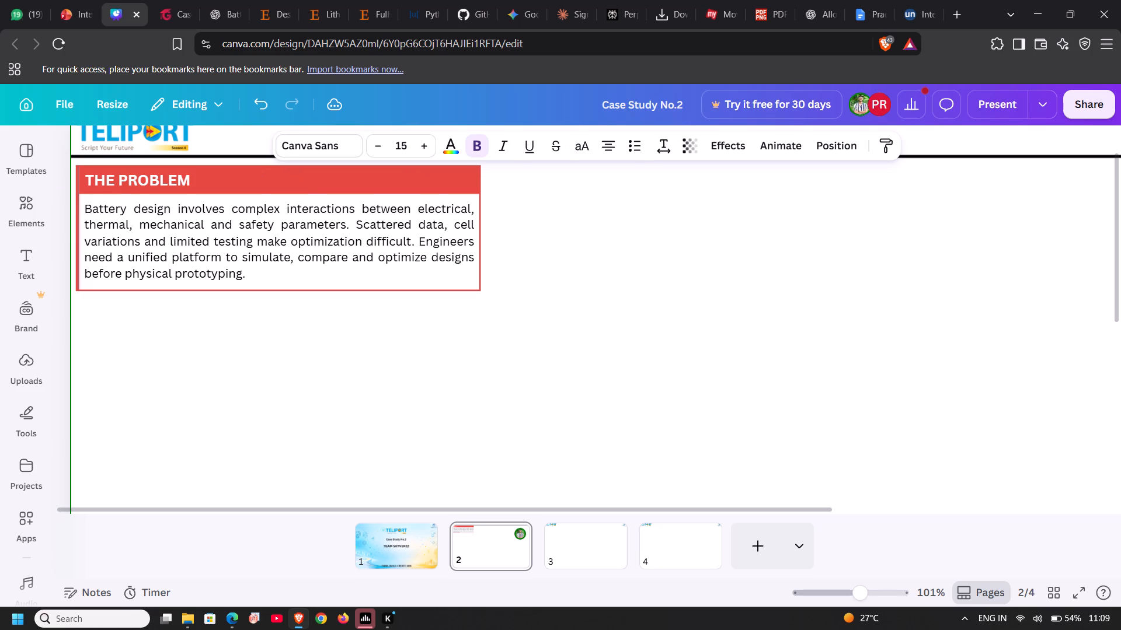
{"action": "key", "text": "Up"}
{"action": "key", "text": "Up"}
{"action": "key", "text": "Up"}
{"action": "key", "text": "Up"}
{"action": "key", "text": "Down"}
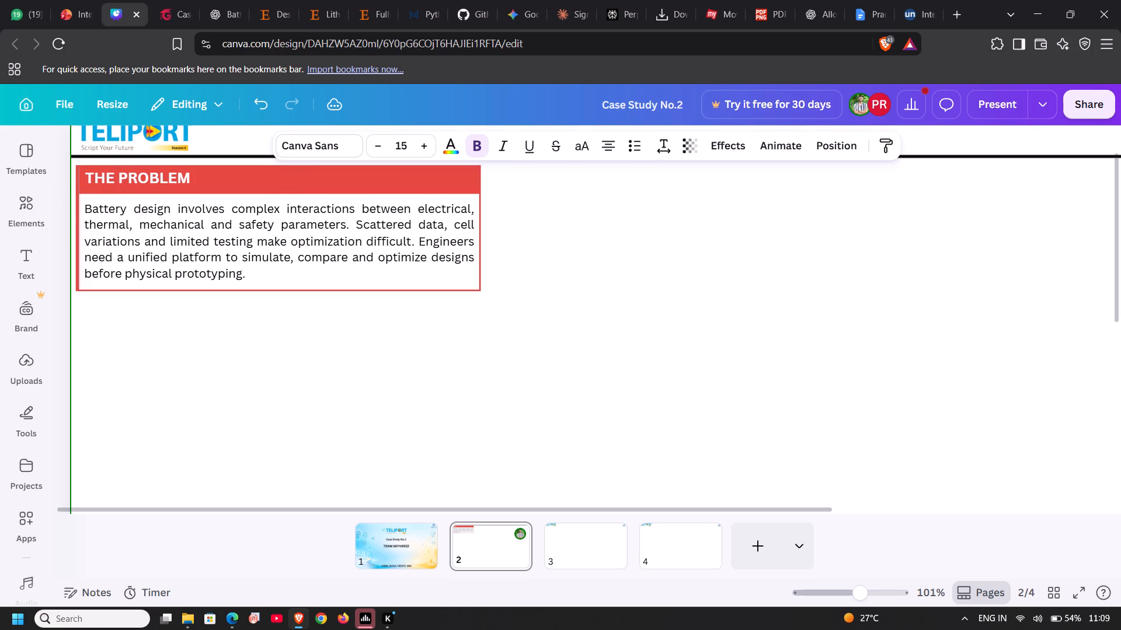
{"action": "key", "text": "Down"}
{"action": "key", "text": "Down"}
{"action": "key", "text": "Down"}
{"action": "key", "text": "Down"}
{"action": "key", "text": "Up"}
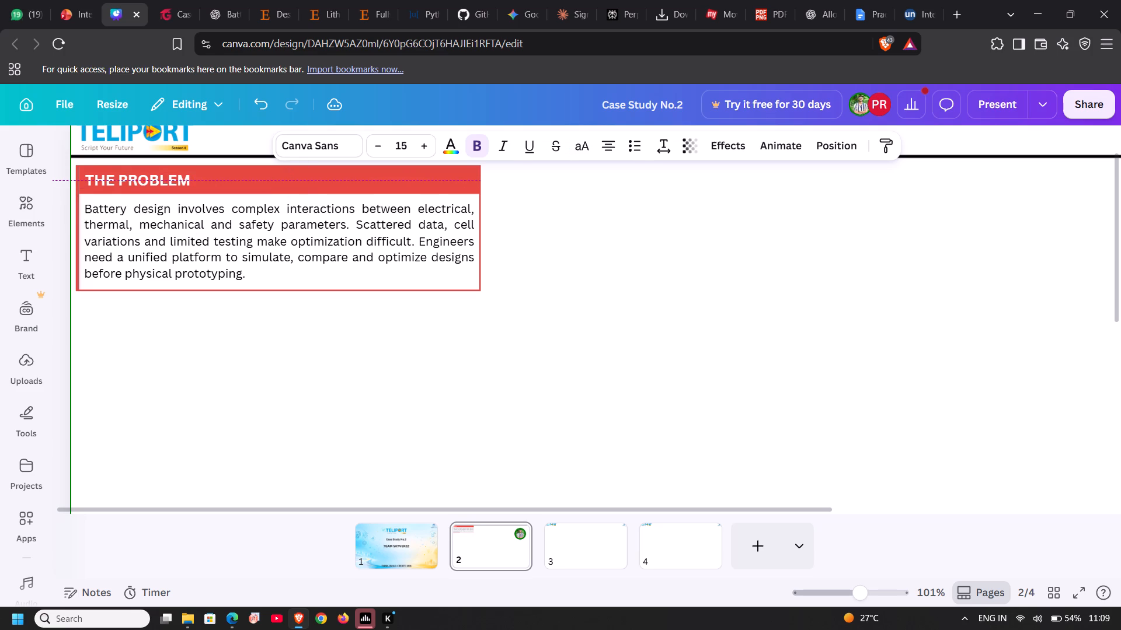
{"action": "left_click", "coordinate": [319, 359]}
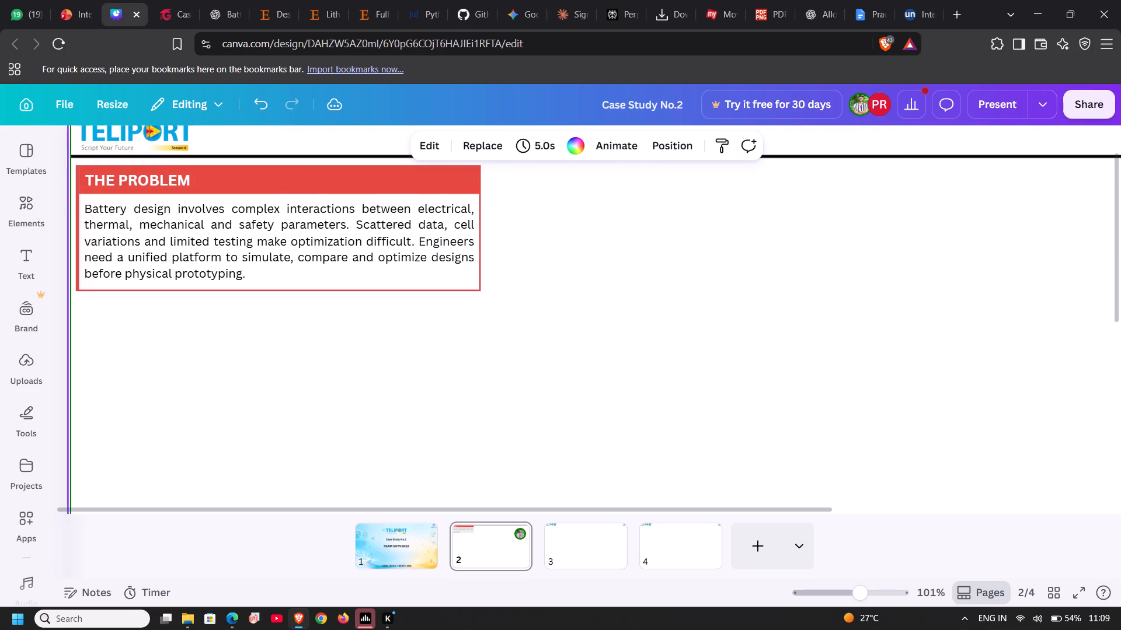
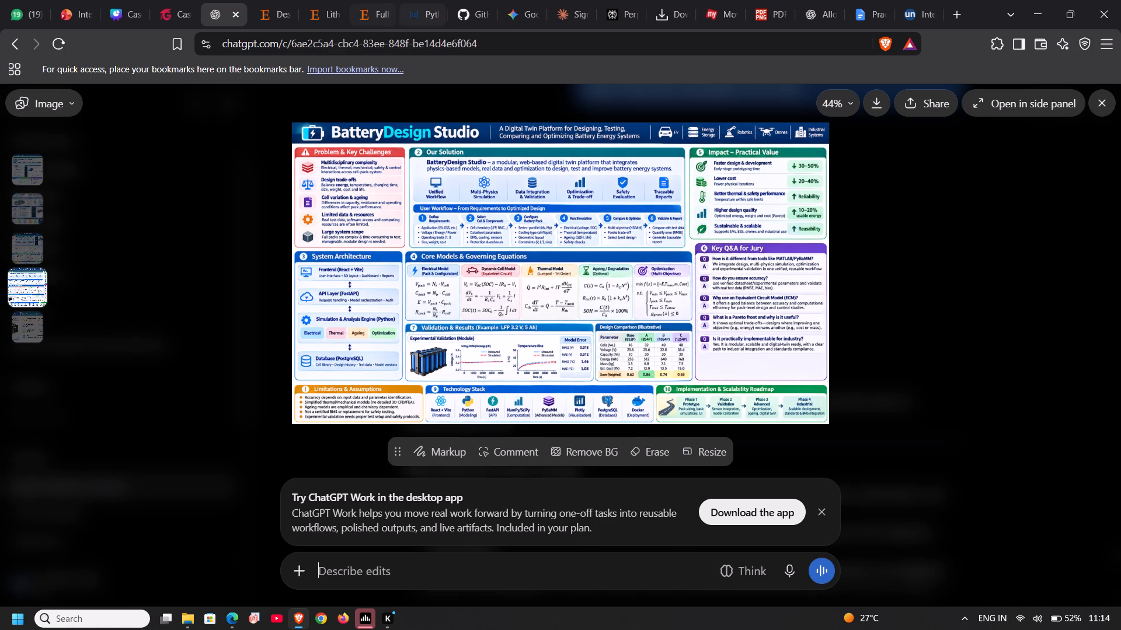
Switch to the Case Study No.2 design in Canva and view the whole of page 2.
{"action": "left_click", "coordinate": [130, 0]}
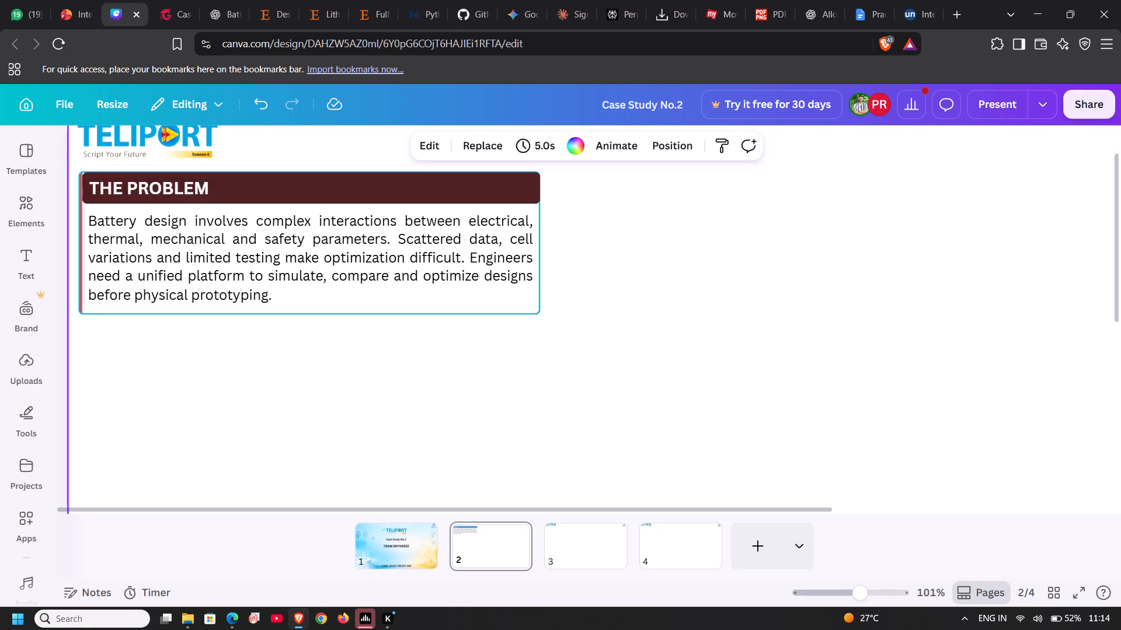
{"action": "scroll", "coordinate": [504, 406], "scroll_direction": "left", "scroll_amount": 1}
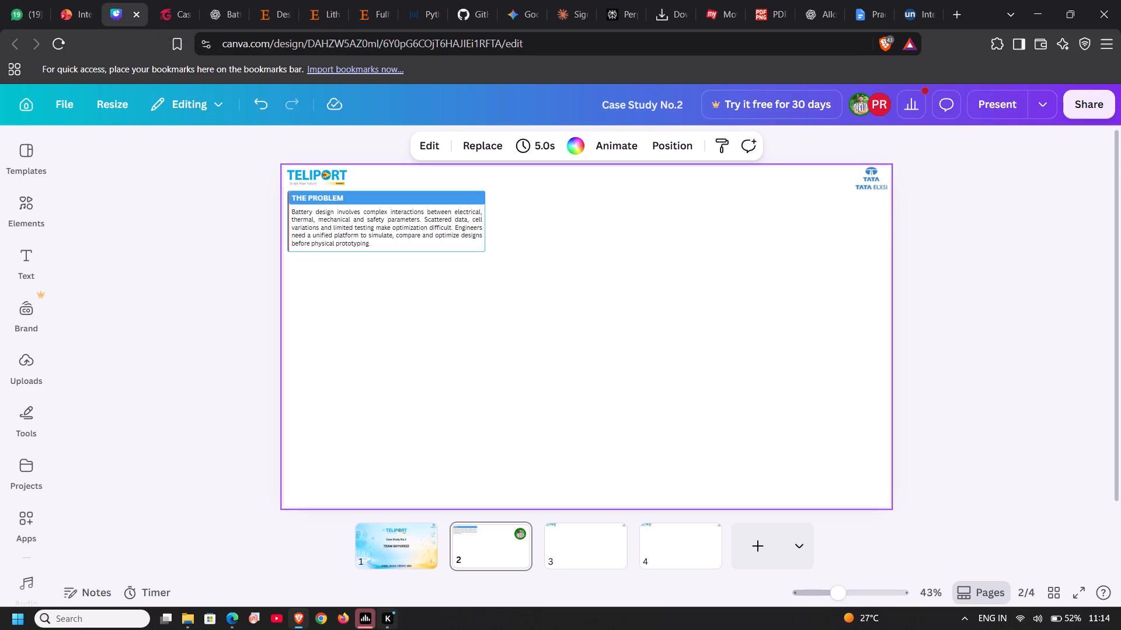
Open PowerPoint and examine slide 2 of the Teliport S4_Submission Template presentation.
{"action": "left_click", "coordinate": [112, 618]}
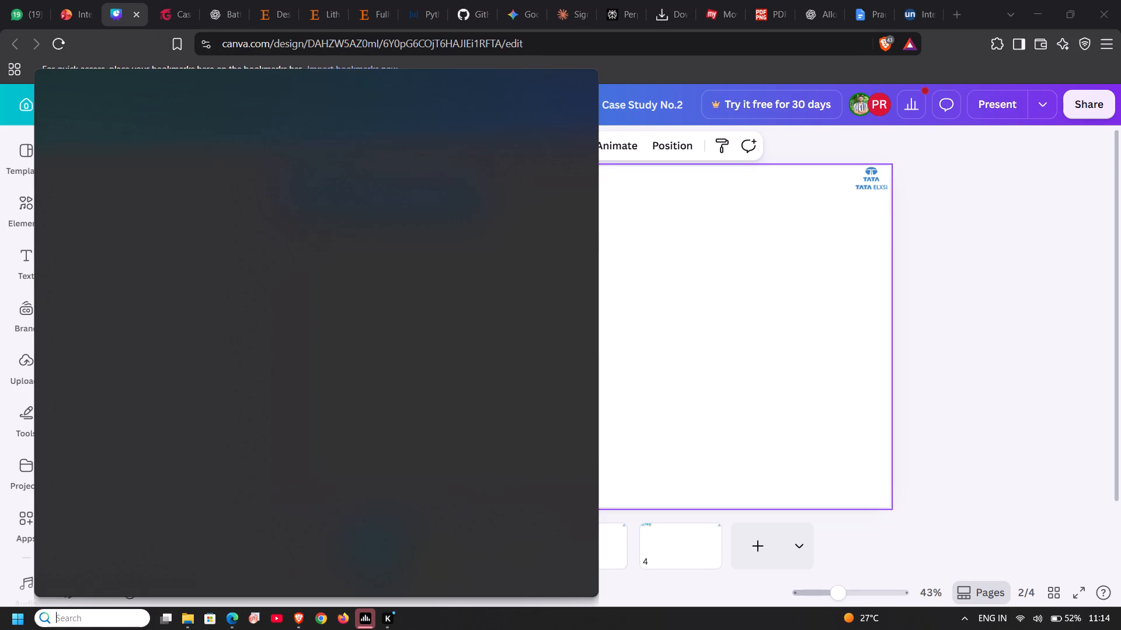
{"action": "type", "text": "power"}
{"action": "key", "text": "Return"}
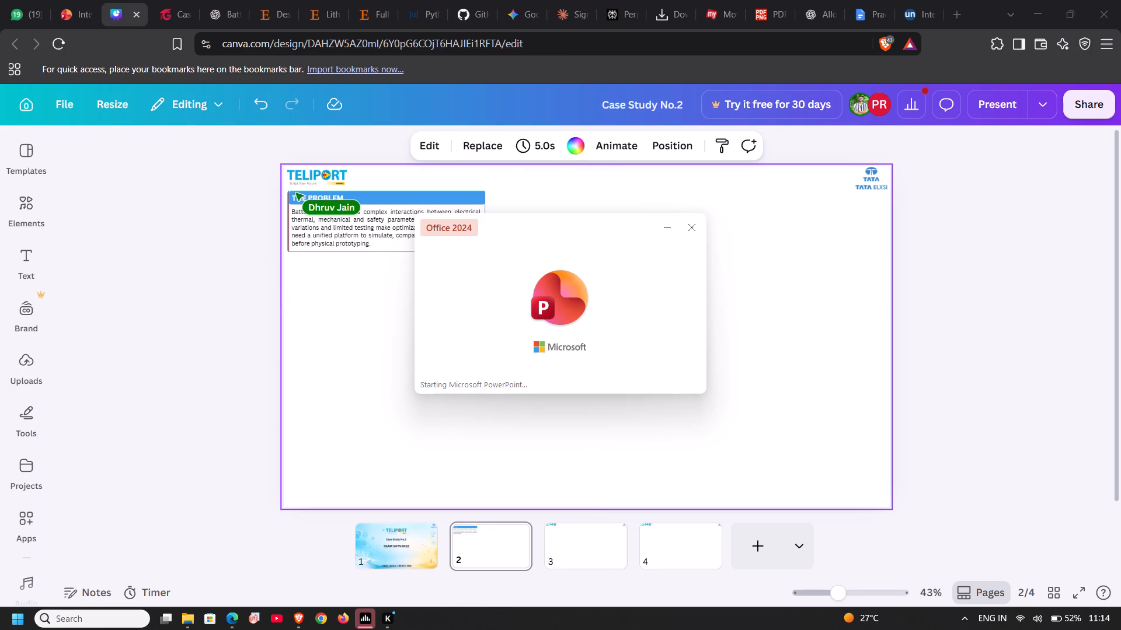
{"action": "scroll", "coordinate": [381, 614], "scroll_direction": "down", "scroll_amount": 1}
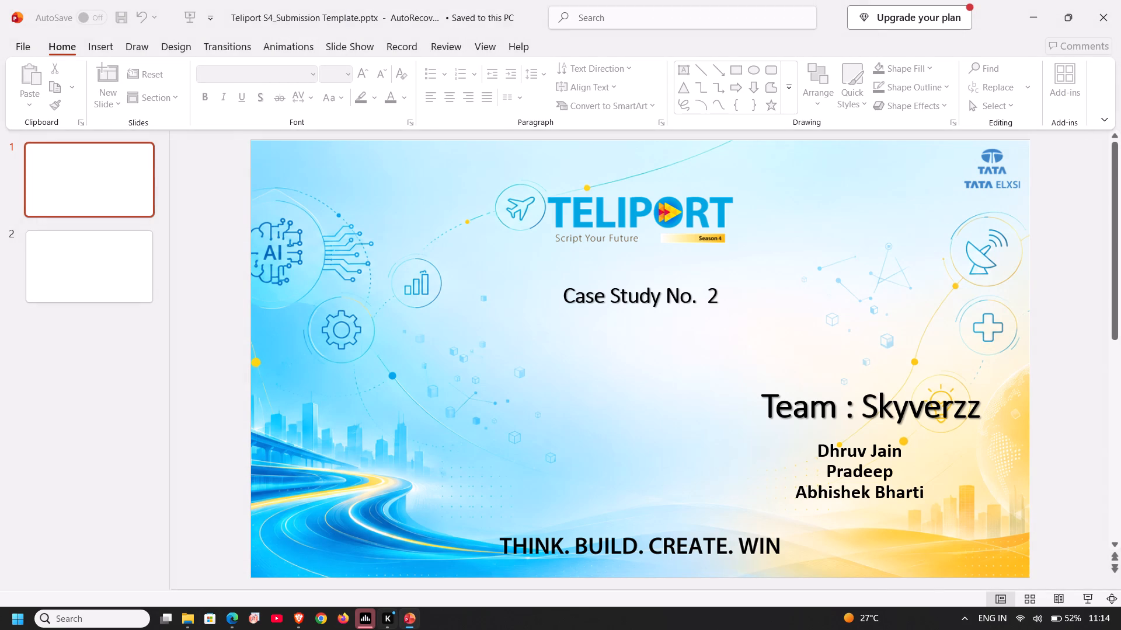
{"action": "scroll", "coordinate": [381, 614], "scroll_direction": "down", "scroll_amount": 1}
{"action": "scroll", "coordinate": [688, 450], "scroll_direction": "down", "scroll_amount": 1}
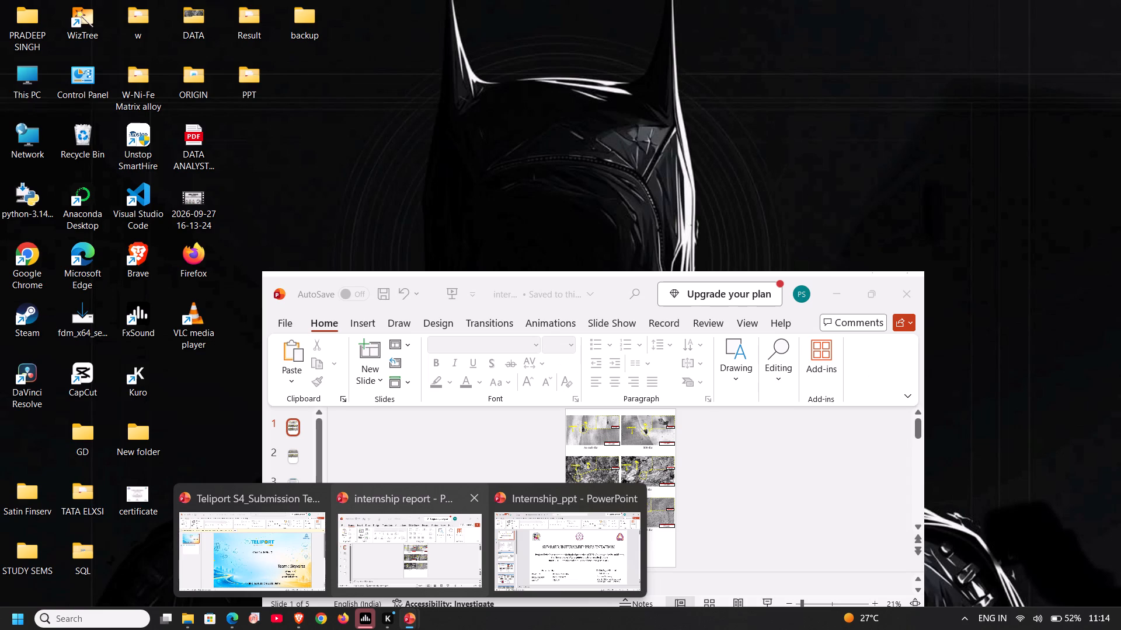
{"action": "left_click", "coordinate": [274, 528]}
{"action": "scroll", "coordinate": [655, 423], "scroll_direction": "down", "scroll_amount": 1}
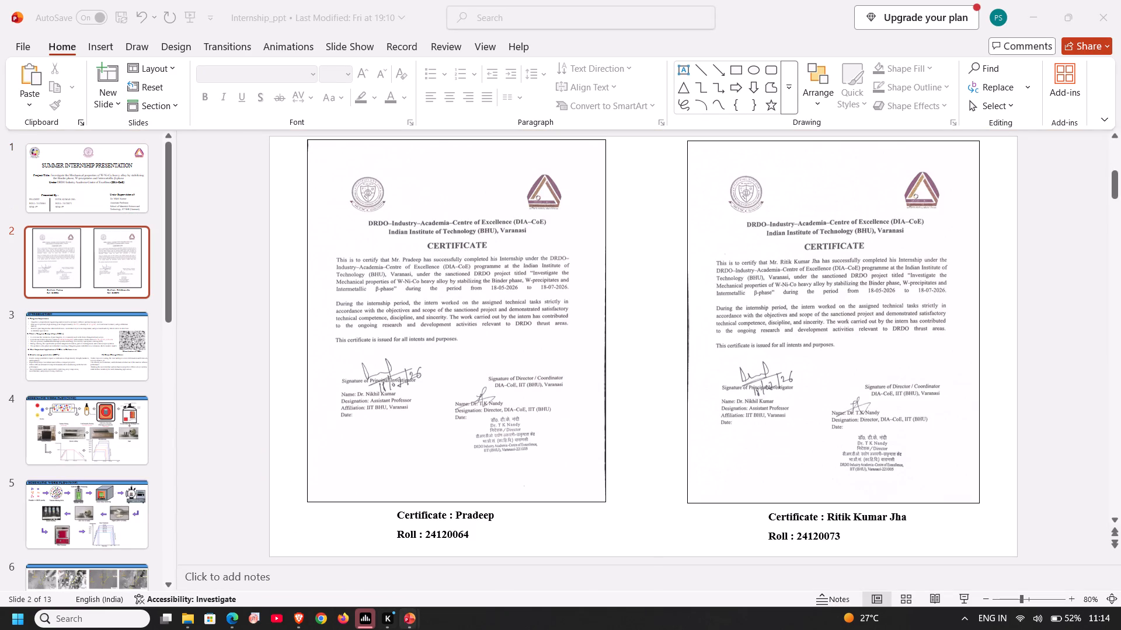
{"action": "left_click", "coordinate": [286, 562]}
{"action": "scroll", "coordinate": [555, 359], "scroll_direction": "down", "scroll_amount": 1}
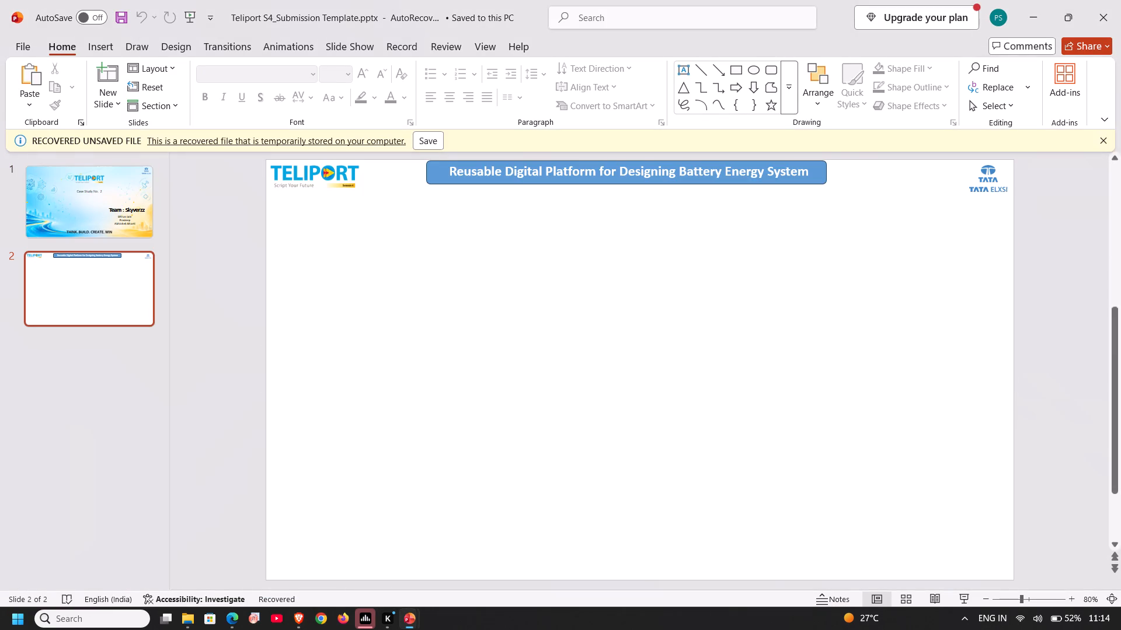
{"action": "scroll", "coordinate": [302, 307], "scroll_direction": "down", "scroll_amount": 1}
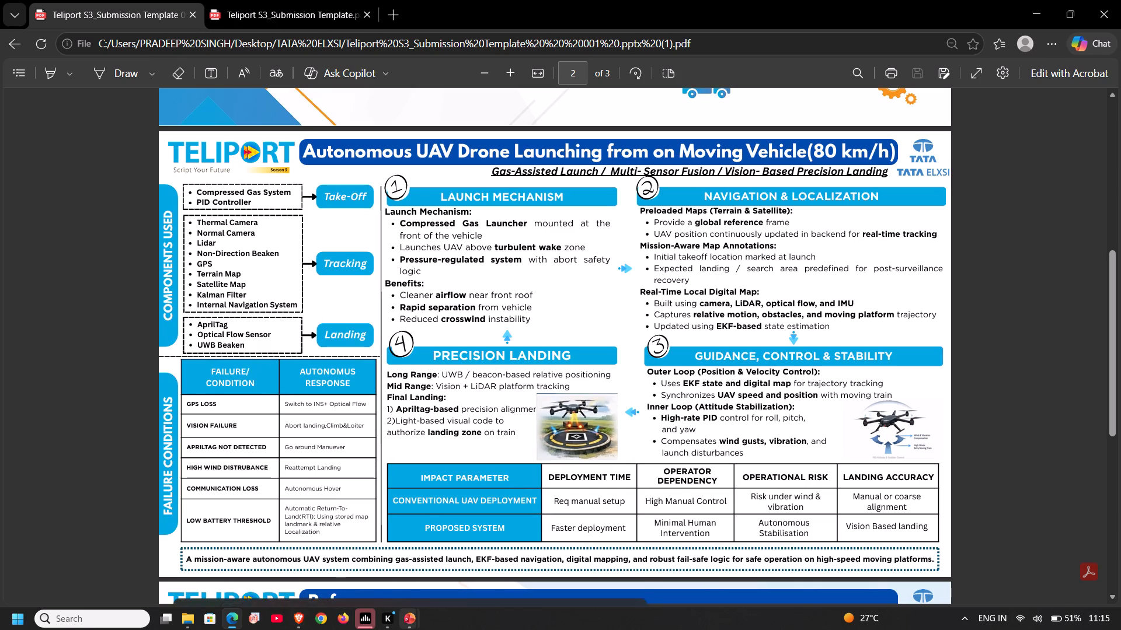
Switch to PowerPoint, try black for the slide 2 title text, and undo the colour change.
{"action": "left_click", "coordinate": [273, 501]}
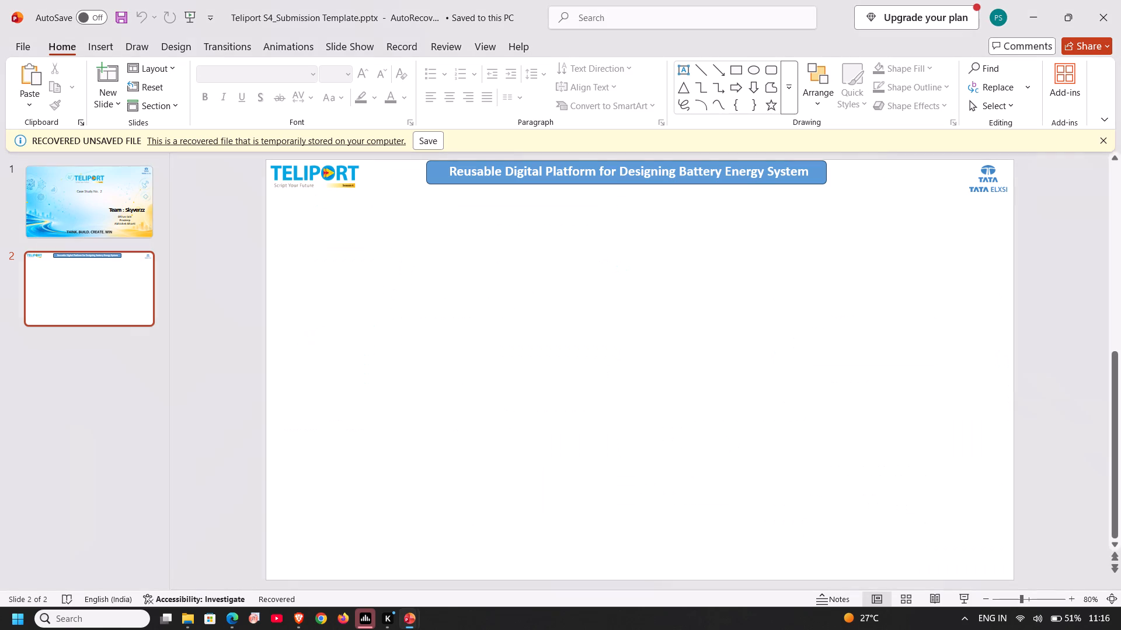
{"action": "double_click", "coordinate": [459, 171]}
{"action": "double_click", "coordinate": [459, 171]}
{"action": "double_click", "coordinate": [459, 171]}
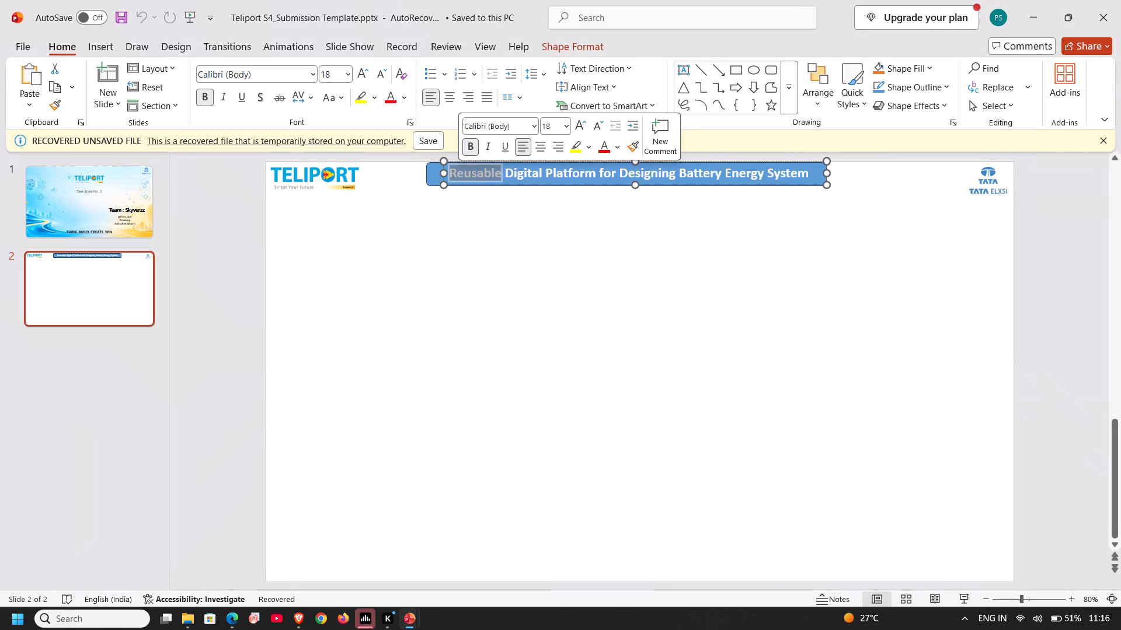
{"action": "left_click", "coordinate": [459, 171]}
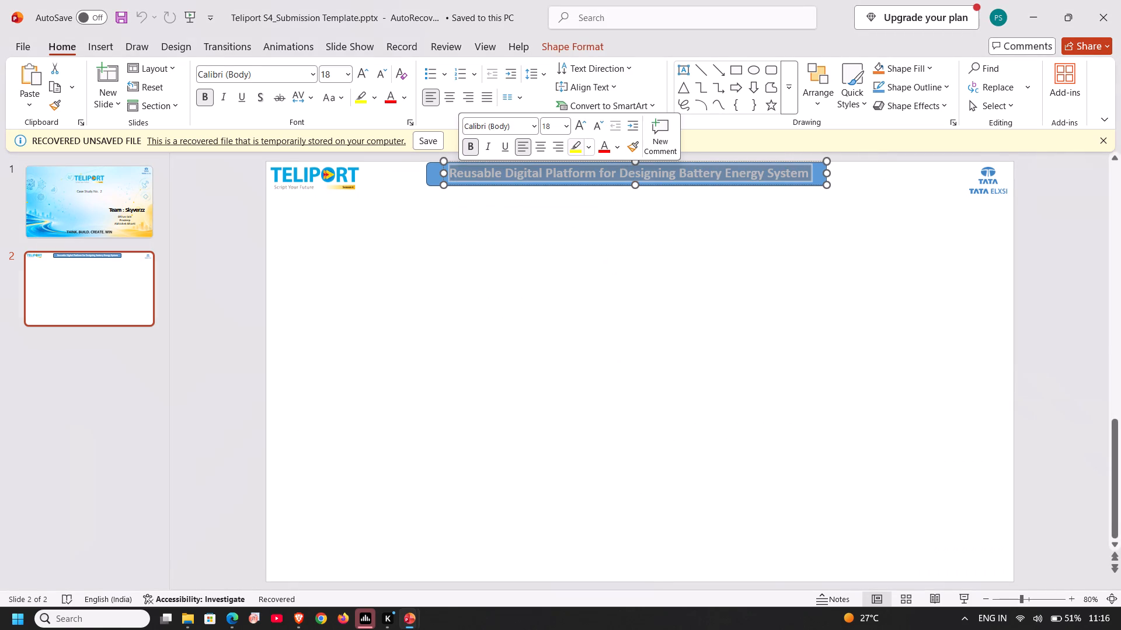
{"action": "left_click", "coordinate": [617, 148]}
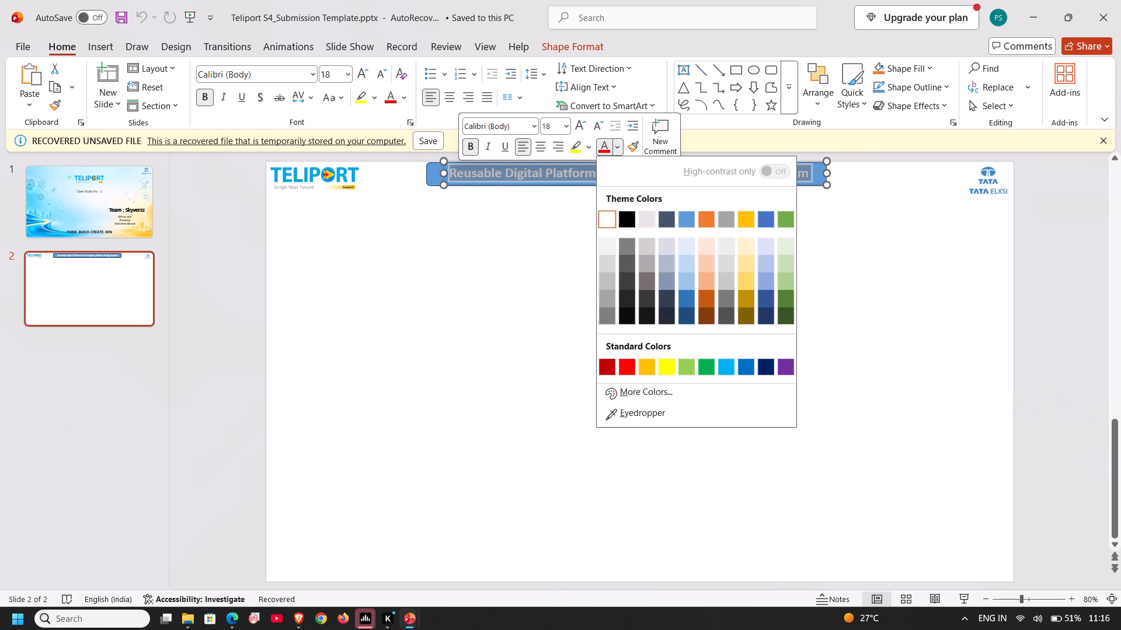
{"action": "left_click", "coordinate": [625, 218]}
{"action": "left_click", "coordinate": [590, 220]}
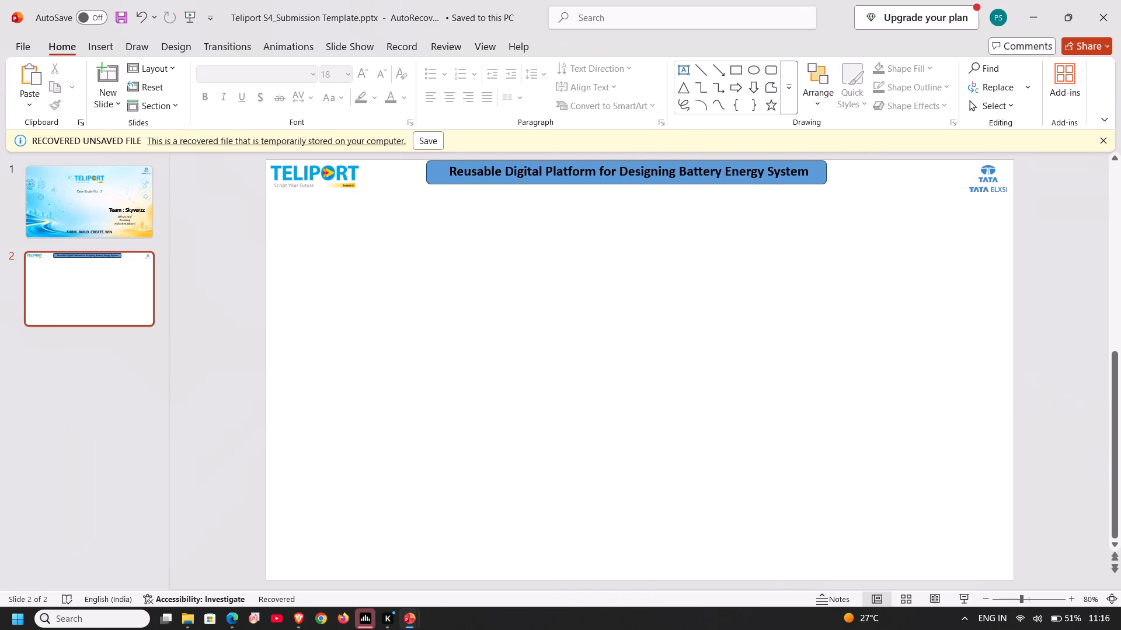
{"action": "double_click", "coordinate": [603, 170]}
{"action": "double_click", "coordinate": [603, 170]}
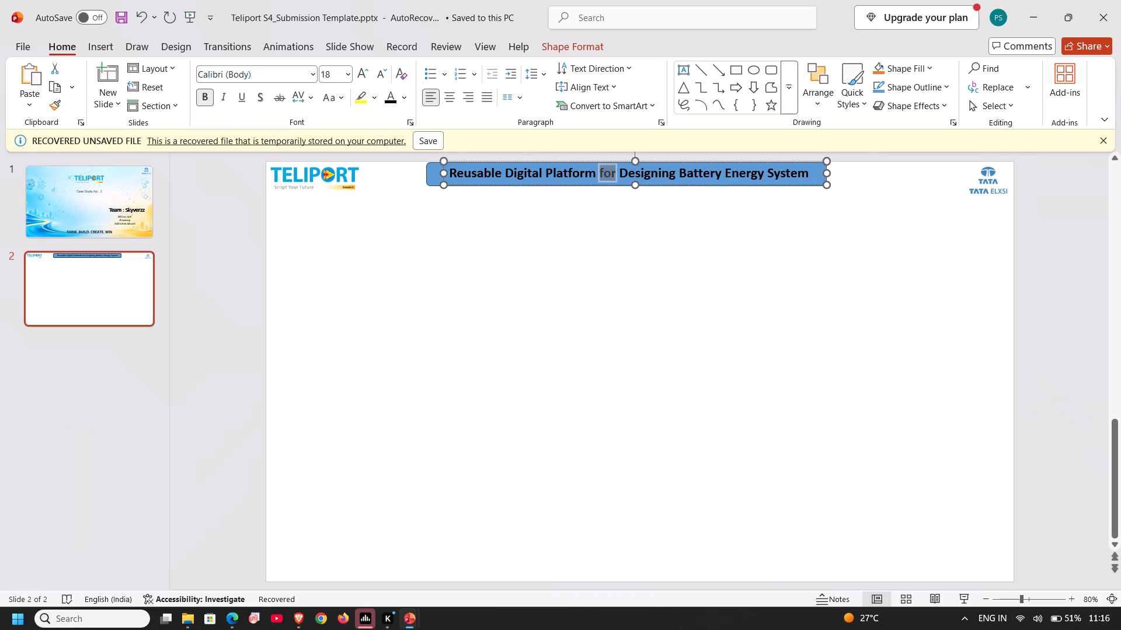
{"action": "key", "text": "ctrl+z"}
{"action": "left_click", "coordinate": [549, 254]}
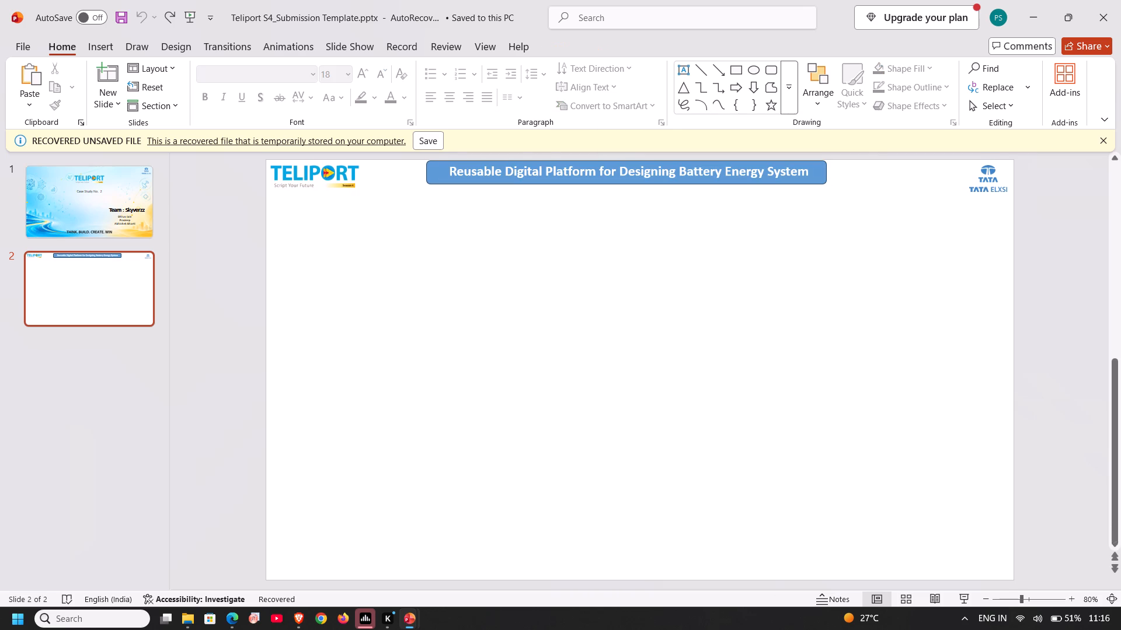
Recolour the whole slide 2 title text black and copy it.
{"action": "left_click", "coordinate": [587, 174]}
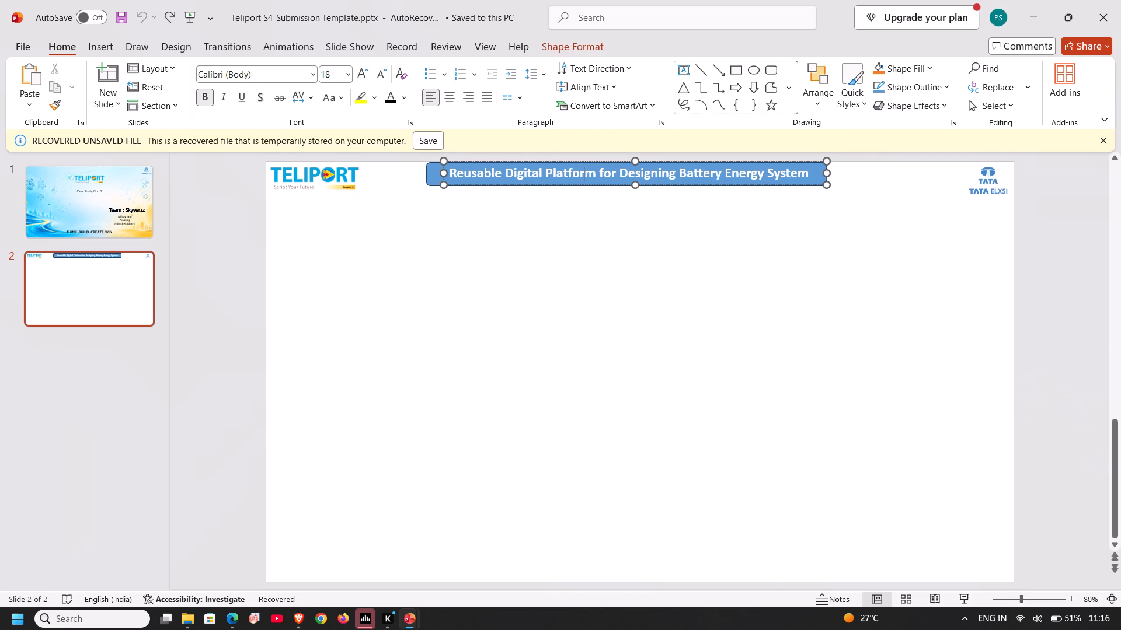
{"action": "double_click", "coordinate": [588, 174]}
{"action": "double_click", "coordinate": [600, 171]}
{"action": "left_click", "coordinate": [596, 173]}
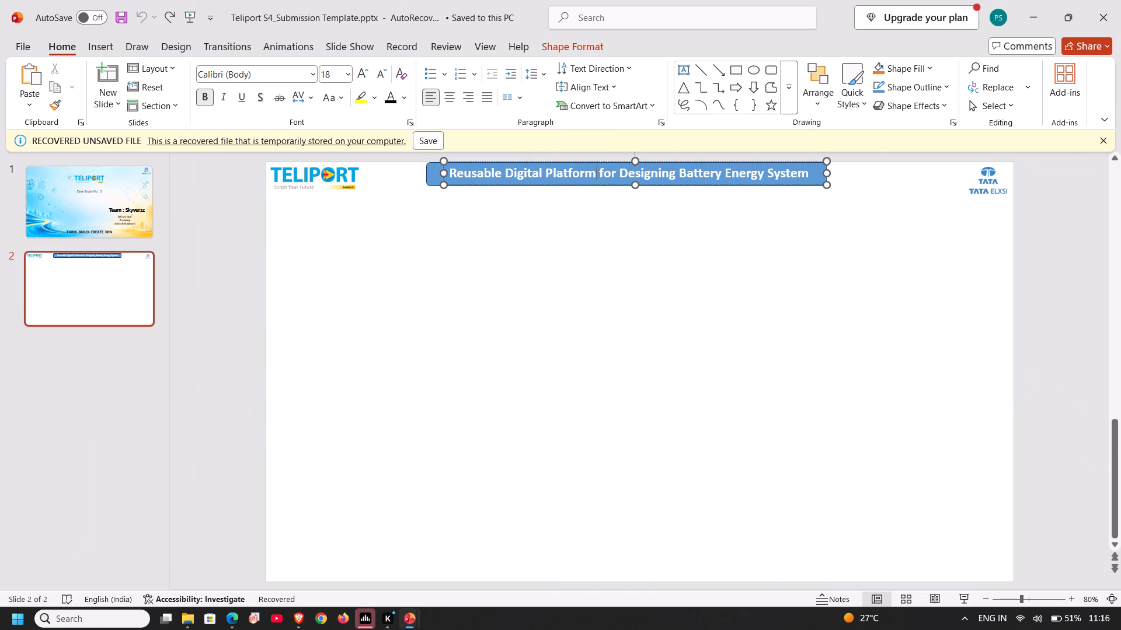
{"action": "triple_click", "coordinate": [596, 174]}
{"action": "left_click", "coordinate": [740, 152]}
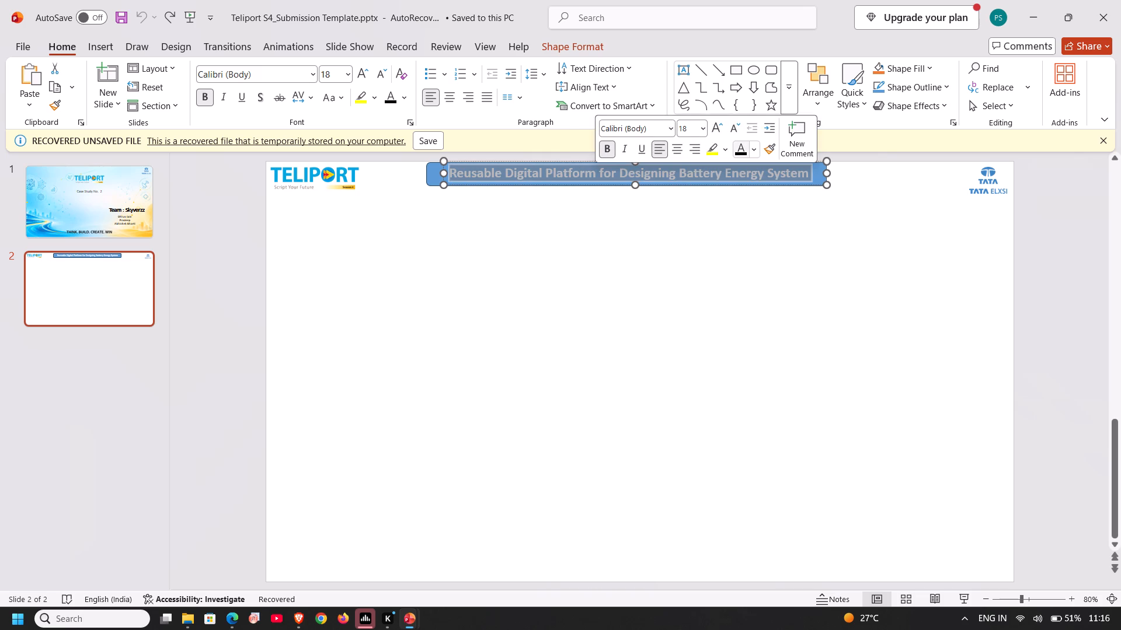
{"action": "left_click", "coordinate": [647, 233]}
{"action": "triple_click", "coordinate": [656, 172]}
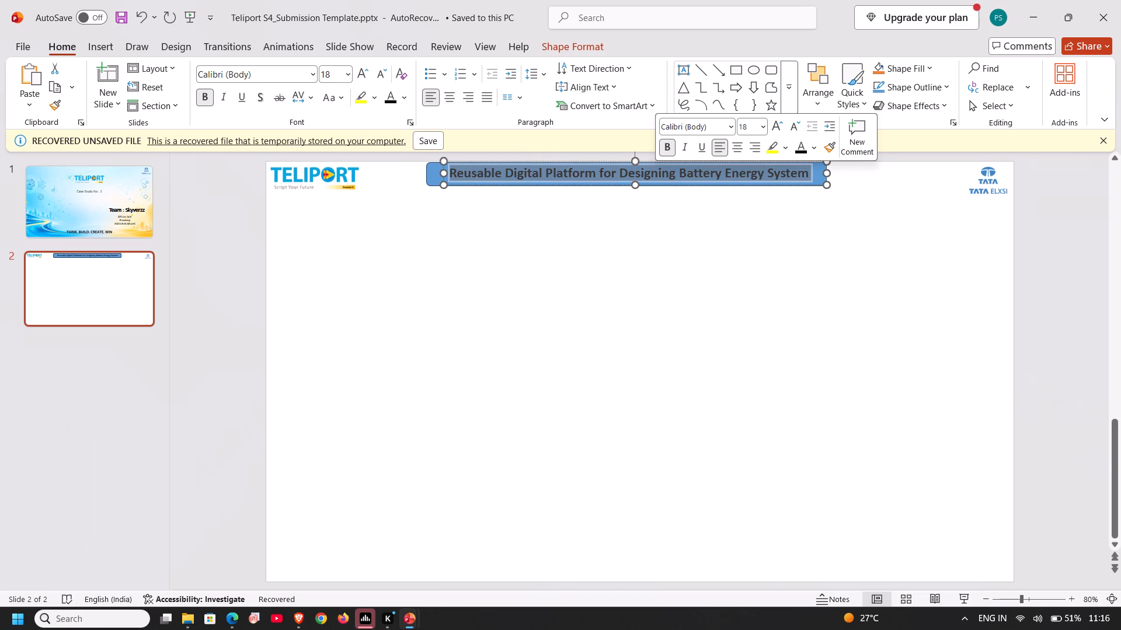
{"action": "key", "text": "ctrl+c"}
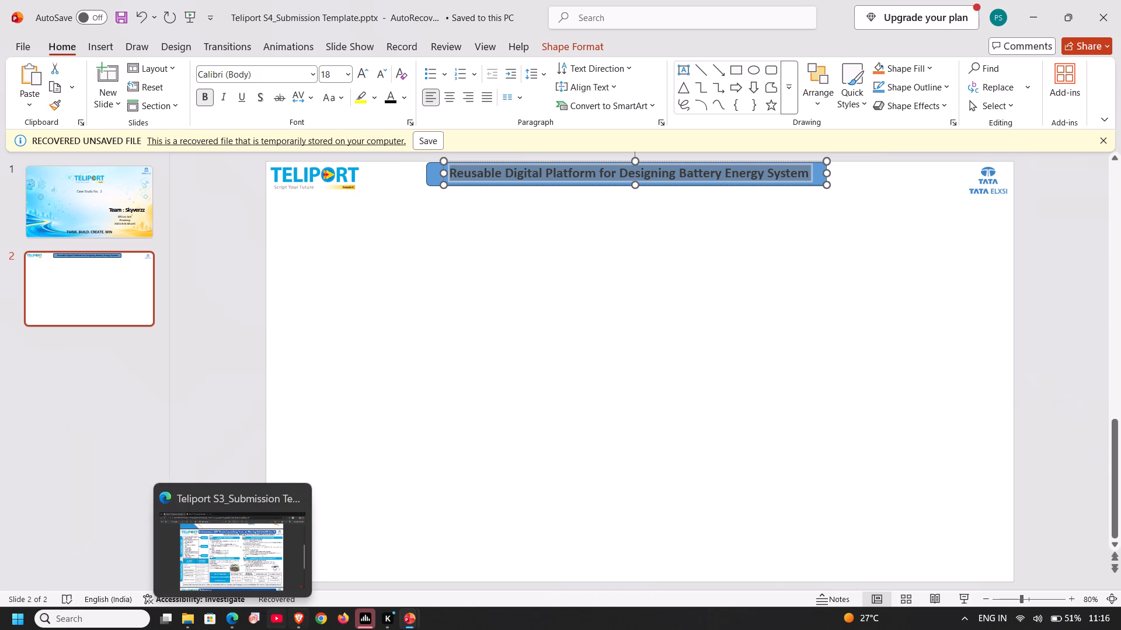
Switch to the Case Study No.2 Canva design in Brave and paste "Reusable Digital Platform for Designing Battery Energy System" onto page 2.
{"action": "left_click", "coordinate": [297, 615]}
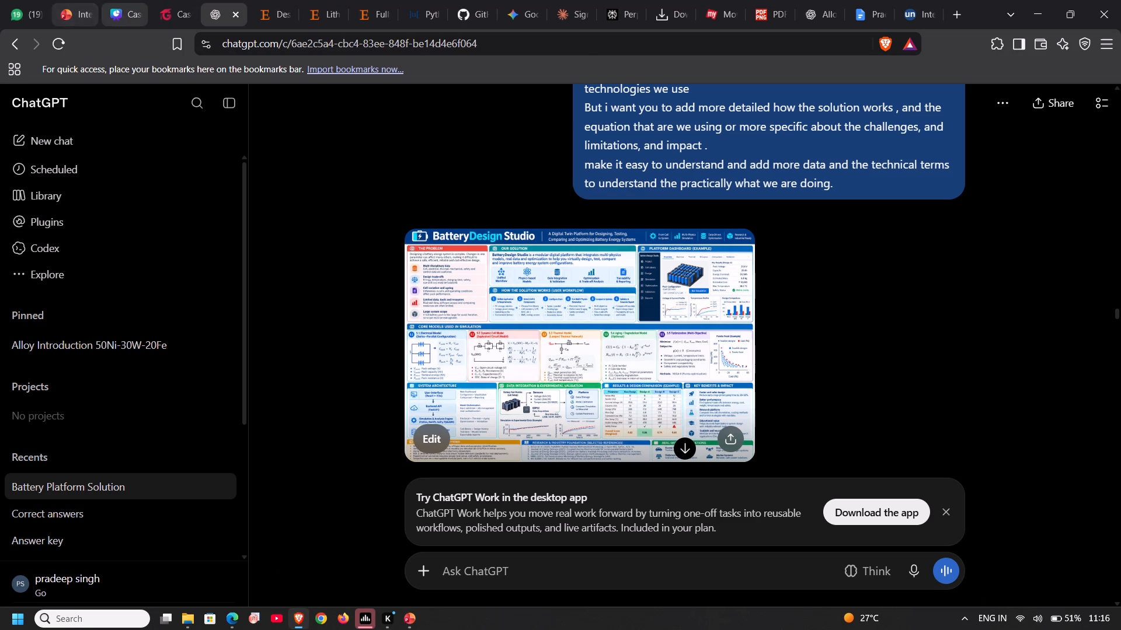
{"action": "left_click", "coordinate": [123, 3]}
{"action": "key", "text": "ctrl+v"}
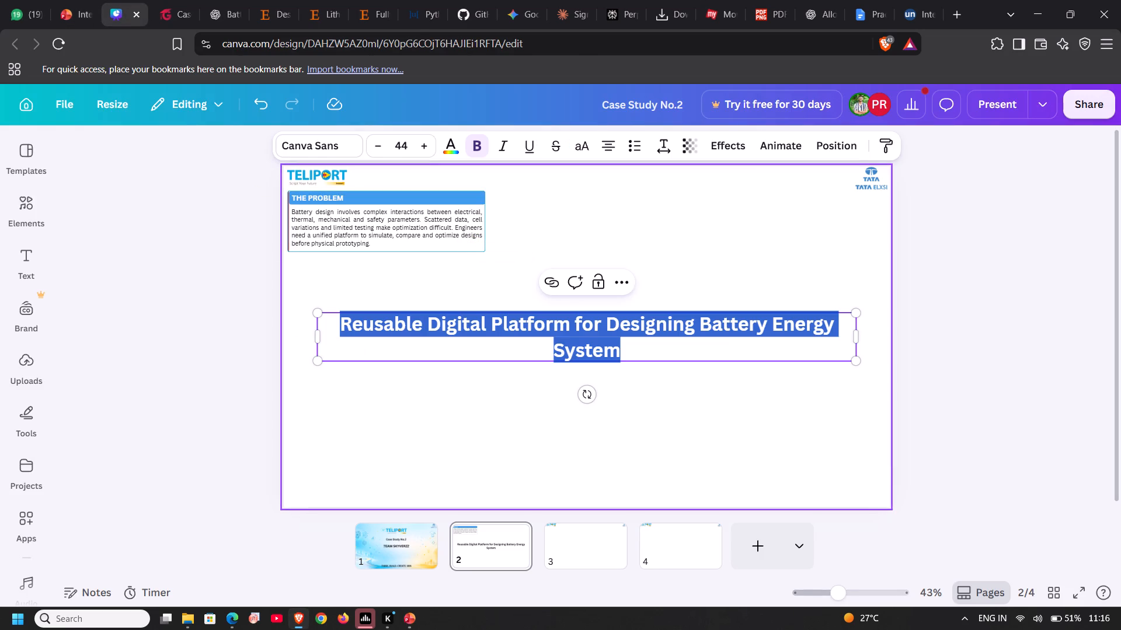
{"action": "left_click", "coordinate": [359, 442]}
Narrow the pasted title's text box on page 2 and set its font size to 26.
{"action": "left_click", "coordinate": [391, 355]}
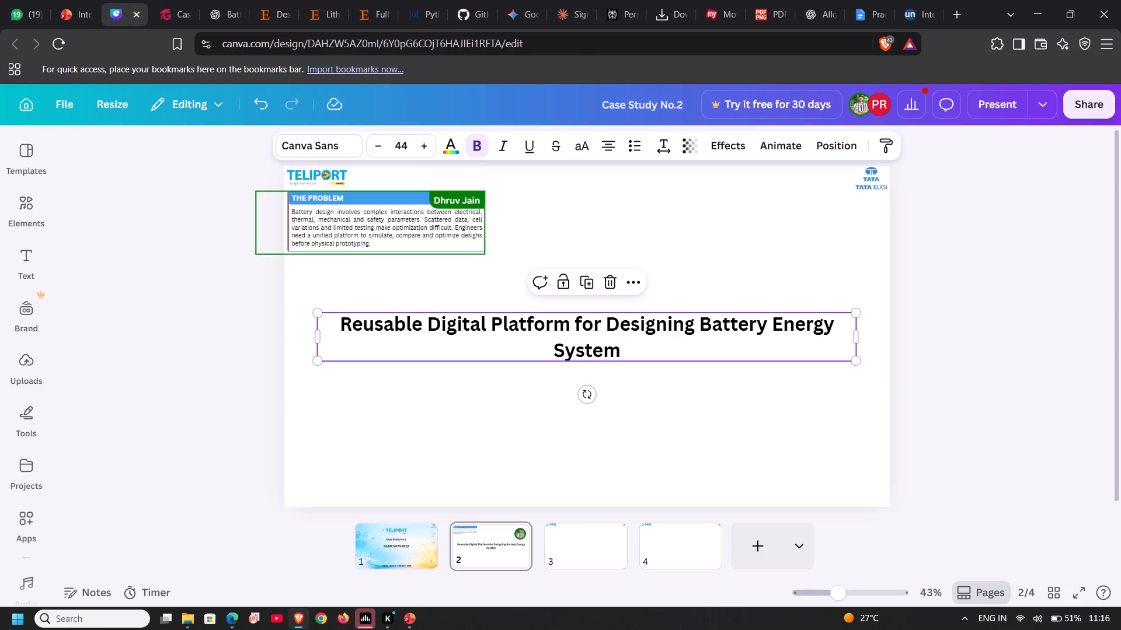
{"action": "left_click_drag", "start_coordinate": [858, 334], "coordinate": [730, 331]}
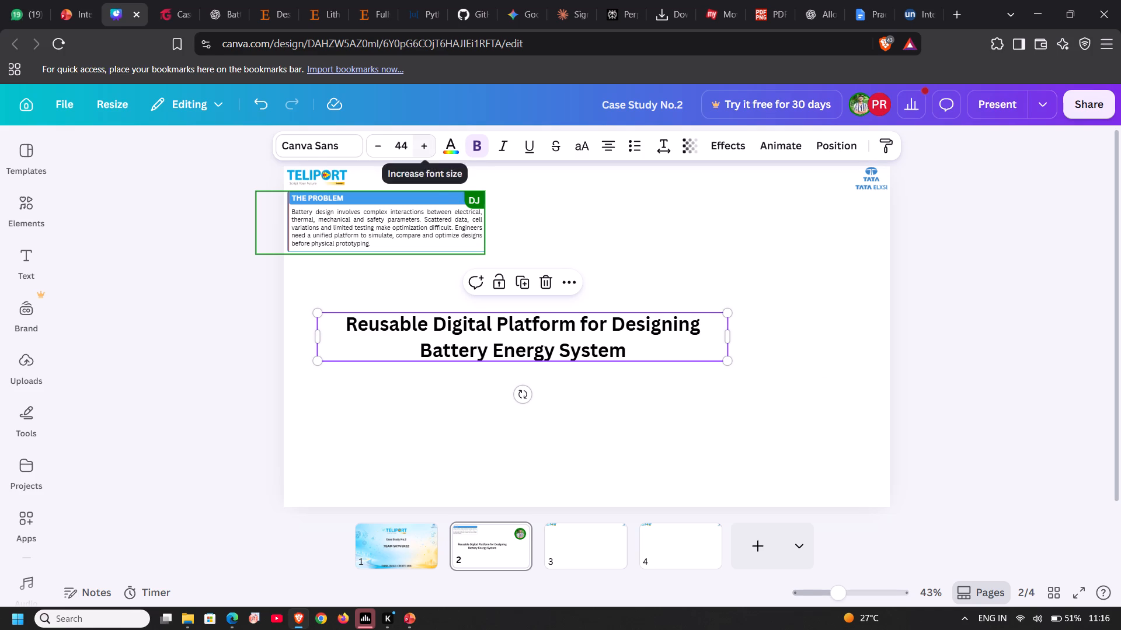
{"action": "double_click", "coordinate": [400, 149]}
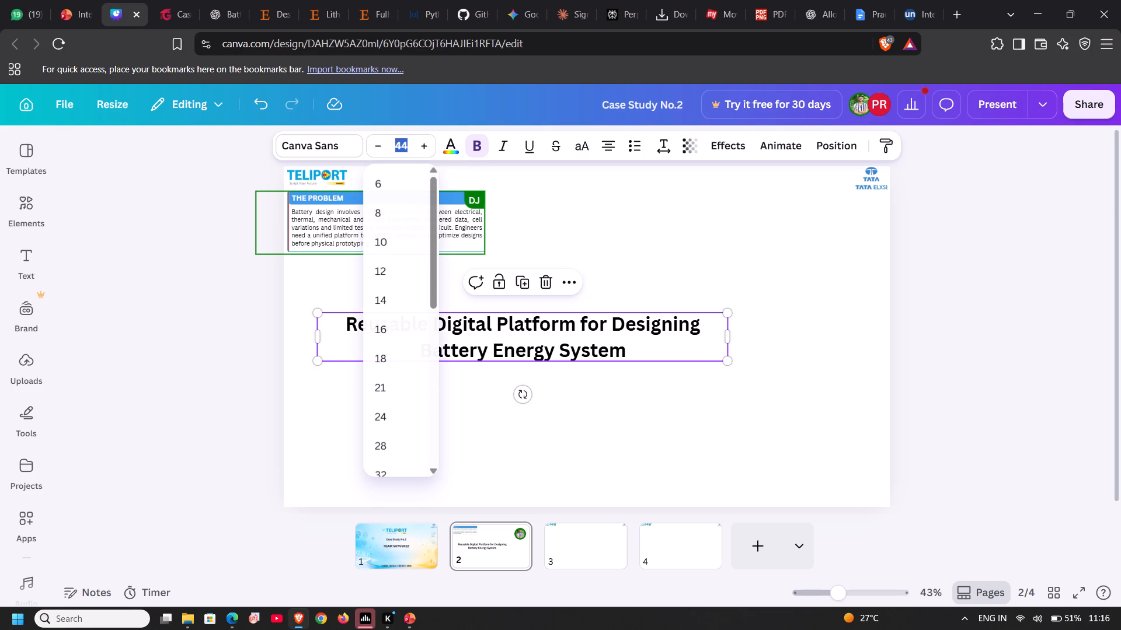
{"action": "key", "text": "2"}
{"action": "key", "text": "6"}
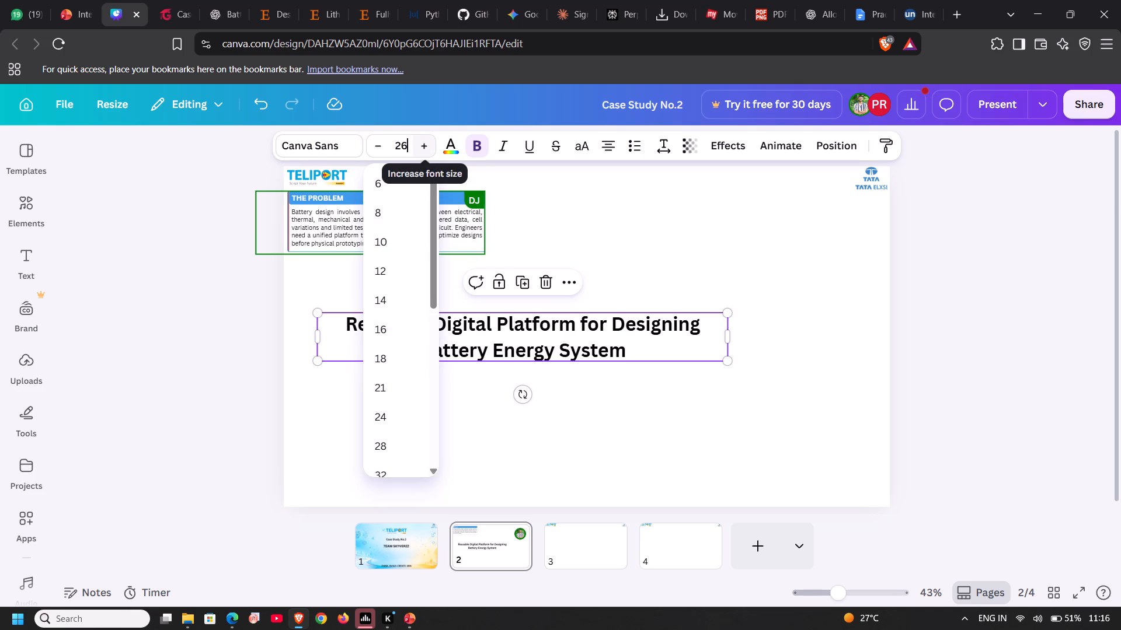
{"action": "key", "text": "Return"}
{"action": "left_click", "coordinate": [424, 358]}
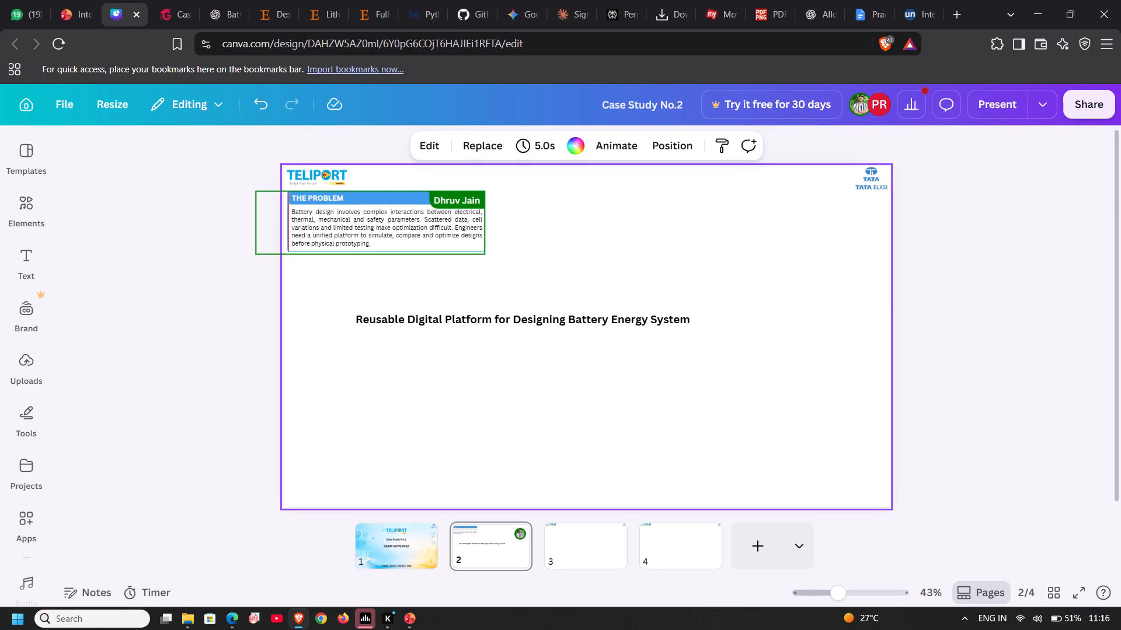
Move the title to the top of page 2, centred between the Teliport and Tata Elxsi logos, and nudge it up four steps.
{"action": "left_click_drag", "start_coordinate": [469, 323], "coordinate": [538, 181]}
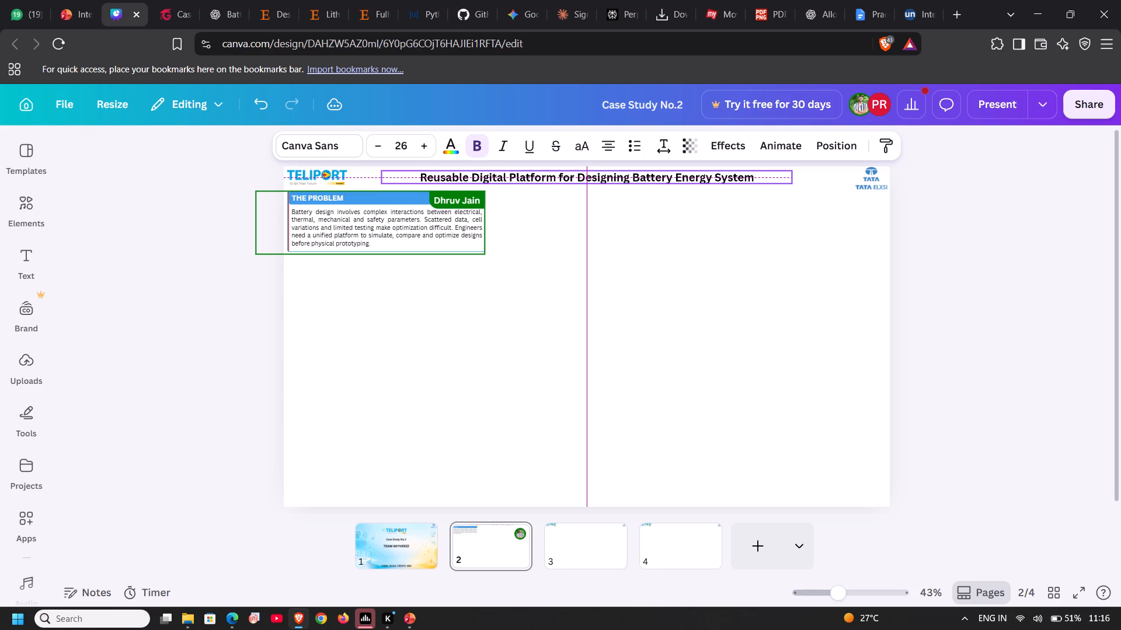
{"action": "left_click_drag", "start_coordinate": [538, 181], "coordinate": [537, 181]}
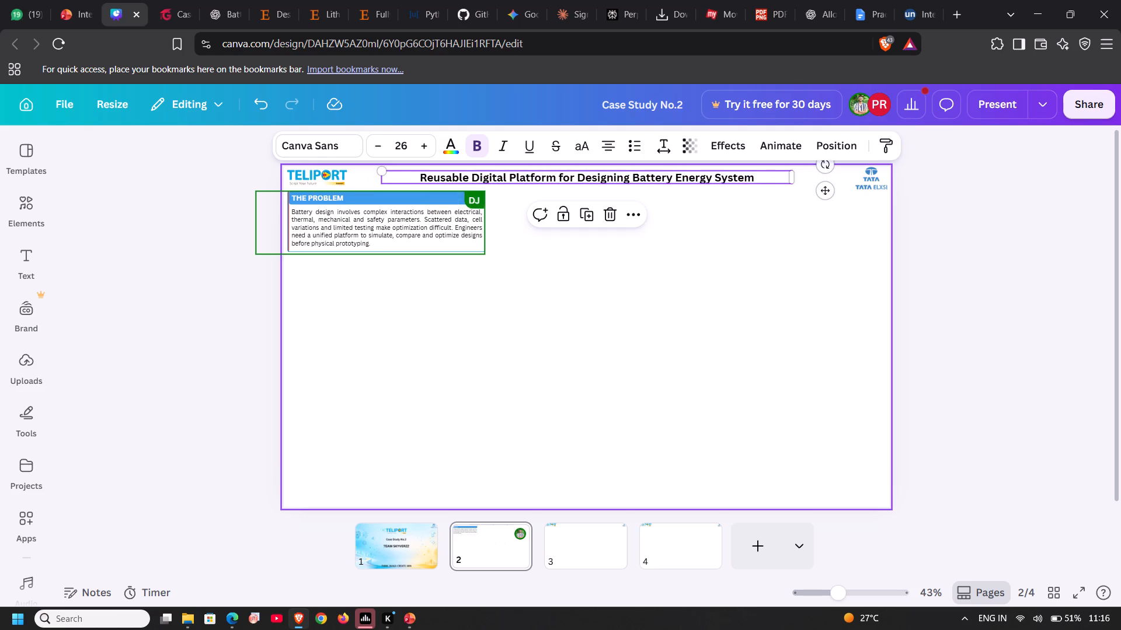
{"action": "scroll", "coordinate": [563, 293], "scroll_direction": "up", "scroll_amount": 5}
{"action": "left_click", "coordinate": [546, 300]}
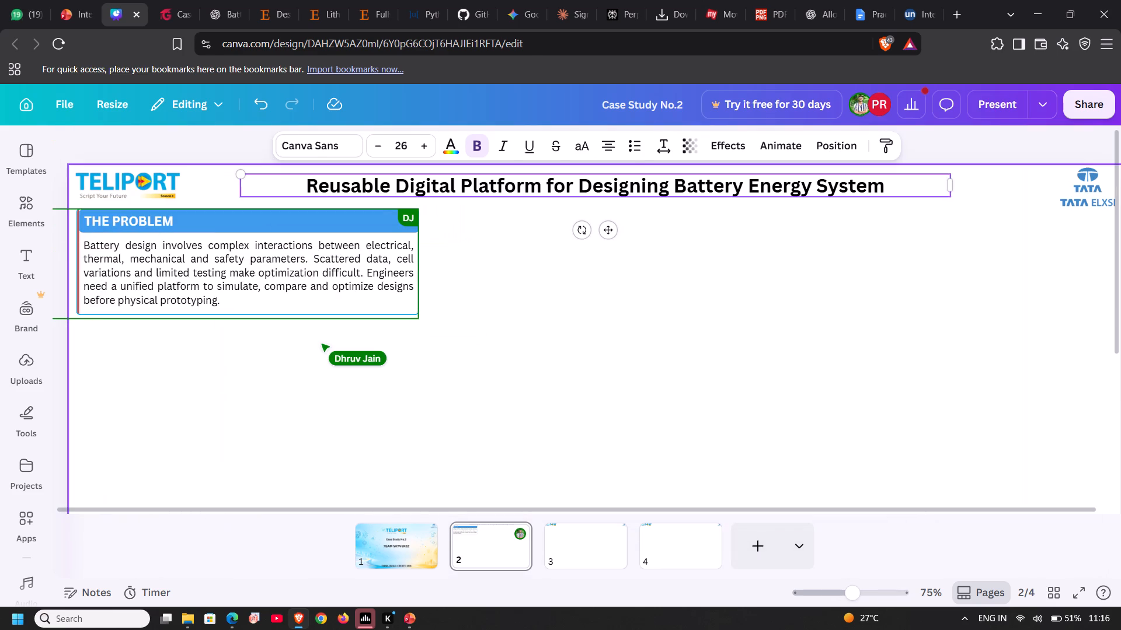
{"action": "left_click", "coordinate": [566, 191]}
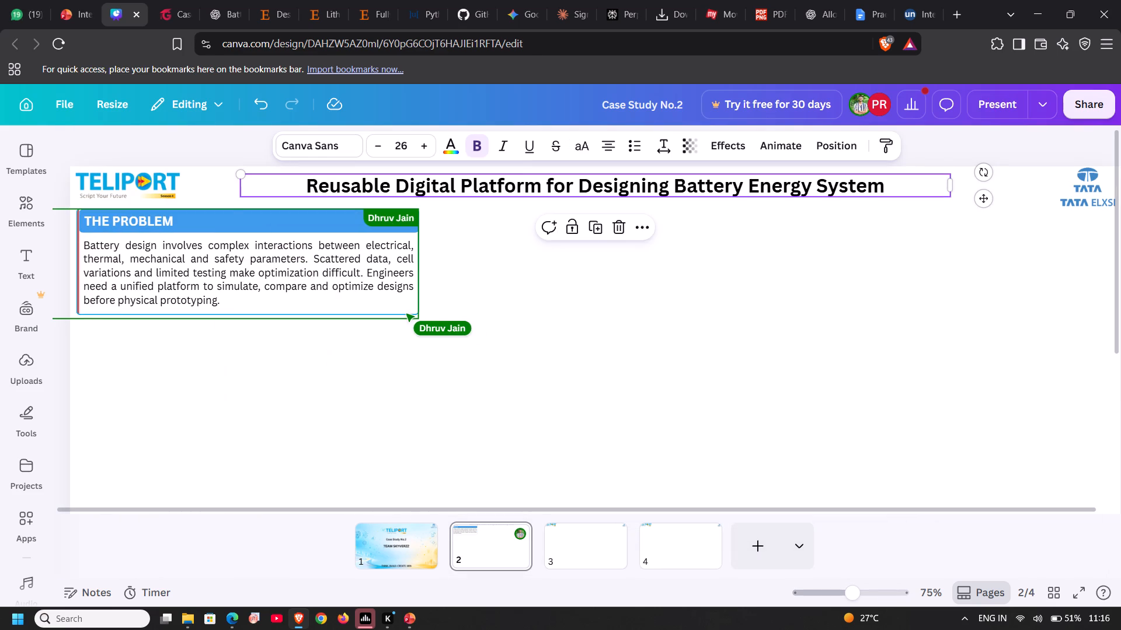
{"action": "key", "text": "Up"}
{"action": "key", "text": "Up"}
{"action": "key", "text": "Up"}
{"action": "key", "text": "Up"}
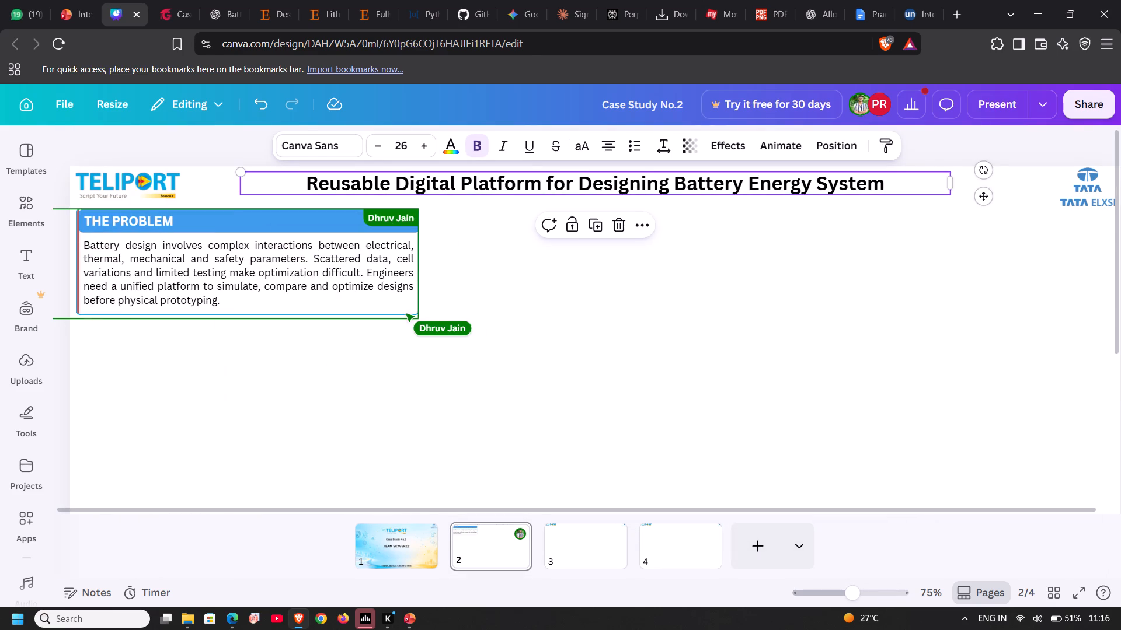
{"action": "left_click", "coordinate": [334, 401]}
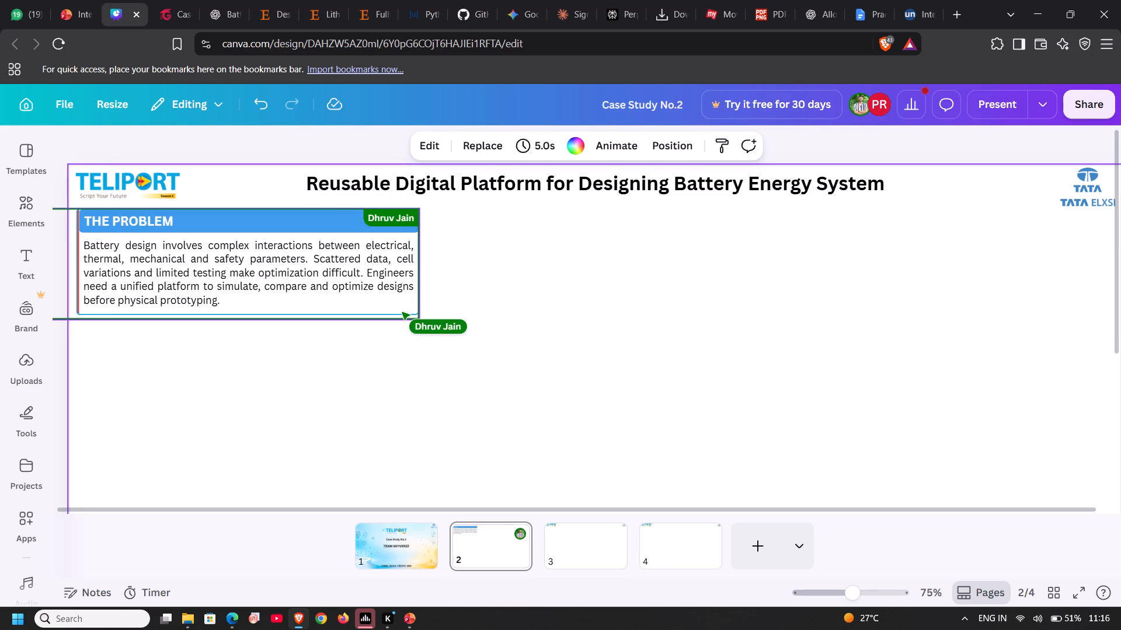
Return to Edge and recheck the page 2 layout of the S3 UAV submission PDF.
{"action": "scroll", "coordinate": [336, 269], "scroll_direction": "left", "scroll_amount": 2}
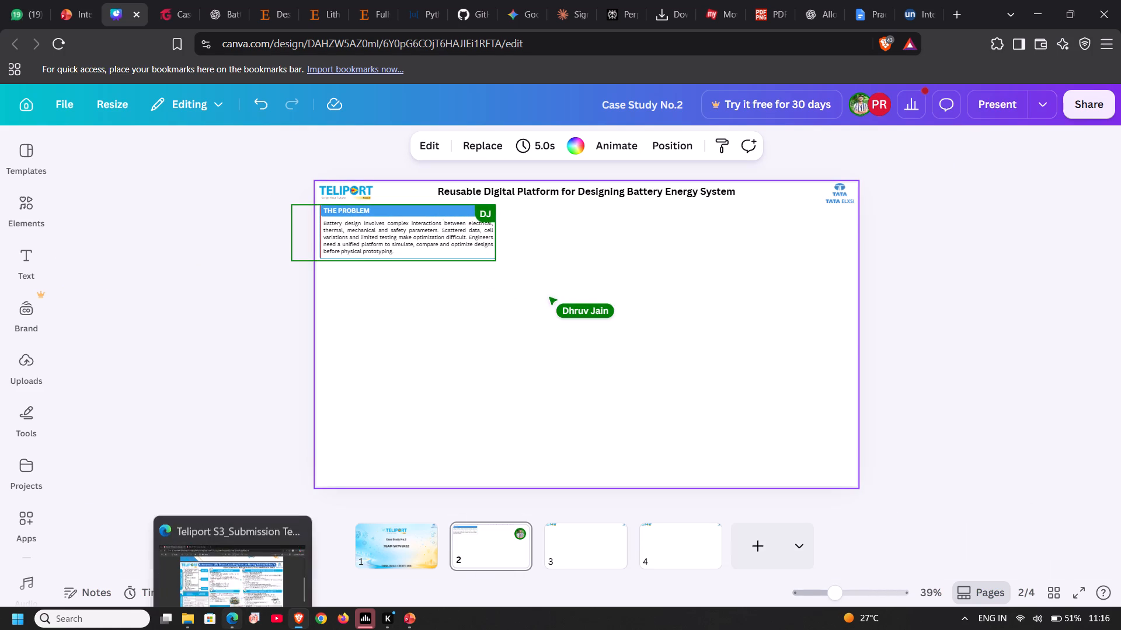
{"action": "left_click", "coordinate": [249, 566]}
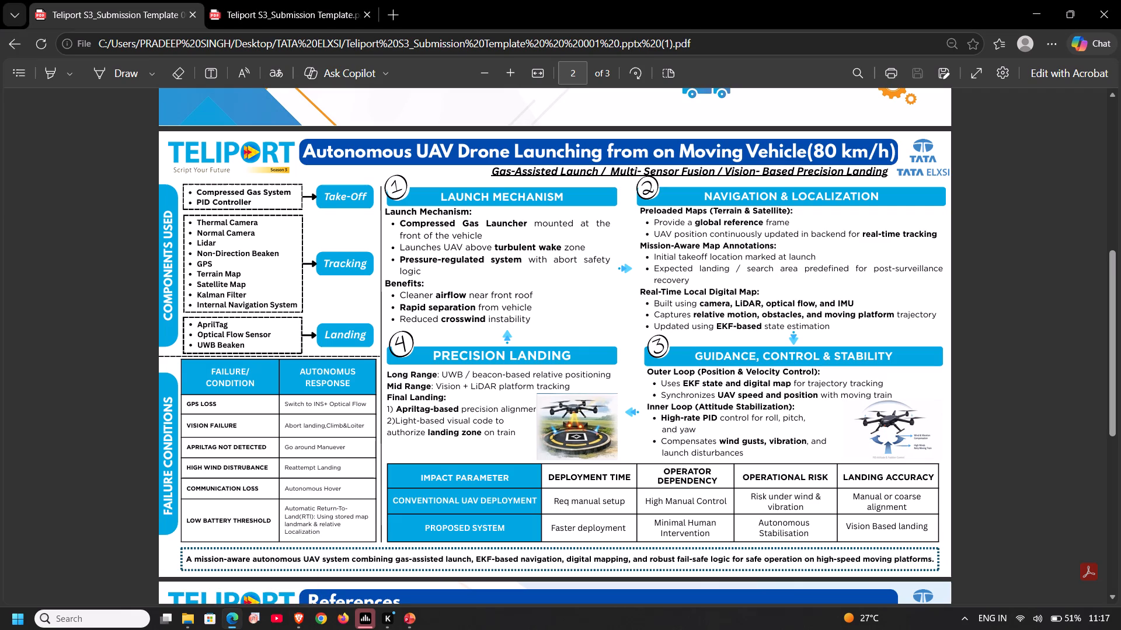
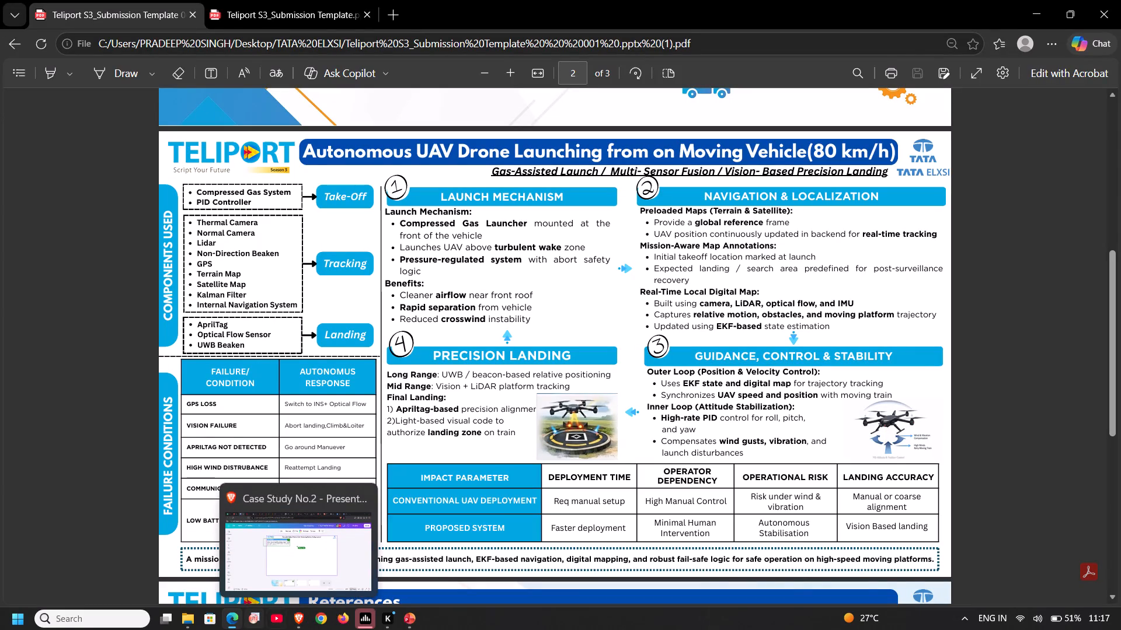
Compare page 2 of the Canva design with the UAV submission PDF in Edge, returning to Canva in Brave.
{"action": "left_click", "coordinate": [298, 618]}
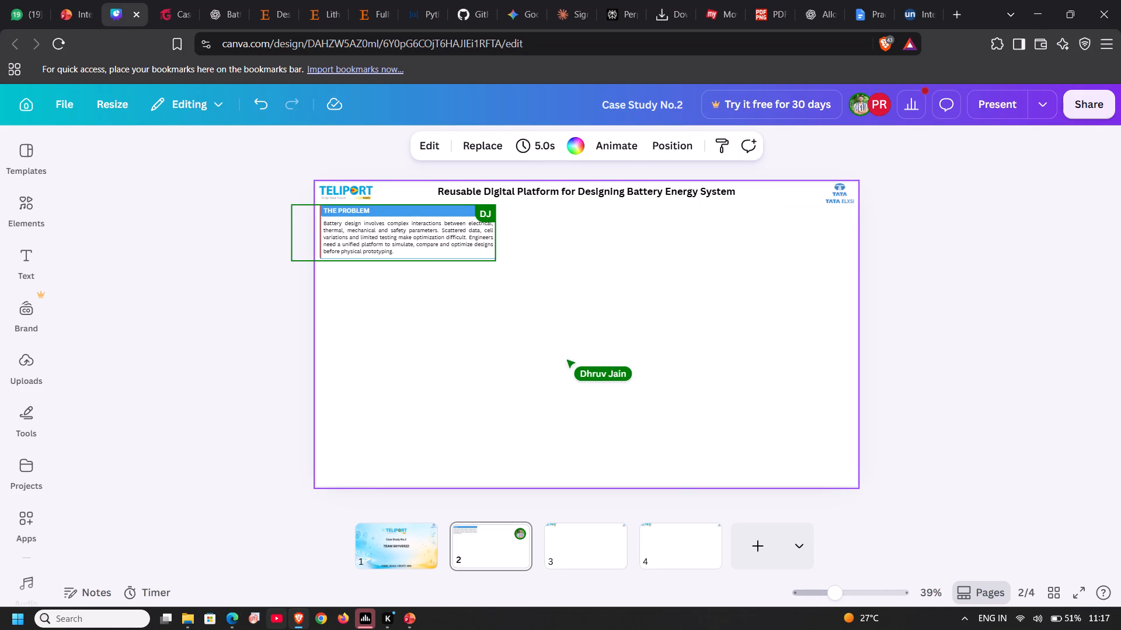
{"action": "left_click", "coordinate": [234, 617]}
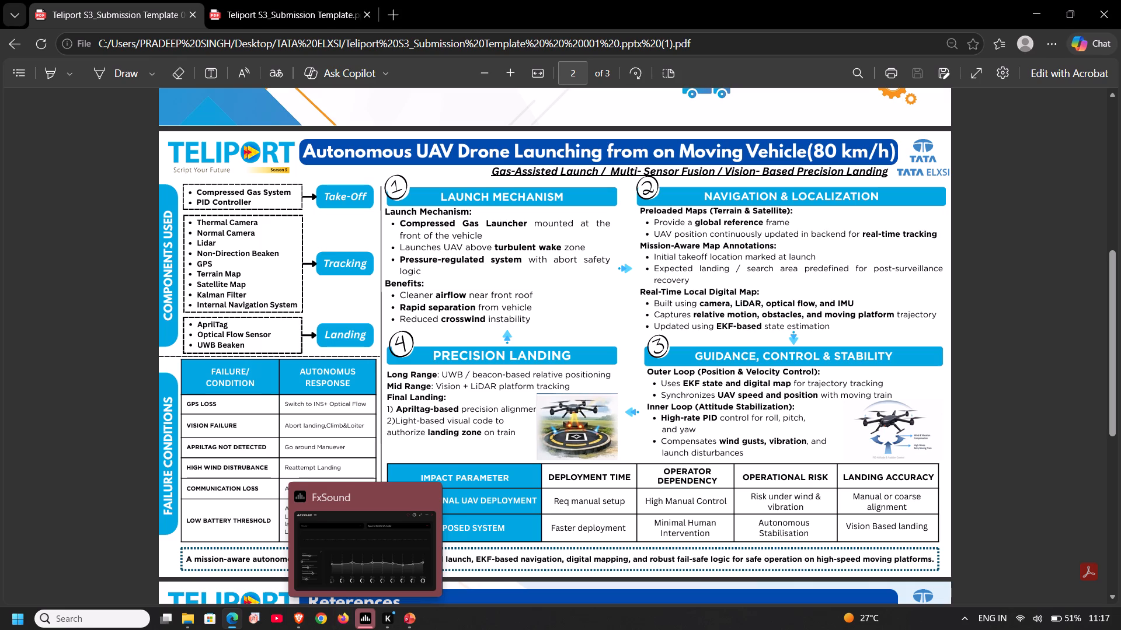
{"action": "left_click", "coordinate": [292, 624]}
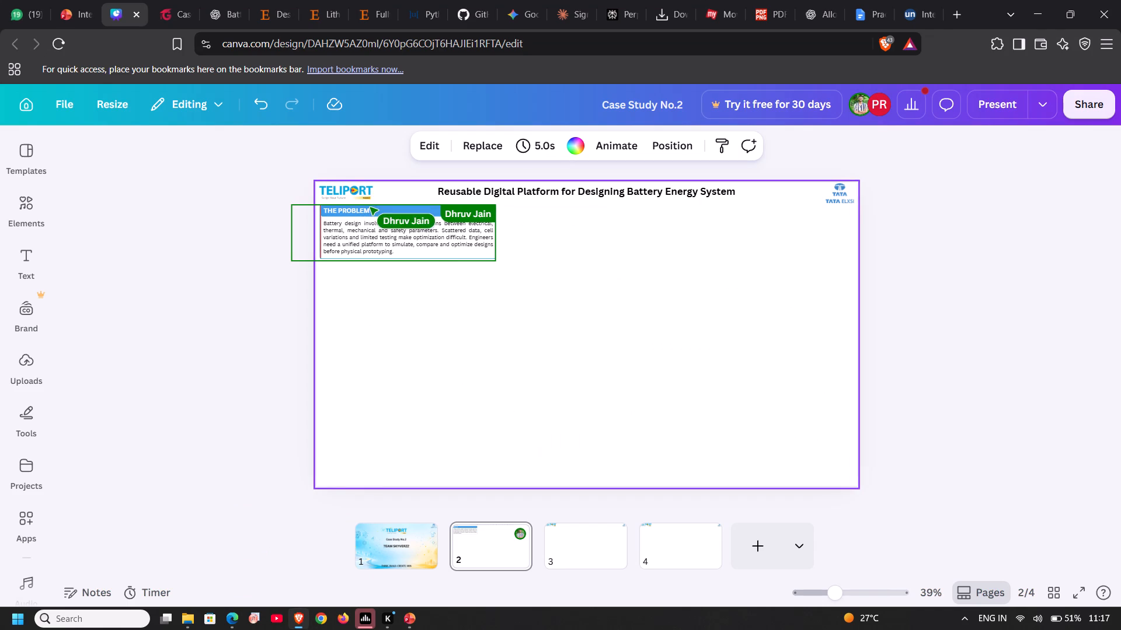
Copy the blue header bar behind "THE PROBLEM" and place the duplicate below the title, on the opposite side of page 2.
{"action": "left_click", "coordinate": [420, 208]}
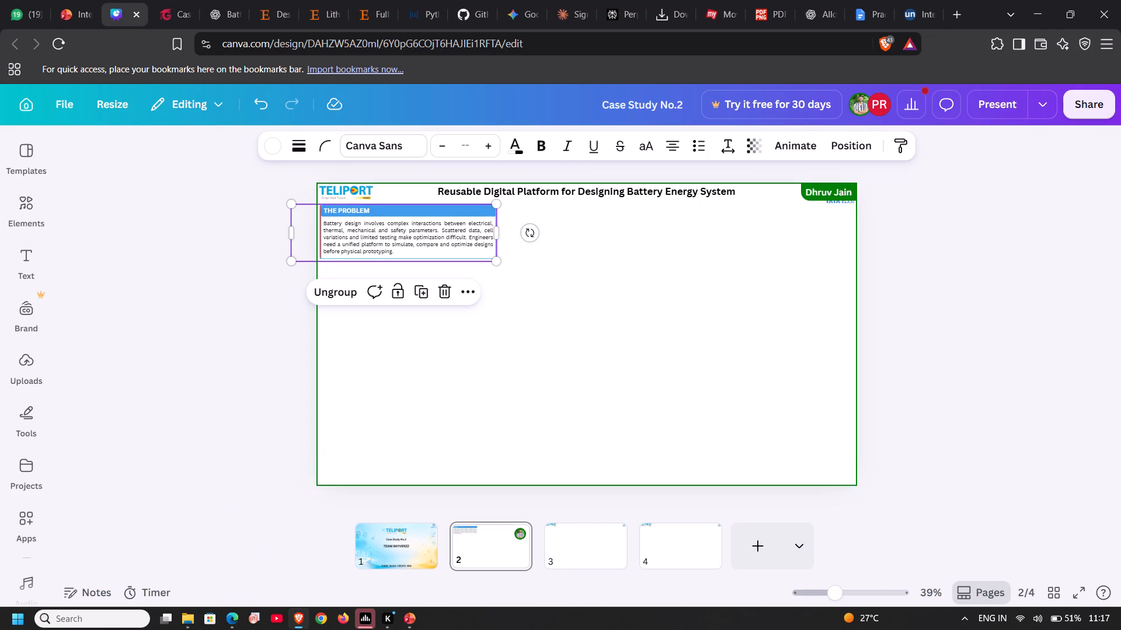
{"action": "left_click", "coordinate": [420, 208]}
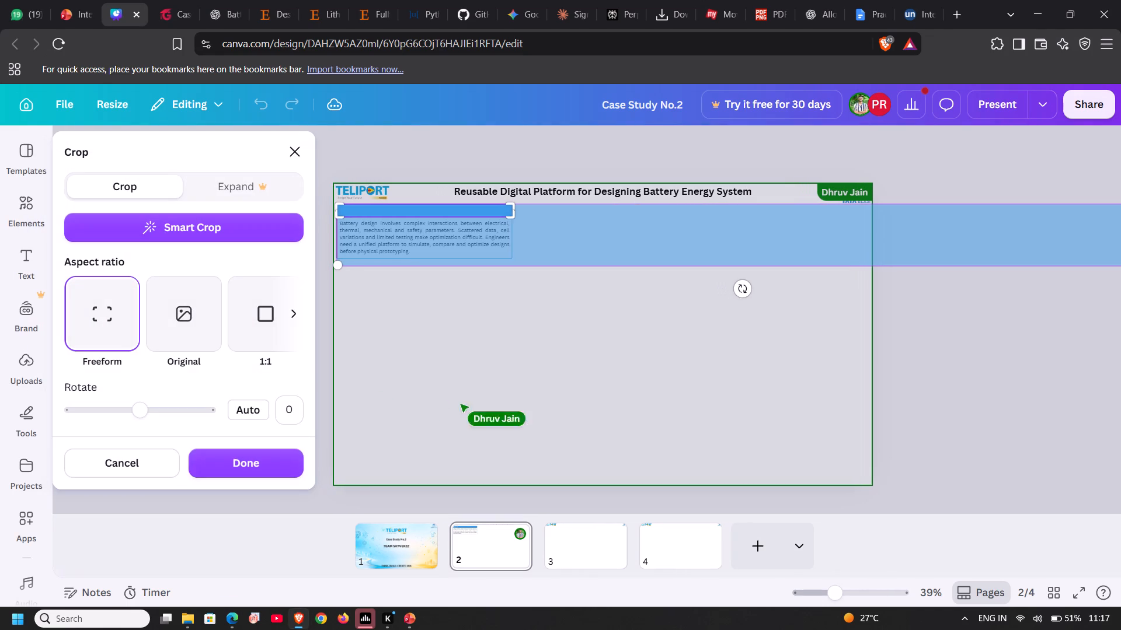
{"action": "left_click", "coordinate": [389, 318]}
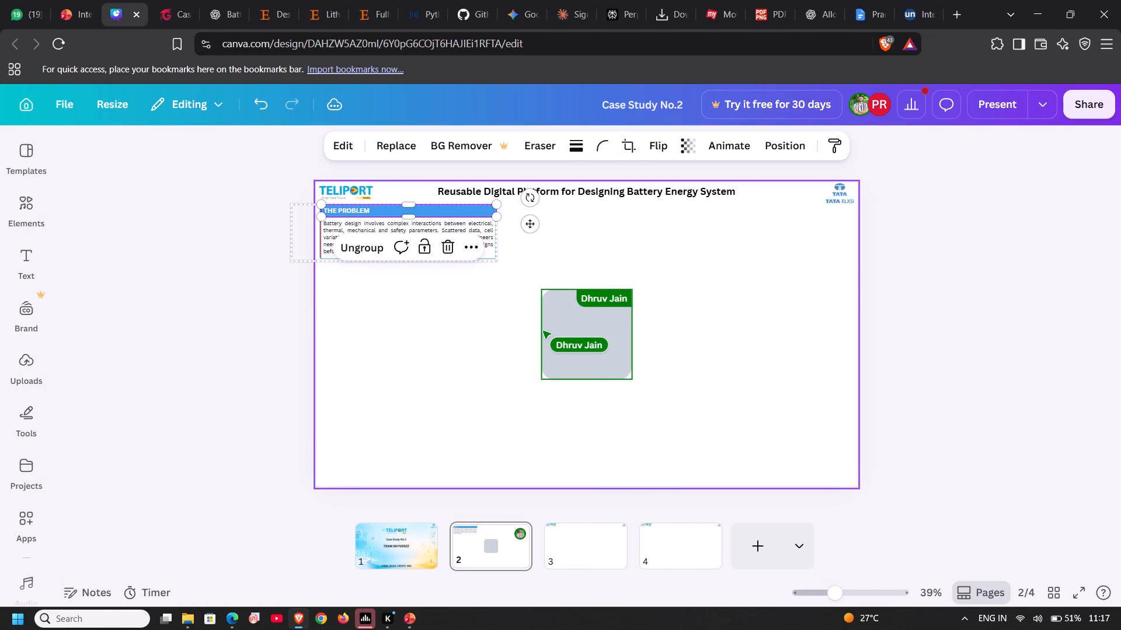
{"action": "left_click", "coordinate": [444, 209]}
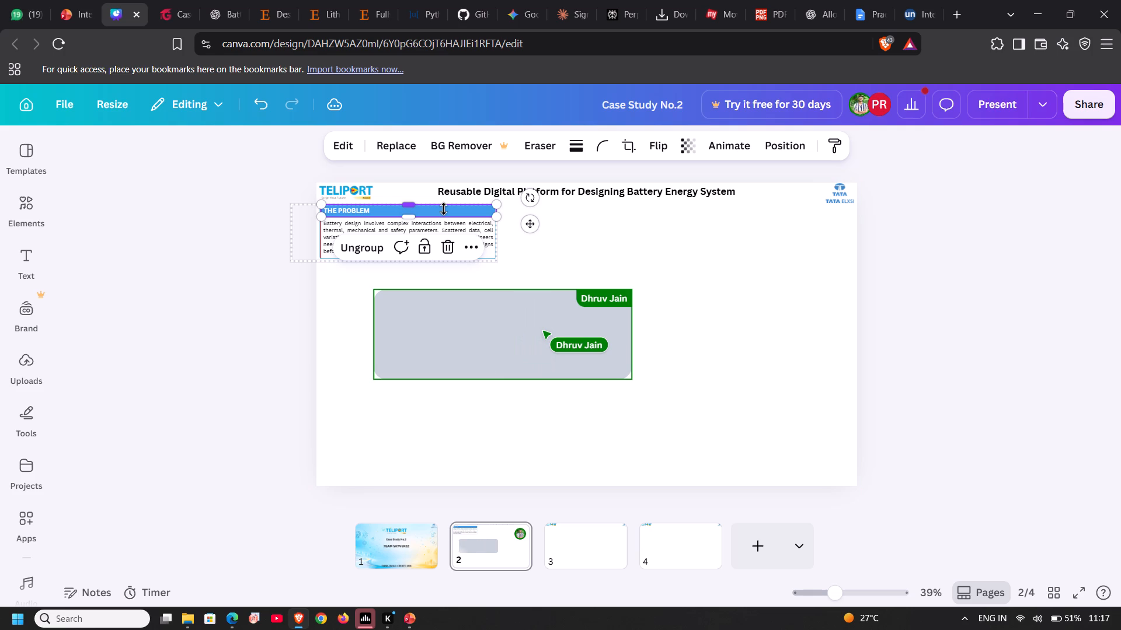
{"action": "key", "text": "ctrl+c"}
{"action": "left_click", "coordinate": [798, 350]}
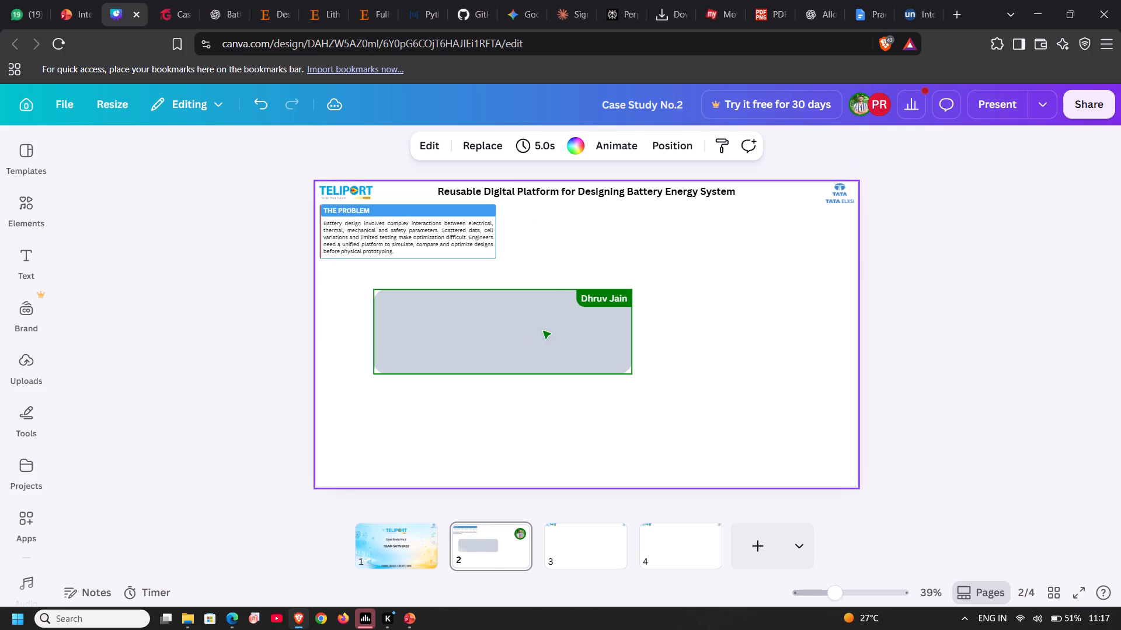
{"action": "key", "text": "ctrl+v"}
{"action": "left_click", "coordinate": [542, 267]}
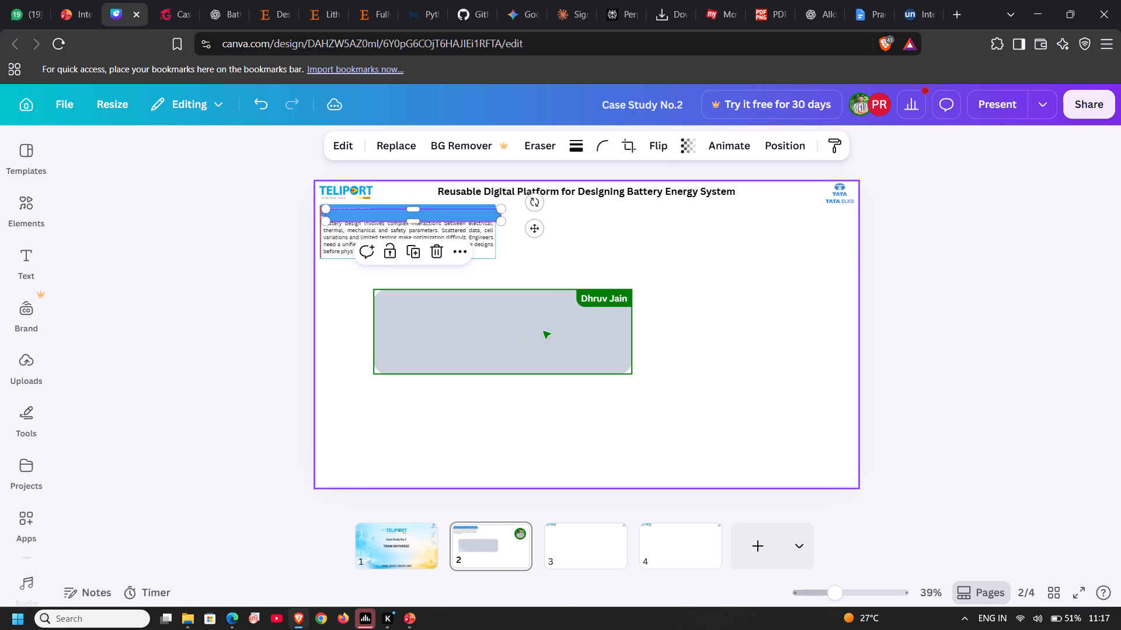
{"action": "left_click_drag", "start_coordinate": [490, 215], "coordinate": [772, 234]}
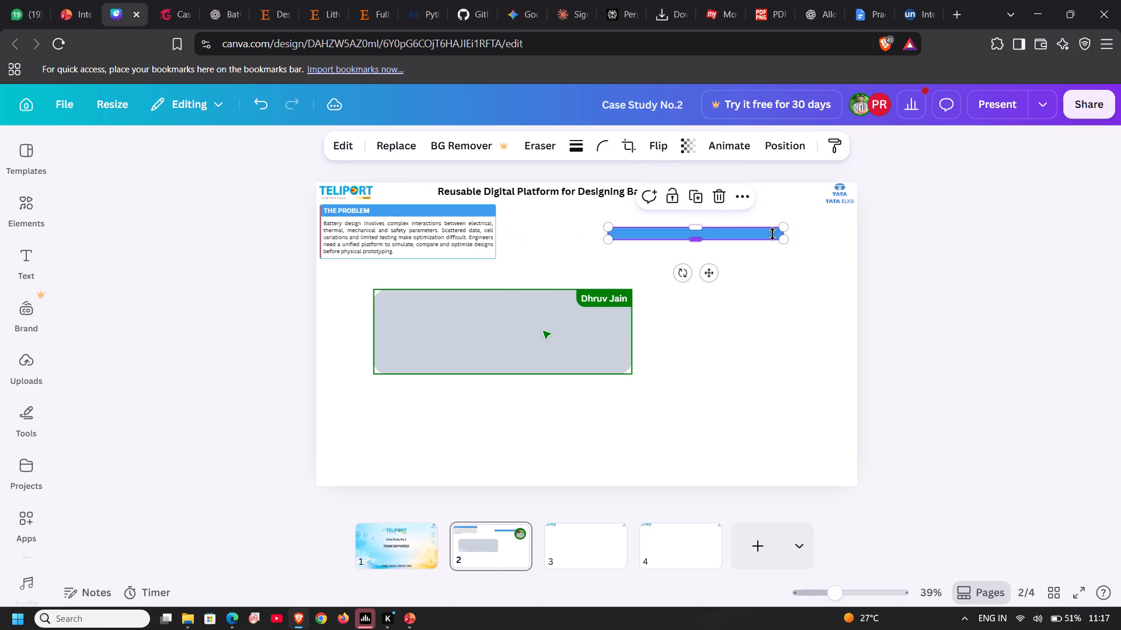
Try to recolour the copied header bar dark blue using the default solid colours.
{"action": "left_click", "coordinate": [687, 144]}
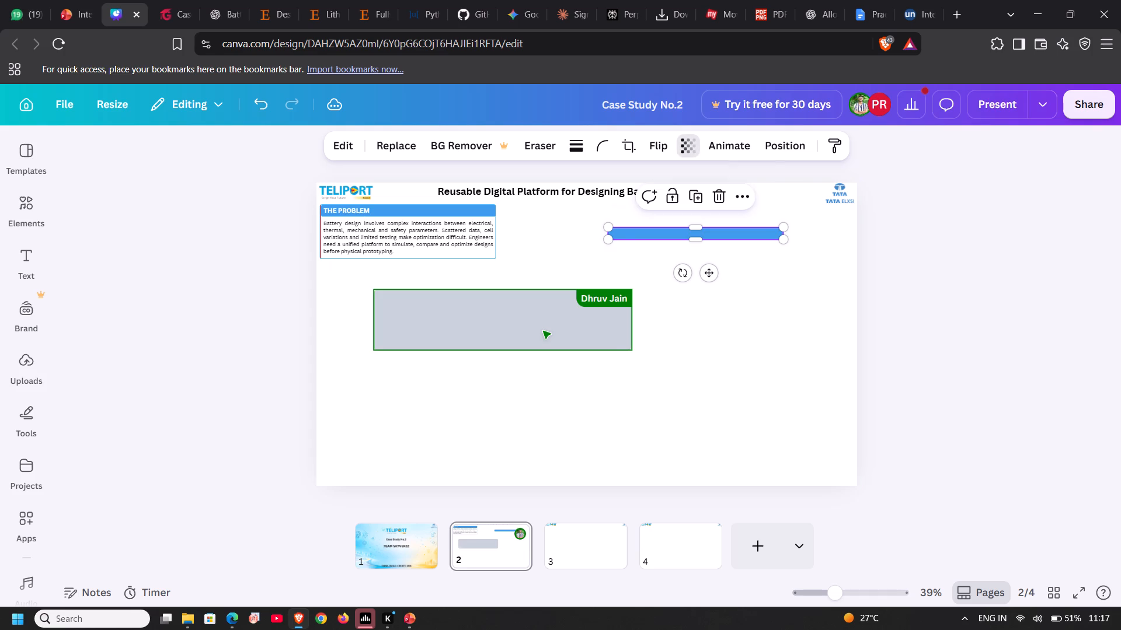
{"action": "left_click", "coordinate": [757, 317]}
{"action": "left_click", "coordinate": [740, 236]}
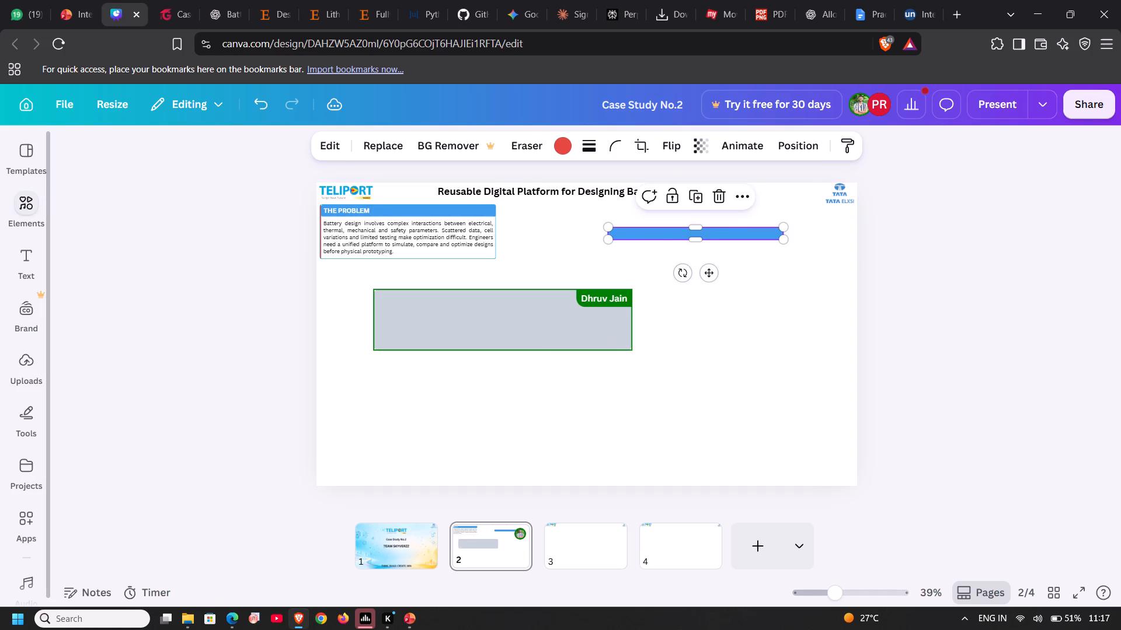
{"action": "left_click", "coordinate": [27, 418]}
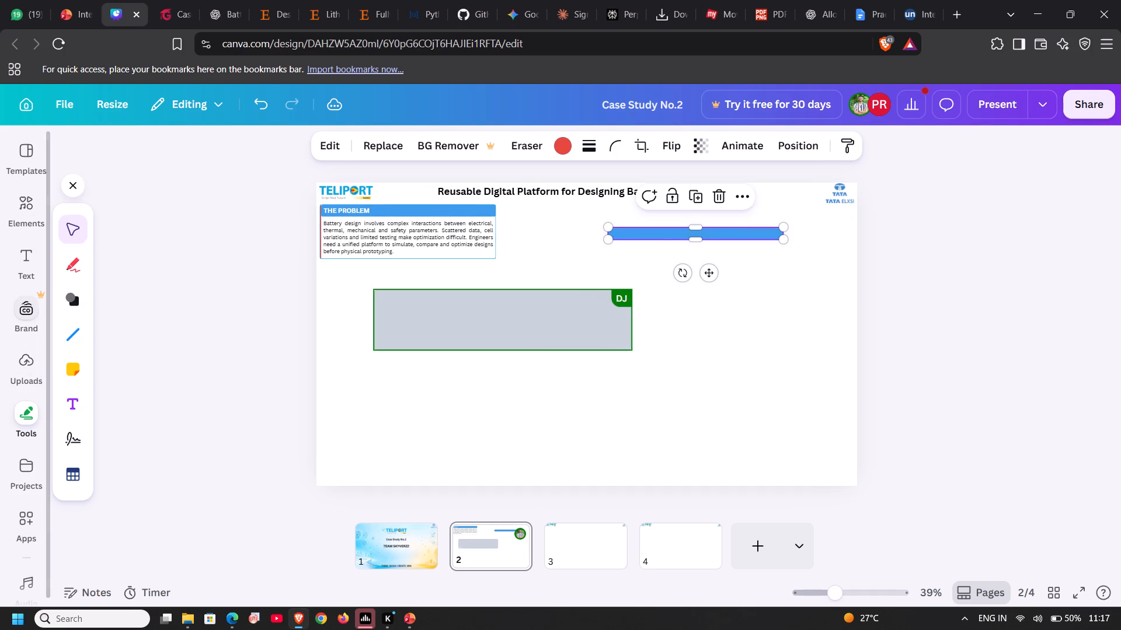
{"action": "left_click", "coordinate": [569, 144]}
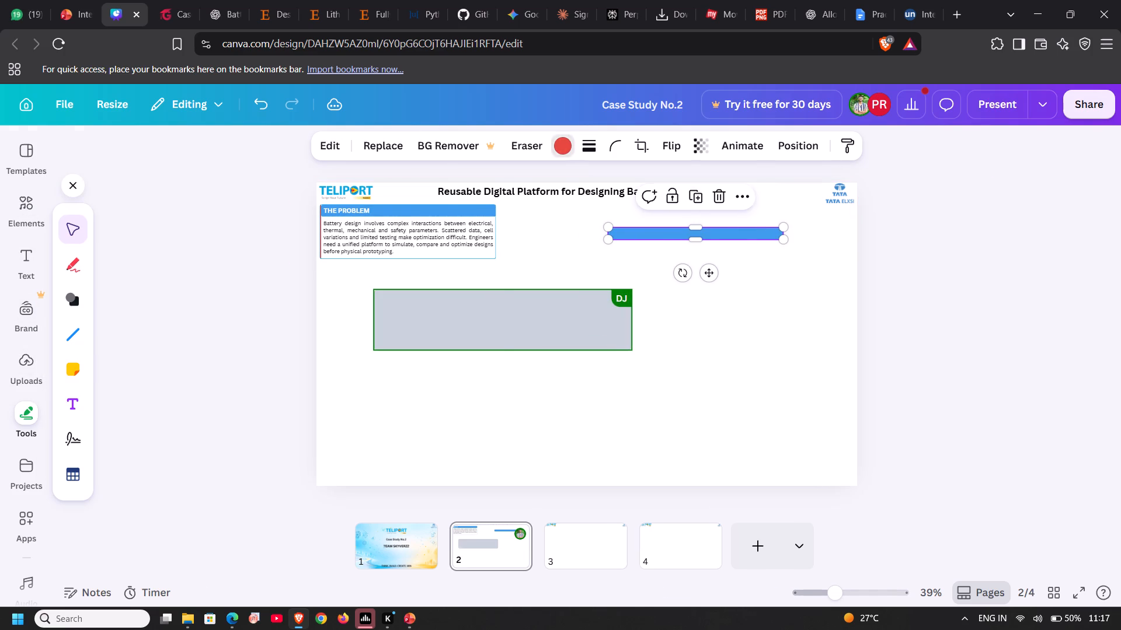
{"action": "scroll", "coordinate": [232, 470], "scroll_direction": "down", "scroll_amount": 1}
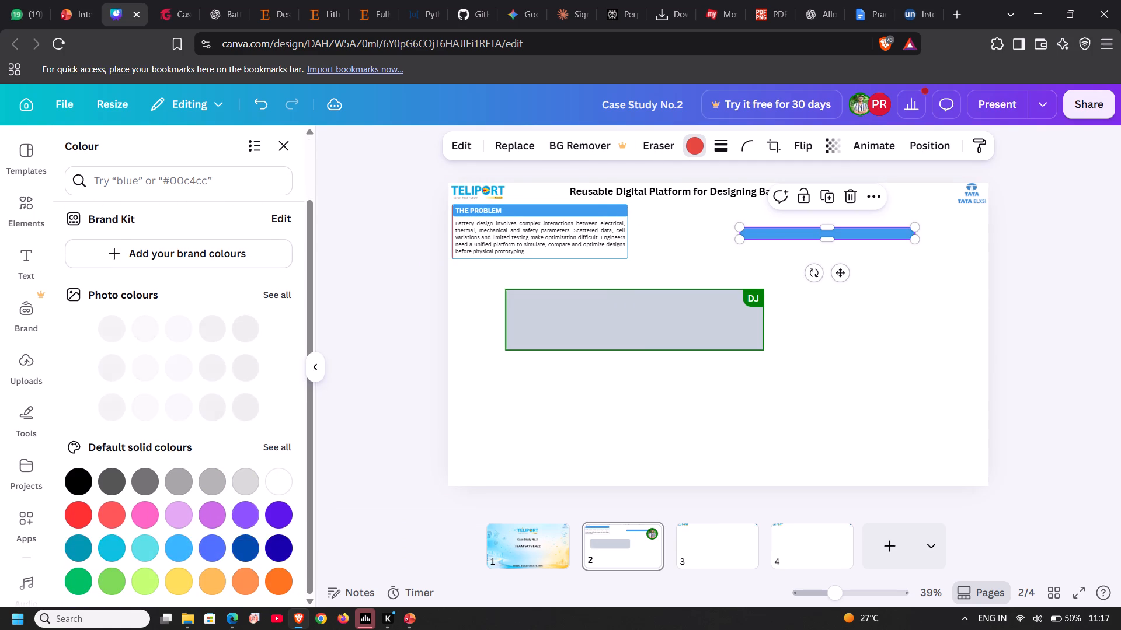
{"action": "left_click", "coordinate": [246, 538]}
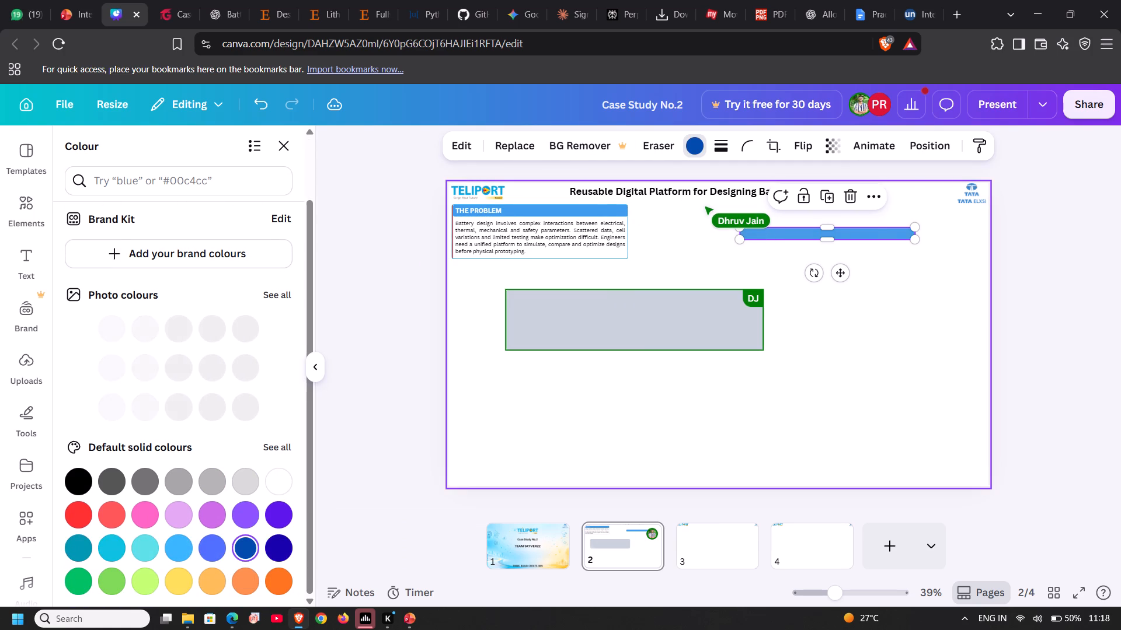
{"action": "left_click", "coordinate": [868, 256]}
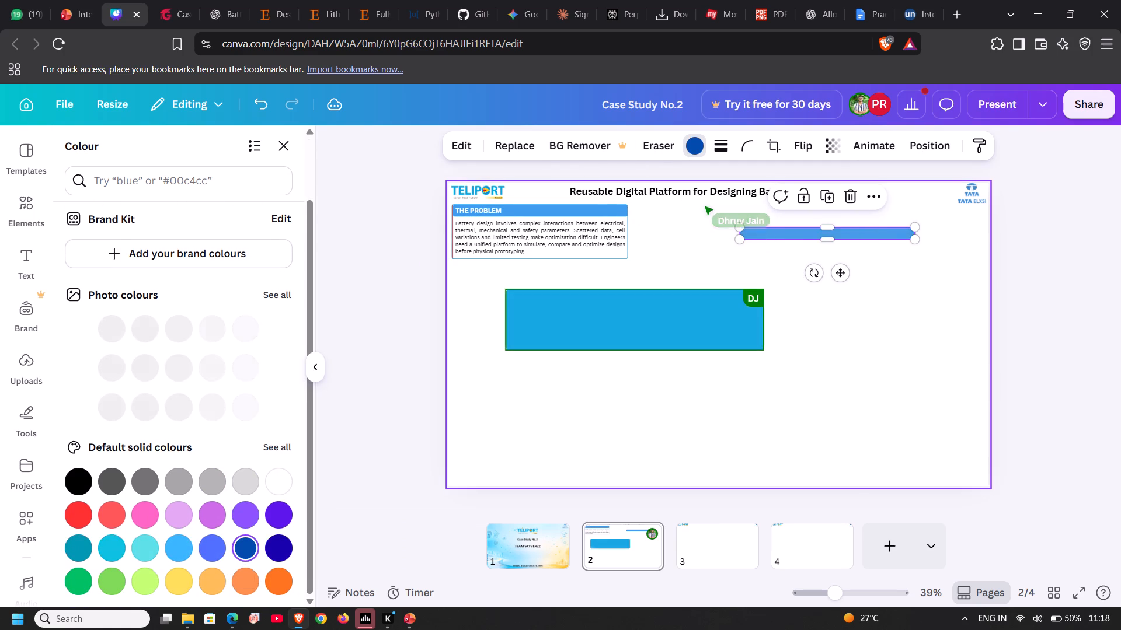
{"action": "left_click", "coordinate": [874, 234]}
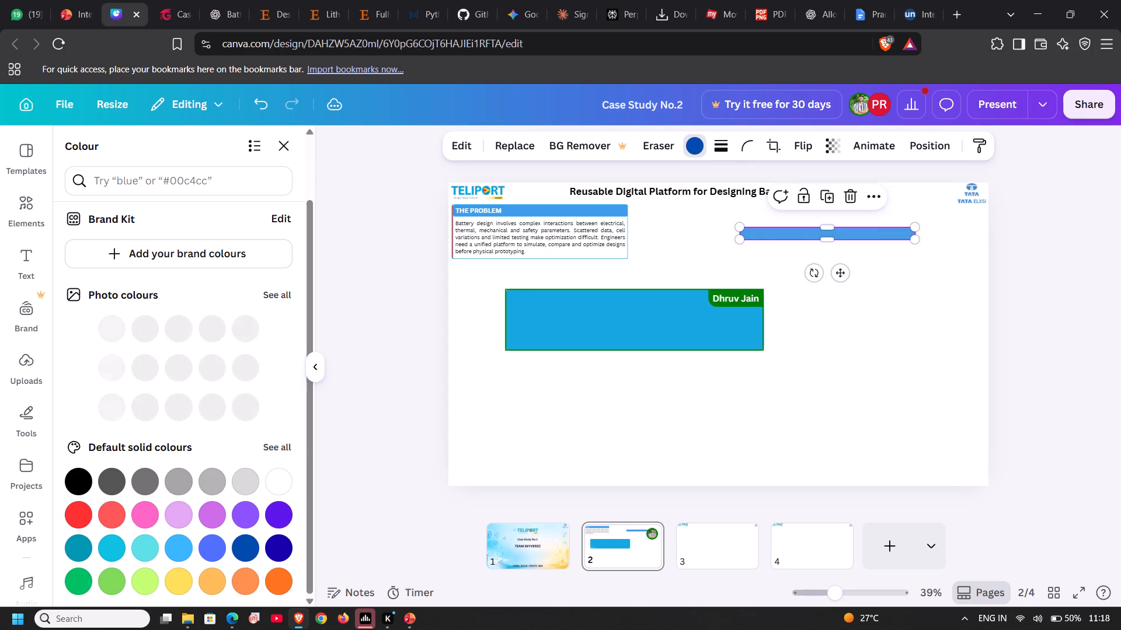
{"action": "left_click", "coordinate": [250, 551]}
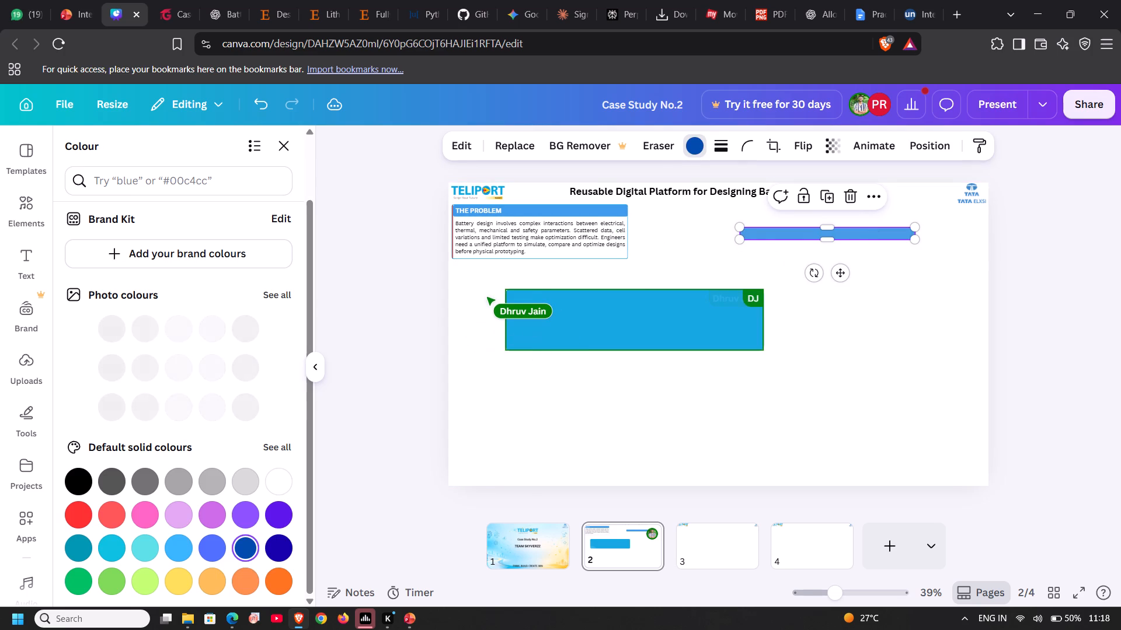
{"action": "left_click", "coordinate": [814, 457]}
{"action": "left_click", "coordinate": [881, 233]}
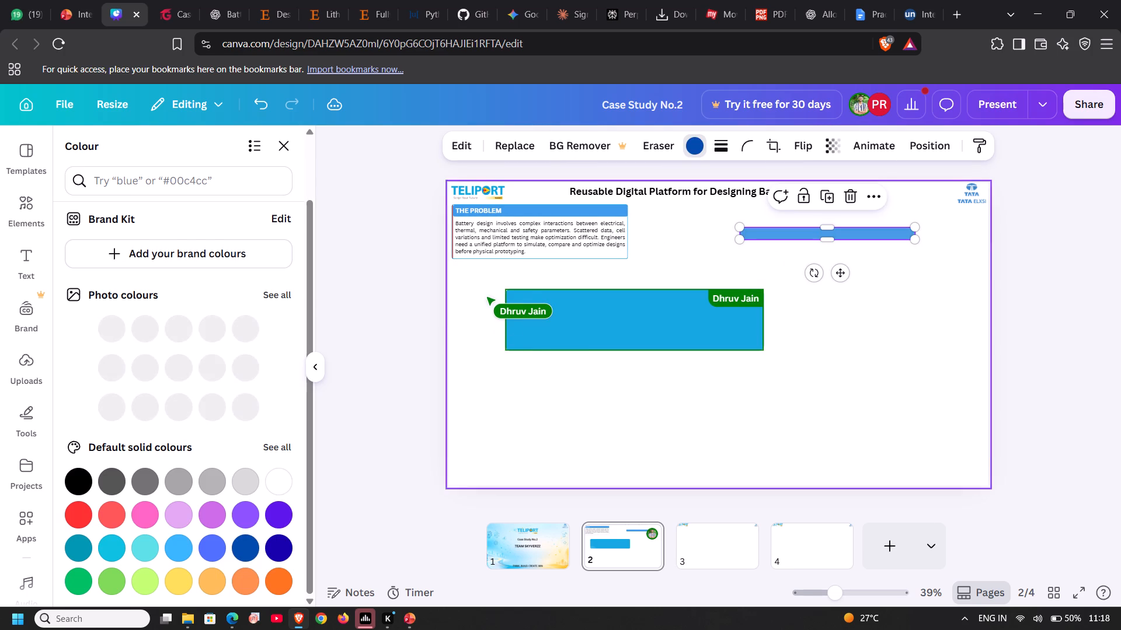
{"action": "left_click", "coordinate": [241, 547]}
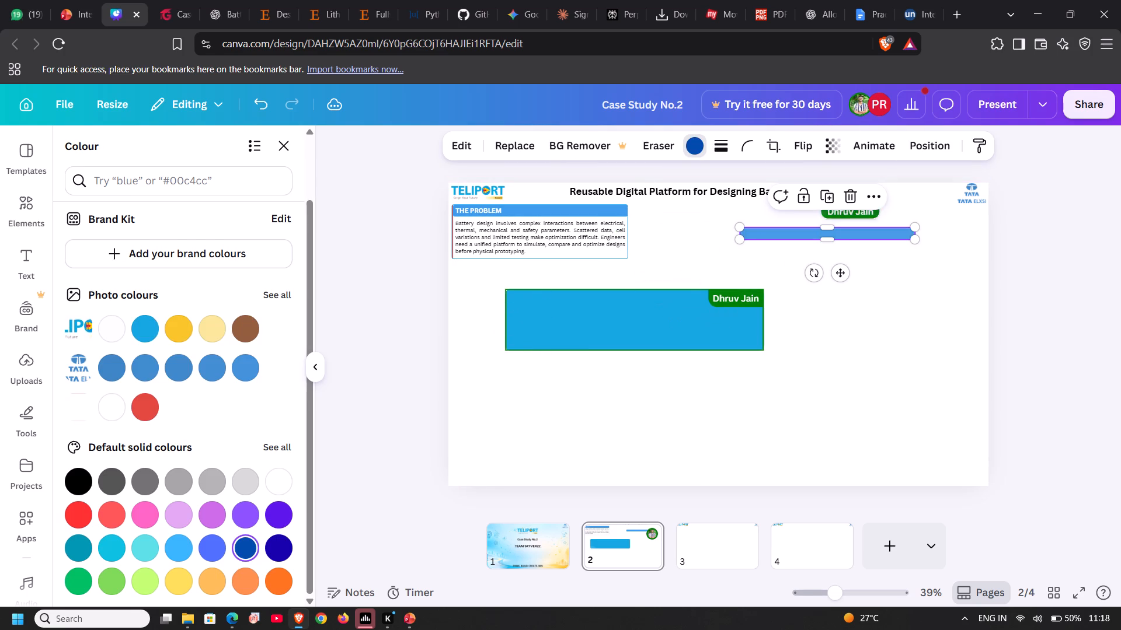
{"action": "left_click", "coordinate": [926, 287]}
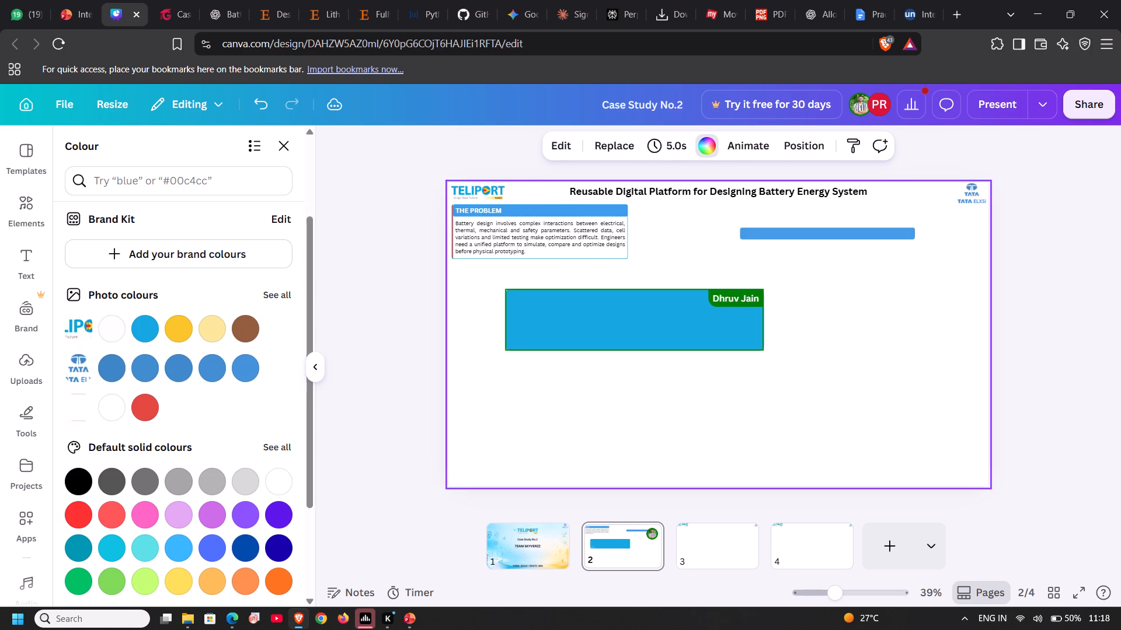
Try light purple and navy on the copied header bar, finishing with the violet default solid colour.
{"action": "left_click", "coordinate": [857, 230]}
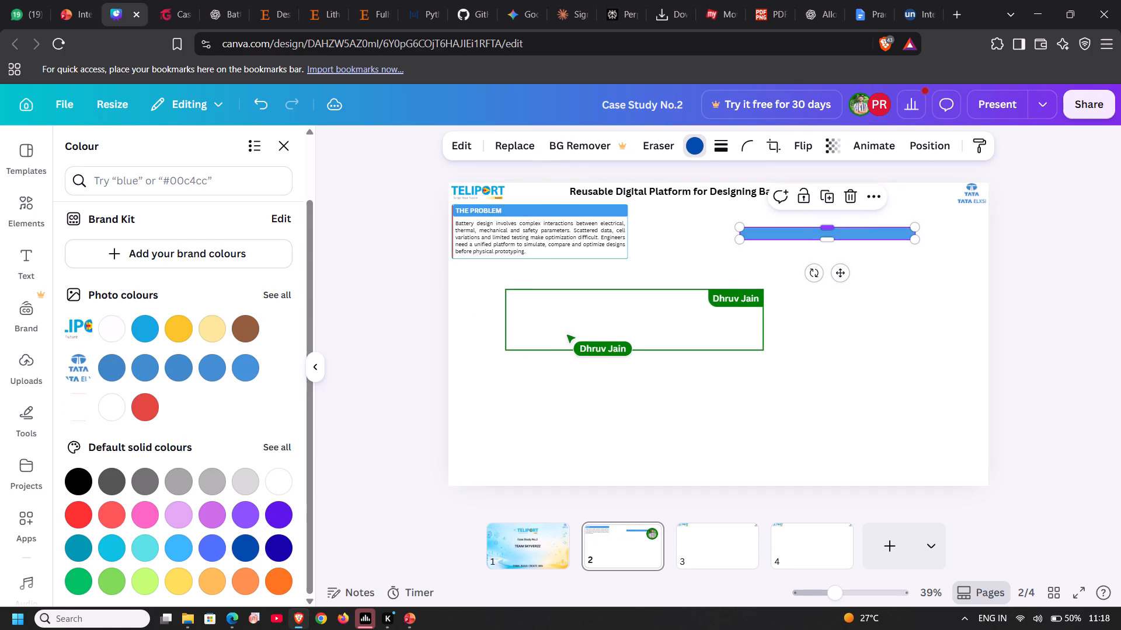
{"action": "left_click", "coordinate": [215, 514]}
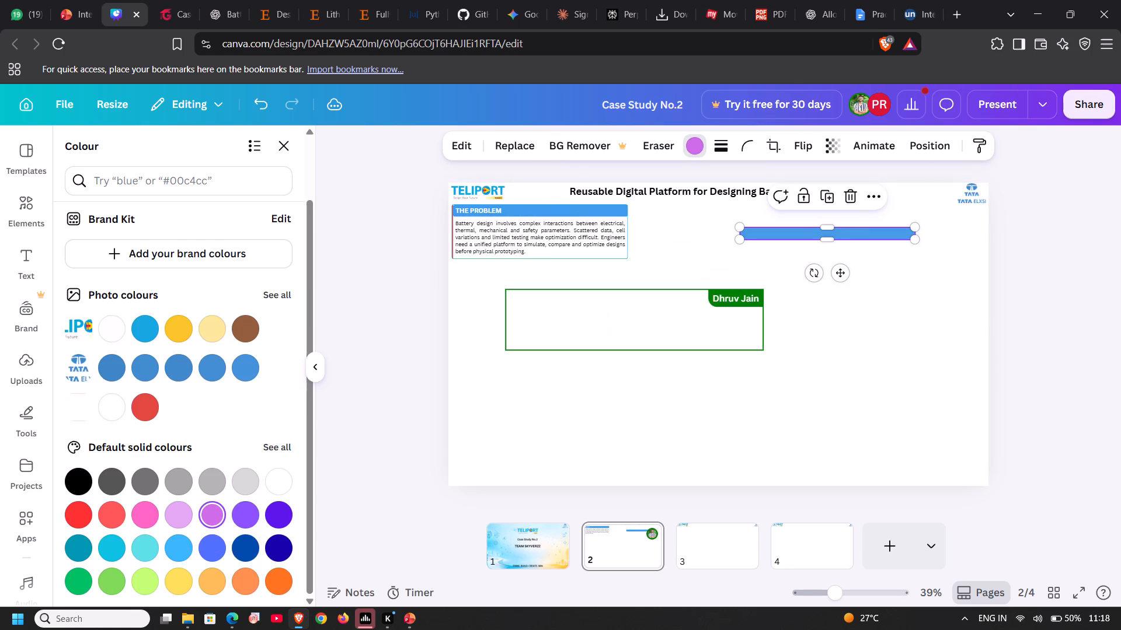
{"action": "left_click", "coordinate": [271, 510]}
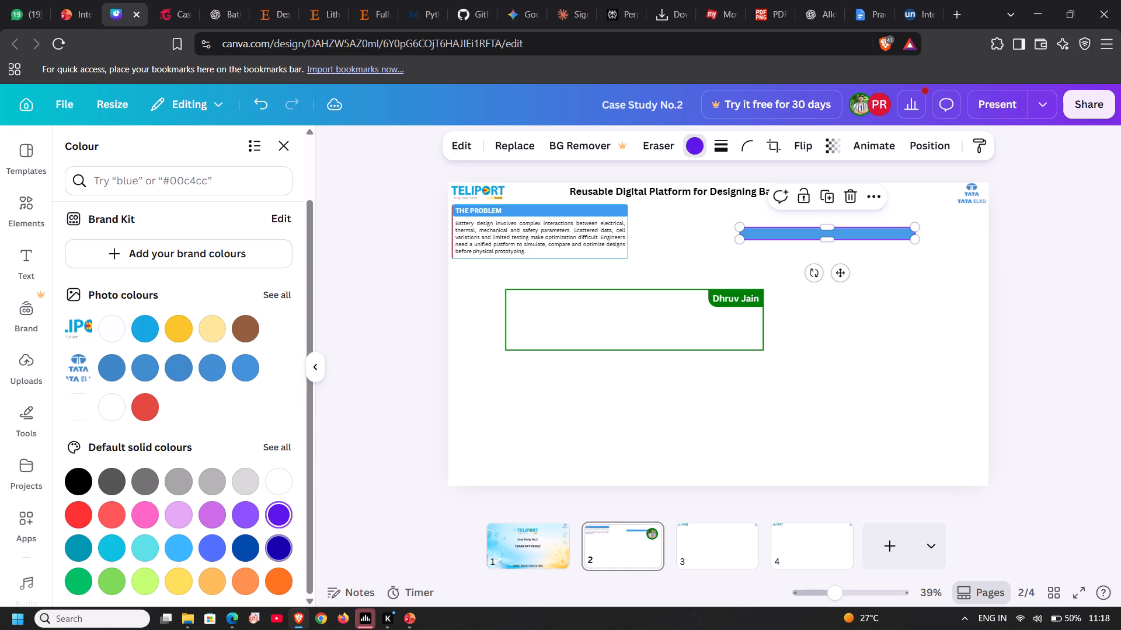
{"action": "left_click", "coordinate": [286, 543]}
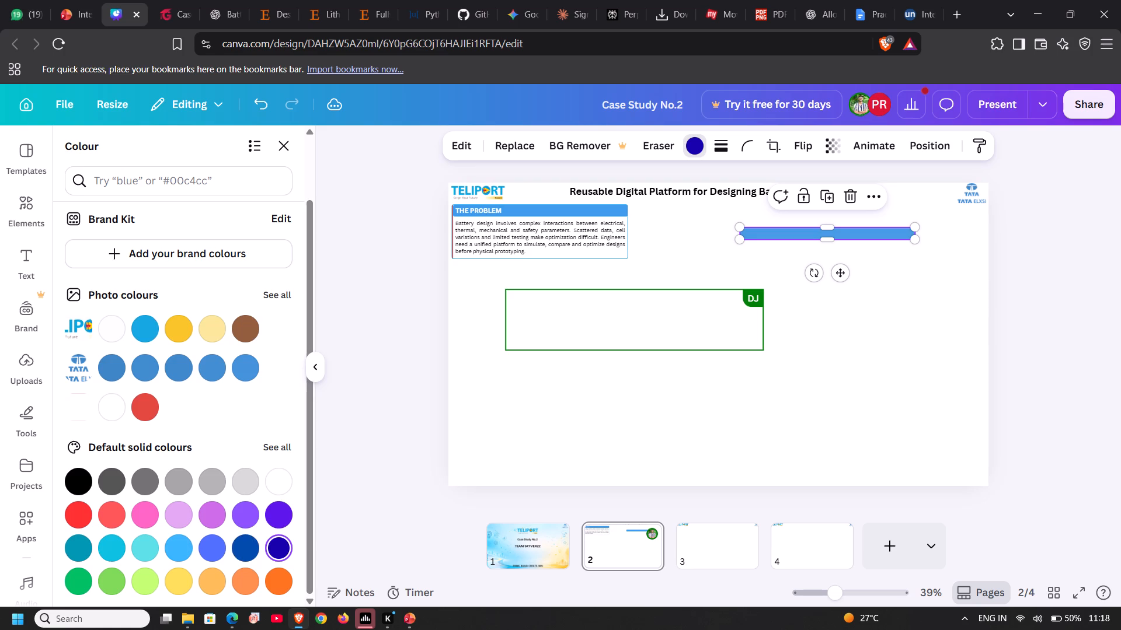
{"action": "left_click", "coordinate": [278, 513]}
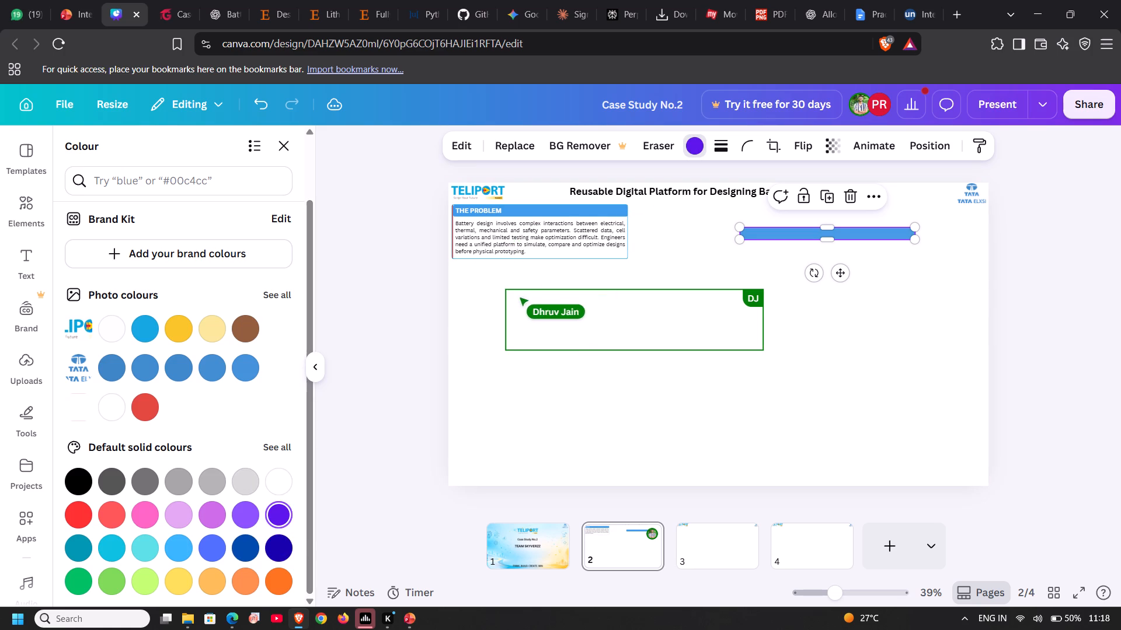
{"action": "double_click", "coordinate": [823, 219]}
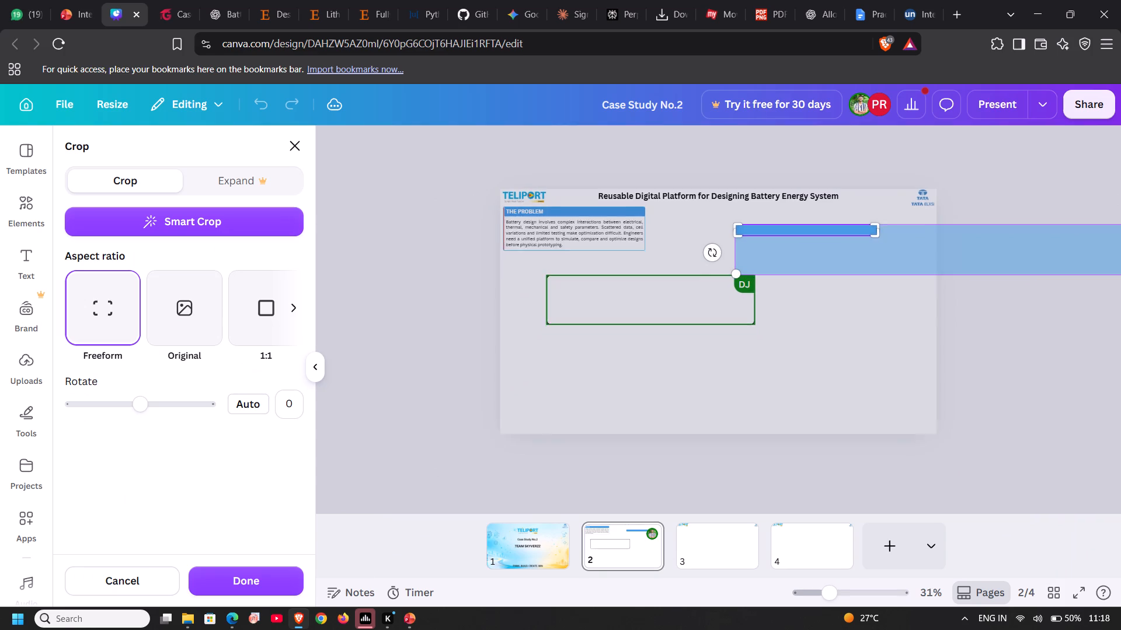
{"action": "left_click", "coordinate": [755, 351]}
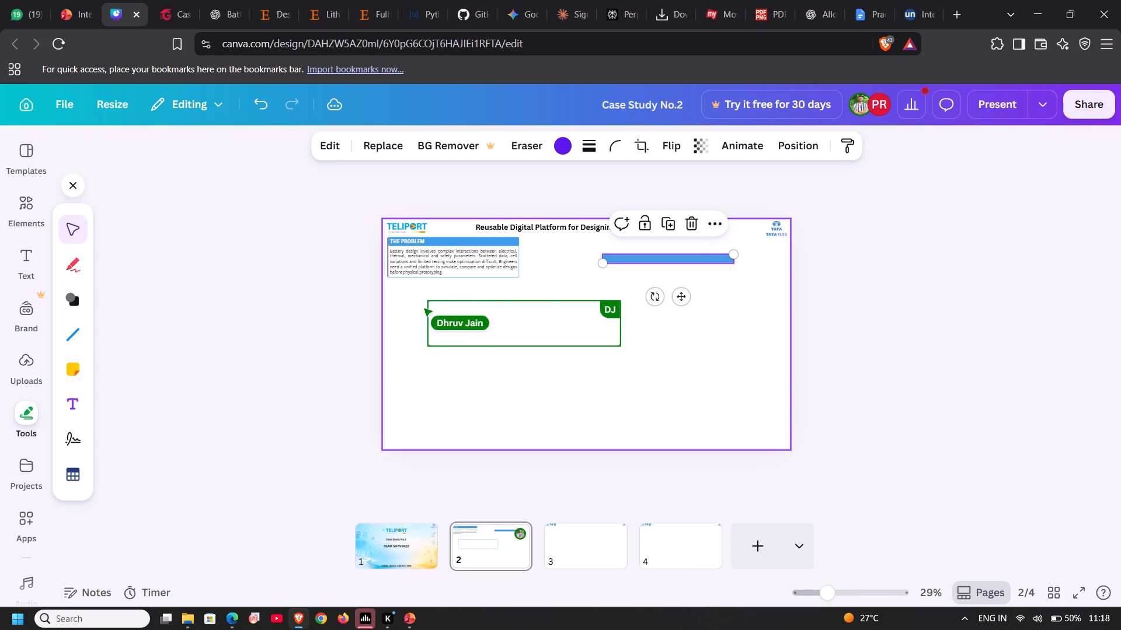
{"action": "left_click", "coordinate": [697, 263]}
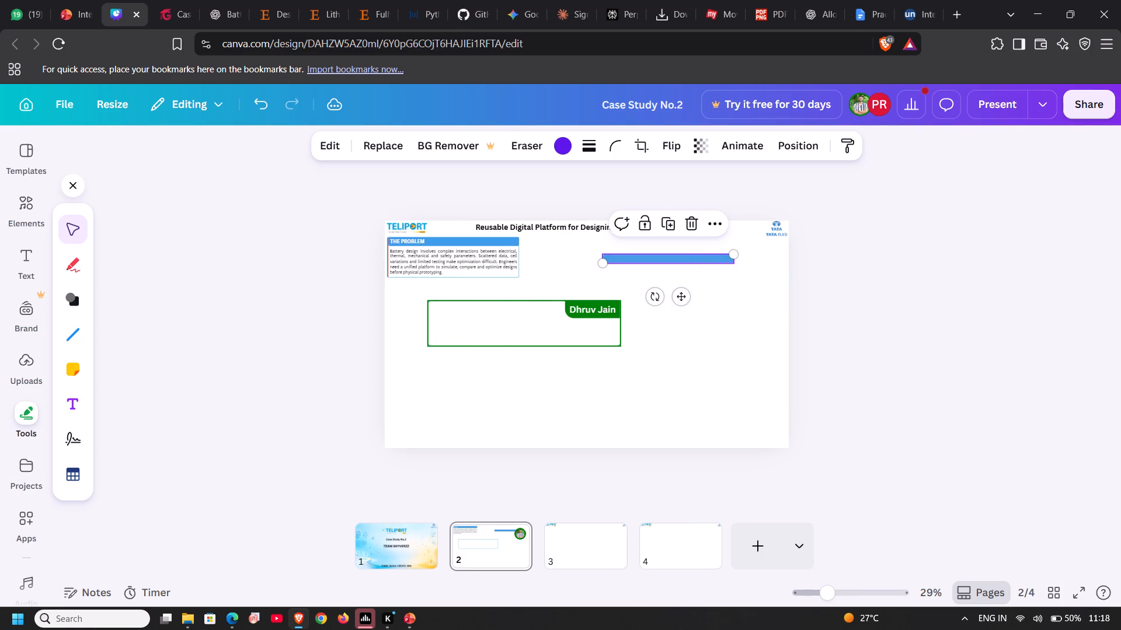
Close the browser tab holding the Case Study No.2 design.
{"action": "left_click", "coordinate": [141, 17]}
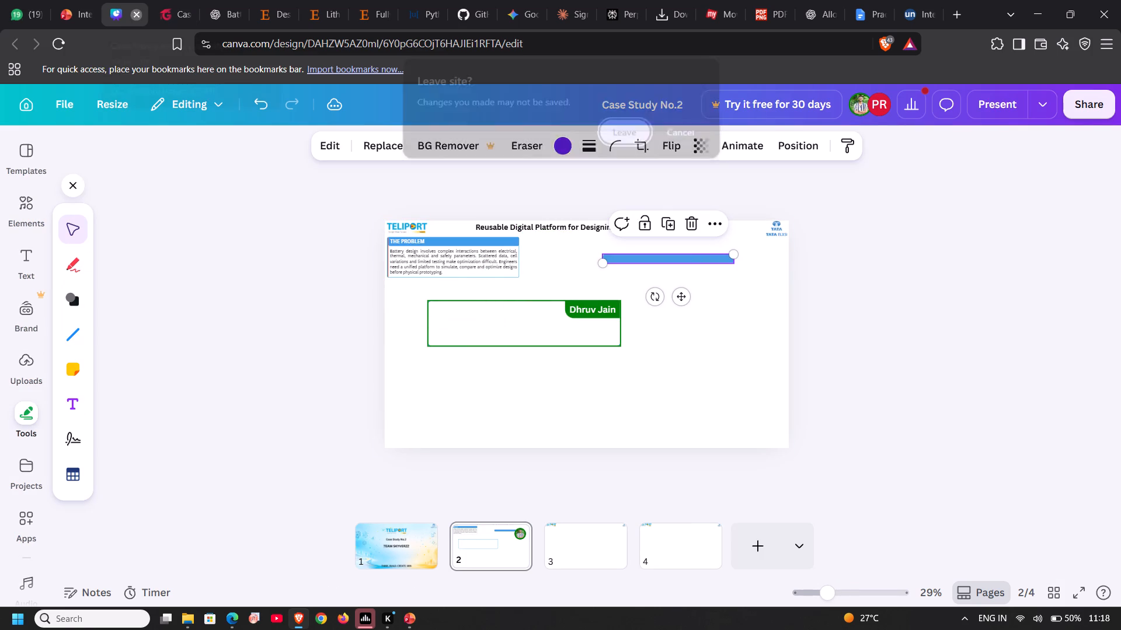
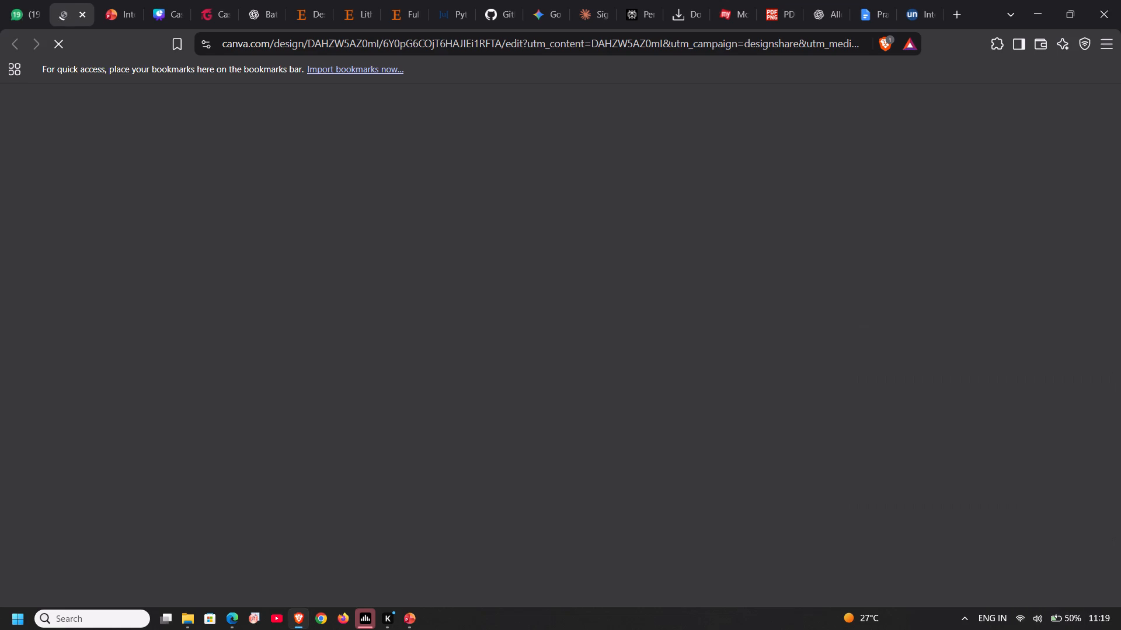
Reload the Canva design page and check the Wi-Fi connection in the system quick settings.
{"action": "key", "text": "ctrl+r"}
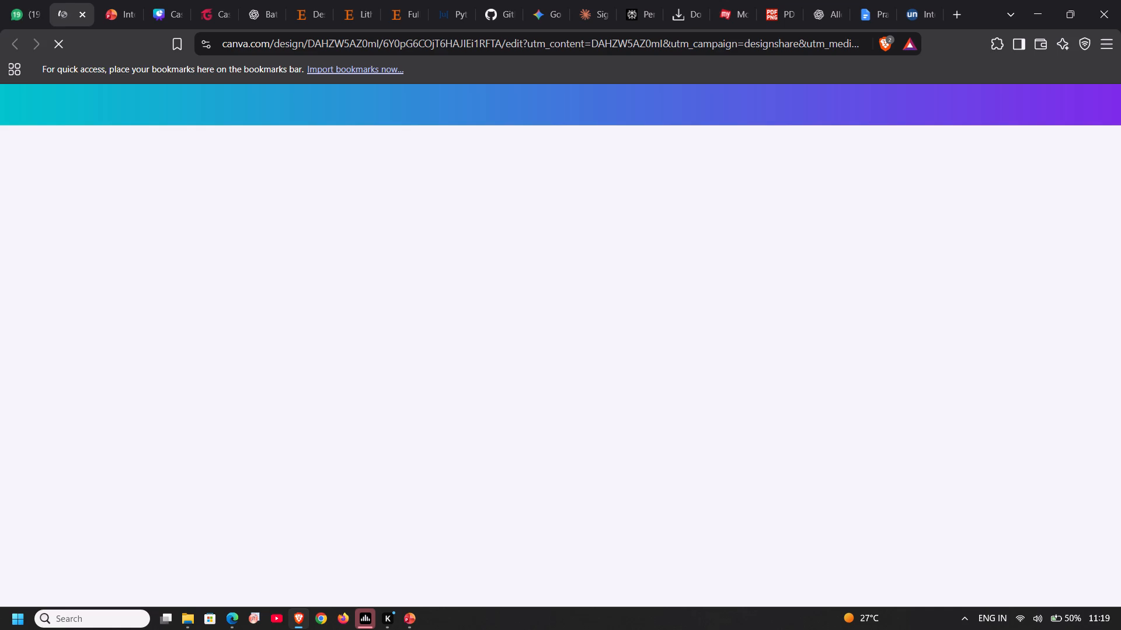
{"action": "left_click", "coordinate": [1016, 614]}
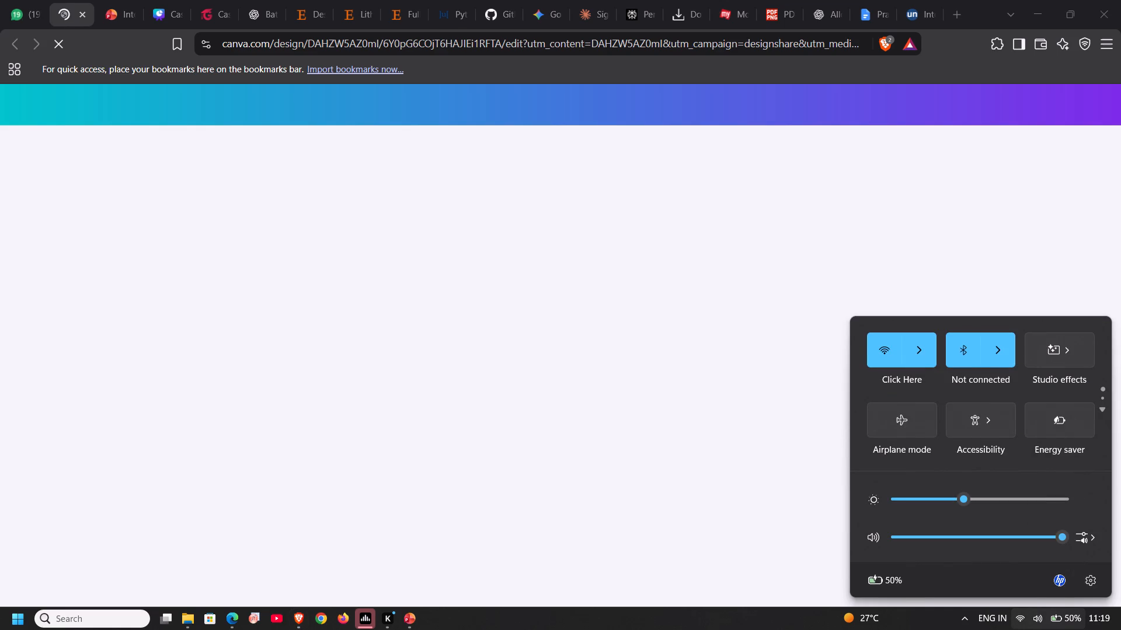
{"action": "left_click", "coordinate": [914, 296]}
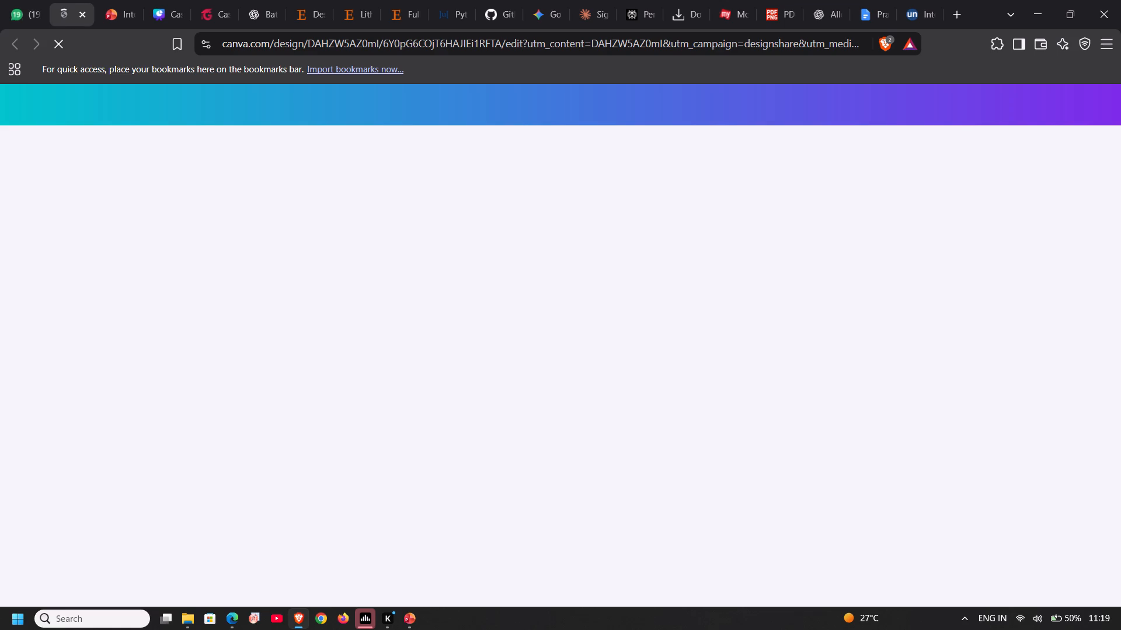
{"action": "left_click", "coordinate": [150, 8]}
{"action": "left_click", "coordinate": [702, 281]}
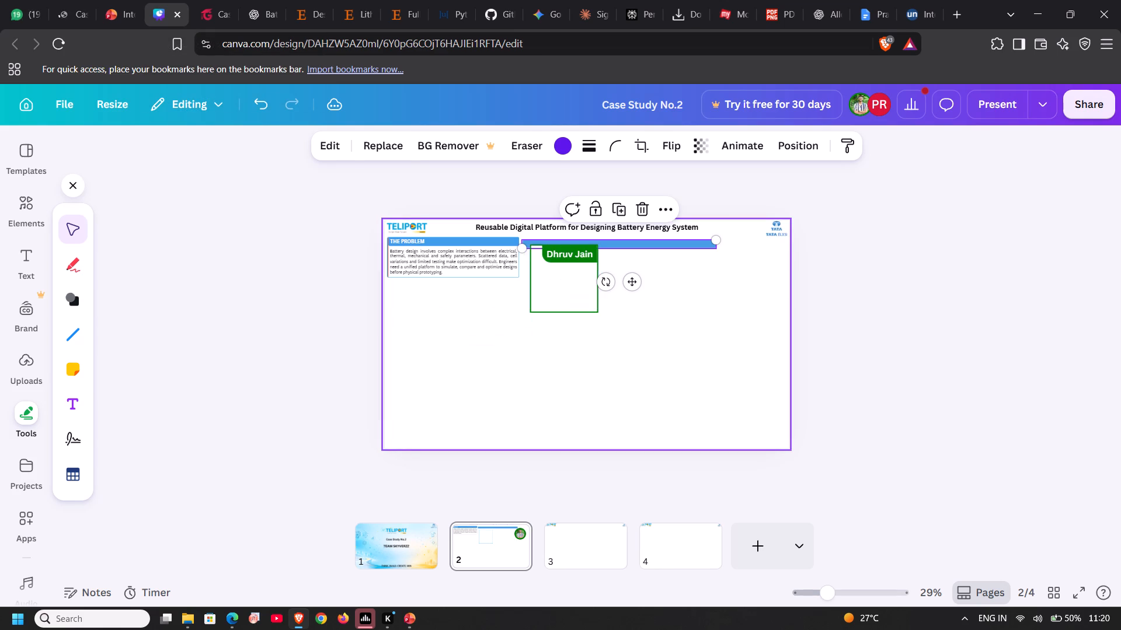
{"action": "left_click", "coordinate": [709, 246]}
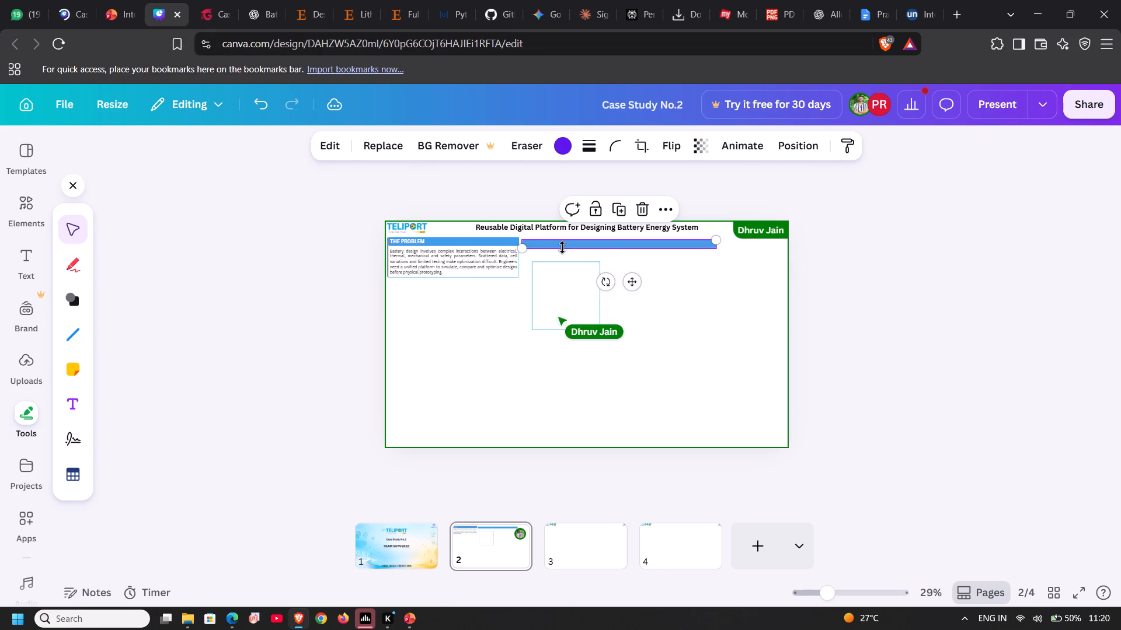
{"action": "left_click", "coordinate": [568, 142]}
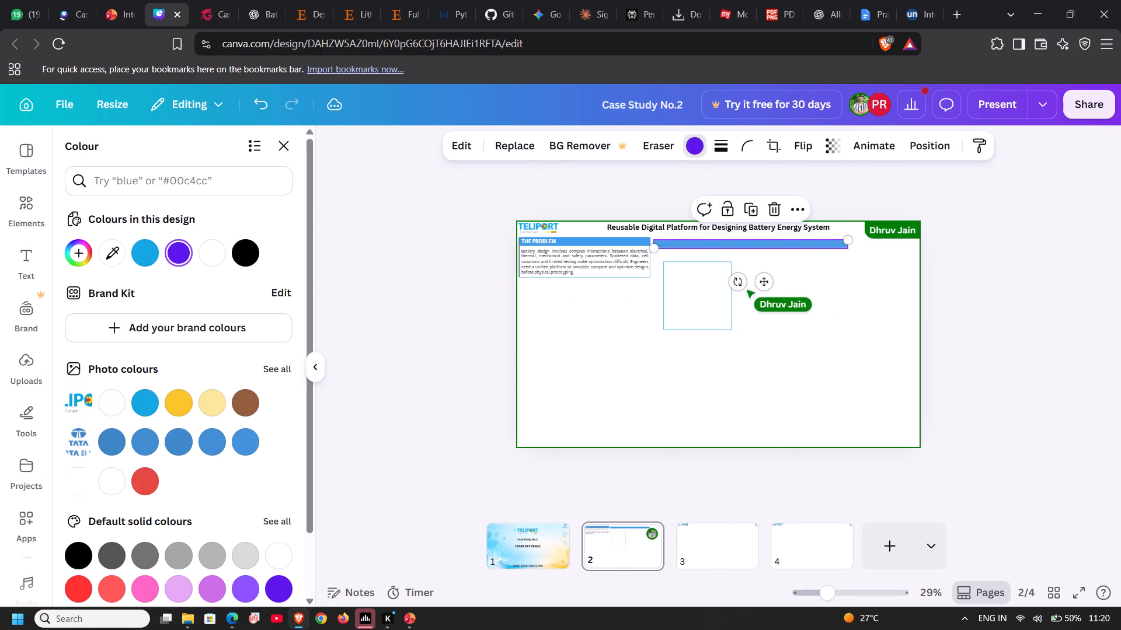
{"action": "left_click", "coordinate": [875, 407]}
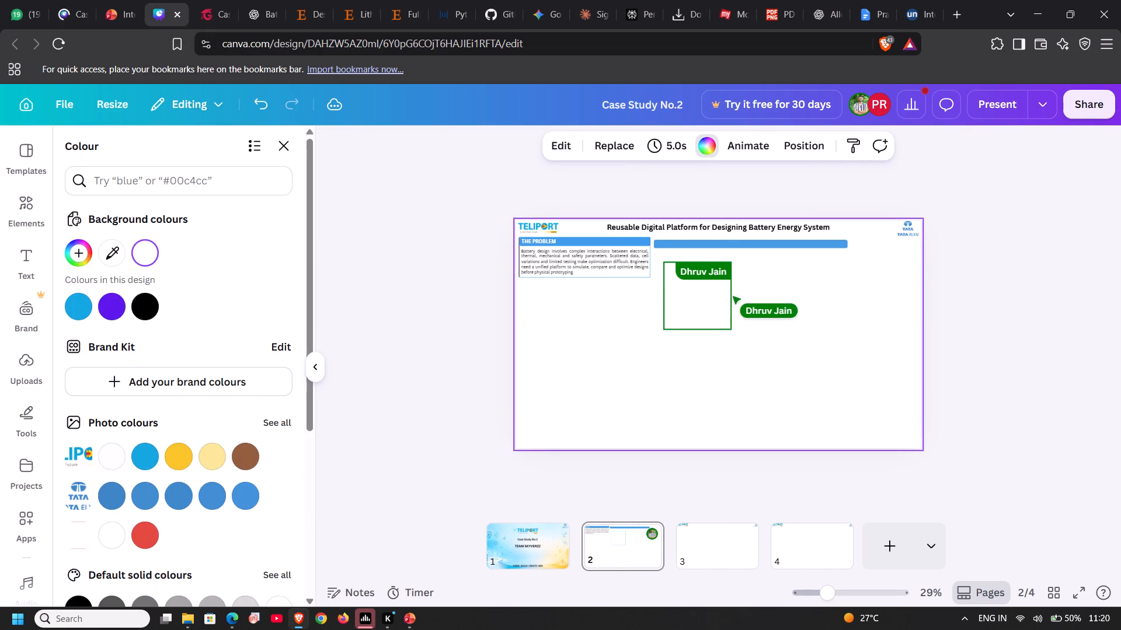
In the reloaded design, add a rounded rectangle to page 2's lower area and resize it to a bar about 1,034 wide by 62 high.
{"action": "left_click", "coordinate": [82, 12]}
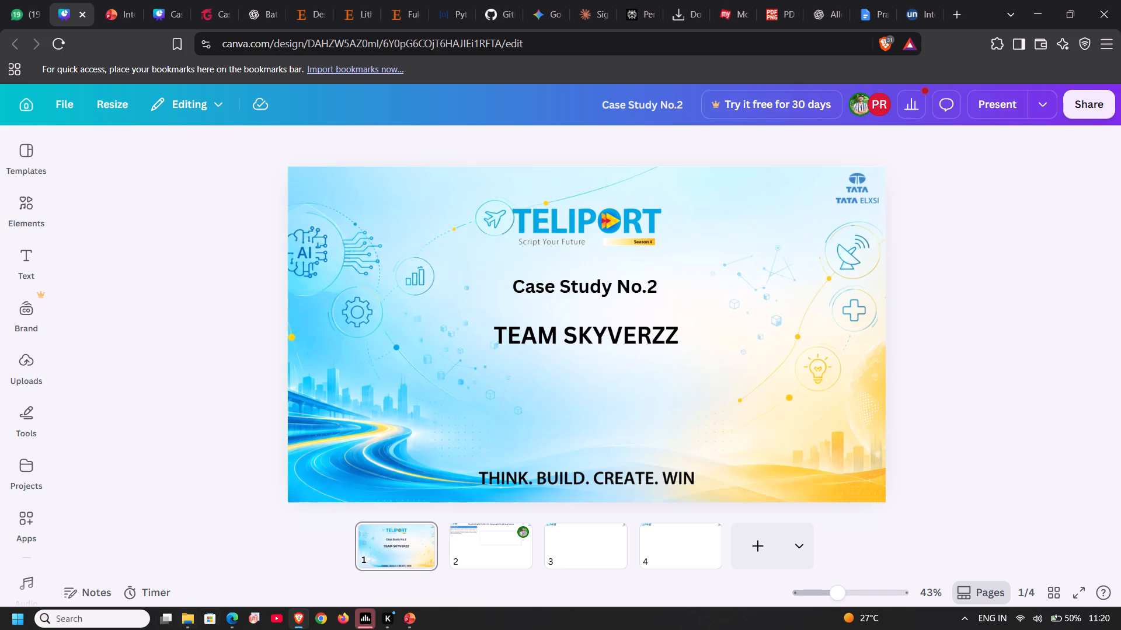
{"action": "left_click", "coordinate": [470, 526]}
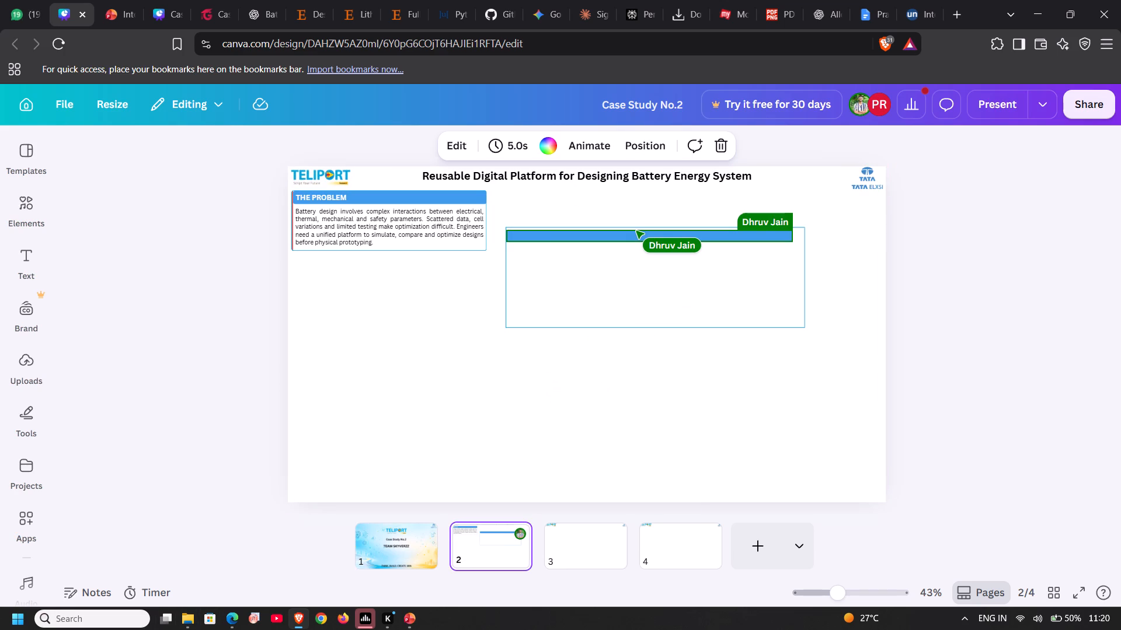
{"action": "left_click", "coordinate": [514, 478]}
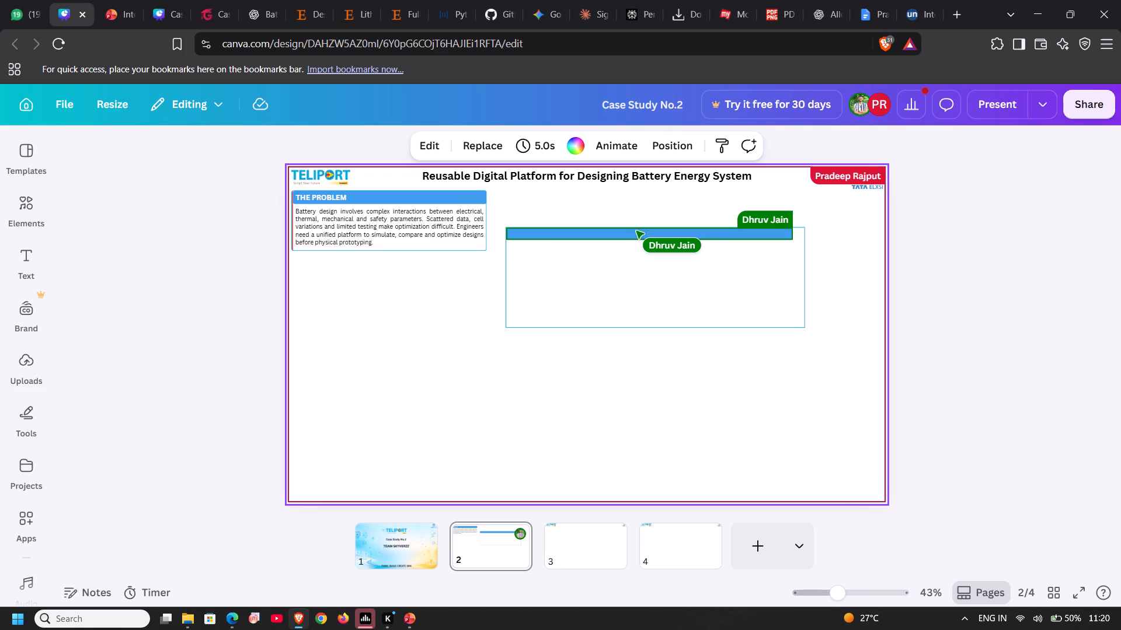
{"action": "left_click", "coordinate": [41, 412]}
{"action": "left_click", "coordinate": [68, 300]}
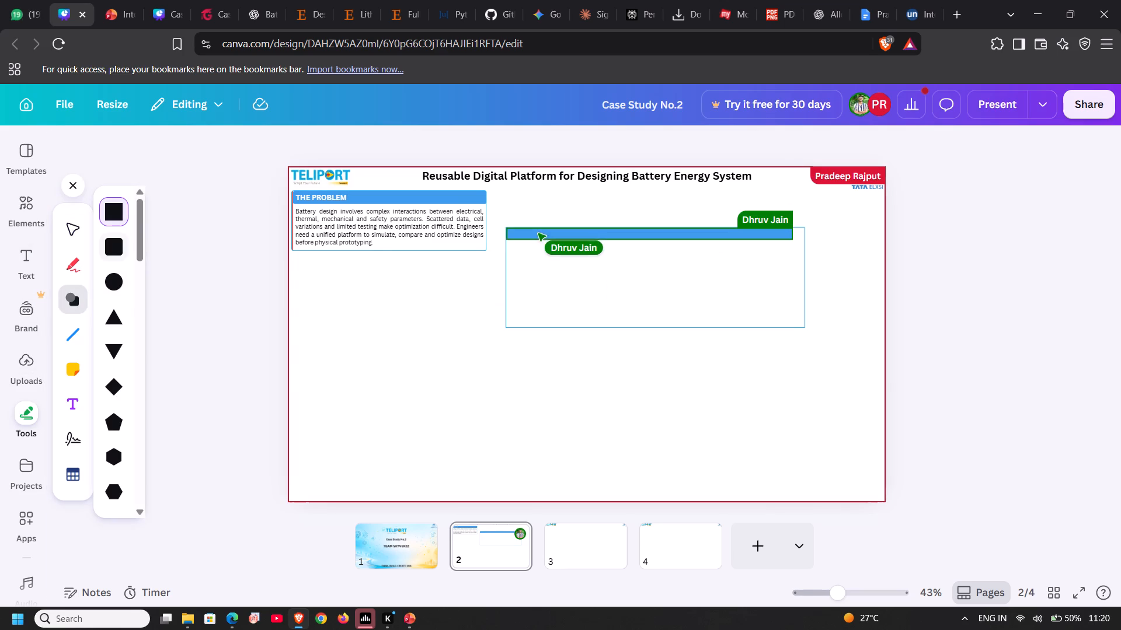
{"action": "left_click", "coordinate": [119, 242]}
{"action": "left_click", "coordinate": [508, 364]}
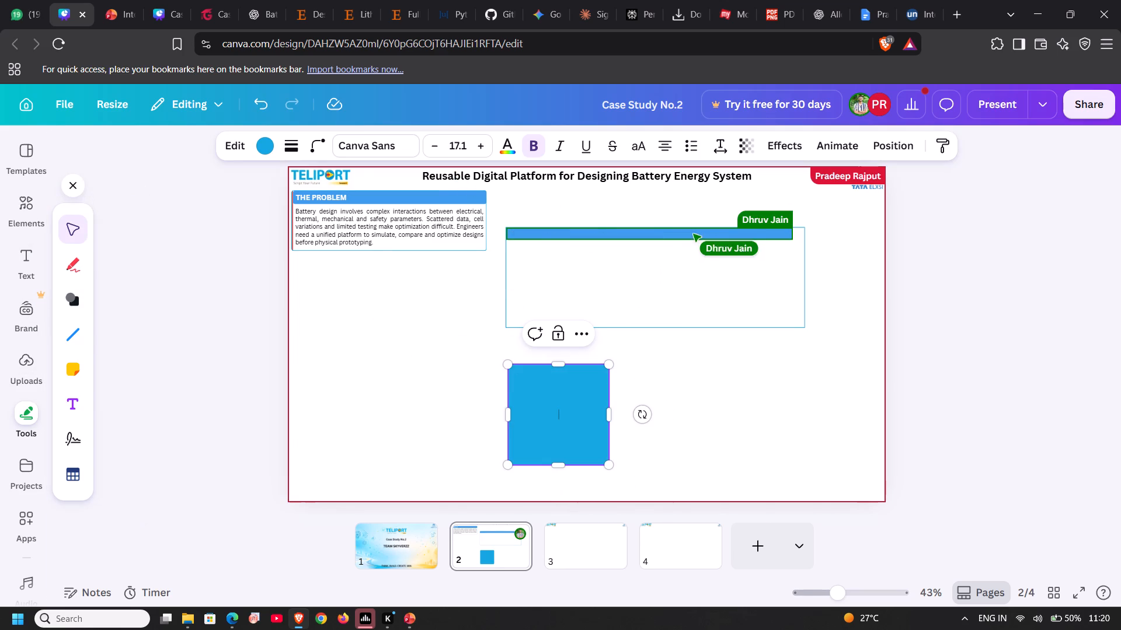
{"action": "left_click_drag", "start_coordinate": [611, 412], "coordinate": [831, 415]}
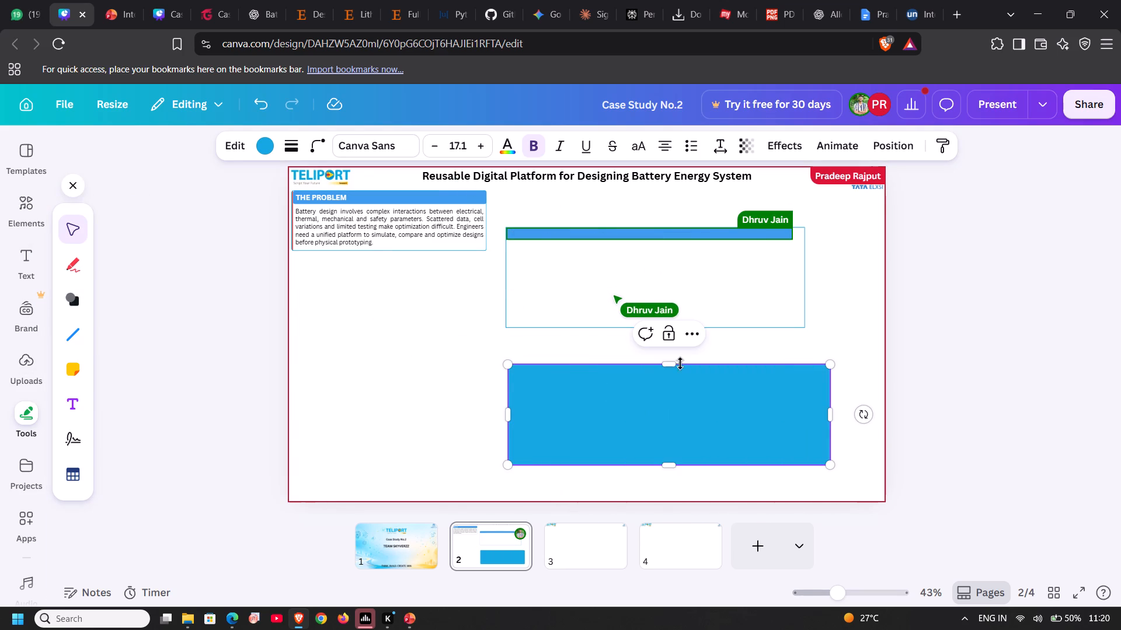
{"action": "left_click", "coordinate": [670, 357]}
{"action": "left_click", "coordinate": [669, 365]}
{"action": "left_click_drag", "start_coordinate": [669, 365], "coordinate": [666, 390]}
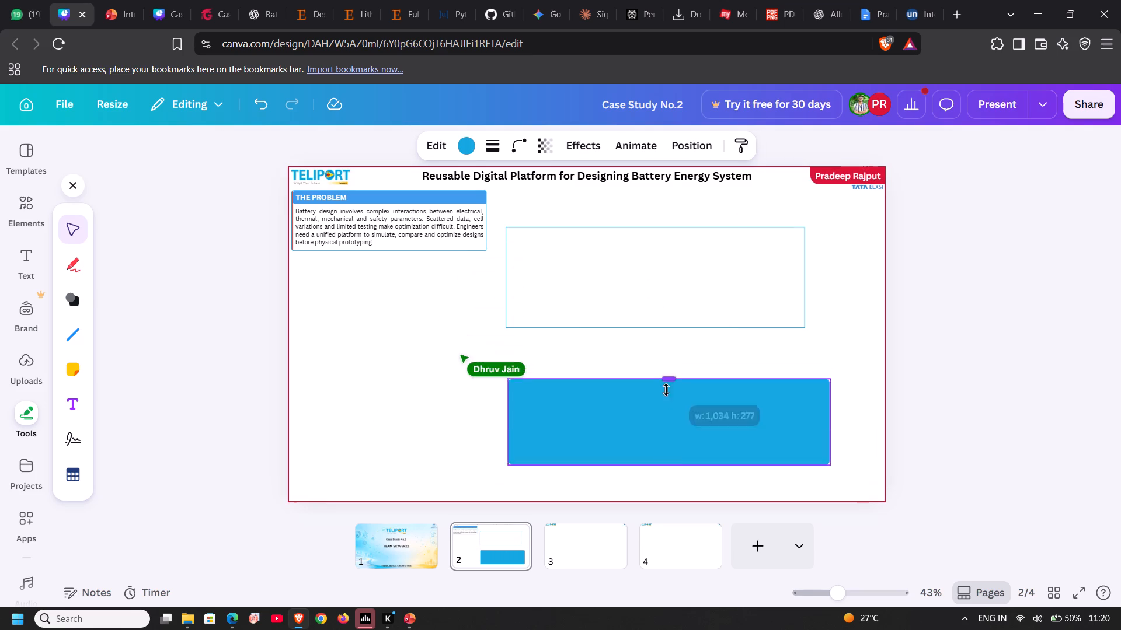
{"action": "left_click_drag", "start_coordinate": [666, 390], "coordinate": [656, 447]}
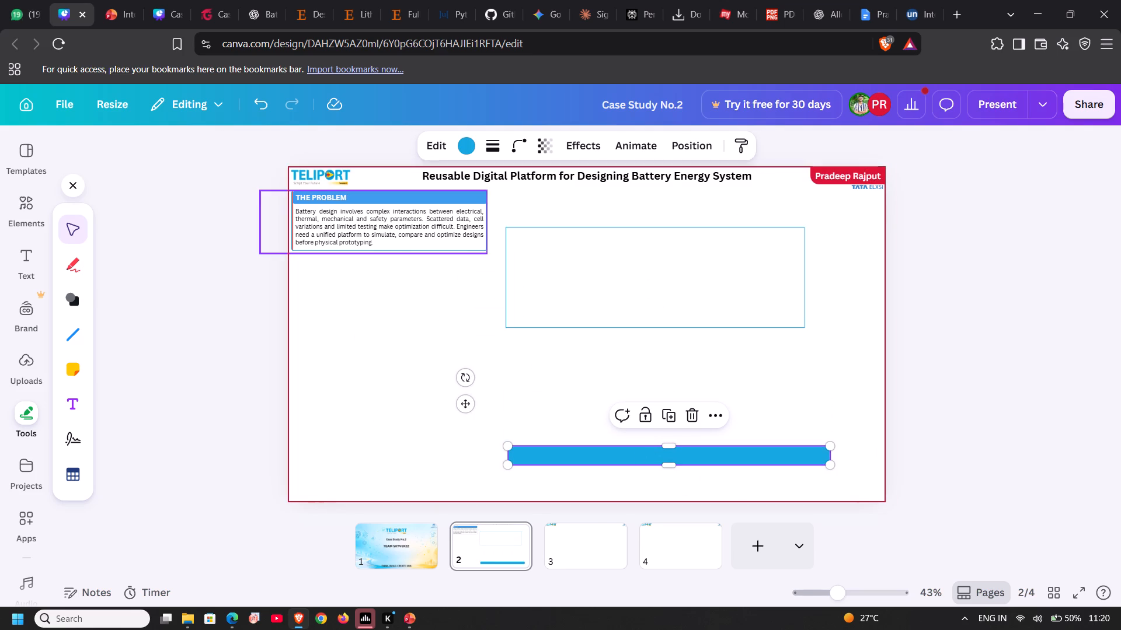
{"action": "left_click", "coordinate": [361, 334]}
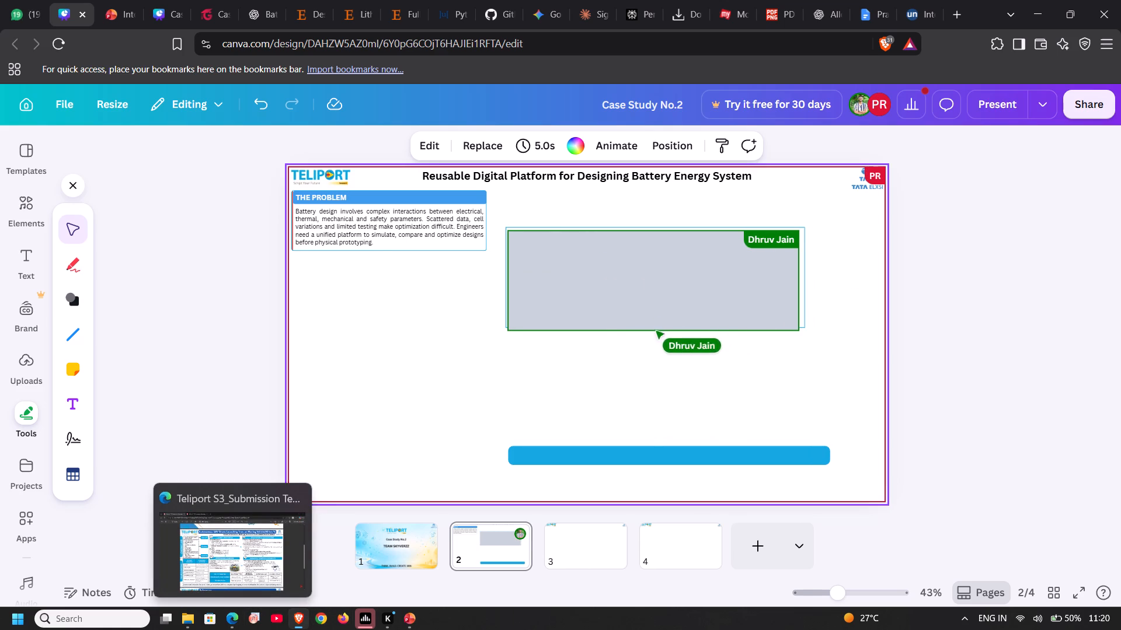
Move the blue rounded bar up to the top of page 2, behind the title.
{"action": "left_click_drag", "start_coordinate": [575, 449], "coordinate": [500, 114]}
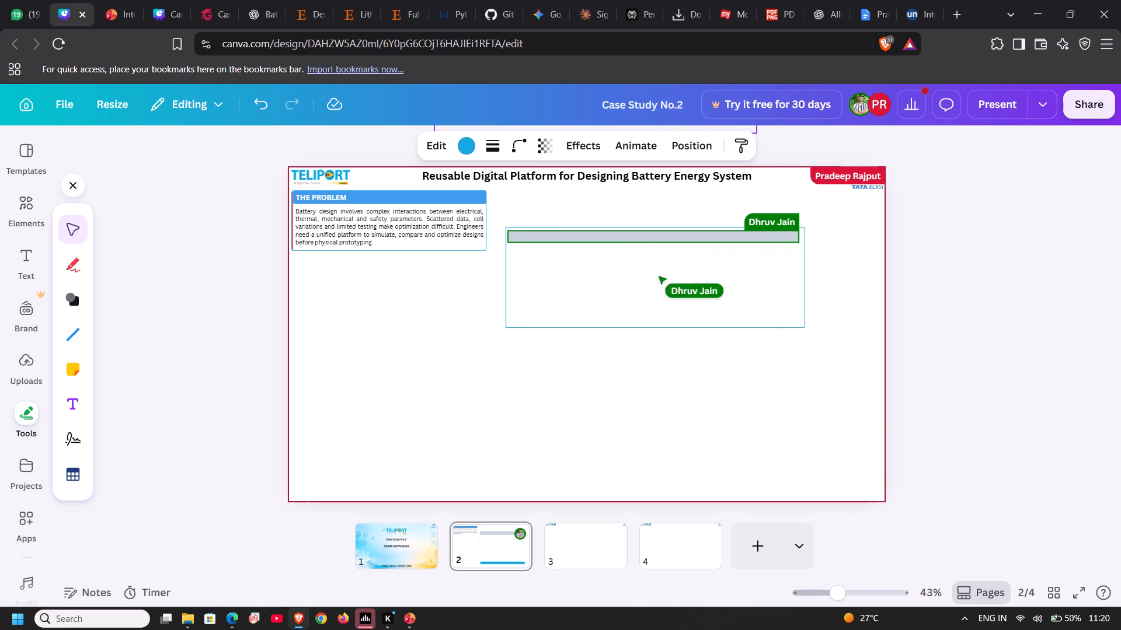
{"action": "left_click_drag", "start_coordinate": [500, 114], "coordinate": [481, 171]}
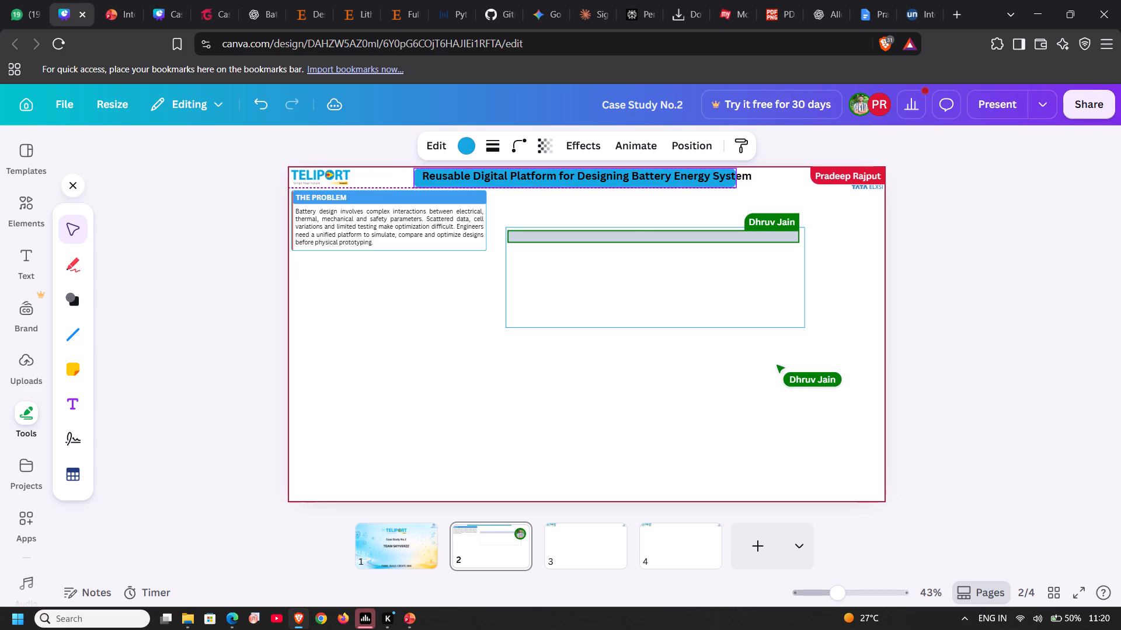
{"action": "left_click_drag", "start_coordinate": [481, 171], "coordinate": [483, 171]}
{"action": "left_click", "coordinate": [674, 197]}
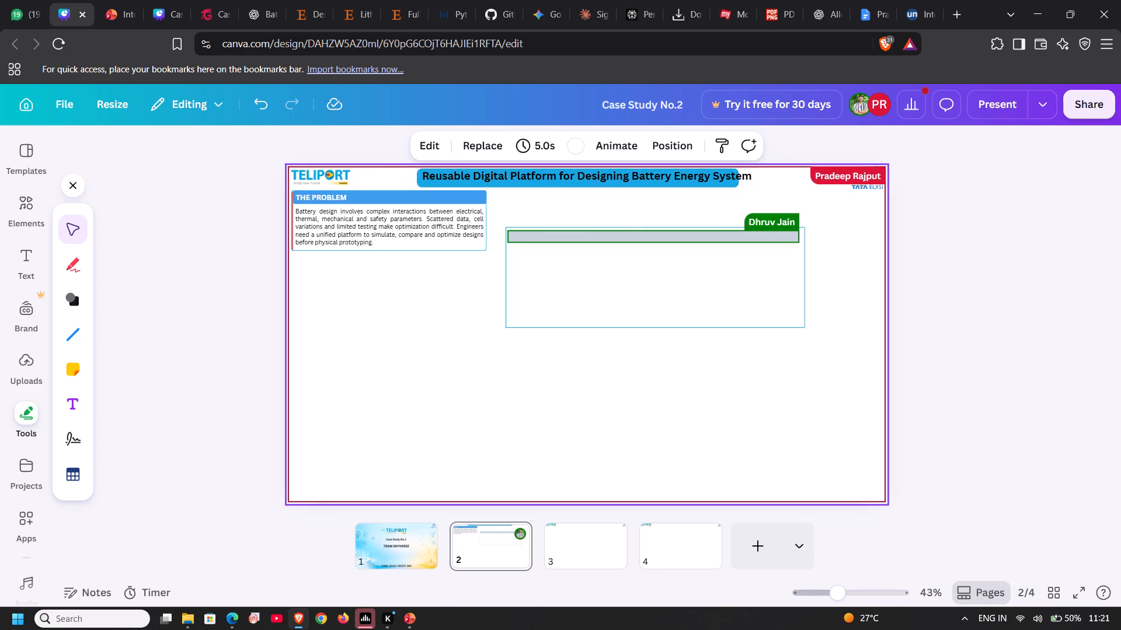
Narrow the page 2 title's text box to about 1,100 wide.
{"action": "left_click", "coordinate": [690, 177]}
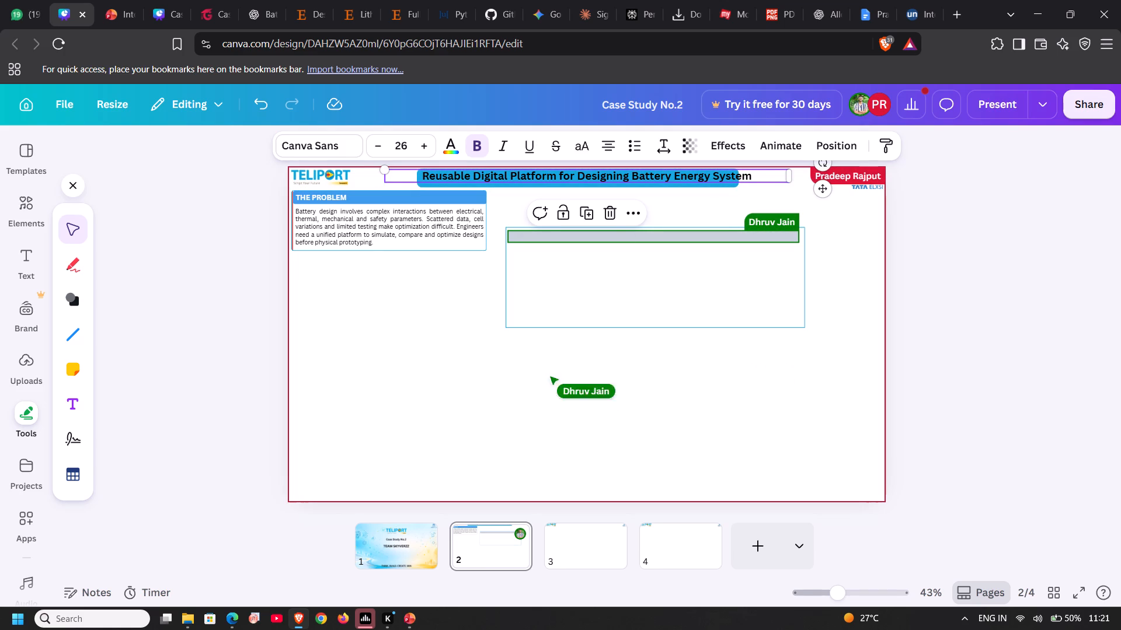
{"action": "left_click_drag", "start_coordinate": [791, 176], "coordinate": [732, 169]}
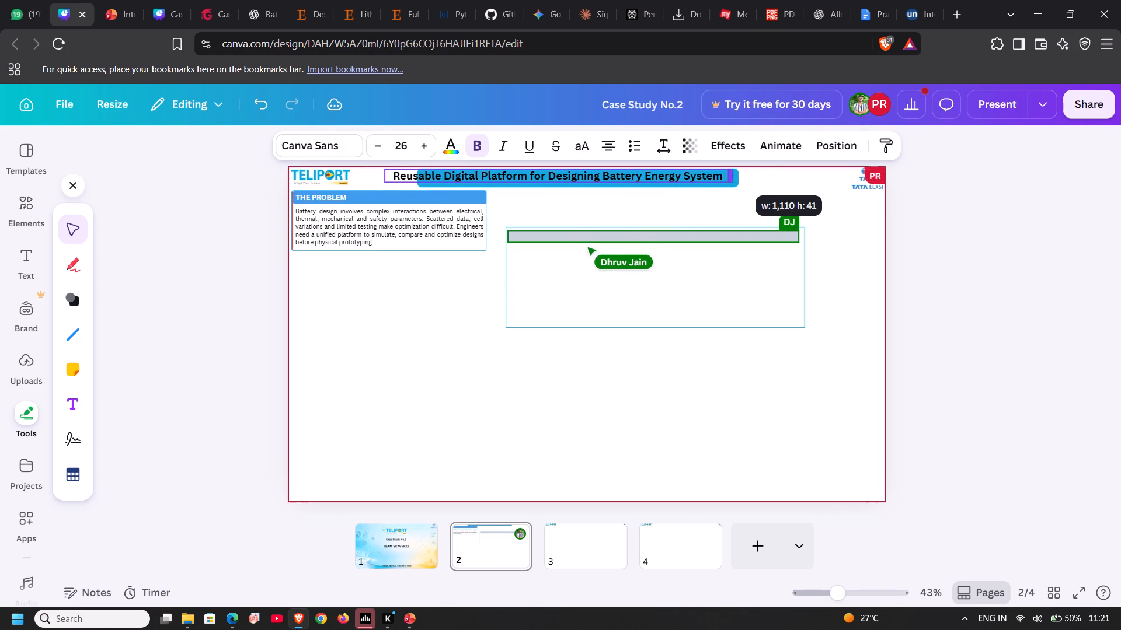
{"action": "left_click_drag", "start_coordinate": [732, 169], "coordinate": [729, 169]}
{"action": "left_click", "coordinate": [739, 190]}
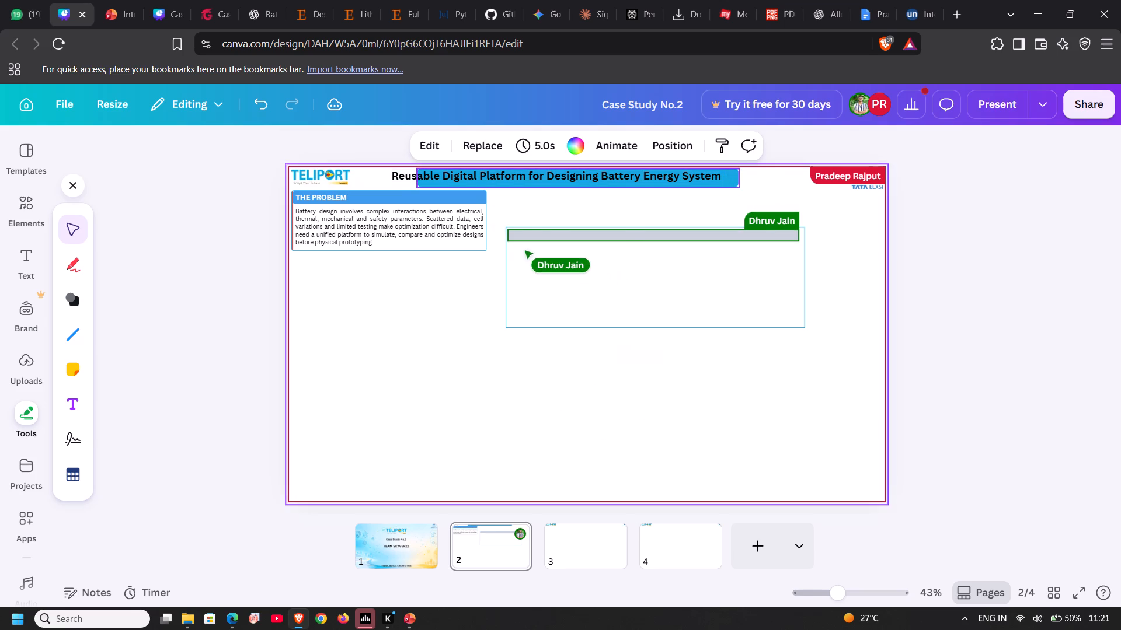
Widen the blue rounded bar behind the title so it extends further towards the TATA ELXSI logo.
{"action": "left_click", "coordinate": [739, 180]}
{"action": "left_click_drag", "start_coordinate": [743, 179], "coordinate": [760, 181]}
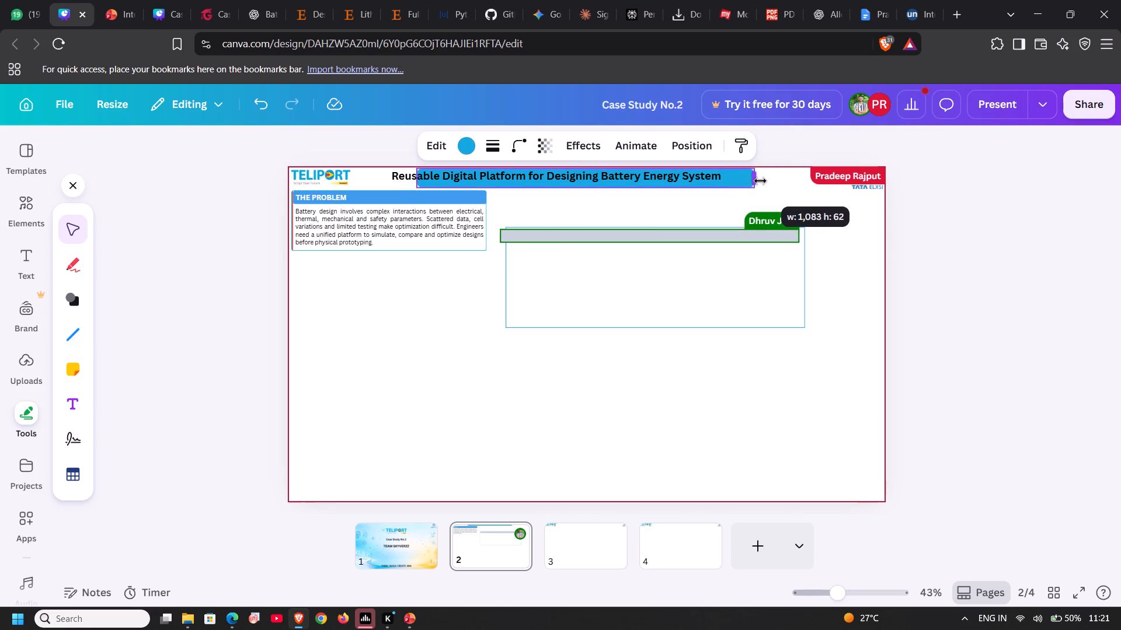
{"action": "left_click_drag", "start_coordinate": [760, 181], "coordinate": [773, 184]}
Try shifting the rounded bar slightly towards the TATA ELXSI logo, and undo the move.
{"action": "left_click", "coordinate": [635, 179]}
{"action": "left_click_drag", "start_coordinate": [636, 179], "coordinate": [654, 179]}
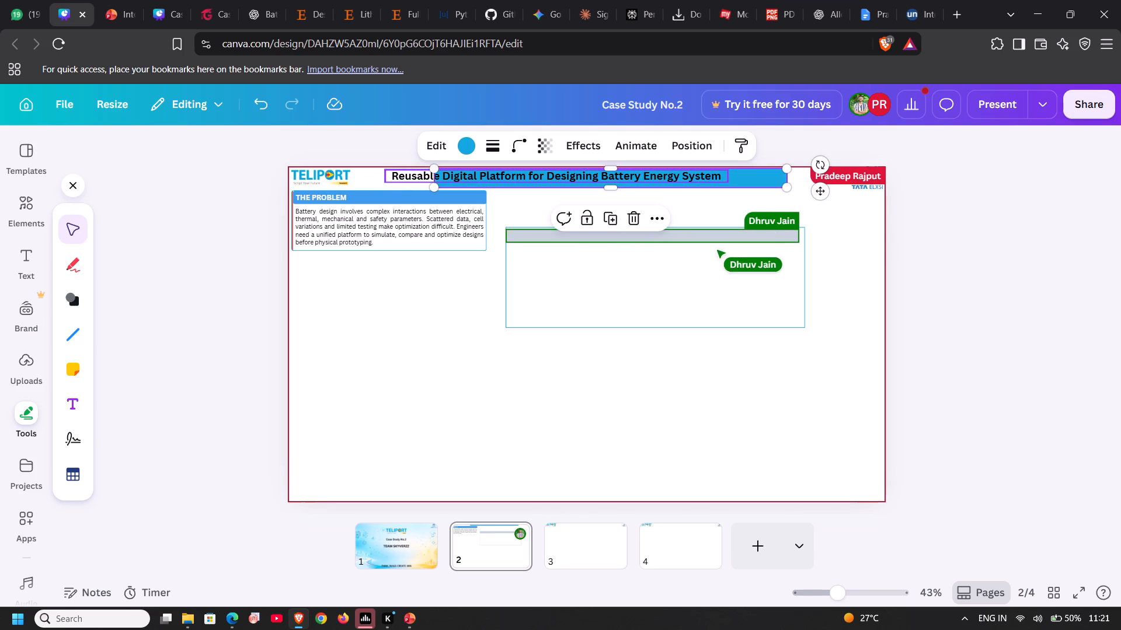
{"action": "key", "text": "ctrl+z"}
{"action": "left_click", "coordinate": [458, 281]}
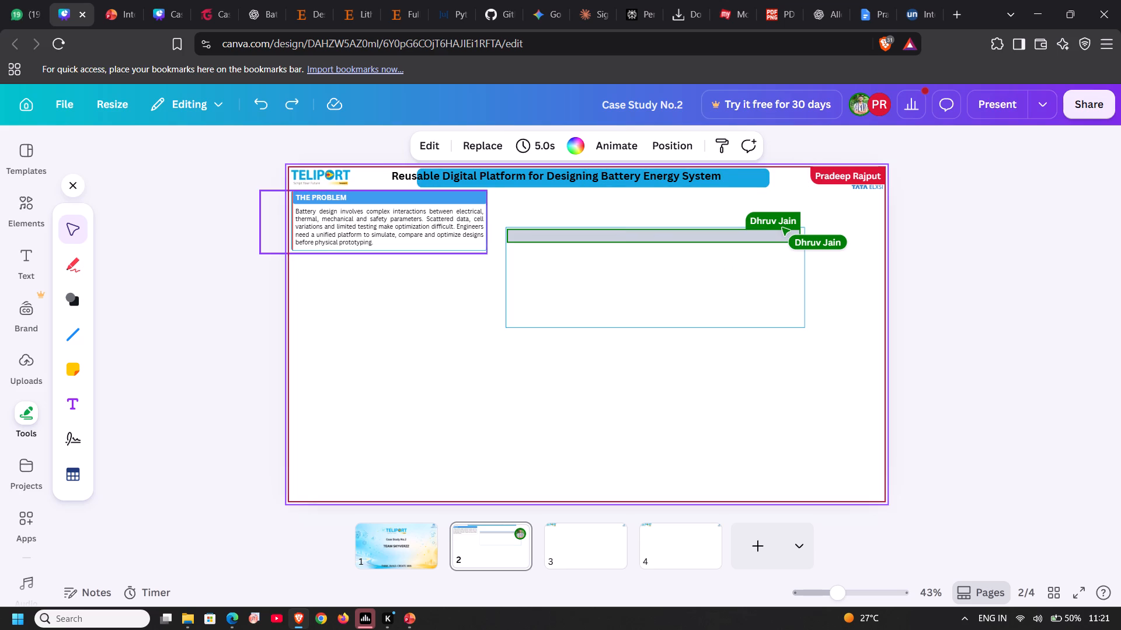
Move the title "Reusable Digital Platform for Designing Battery Energy System" so it is centred on the blue rounded bar.
{"action": "left_click", "coordinate": [509, 175]}
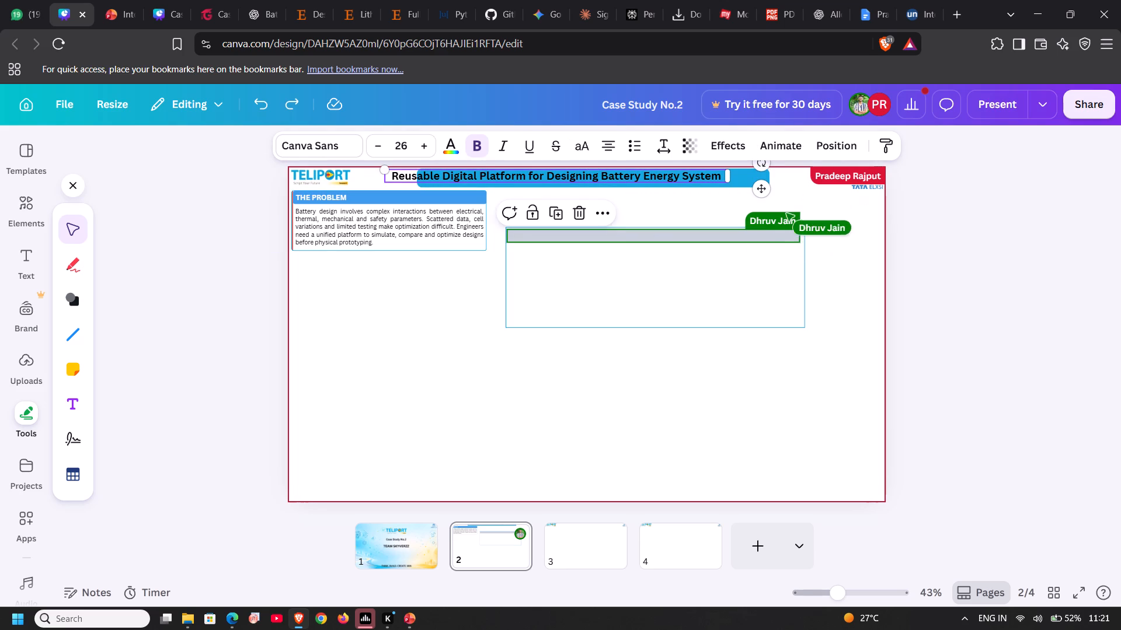
{"action": "left_click_drag", "start_coordinate": [394, 180], "coordinate": [436, 182]}
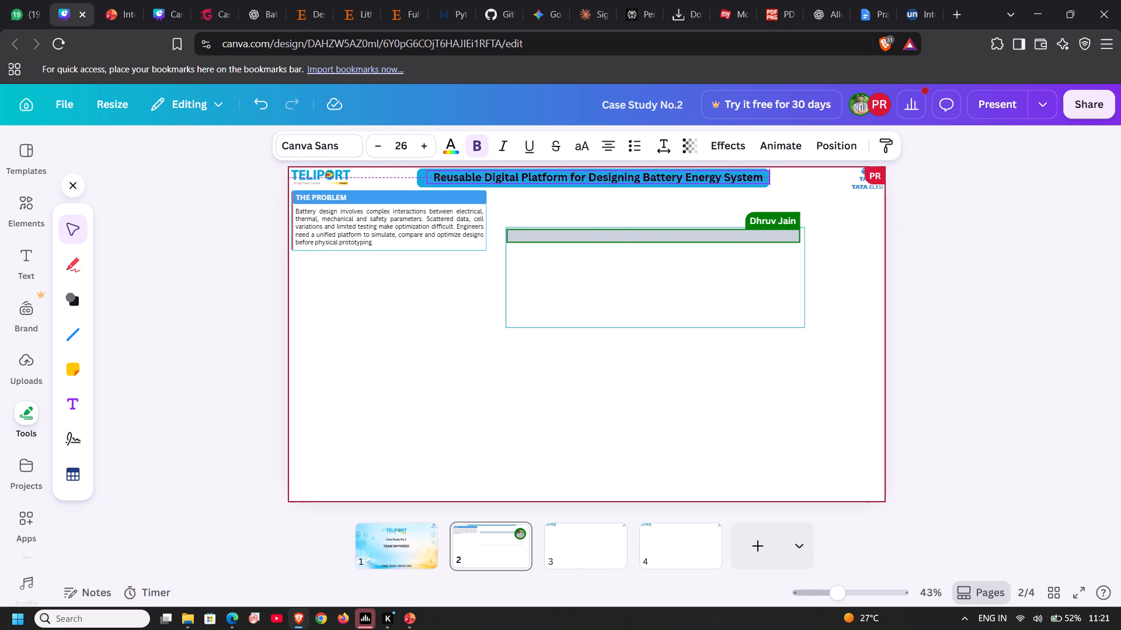
{"action": "left_click_drag", "start_coordinate": [436, 182], "coordinate": [432, 182]}
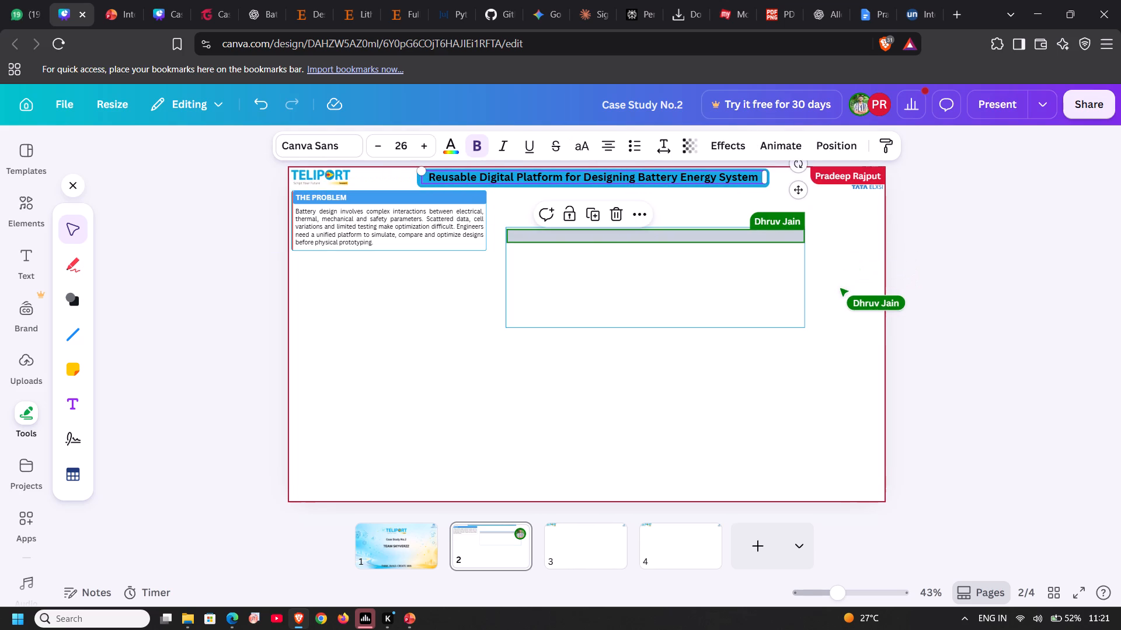
{"action": "left_click", "coordinate": [429, 317]}
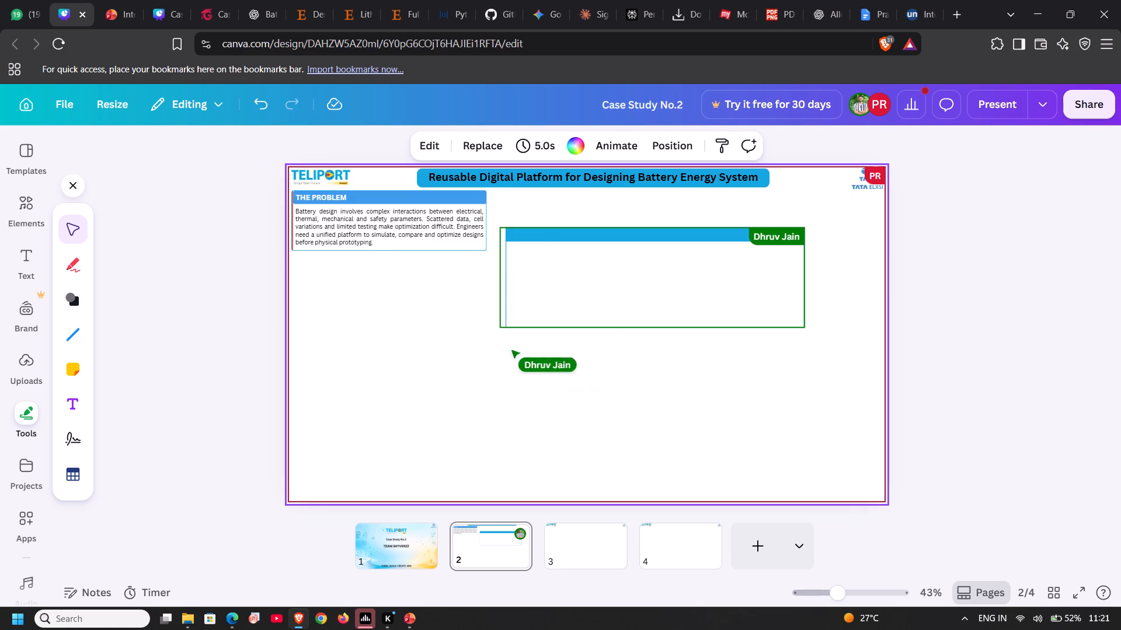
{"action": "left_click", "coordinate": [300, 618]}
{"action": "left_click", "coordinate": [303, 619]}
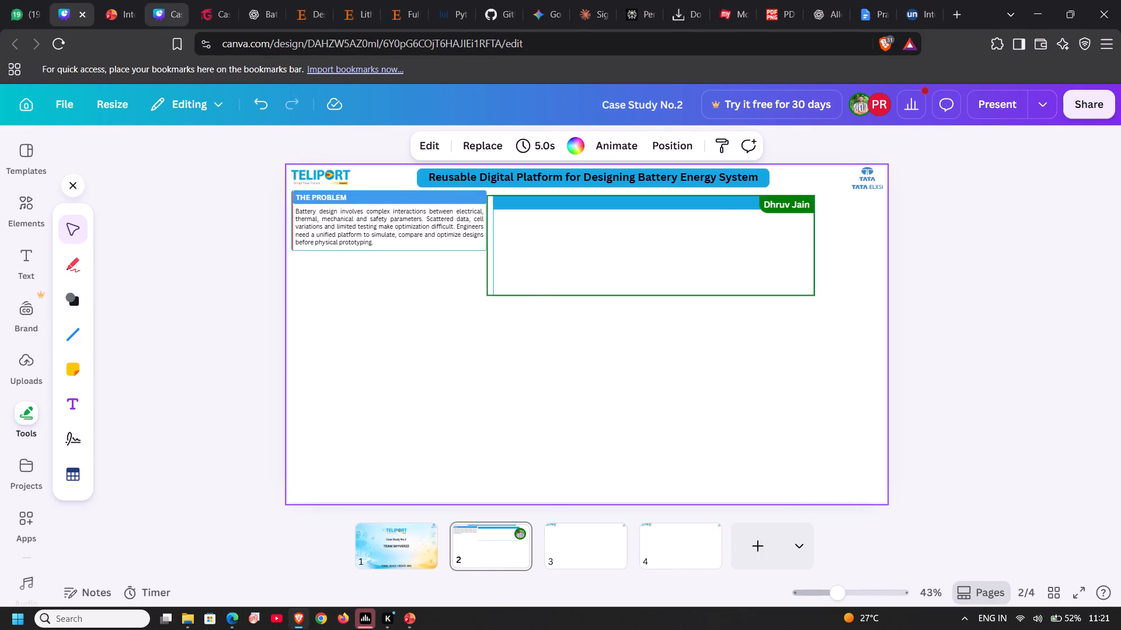
Close the duplicate browser tab holding the Case Study No.2 design.
{"action": "left_click", "coordinate": [176, 13]}
{"action": "left_click", "coordinate": [182, 13]}
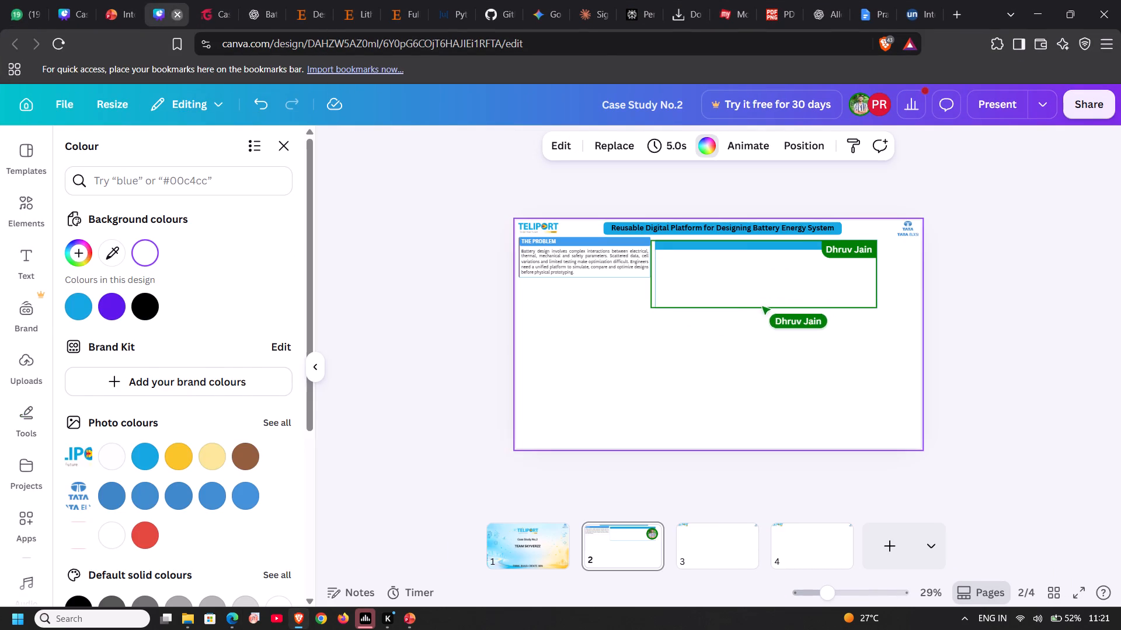
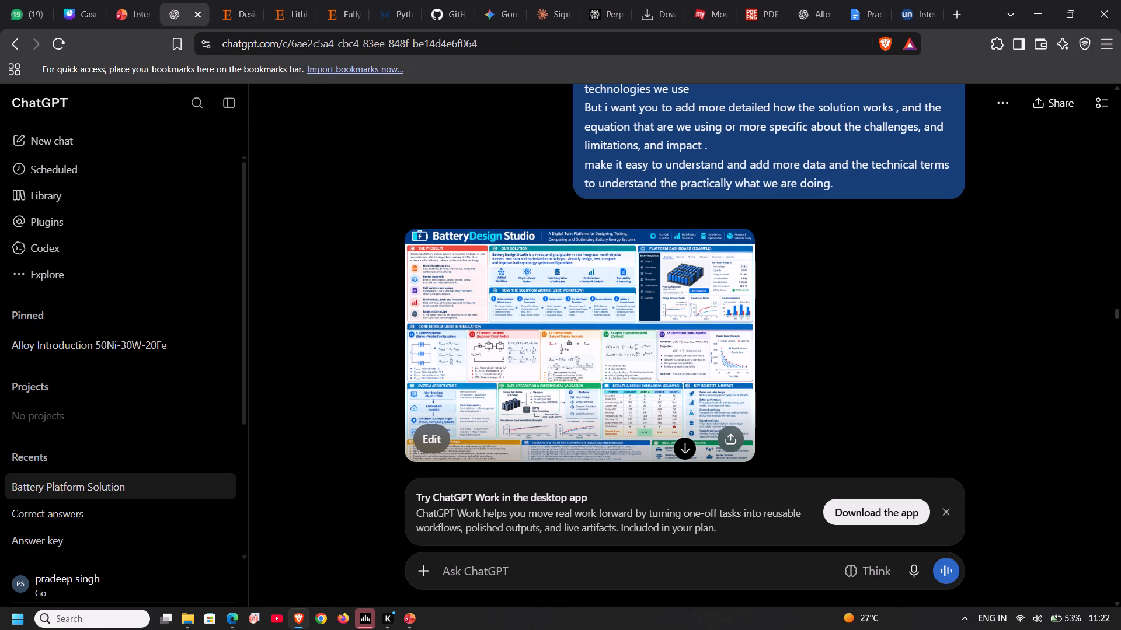
Examine the BatteryDesign Studio infographic in the Battery Platform Solution chat up close, including its problem, solution and core model sections.
{"action": "scroll", "coordinate": [570, 385], "scroll_direction": "up", "scroll_amount": 1}
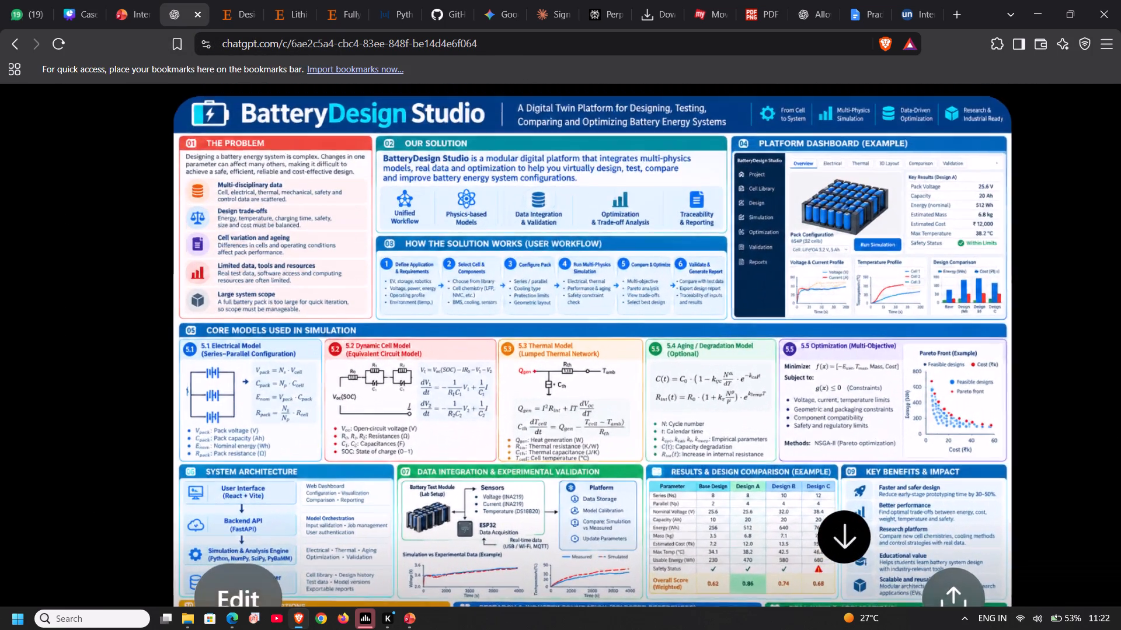
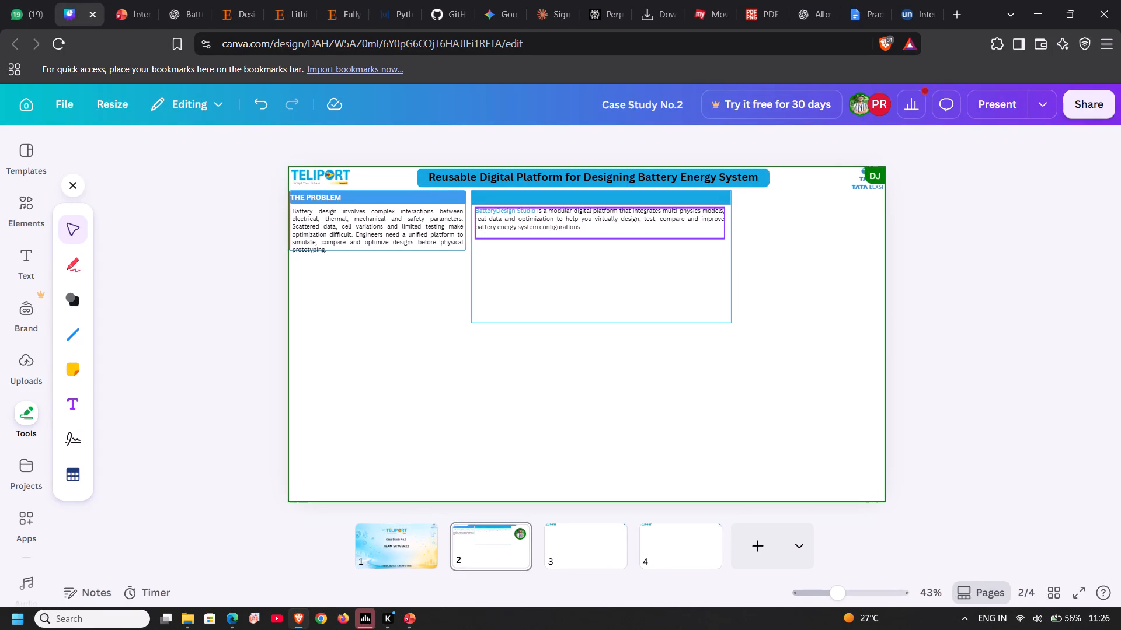
Select the BatteryDesign Studio description text in the box beside THE PROBLEM section on page 2.
{"action": "left_click", "coordinate": [533, 212]}
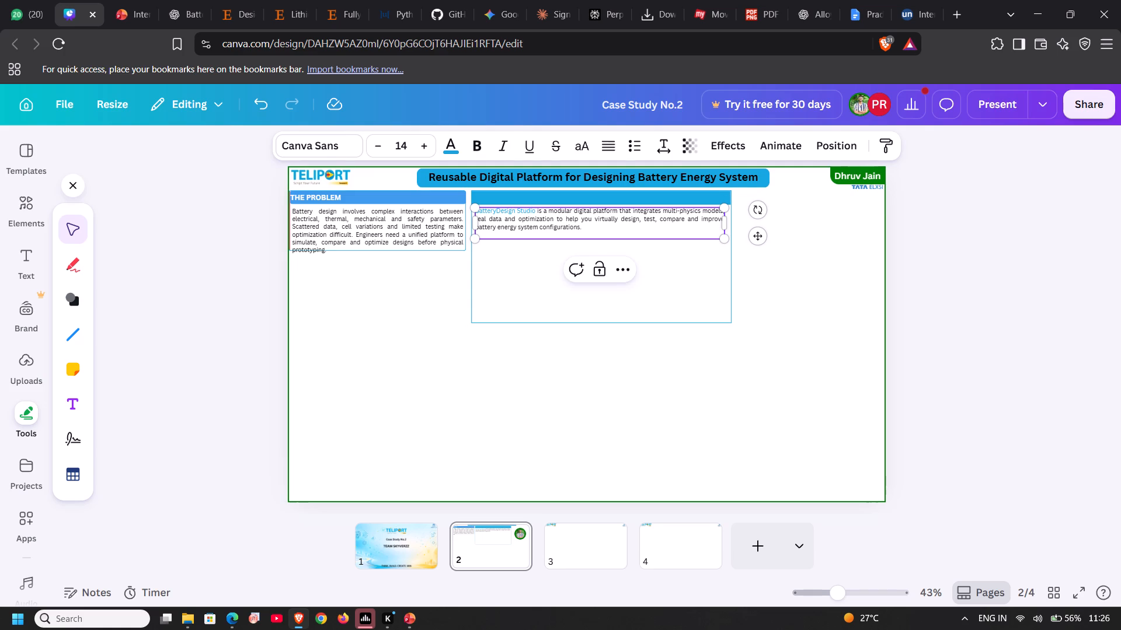
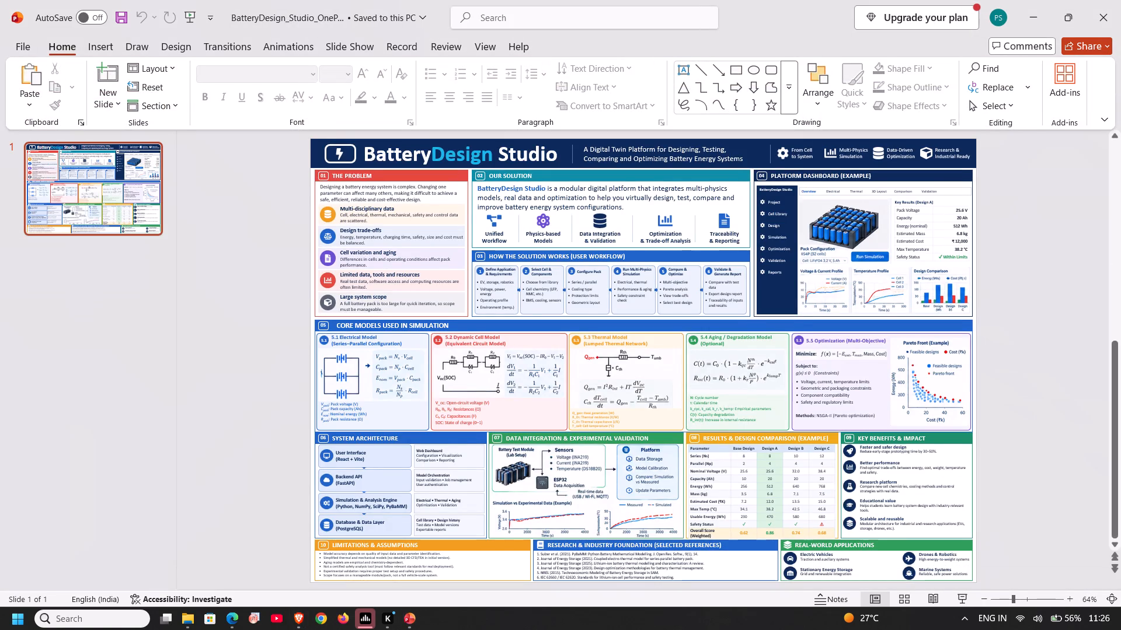
Examine the BatteryDesign Studio slide up close, including its user workflow and core simulation models sections, and return to the whole-slide view.
{"action": "scroll", "coordinate": [507, 247], "scroll_direction": "up", "scroll_amount": 6, "text": "ctrl"}
{"action": "scroll", "coordinate": [507, 247], "scroll_direction": "up", "scroll_amount": 3}
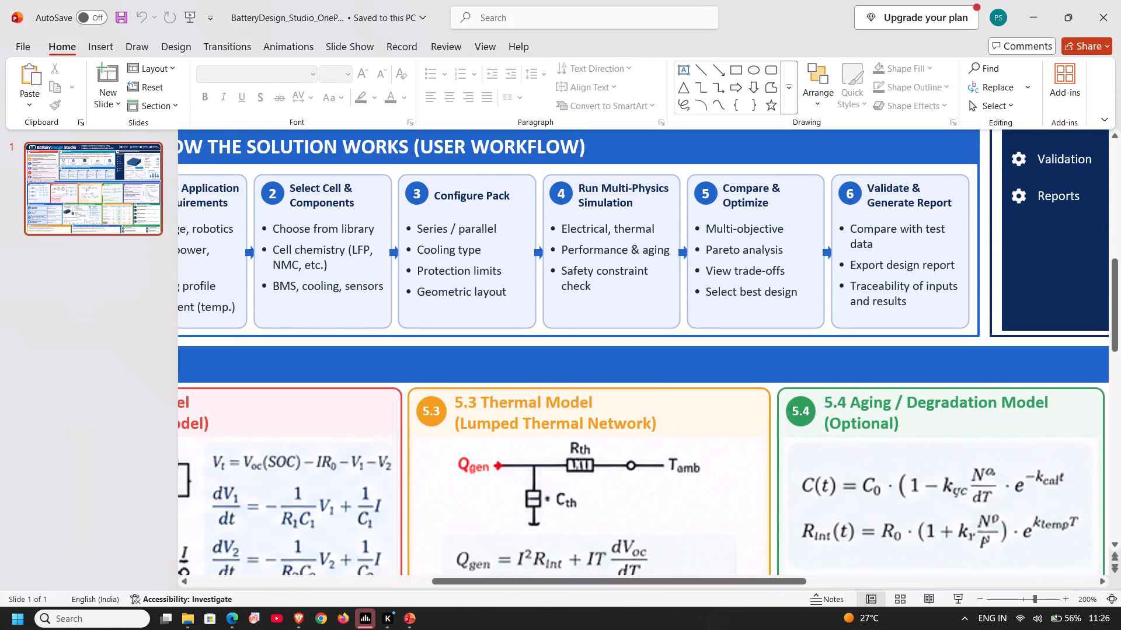
{"action": "scroll", "coordinate": [507, 247], "scroll_direction": "right", "scroll_amount": 5}
{"action": "scroll", "coordinate": [507, 247], "scroll_direction": "up", "scroll_amount": 1}
{"action": "scroll", "coordinate": [507, 247], "scroll_direction": "down", "scroll_amount": 1, "text": "ctrl"}
{"action": "scroll", "coordinate": [507, 247], "scroll_direction": "up", "scroll_amount": 1, "text": "ctrl"}
{"action": "scroll", "coordinate": [507, 247], "scroll_direction": "down", "scroll_amount": 1, "text": "ctrl"}
{"action": "scroll", "coordinate": [507, 247], "scroll_direction": "up", "scroll_amount": 1, "text": "ctrl"}
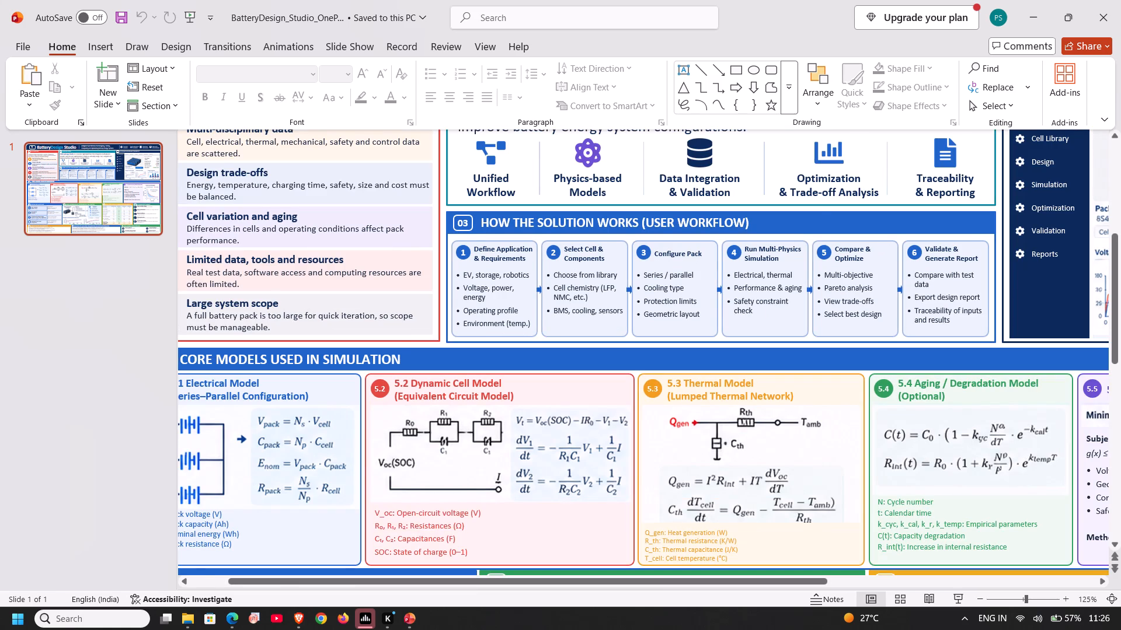
{"action": "scroll", "coordinate": [531, 306], "scroll_direction": "down", "scroll_amount": 1, "text": "ctrl"}
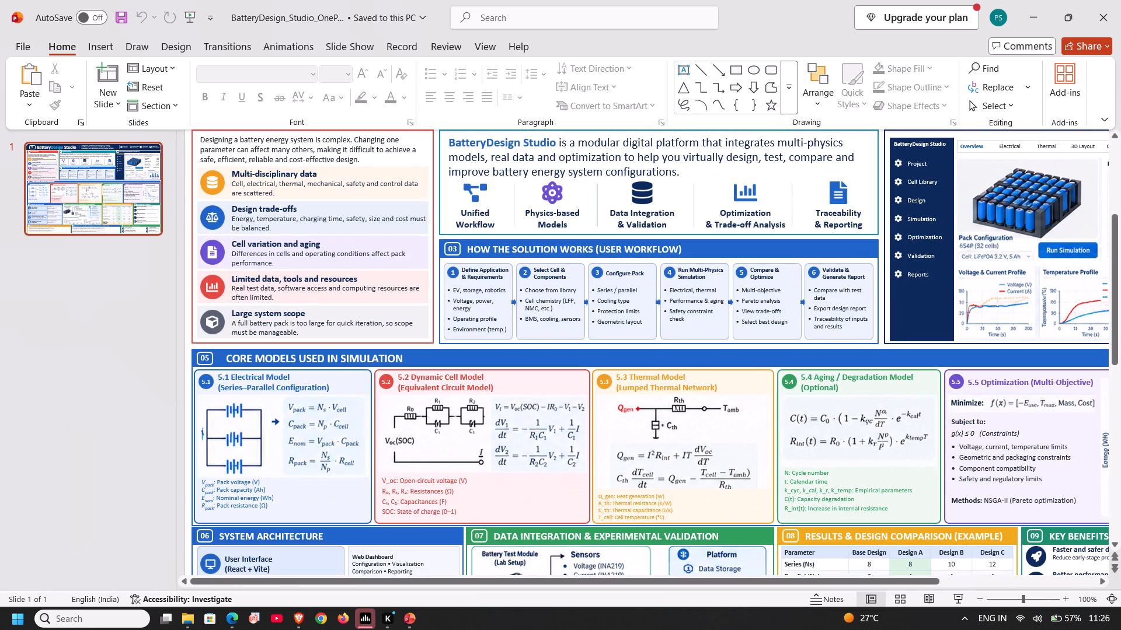
{"action": "scroll", "coordinate": [531, 306], "scroll_direction": "down", "scroll_amount": 3, "text": "ctrl"}
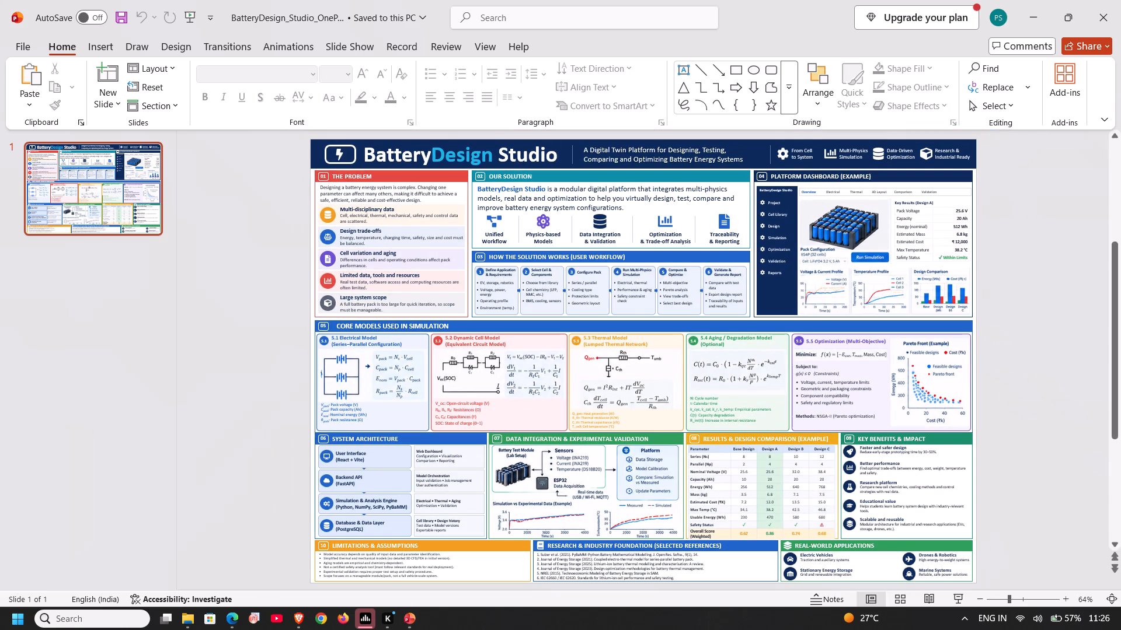
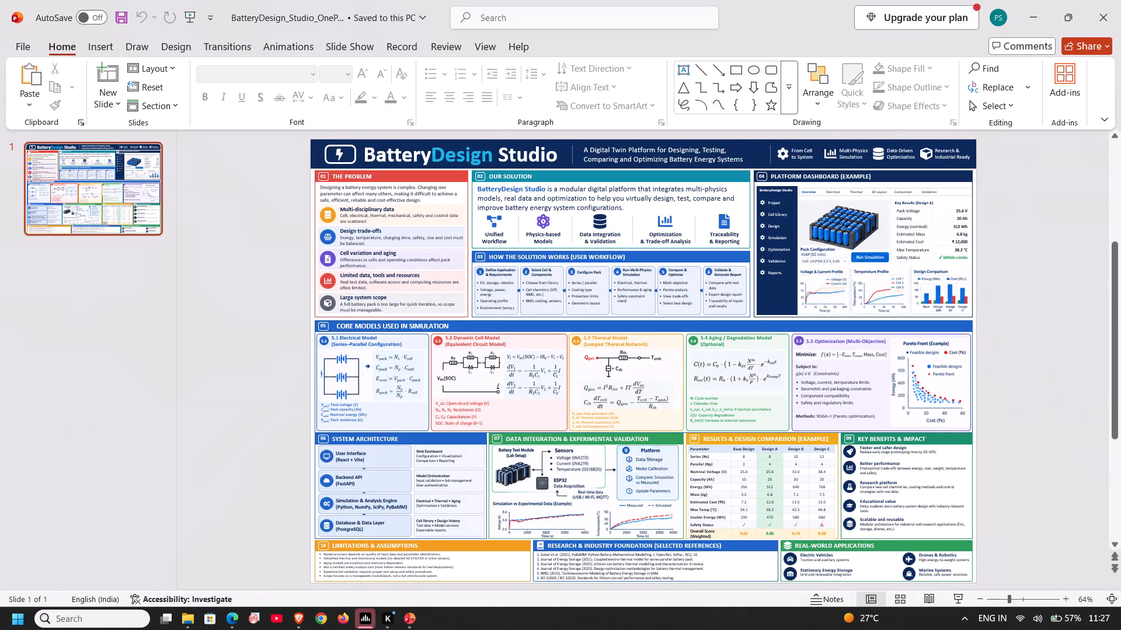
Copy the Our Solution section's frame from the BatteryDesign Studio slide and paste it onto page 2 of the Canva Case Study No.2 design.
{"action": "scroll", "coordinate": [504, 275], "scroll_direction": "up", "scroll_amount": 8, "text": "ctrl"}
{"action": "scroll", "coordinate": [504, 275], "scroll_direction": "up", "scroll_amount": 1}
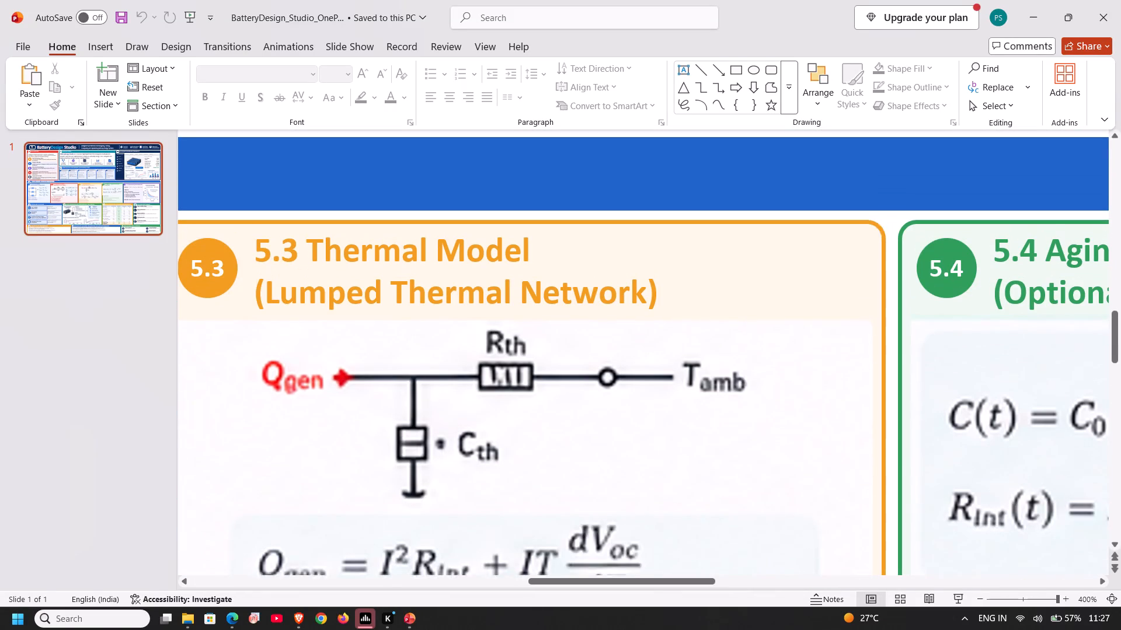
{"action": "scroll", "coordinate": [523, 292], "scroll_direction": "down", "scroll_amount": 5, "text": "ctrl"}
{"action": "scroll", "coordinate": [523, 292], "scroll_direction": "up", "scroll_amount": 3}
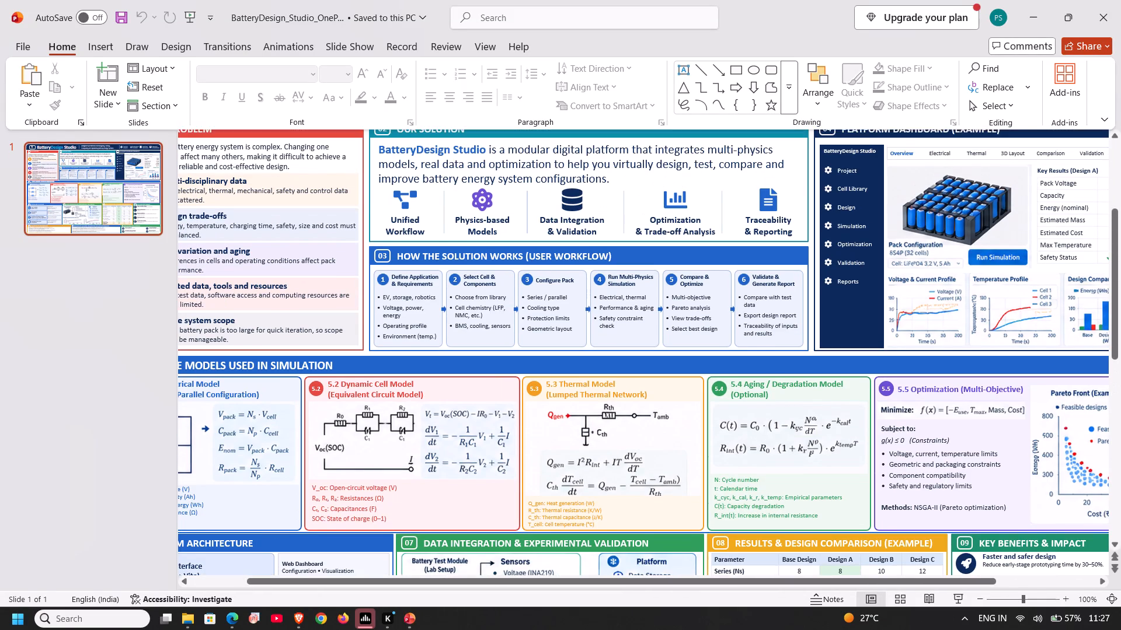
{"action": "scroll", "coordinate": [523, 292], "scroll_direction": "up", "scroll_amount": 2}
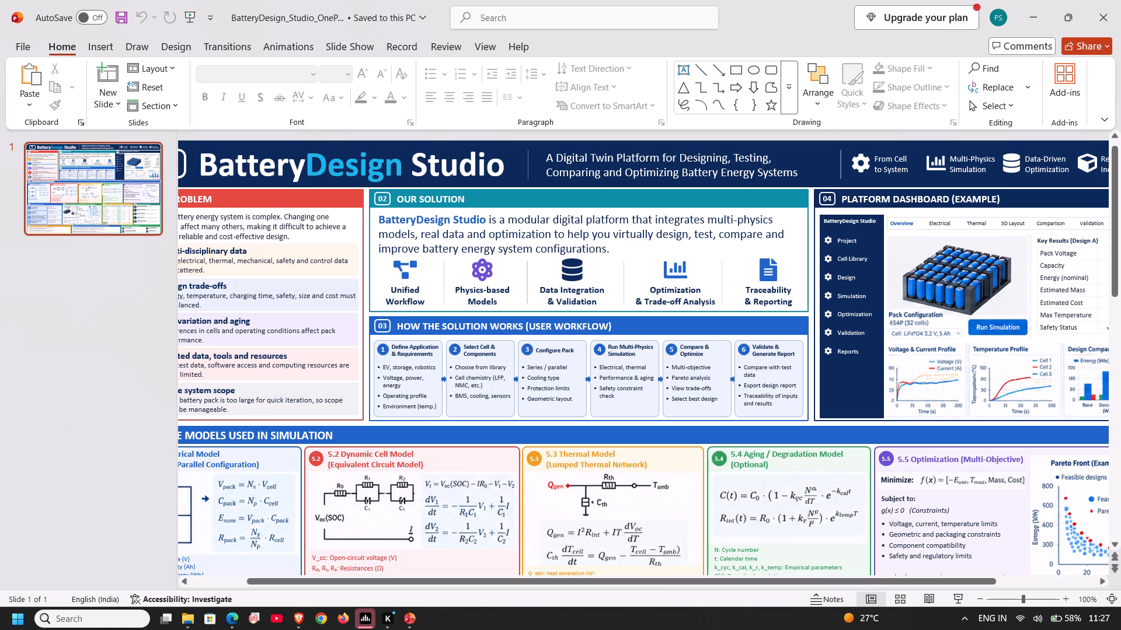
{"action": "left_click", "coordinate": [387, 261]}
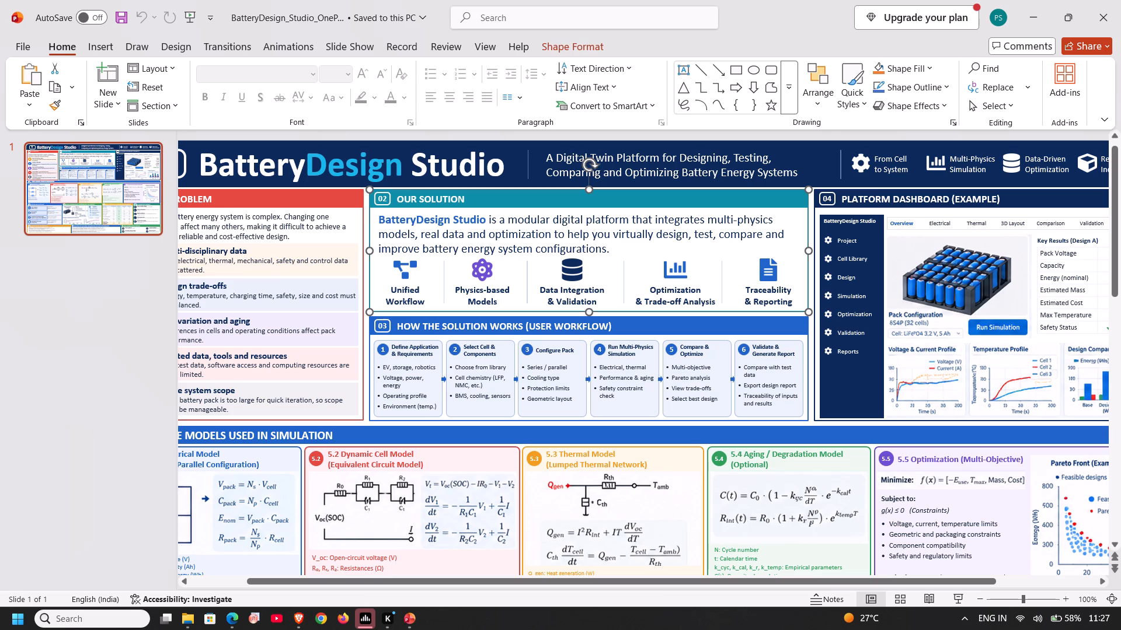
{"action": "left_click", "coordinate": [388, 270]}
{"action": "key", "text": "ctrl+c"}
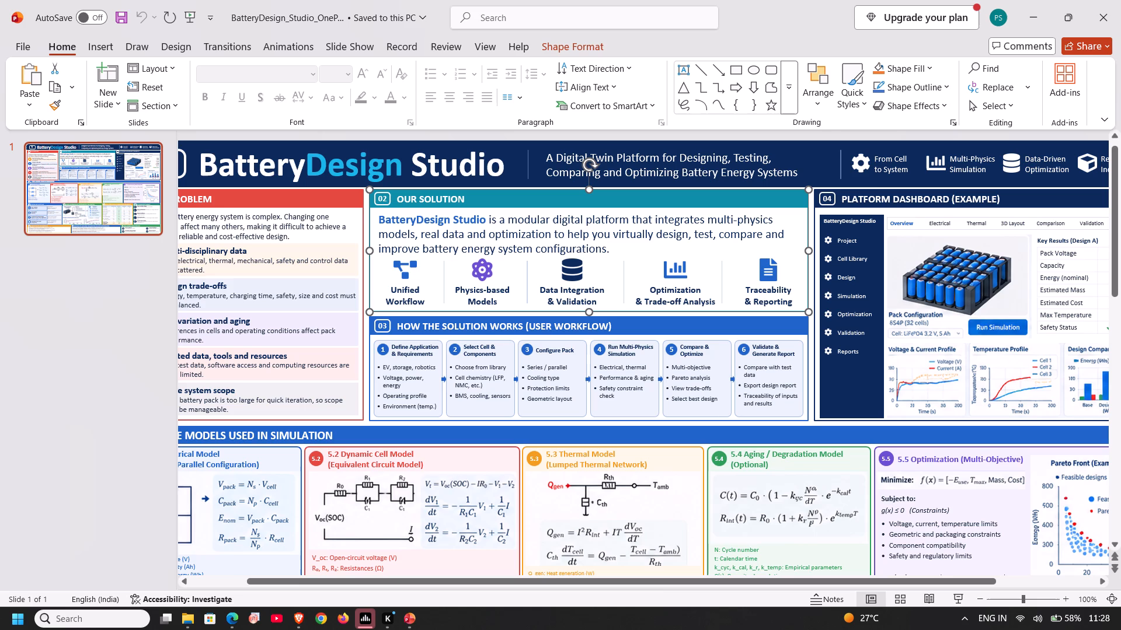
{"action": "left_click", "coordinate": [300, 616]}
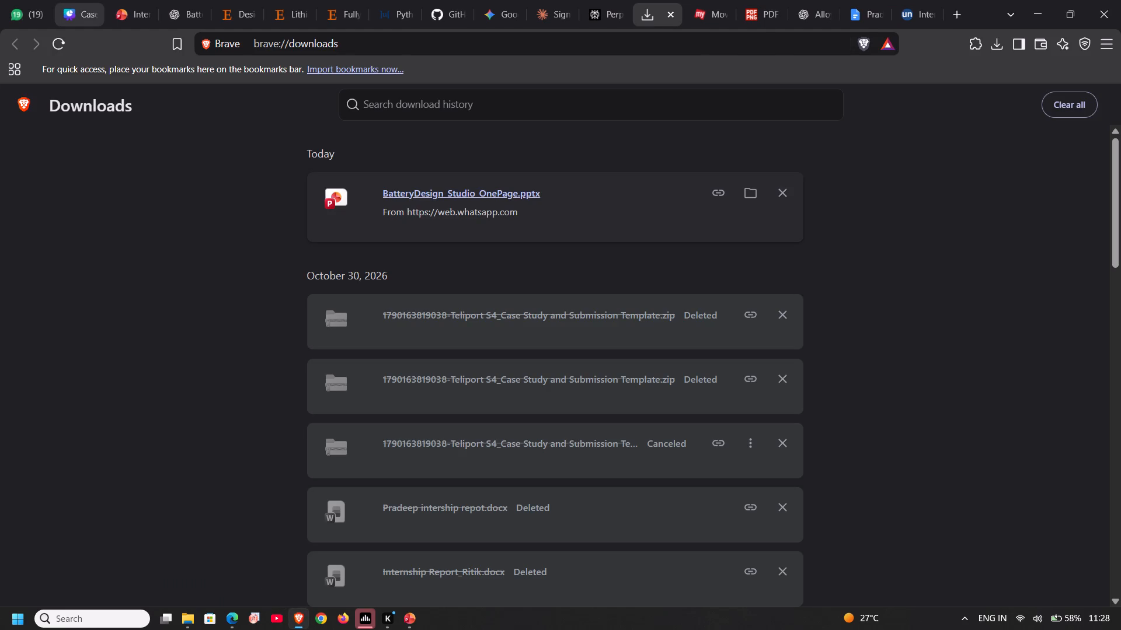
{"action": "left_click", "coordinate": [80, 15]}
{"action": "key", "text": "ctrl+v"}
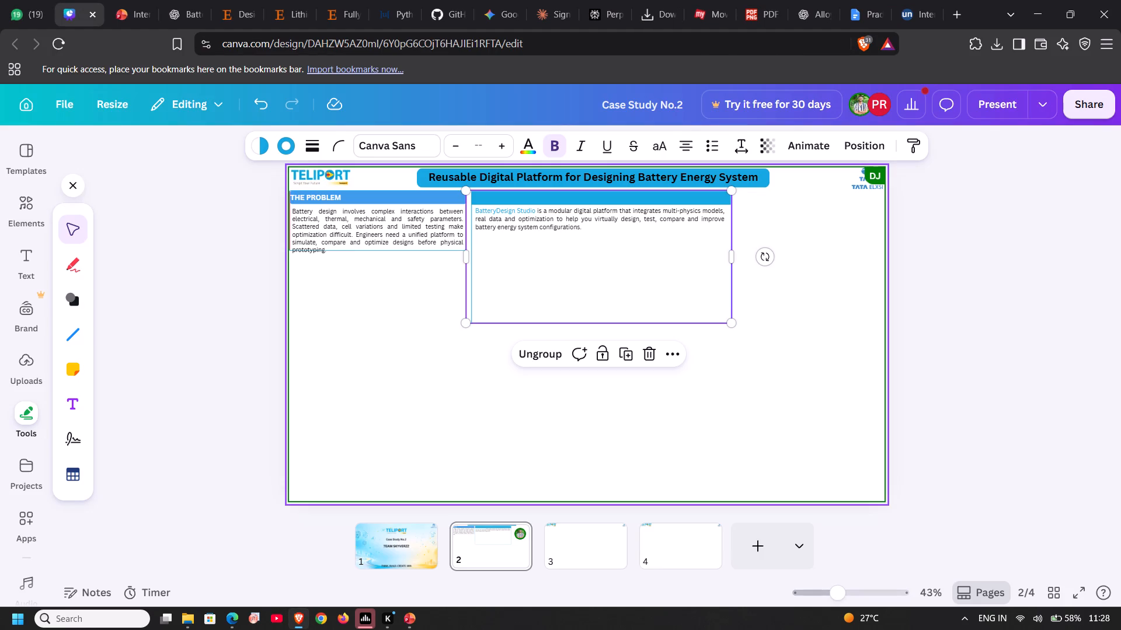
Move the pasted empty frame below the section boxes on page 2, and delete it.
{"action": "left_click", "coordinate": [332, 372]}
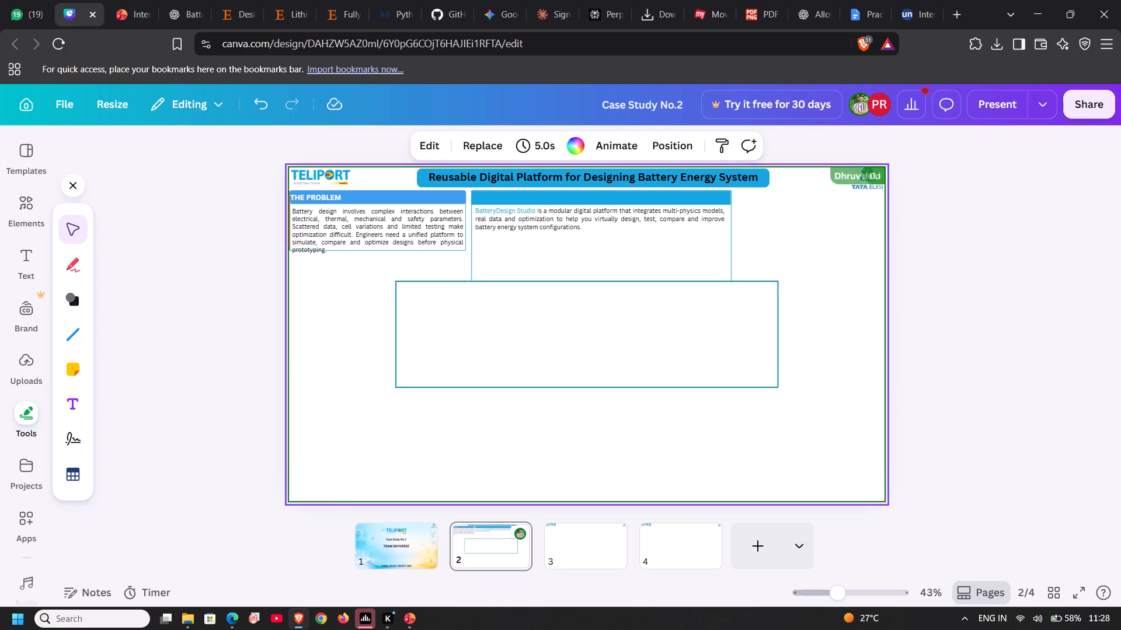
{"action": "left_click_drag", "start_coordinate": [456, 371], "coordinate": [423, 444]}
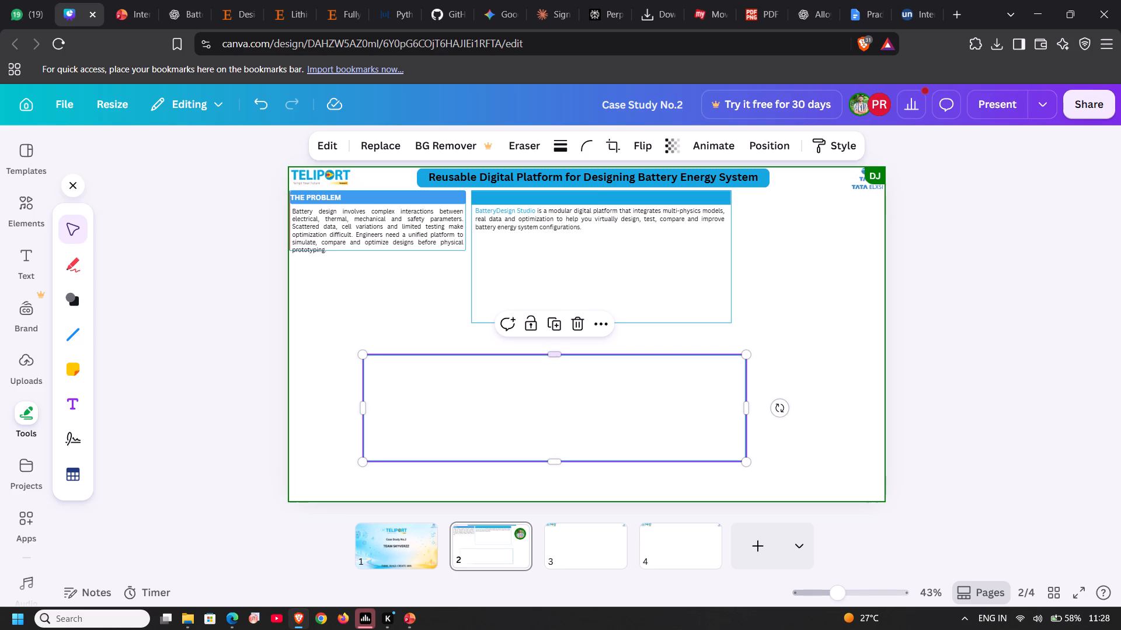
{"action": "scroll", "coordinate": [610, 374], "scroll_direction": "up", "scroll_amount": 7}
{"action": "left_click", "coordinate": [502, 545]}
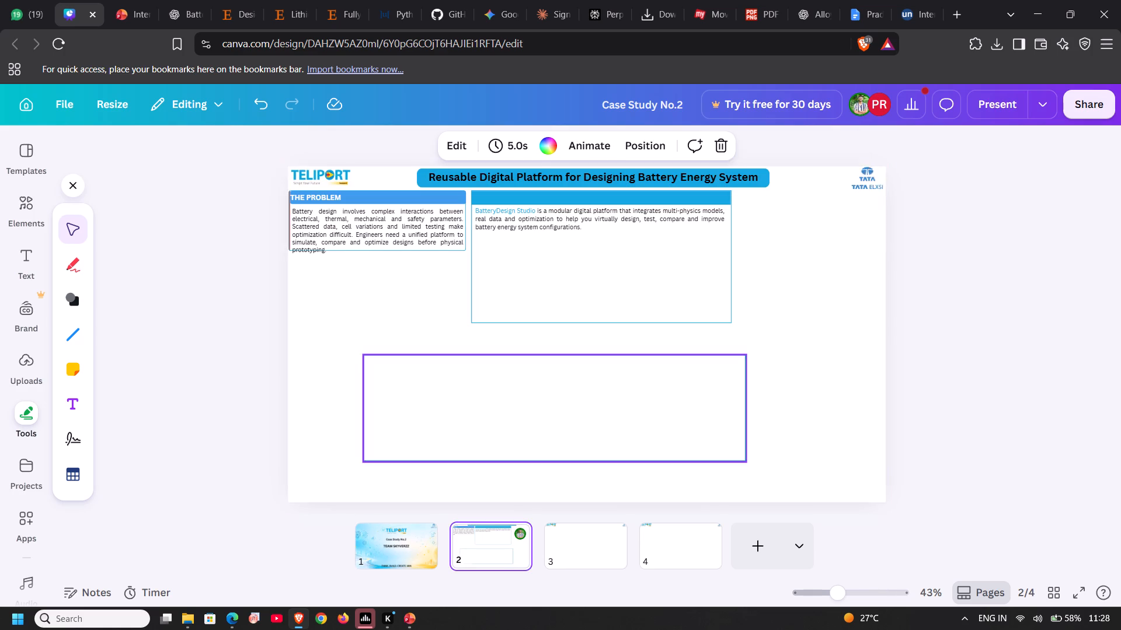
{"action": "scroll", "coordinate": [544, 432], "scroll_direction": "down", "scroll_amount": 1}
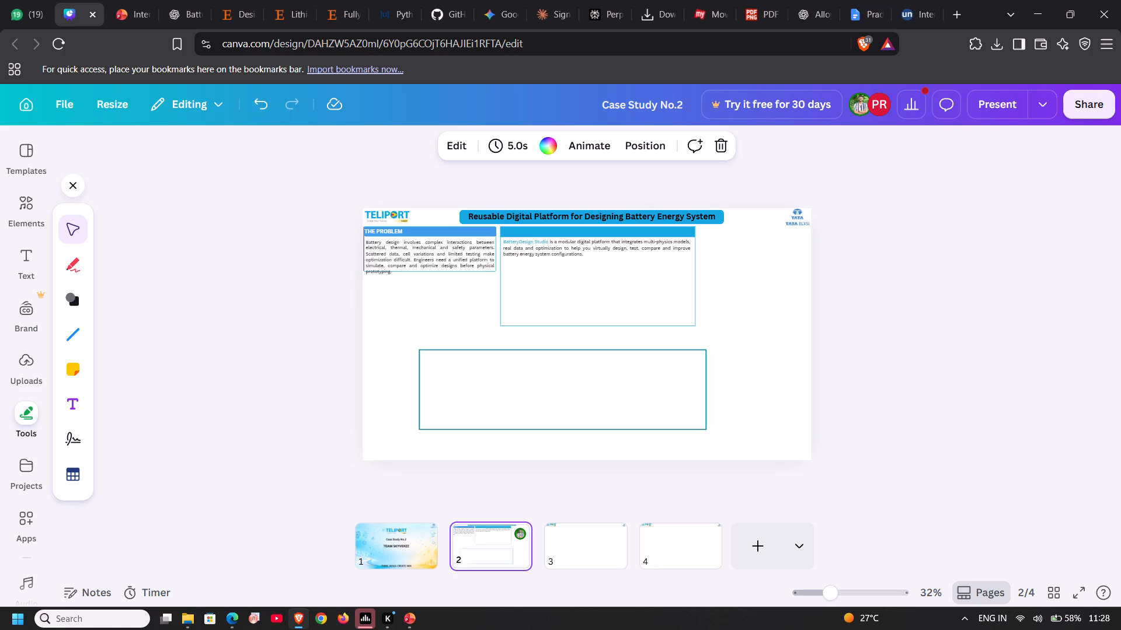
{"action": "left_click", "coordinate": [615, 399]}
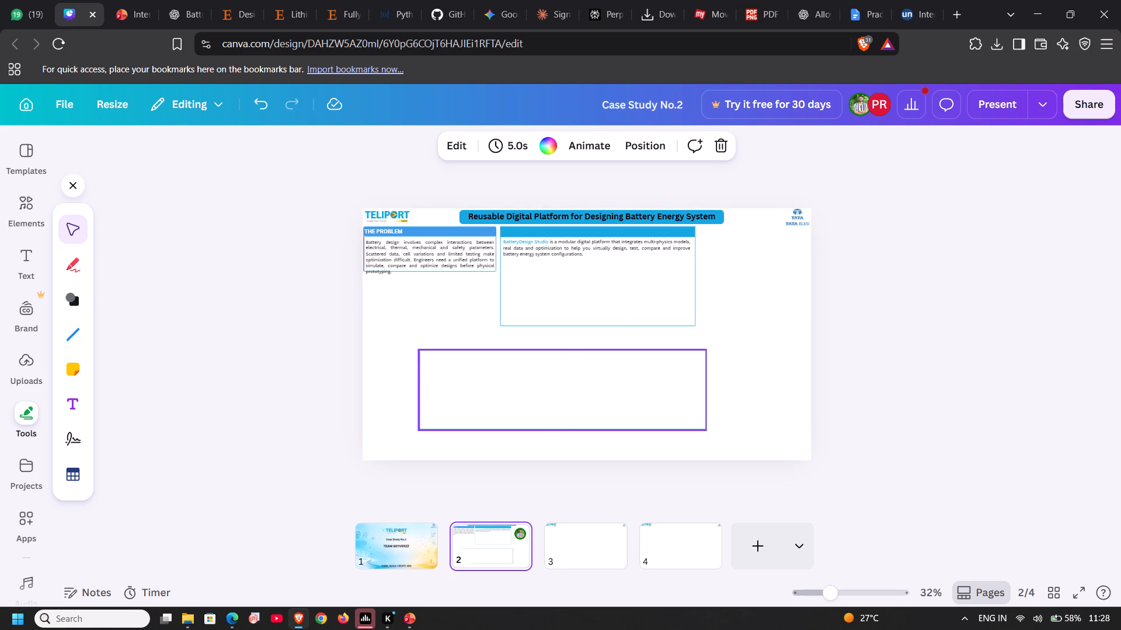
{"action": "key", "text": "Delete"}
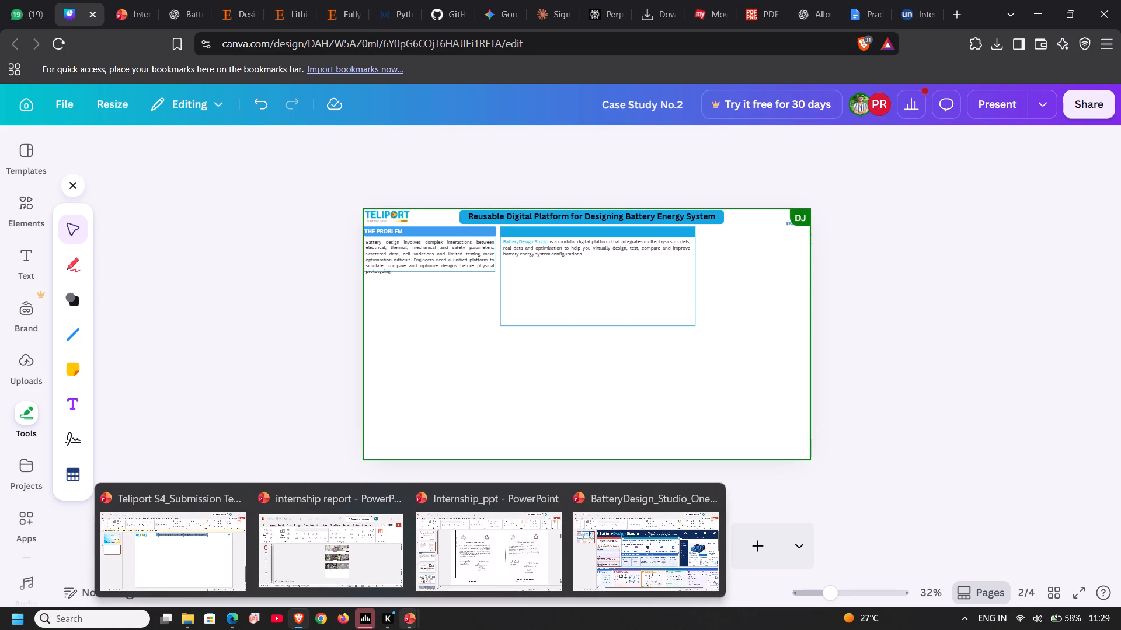
Close the internship report and Teliport S4 Submission Template presentations, discarding the template's unsaved changes.
{"action": "left_click", "coordinate": [394, 503]}
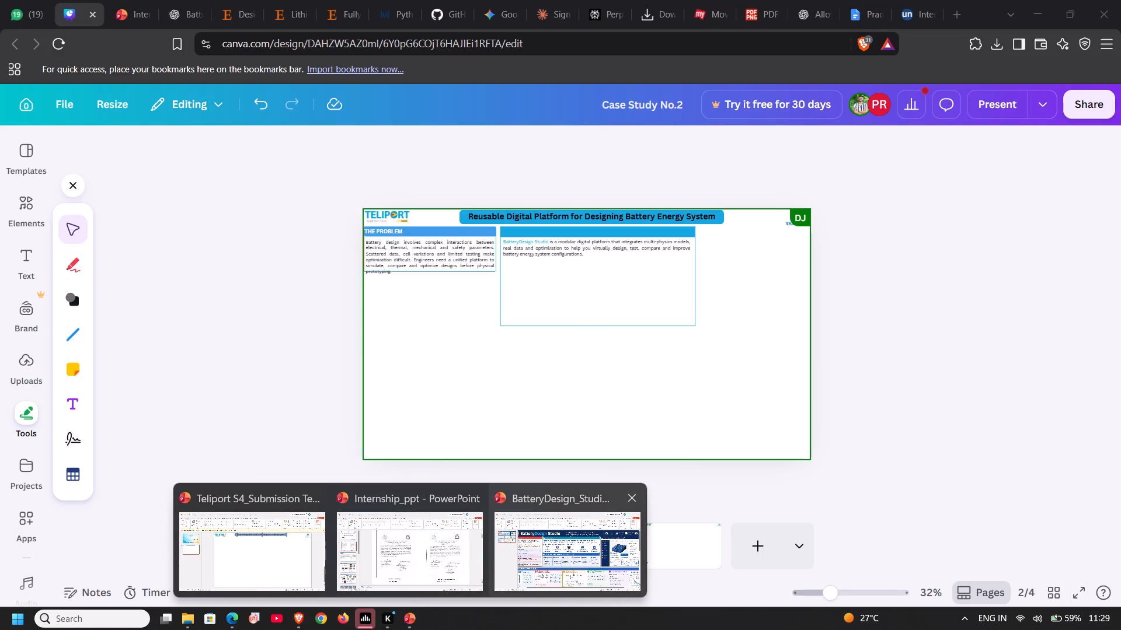
{"action": "left_click", "coordinate": [314, 492]}
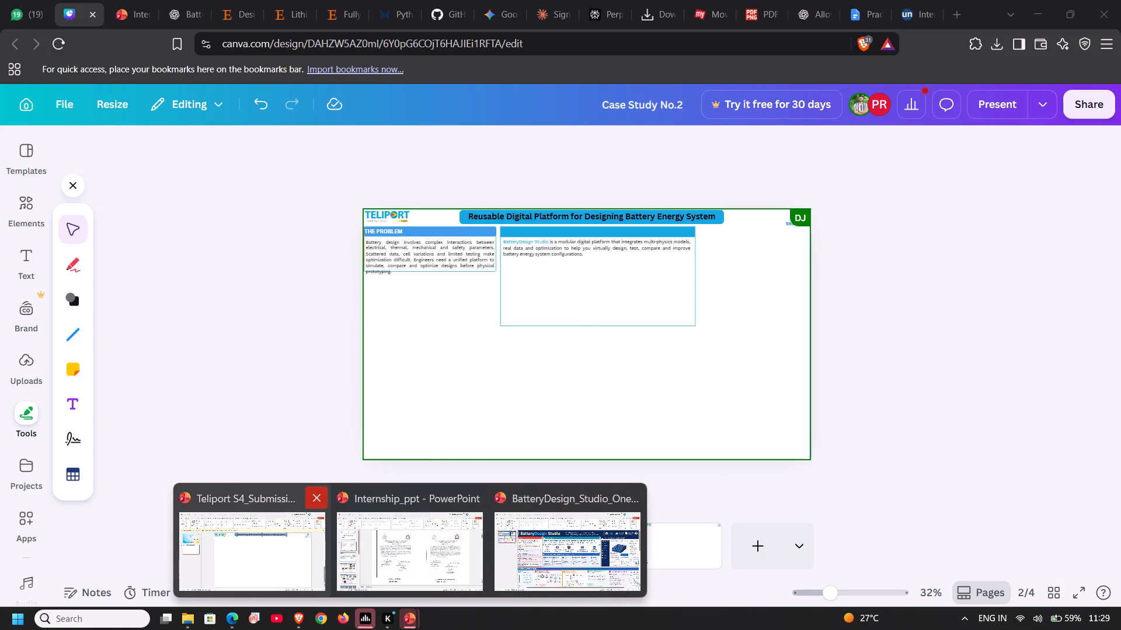
{"action": "left_click", "coordinate": [315, 498]}
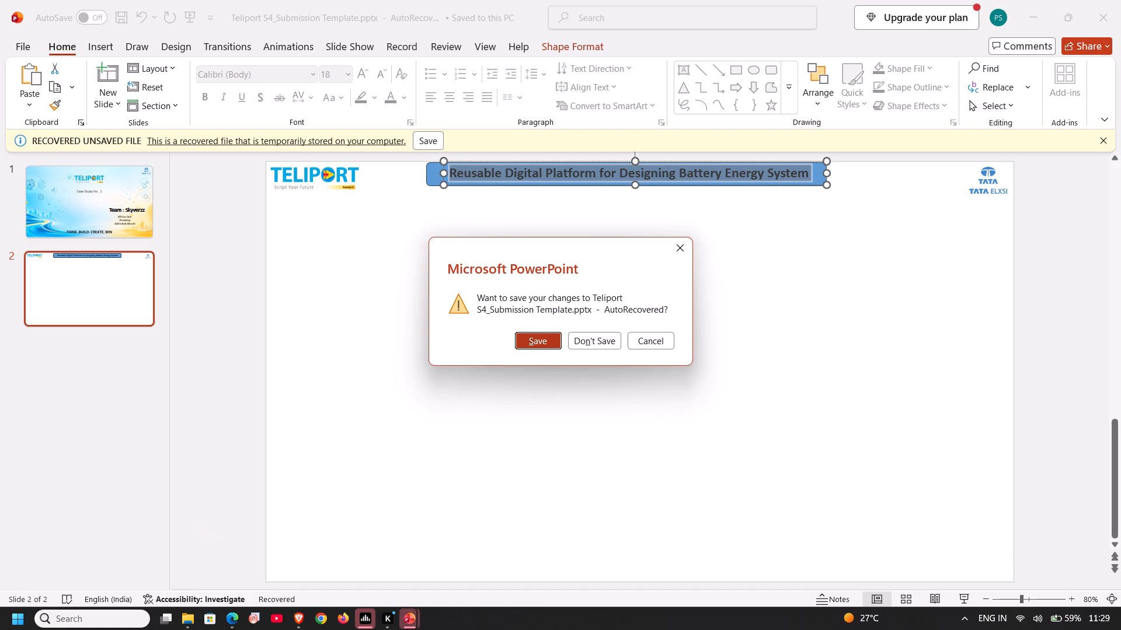
{"action": "left_click", "coordinate": [577, 345]}
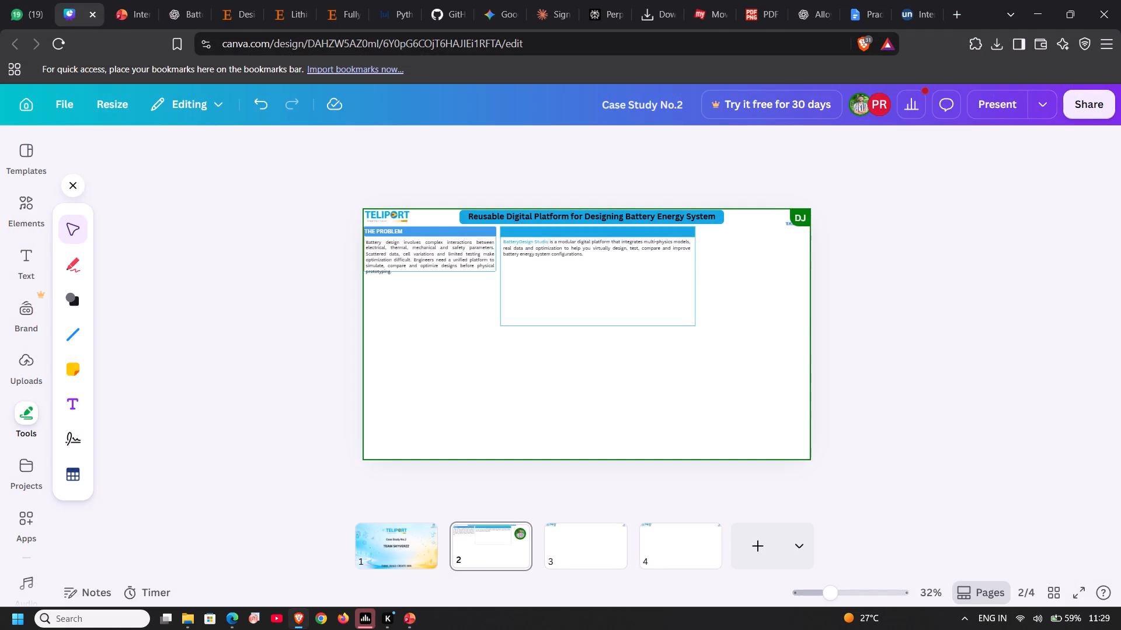
Copy the Unified Workflow icon from the BatteryDesign Studio slide in PowerPoint and paste it onto page 2 of the Canva design.
{"action": "left_click", "coordinate": [502, 551]}
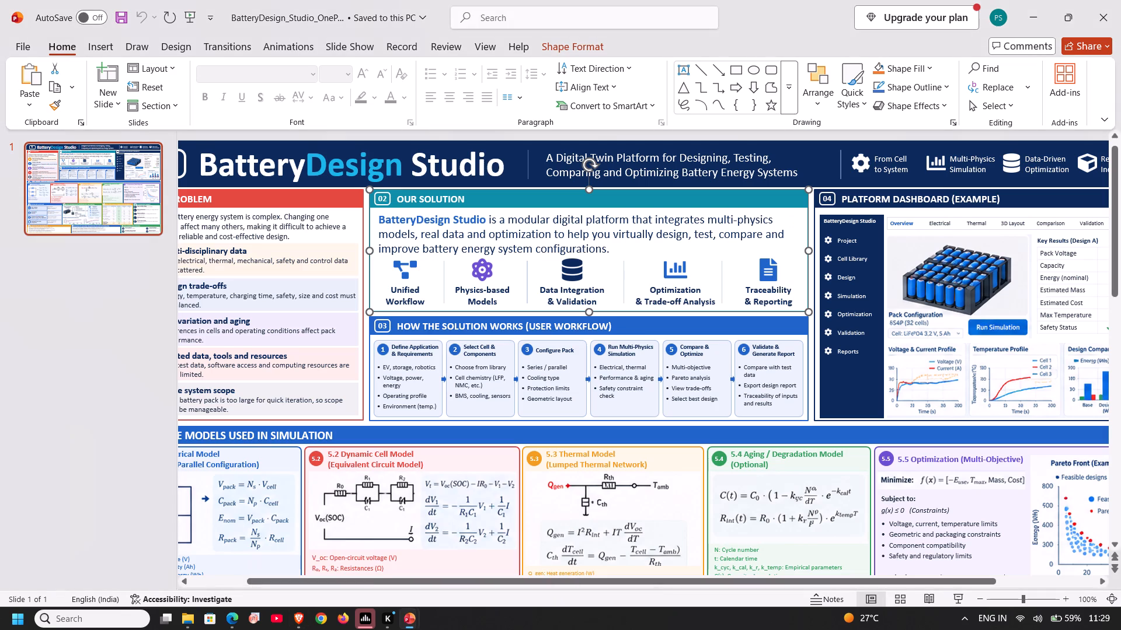
{"action": "scroll", "coordinate": [532, 325], "scroll_direction": "up", "scroll_amount": 2}
{"action": "scroll", "coordinate": [478, 310], "scroll_direction": "up", "scroll_amount": 2}
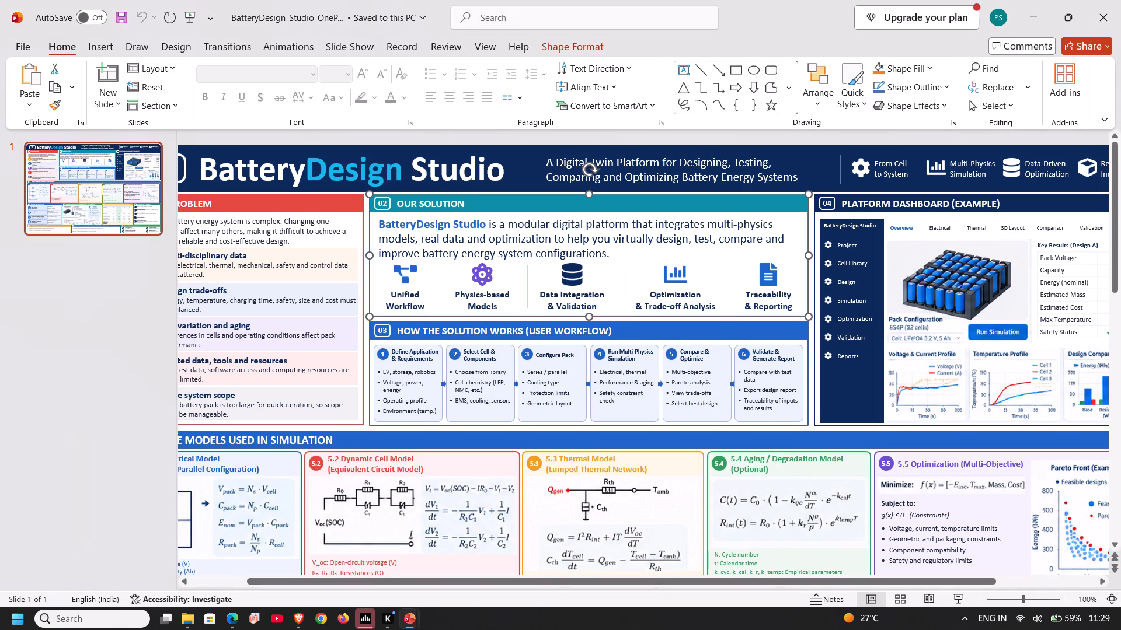
{"action": "left_click", "coordinate": [401, 266]}
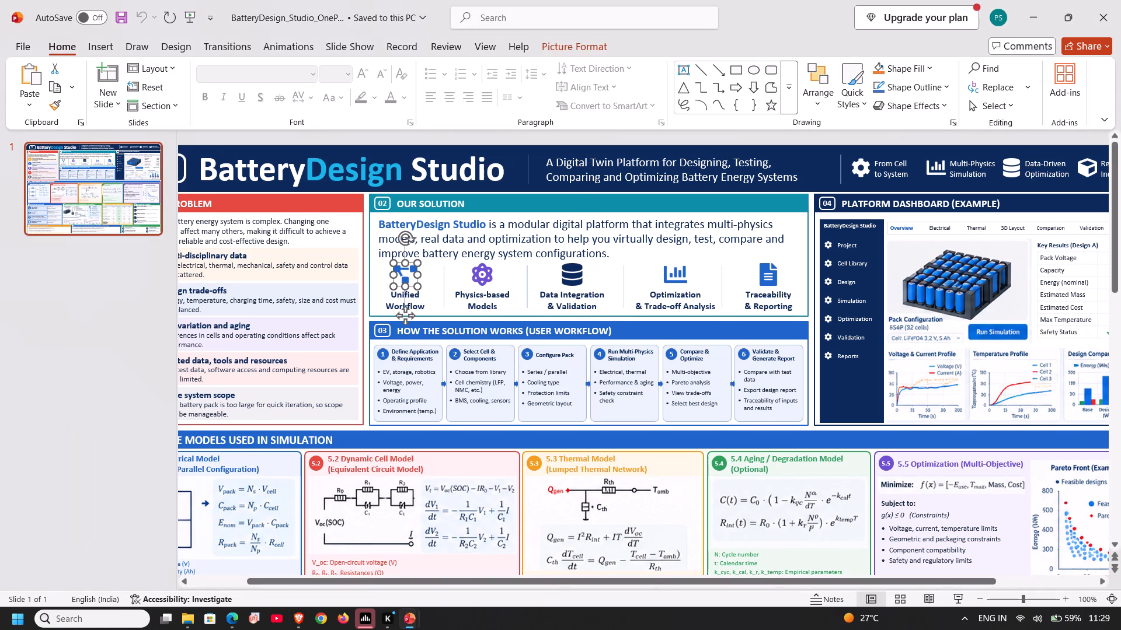
{"action": "key", "text": "ctrl+c"}
{"action": "left_click", "coordinate": [298, 545]}
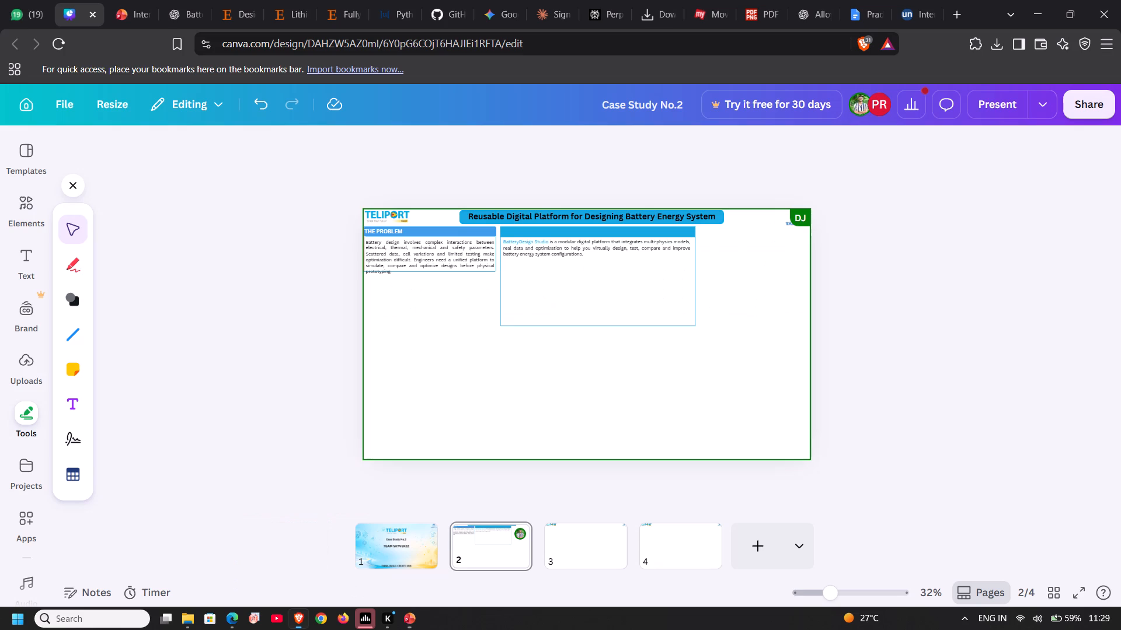
{"action": "key", "text": "ctrl+v"}
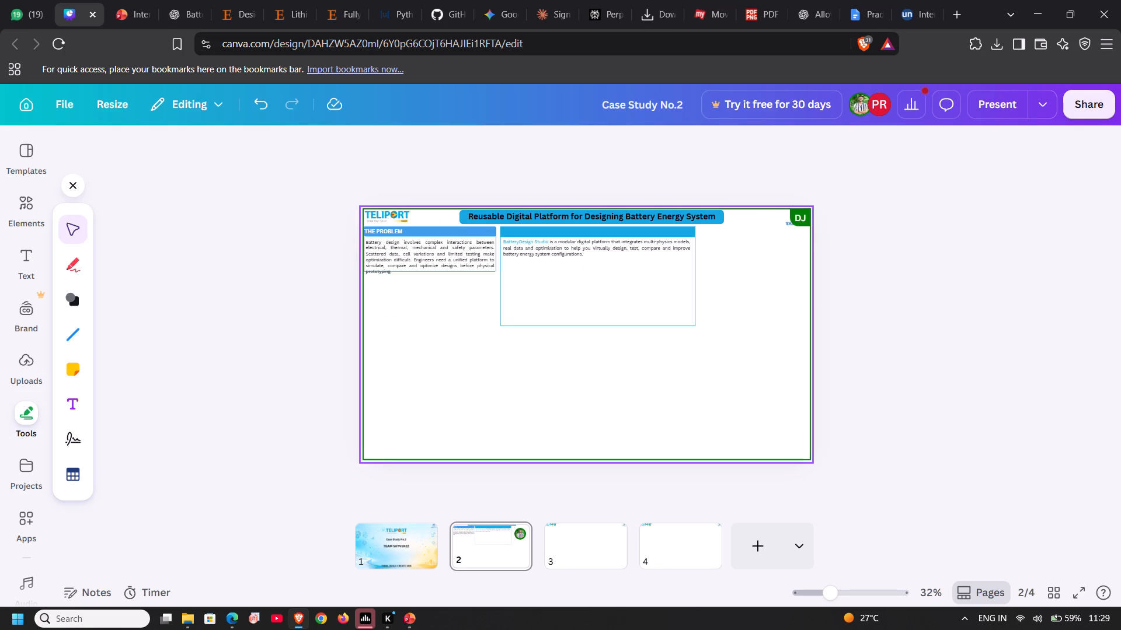
{"action": "left_click", "coordinate": [383, 432], "text": "ctrl"}
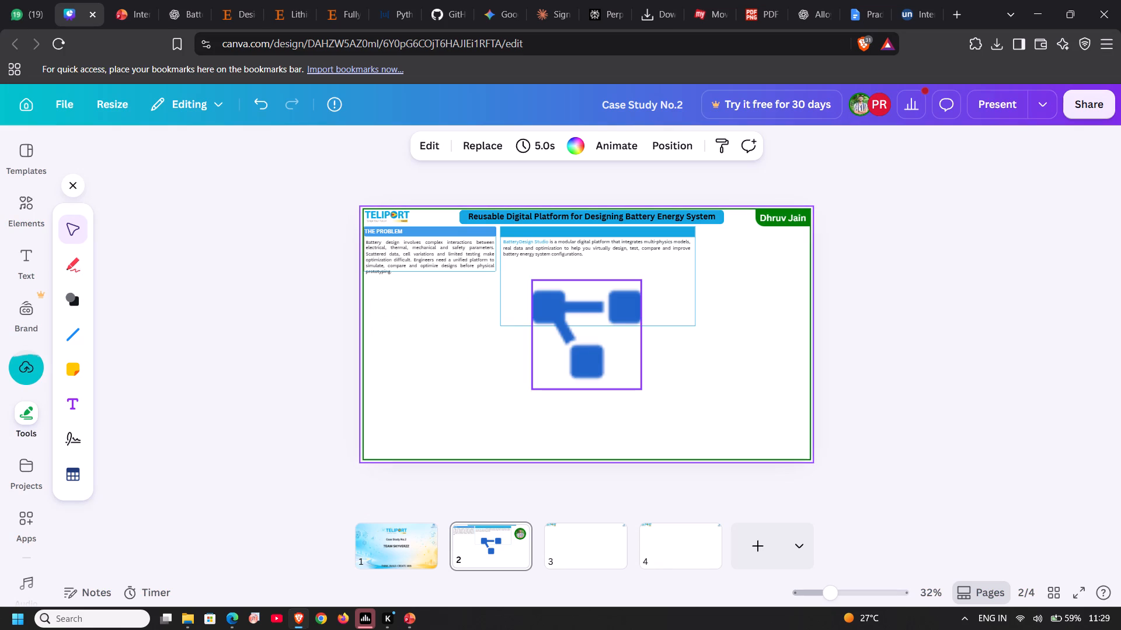
Shrink the pasted workflow icon to a small symbol and place it beneath the start of the BatteryDesign Studio description inside its box.
{"action": "left_click", "coordinate": [589, 380]}
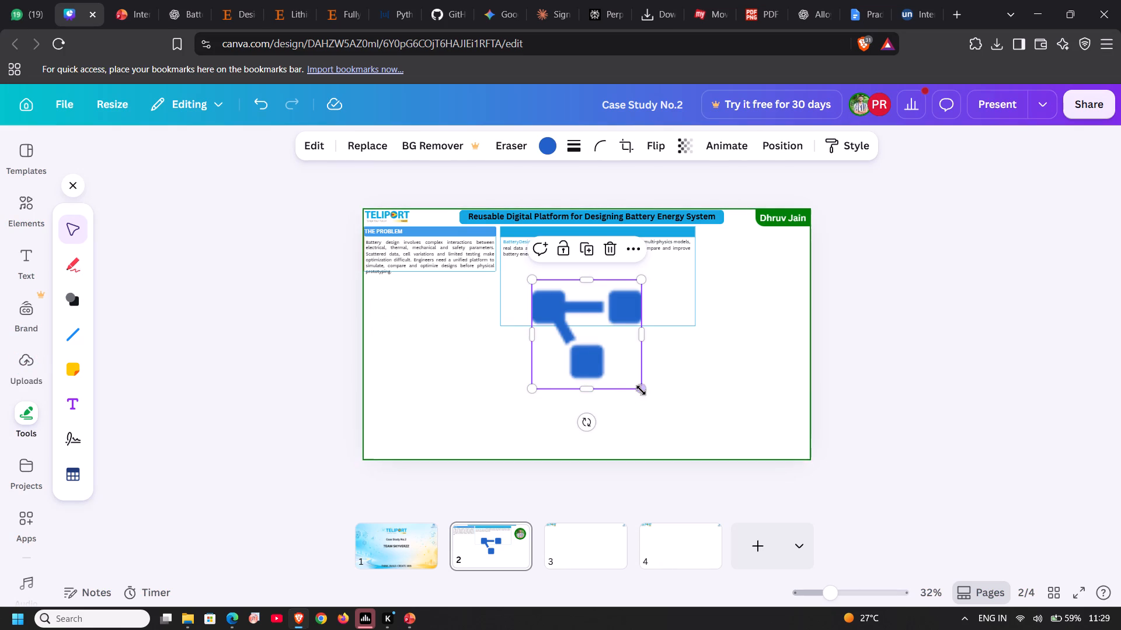
{"action": "left_click_drag", "start_coordinate": [640, 388], "coordinate": [556, 285]}
{"action": "left_click", "coordinate": [552, 367]}
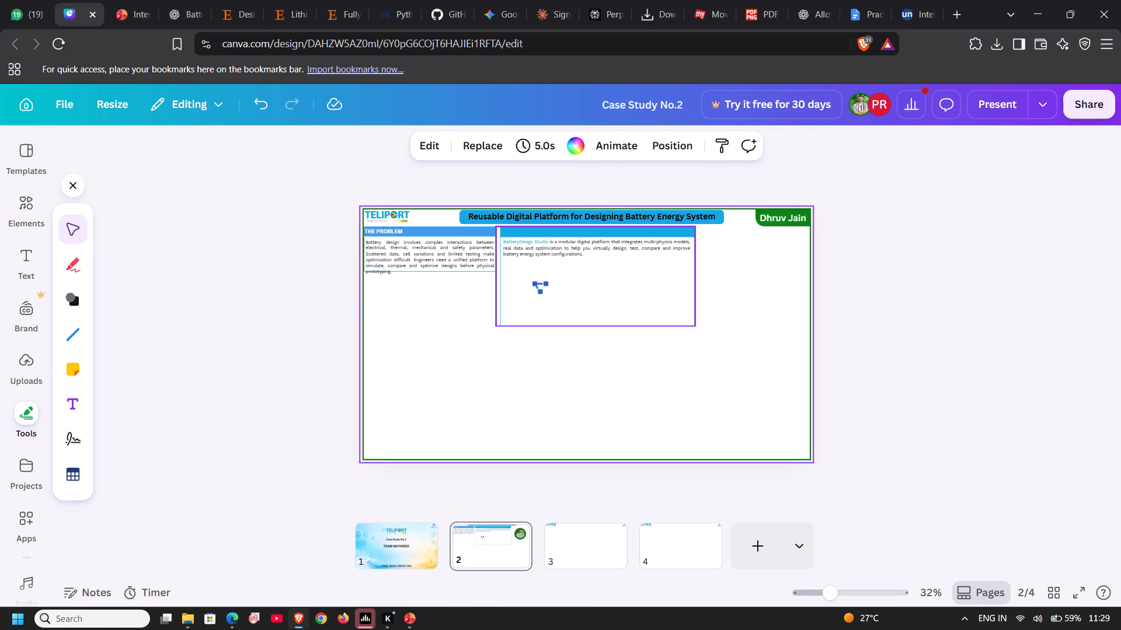
{"action": "left_click_drag", "start_coordinate": [538, 288], "coordinate": [516, 274]}
{"action": "left_click", "coordinate": [468, 362]}
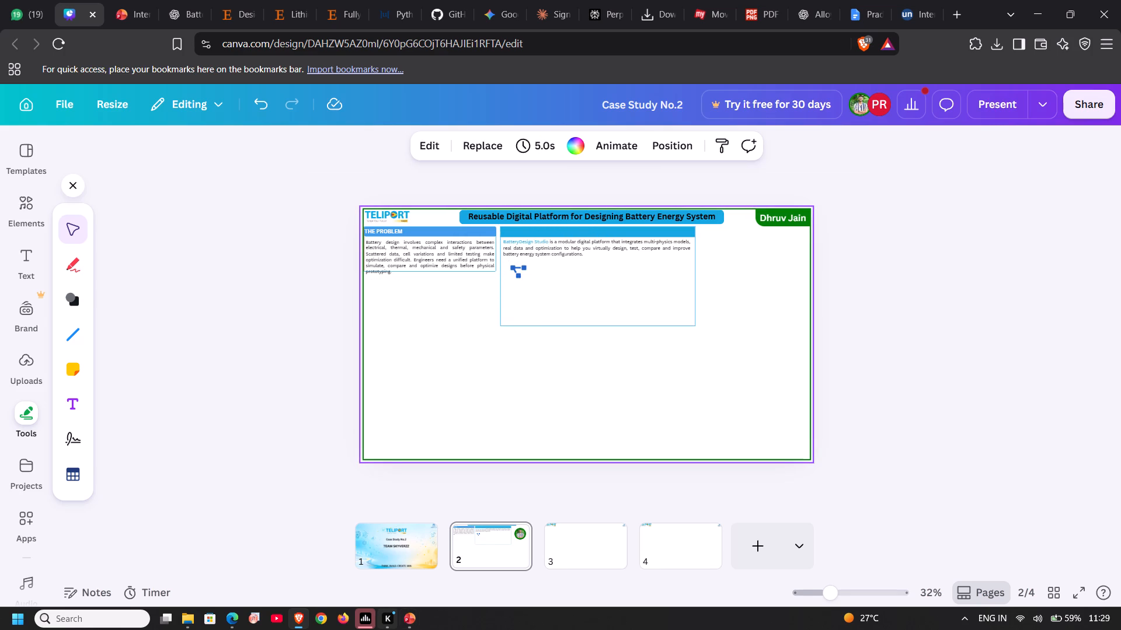
Copy the Unified Workflow label from the BatteryDesign Studio slide in PowerPoint and paste it onto page 2 of the Canva design.
{"action": "left_click", "coordinate": [413, 623]}
{"action": "left_click", "coordinate": [464, 561]}
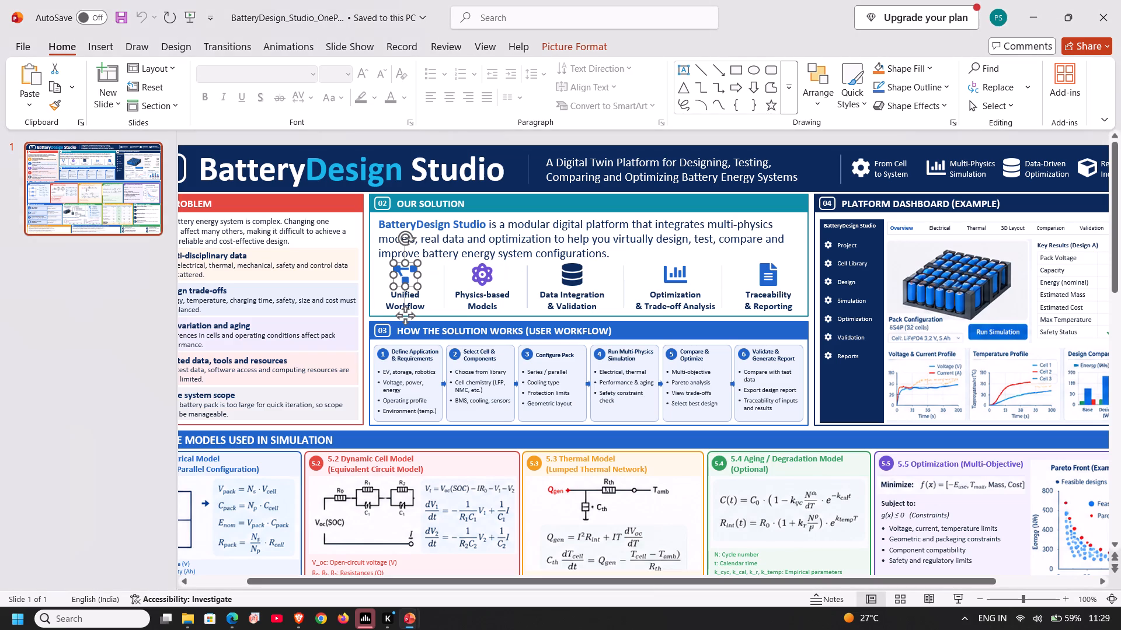
{"action": "left_click", "coordinate": [425, 303]}
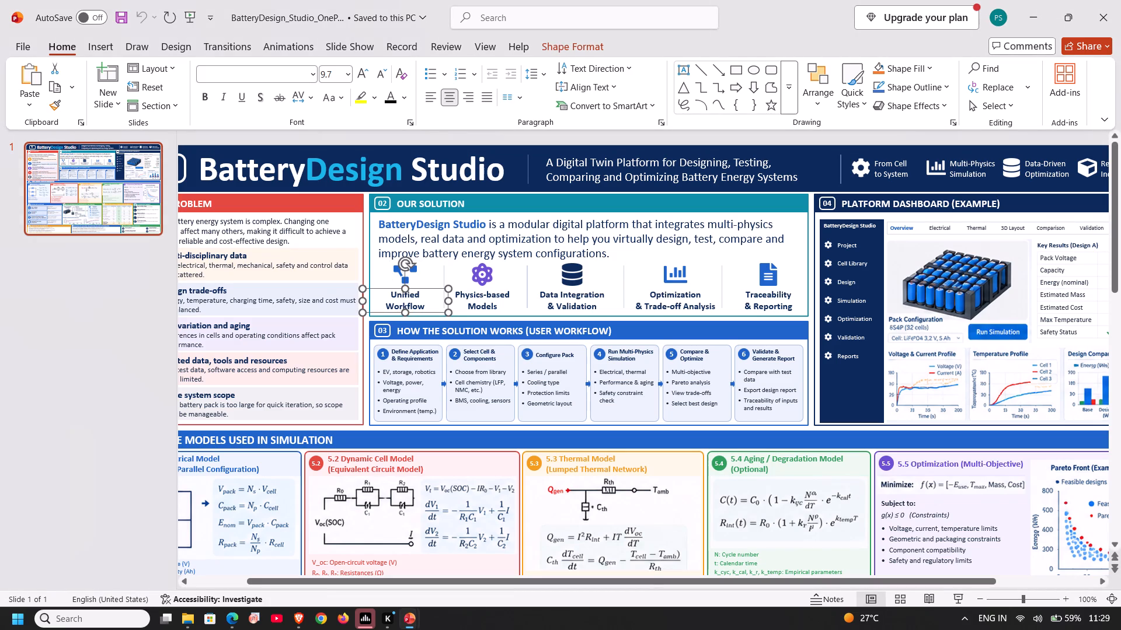
{"action": "key", "text": "ctrl+c"}
{"action": "left_click", "coordinate": [301, 624]}
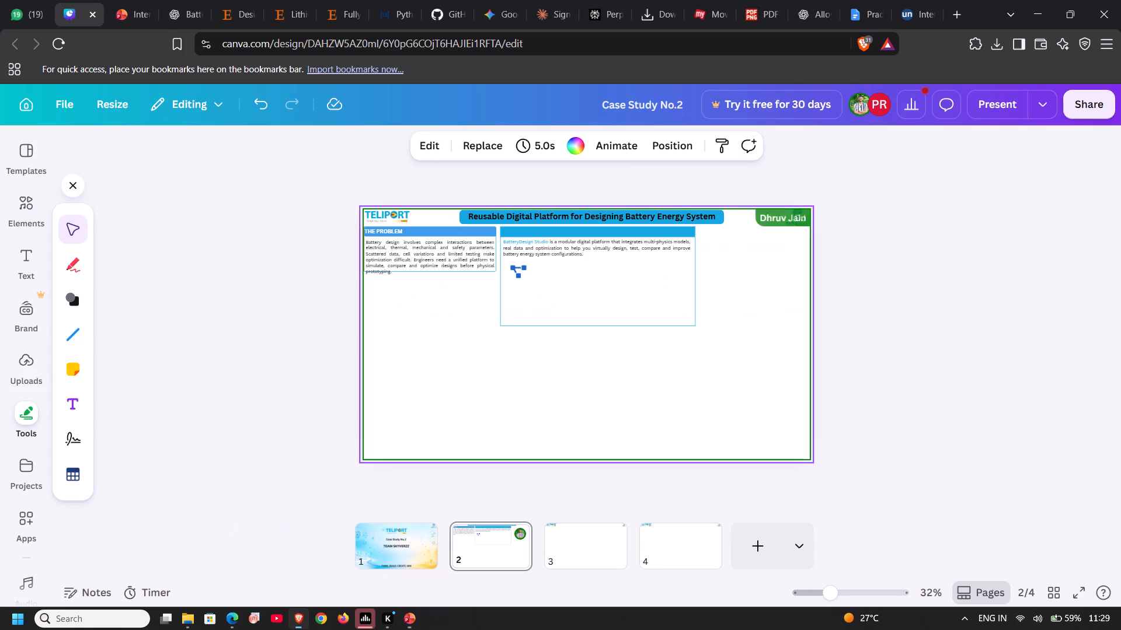
{"action": "key", "text": "ctrl+v"}
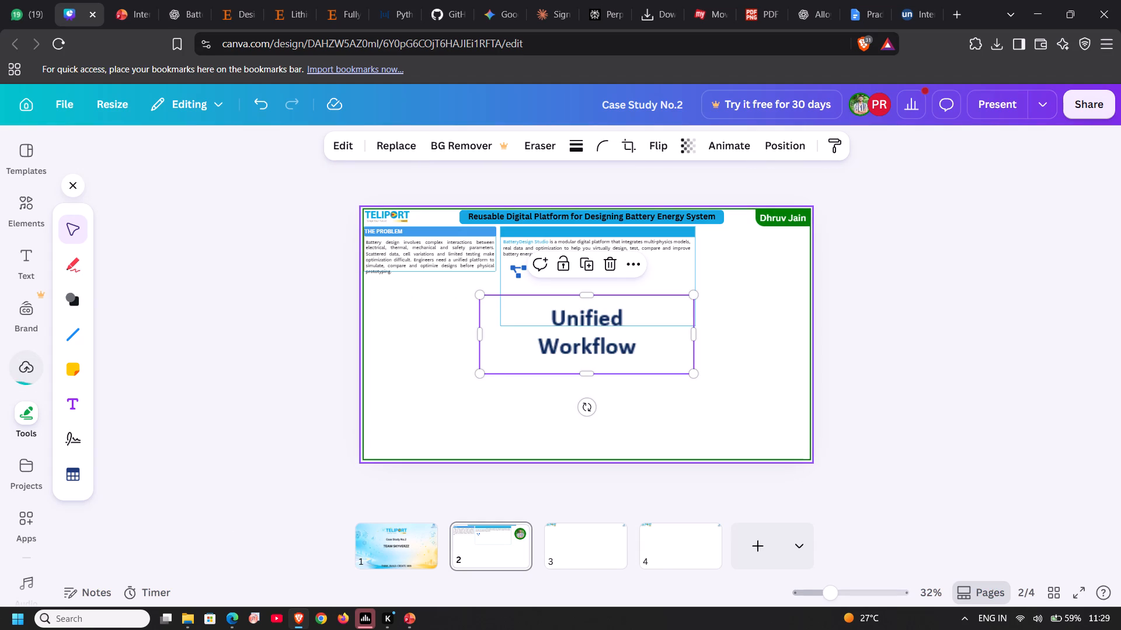
Delete the pasted Unified Workflow label image from page 2 of the Canva design.
{"action": "double_click", "coordinate": [646, 346]}
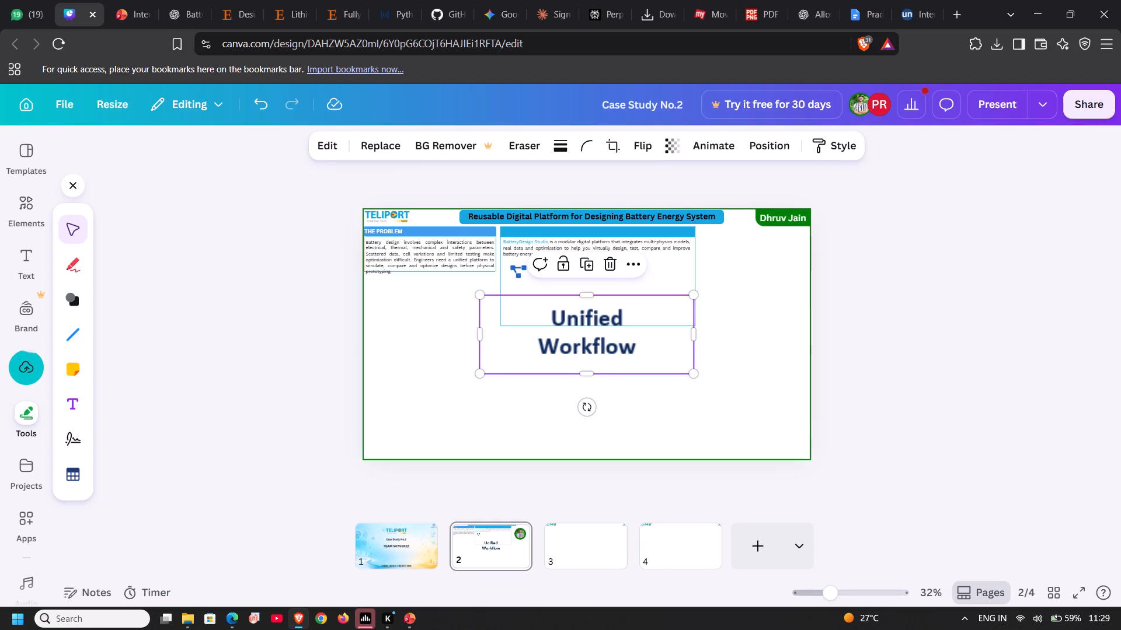
{"action": "left_click", "coordinate": [432, 345]}
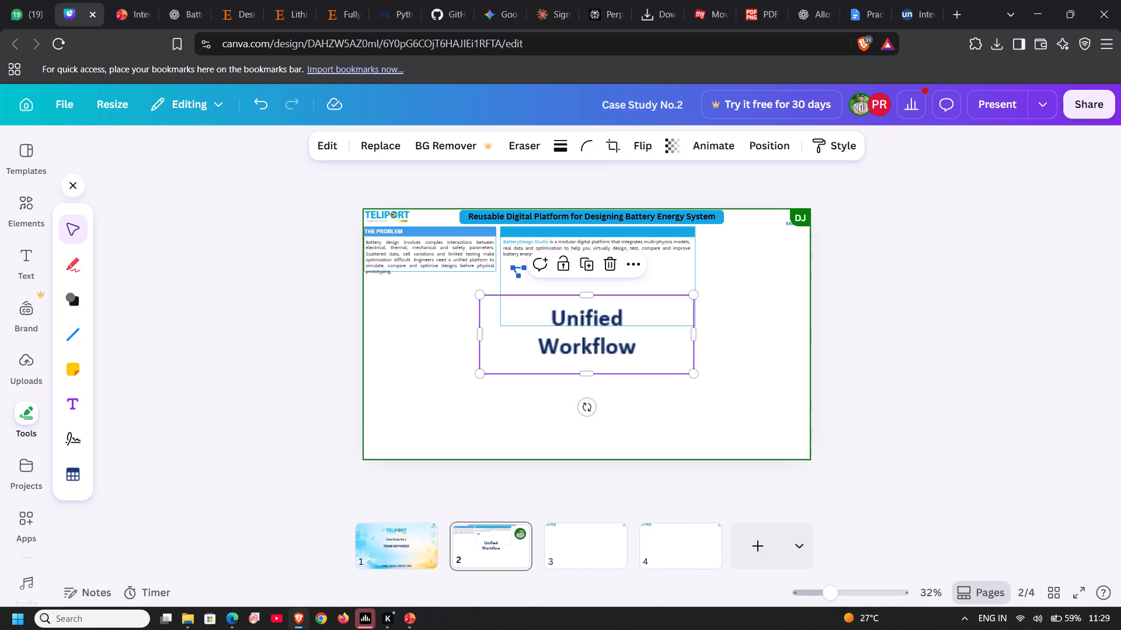
{"action": "left_click", "coordinate": [640, 346]}
{"action": "left_click", "coordinate": [655, 343]}
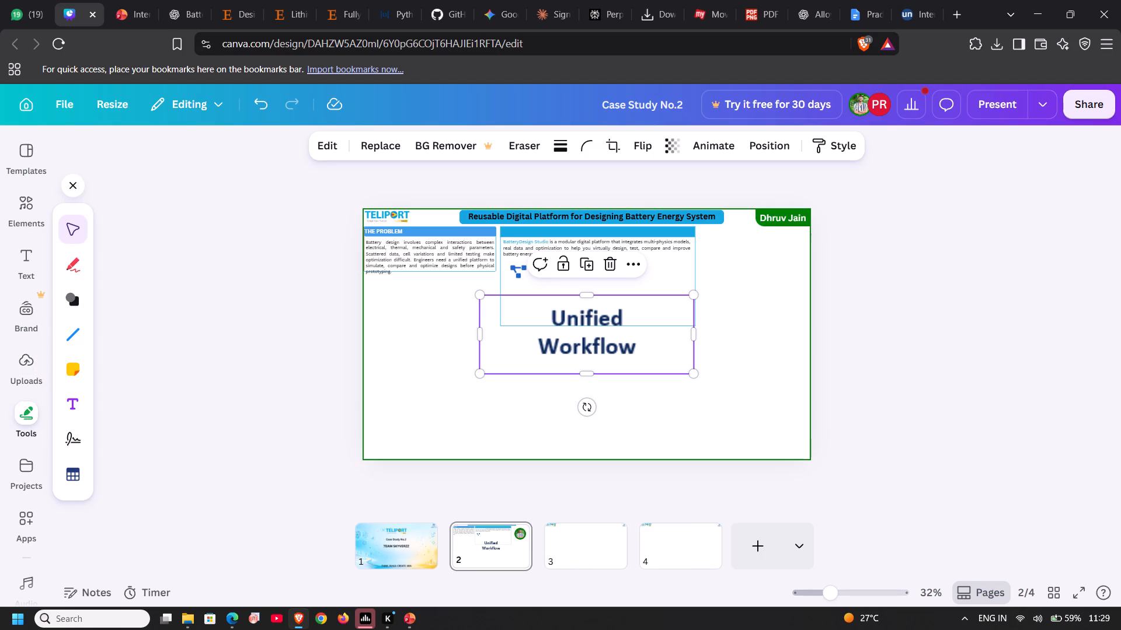
{"action": "left_click", "coordinate": [608, 258]}
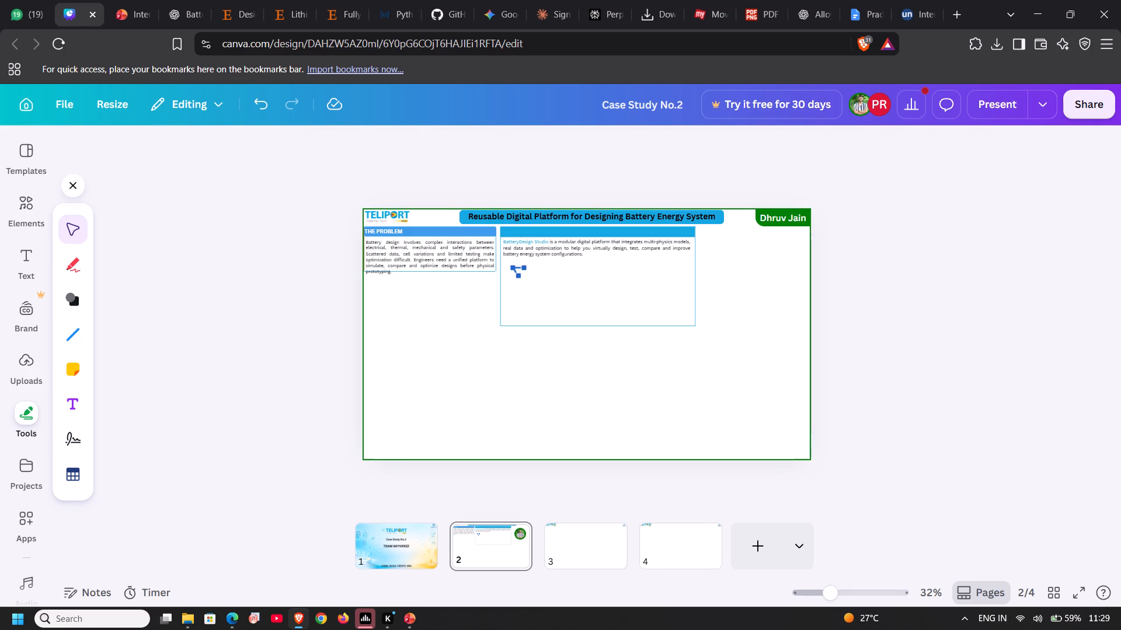
Copy the Physics-based Models icon from the BatteryDesign Studio slide in PowerPoint and paste it onto page 2 of the Canva design.
{"action": "left_click", "coordinate": [408, 615]}
{"action": "left_click", "coordinate": [468, 554]}
{"action": "left_click", "coordinate": [485, 282]}
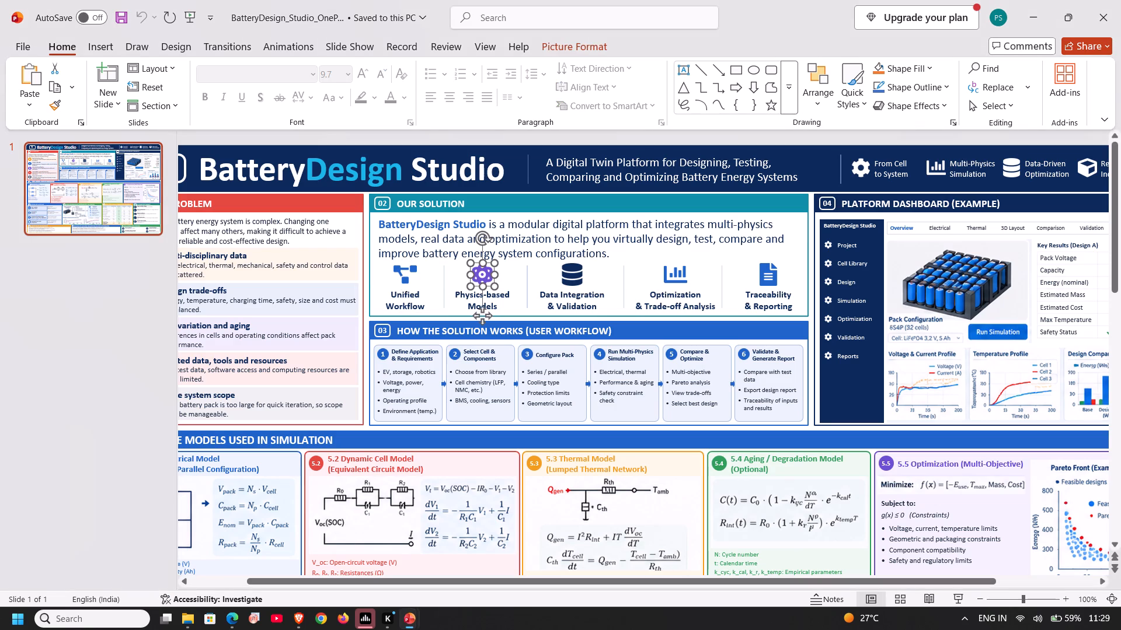
{"action": "key", "text": "ctrl+c"}
{"action": "key", "text": "ctrl+c"}
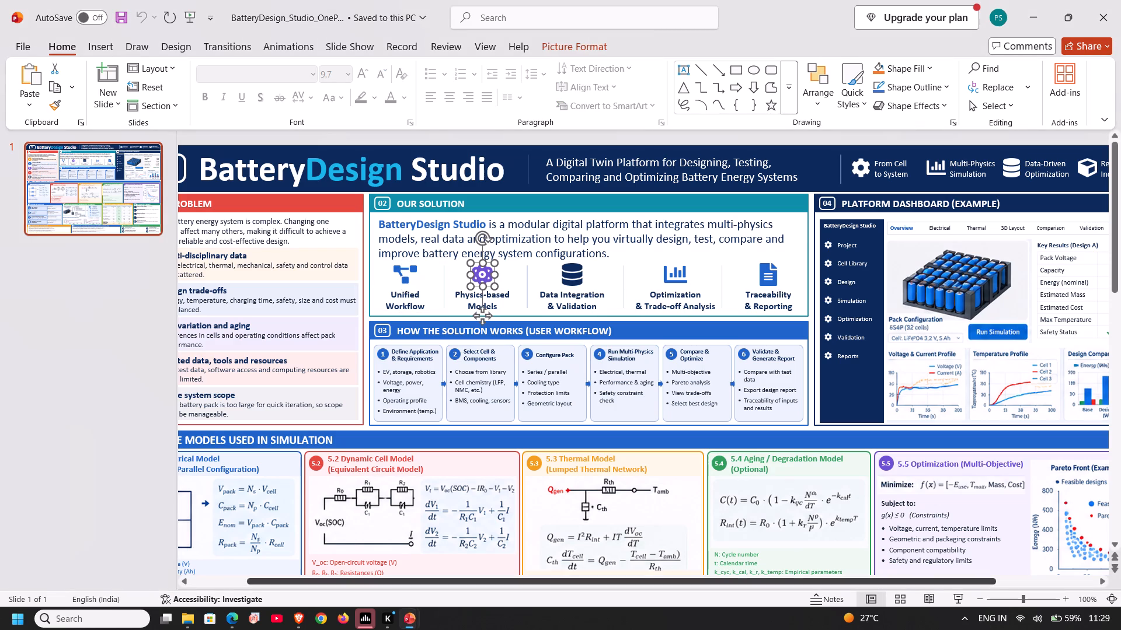
{"action": "left_click", "coordinate": [300, 618]}
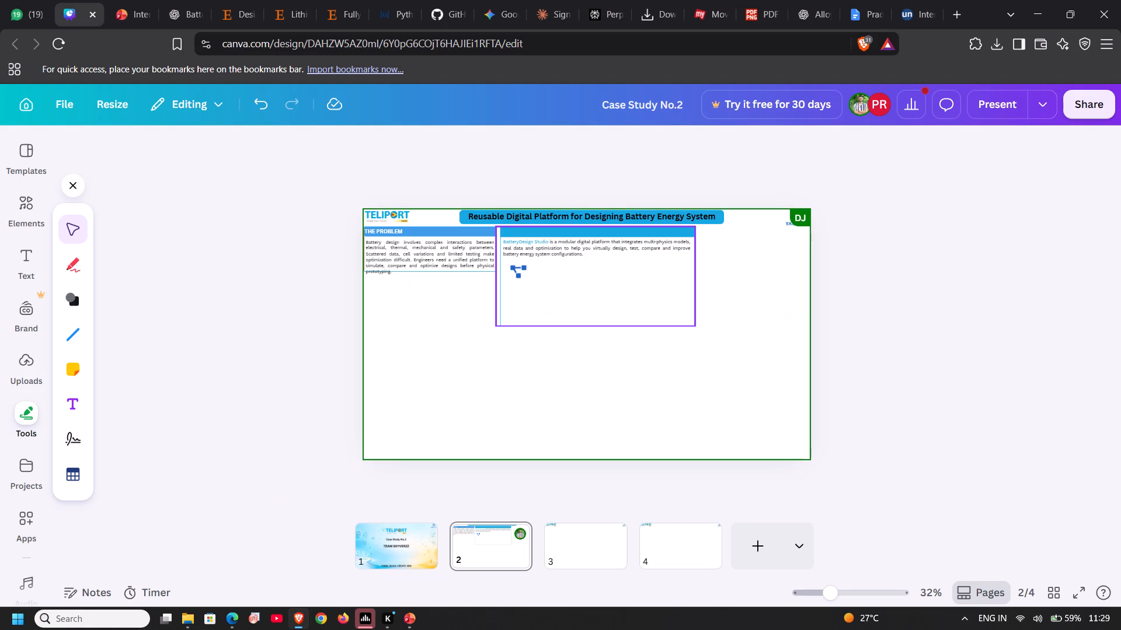
{"action": "key", "text": "ctrl+v"}
{"action": "left_click", "coordinate": [611, 417]}
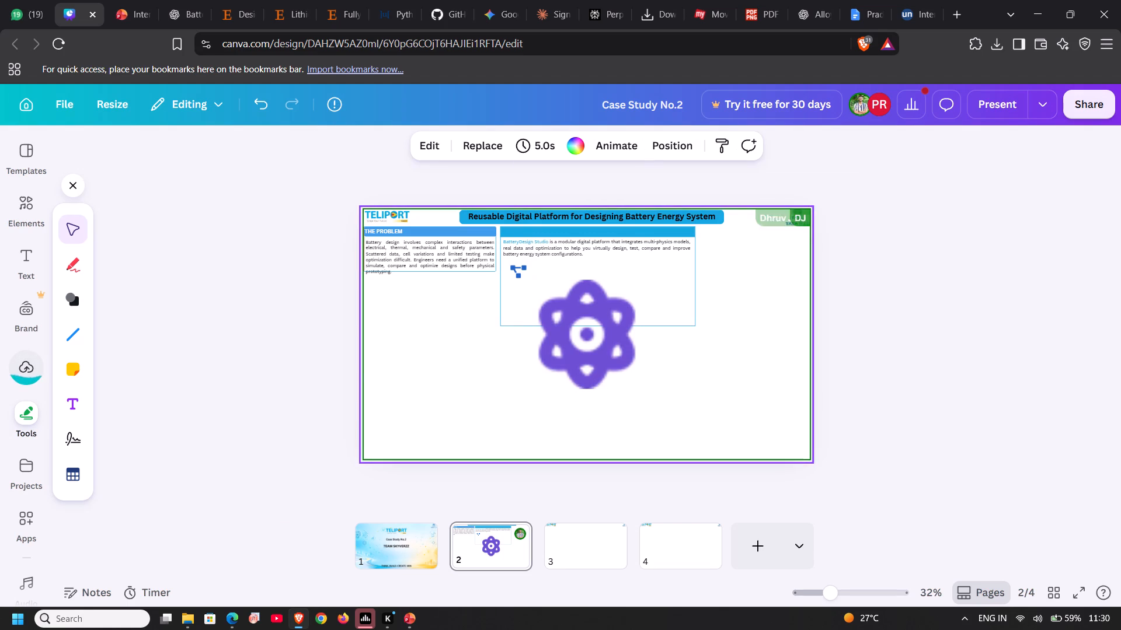
Shrink the pasted purple atom icon on page 2 to roughly a third of its size.
{"action": "left_click", "coordinate": [597, 374]}
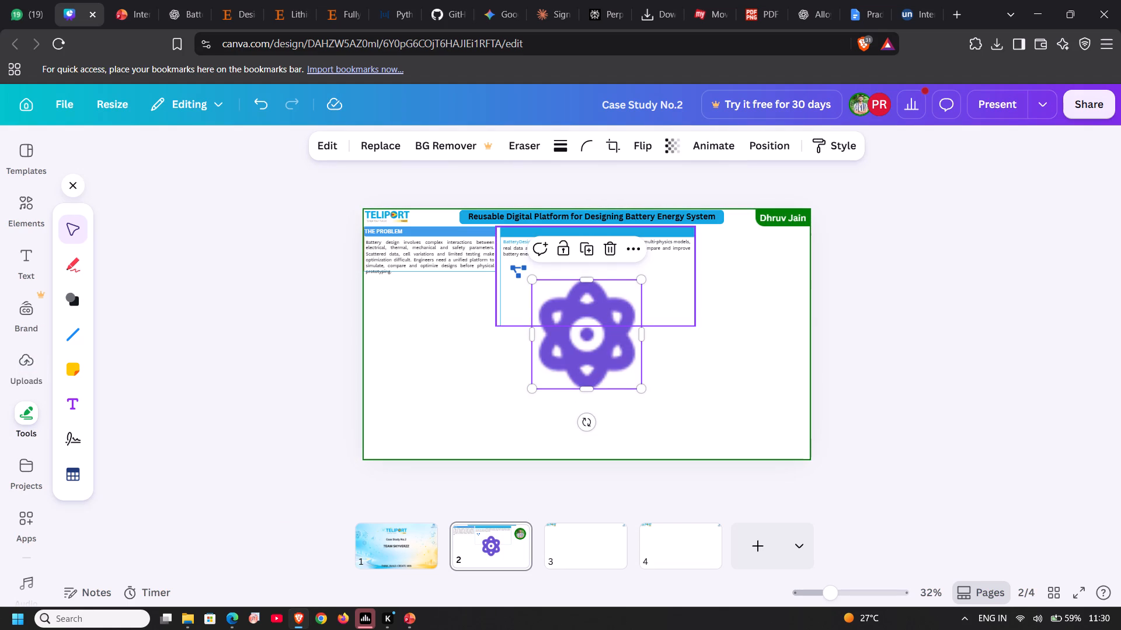
{"action": "left_click_drag", "start_coordinate": [642, 279], "coordinate": [579, 368]}
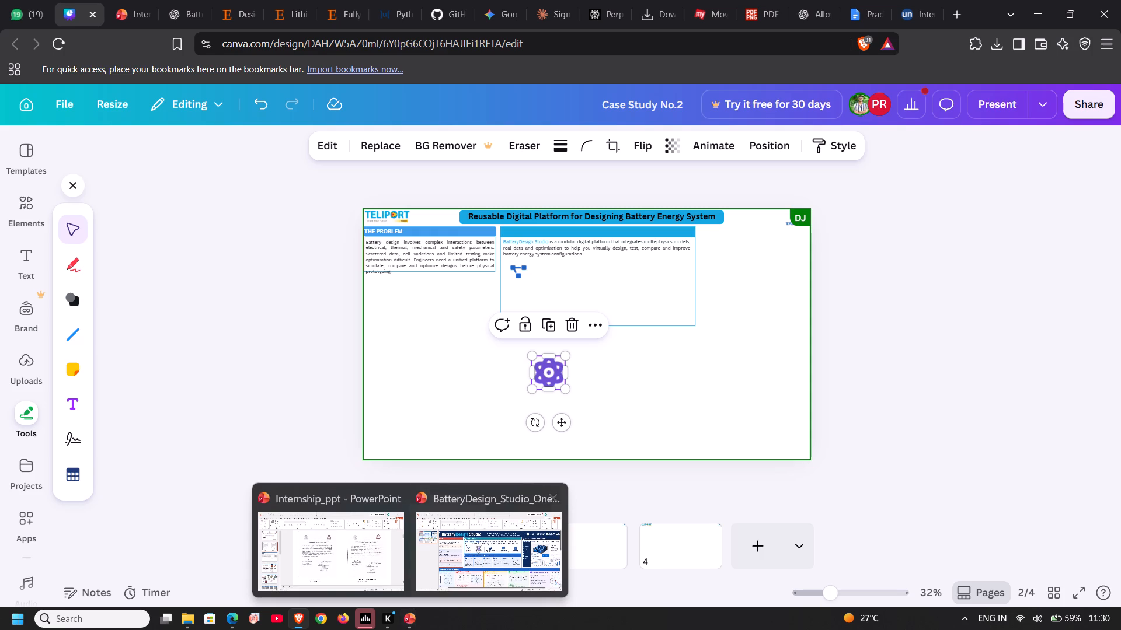
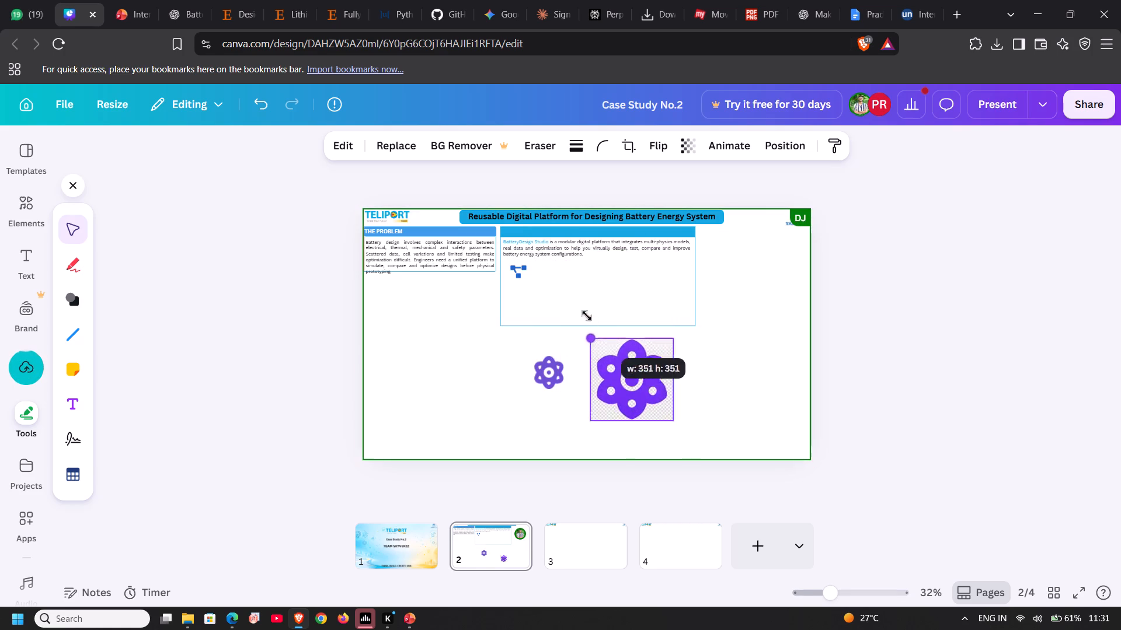
{"action": "left_click_drag", "start_coordinate": [587, 316], "coordinate": [581, 292]}
Delete the older, smaller atom icon from page 2.
{"action": "left_click", "coordinate": [536, 366]}
{"action": "left_click_drag", "start_coordinate": [536, 366], "coordinate": [457, 368]}
{"action": "left_click", "coordinate": [537, 324]}
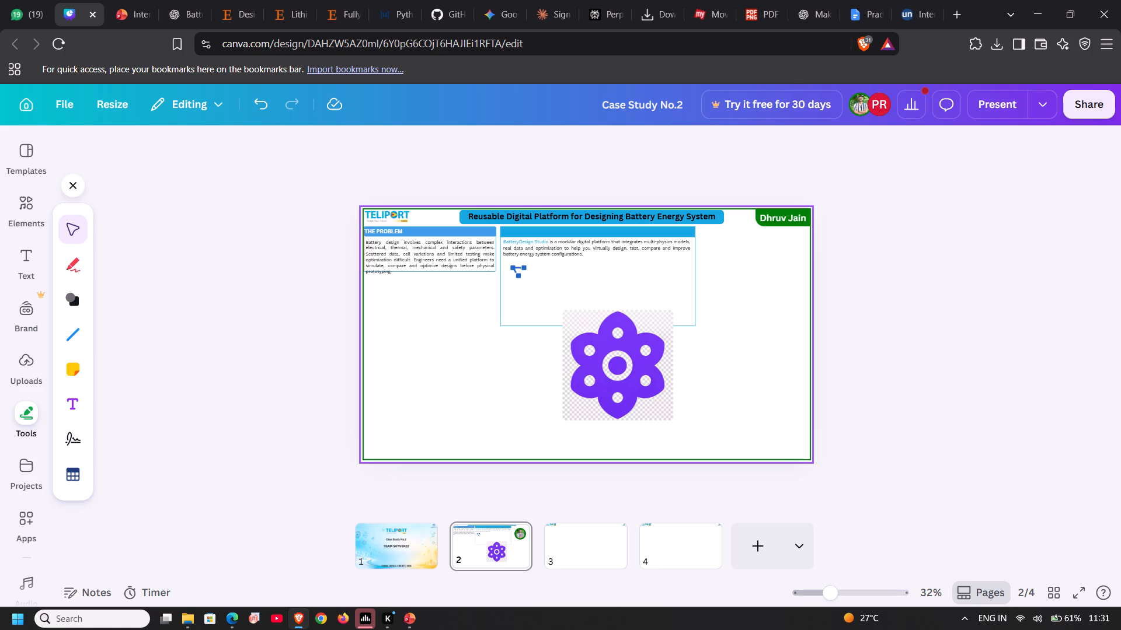
Add a blank second slide to the BatteryDesign_Studio_OnePage presentation in PowerPoint for the large atom icon copied from Canva.
{"action": "left_click", "coordinate": [658, 365]}
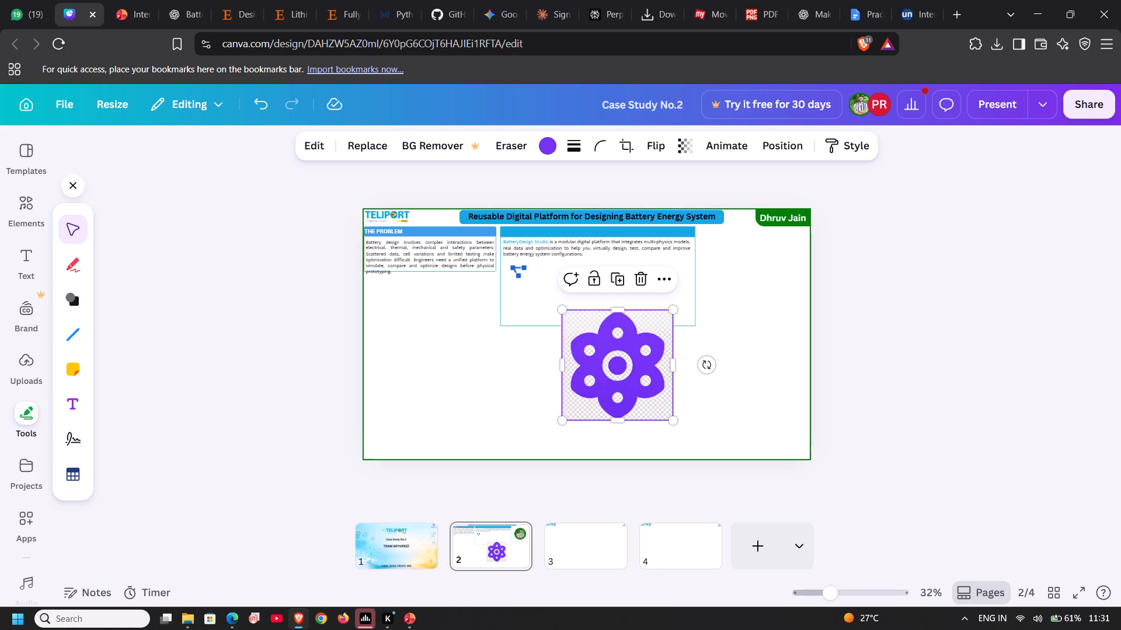
{"action": "key", "text": "ctrl+c"}
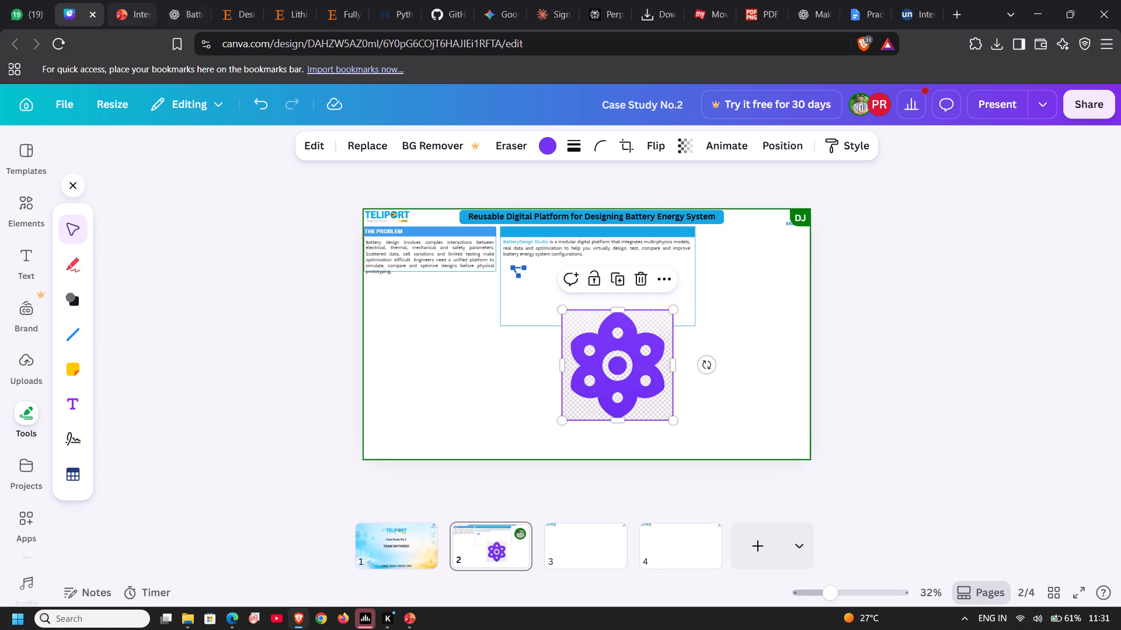
{"action": "left_click", "coordinate": [117, 12]}
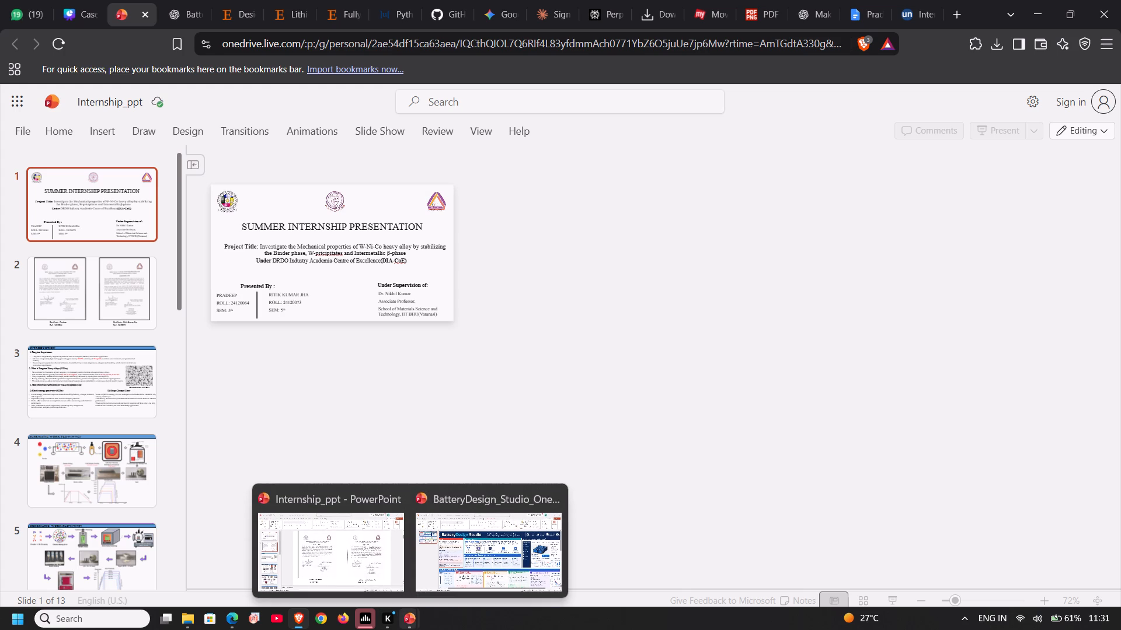
{"action": "left_click", "coordinate": [147, 9]}
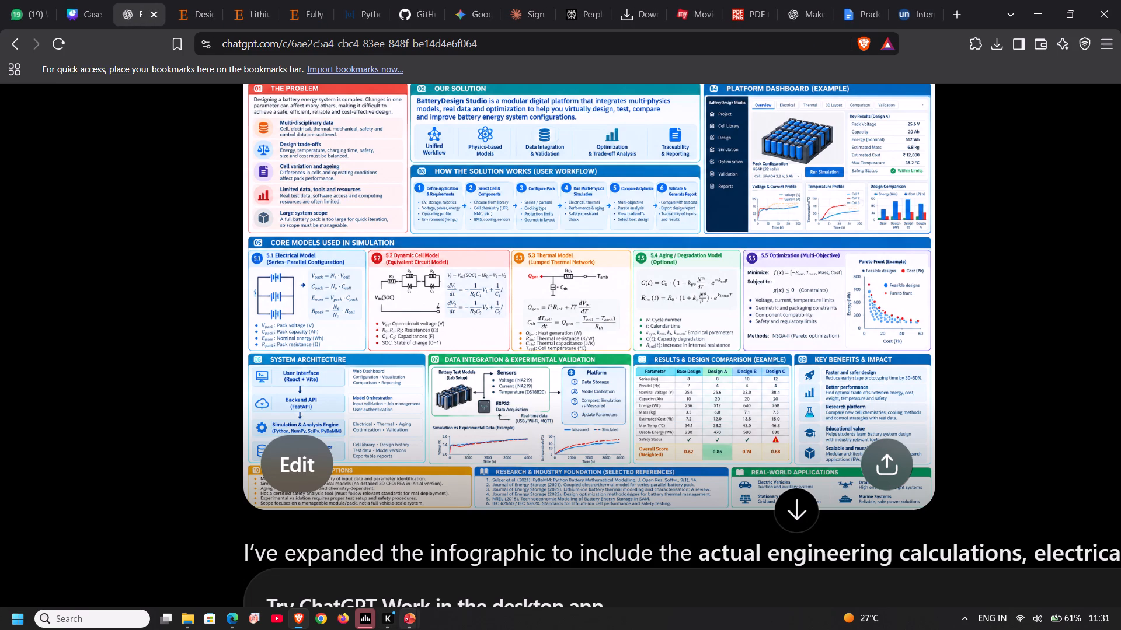
{"action": "left_click", "coordinate": [421, 621]}
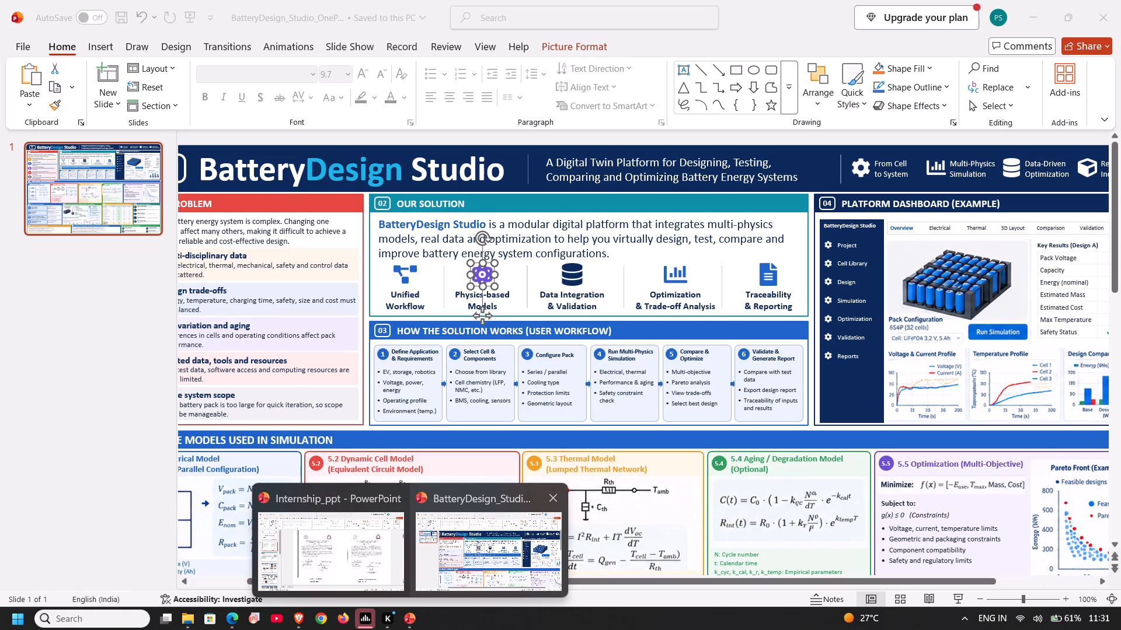
{"action": "left_click", "coordinate": [457, 558]}
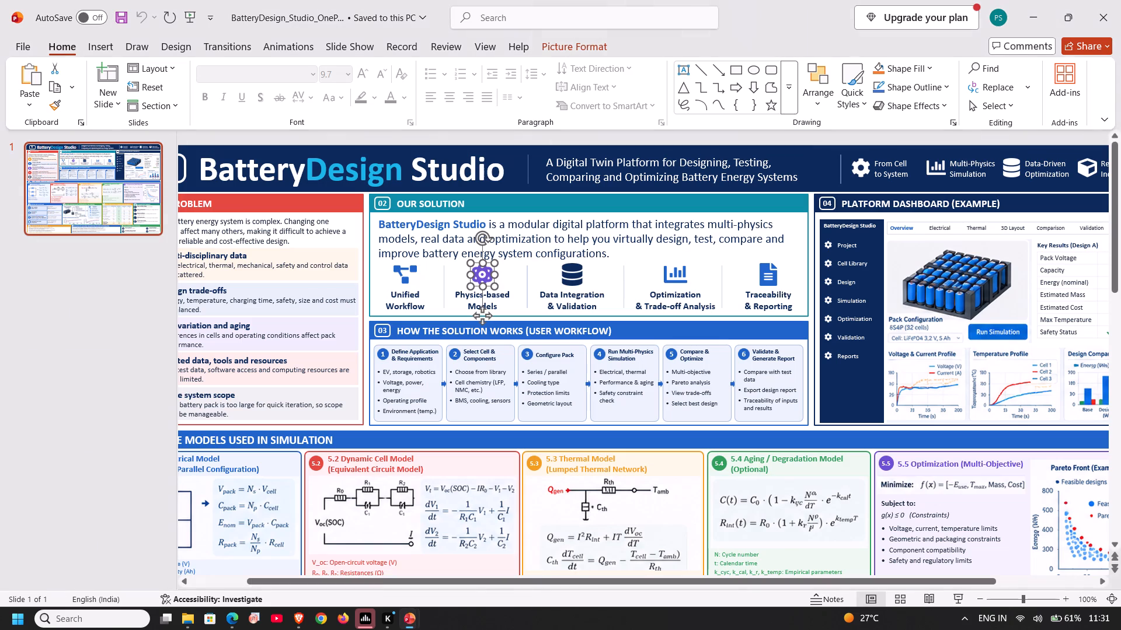
{"action": "left_click", "coordinate": [27, 43]}
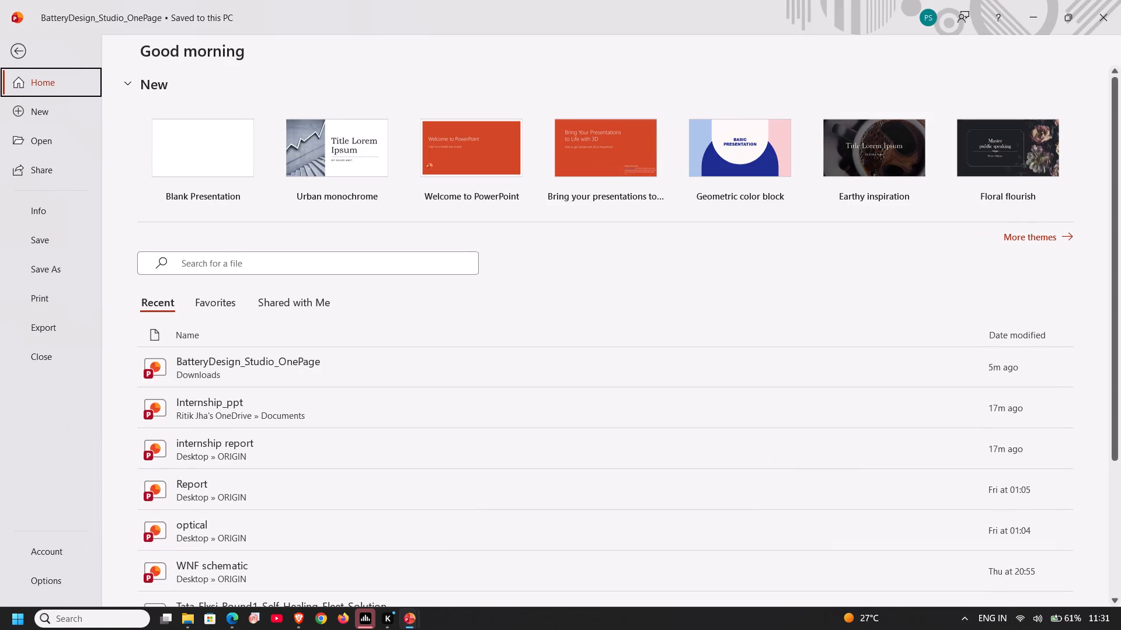
{"action": "left_click", "coordinate": [239, 376]}
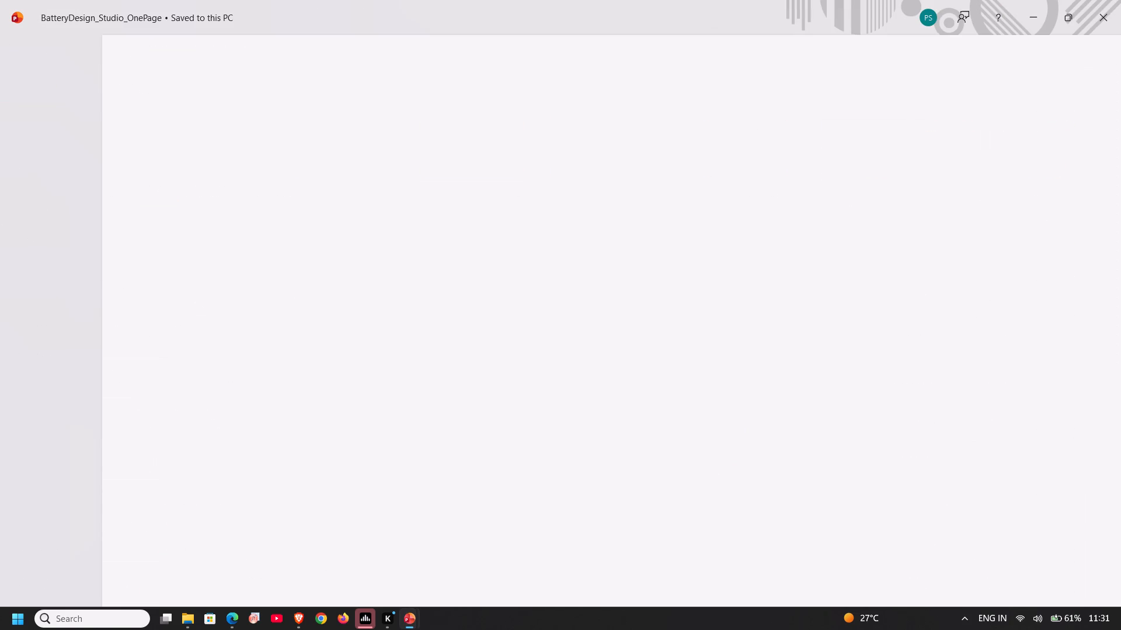
{"action": "key", "text": "ctrl+m"}
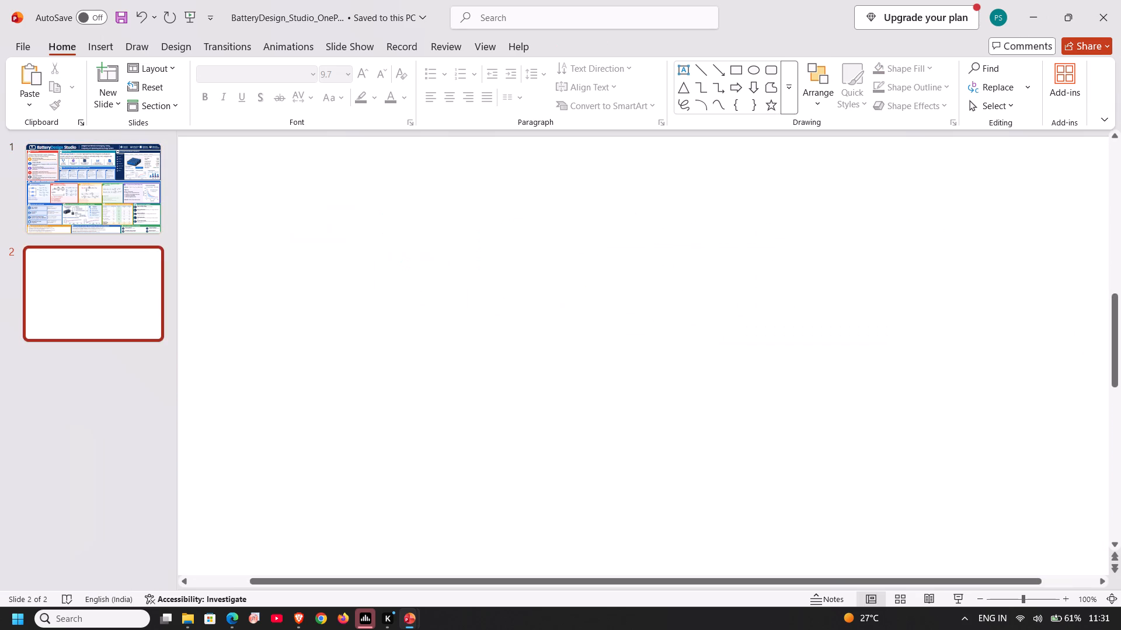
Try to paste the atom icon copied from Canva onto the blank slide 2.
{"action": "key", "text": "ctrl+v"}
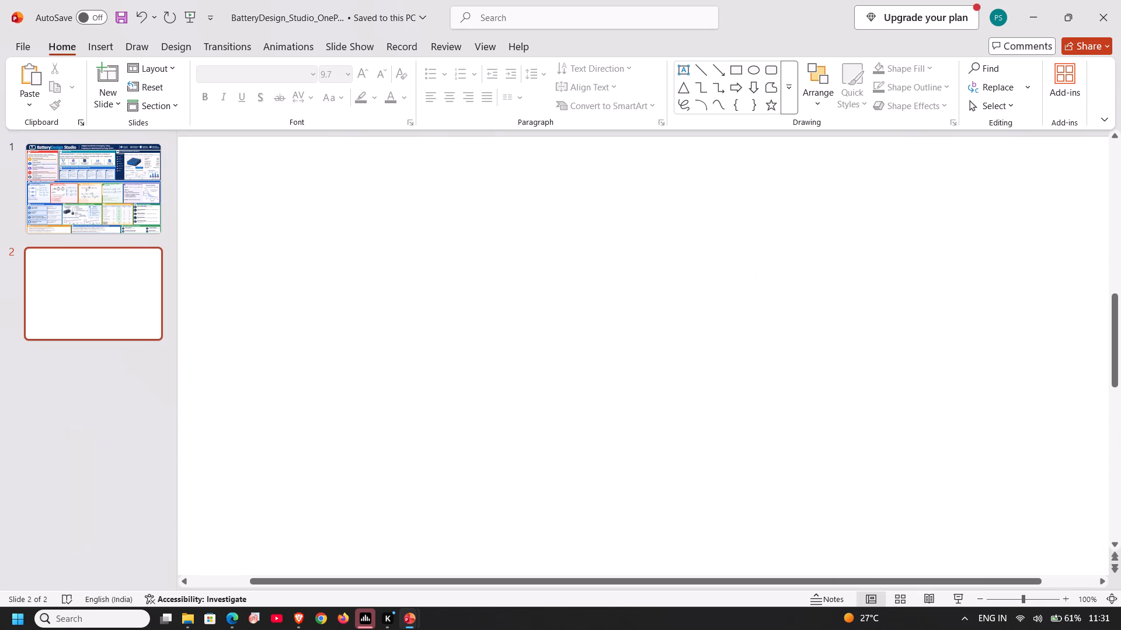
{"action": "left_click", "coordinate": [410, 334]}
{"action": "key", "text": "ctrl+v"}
Copy the high-resolution atom image from the Make PNG chat in ChatGPT and paste it onto slide 2 in PowerPoint.
{"action": "left_click", "coordinate": [297, 618]}
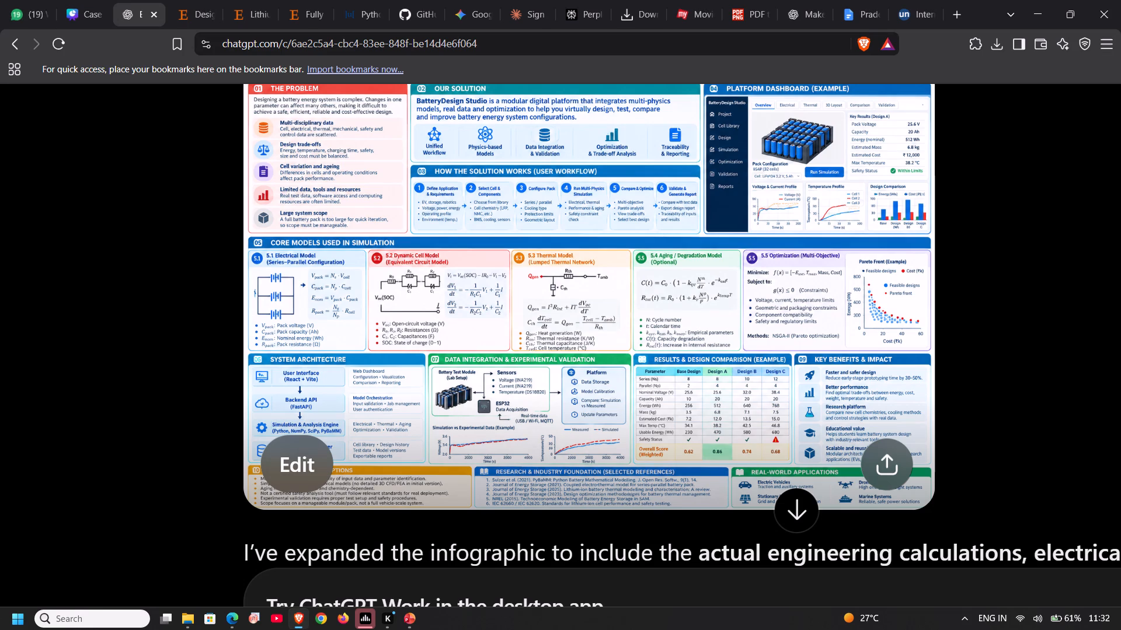
{"action": "left_click", "coordinate": [803, 17]}
{"action": "right_click", "coordinate": [593, 285]}
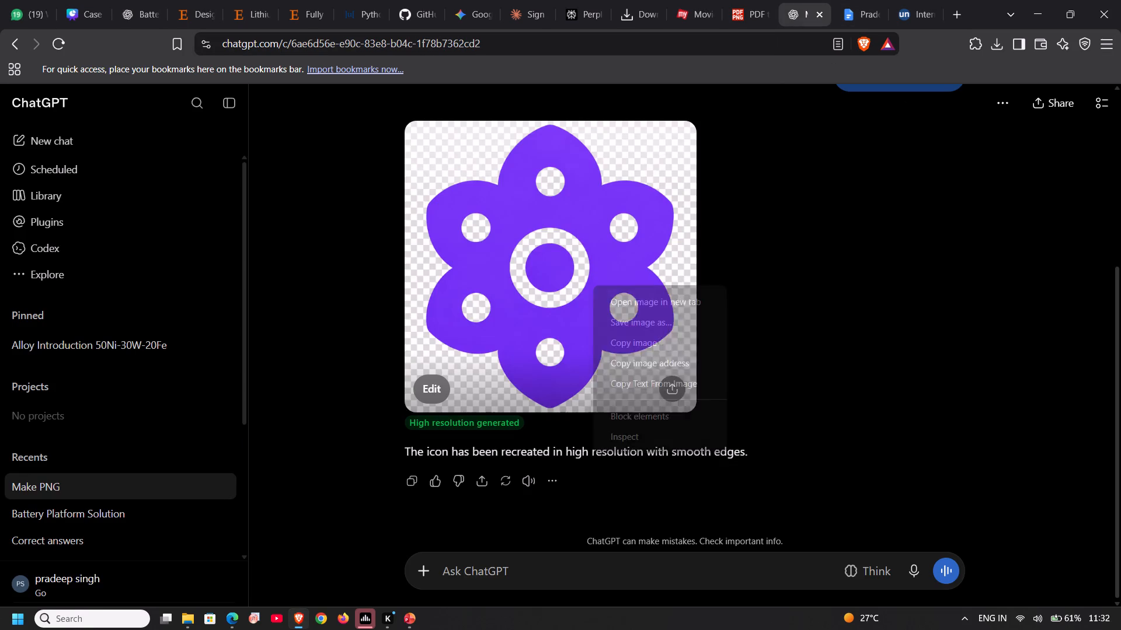
{"action": "left_click", "coordinate": [621, 343]}
{"action": "left_click", "coordinate": [409, 622]}
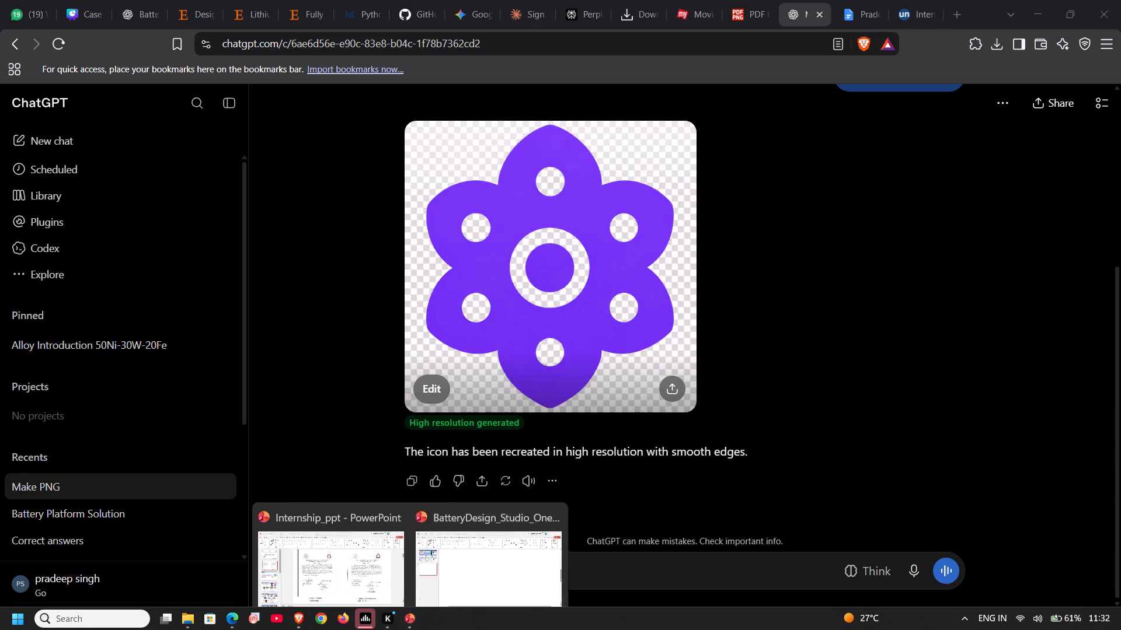
{"action": "left_click", "coordinate": [465, 527]}
{"action": "left_click", "coordinate": [457, 298]}
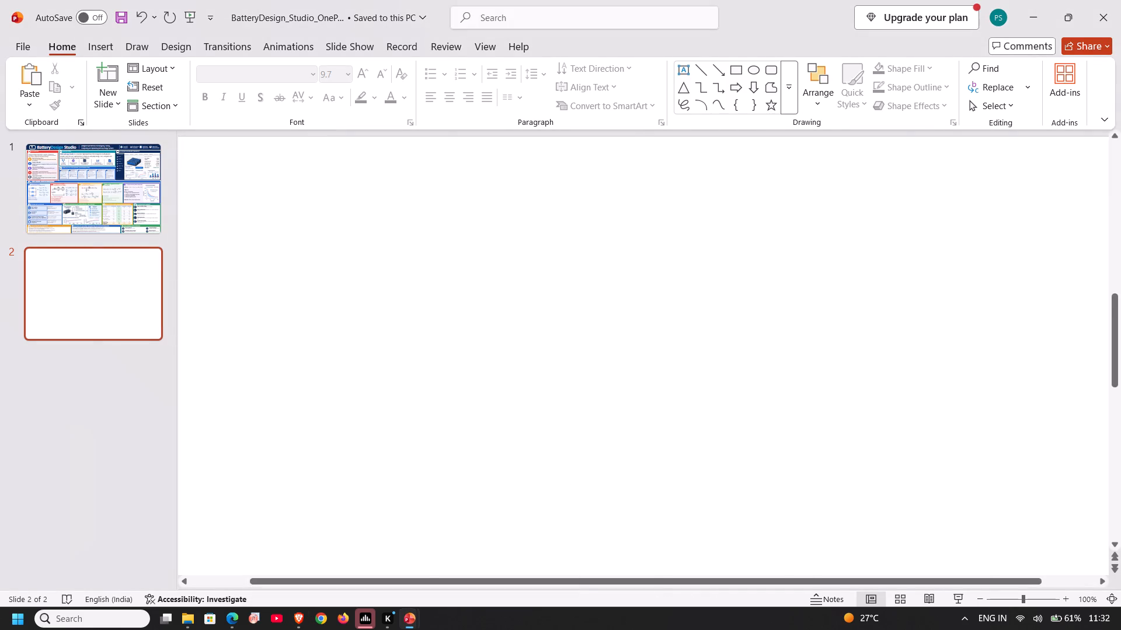
{"action": "key", "text": "ctrl+v"}
Shrink the pasted atom image on slide 2 to about 20.5 cm square.
{"action": "scroll", "coordinate": [463, 288], "scroll_direction": "down", "scroll_amount": 4, "text": "ctrl"}
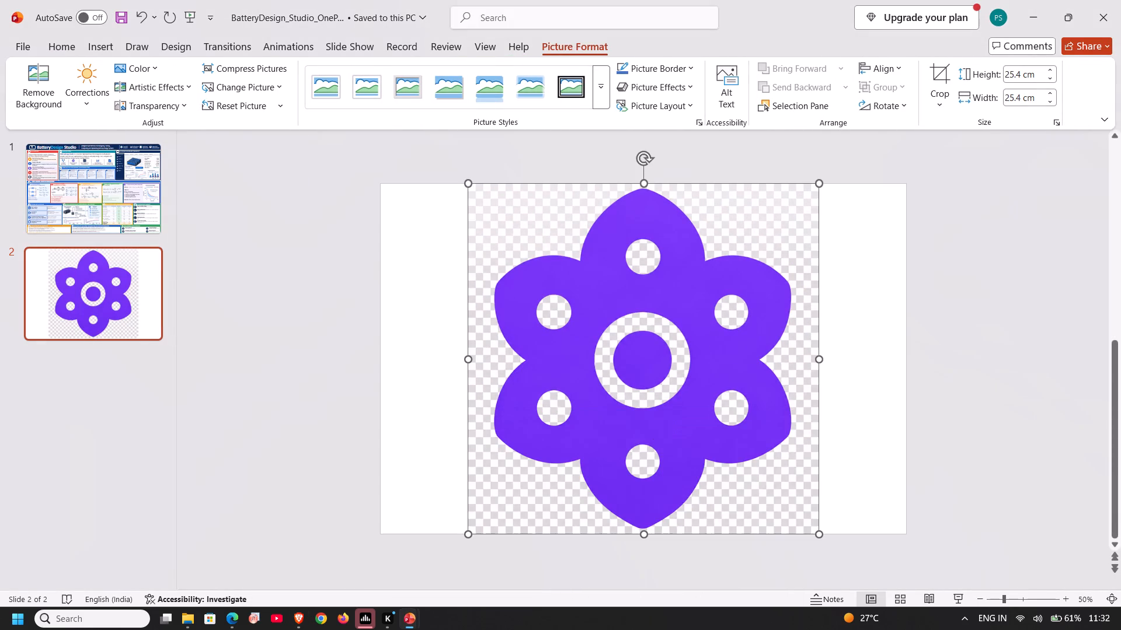
{"action": "left_click_drag", "start_coordinate": [472, 183], "coordinate": [546, 261]}
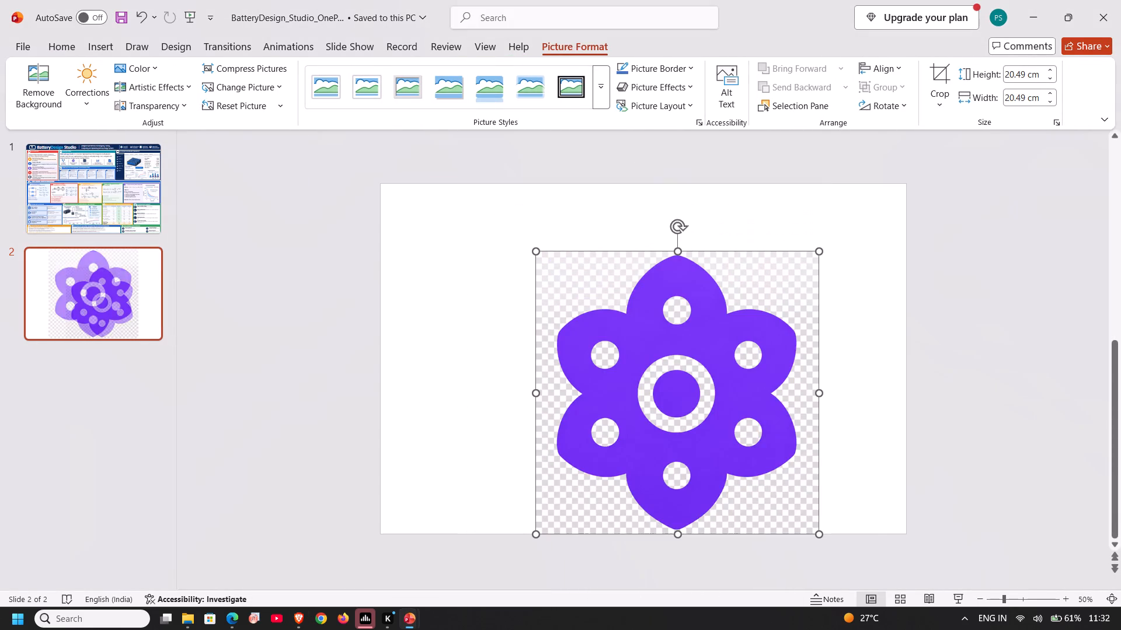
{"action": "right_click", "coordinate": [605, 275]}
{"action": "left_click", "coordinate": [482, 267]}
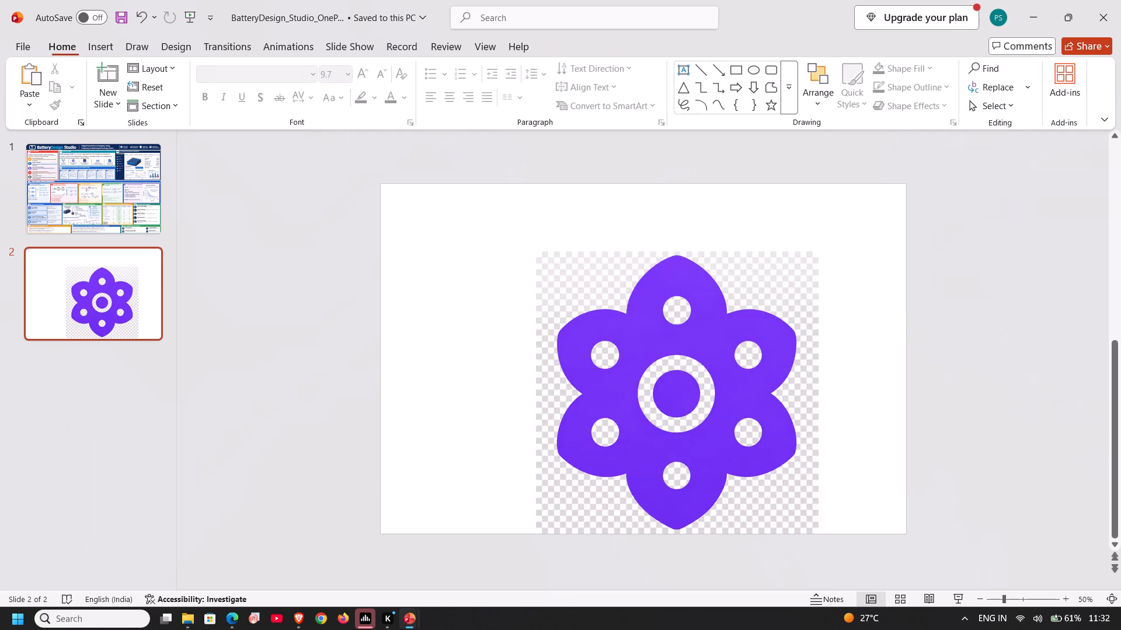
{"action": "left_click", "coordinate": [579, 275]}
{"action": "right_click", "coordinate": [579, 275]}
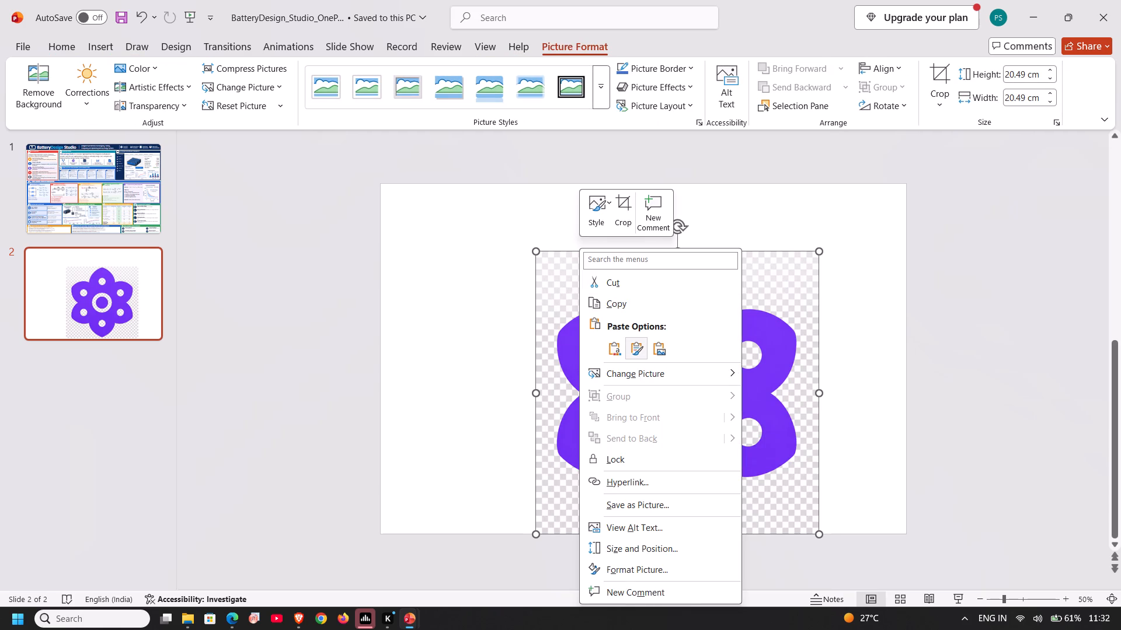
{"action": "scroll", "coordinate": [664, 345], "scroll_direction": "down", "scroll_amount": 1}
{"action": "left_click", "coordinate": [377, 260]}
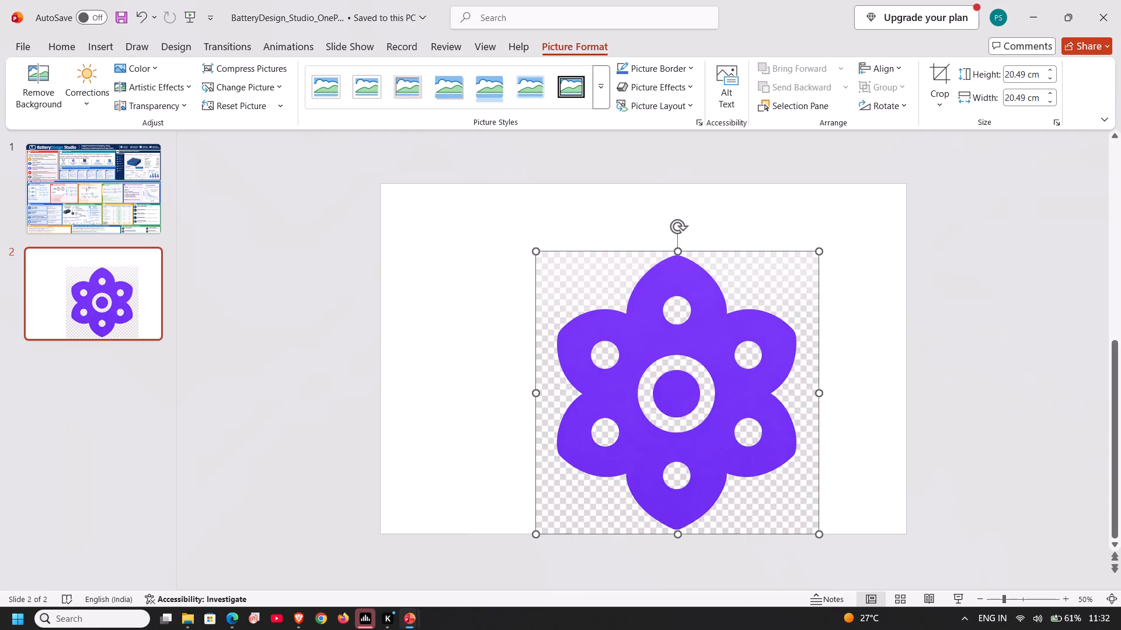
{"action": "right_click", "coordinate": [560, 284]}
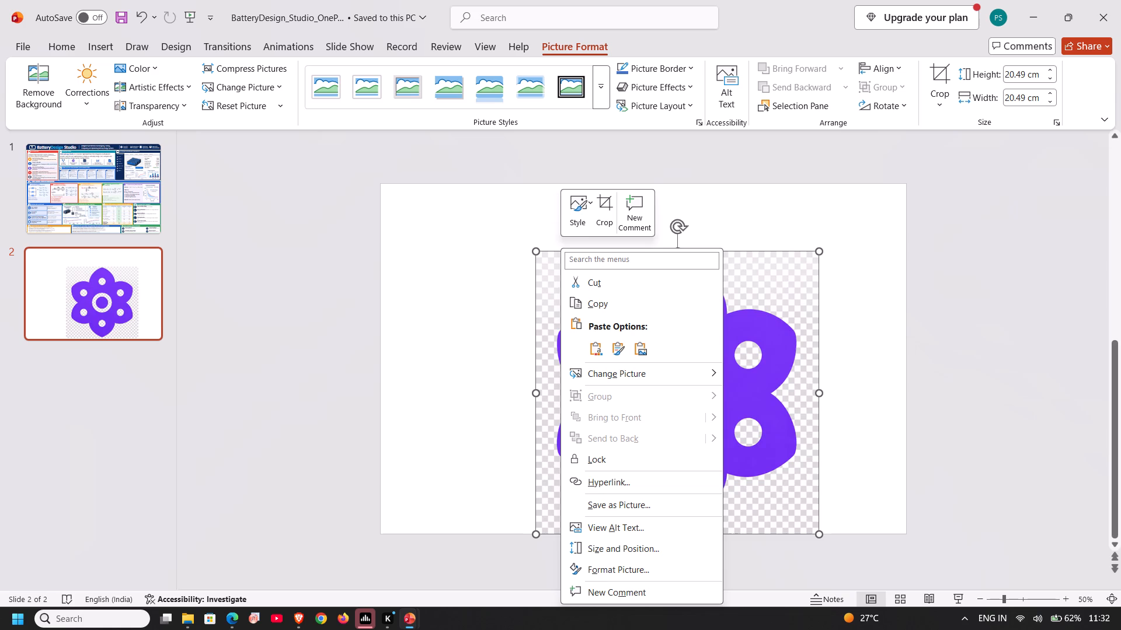
Start background removal on the atom image and mark the checkered area near its upper-left corner for removal.
{"action": "left_click", "coordinate": [41, 98]}
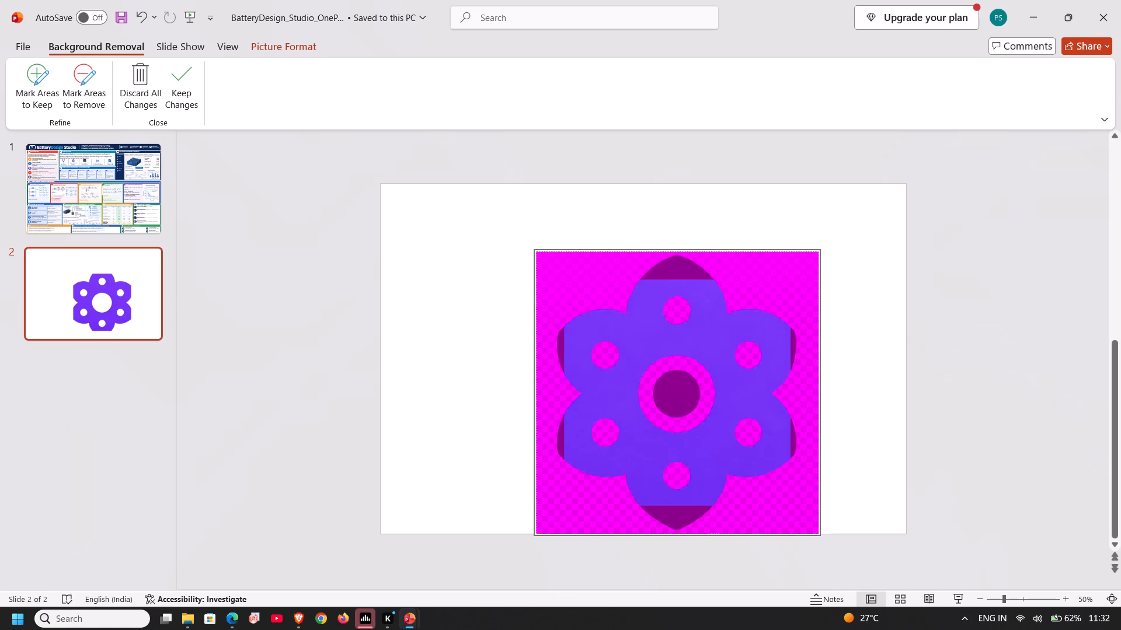
{"action": "left_click", "coordinate": [96, 78]}
{"action": "left_click", "coordinate": [563, 283]}
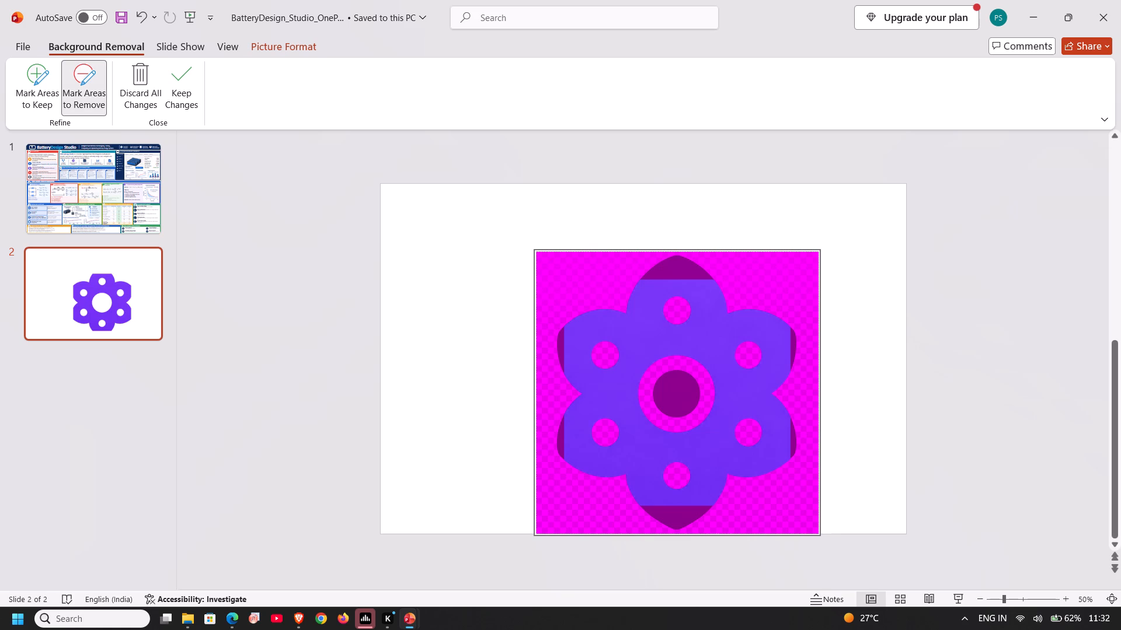
{"action": "left_click", "coordinate": [563, 283]}
Mark the cut-off outer tips of the atom's six petals as areas to keep in the background removal.
{"action": "left_click", "coordinate": [34, 86]}
{"action": "left_click_drag", "start_coordinate": [668, 275], "coordinate": [669, 275]}
{"action": "left_click_drag", "start_coordinate": [669, 275], "coordinate": [663, 282]}
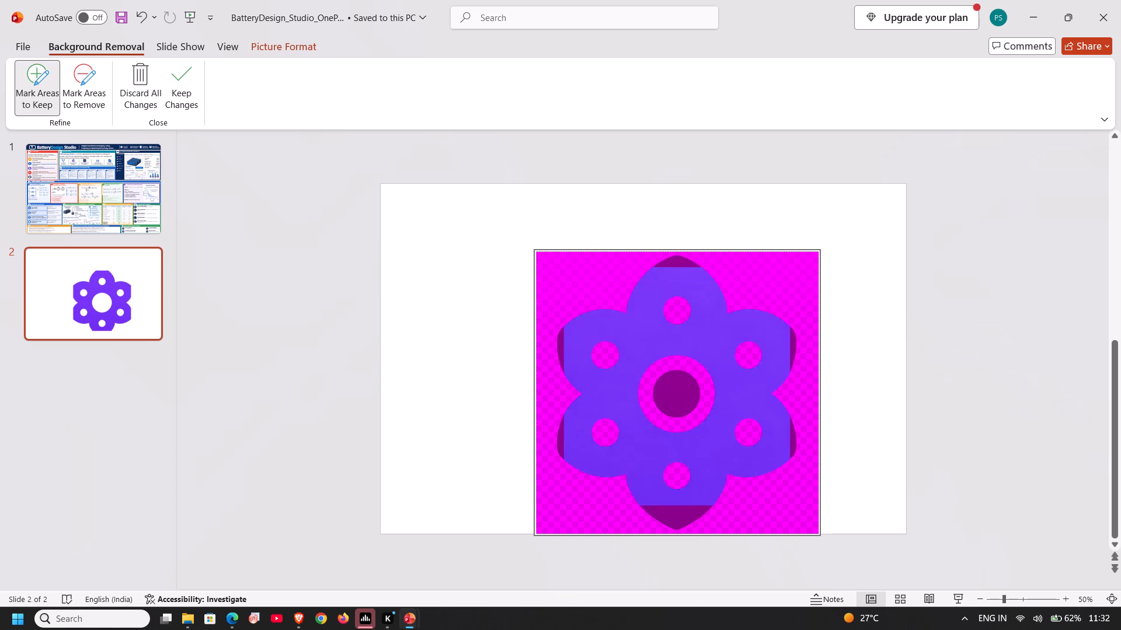
{"action": "left_click", "coordinate": [673, 259]}
{"action": "left_click_drag", "start_coordinate": [568, 325], "coordinate": [560, 341]}
{"action": "left_click_drag", "start_coordinate": [560, 341], "coordinate": [562, 367]}
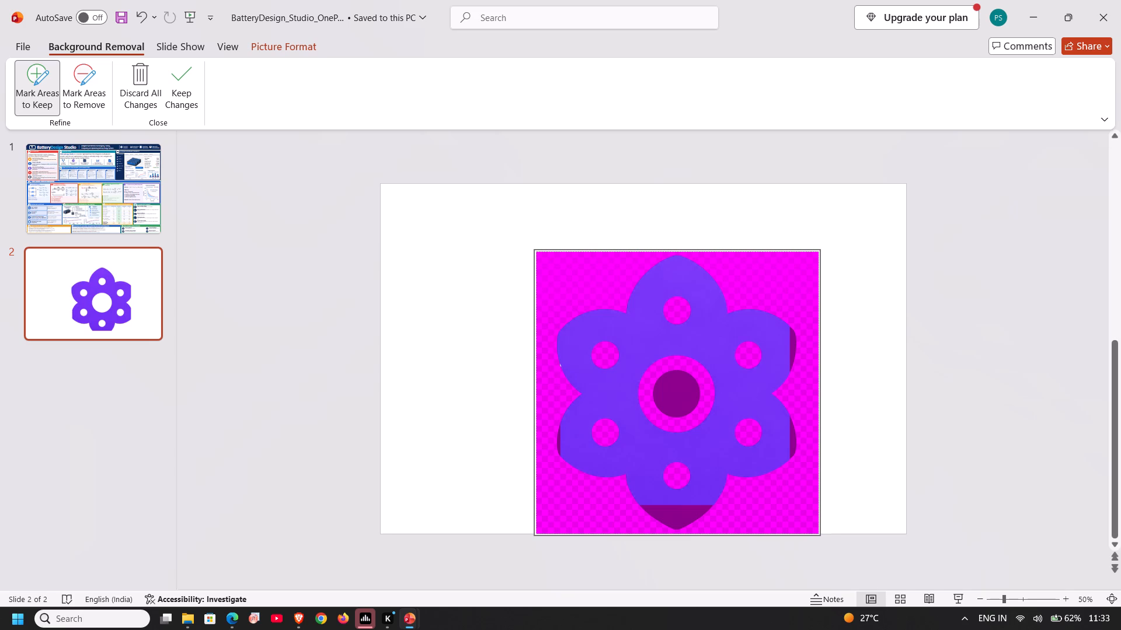
{"action": "left_click_drag", "start_coordinate": [559, 429], "coordinate": [559, 444]}
{"action": "left_click_drag", "start_coordinate": [559, 444], "coordinate": [559, 447]}
{"action": "left_click_drag", "start_coordinate": [653, 514], "coordinate": [706, 509]}
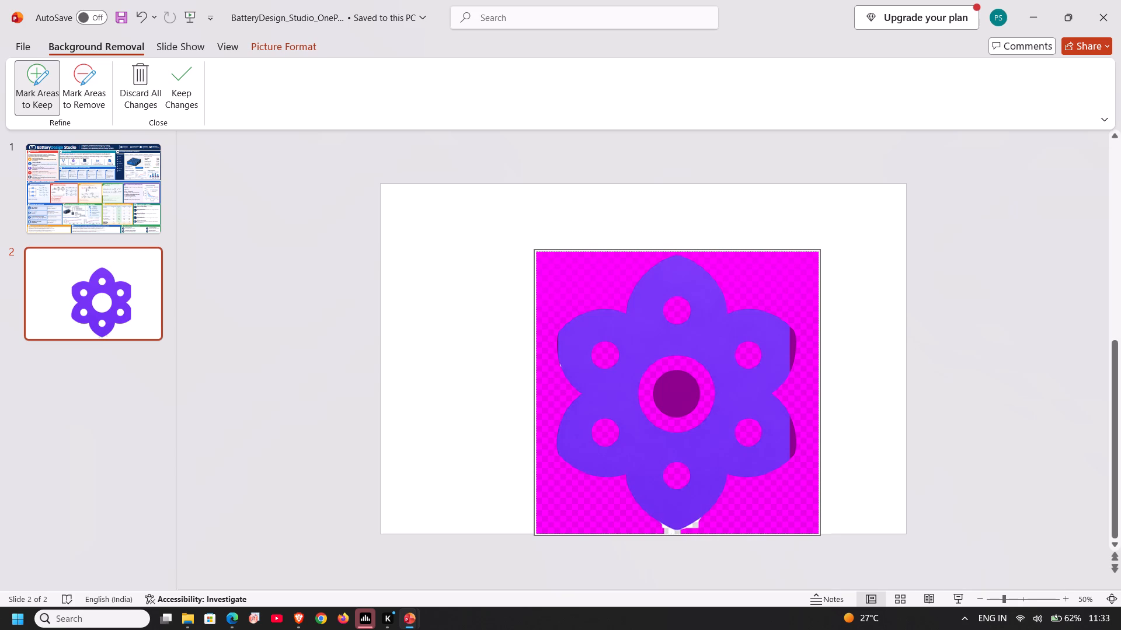
{"action": "left_click_drag", "start_coordinate": [791, 422], "coordinate": [790, 454]}
{"action": "left_click_drag", "start_coordinate": [790, 454], "coordinate": [791, 456]}
{"action": "left_click_drag", "start_coordinate": [795, 337], "coordinate": [787, 367]}
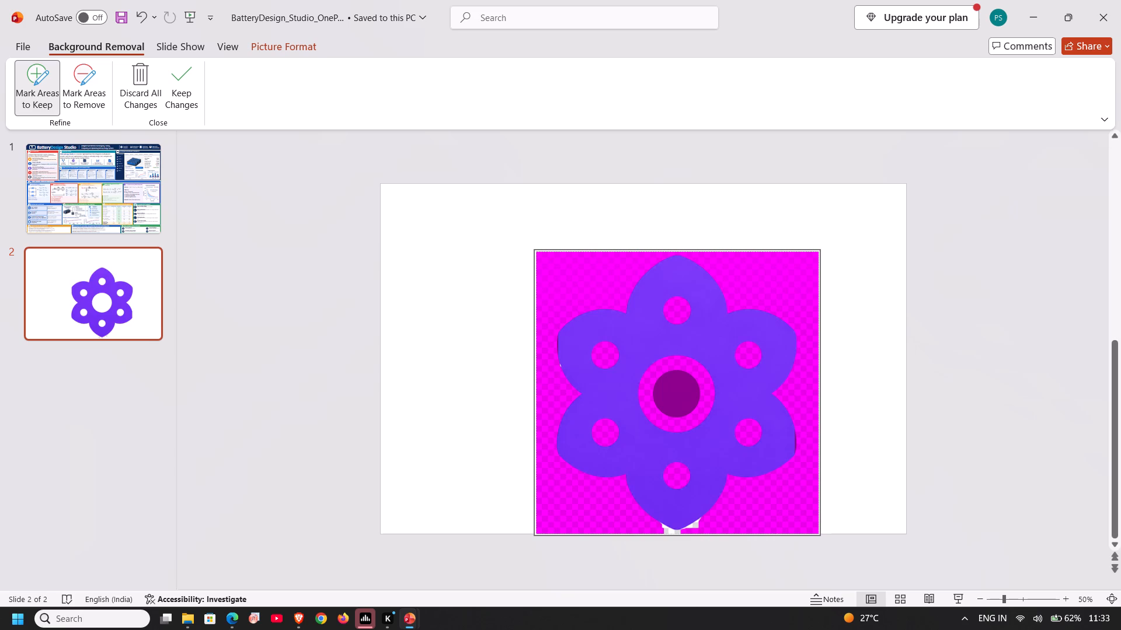
Mark the leftover background patches around the bottom petal's tip for removal and keep the background removal changes.
{"action": "left_click", "coordinate": [89, 90]}
{"action": "left_click_drag", "start_coordinate": [664, 526], "coordinate": [679, 534]}
{"action": "left_click_drag", "start_coordinate": [692, 527], "coordinate": [706, 516]}
{"action": "left_click_drag", "start_coordinate": [687, 527], "coordinate": [697, 523]}
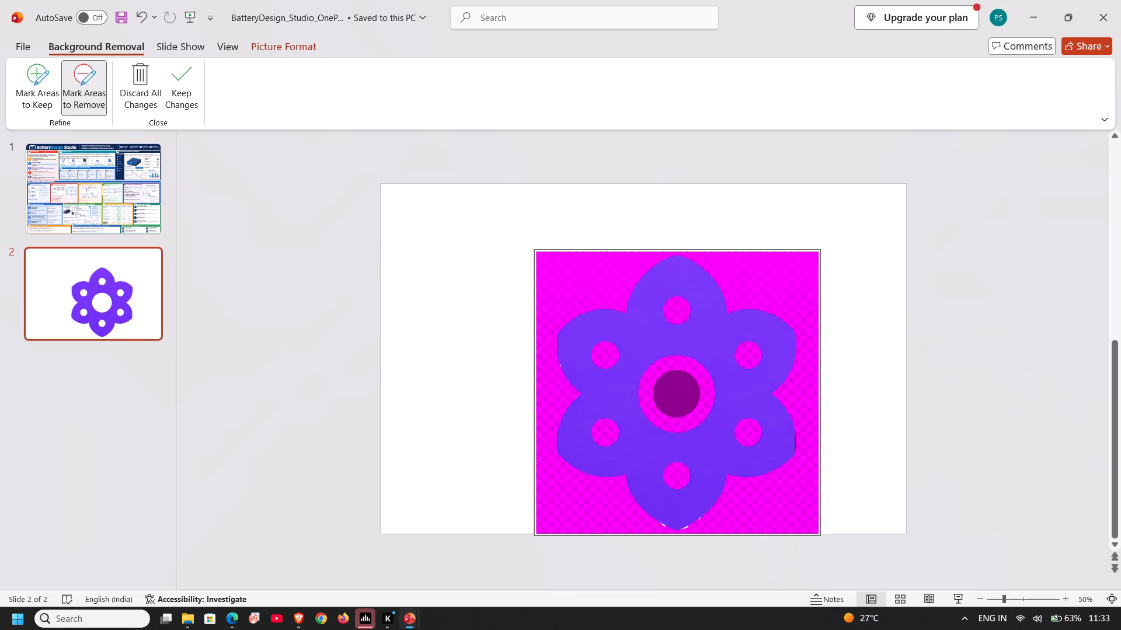
{"action": "left_click", "coordinate": [663, 524]}
{"action": "left_click_drag", "start_coordinate": [681, 529], "coordinate": [691, 526]}
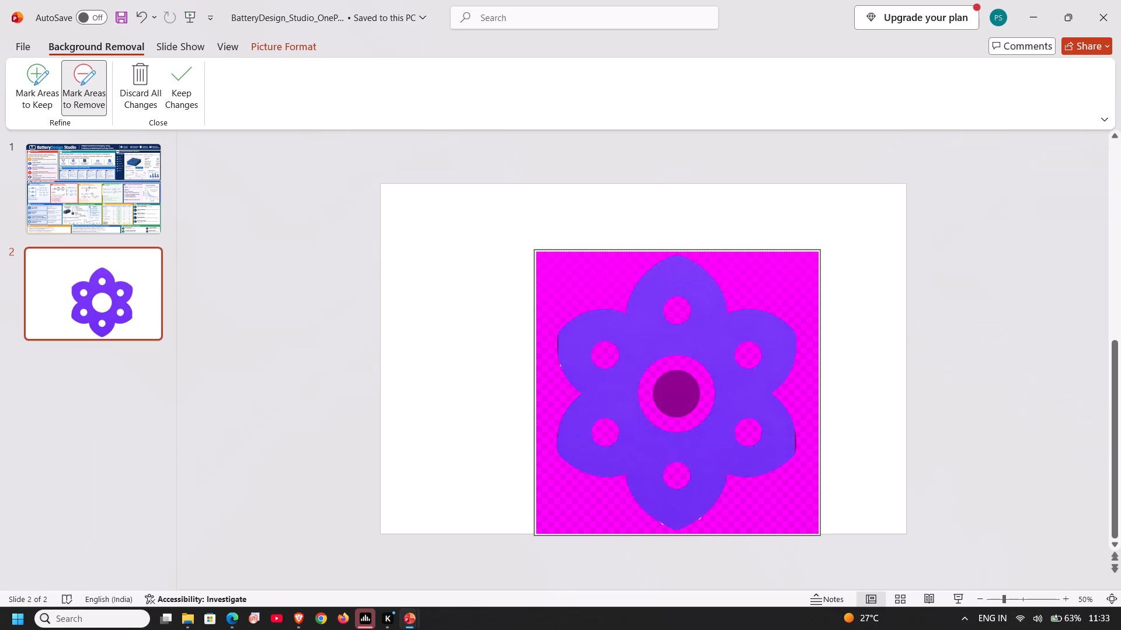
{"action": "left_click", "coordinate": [699, 519]}
{"action": "left_click", "coordinate": [189, 97]}
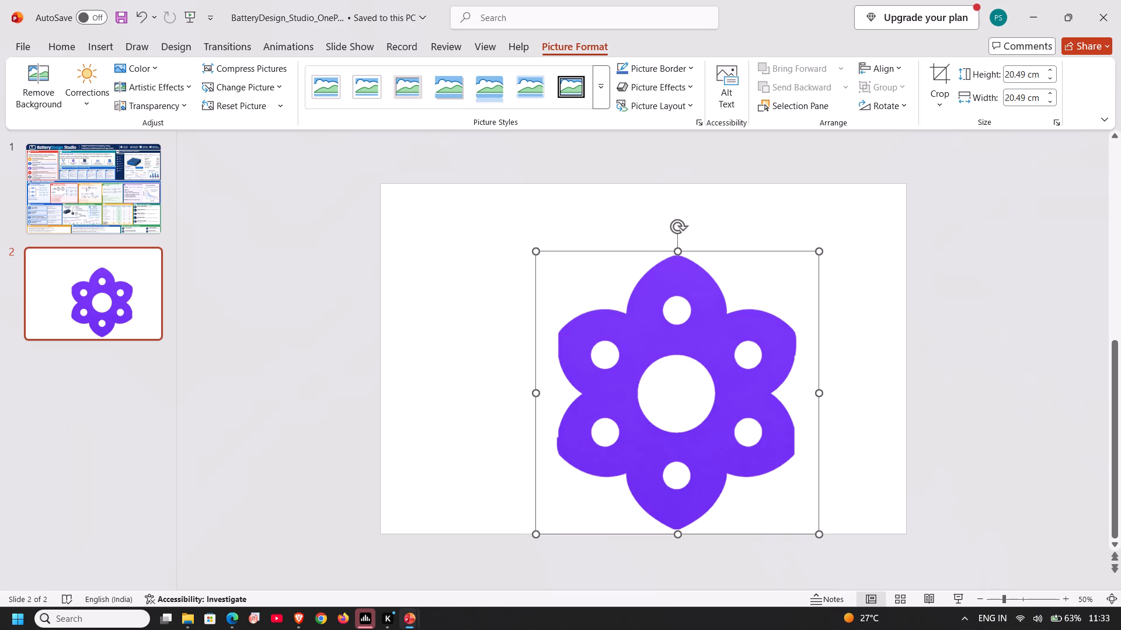
{"action": "right_click", "coordinate": [712, 398]}
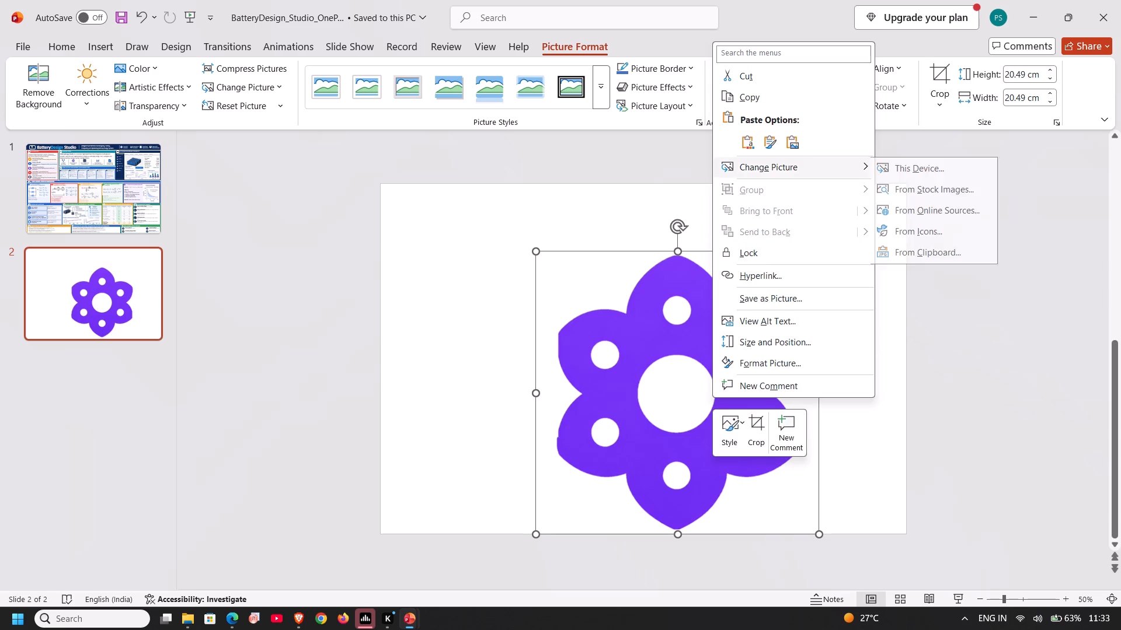
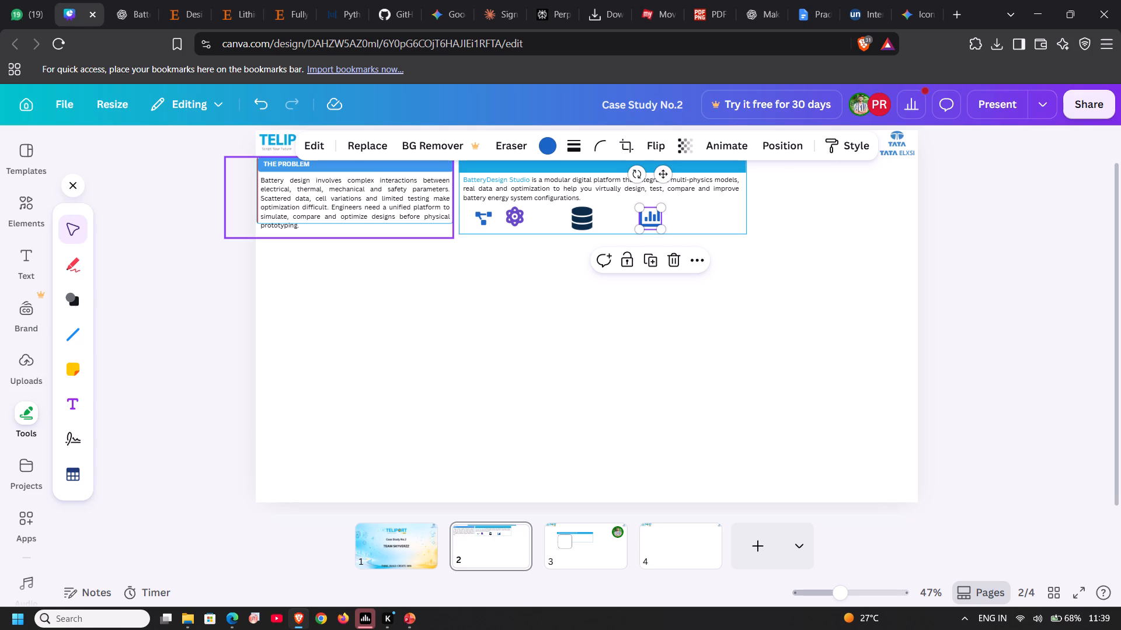
{"action": "key", "text": "v"}
{"action": "key", "text": "ctrl+v"}
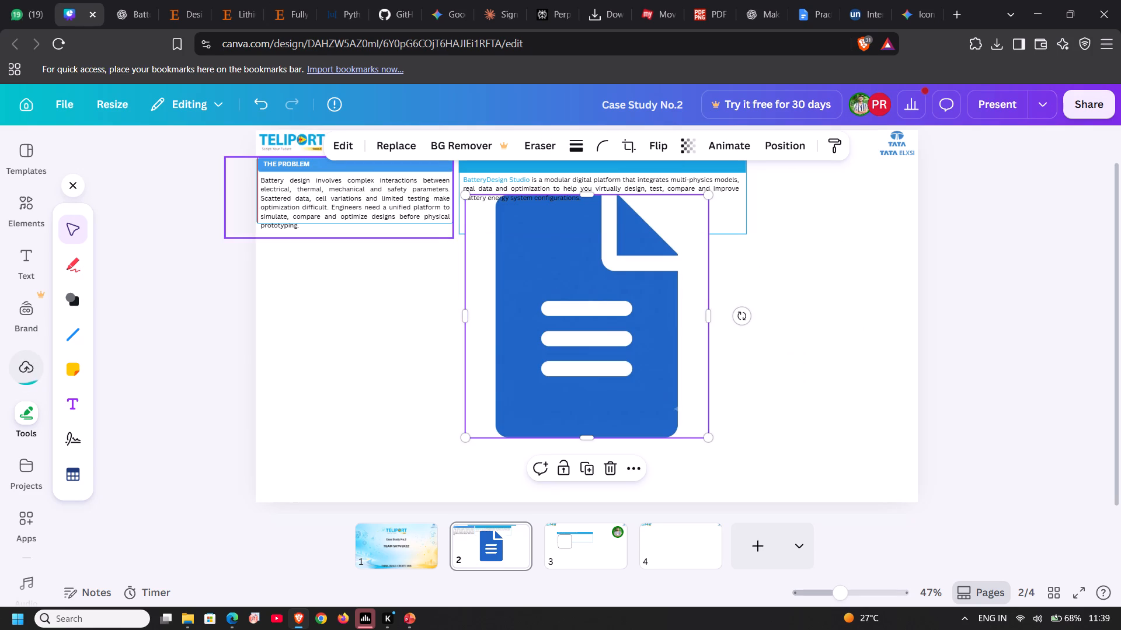
Shrink the document image to icon size and place it in the solution box's icon row, right of the bar chart icon.
{"action": "left_click_drag", "start_coordinate": [465, 192], "coordinate": [684, 346]}
{"action": "left_click", "coordinate": [827, 288]}
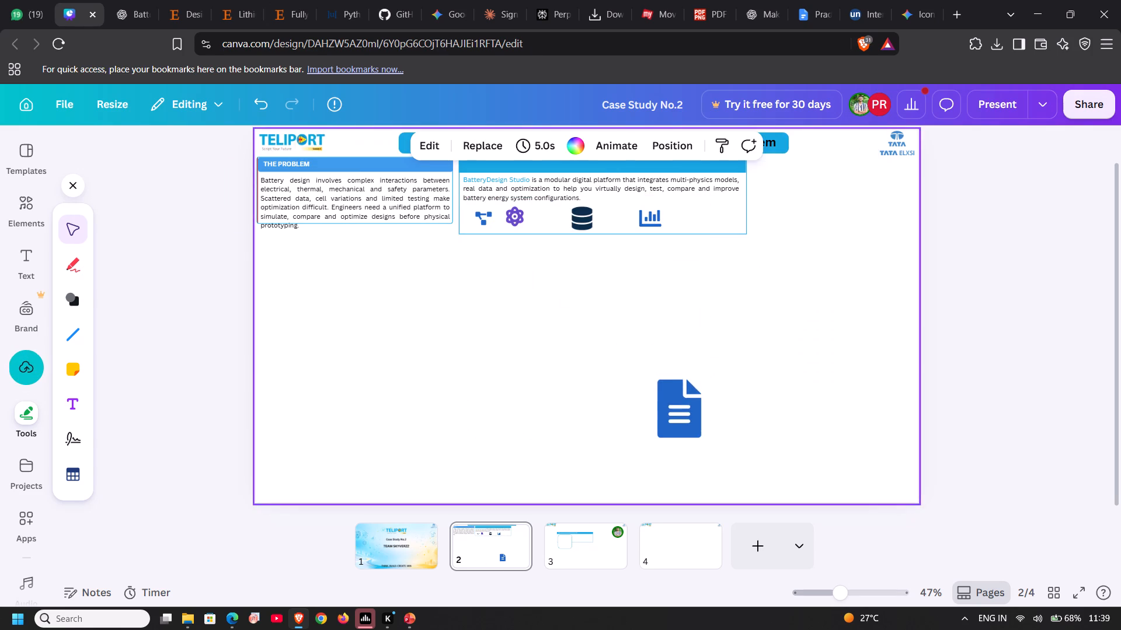
{"action": "left_click", "coordinate": [674, 403]}
{"action": "left_click_drag", "start_coordinate": [709, 376], "coordinate": [686, 407]}
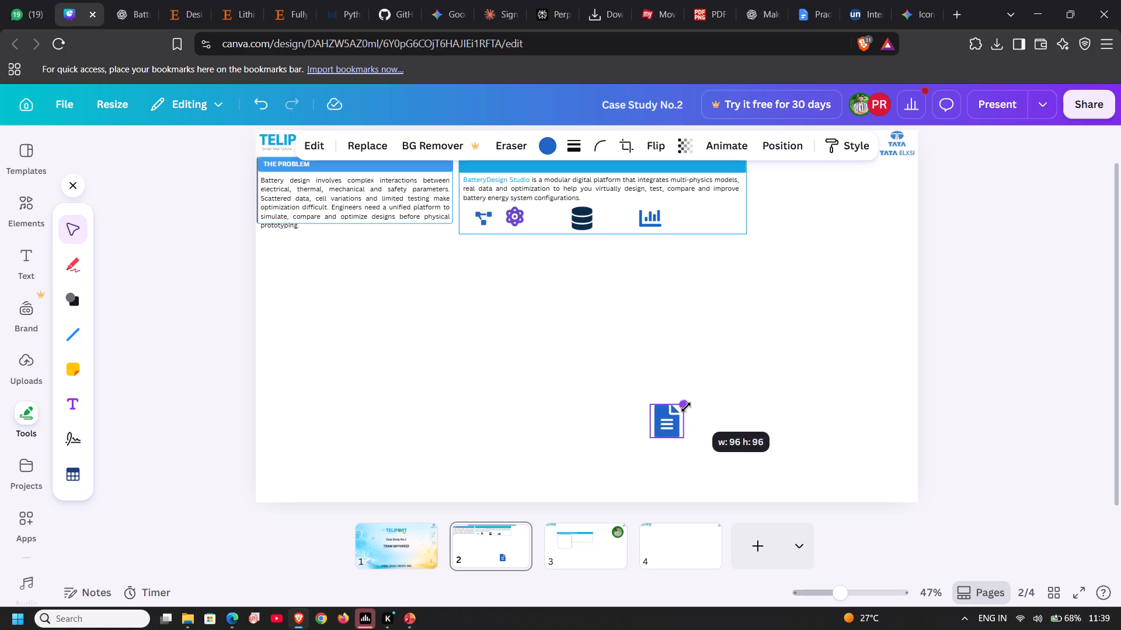
{"action": "left_click_drag", "start_coordinate": [686, 407], "coordinate": [676, 415]}
{"action": "left_click", "coordinate": [726, 385]}
{"action": "left_click_drag", "start_coordinate": [664, 422], "coordinate": [668, 395]}
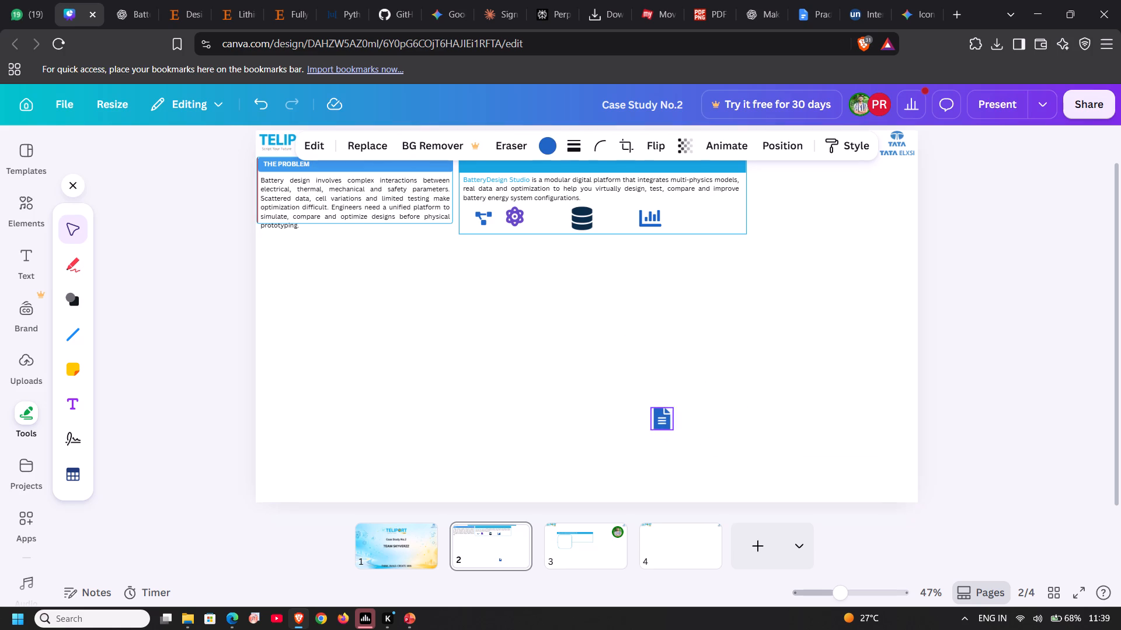
{"action": "left_click_drag", "start_coordinate": [668, 395], "coordinate": [711, 208]}
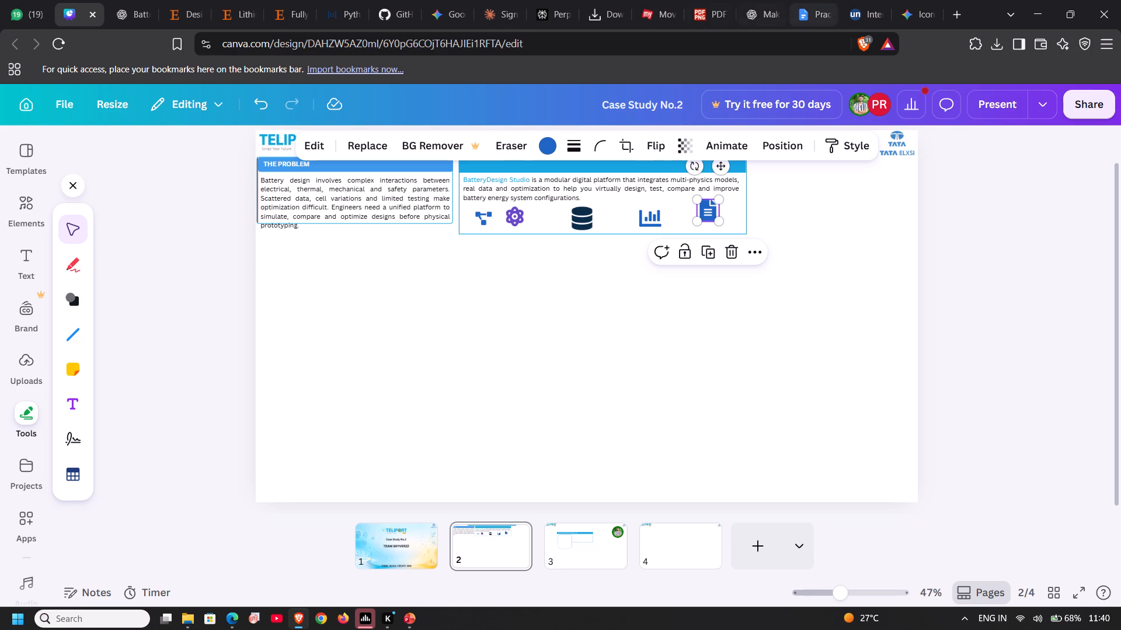
Switch to the BatteryDesign Studio PowerPoint presentation and check the Our Solution section on slide 1.
{"action": "left_click", "coordinate": [408, 629]}
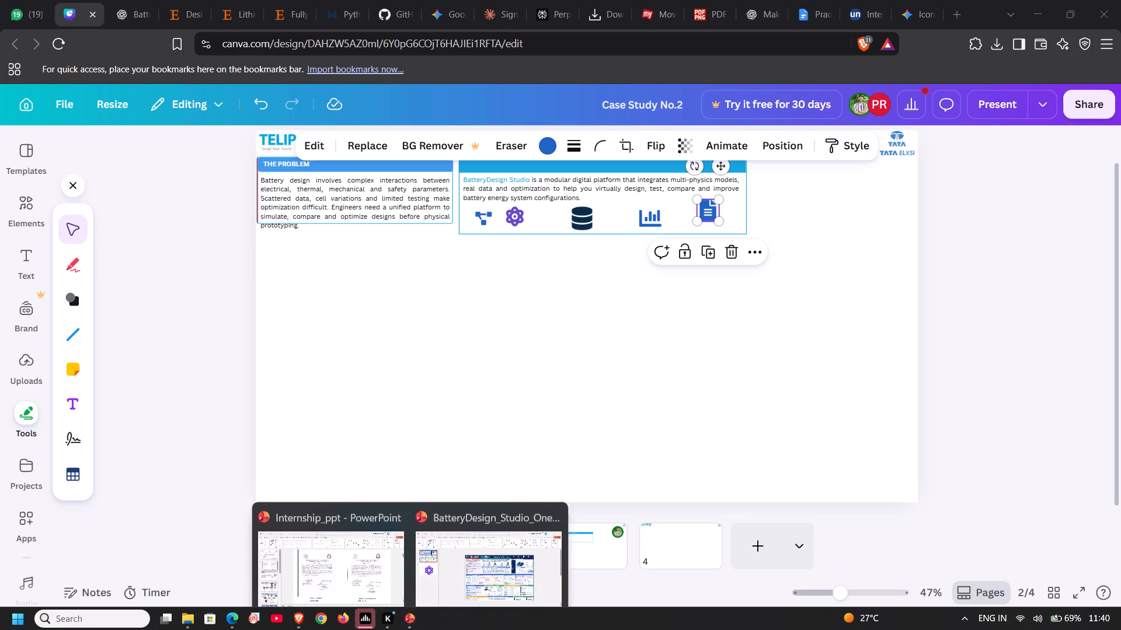
{"action": "left_click", "coordinate": [458, 529]}
{"action": "scroll", "coordinate": [539, 344], "scroll_direction": "up", "scroll_amount": 2}
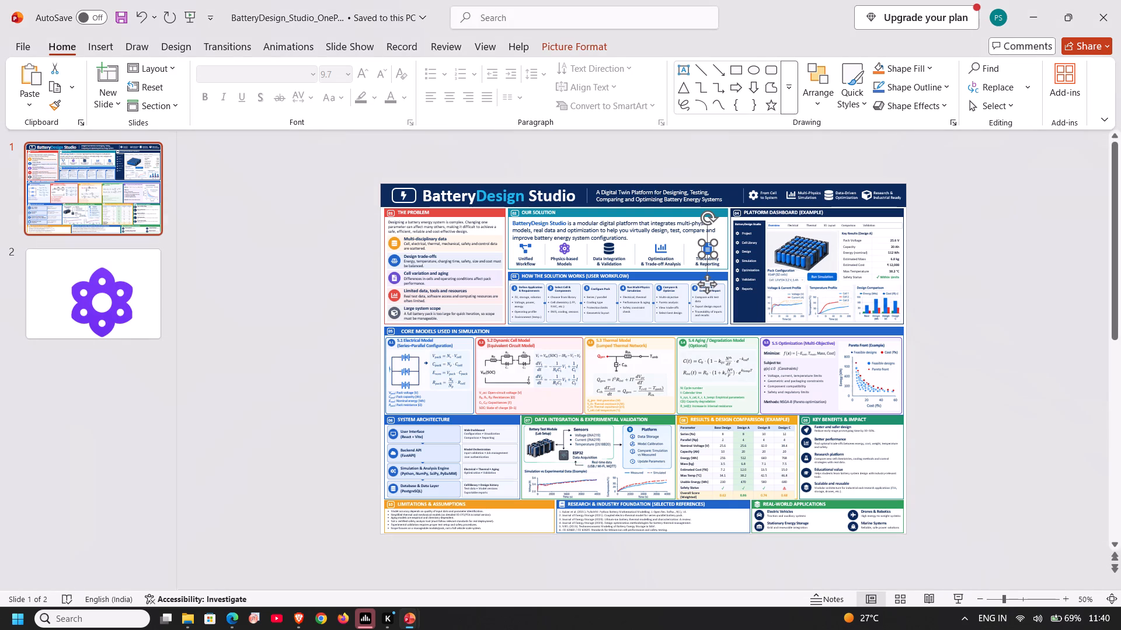
{"action": "scroll", "coordinate": [579, 287], "scroll_direction": "up", "scroll_amount": 3}
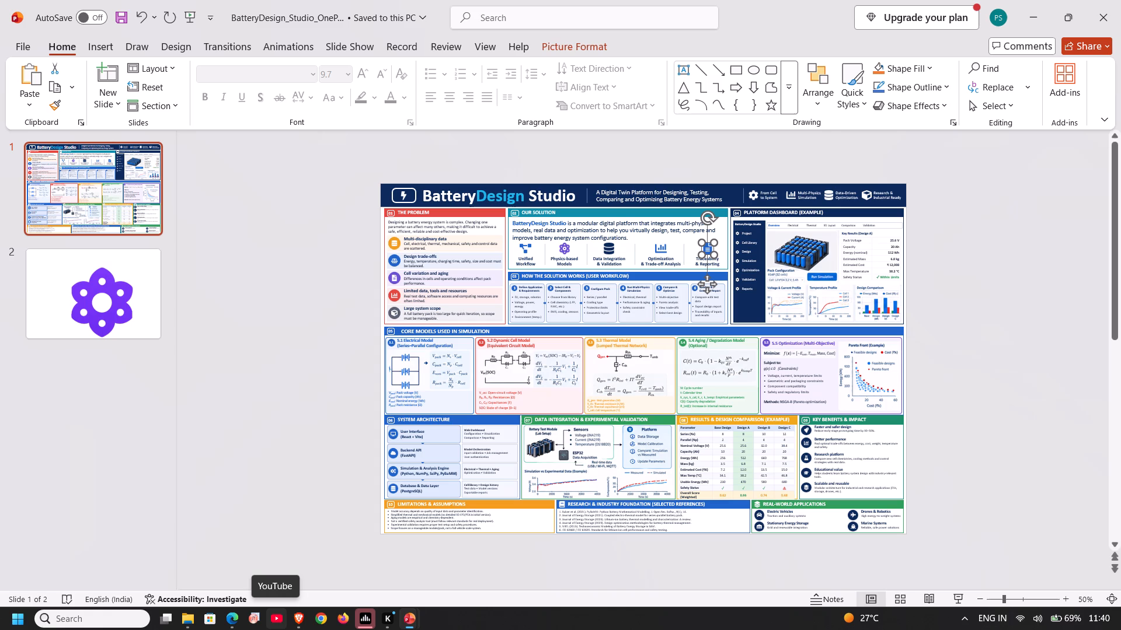
{"action": "left_click", "coordinate": [975, 369]}
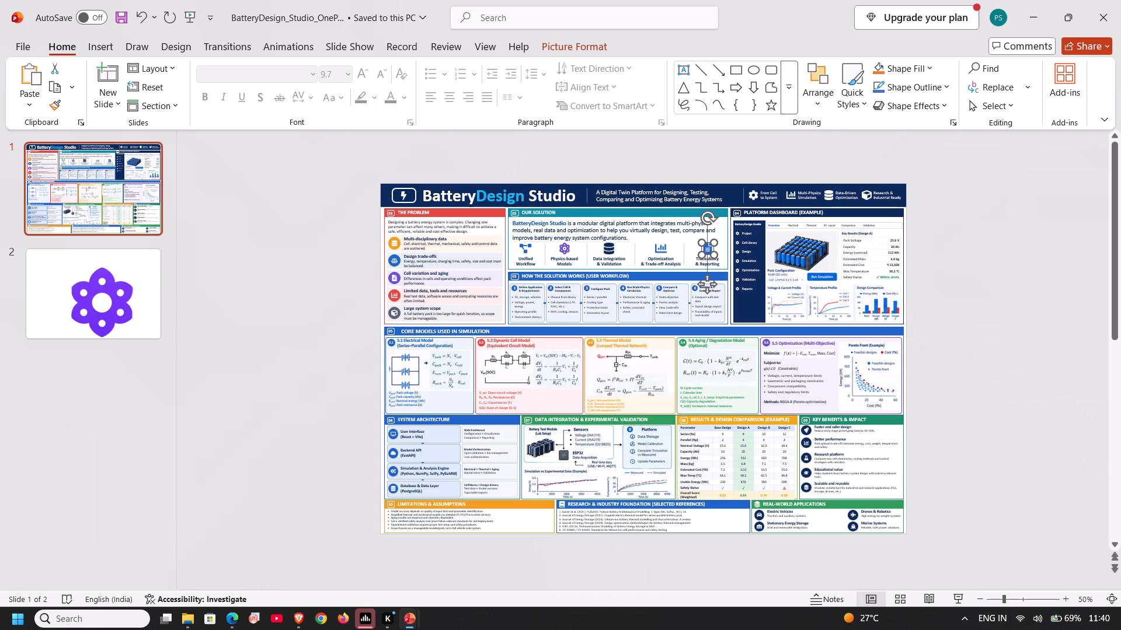
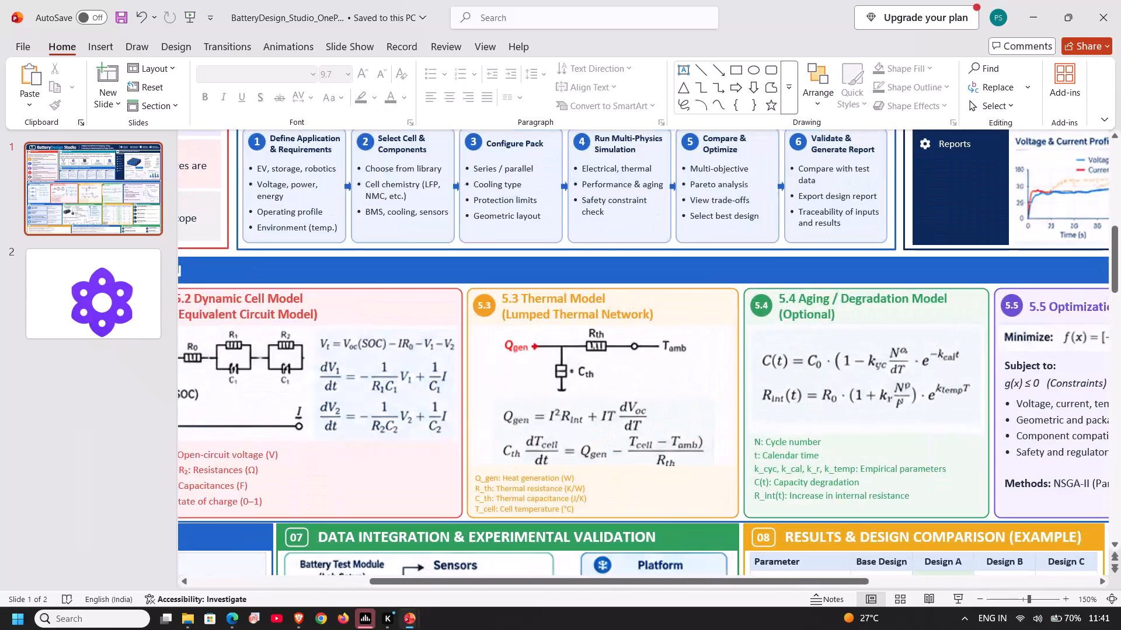
Review the Our Solution and How the Solution Works sections on slide 1 as reference for the Canva rebuild.
{"action": "scroll", "coordinate": [1009, 310], "scroll_direction": "up", "scroll_amount": 2}
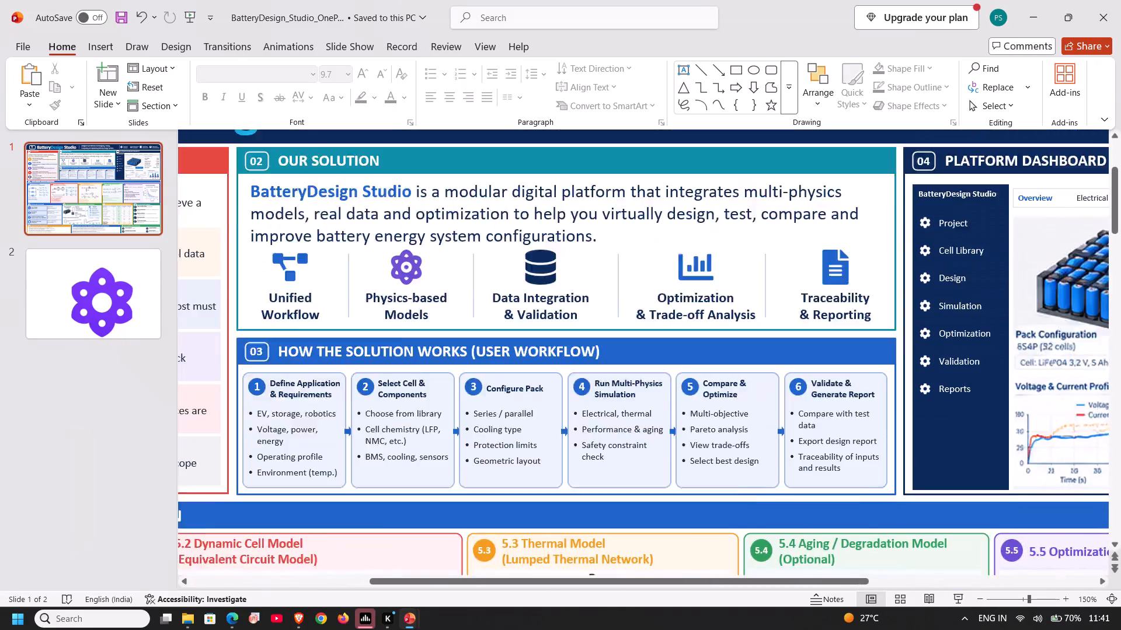
{"action": "scroll", "coordinate": [1009, 310], "scroll_direction": "up", "scroll_amount": 1}
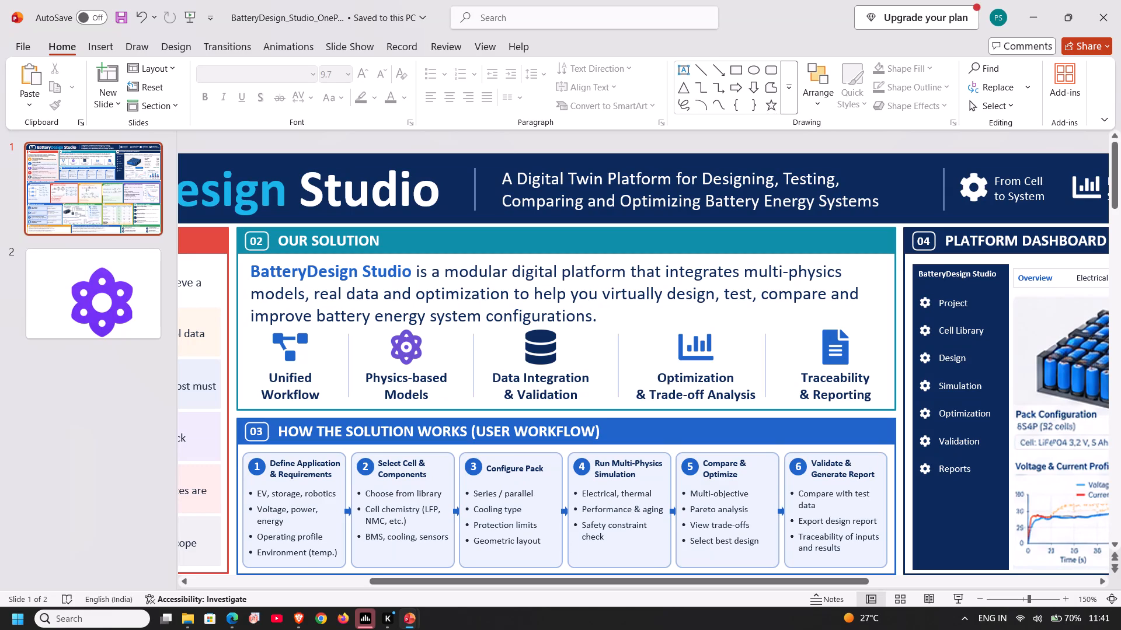
{"action": "scroll", "coordinate": [642, 536], "scroll_direction": "down", "scroll_amount": 1, "text": "ctrl"}
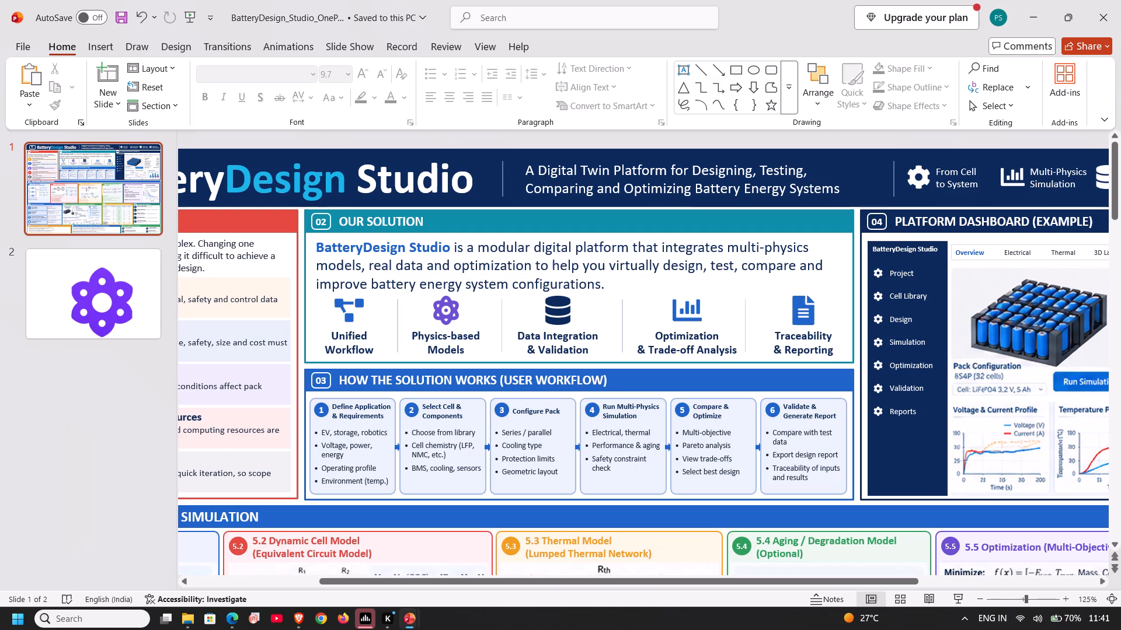
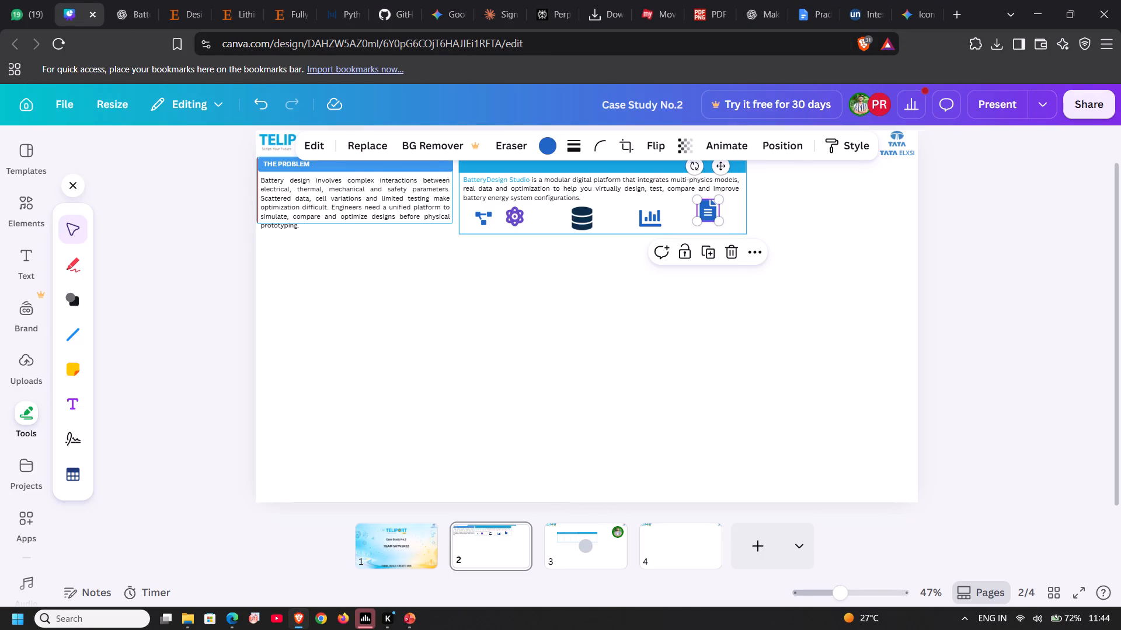
{"action": "left_click", "coordinate": [459, 549]}
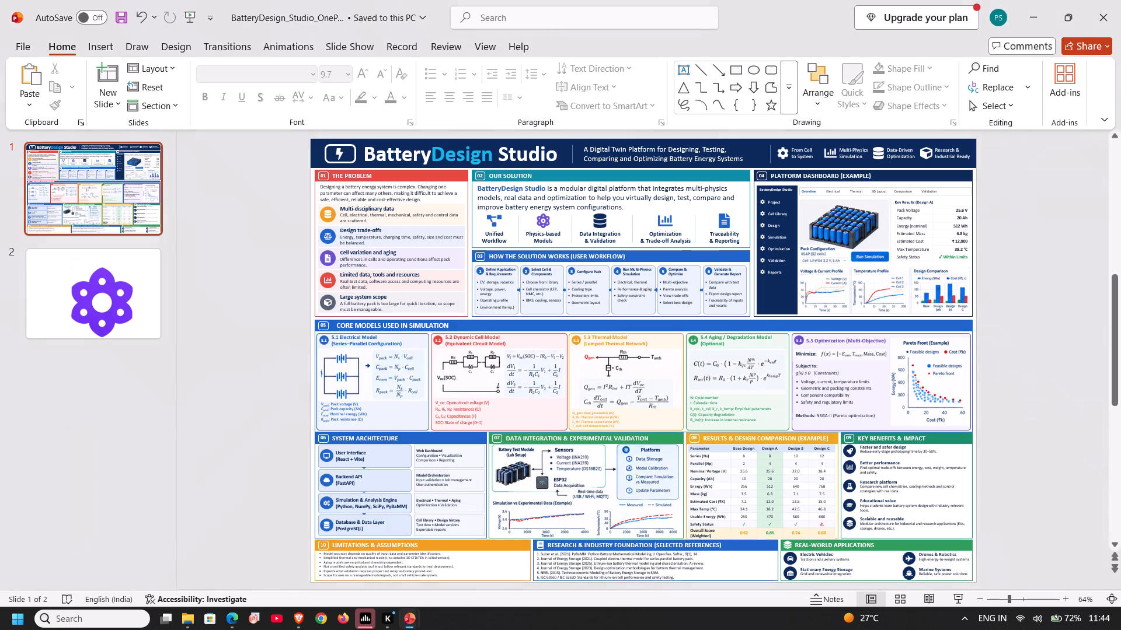
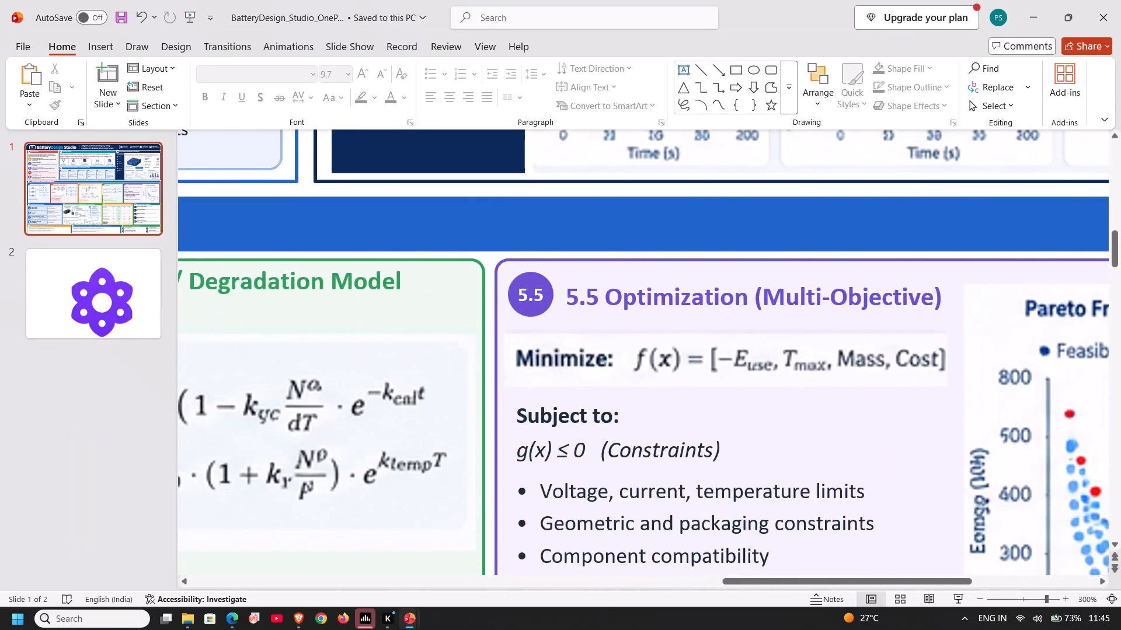
Copy the battery pack picture from the Platform Dashboard (Example) section of the poster slide.
{"action": "scroll", "coordinate": [723, 228], "scroll_direction": "up", "scroll_amount": 4}
{"action": "scroll", "coordinate": [723, 228], "scroll_direction": "down", "scroll_amount": 3, "text": "ctrl"}
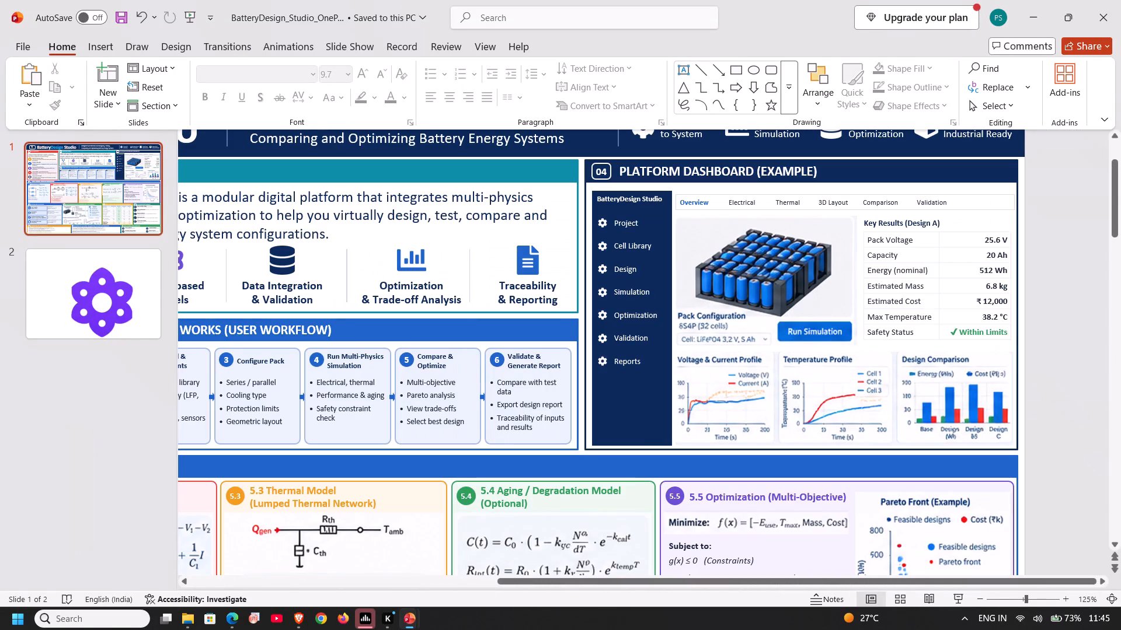
{"action": "scroll", "coordinate": [699, 226], "scroll_direction": "left", "scroll_amount": 1}
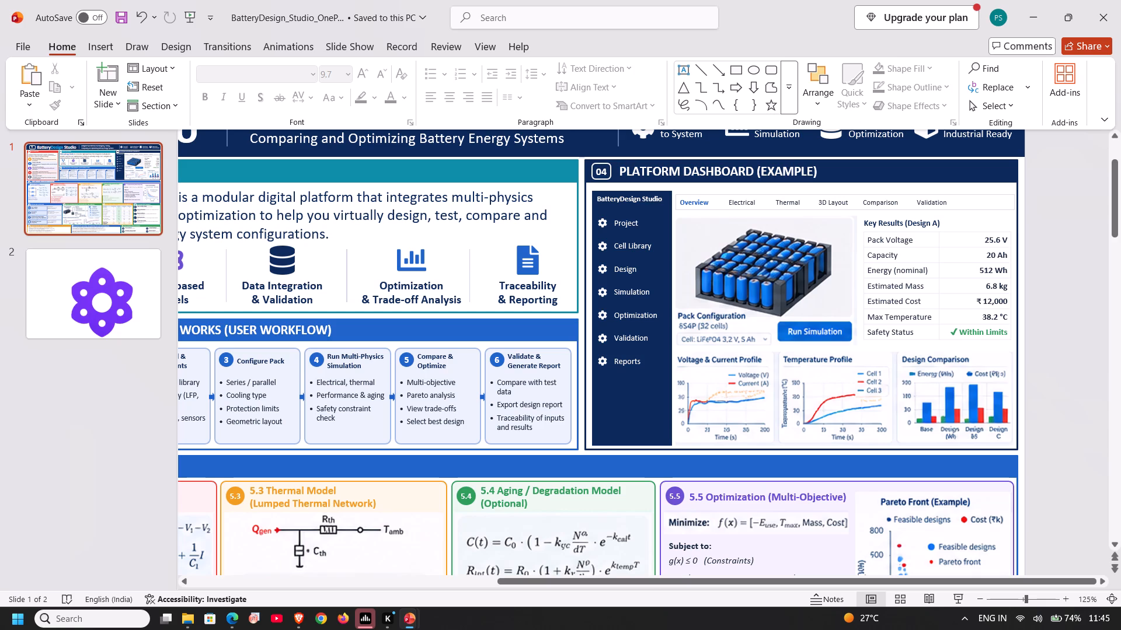
{"action": "left_click", "coordinate": [782, 241]}
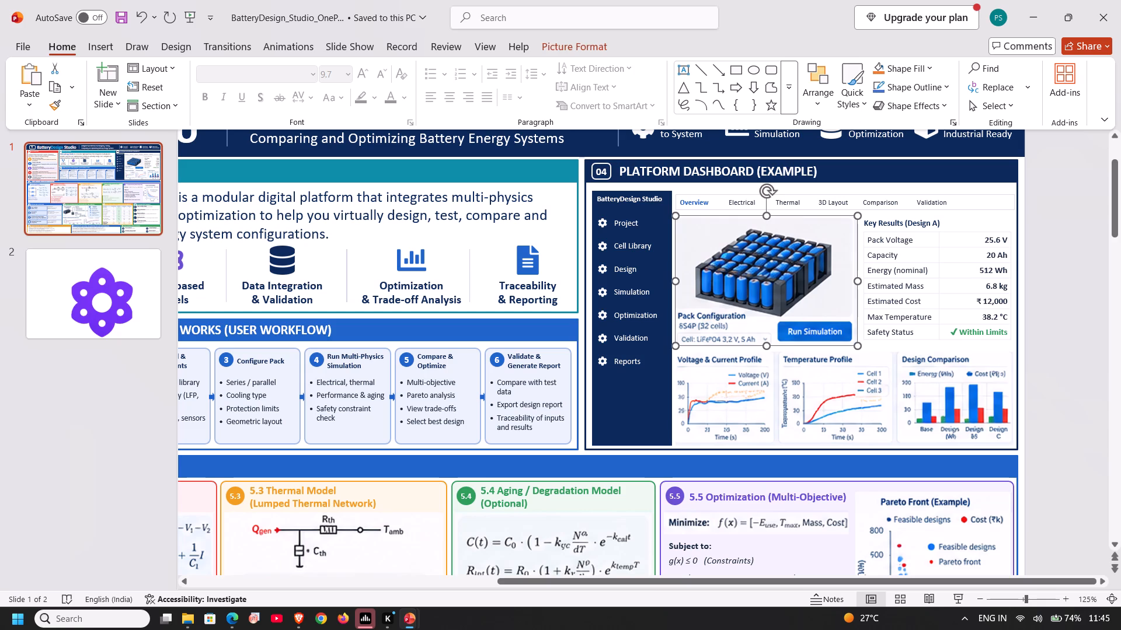
{"action": "left_click", "coordinate": [917, 232]}
{"action": "left_click", "coordinate": [902, 215]}
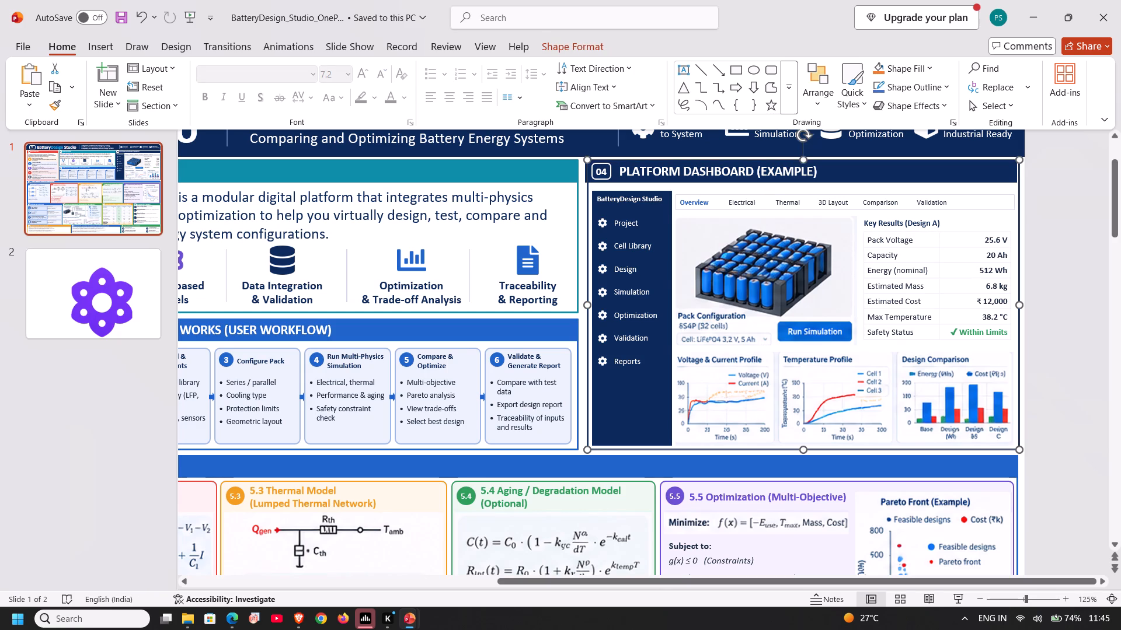
{"action": "left_click", "coordinate": [814, 260]}
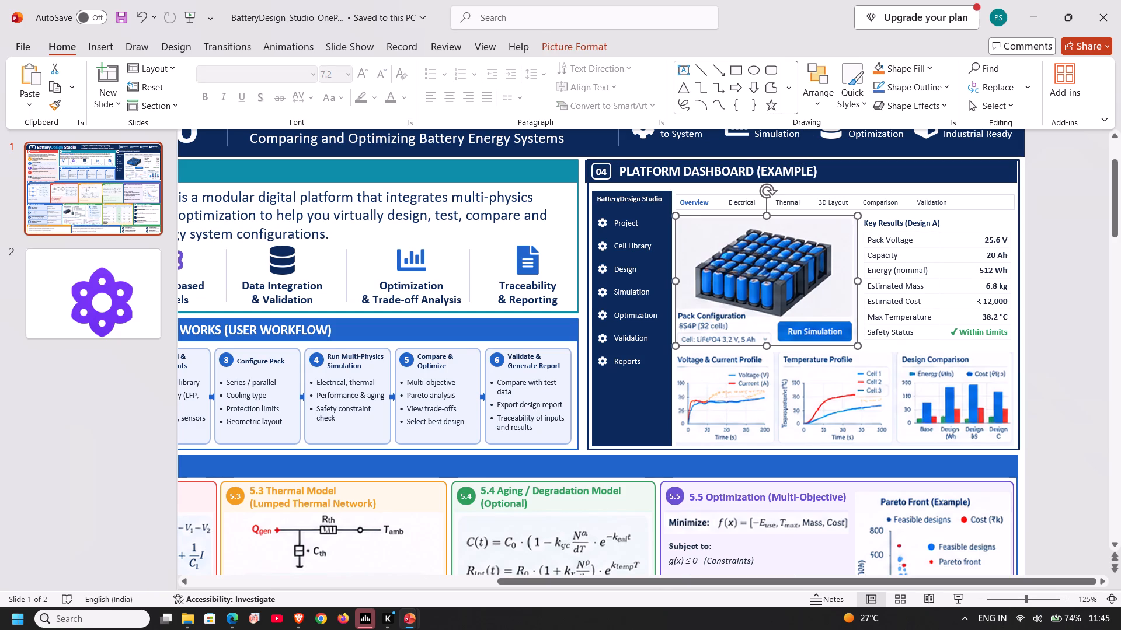
{"action": "key", "text": "ctrl+c"}
{"action": "left_click", "coordinate": [711, 384]}
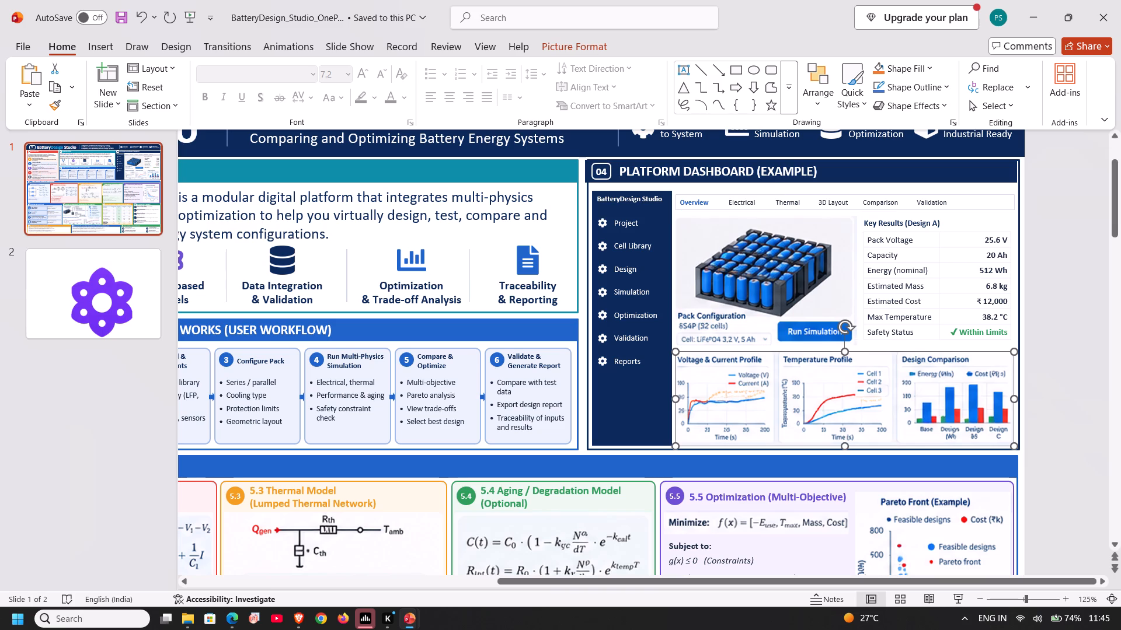
{"action": "left_click", "coordinate": [803, 381]}
{"action": "left_click", "coordinate": [293, 623]}
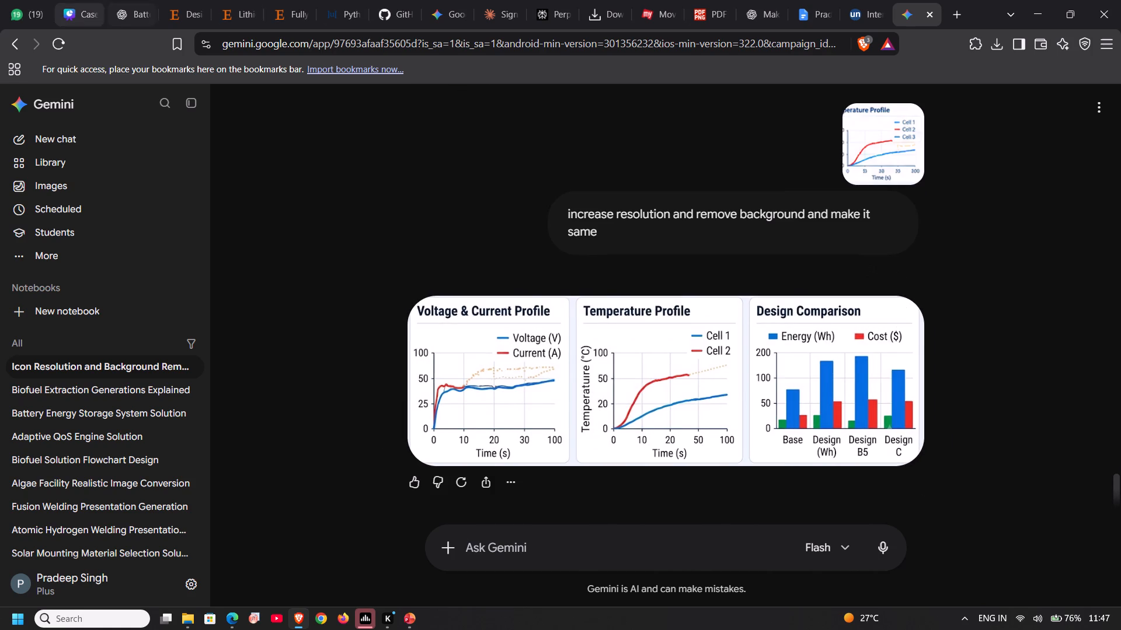
{"action": "left_click", "coordinate": [78, 9]}
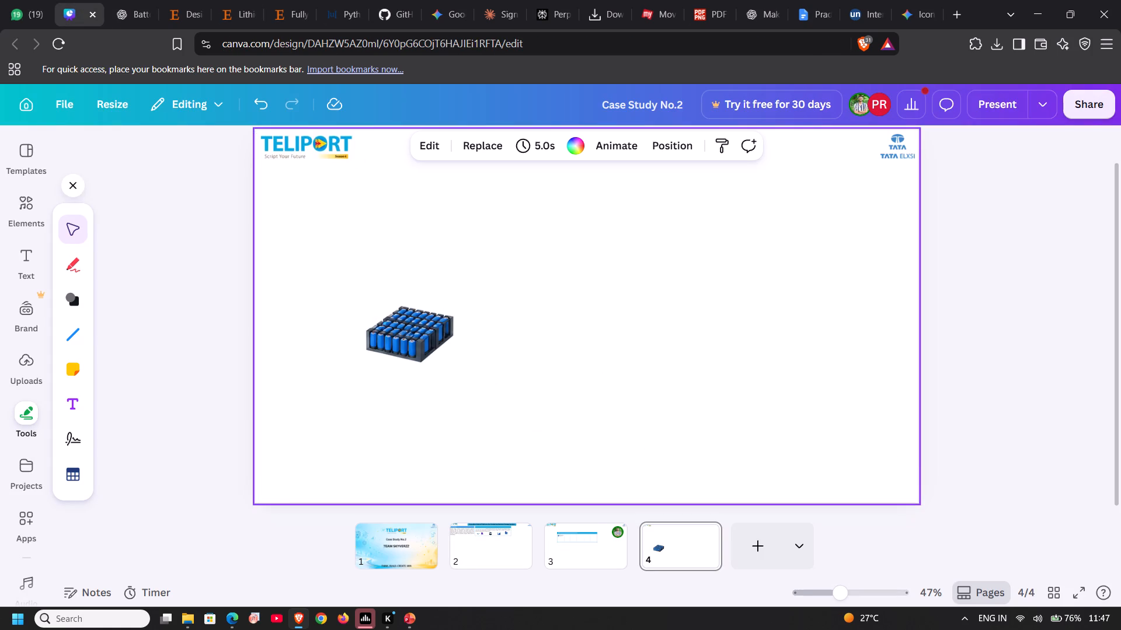
{"action": "key", "text": "ctrl+v"}
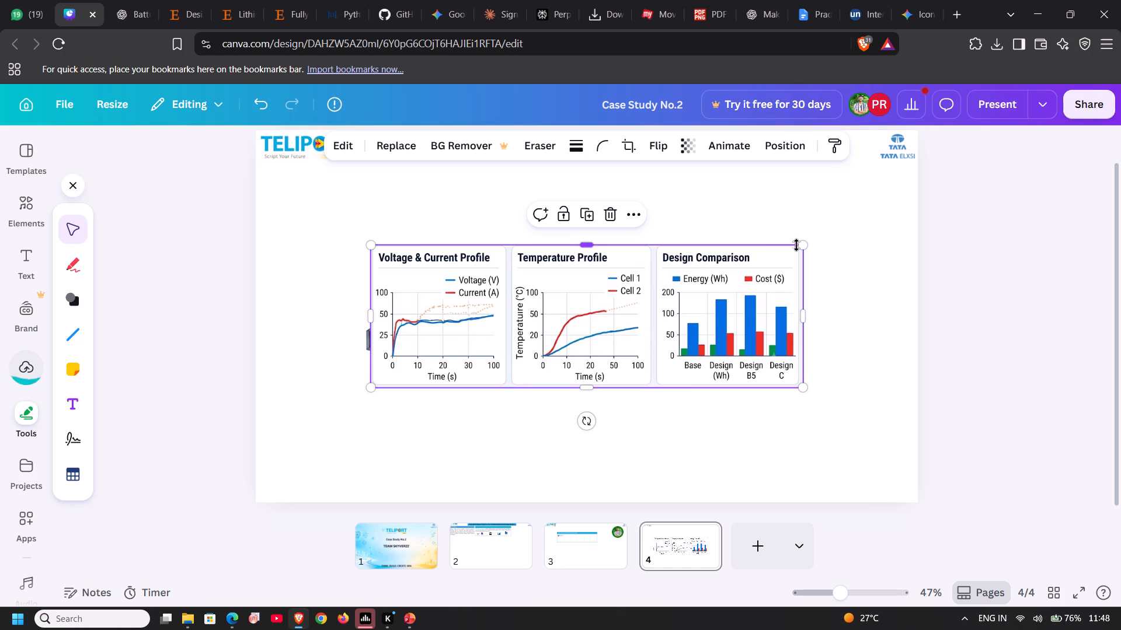
Shrink the three-chart image to about half its size and place it in the lower middle of page 4.
{"action": "left_click_drag", "start_coordinate": [800, 247], "coordinate": [725, 312]}
{"action": "left_click", "coordinate": [778, 272]}
{"action": "left_click_drag", "start_coordinate": [615, 307], "coordinate": [574, 392]}
{"action": "left_click_drag", "start_coordinate": [333, 359], "coordinate": [333, 359]}
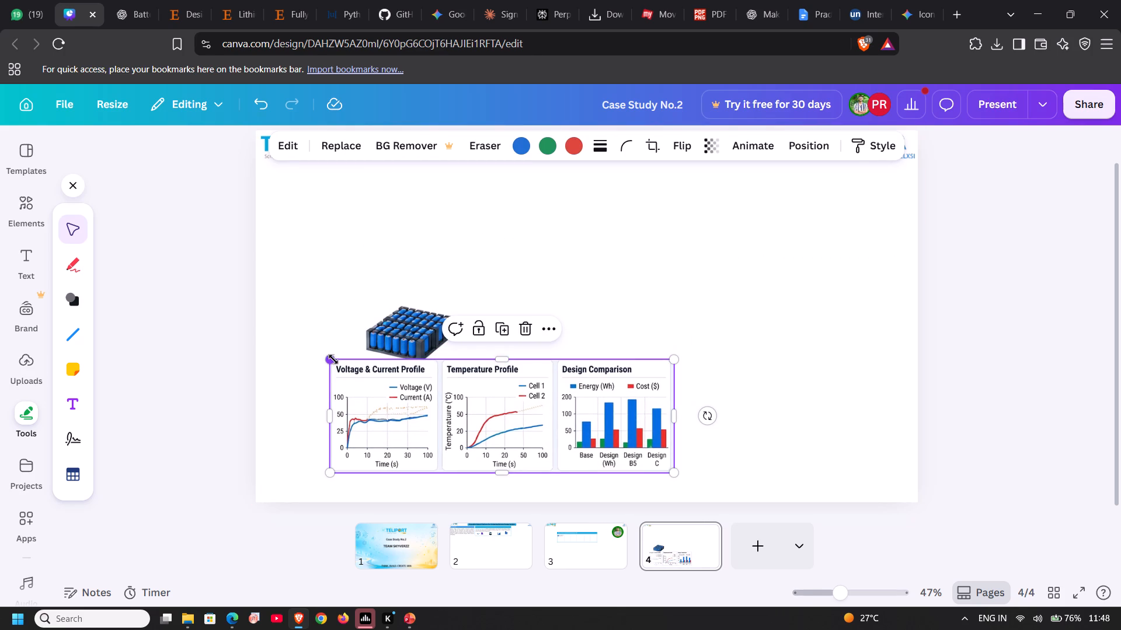
{"action": "left_click_drag", "start_coordinate": [333, 359], "coordinate": [437, 428]}
{"action": "left_click", "coordinate": [606, 302]}
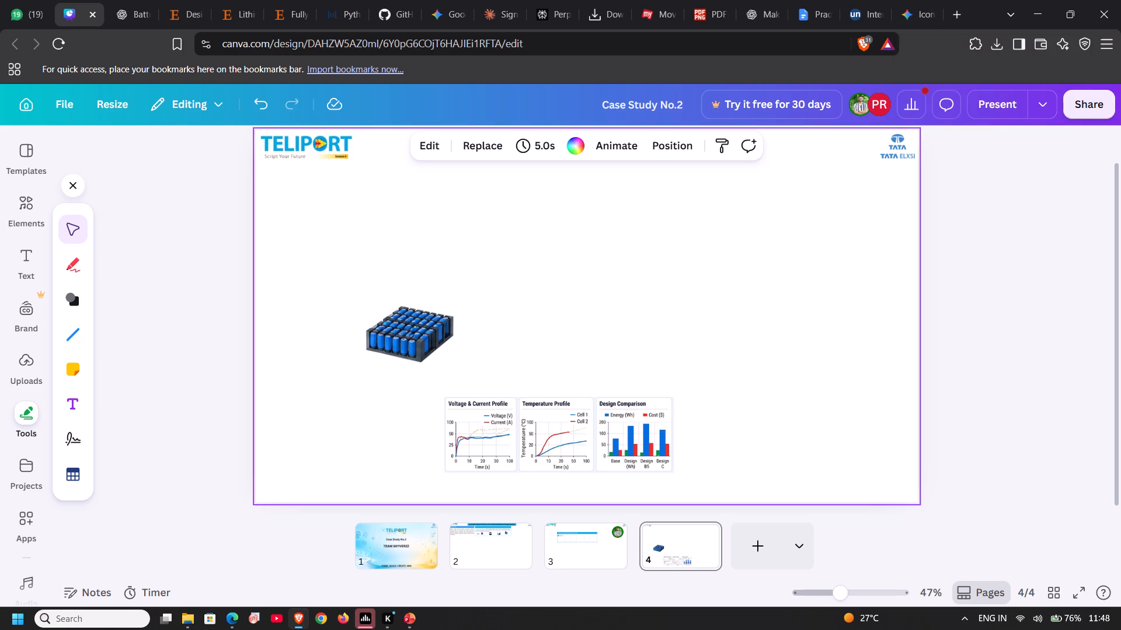
Return to the PowerPoint poster and examine the navy BatteryDesign Studio sidebar in the Platform Dashboard section.
{"action": "left_click", "coordinate": [408, 616]}
{"action": "left_click", "coordinate": [493, 561]}
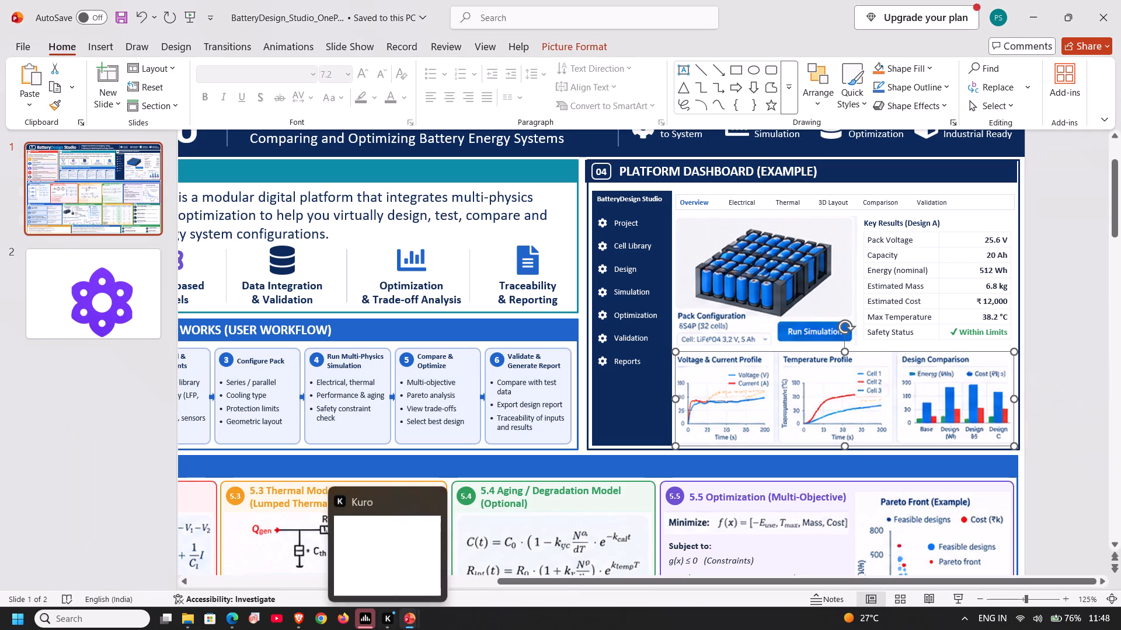
{"action": "left_click", "coordinate": [453, 551]}
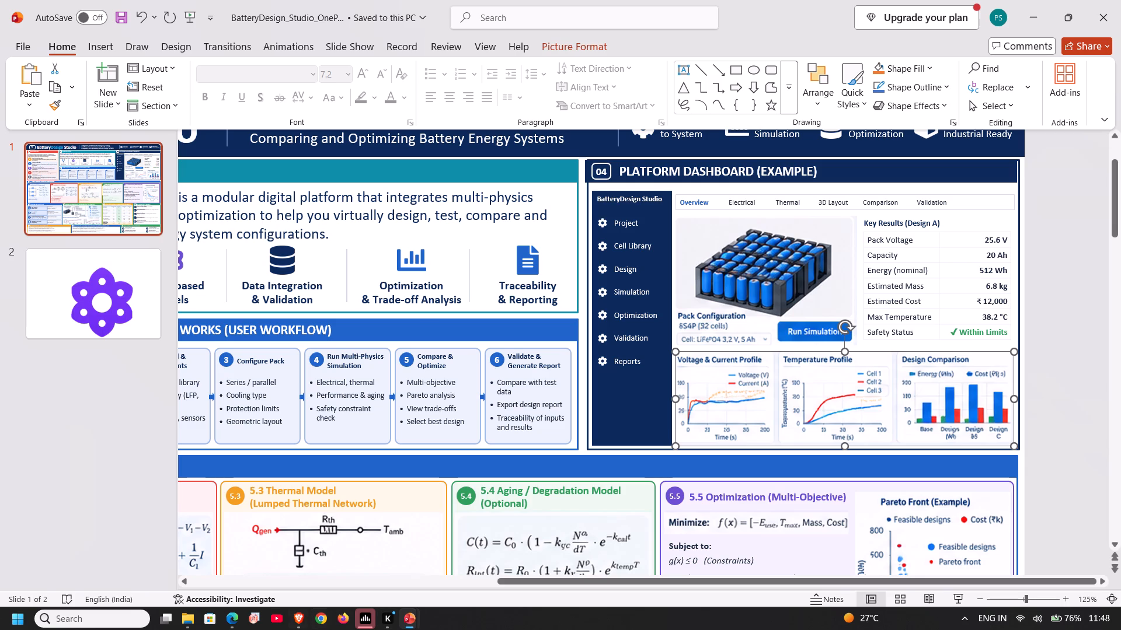
{"action": "left_click", "coordinate": [293, 621]}
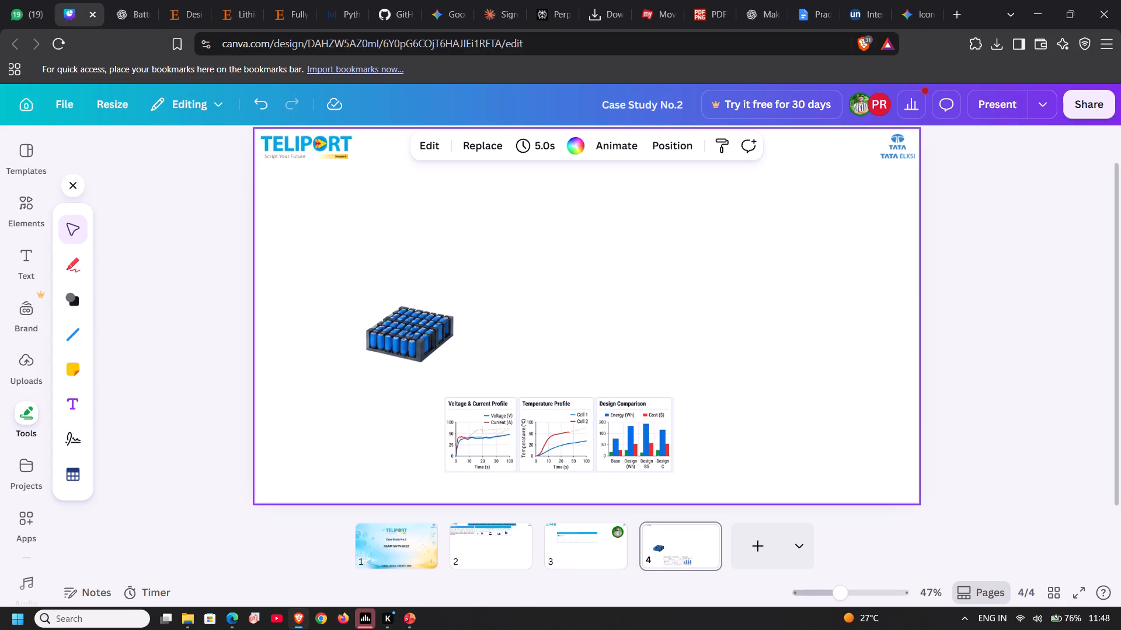
{"action": "left_click", "coordinate": [402, 628]}
{"action": "left_click", "coordinate": [524, 541]}
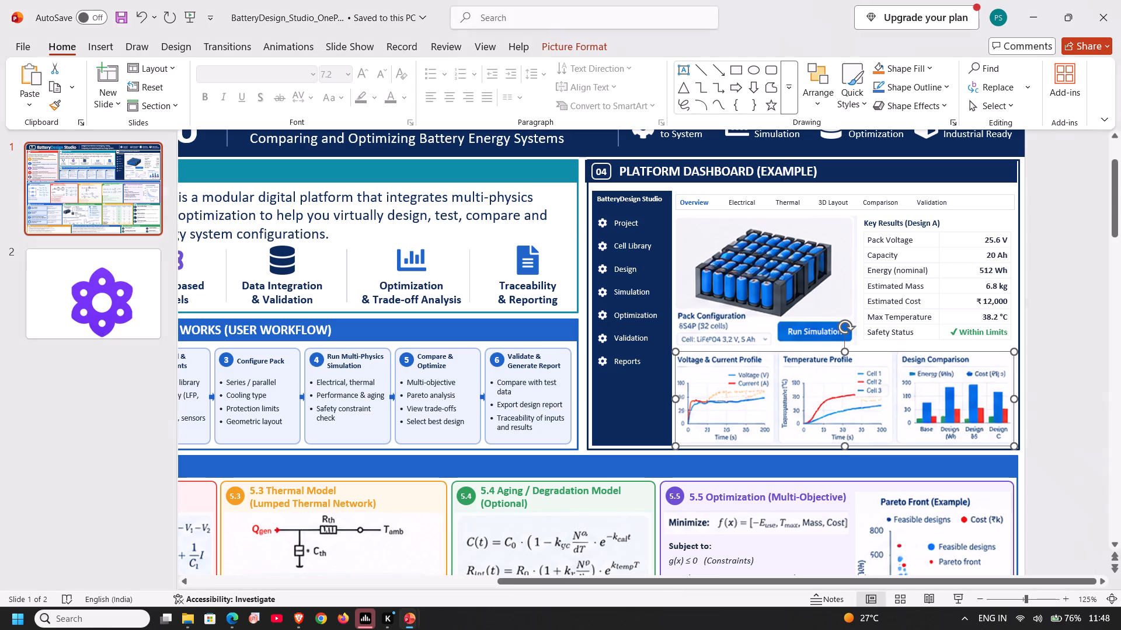
{"action": "left_click", "coordinate": [628, 403]}
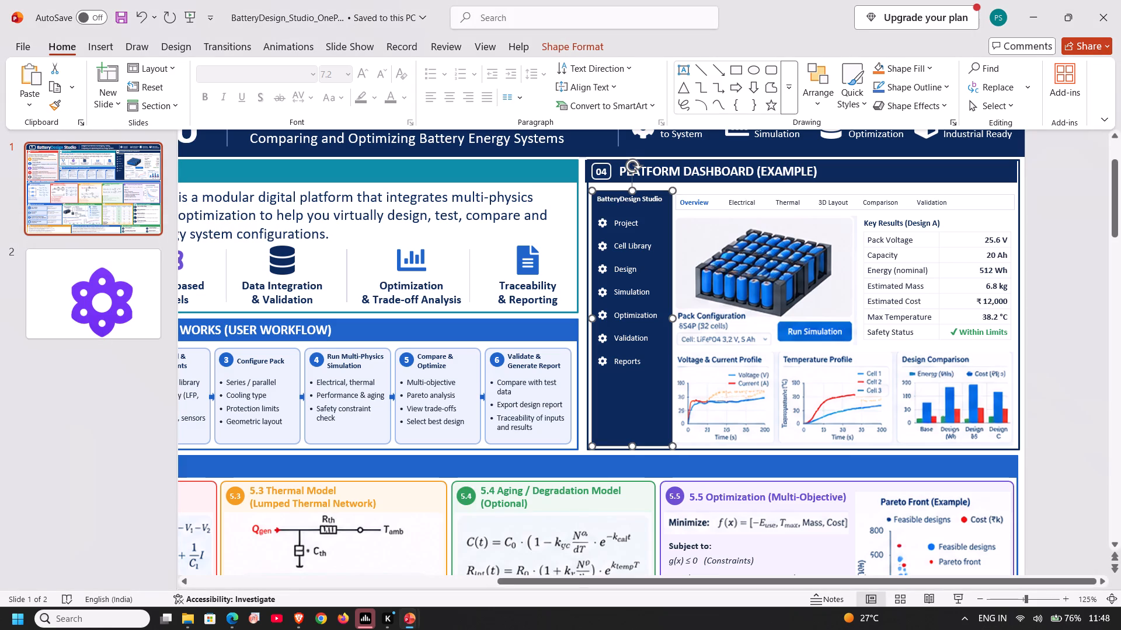
{"action": "left_click", "coordinate": [631, 359]}
{"action": "left_click", "coordinate": [616, 394]}
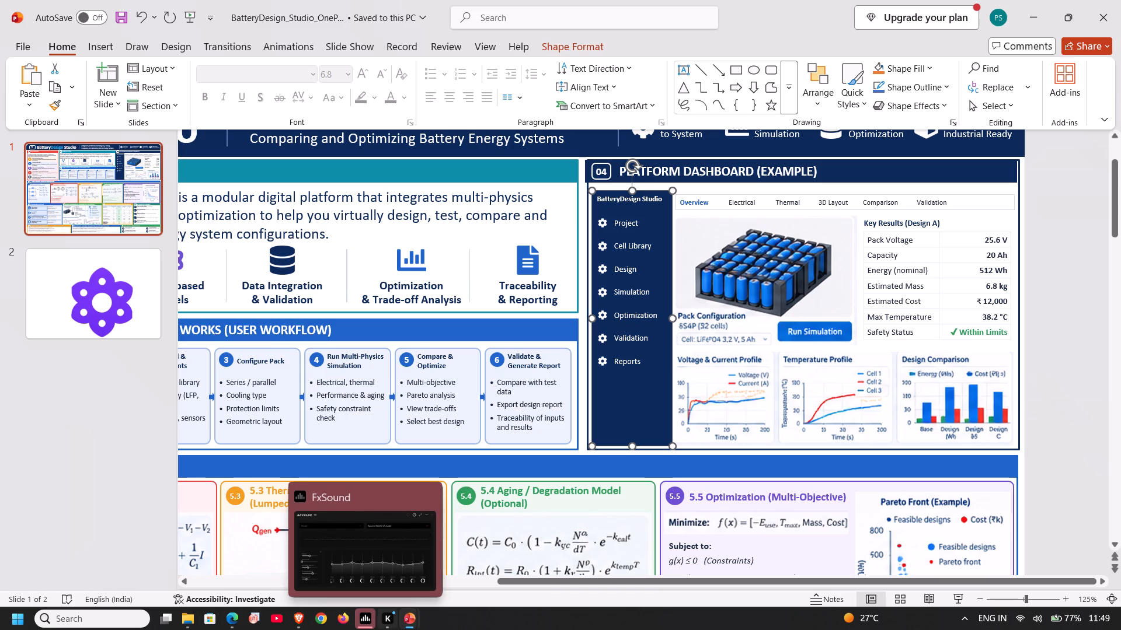
In Canva, add a square shape to page 4, reshape it into a tall narrow rectangle, and place it just beside the battery pack.
{"action": "left_click", "coordinate": [302, 620]}
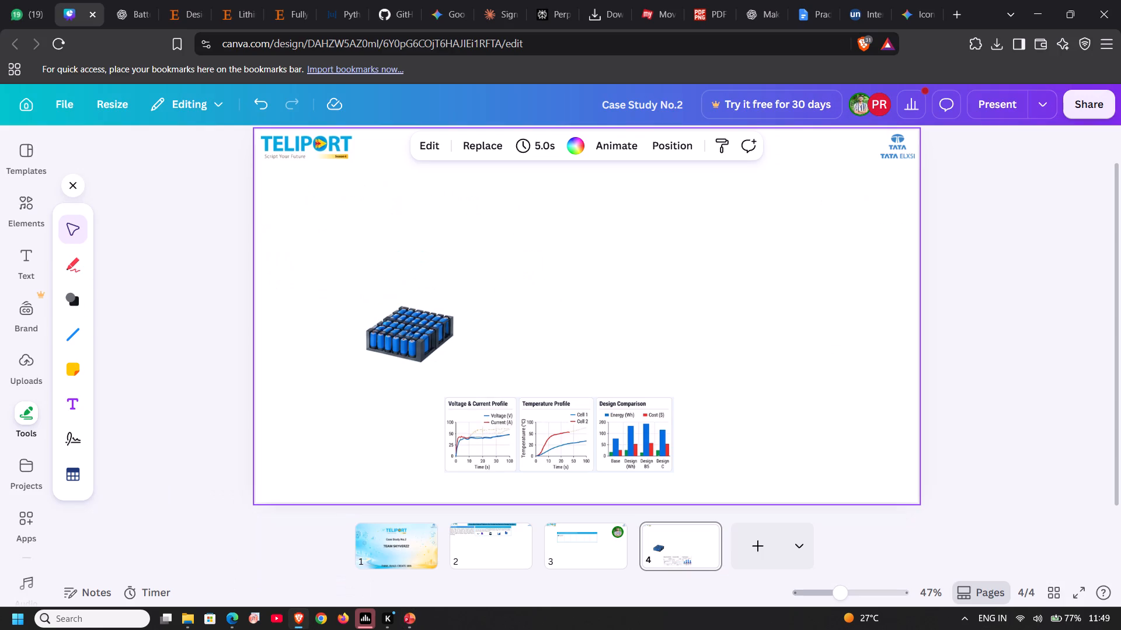
{"action": "left_click", "coordinate": [81, 305]}
{"action": "left_click", "coordinate": [117, 215]}
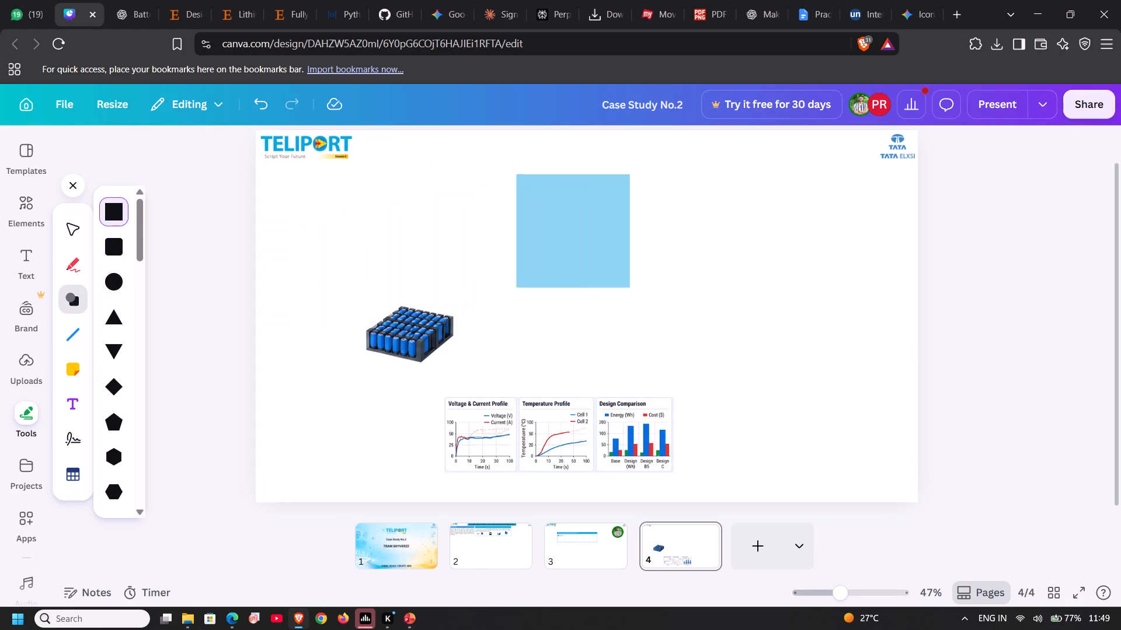
{"action": "left_click", "coordinate": [553, 173]}
{"action": "left_click_drag", "start_coordinate": [668, 226], "coordinate": [605, 236]}
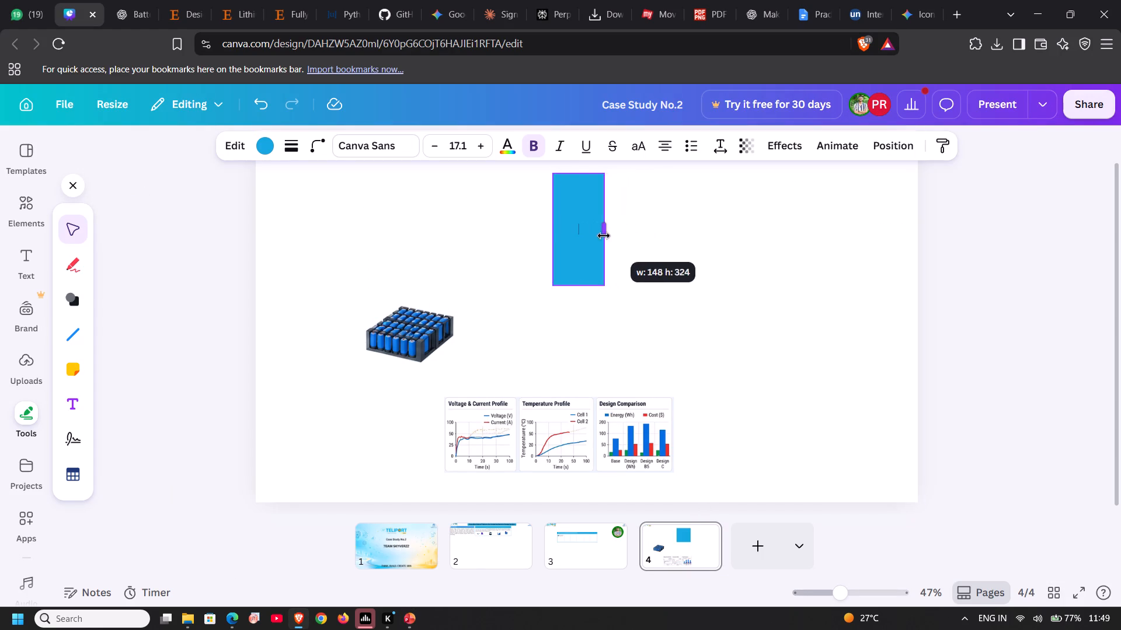
{"action": "left_click_drag", "start_coordinate": [575, 287], "coordinate": [565, 370]}
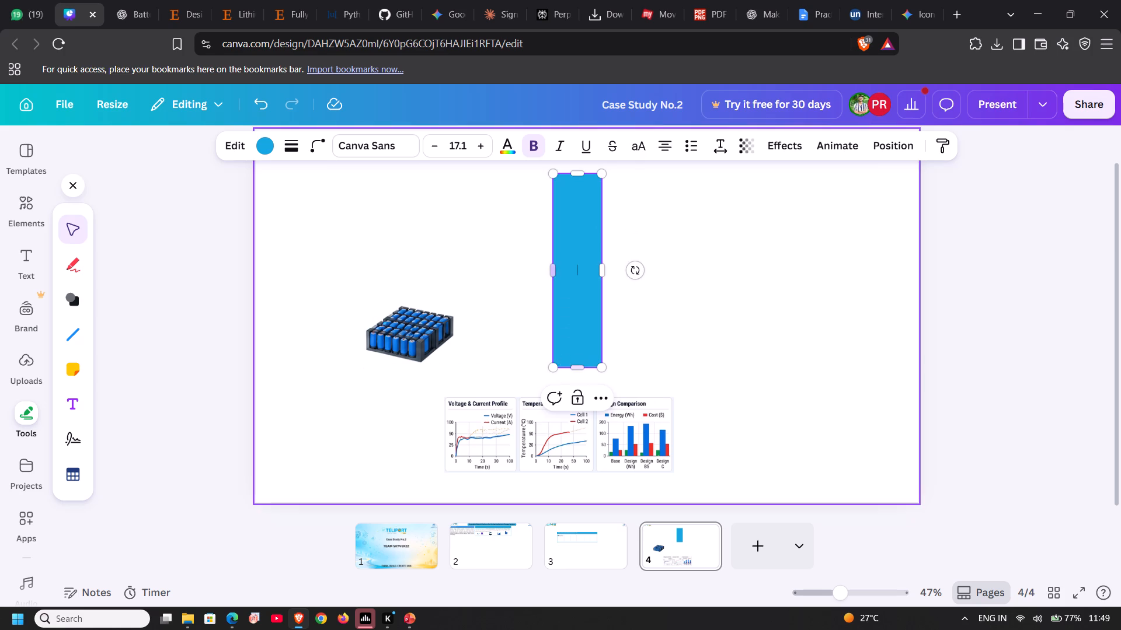
{"action": "left_click", "coordinate": [483, 281]}
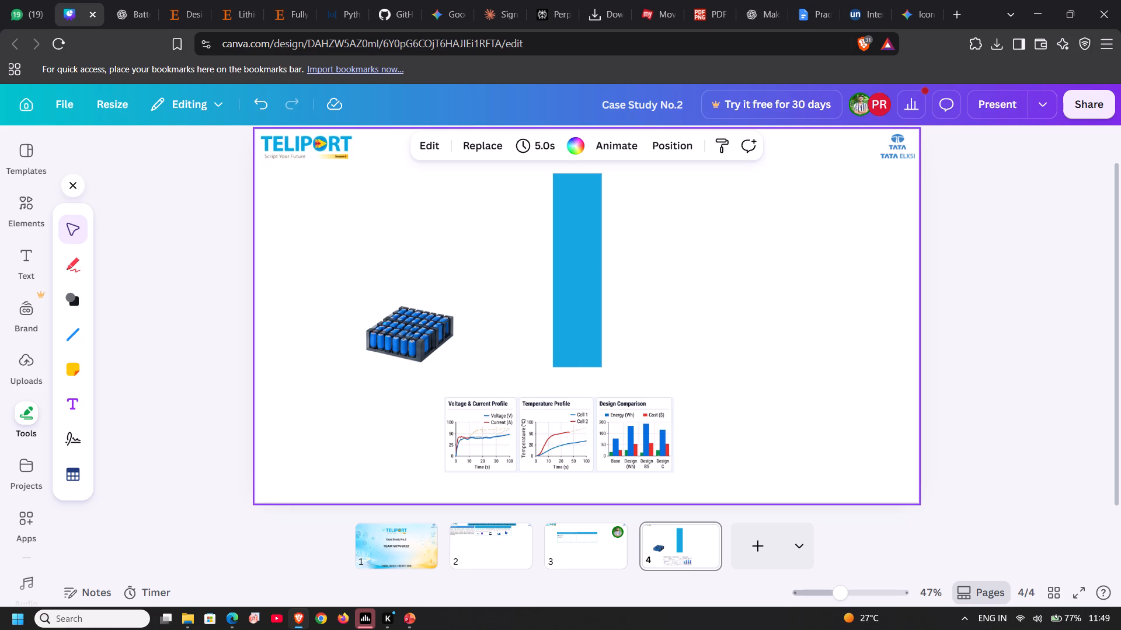
{"action": "left_click_drag", "start_coordinate": [564, 233], "coordinate": [495, 239]}
Recolour the tall rectangle with the second medium blue from the Tata Elxsi logo's photo colours.
{"action": "left_click", "coordinate": [471, 149]}
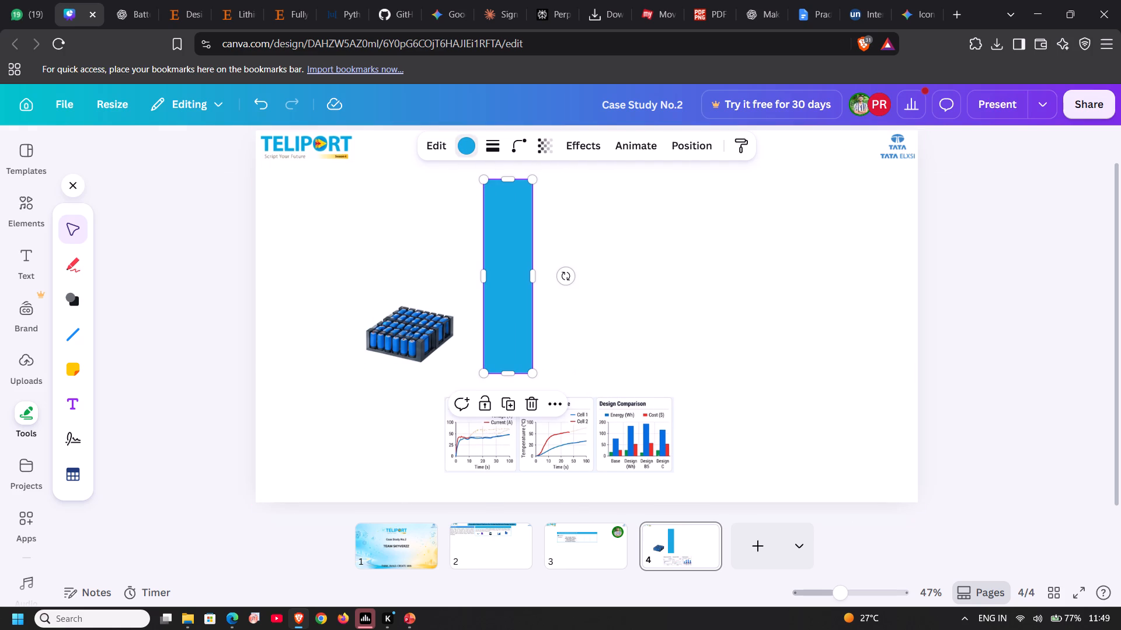
{"action": "left_click", "coordinate": [147, 501]}
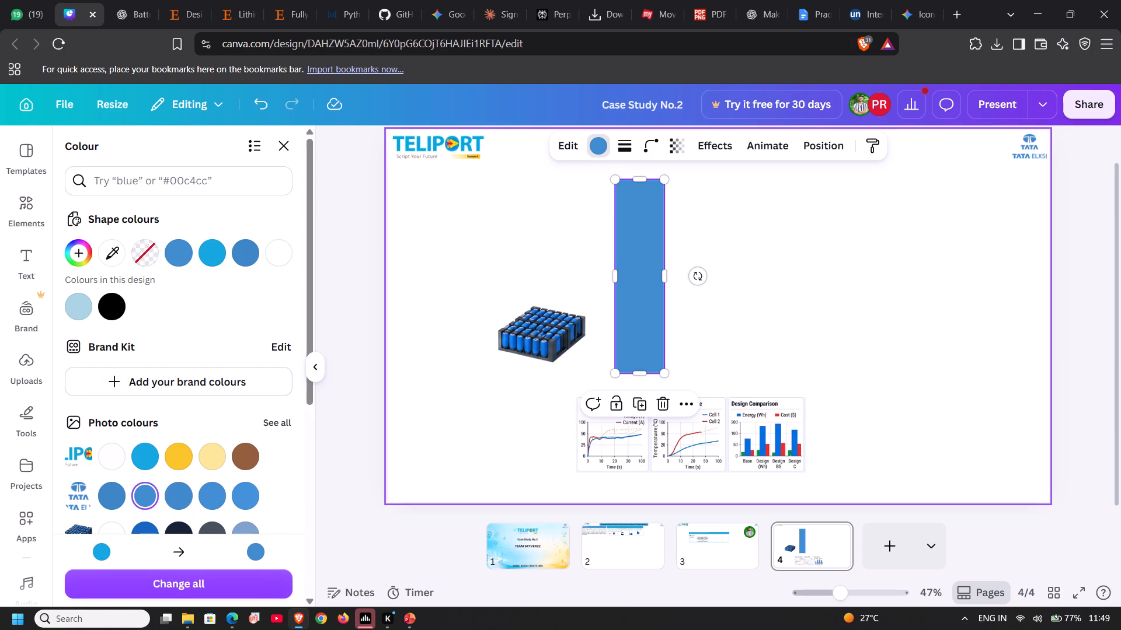
{"action": "left_click", "coordinate": [466, 206]}
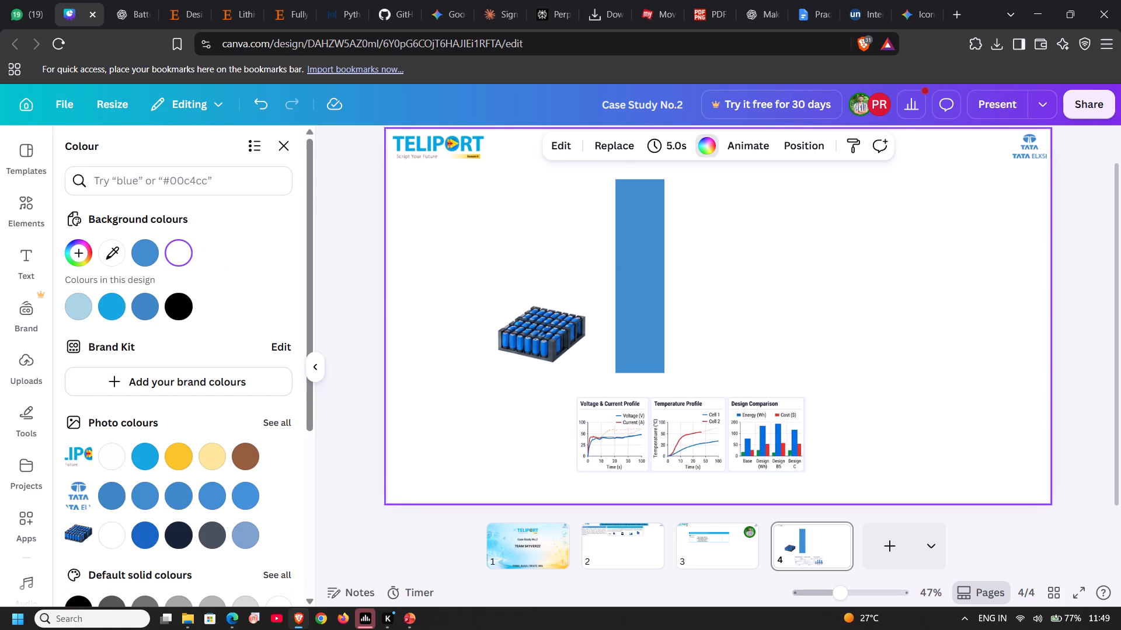
Move the three-chart image up against the lower right edge of the tall blue rectangle, aligning their bottoms.
{"action": "left_click_drag", "start_coordinate": [626, 427], "coordinate": [736, 342]}
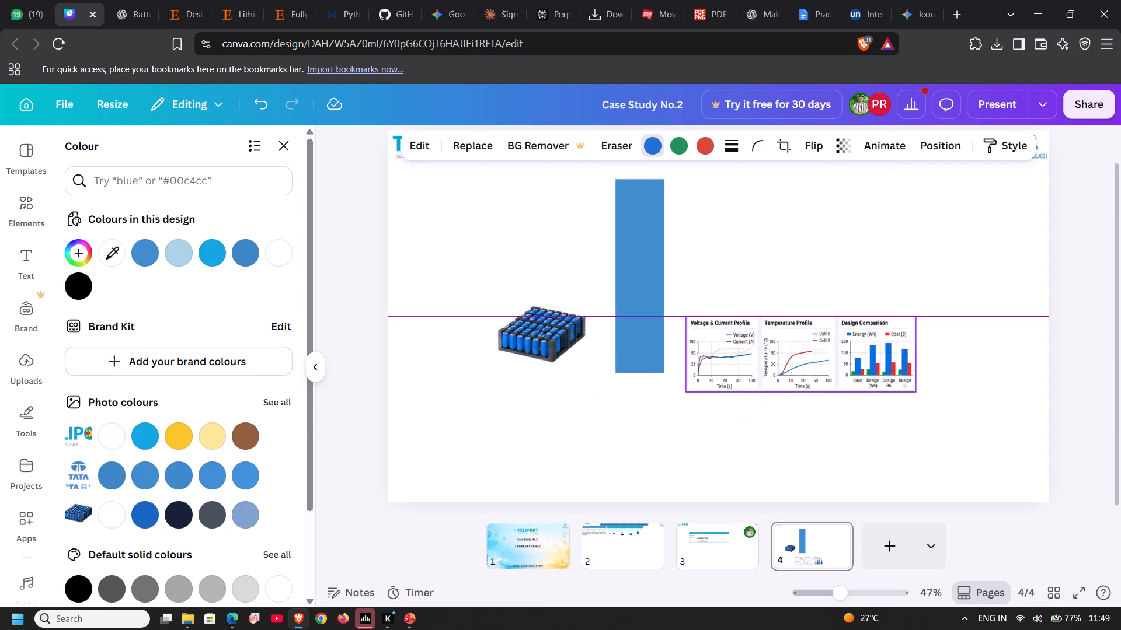
{"action": "left_click_drag", "start_coordinate": [736, 342], "coordinate": [715, 326]}
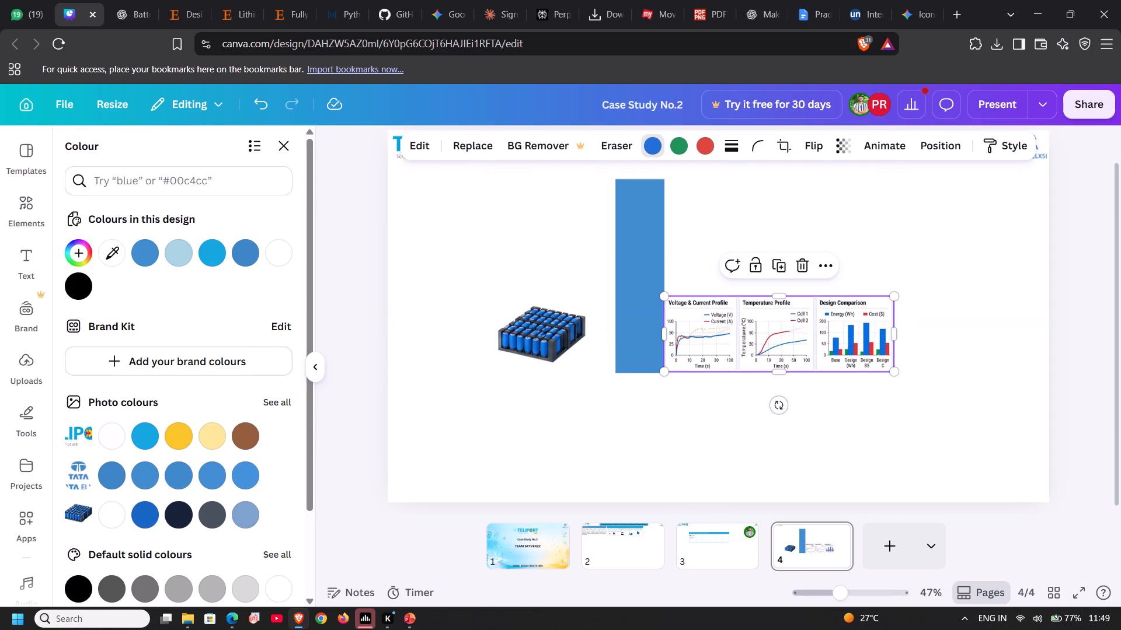
Move the battery pack image beside the tall blue rectangle, just above the charts, leaving a gap below the rectangle's top edge.
{"action": "left_click", "coordinate": [693, 424]}
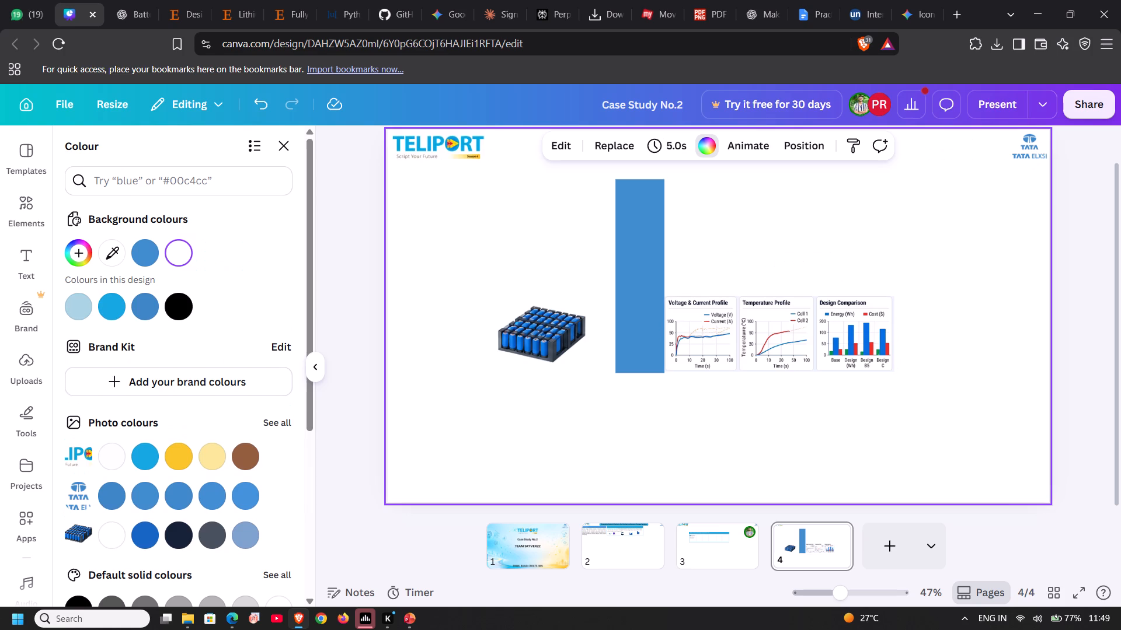
{"action": "scroll", "coordinate": [708, 419], "scroll_direction": "right", "scroll_amount": 2}
{"action": "scroll", "coordinate": [769, 478], "scroll_direction": "right", "scroll_amount": 1}
{"action": "left_click_drag", "start_coordinate": [519, 333], "coordinate": [685, 274]}
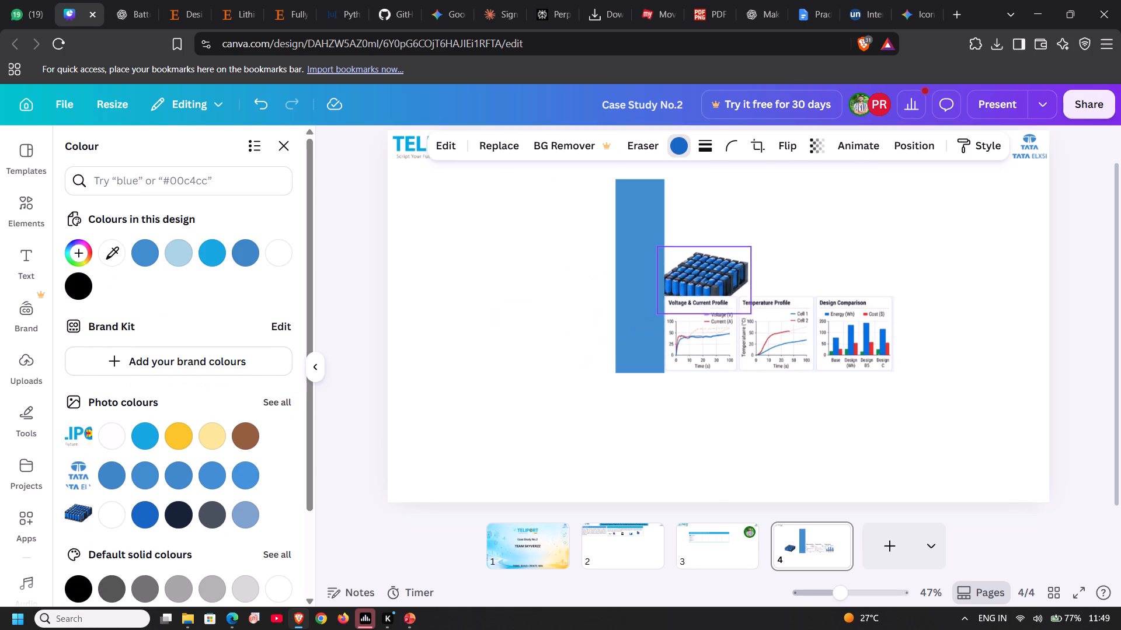
{"action": "left_click_drag", "start_coordinate": [685, 274], "coordinate": [689, 214]}
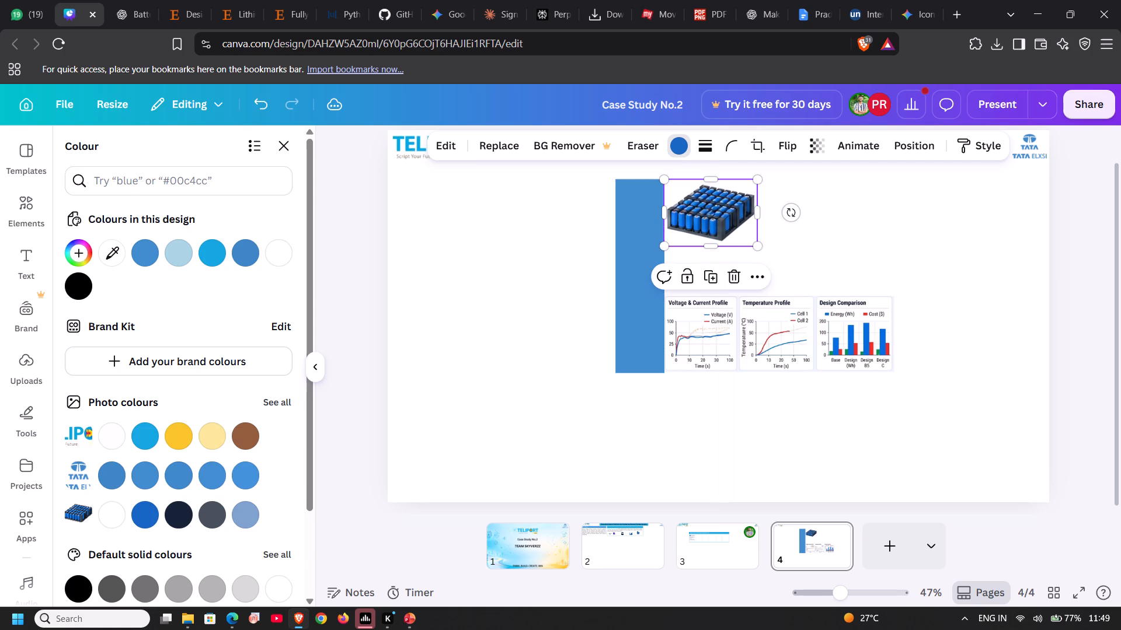
{"action": "key", "text": "Right"}
{"action": "key", "text": "Right"}
{"action": "key", "text": "Right"}
{"action": "key", "text": "Down"}
{"action": "key", "text": "Down"}
{"action": "key", "text": "Down"}
{"action": "key", "text": "Down"}
{"action": "key", "text": "Down"}
{"action": "key", "text": "Down"}
{"action": "key", "text": "Down"}
{"action": "key", "text": "Down"}
{"action": "key", "text": "Down"}
{"action": "key", "text": "Down"}
{"action": "key", "text": "Down"}
{"action": "key", "text": "Down"}
{"action": "key", "text": "Down"}
{"action": "key", "text": "Down"}
{"action": "key", "text": "Down"}
{"action": "key", "text": "Down"}
{"action": "key", "text": "Down"}
{"action": "key", "text": "Down"}
{"action": "key", "text": "Down"}
{"action": "key", "text": "Down"}
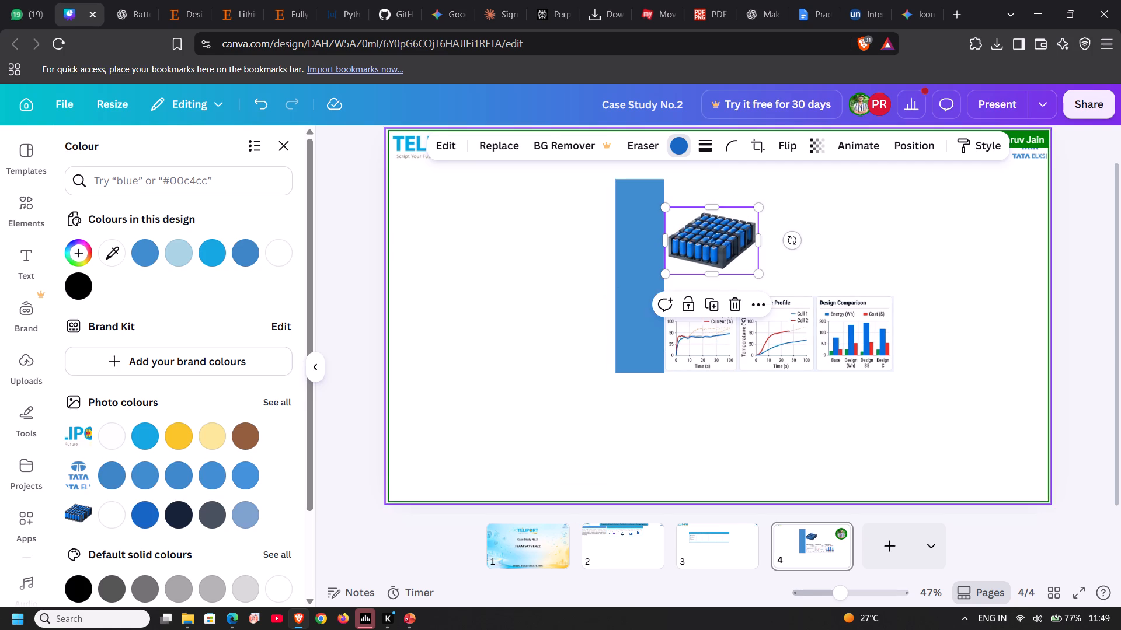
Duplicate the tall blue rectangle into the empty area on the other side of the page and fill the copy with white.
{"action": "left_click", "coordinate": [626, 232]}
{"action": "key", "text": "ctrl+c"}
{"action": "key", "text": "ctrl+v"}
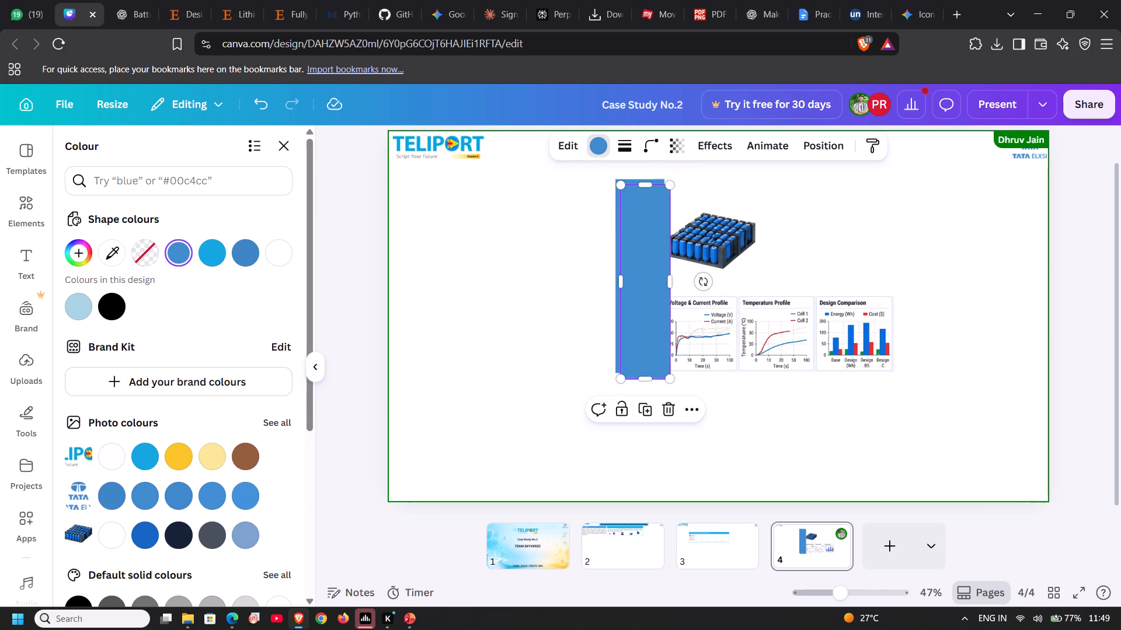
{"action": "left_click_drag", "start_coordinate": [650, 305], "coordinate": [507, 381]}
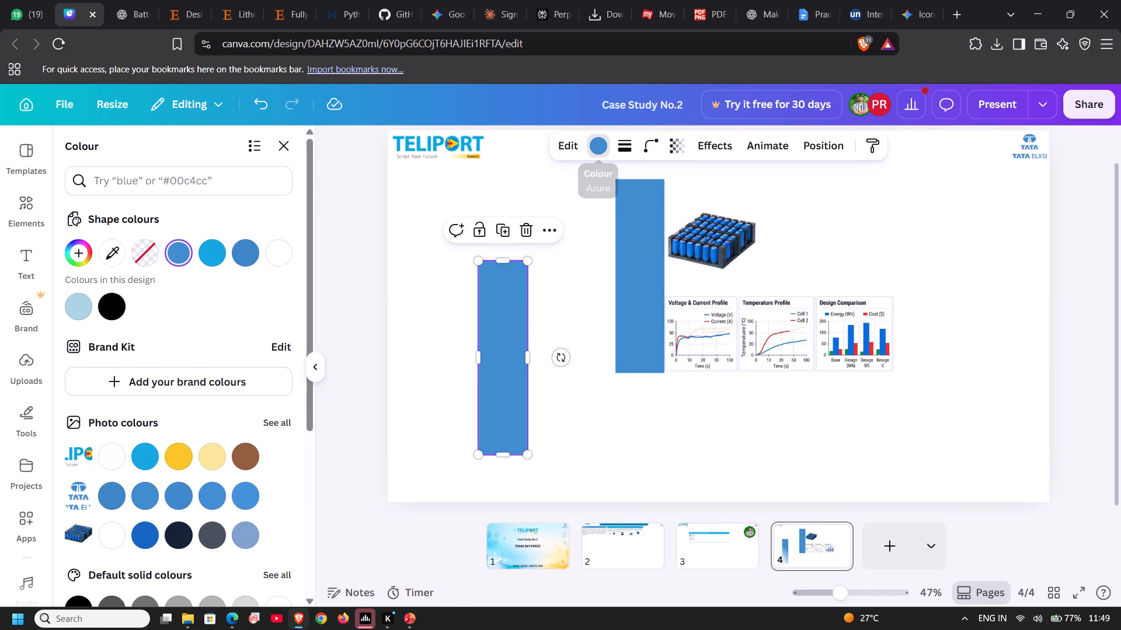
{"action": "left_click", "coordinate": [597, 138]}
{"action": "left_click", "coordinate": [464, 146]}
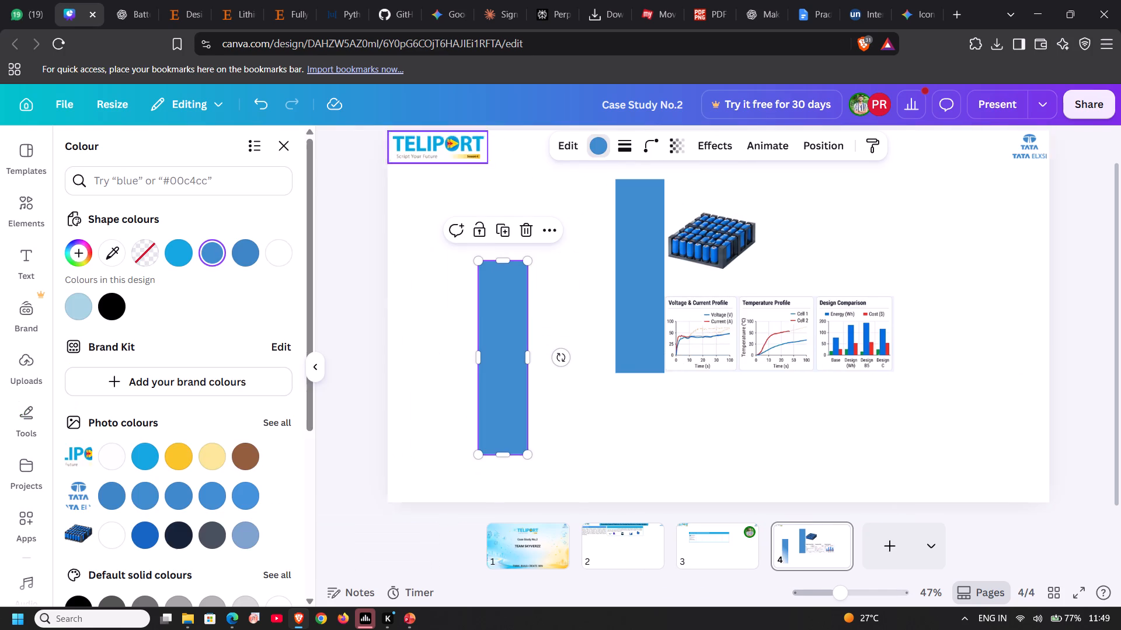
{"action": "left_click", "coordinate": [284, 252]}
{"action": "left_click", "coordinate": [405, 328]}
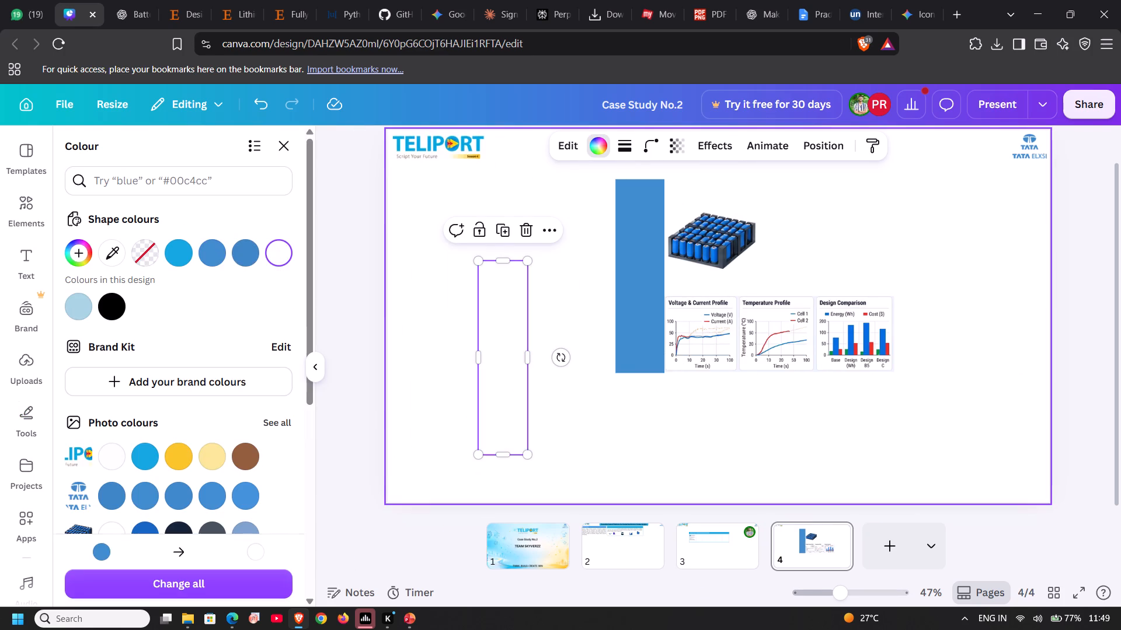
Give the white rectangle a thin solid black outline with a stroke weight of 1.
{"action": "left_click", "coordinate": [499, 318]}
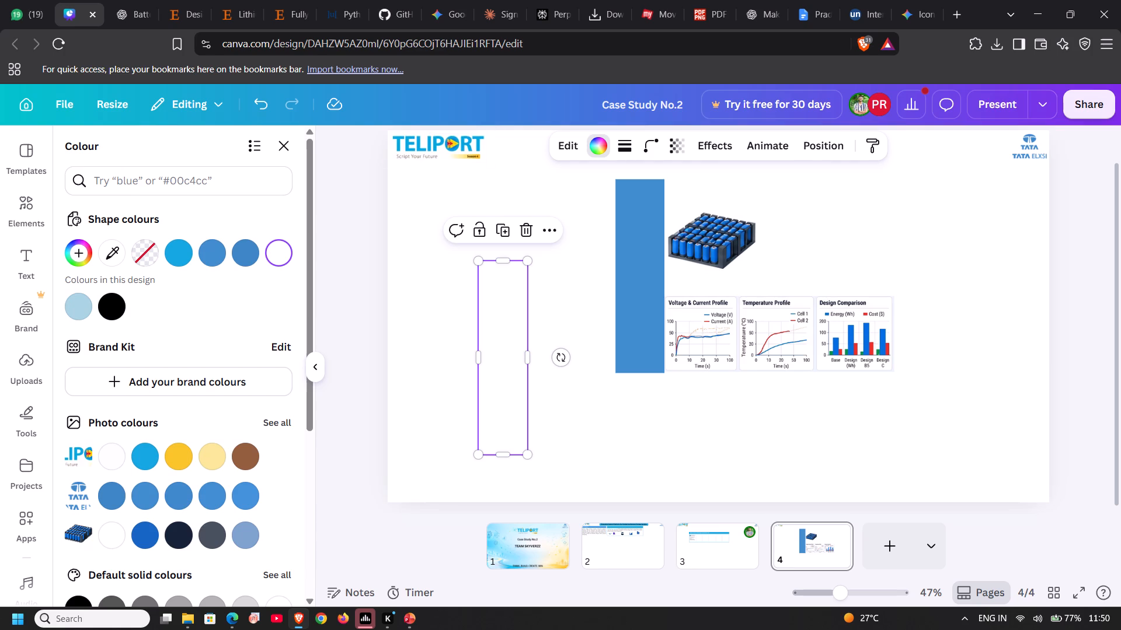
{"action": "left_click", "coordinate": [618, 145]}
{"action": "left_click", "coordinate": [585, 195]}
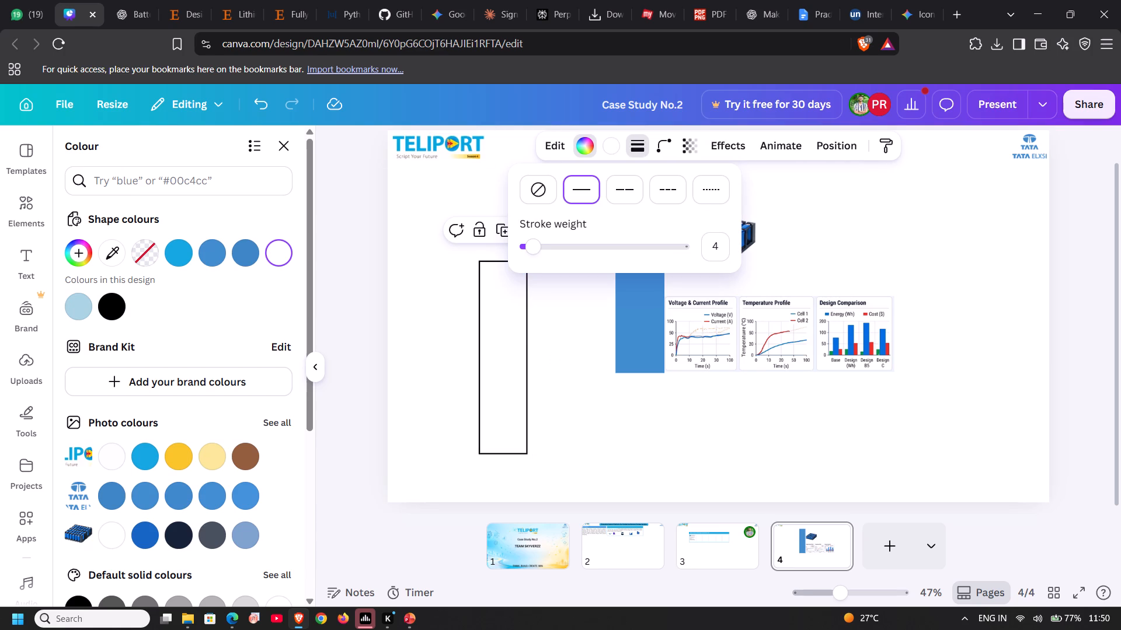
{"action": "left_click_drag", "start_coordinate": [536, 245], "coordinate": [519, 245]}
{"action": "left_click", "coordinate": [519, 245]}
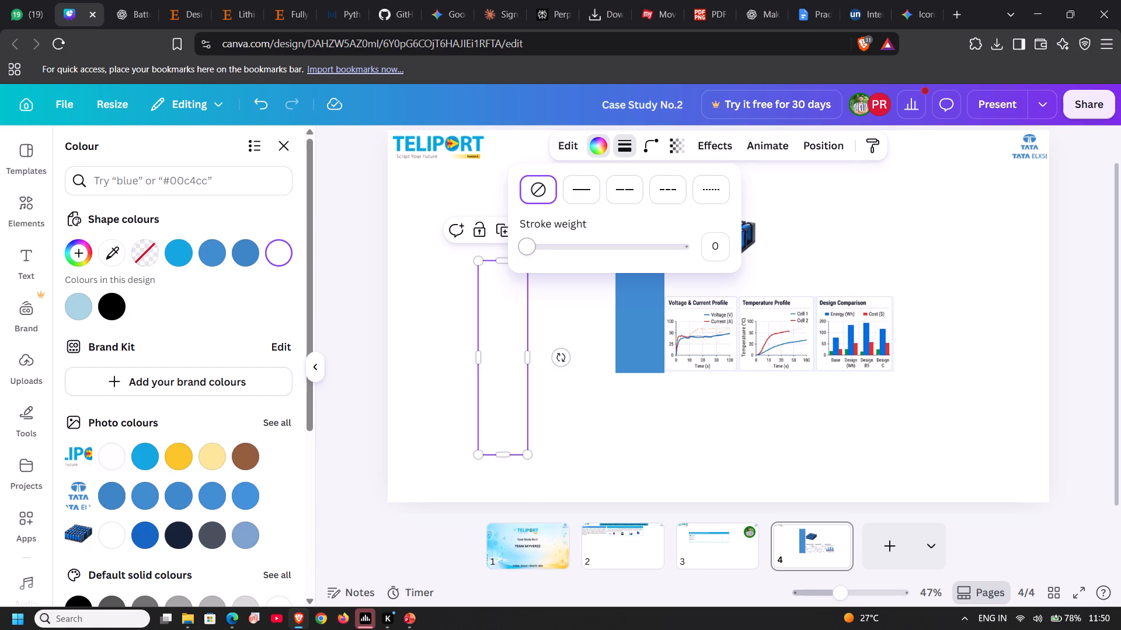
{"action": "left_click", "coordinate": [712, 243]}
{"action": "key", "text": "1"}
{"action": "key", "text": "Return"}
{"action": "left_click", "coordinate": [586, 393]}
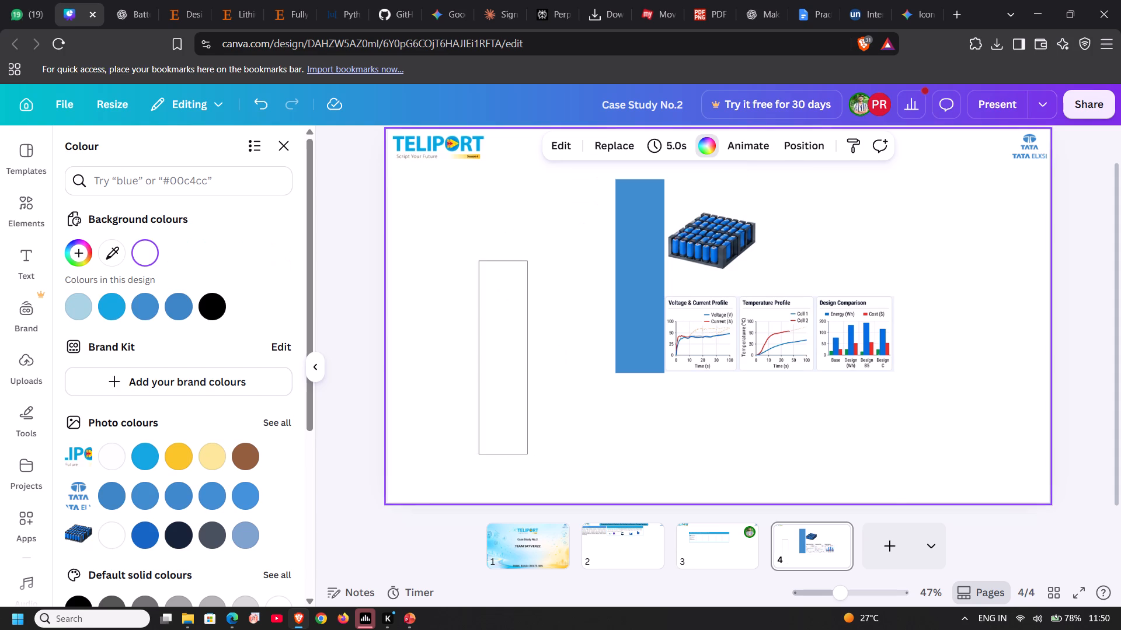
Narrow the outlined white rectangle to about half its width and rotate it so that it lies horizontally.
{"action": "left_click", "coordinate": [518, 376]}
{"action": "left_click_drag", "start_coordinate": [531, 355], "coordinate": [525, 355]}
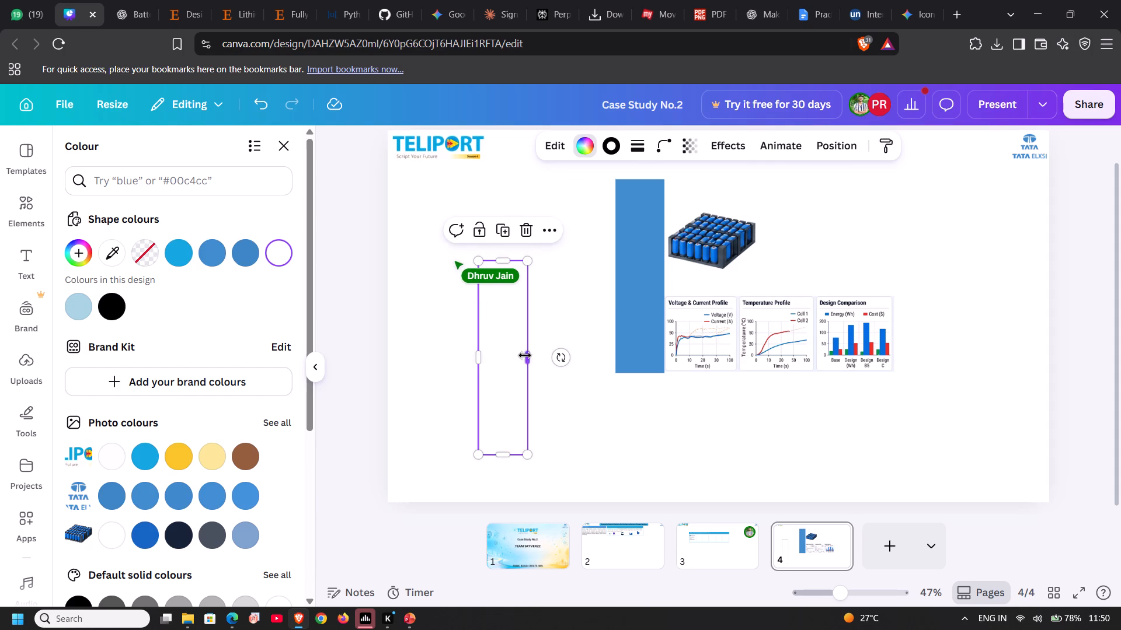
{"action": "left_click_drag", "start_coordinate": [525, 355], "coordinate": [506, 355]}
{"action": "left_click", "coordinate": [541, 398]}
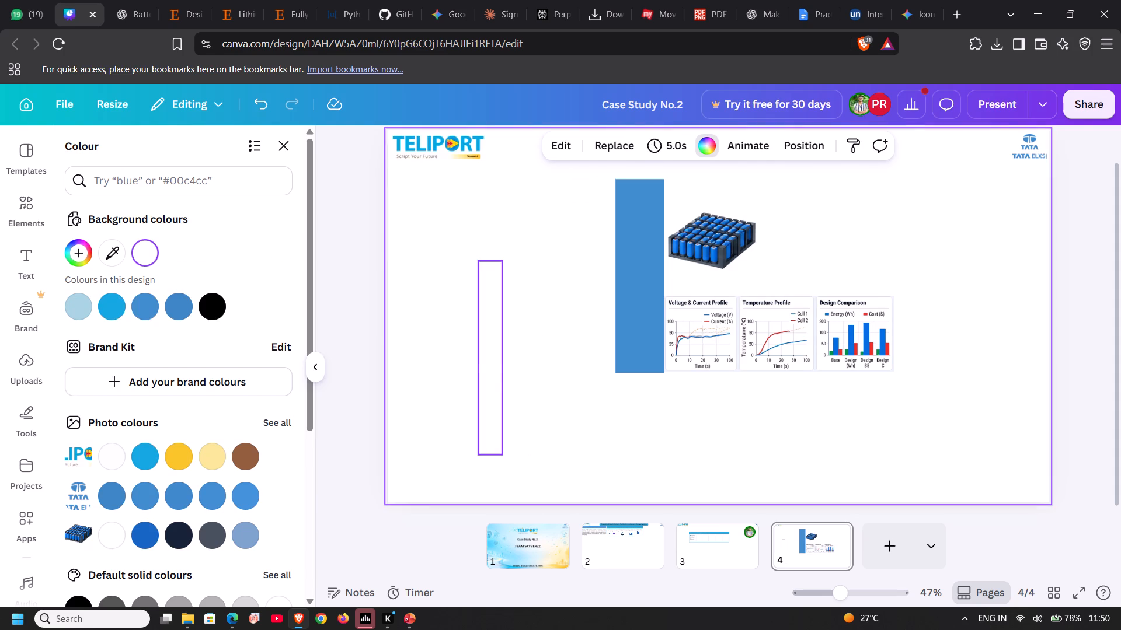
{"action": "left_click", "coordinate": [497, 379]}
{"action": "left_click_drag", "start_coordinate": [538, 349], "coordinate": [495, 316]}
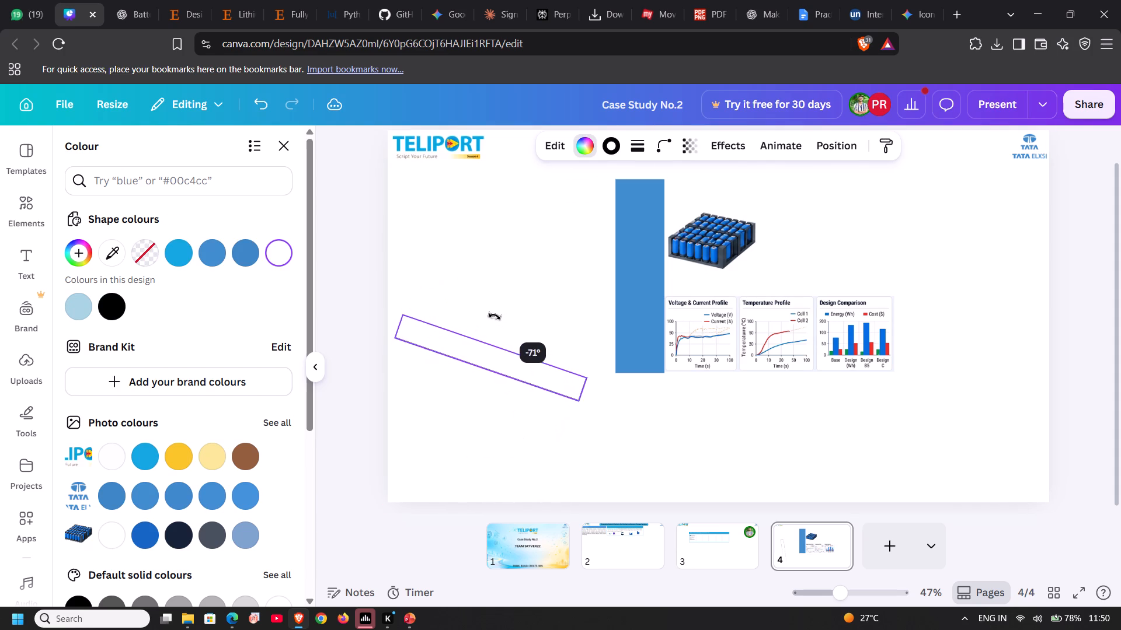
{"action": "left_click_drag", "start_coordinate": [495, 316], "coordinate": [484, 316]}
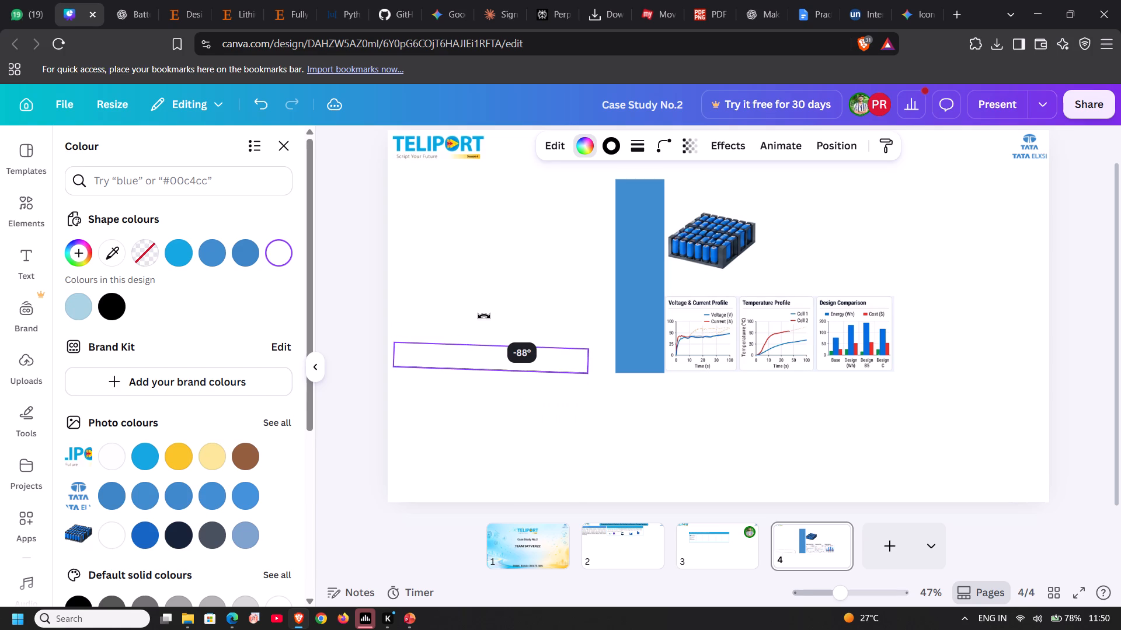
{"action": "left_click_drag", "start_coordinate": [484, 316], "coordinate": [482, 316]}
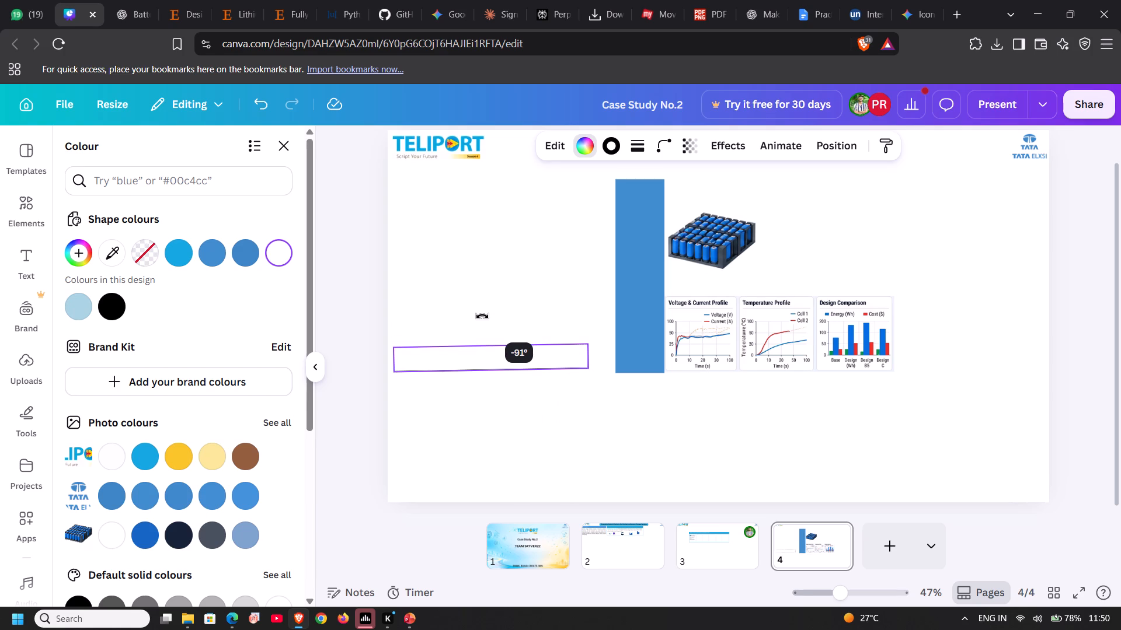
{"action": "left_click_drag", "start_coordinate": [482, 316], "coordinate": [483, 316]}
{"action": "left_click", "coordinate": [486, 387]}
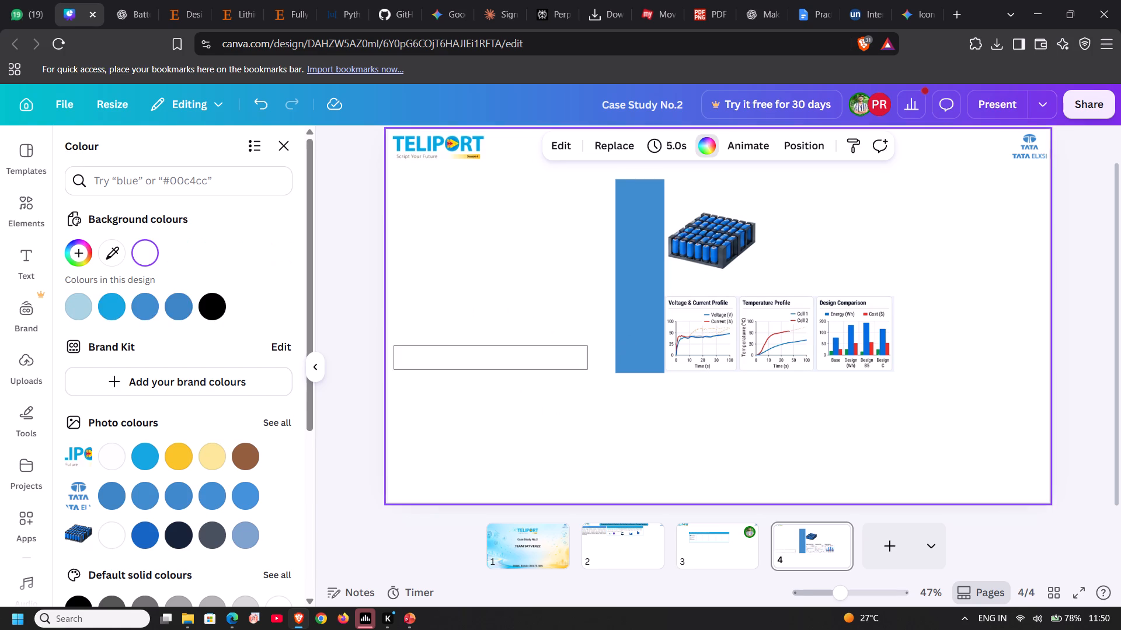
Place the outlined bar above the battery pack, flush with the blue rectangle's top corner, and lengthen it to match the charts' width.
{"action": "left_click_drag", "start_coordinate": [504, 353], "coordinate": [774, 184]}
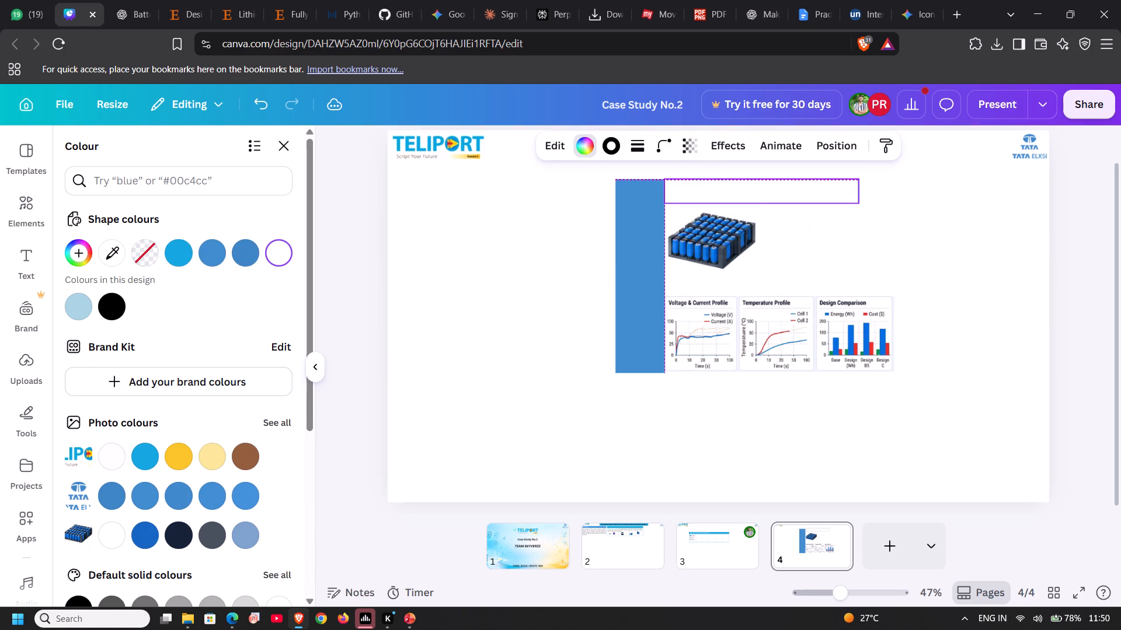
{"action": "left_click_drag", "start_coordinate": [774, 184], "coordinate": [774, 184]}
{"action": "left_click", "coordinate": [486, 265]}
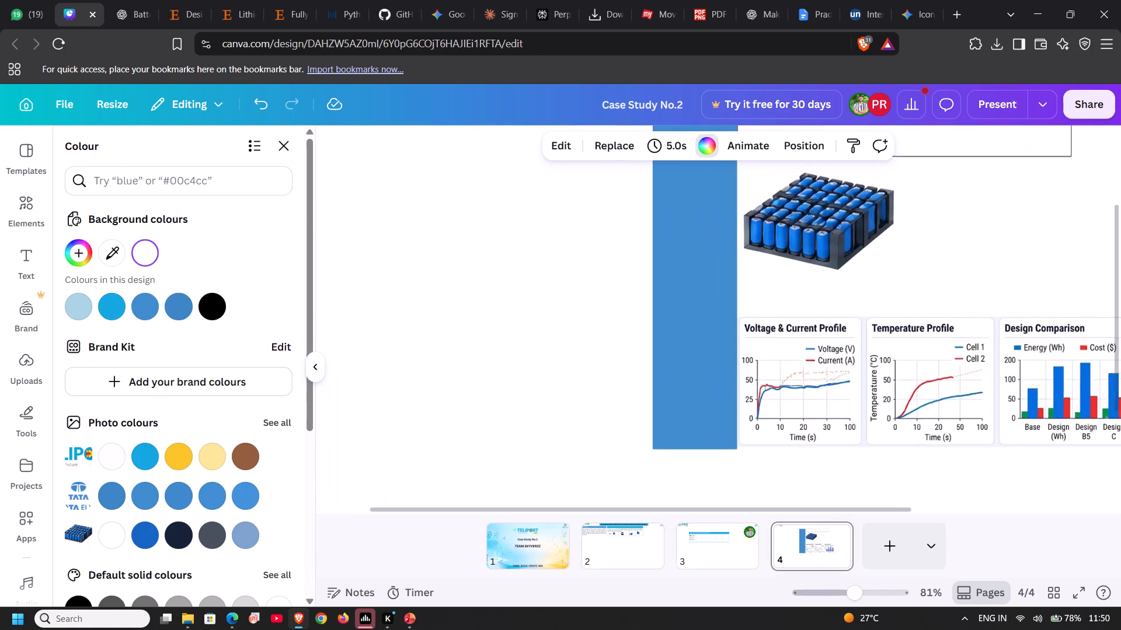
{"action": "scroll", "coordinate": [488, 268], "scroll_direction": "left", "scroll_amount": 2}
{"action": "left_click", "coordinate": [624, 191]}
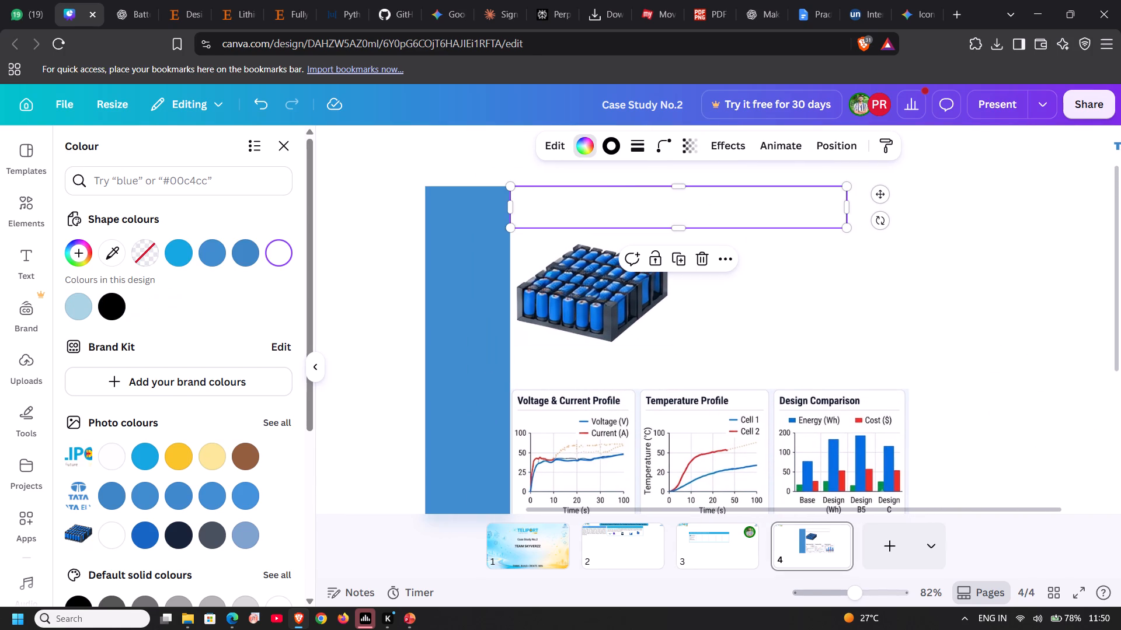
{"action": "left_click_drag", "start_coordinate": [848, 208], "coordinate": [910, 218]}
{"action": "left_click", "coordinate": [393, 250]}
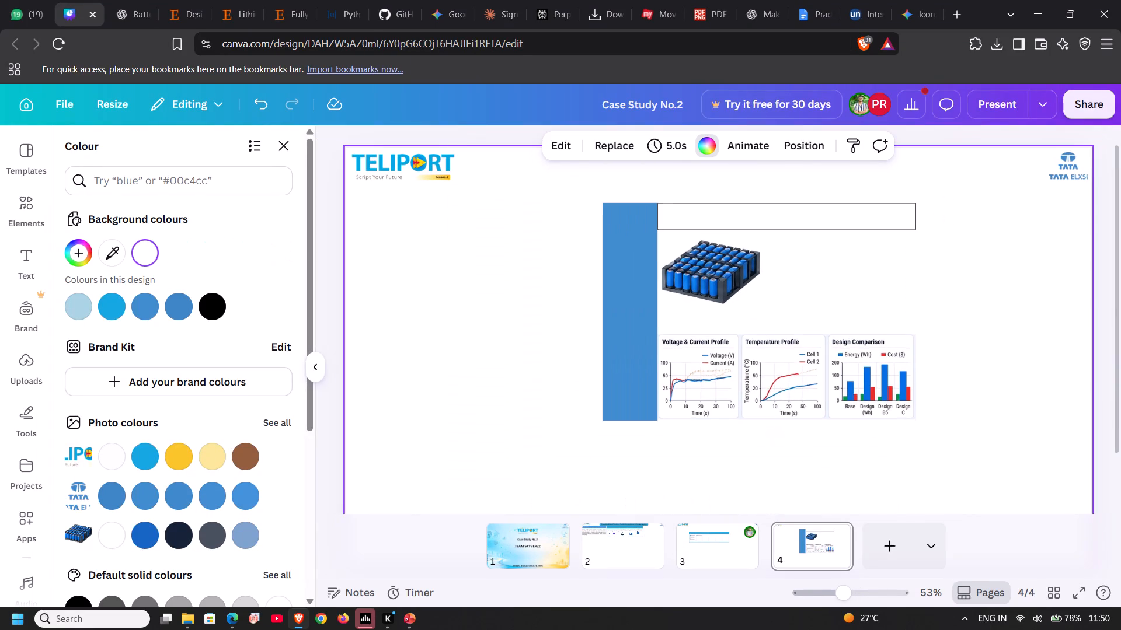
In the PowerPoint poster, capture a screenshot of the Platform Dashboard sidebar's menu items from Project to Reports.
{"action": "left_click", "coordinate": [410, 613]}
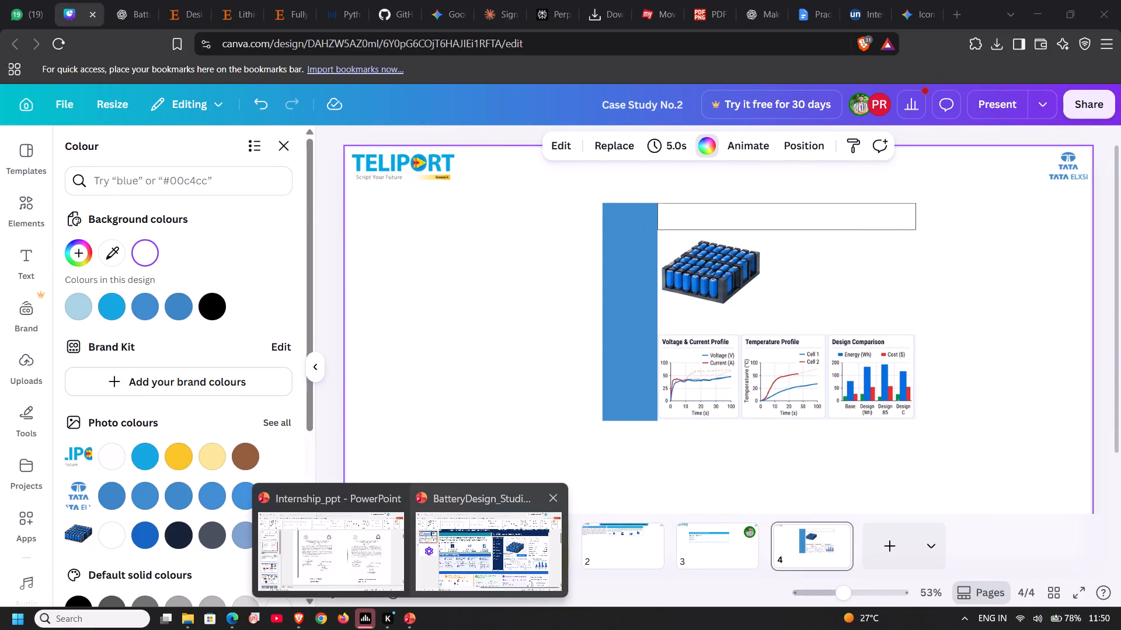
{"action": "left_click", "coordinate": [463, 552]}
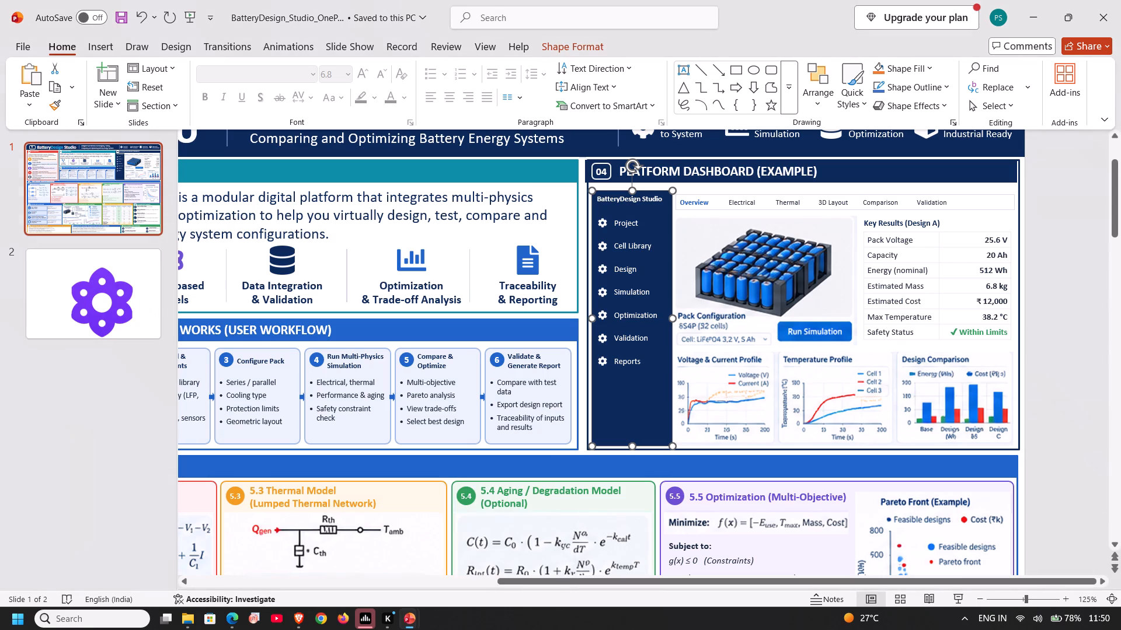
{"action": "left_click", "coordinate": [683, 260]}
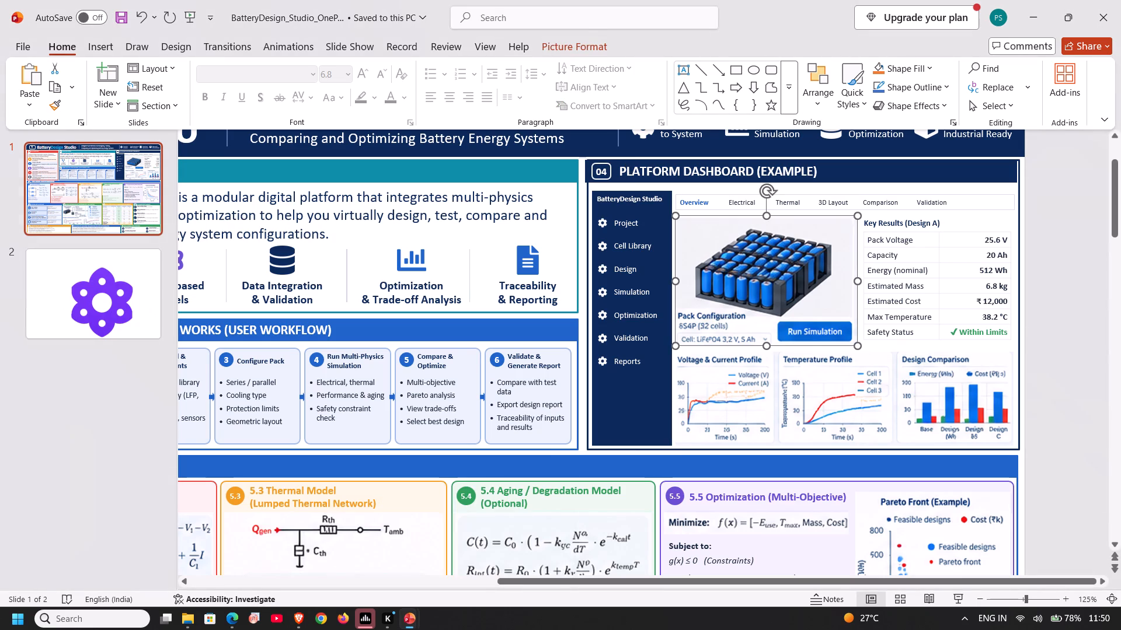
{"action": "left_click", "coordinate": [833, 188]}
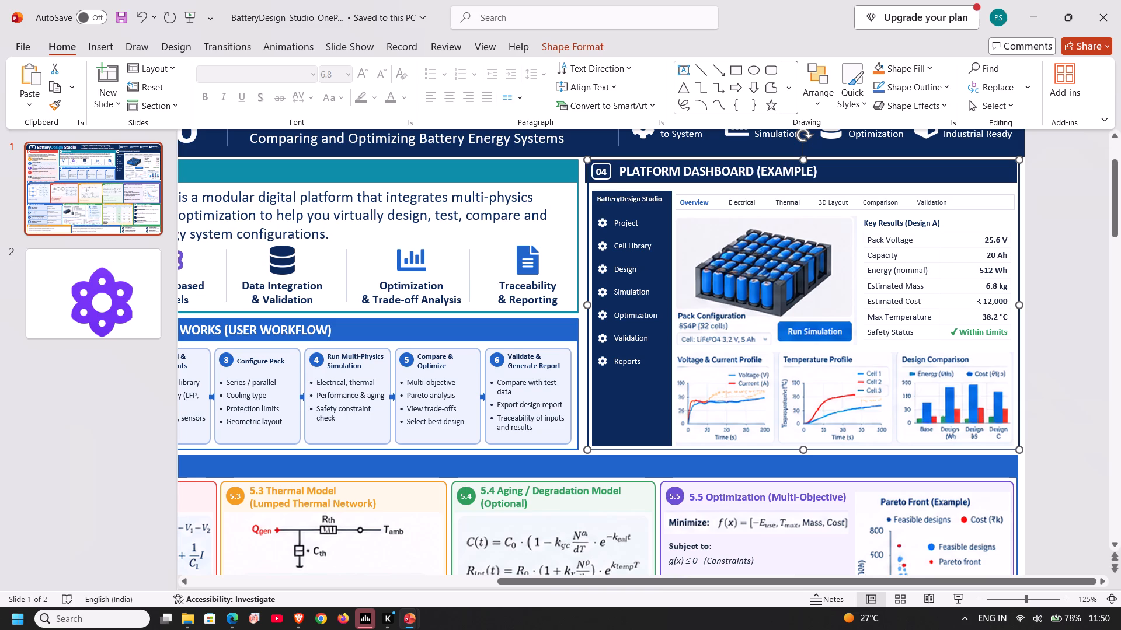
{"action": "key", "text": "Print"}
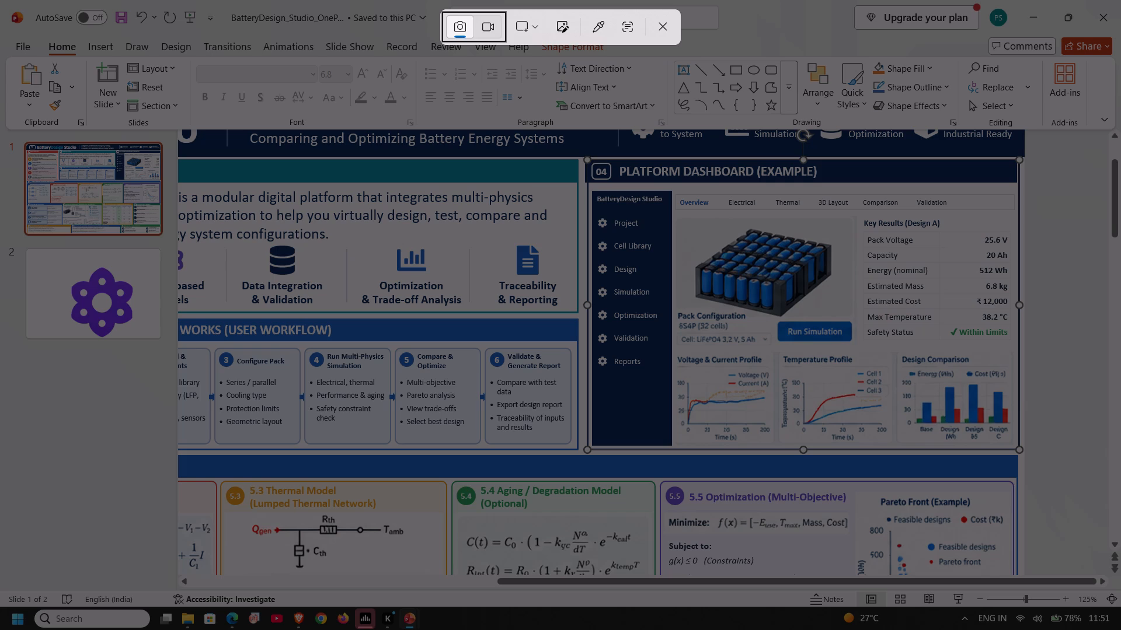
{"action": "left_click_drag", "start_coordinate": [591, 202], "coordinate": [652, 339]}
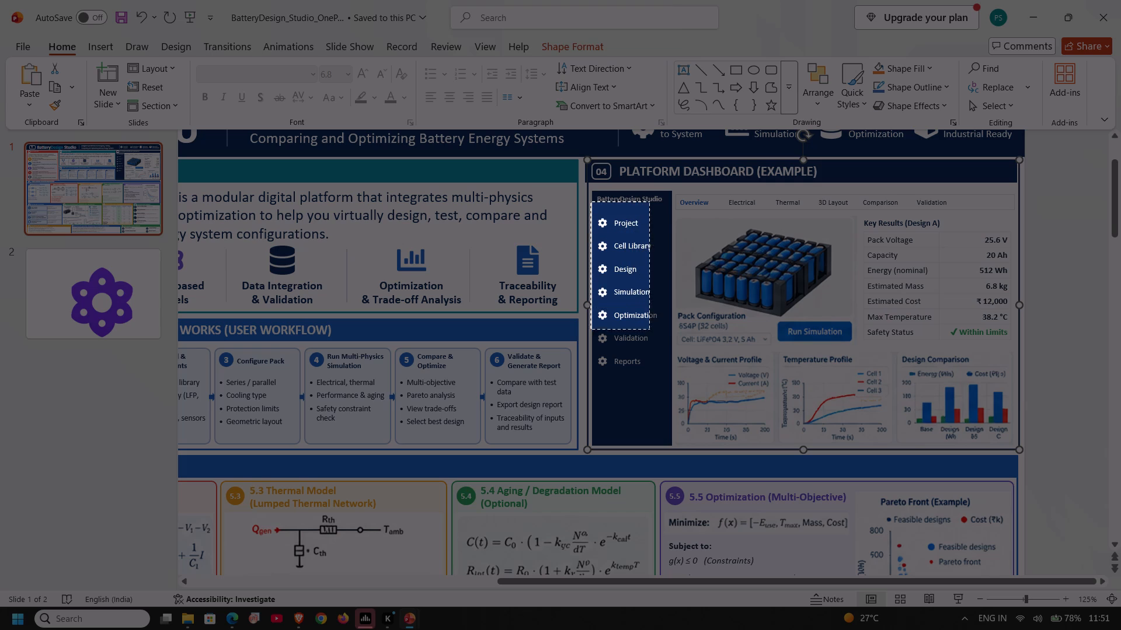
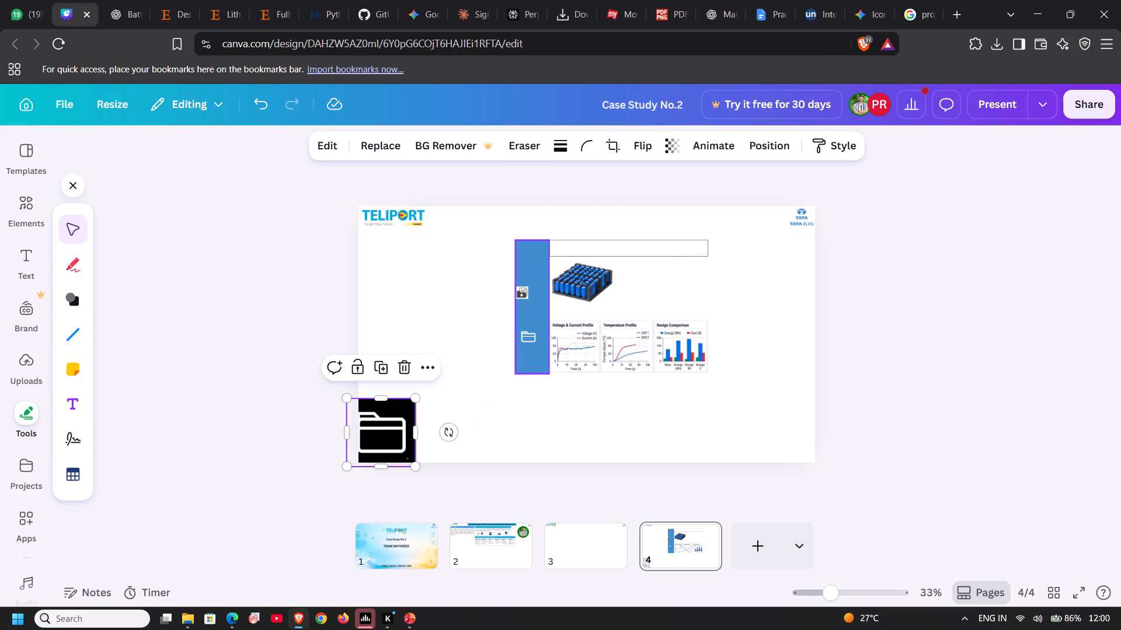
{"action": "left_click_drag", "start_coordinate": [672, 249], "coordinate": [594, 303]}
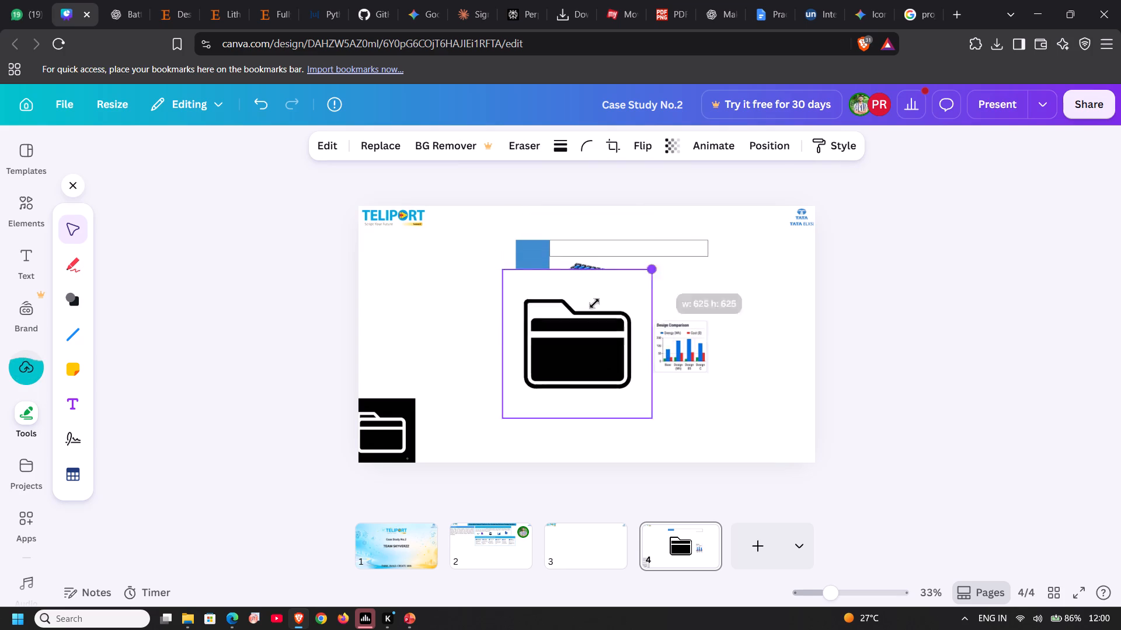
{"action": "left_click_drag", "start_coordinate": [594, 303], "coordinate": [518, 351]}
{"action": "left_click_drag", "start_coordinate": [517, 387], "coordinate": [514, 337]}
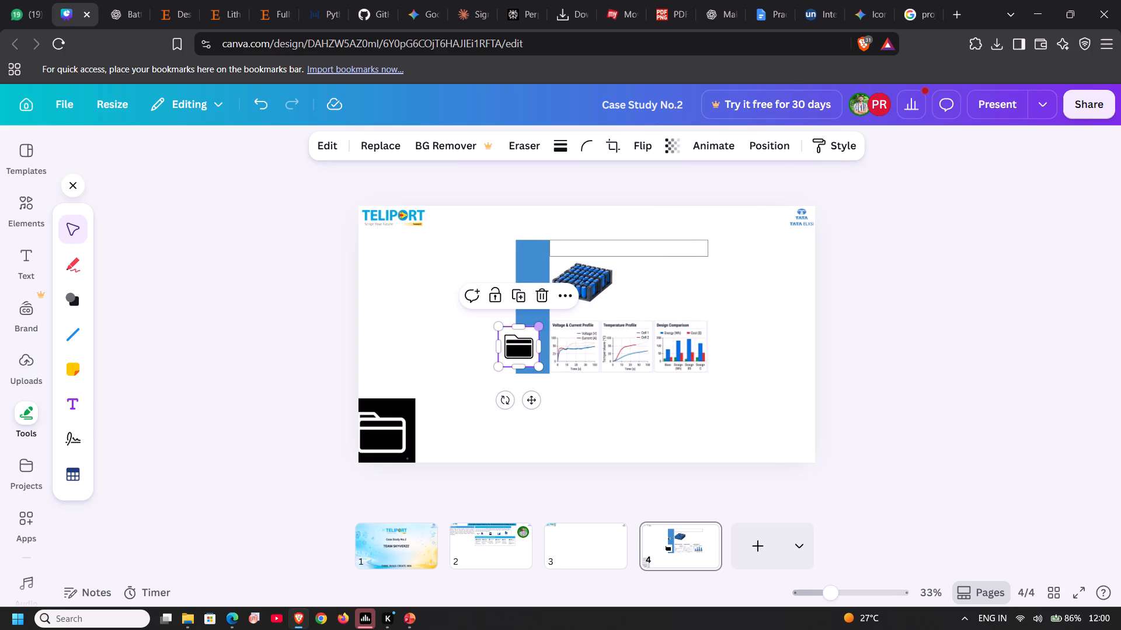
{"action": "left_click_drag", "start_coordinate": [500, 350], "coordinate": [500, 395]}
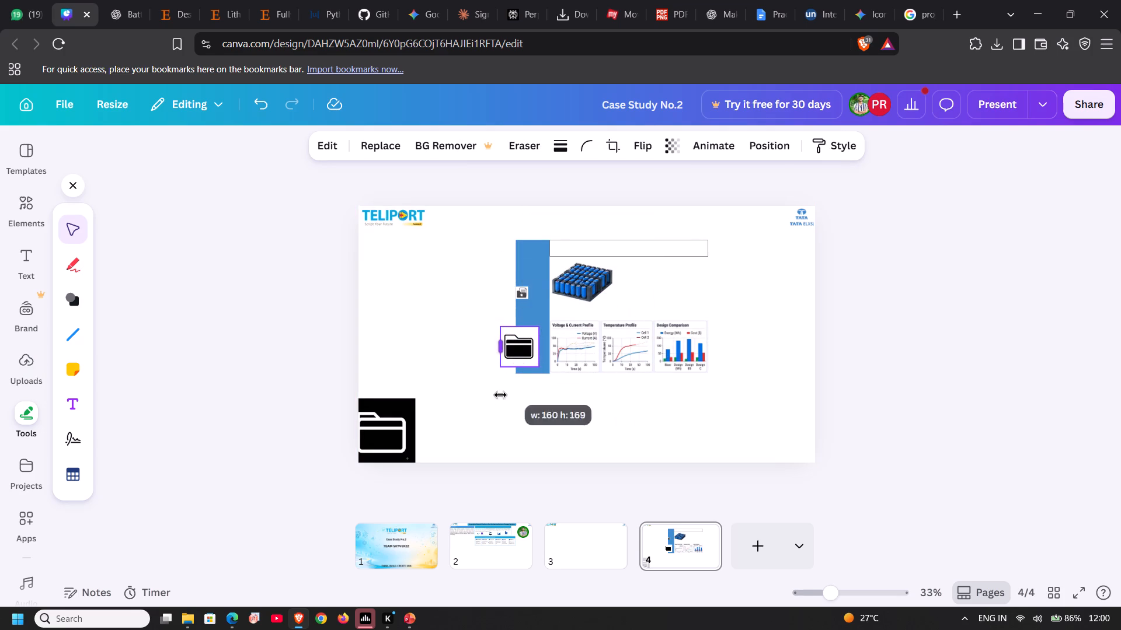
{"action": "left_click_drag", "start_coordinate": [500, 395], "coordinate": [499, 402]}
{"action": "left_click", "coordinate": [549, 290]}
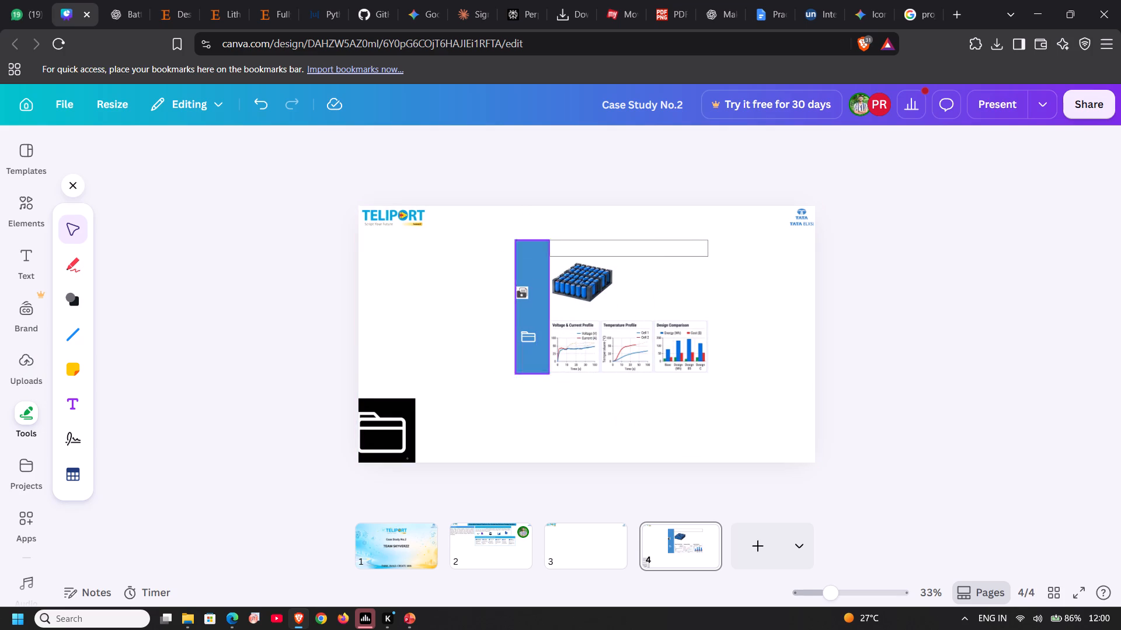
Delete the black-background folder image and the sidebar's dark starred folder icon from page 4.
{"action": "left_click", "coordinate": [398, 433]}
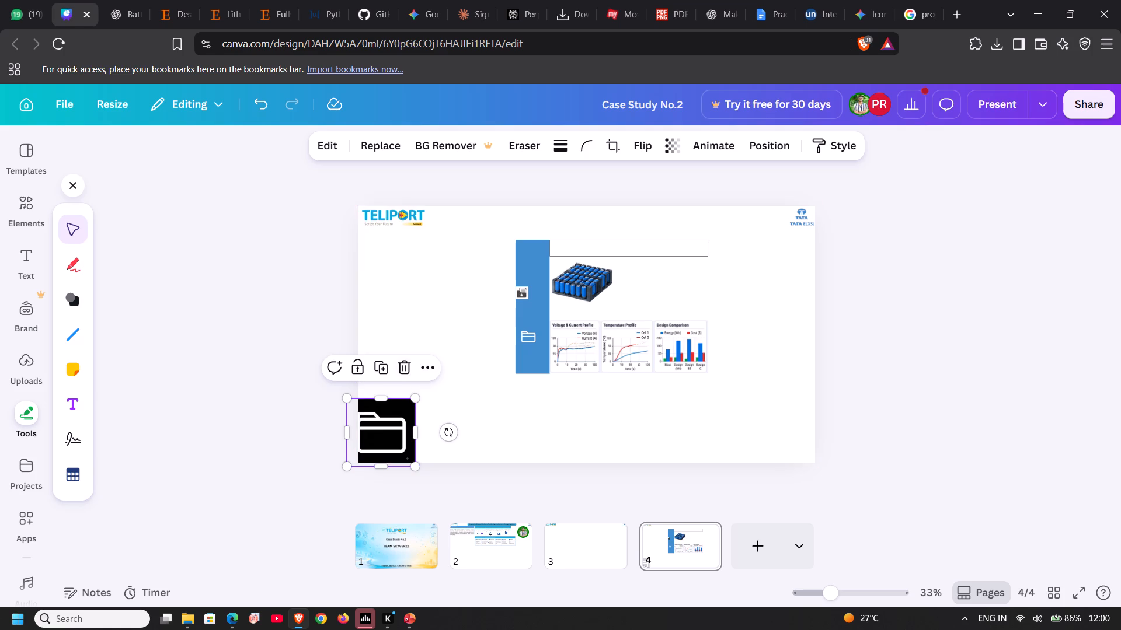
{"action": "left_click", "coordinate": [409, 365]}
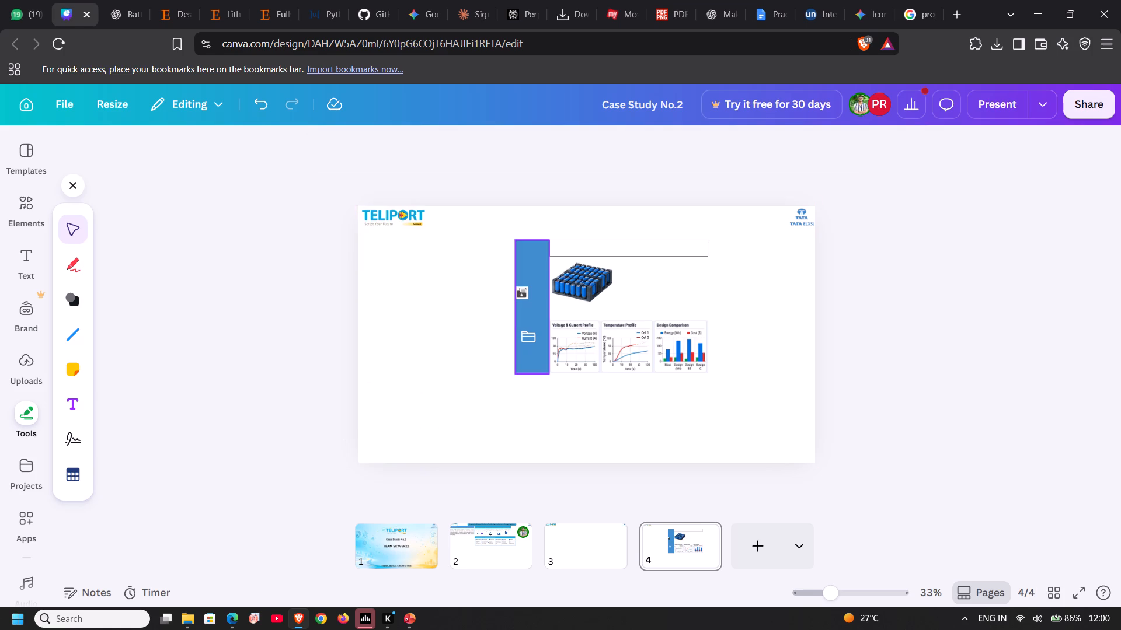
{"action": "left_click", "coordinate": [462, 241]}
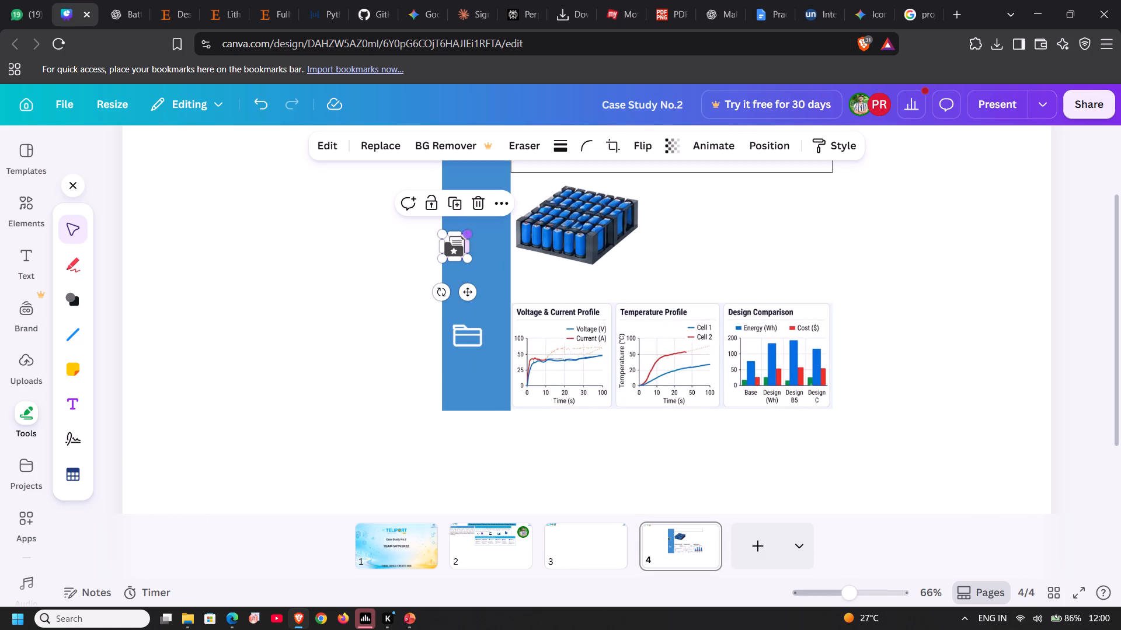
{"action": "left_click", "coordinate": [486, 198]}
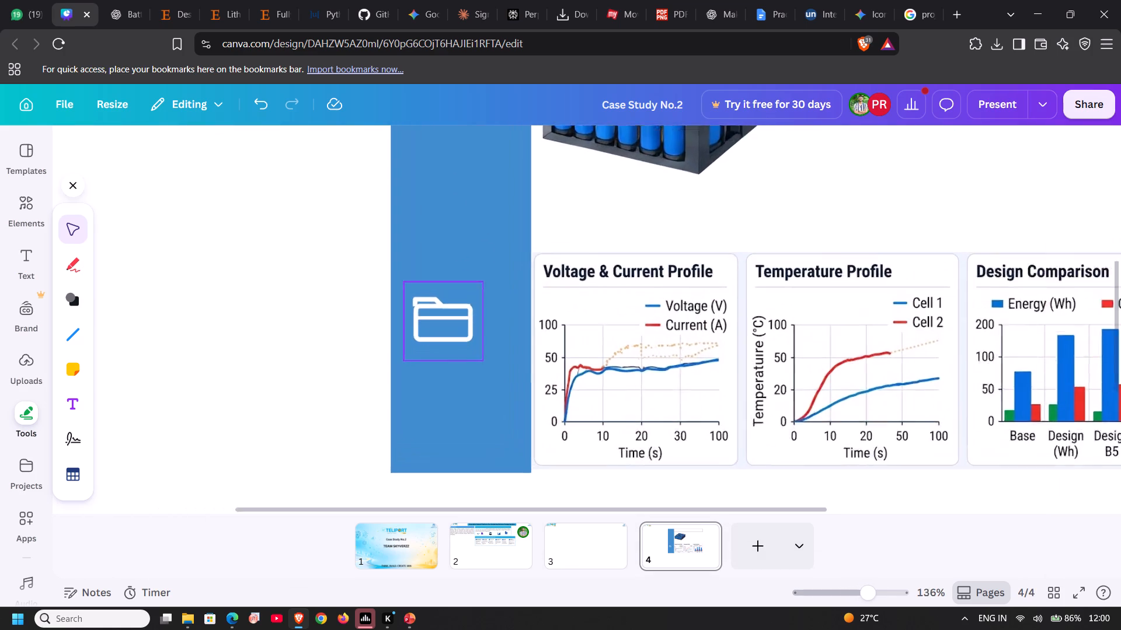
Move the white folder icon up the blue sidebar to its left edge beside the battery image and shrink it to a small icon.
{"action": "left_click_drag", "start_coordinate": [445, 372], "coordinate": [448, 188]}
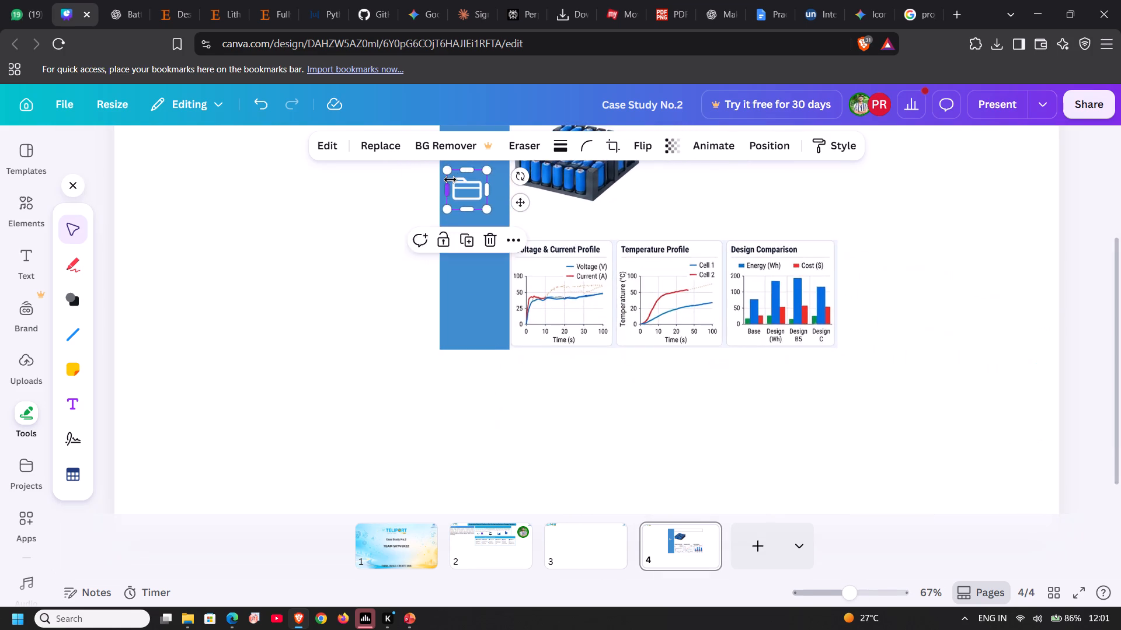
{"action": "scroll", "coordinate": [450, 180], "scroll_direction": "up", "scroll_amount": 1}
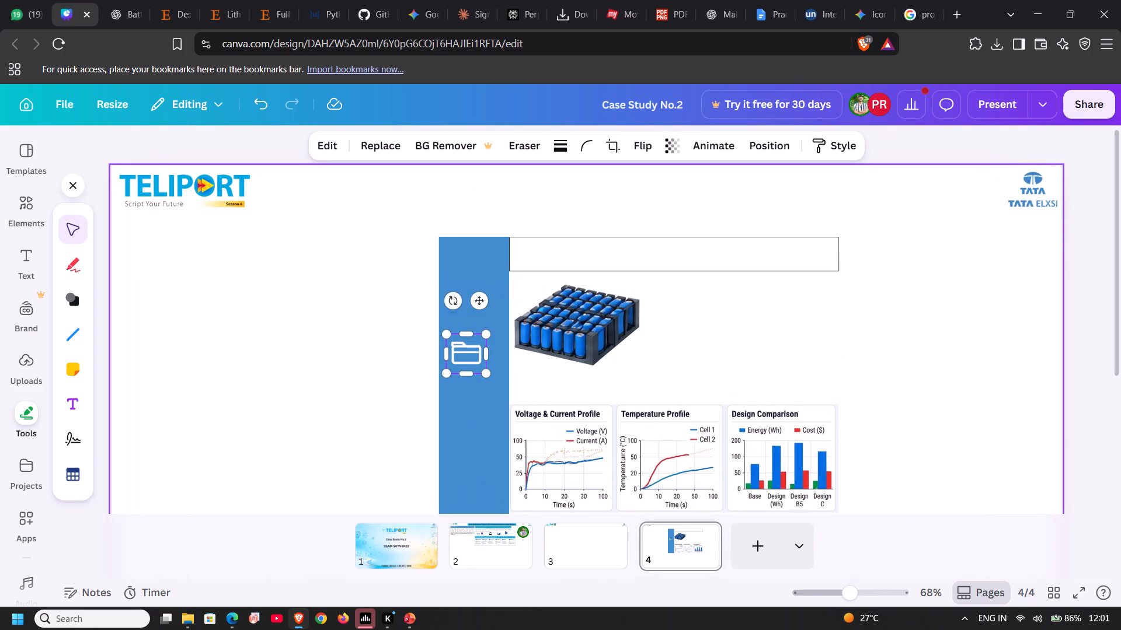
{"action": "left_click", "coordinate": [449, 339]}
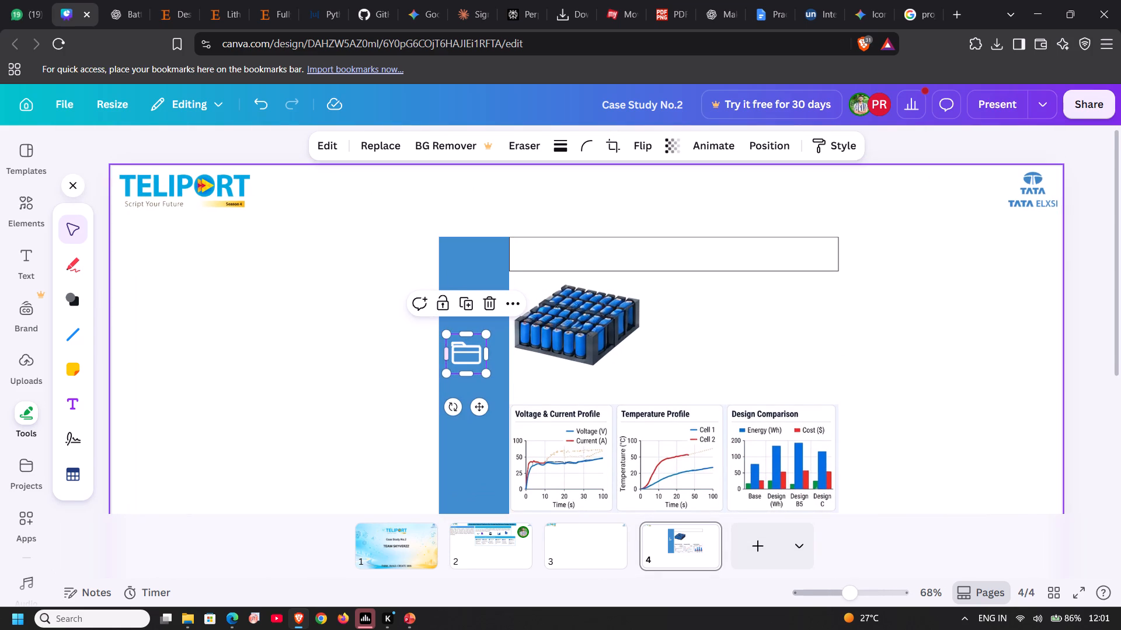
{"action": "left_click", "coordinate": [354, 337]}
{"action": "left_click_drag", "start_coordinate": [478, 351], "coordinate": [472, 297]}
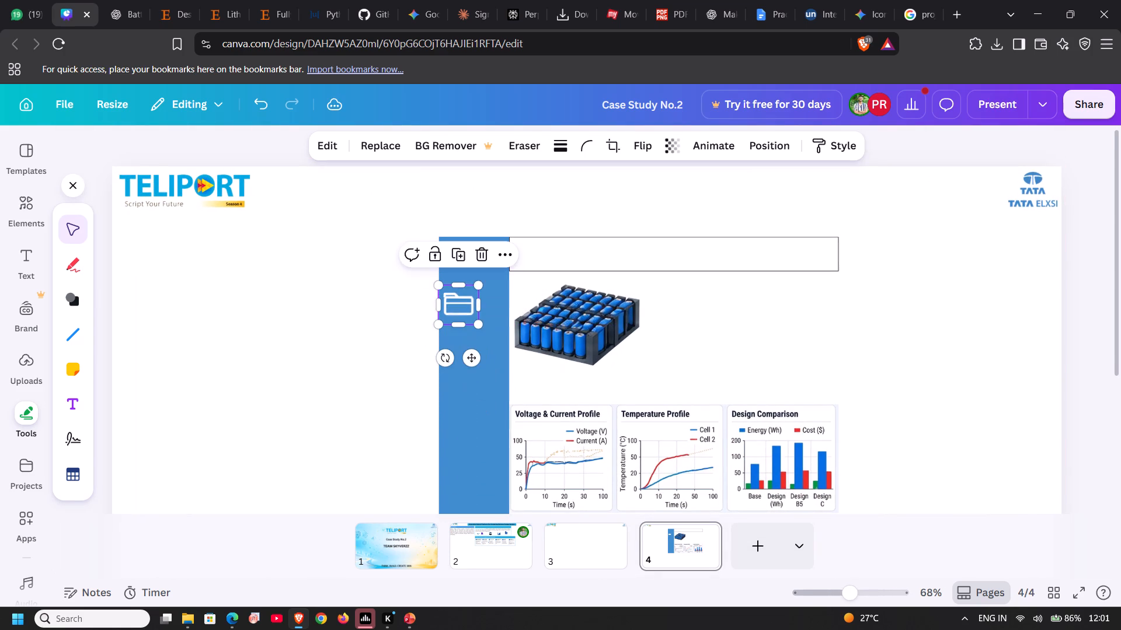
{"action": "left_click_drag", "start_coordinate": [480, 284], "coordinate": [467, 307]}
{"action": "left_click", "coordinate": [377, 313]}
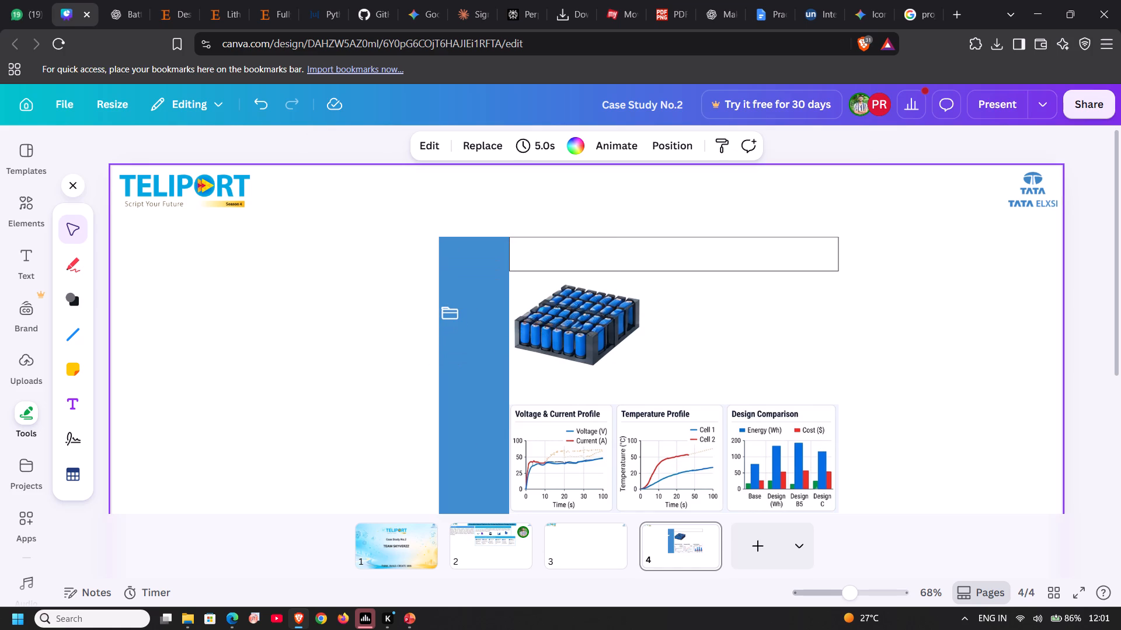
{"action": "left_click", "coordinate": [441, 308]}
{"action": "left_click", "coordinate": [458, 304]}
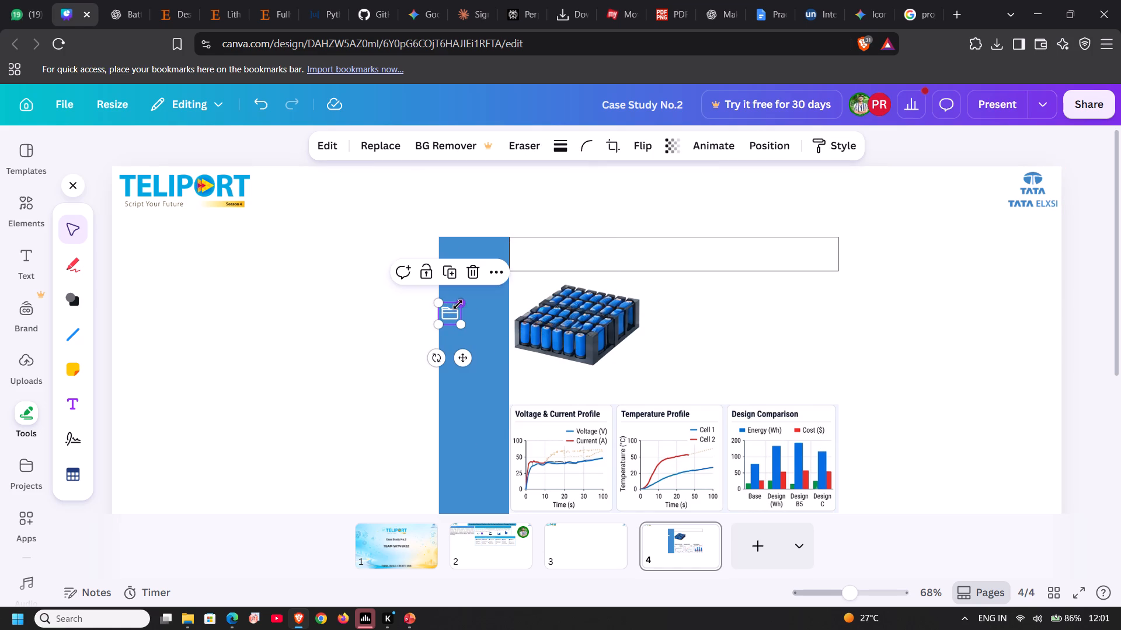
{"action": "left_click", "coordinate": [391, 313]}
{"action": "left_click", "coordinate": [443, 310]}
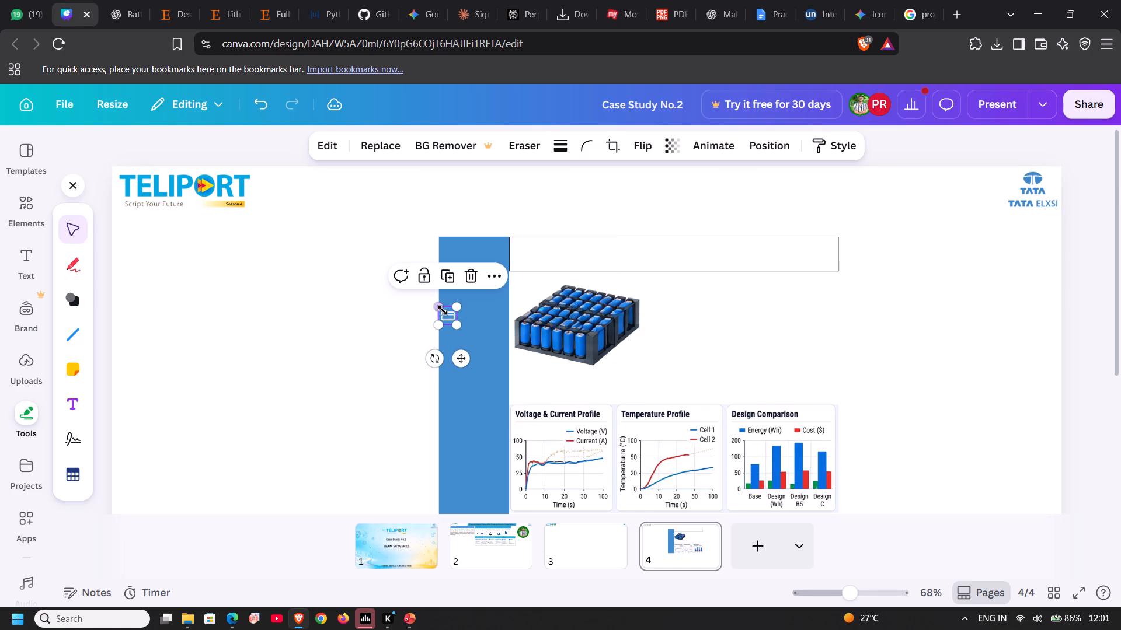
Nudge the small folder icon slightly right and up so it sits just inside the sidebar's left edge near its top.
{"action": "key", "text": "Right"}
{"action": "key", "text": "Right"}
{"action": "key", "text": "Right"}
{"action": "key", "text": "Right"}
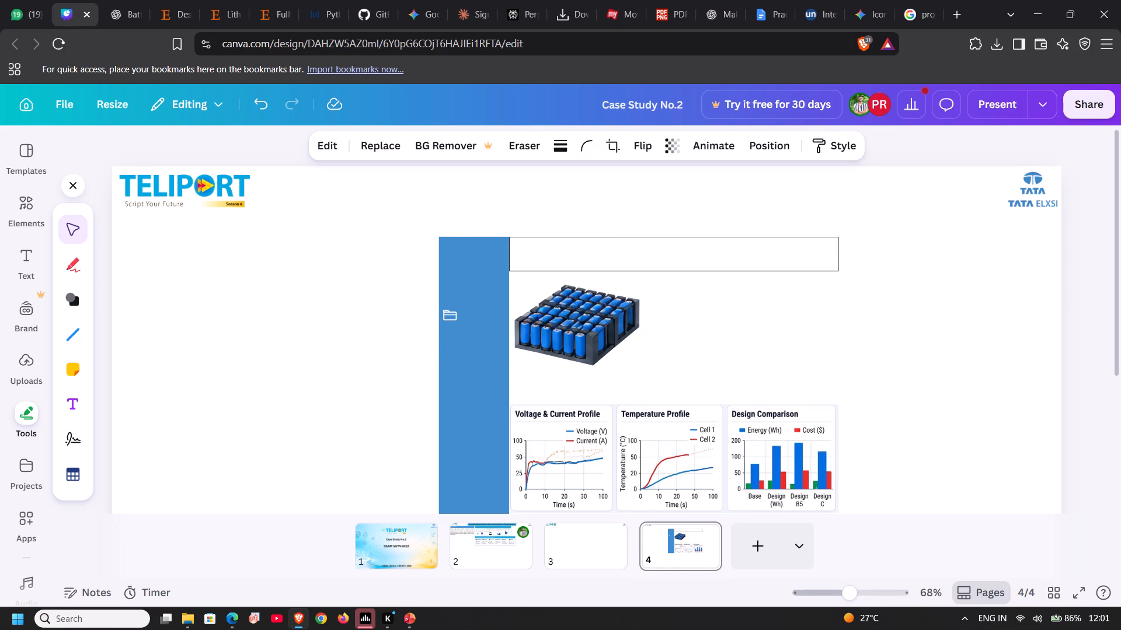
{"action": "key", "text": "Up"}
{"action": "key", "text": "Up"}
{"action": "key", "text": "Up"}
{"action": "key", "text": "Up"}
{"action": "key", "text": "Up"}
{"action": "key", "text": "Up"}
{"action": "key", "text": "Up"}
{"action": "key", "text": "Up"}
{"action": "key", "text": "Up"}
{"action": "key", "text": "Up"}
{"action": "key", "text": "Up"}
{"action": "key", "text": "Up"}
{"action": "key", "text": "Up"}
{"action": "key", "text": "Up"}
{"action": "key", "text": "Up"}
{"action": "key", "text": "Up"}
{"action": "key", "text": "Up"}
{"action": "key", "text": "Up"}
{"action": "key", "text": "Up"}
{"action": "key", "text": "Up"}
{"action": "key", "text": "Up"}
{"action": "key", "text": "Up"}
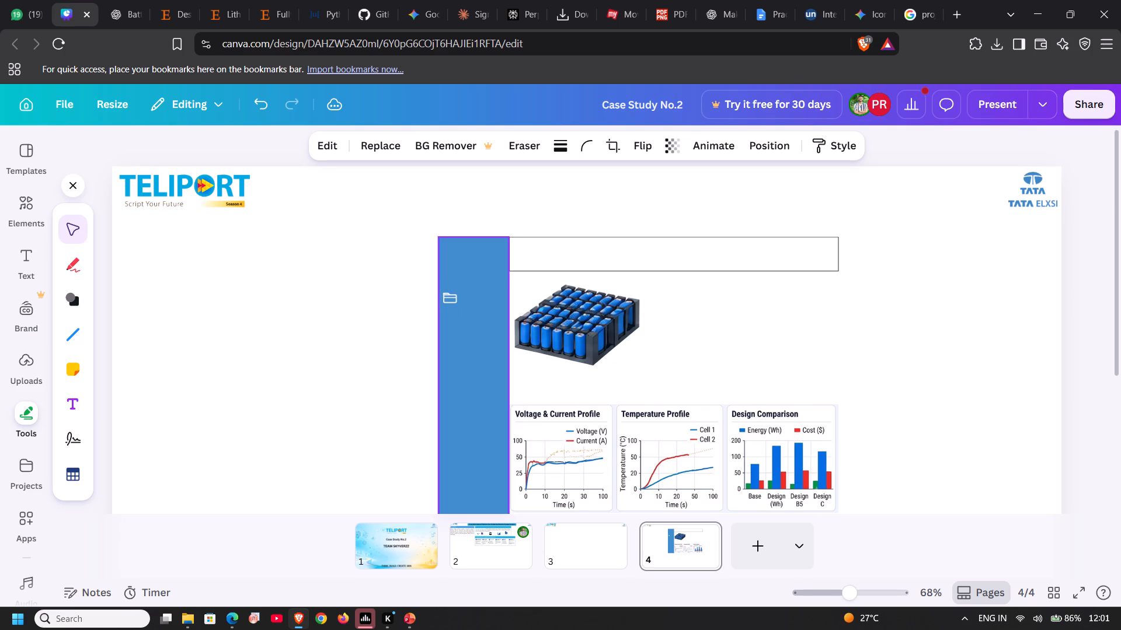
{"action": "key", "text": "Down"}
{"action": "left_click", "coordinate": [317, 289]}
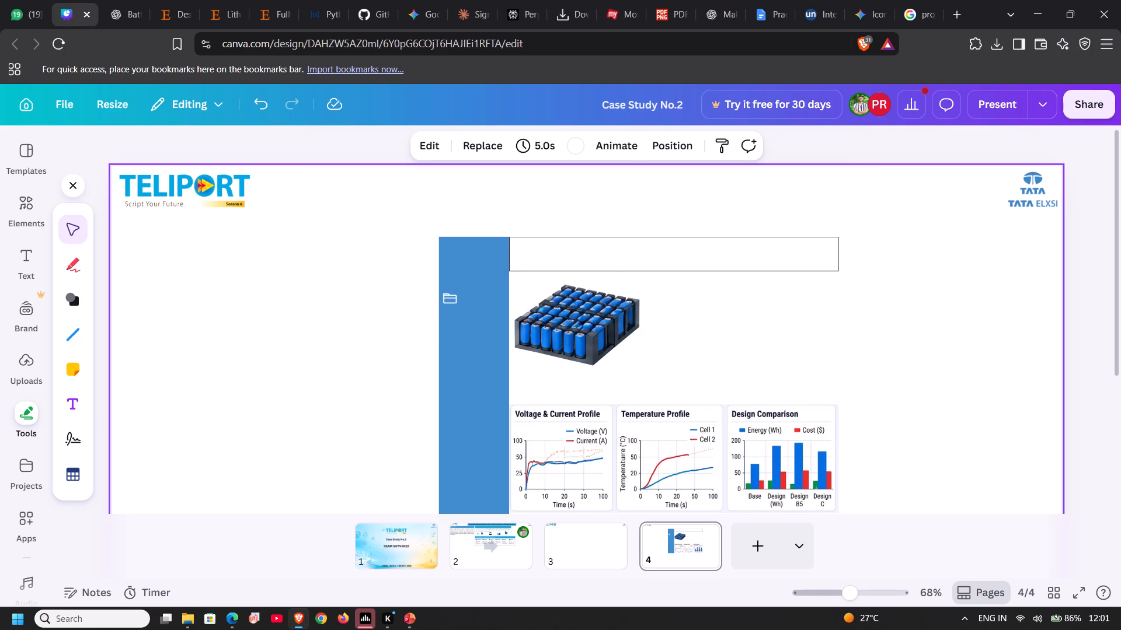
Add a body text box reading "Project" to page 4.
{"action": "left_click", "coordinate": [0, 266]}
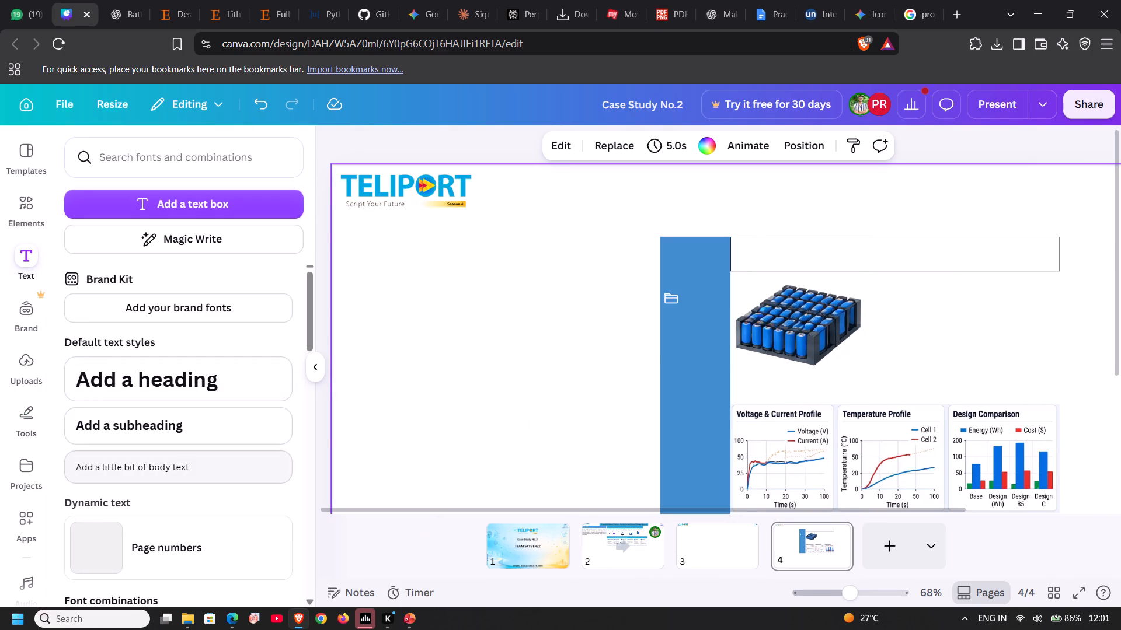
{"action": "left_click", "coordinate": [148, 469]}
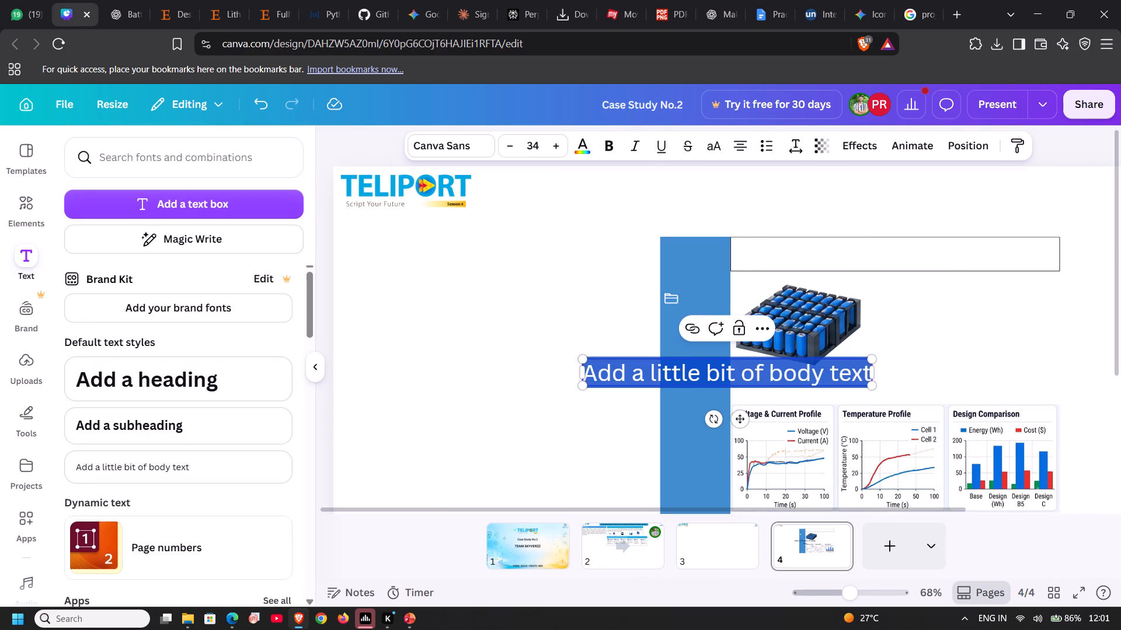
{"action": "key", "text": "shift+p"}
{"action": "key", "text": "r"}
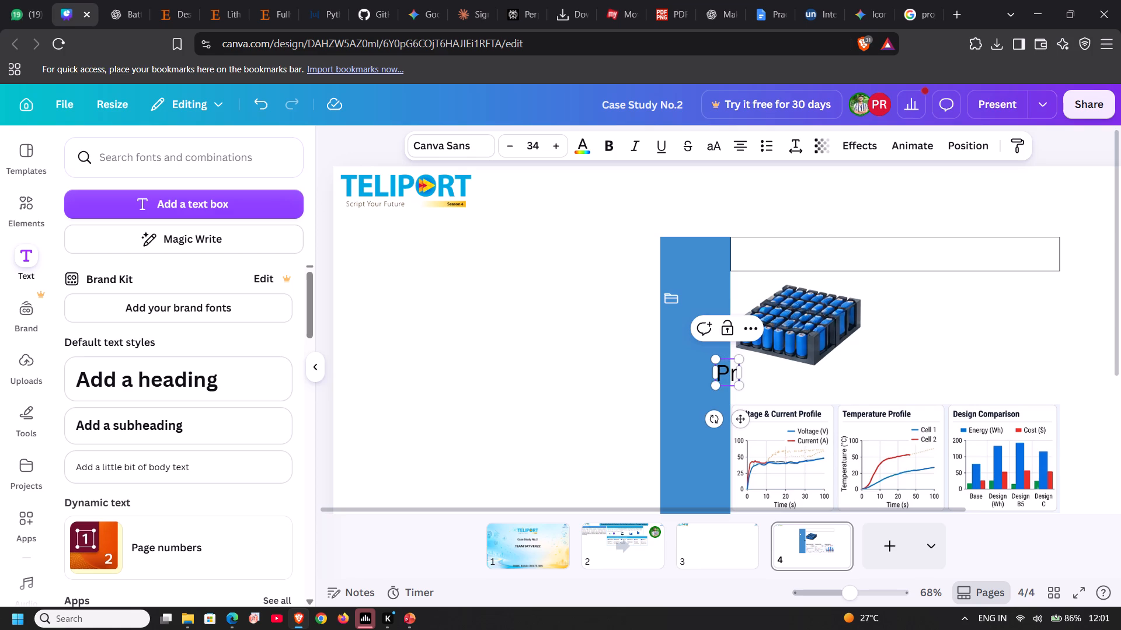
{"action": "type", "text": "oje"}
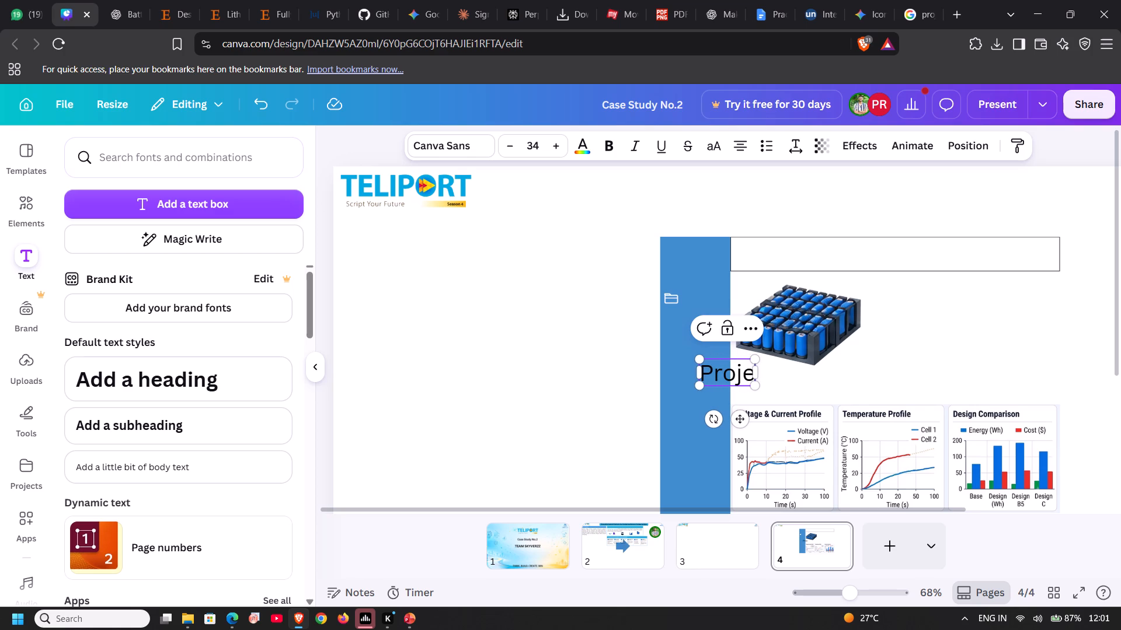
{"action": "type", "text": "ct"}
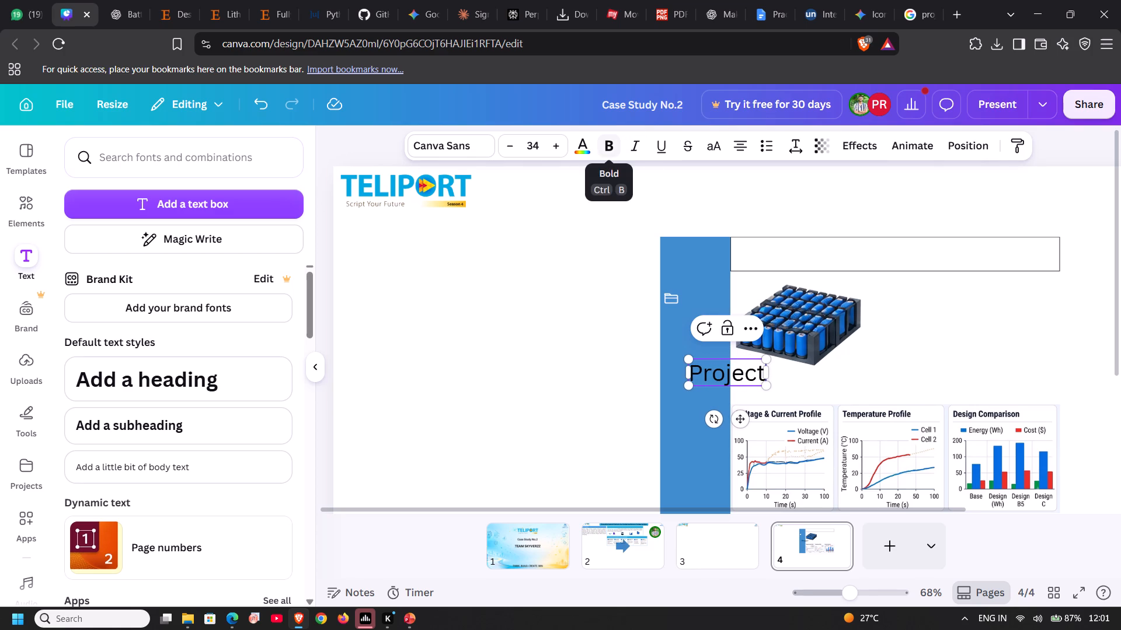
Make the Project text bold and colour it white (#ffffff).
{"action": "left_click", "coordinate": [581, 146]}
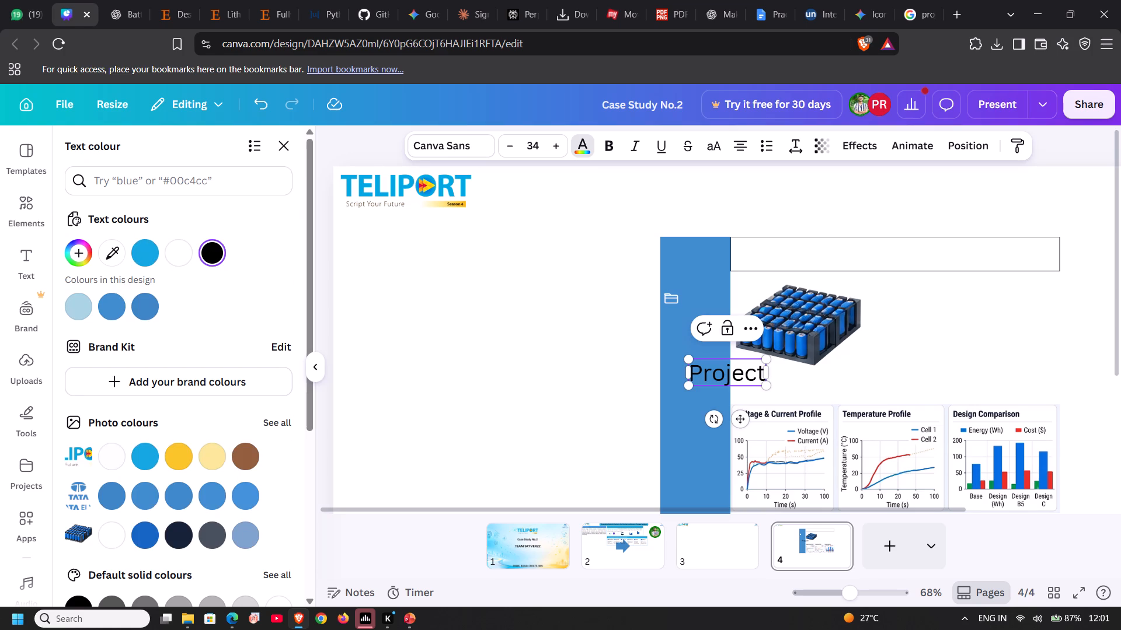
{"action": "left_click", "coordinate": [174, 247]}
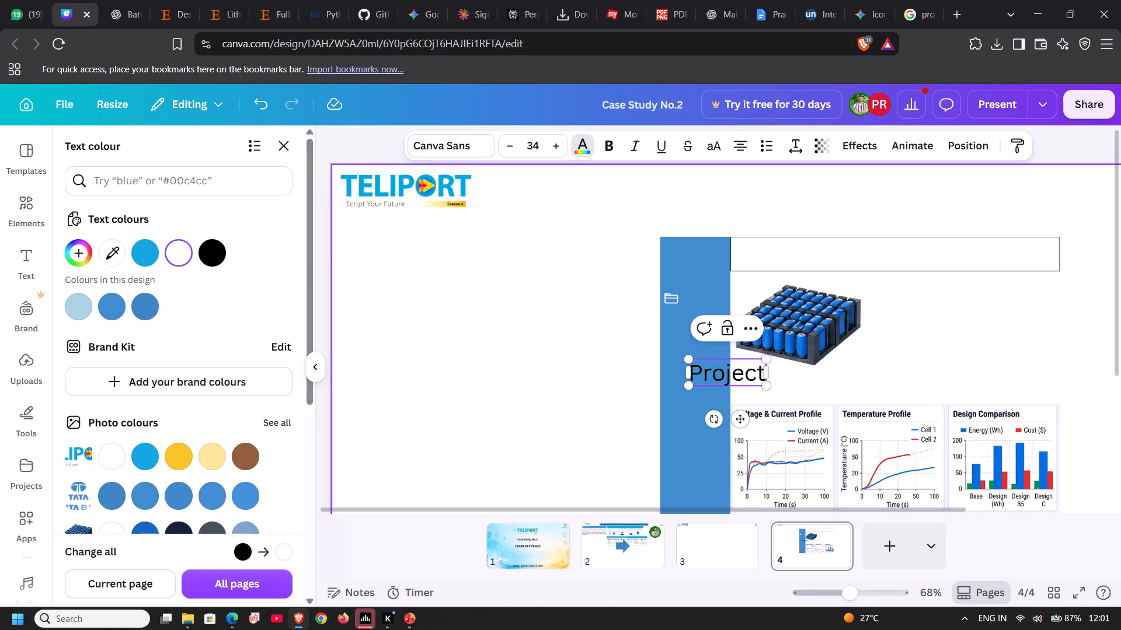
{"action": "left_click", "coordinate": [596, 363]}
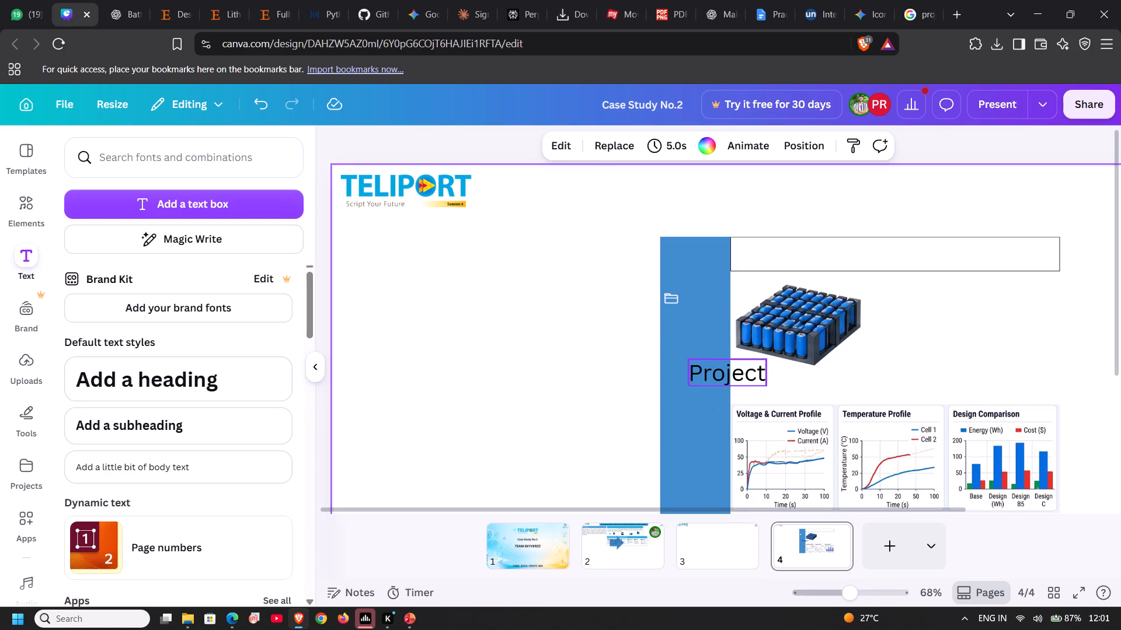
{"action": "double_click", "coordinate": [711, 369]}
{"action": "double_click", "coordinate": [711, 369]}
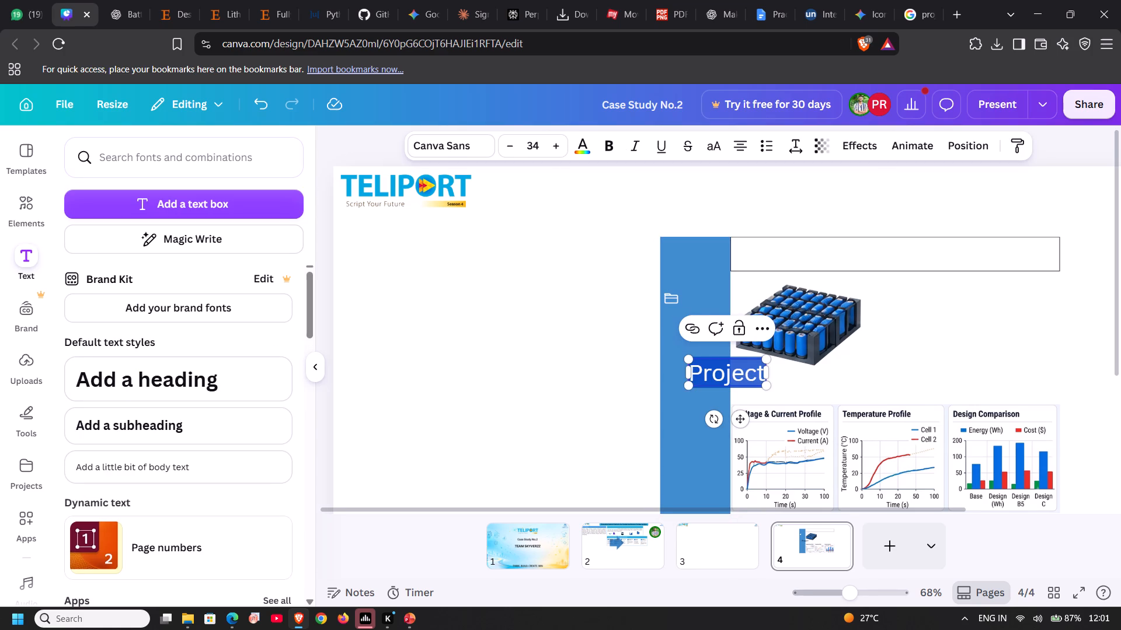
{"action": "left_click", "coordinate": [610, 155]}
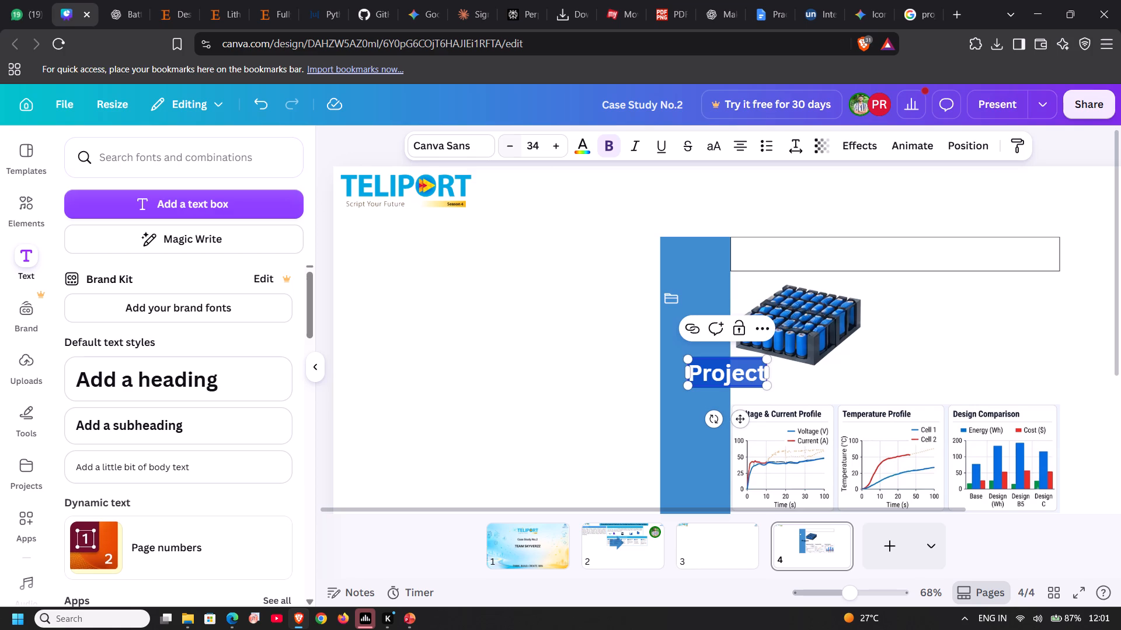
{"action": "left_click", "coordinate": [586, 139]}
{"action": "left_click", "coordinate": [176, 255]}
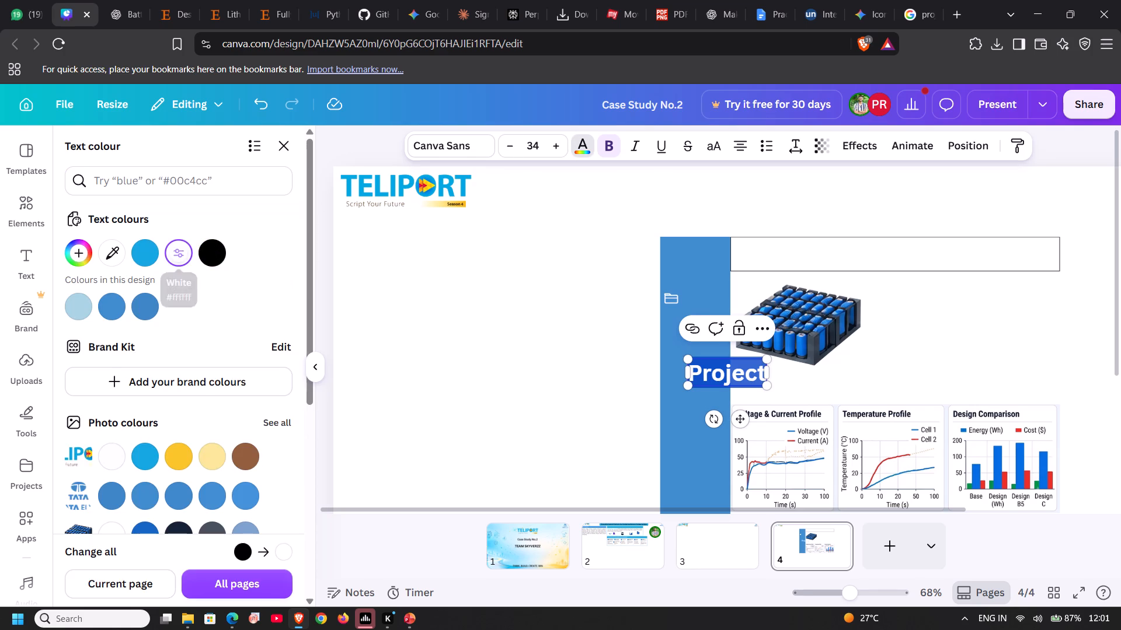
{"action": "left_click", "coordinate": [363, 272]}
Shrink the Project text to size 17 and place it beside the folder icon in the blue sidebar.
{"action": "left_click_drag", "start_coordinate": [695, 376], "coordinate": [688, 332]}
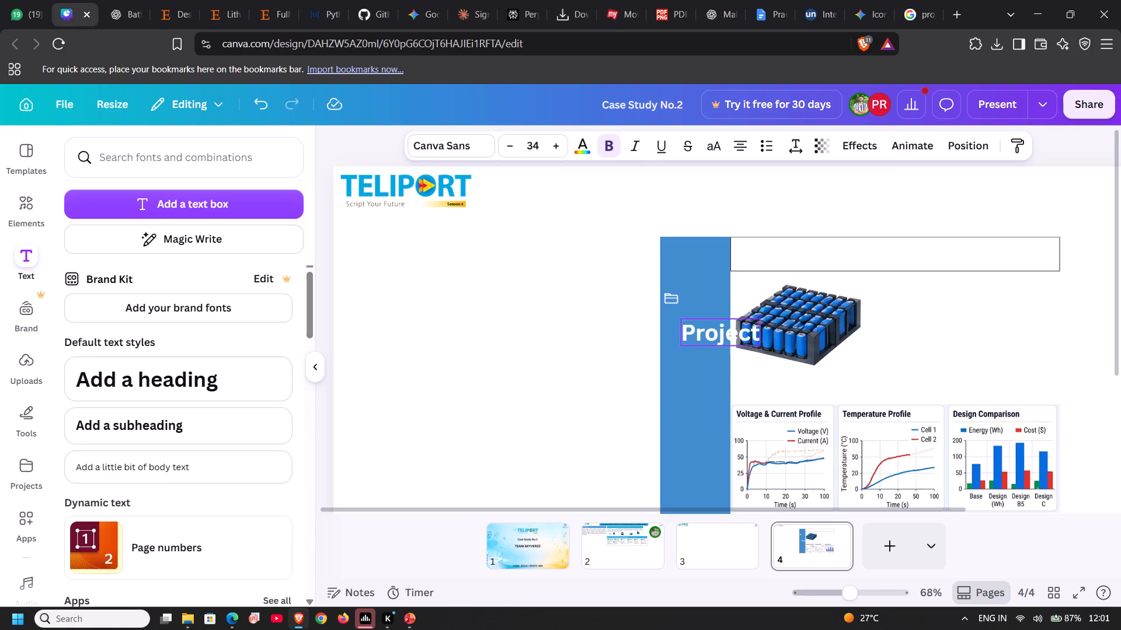
{"action": "left_click_drag", "start_coordinate": [688, 332], "coordinate": [683, 303]}
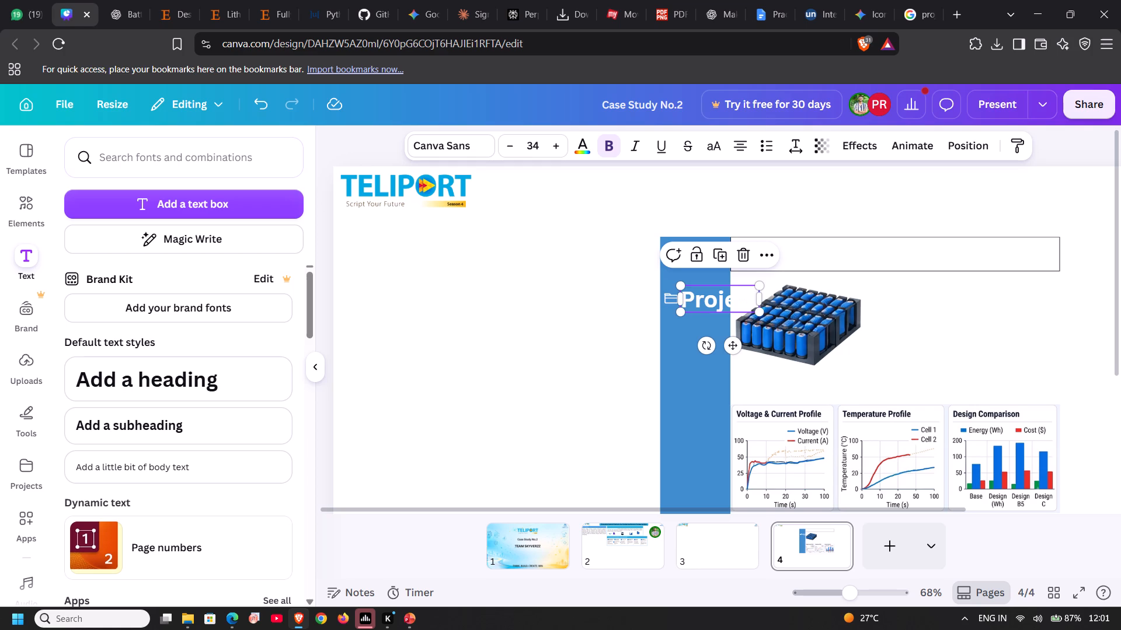
{"action": "left_click_drag", "start_coordinate": [765, 285], "coordinate": [730, 307]}
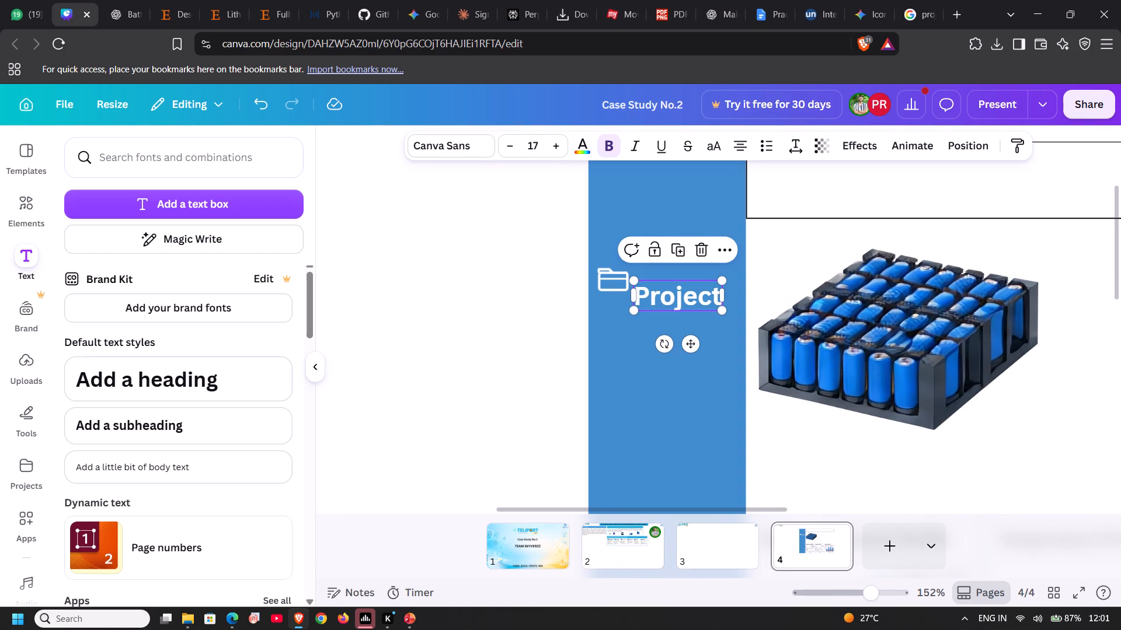
{"action": "left_click", "coordinate": [690, 297]}
{"action": "left_click", "coordinate": [546, 290]}
{"action": "left_click_drag", "start_coordinate": [659, 289], "coordinate": [663, 288]}
{"action": "left_click_drag", "start_coordinate": [663, 288], "coordinate": [666, 276]}
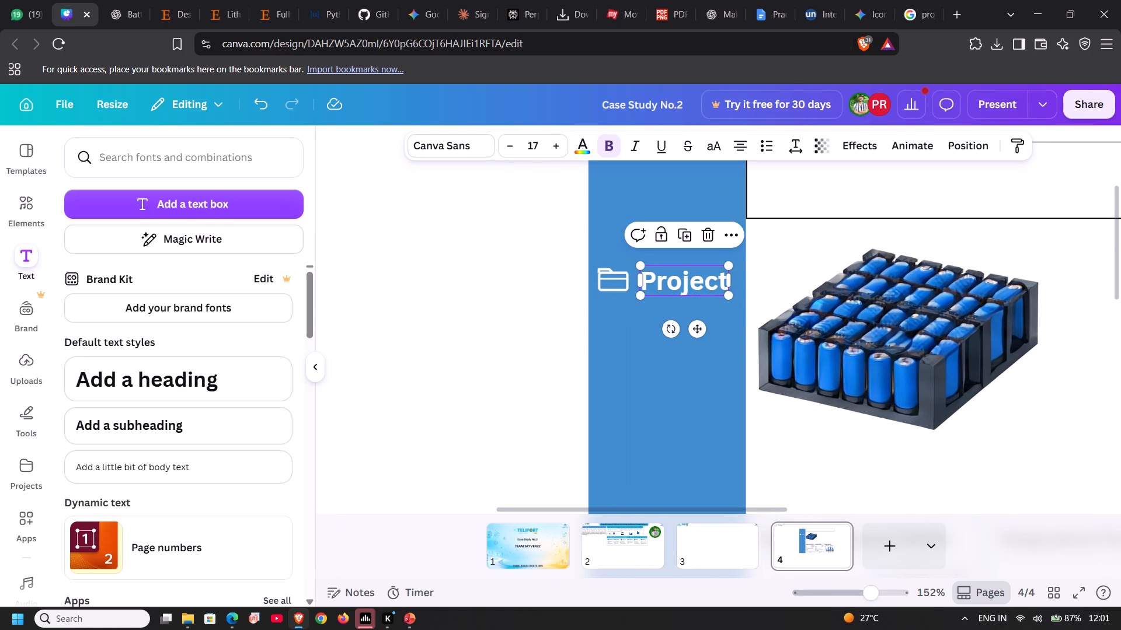
{"action": "left_click", "coordinate": [510, 283]}
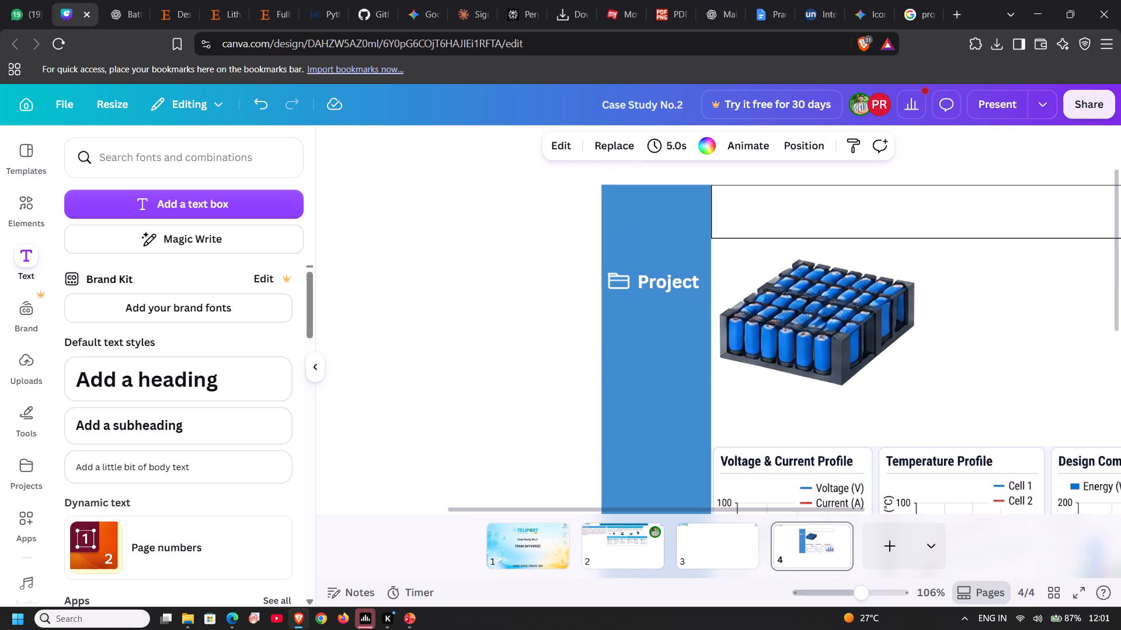
Check the sidebar labels in PowerPoint's Platform Dashboard, and remove the bold from the Project label in Canva.
{"action": "left_click", "coordinate": [409, 614]}
{"action": "left_click", "coordinate": [499, 527]}
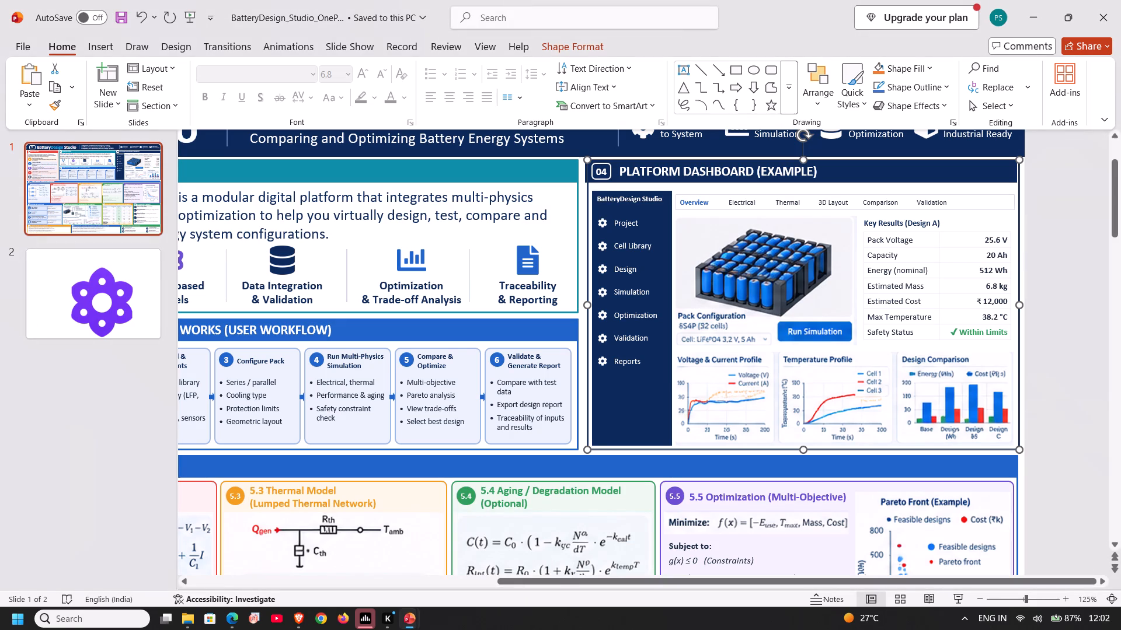
{"action": "left_click", "coordinate": [299, 623]}
{"action": "left_click", "coordinate": [680, 280]}
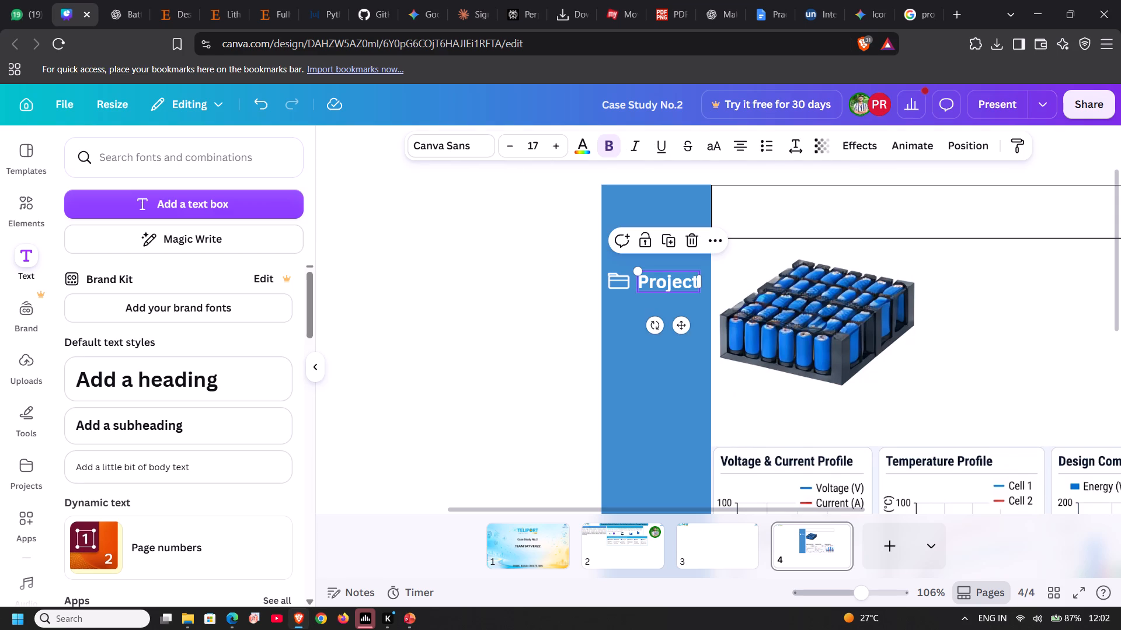
{"action": "left_click", "coordinate": [607, 143]}
{"action": "left_click", "coordinate": [500, 250]}
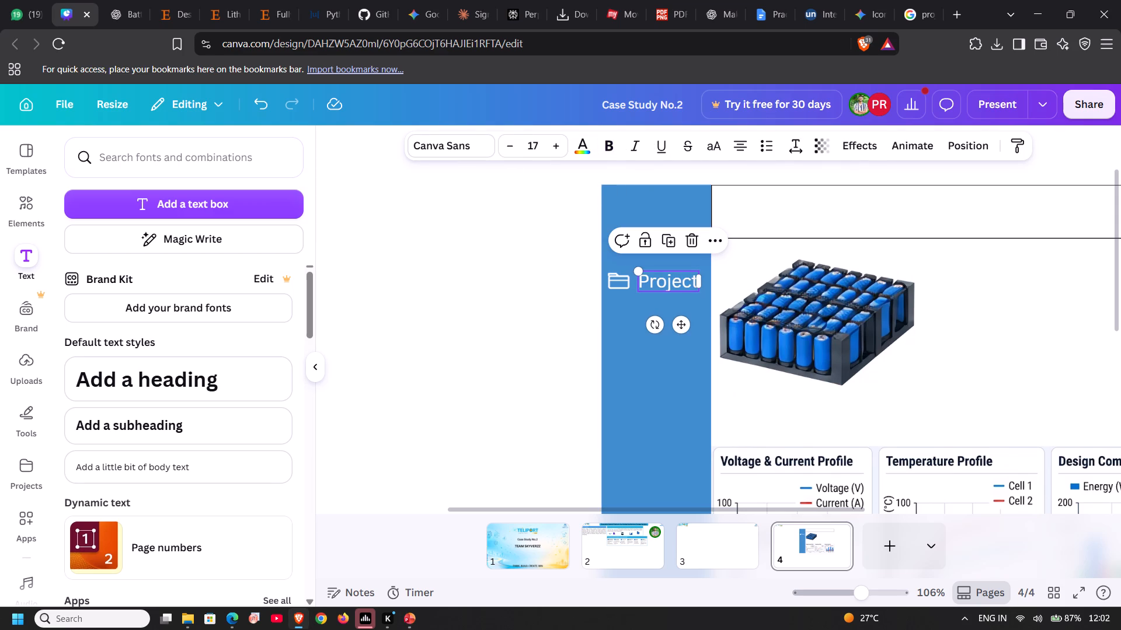
{"action": "left_click", "coordinate": [663, 277]}
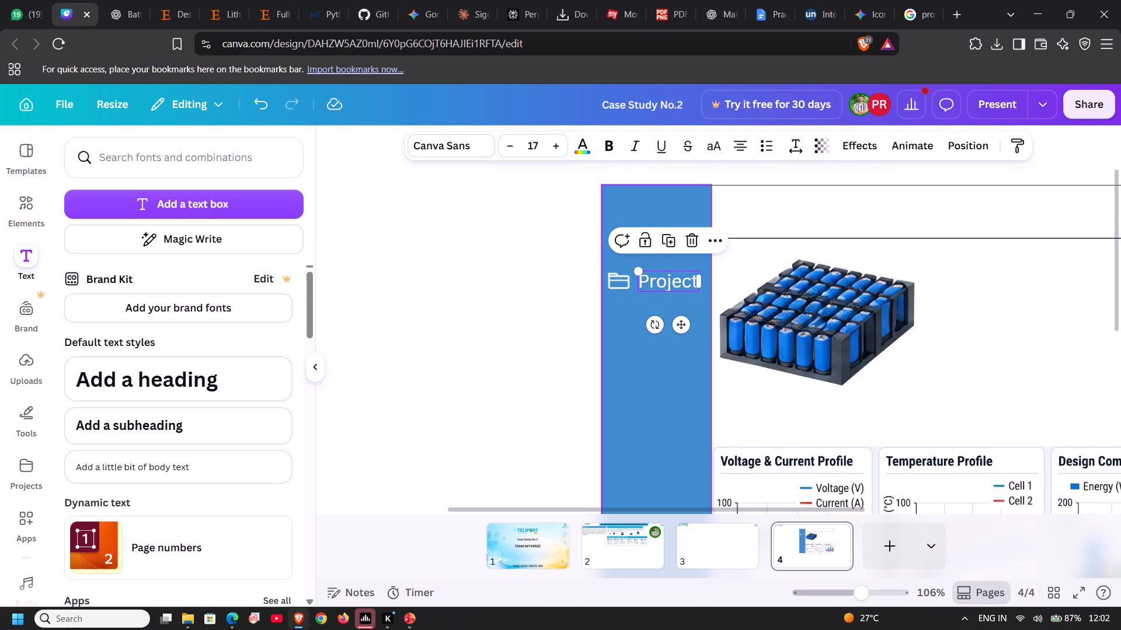
{"action": "left_click", "coordinate": [566, 269]}
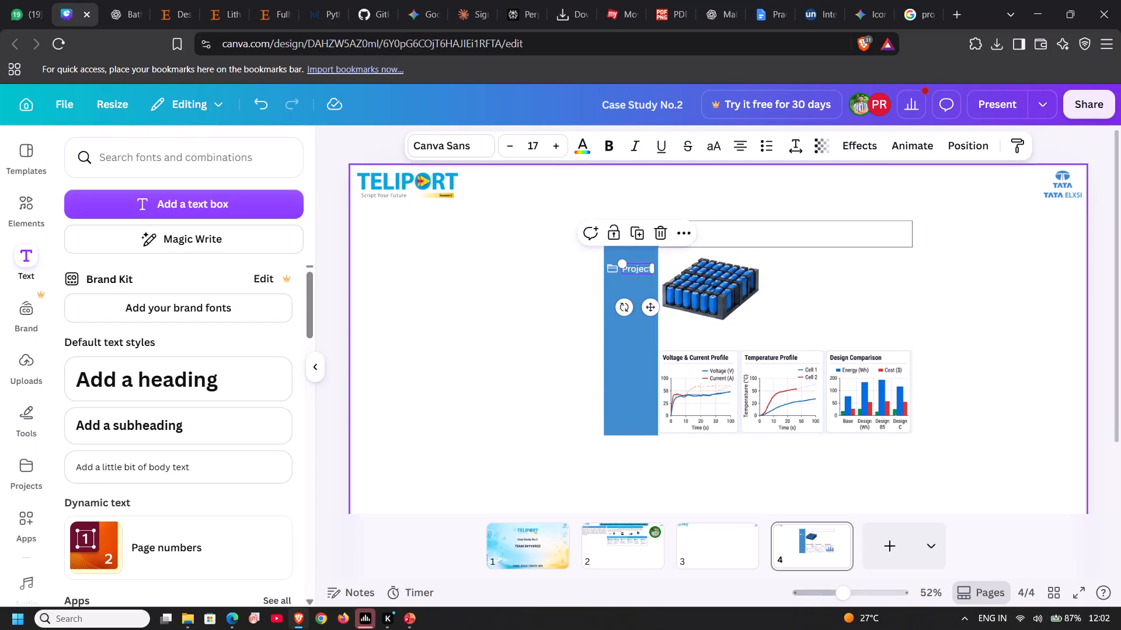
Reduce the Project label to size 14.4 and align it closely beside the folder icon.
{"action": "left_click", "coordinate": [646, 273]}
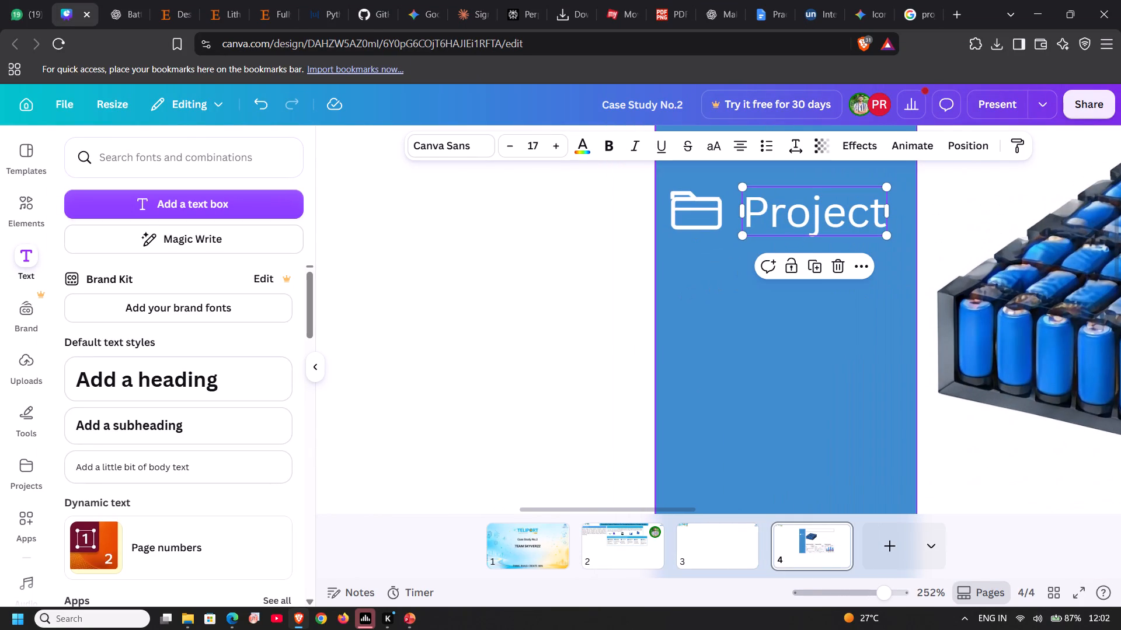
{"action": "left_click_drag", "start_coordinate": [742, 232], "coordinate": [766, 229]}
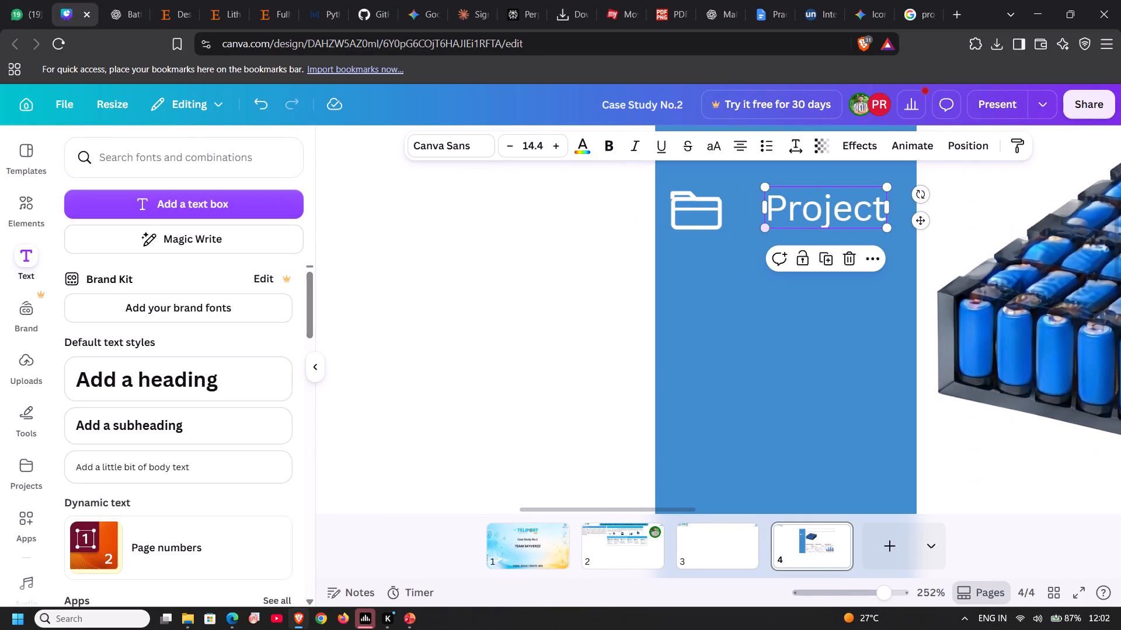
{"action": "left_click_drag", "start_coordinate": [805, 212], "coordinate": [778, 219]}
{"action": "left_click", "coordinate": [562, 275]}
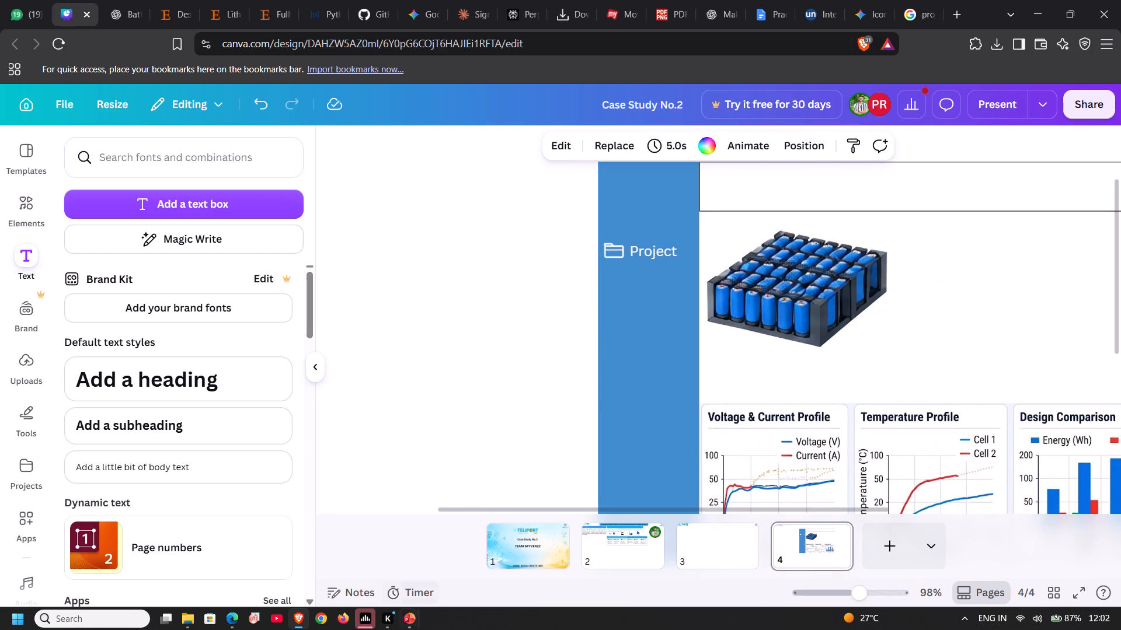
Recheck PowerPoint's Platform Dashboard sidebar and change the Project label's font in Canva, trying DM Sans before choosing Helvetica World.
{"action": "left_click", "coordinate": [402, 622]}
{"action": "left_click", "coordinate": [440, 567]}
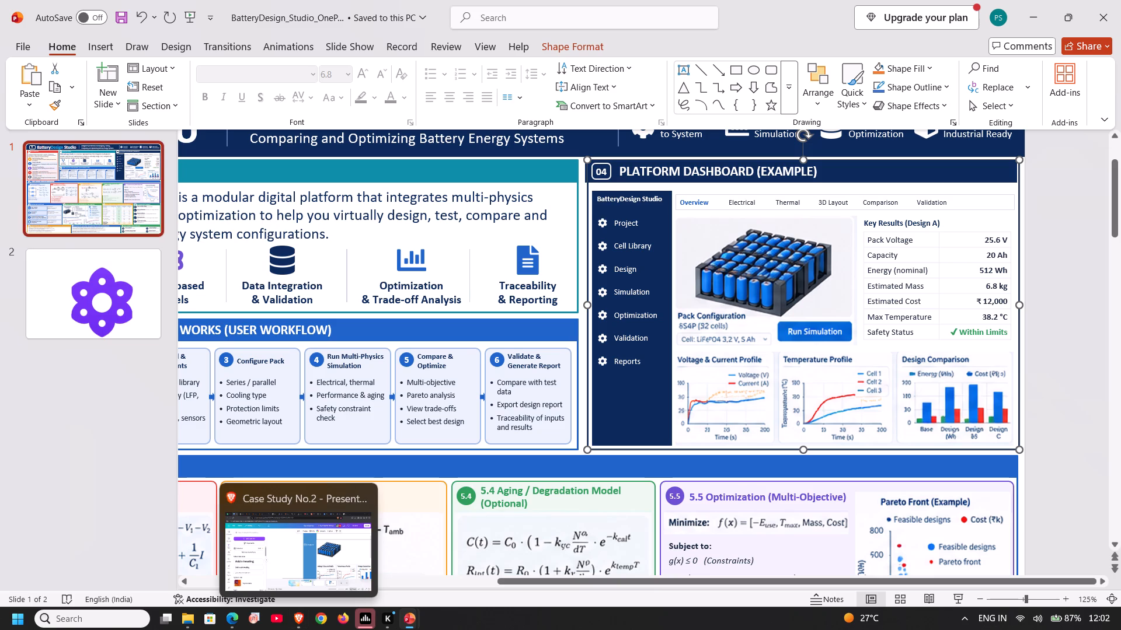
{"action": "left_click", "coordinate": [300, 619]}
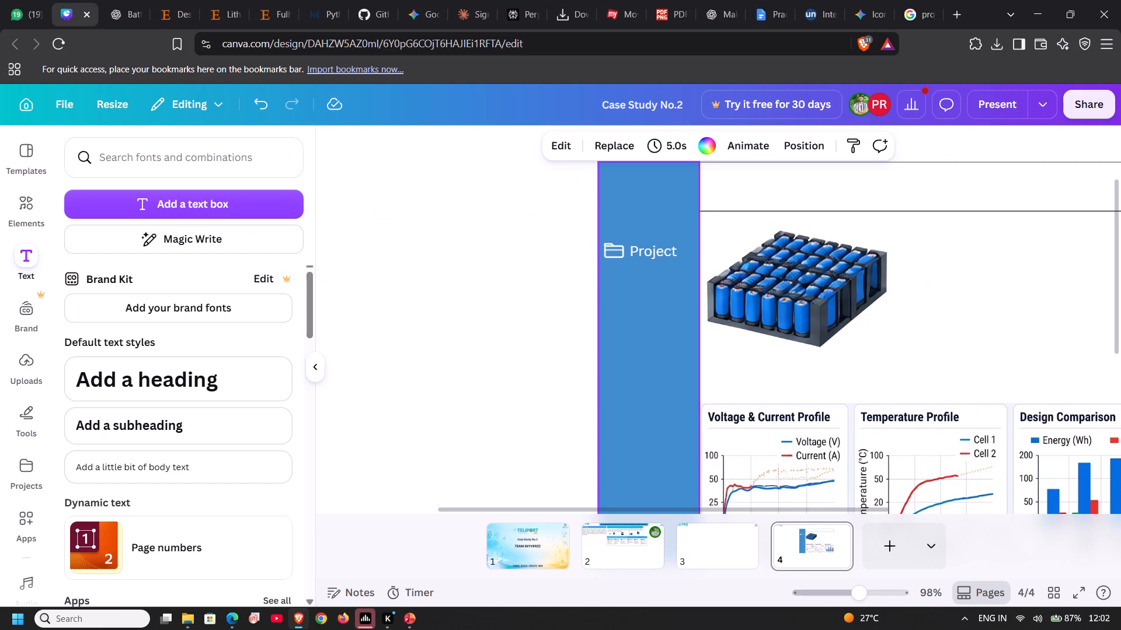
{"action": "left_click", "coordinate": [647, 256]}
{"action": "left_click", "coordinate": [482, 148]}
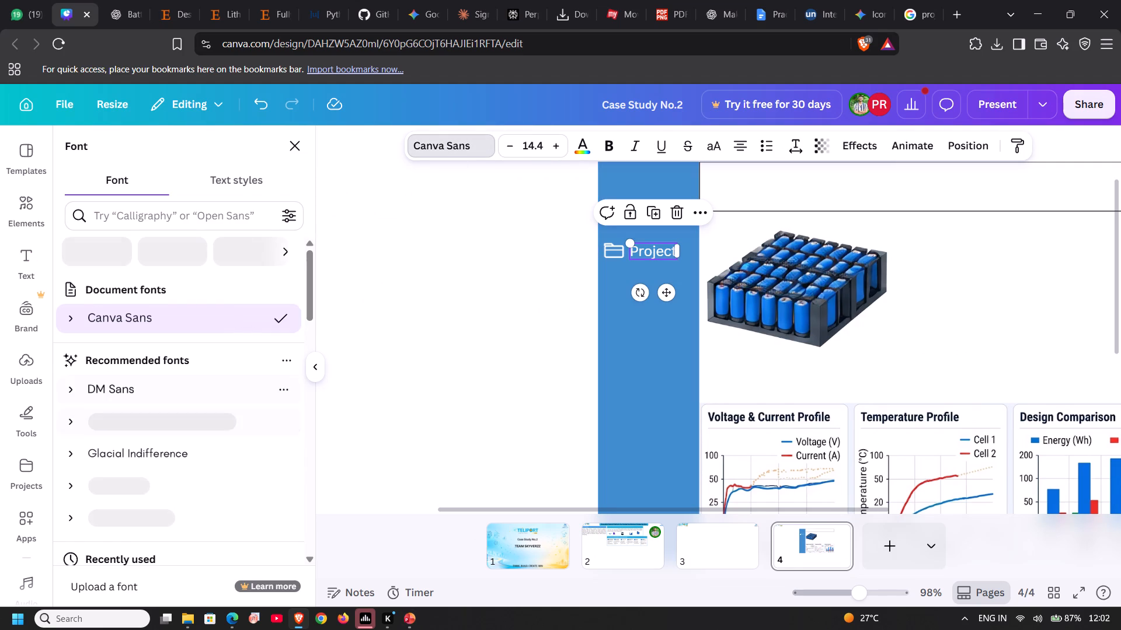
{"action": "left_click", "coordinate": [159, 390]}
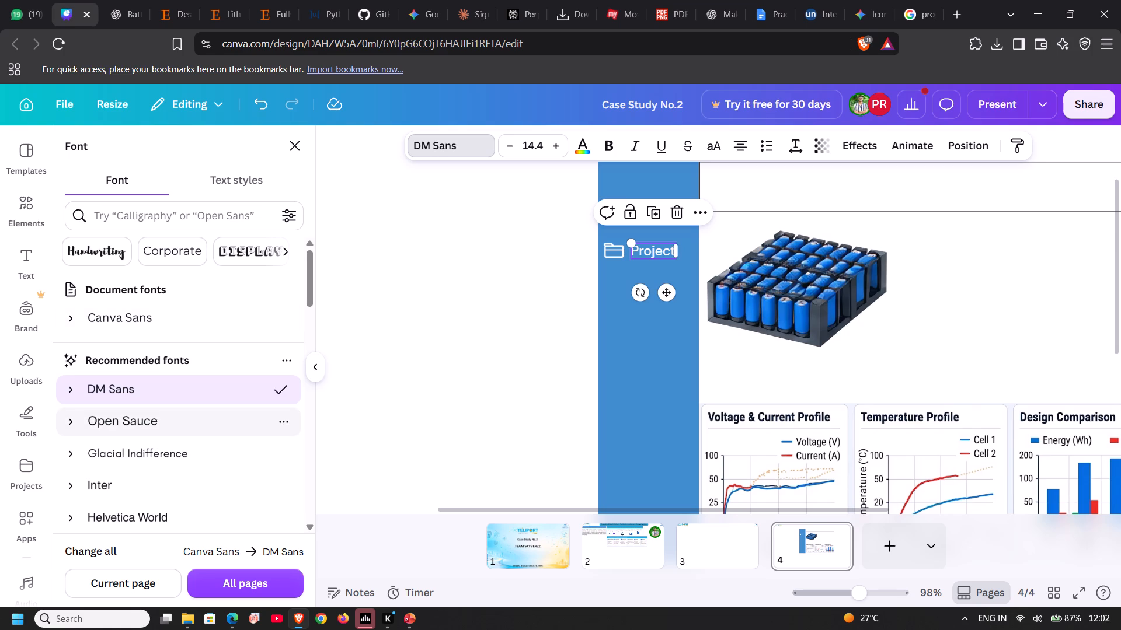
{"action": "scroll", "coordinate": [152, 411], "scroll_direction": "down", "scroll_amount": 1}
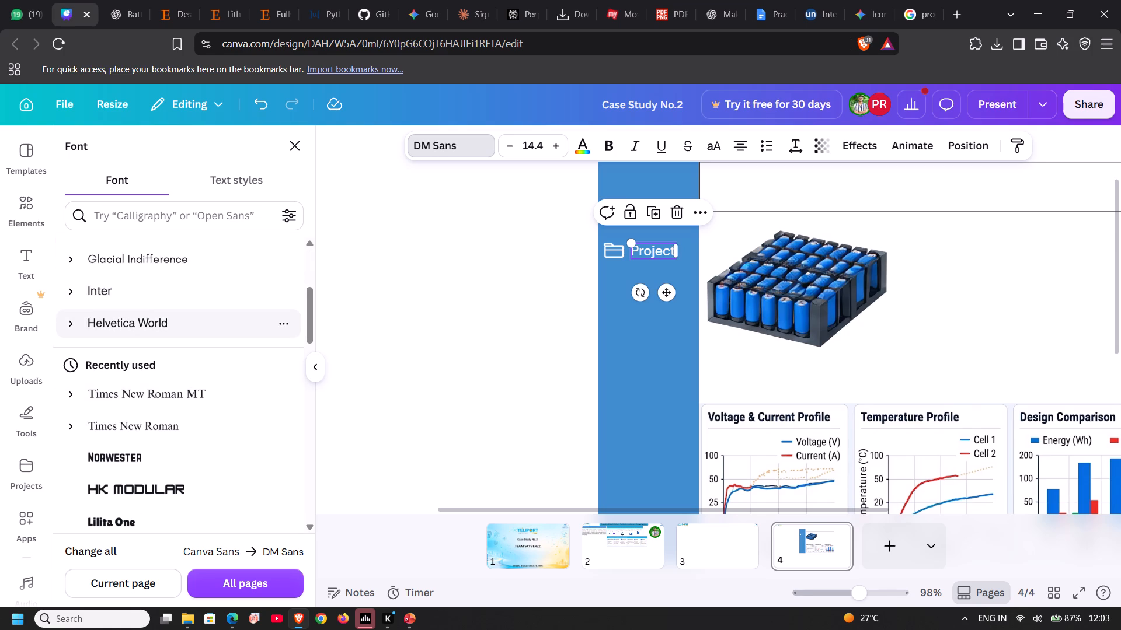
{"action": "left_click", "coordinate": [194, 320]}
{"action": "left_click", "coordinate": [437, 268]}
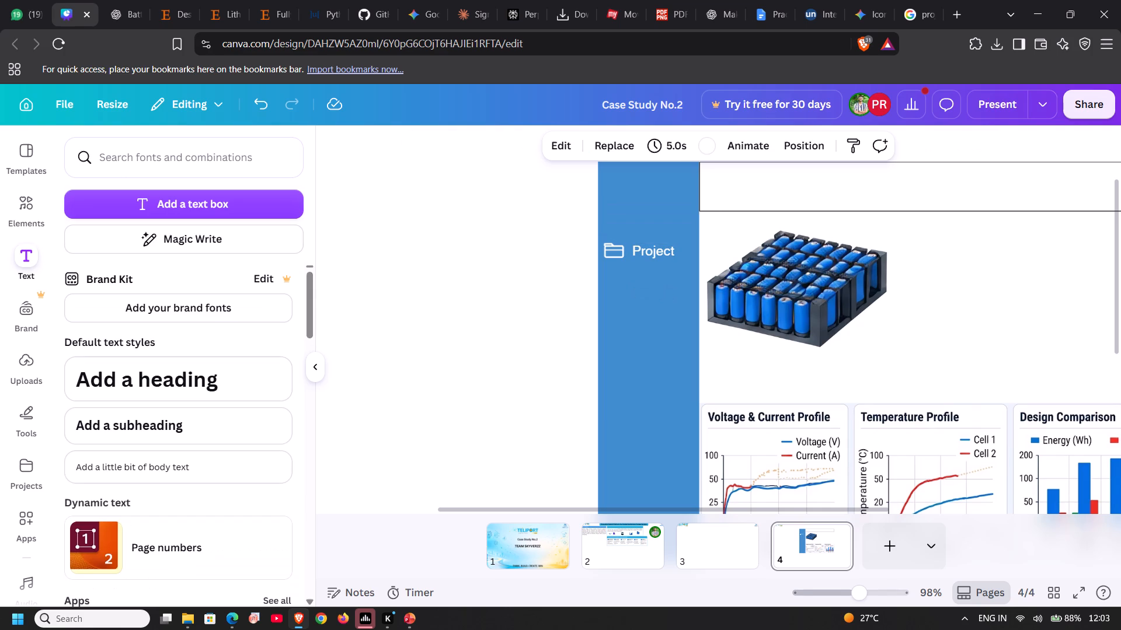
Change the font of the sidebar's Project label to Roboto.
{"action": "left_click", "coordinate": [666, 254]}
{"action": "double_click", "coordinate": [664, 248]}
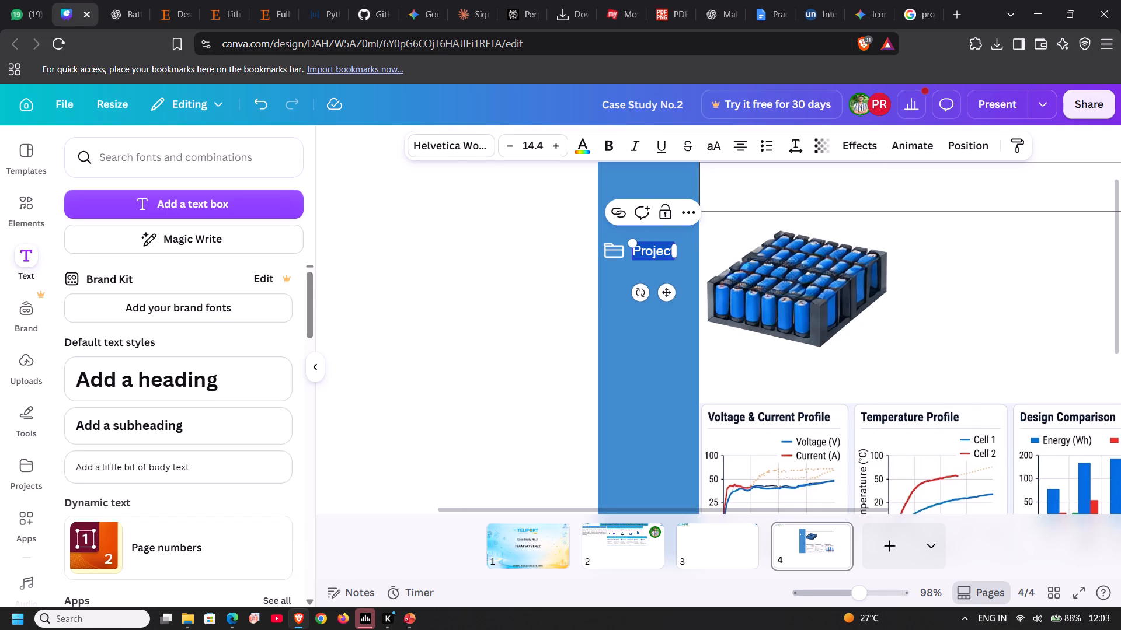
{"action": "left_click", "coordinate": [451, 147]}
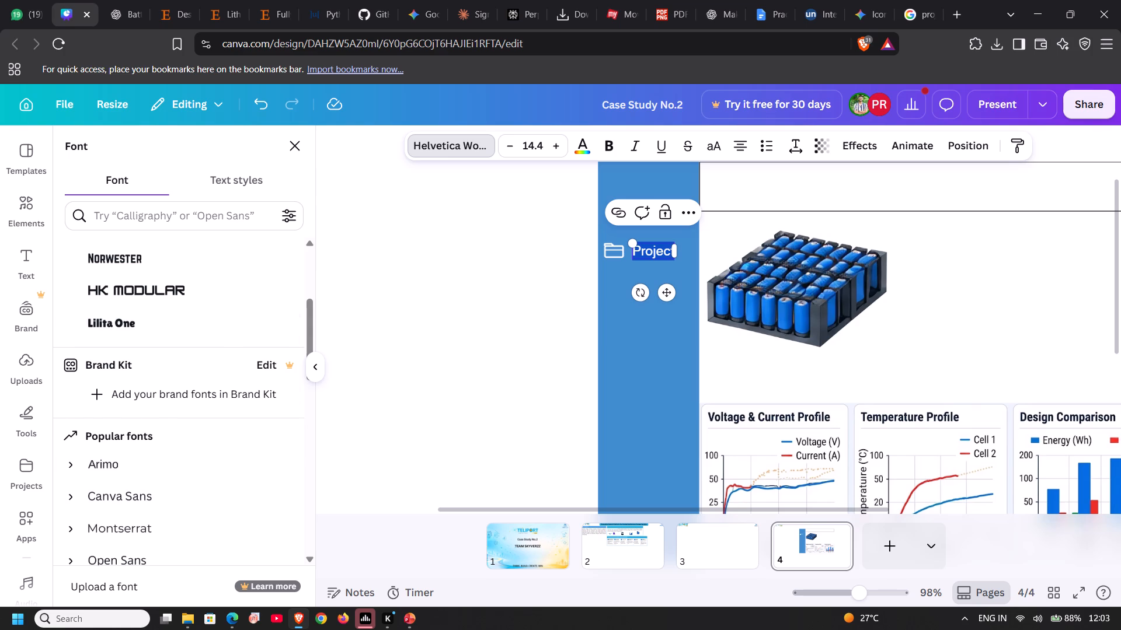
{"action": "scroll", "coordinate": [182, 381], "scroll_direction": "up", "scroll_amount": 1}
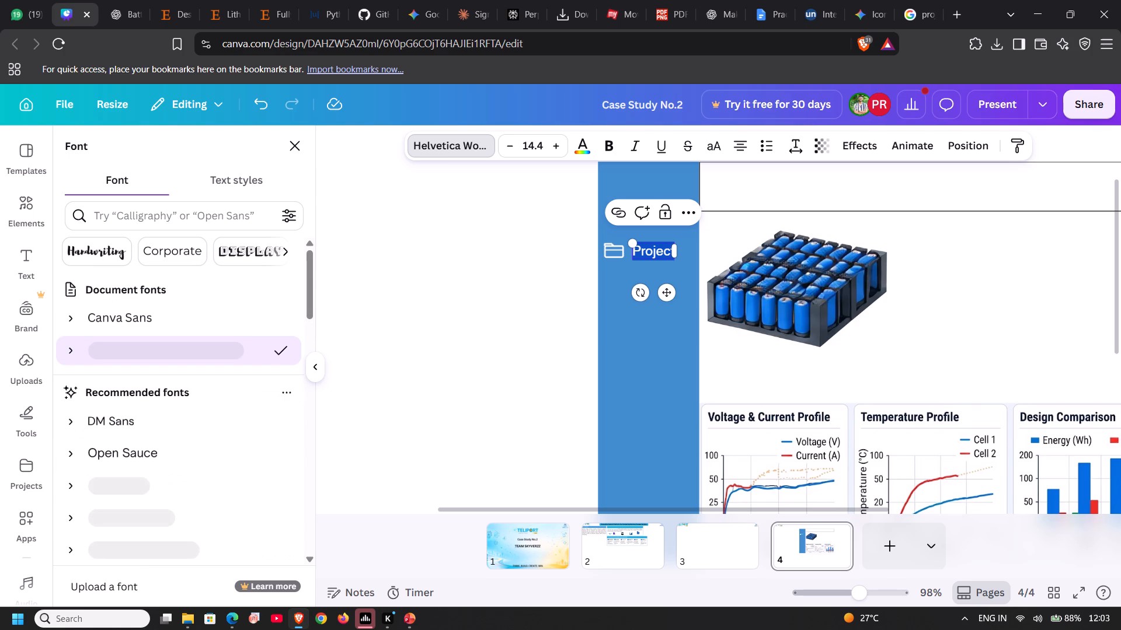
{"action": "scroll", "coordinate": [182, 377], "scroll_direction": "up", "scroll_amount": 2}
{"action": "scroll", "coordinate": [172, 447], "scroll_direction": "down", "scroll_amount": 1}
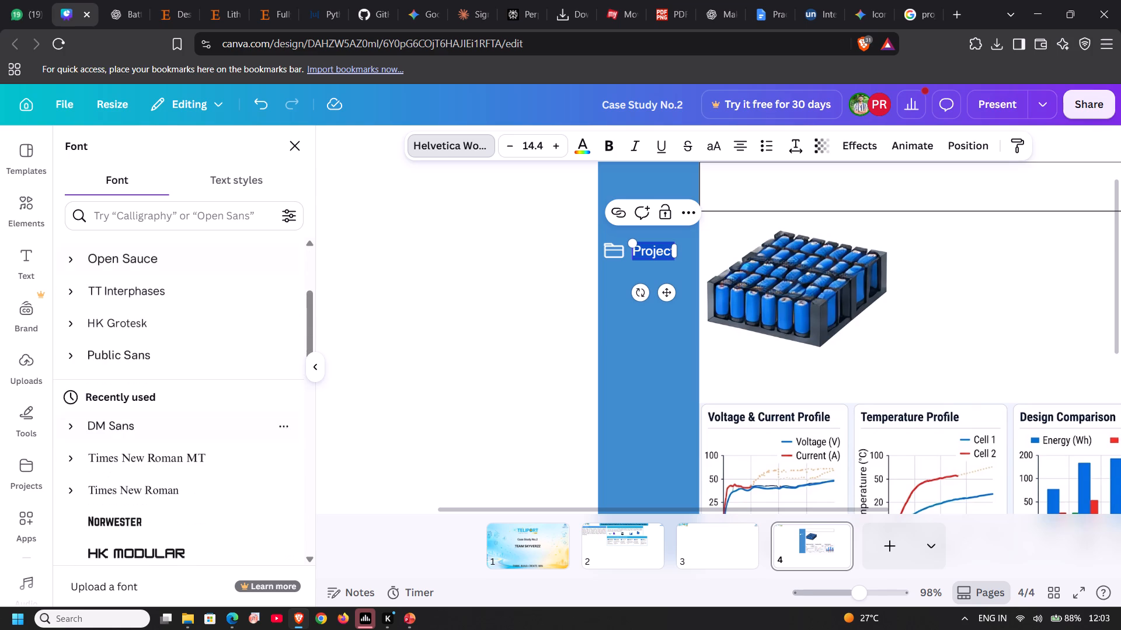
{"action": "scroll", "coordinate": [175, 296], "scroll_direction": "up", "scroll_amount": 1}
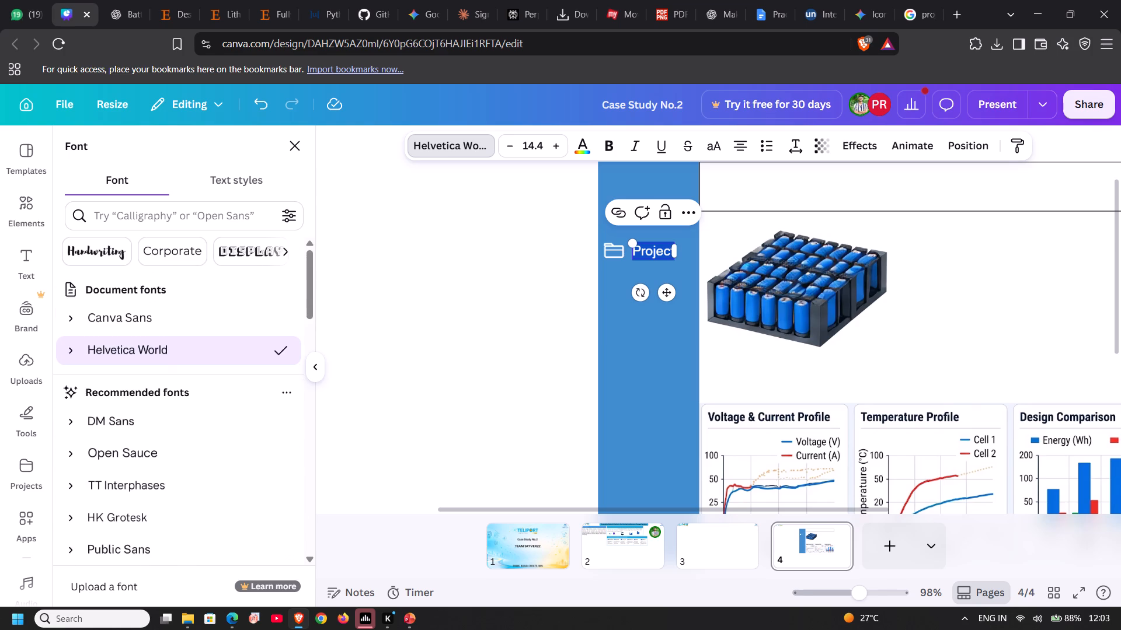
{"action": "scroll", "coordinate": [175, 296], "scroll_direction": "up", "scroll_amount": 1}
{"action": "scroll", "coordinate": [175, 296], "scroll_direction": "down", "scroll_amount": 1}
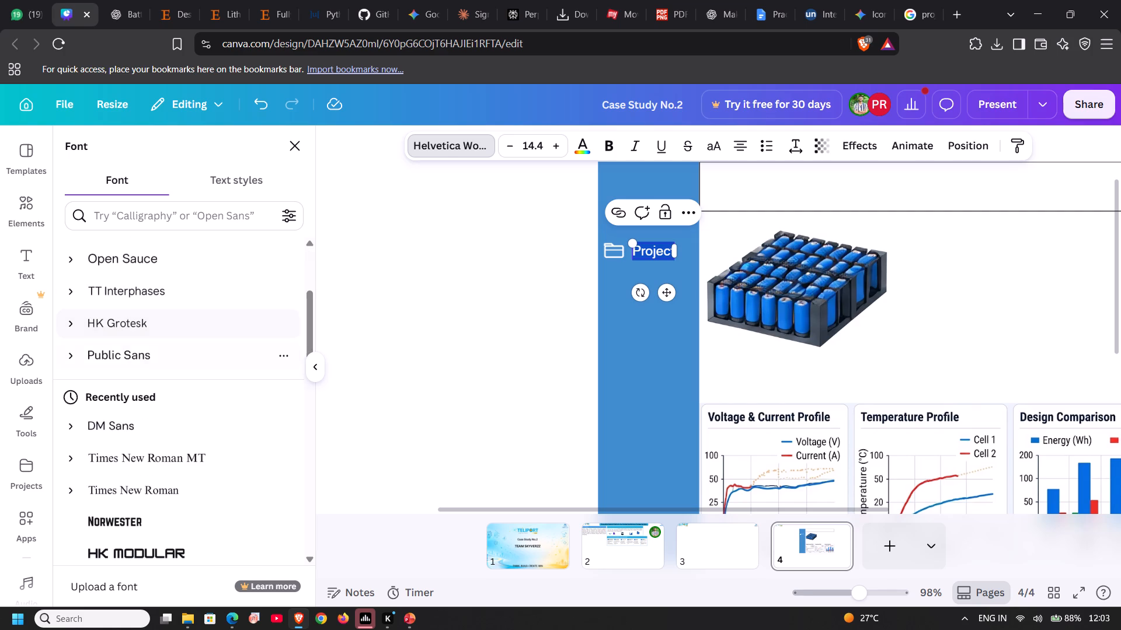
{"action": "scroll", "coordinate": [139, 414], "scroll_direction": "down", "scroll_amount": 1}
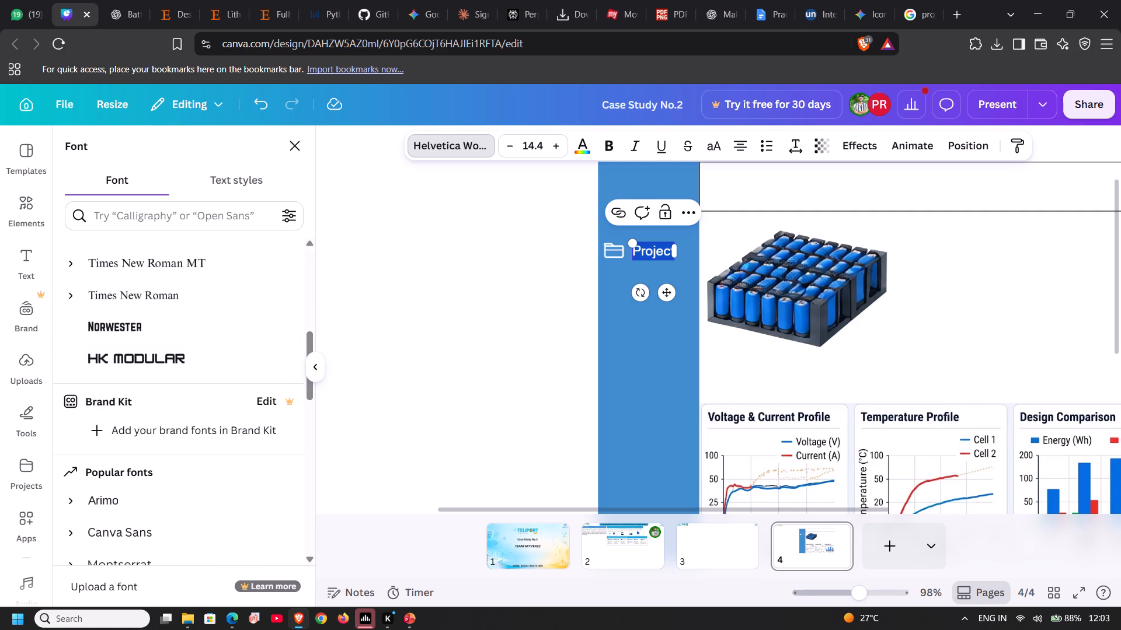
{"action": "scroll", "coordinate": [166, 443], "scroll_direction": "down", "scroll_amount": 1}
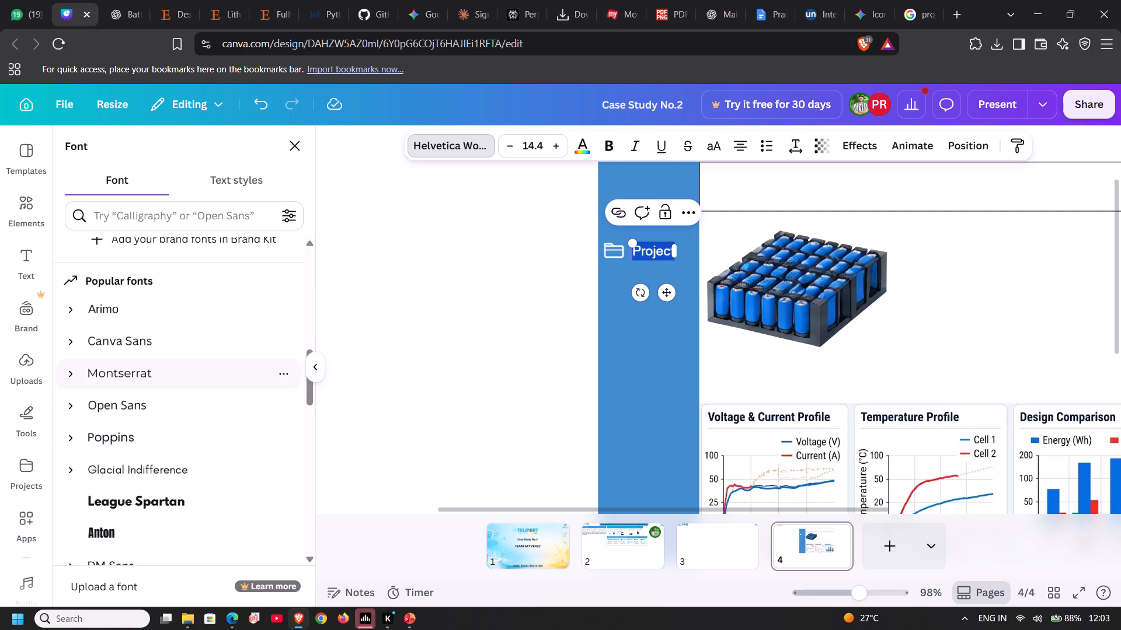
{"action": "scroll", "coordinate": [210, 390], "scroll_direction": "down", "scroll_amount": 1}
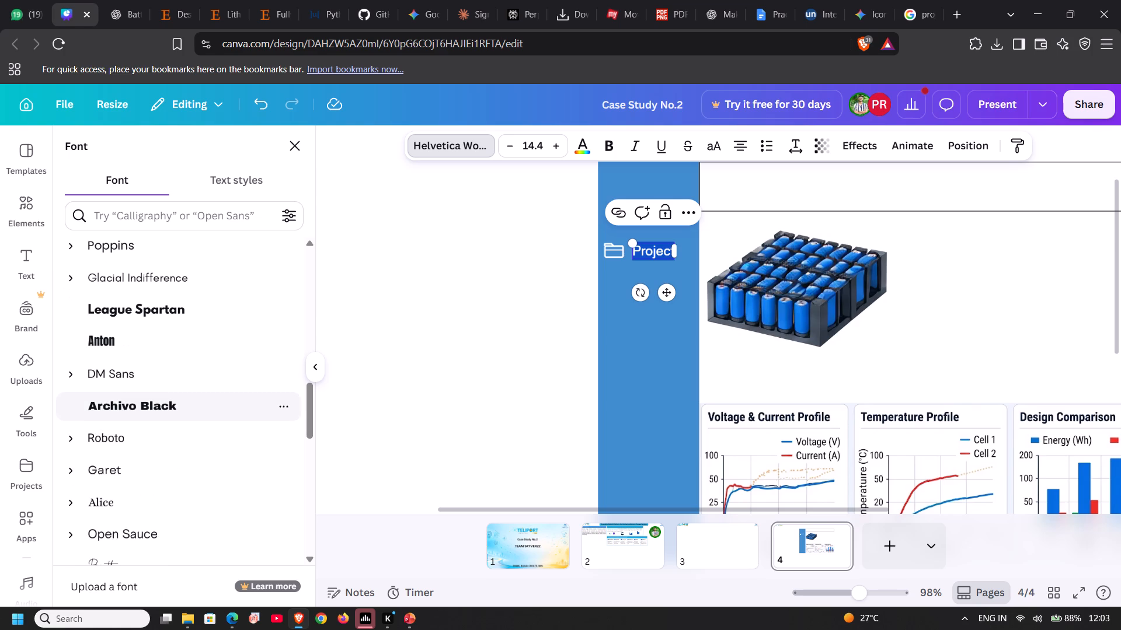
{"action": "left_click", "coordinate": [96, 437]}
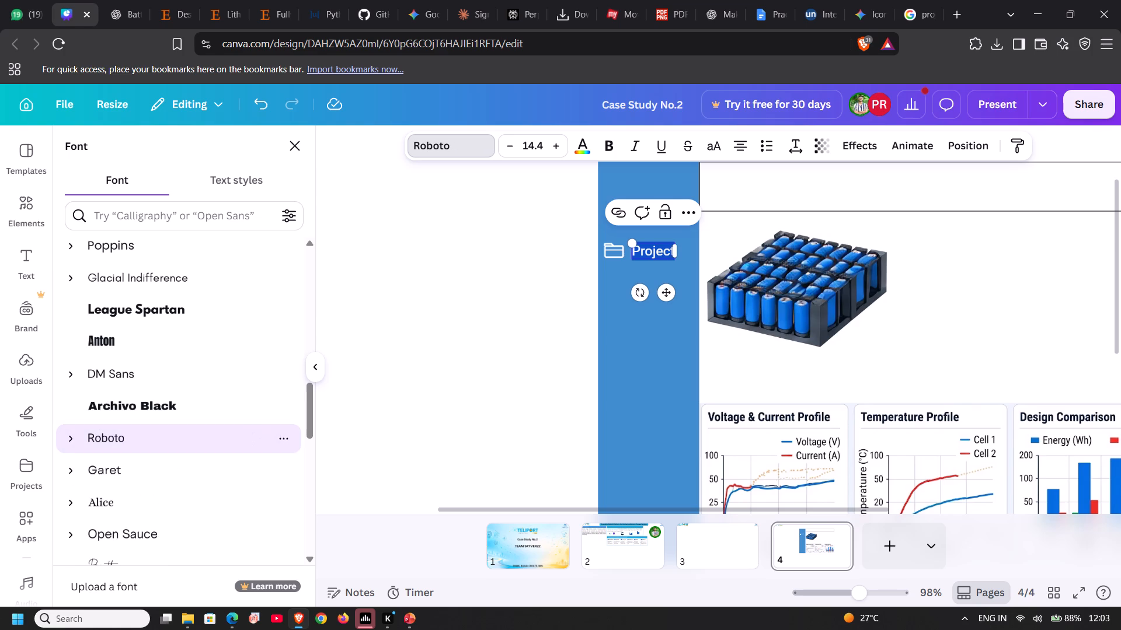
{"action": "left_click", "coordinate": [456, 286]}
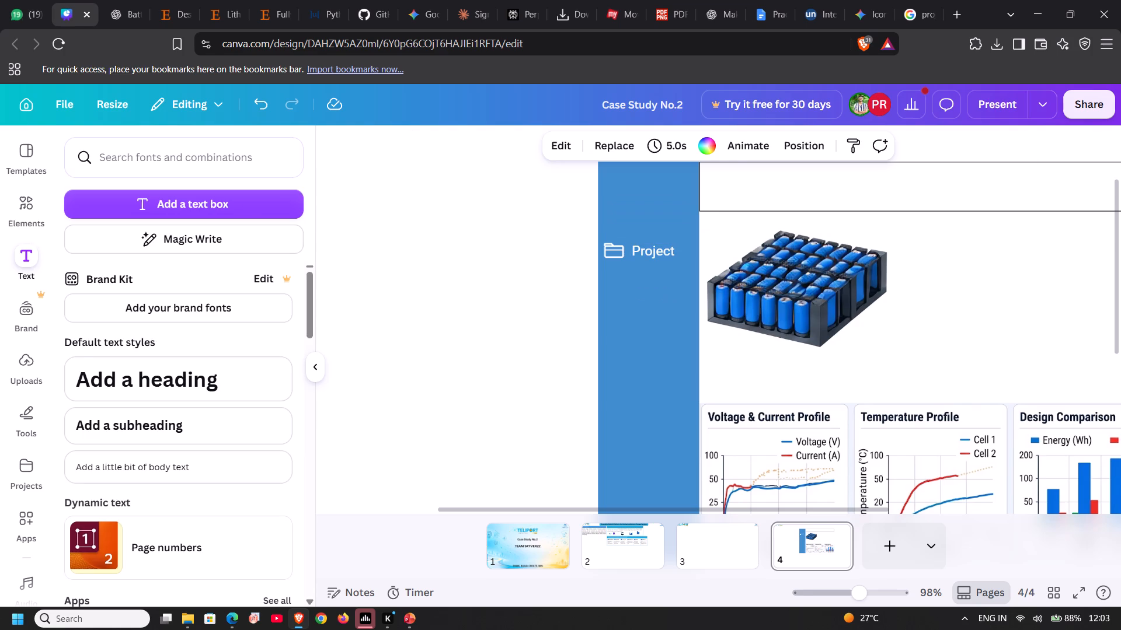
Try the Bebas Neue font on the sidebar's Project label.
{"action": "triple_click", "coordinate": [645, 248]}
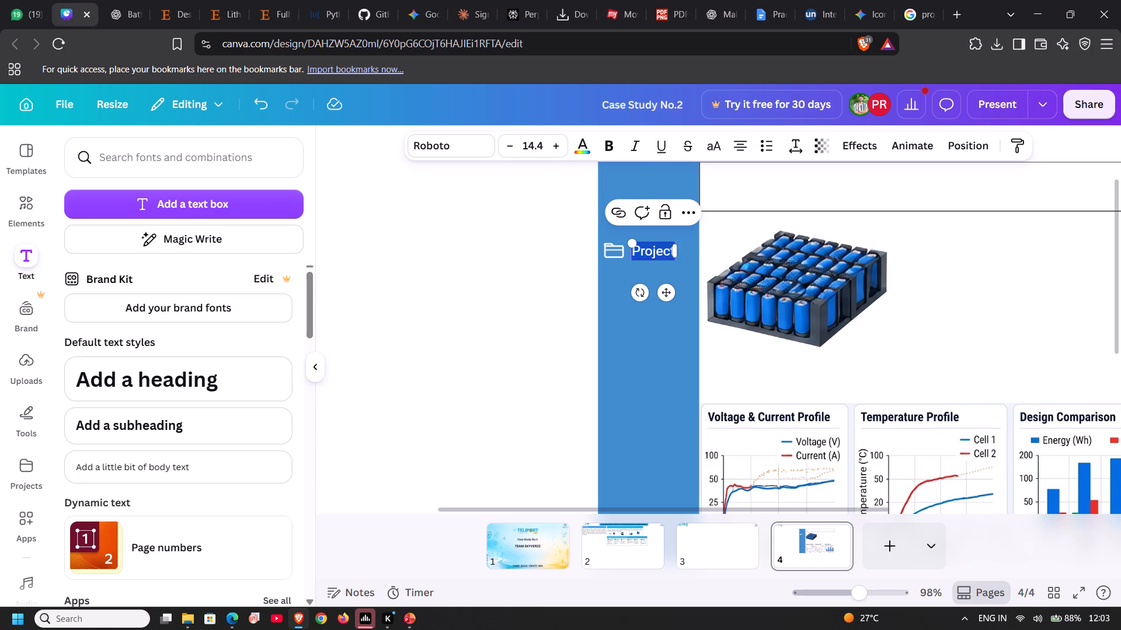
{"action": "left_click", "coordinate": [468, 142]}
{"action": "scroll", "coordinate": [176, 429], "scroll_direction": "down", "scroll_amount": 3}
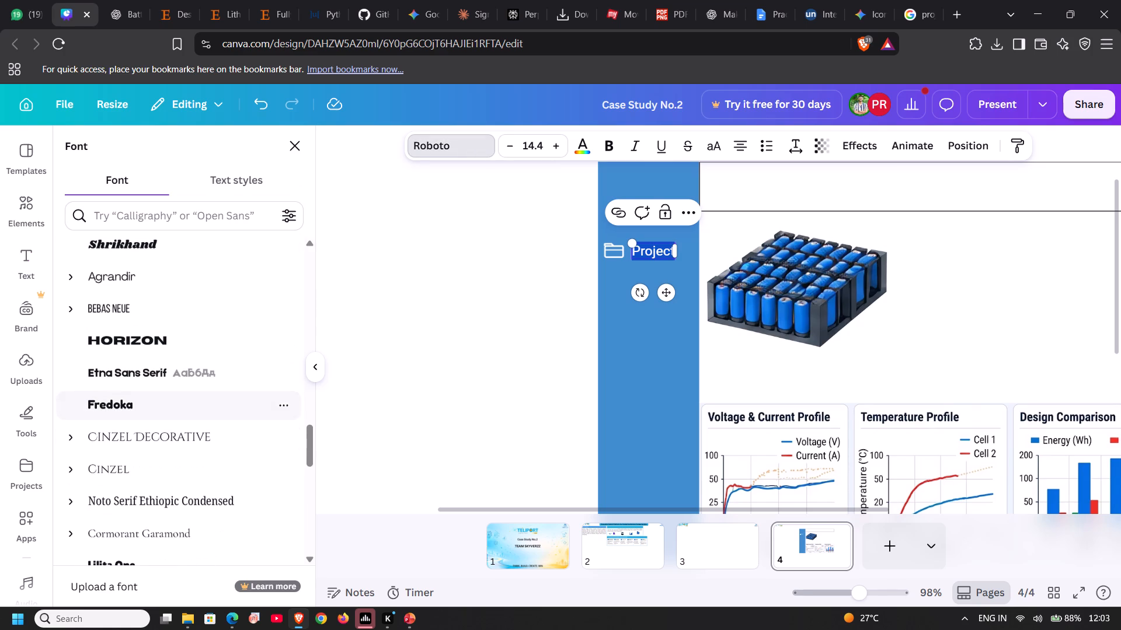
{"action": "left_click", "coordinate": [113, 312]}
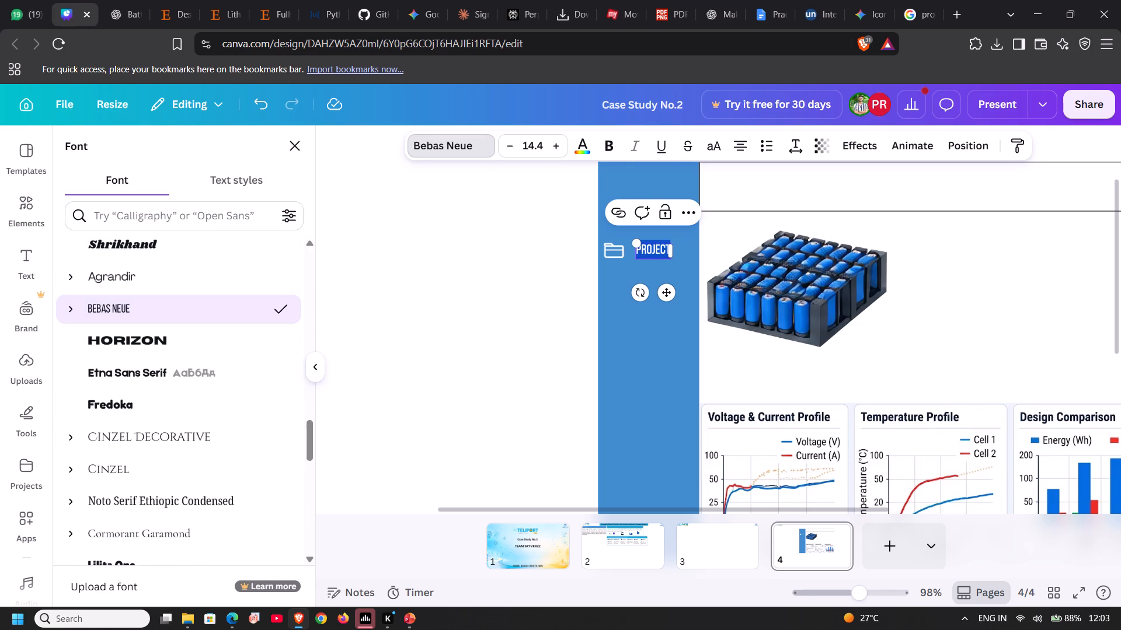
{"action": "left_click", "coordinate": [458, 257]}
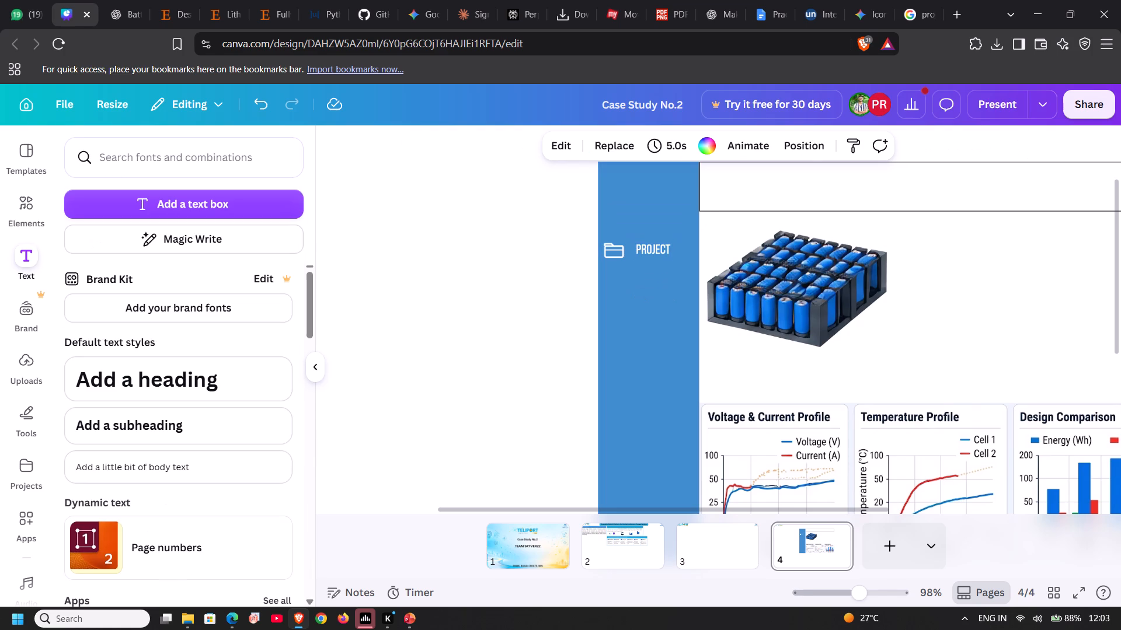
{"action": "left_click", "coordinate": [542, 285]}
Browse other fonts for the Project label and set it back to Helvetica World.
{"action": "double_click", "coordinate": [651, 249]}
{"action": "double_click", "coordinate": [652, 249]}
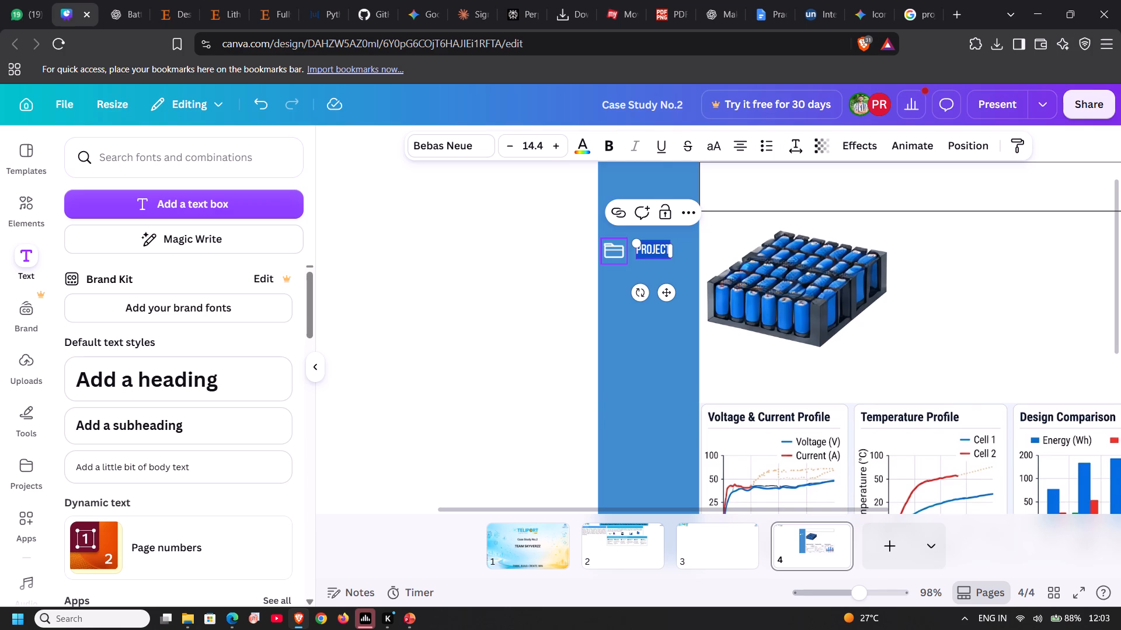
{"action": "scroll", "coordinate": [504, 311], "scroll_direction": "left", "scroll_amount": 4}
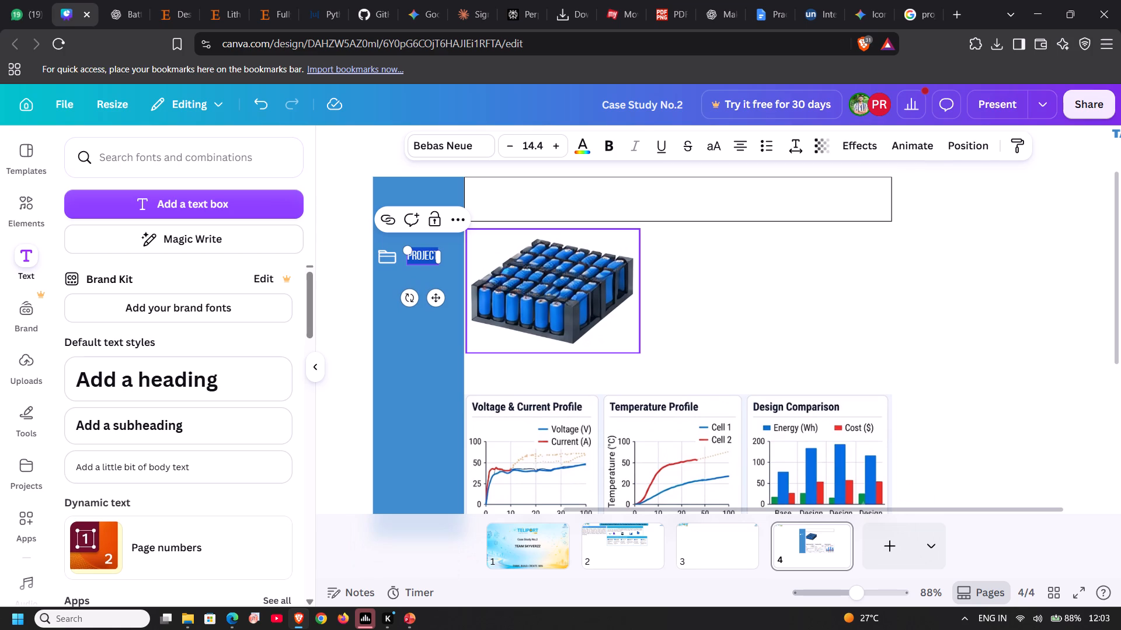
{"action": "left_click", "coordinate": [340, 354]}
{"action": "double_click", "coordinate": [416, 255]}
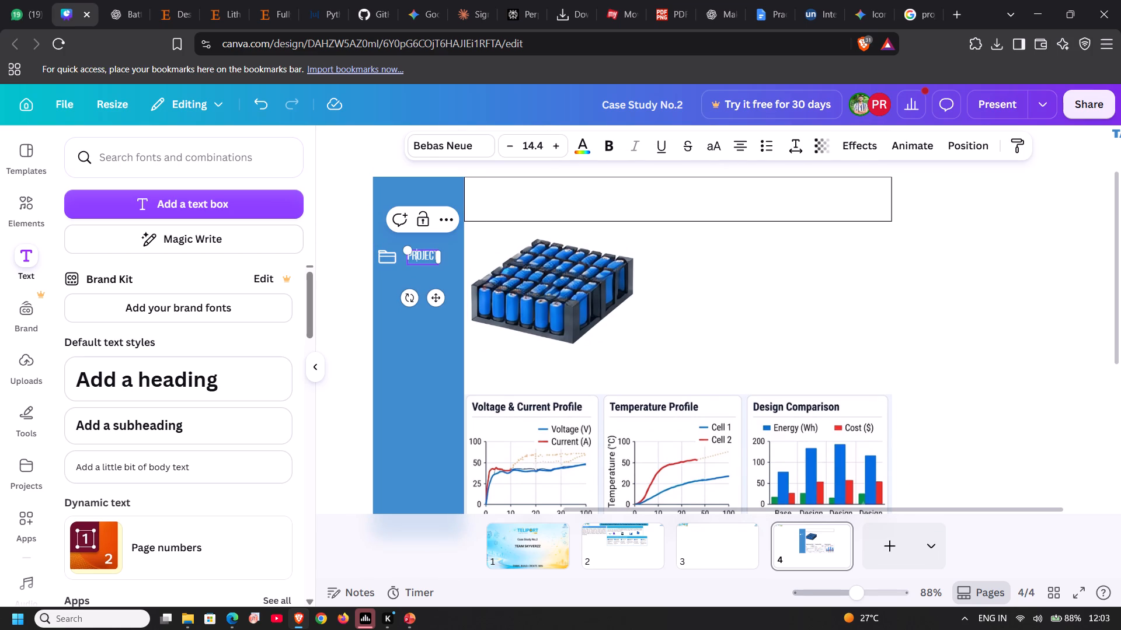
{"action": "double_click", "coordinate": [416, 255]}
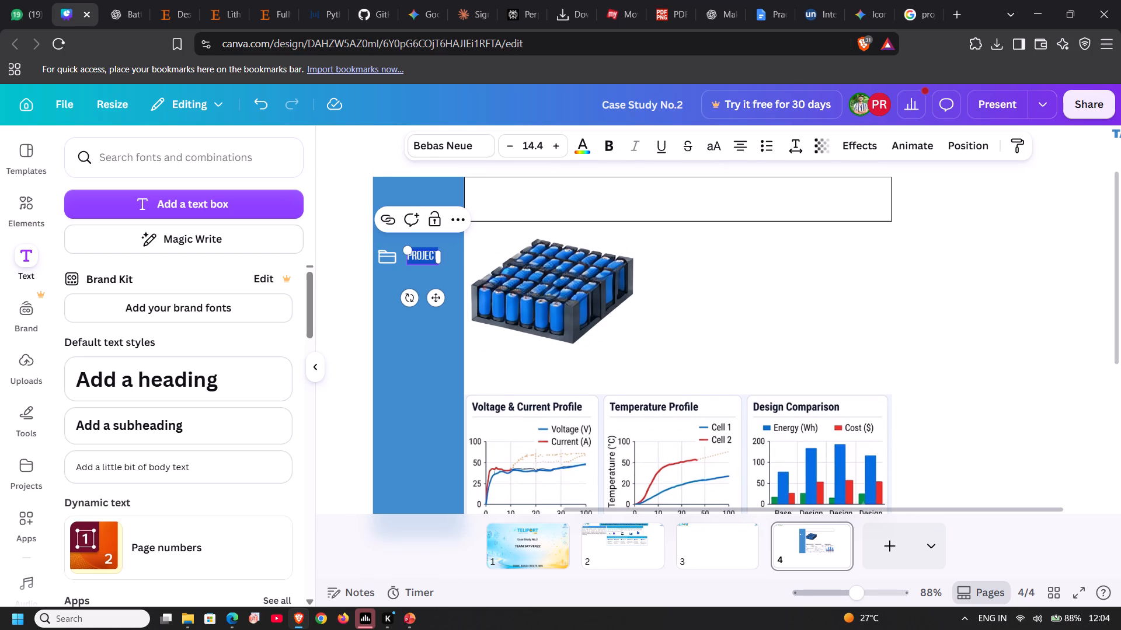
{"action": "left_click", "coordinate": [456, 141]}
{"action": "scroll", "coordinate": [148, 330], "scroll_direction": "down", "scroll_amount": 2}
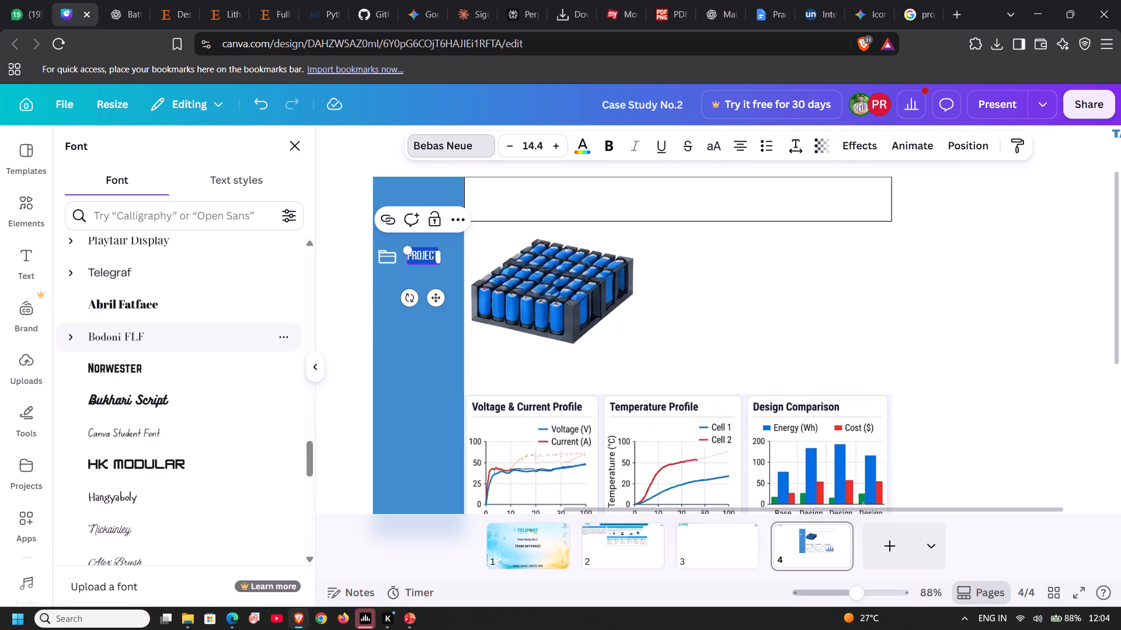
{"action": "scroll", "coordinate": [144, 335], "scroll_direction": "down", "scroll_amount": 4}
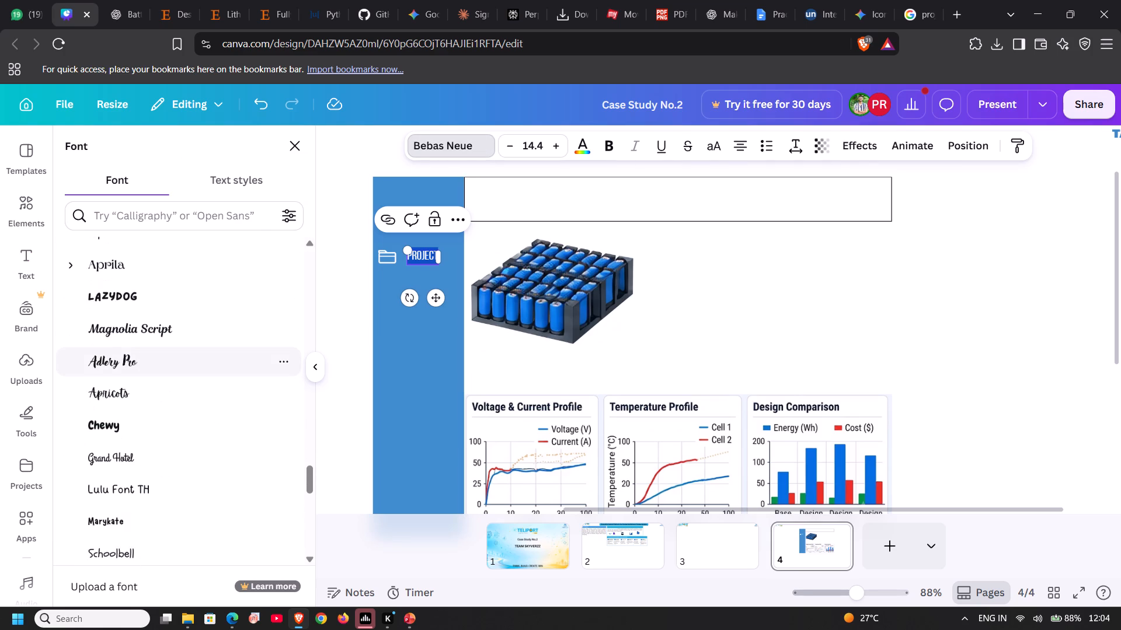
{"action": "scroll", "coordinate": [140, 370], "scroll_direction": "up", "scroll_amount": 2}
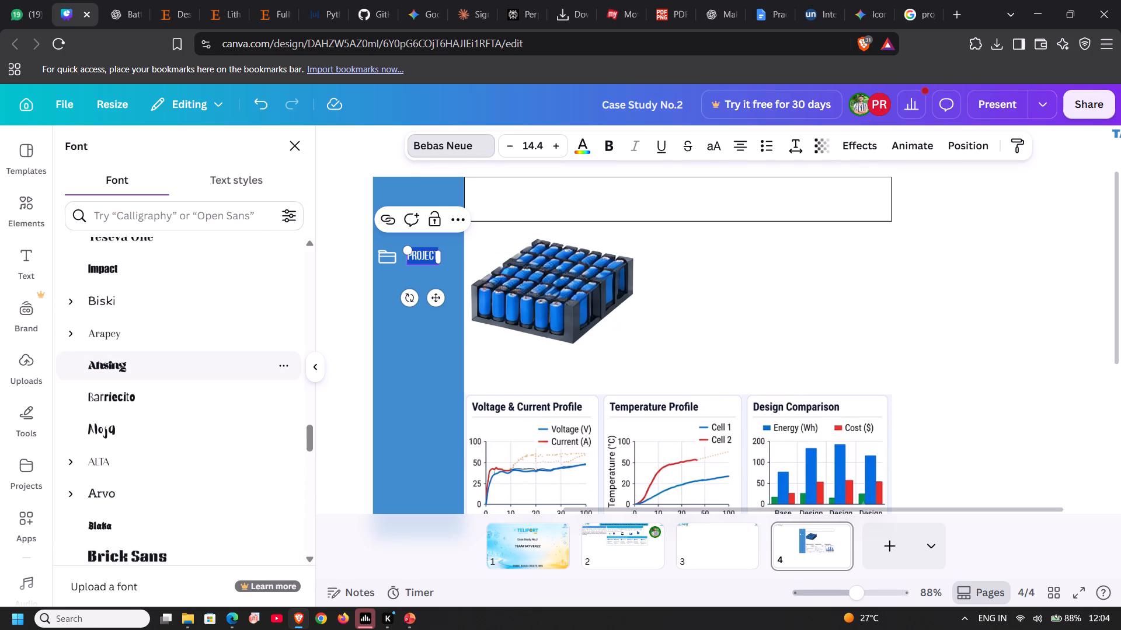
{"action": "scroll", "coordinate": [143, 366], "scroll_direction": "up", "scroll_amount": 6}
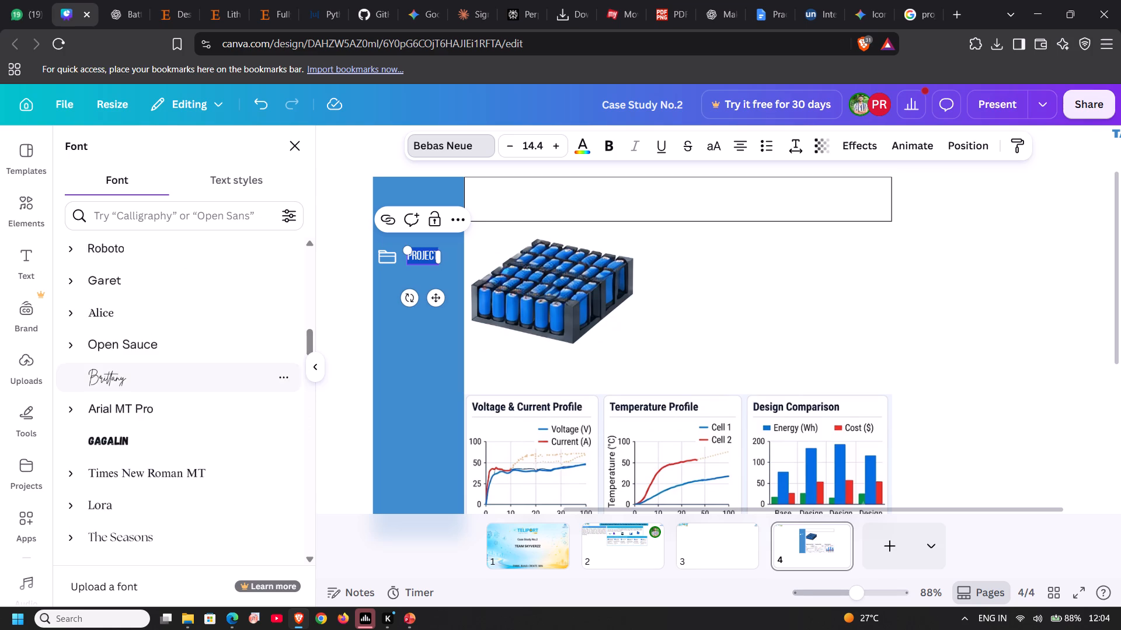
{"action": "scroll", "coordinate": [143, 366], "scroll_direction": "up", "scroll_amount": 2}
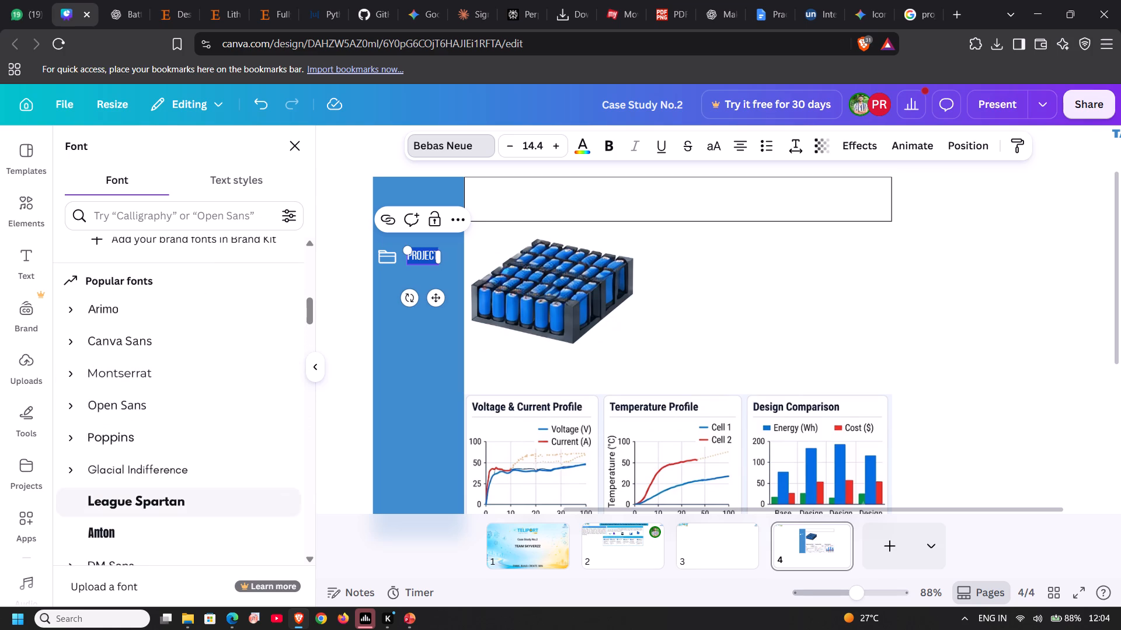
{"action": "scroll", "coordinate": [172, 465], "scroll_direction": "up", "scroll_amount": 1}
{"action": "scroll", "coordinate": [168, 303], "scroll_direction": "up", "scroll_amount": 1}
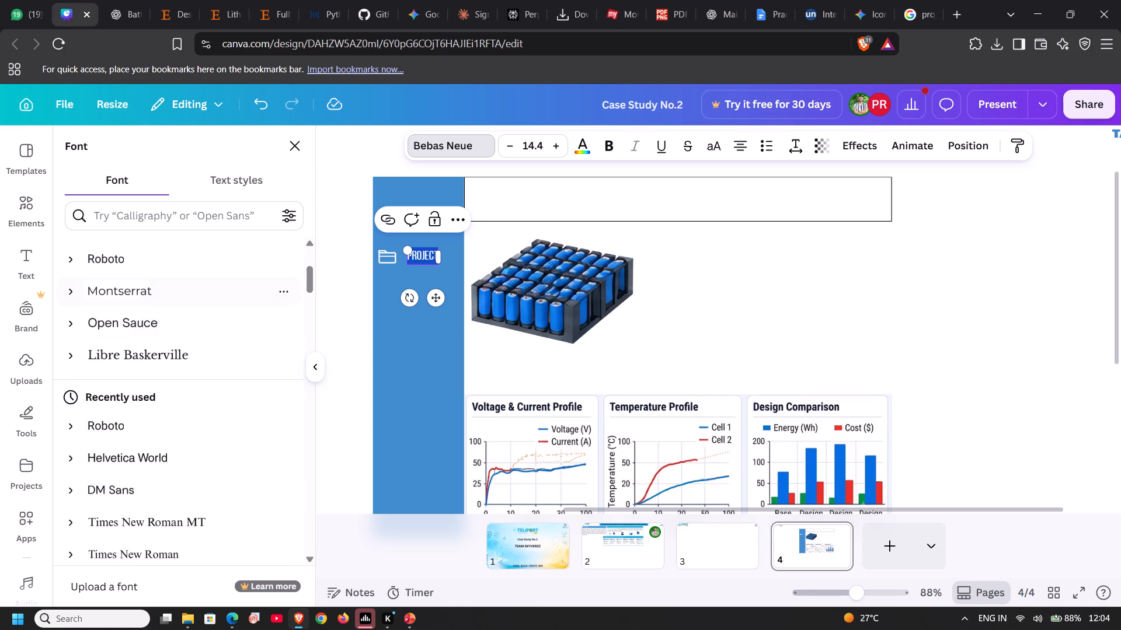
{"action": "left_click", "coordinate": [130, 460]}
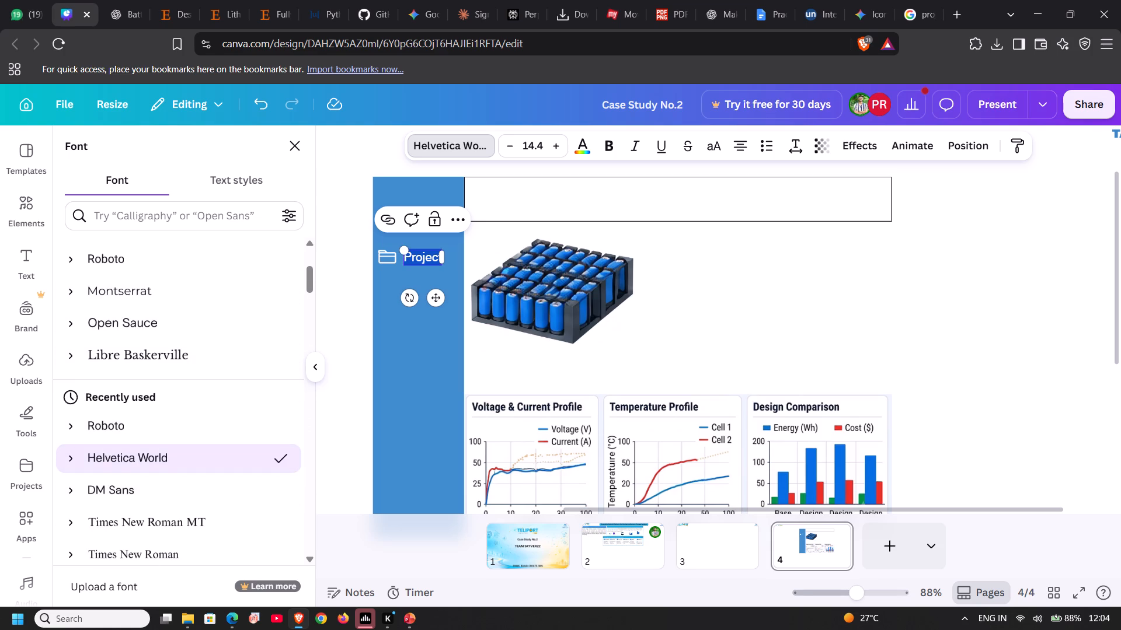
{"action": "left_click", "coordinate": [349, 313]}
Browse the font list for a better match for the sidebar's Project label.
{"action": "double_click", "coordinate": [413, 256]}
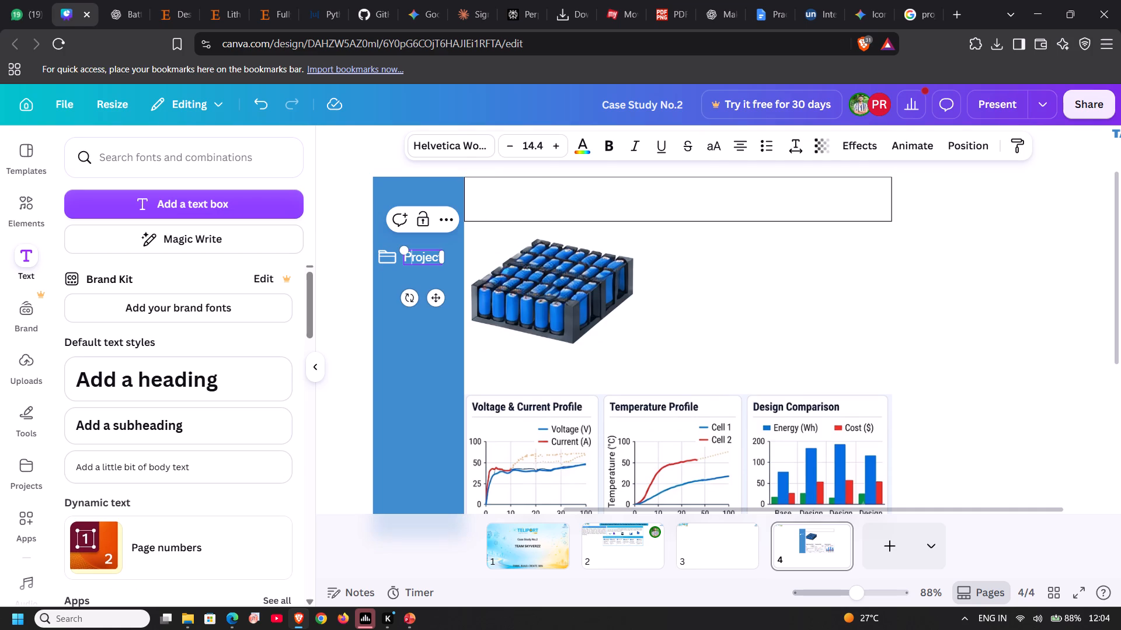
{"action": "double_click", "coordinate": [413, 256]}
{"action": "left_click", "coordinate": [443, 155]}
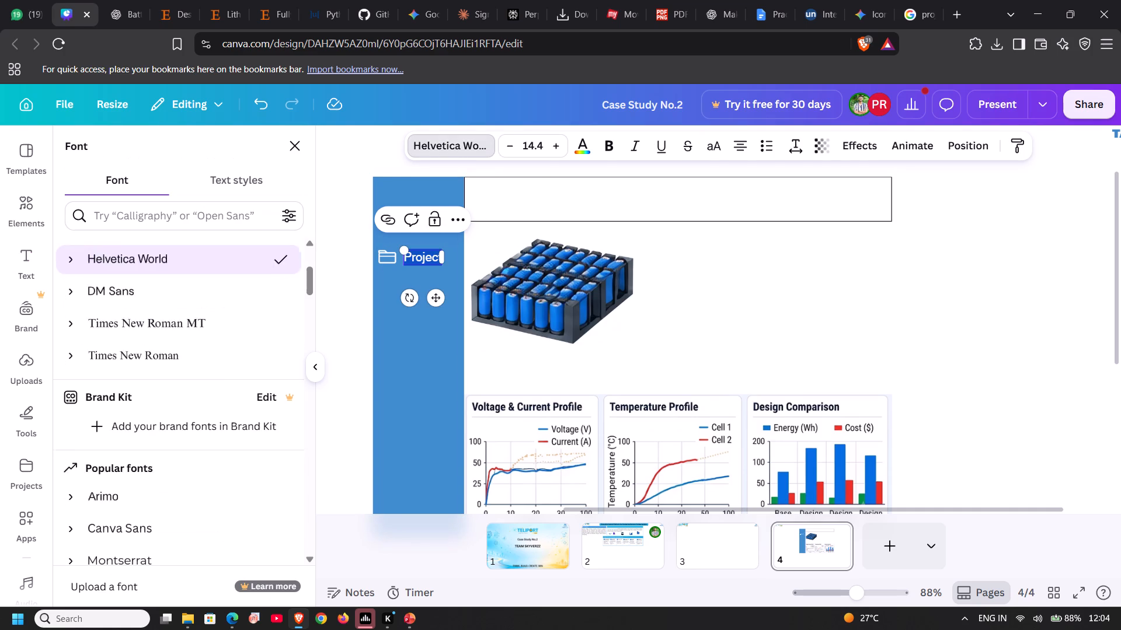
{"action": "scroll", "coordinate": [157, 304], "scroll_direction": "up", "scroll_amount": 2}
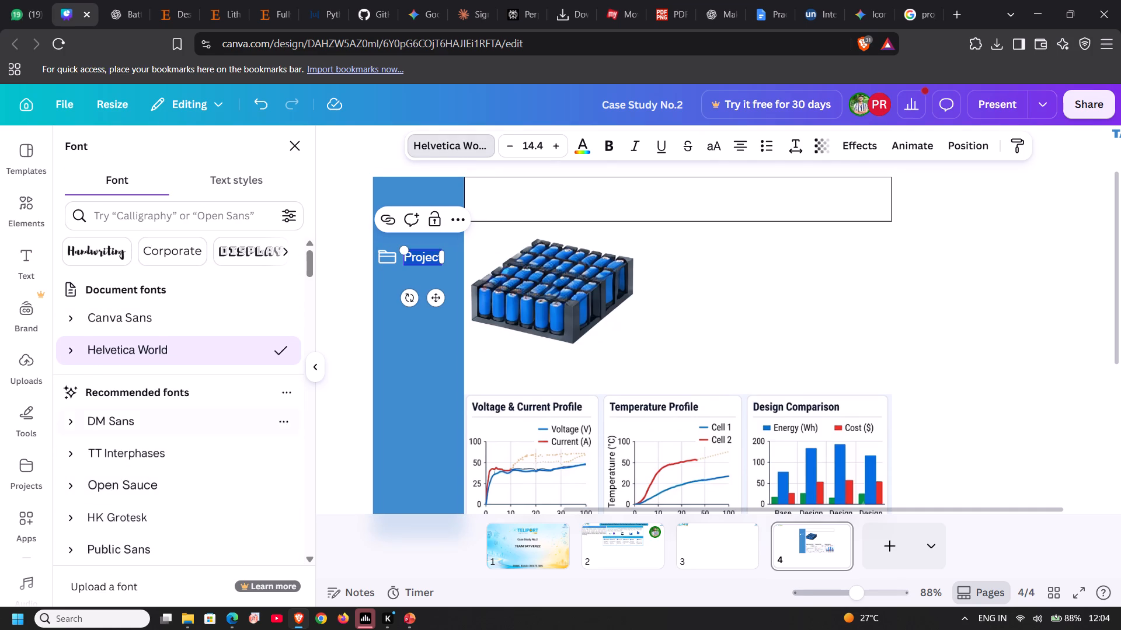
{"action": "scroll", "coordinate": [198, 300], "scroll_direction": "down", "scroll_amount": 5}
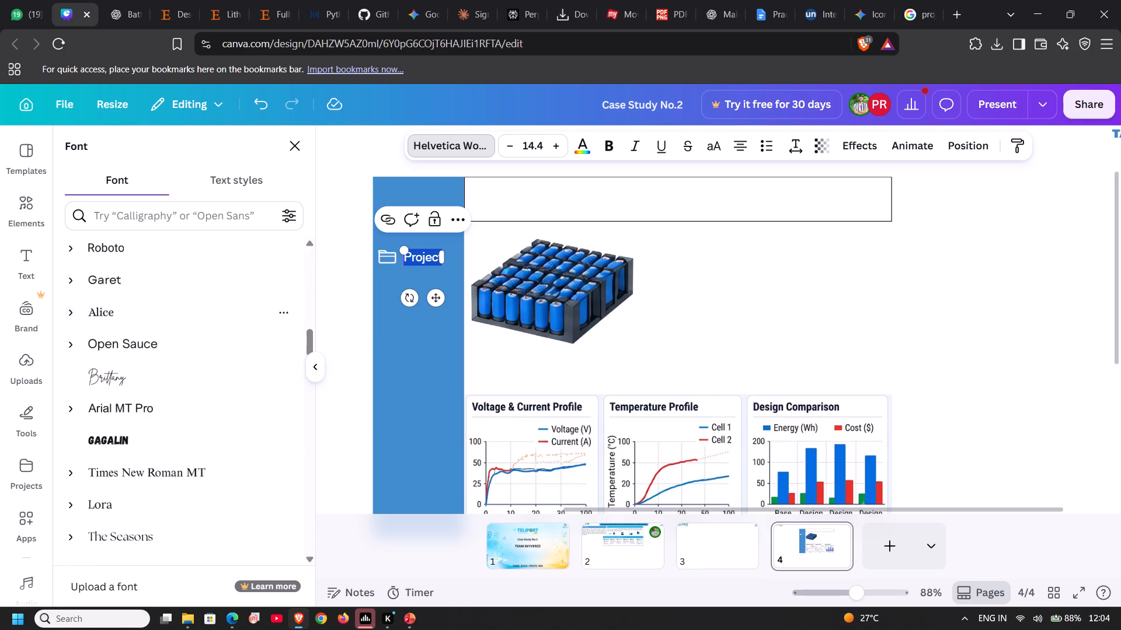
{"action": "scroll", "coordinate": [193, 303], "scroll_direction": "up", "scroll_amount": 1}
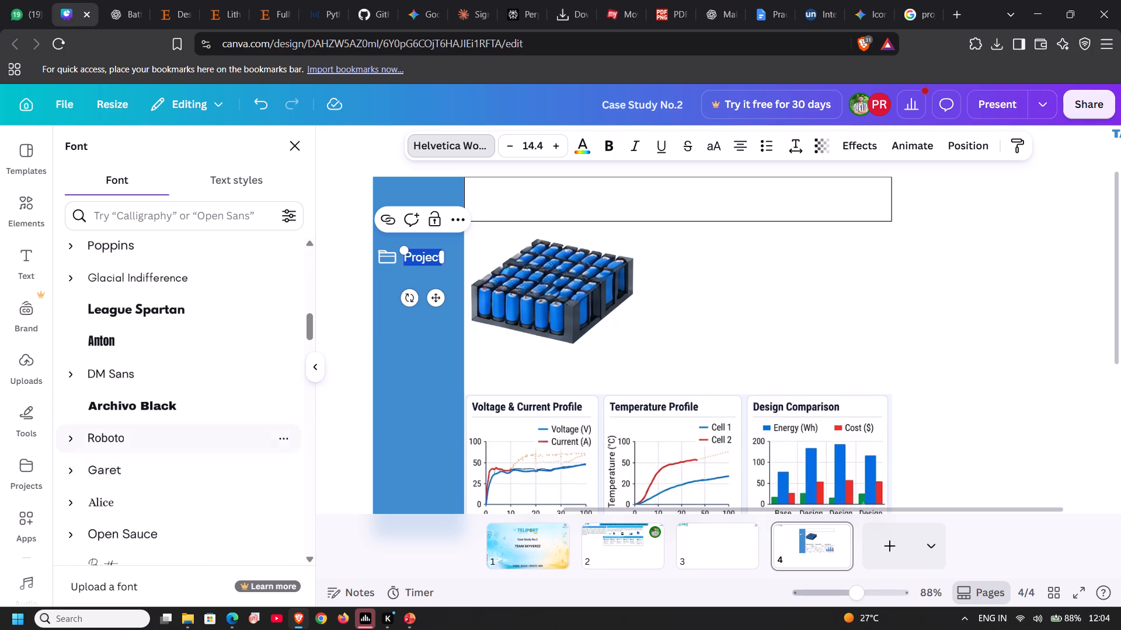
{"action": "scroll", "coordinate": [181, 420], "scroll_direction": "up", "scroll_amount": 1}
{"action": "scroll", "coordinate": [181, 417], "scroll_direction": "down", "scroll_amount": 2}
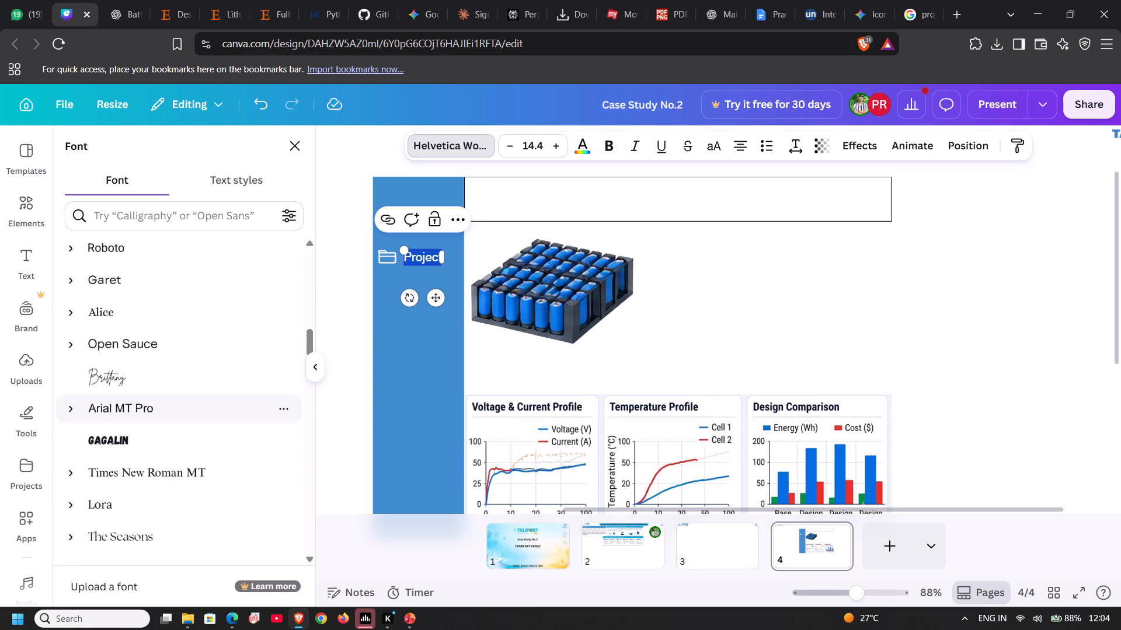
{"action": "scroll", "coordinate": [184, 412], "scroll_direction": "down", "scroll_amount": 1}
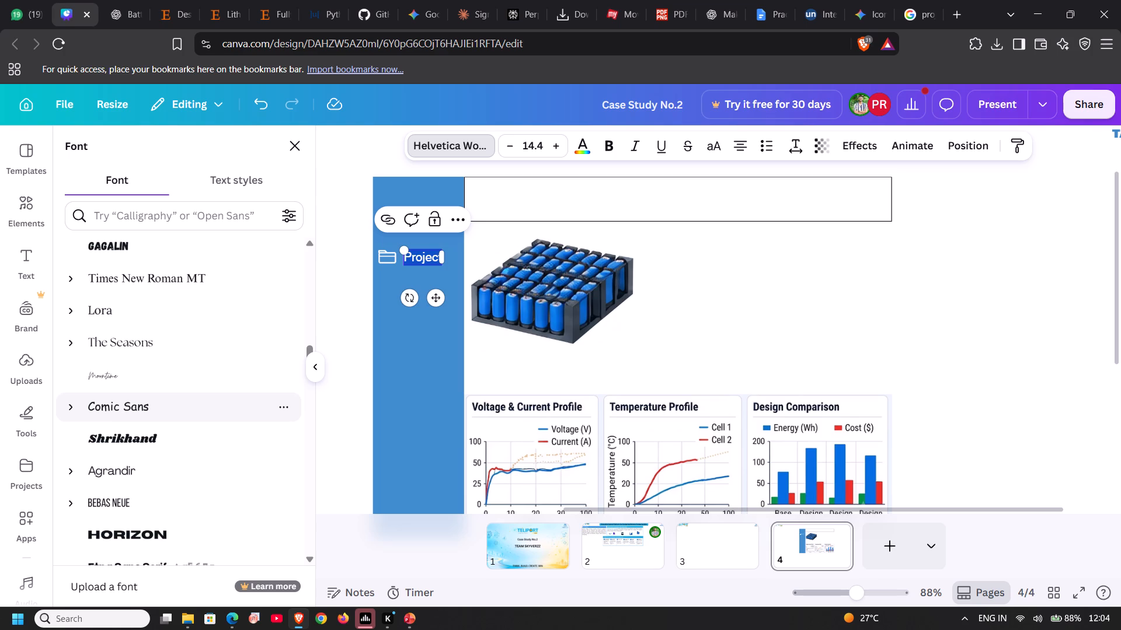
{"action": "scroll", "coordinate": [187, 405], "scroll_direction": "down", "scroll_amount": 2}
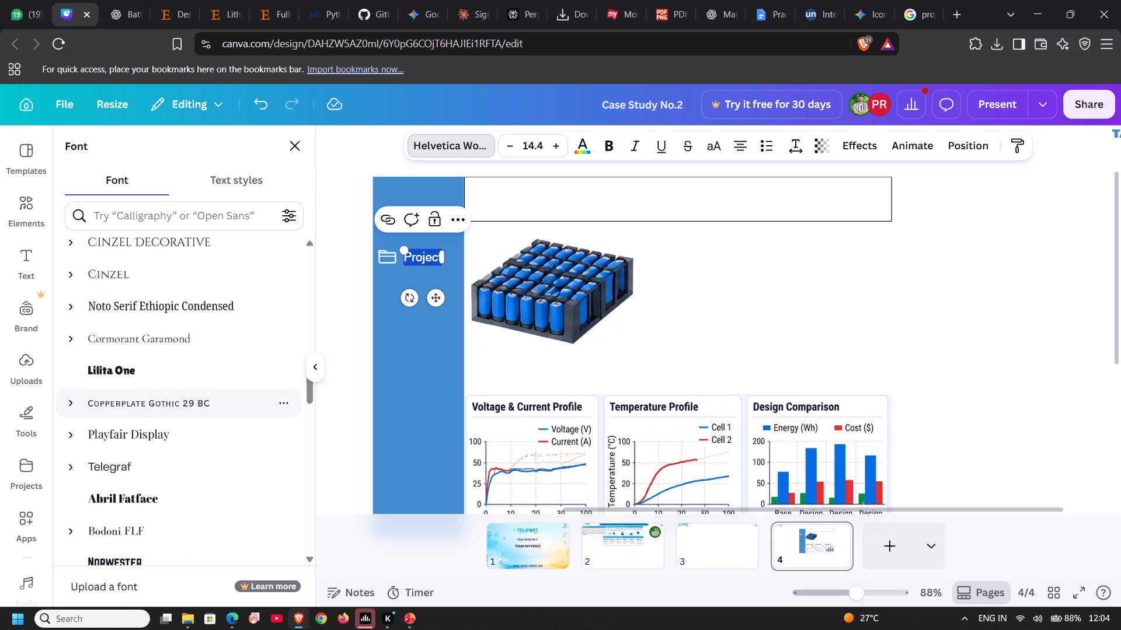
{"action": "scroll", "coordinate": [187, 403], "scroll_direction": "down", "scroll_amount": 1}
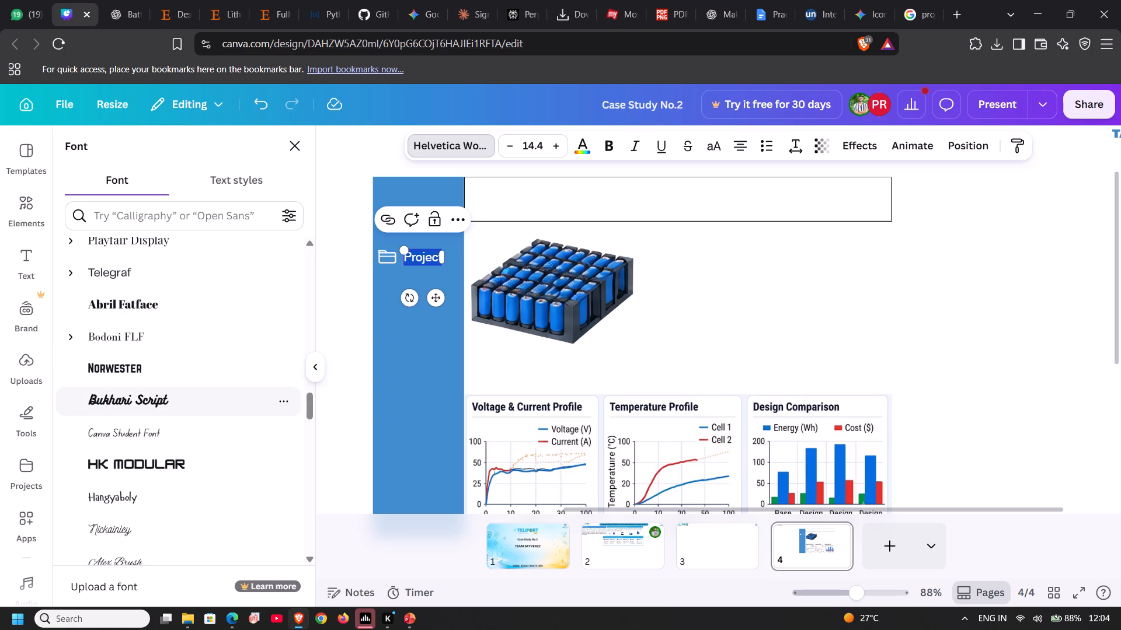
{"action": "scroll", "coordinate": [189, 400], "scroll_direction": "down", "scroll_amount": 4}
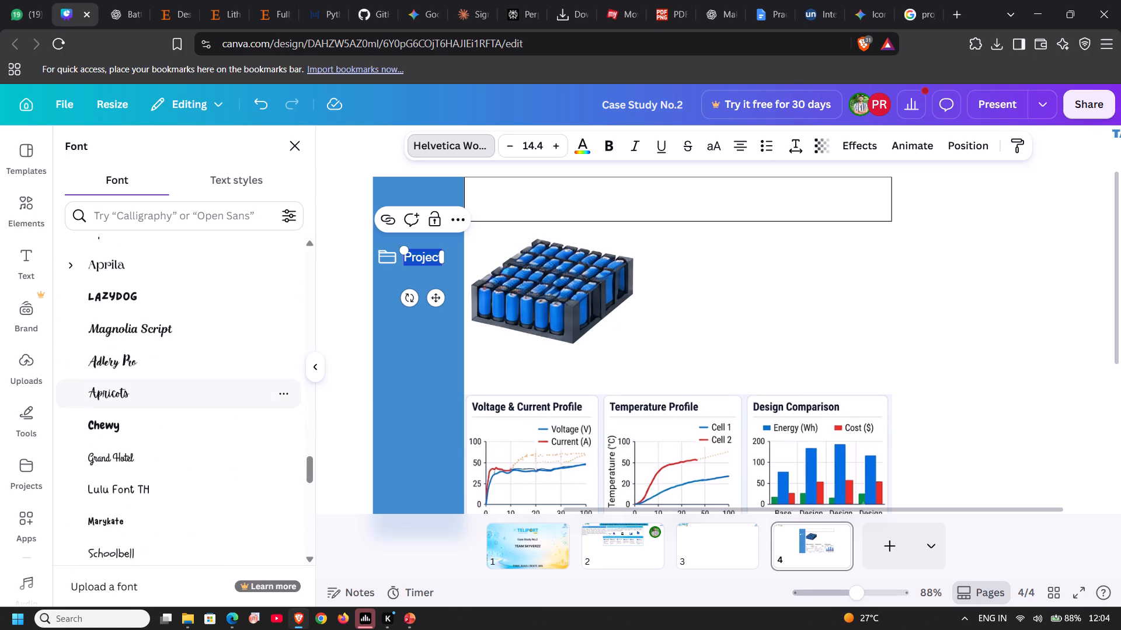
{"action": "scroll", "coordinate": [194, 397], "scroll_direction": "down", "scroll_amount": 3}
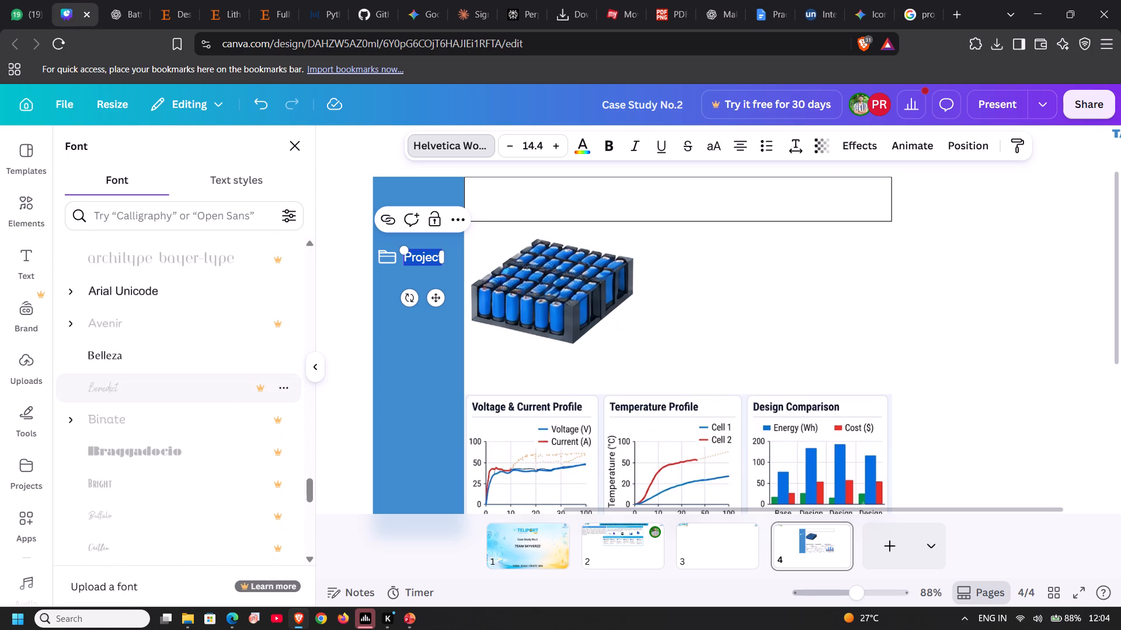
{"action": "scroll", "coordinate": [194, 395], "scroll_direction": "up", "scroll_amount": 3}
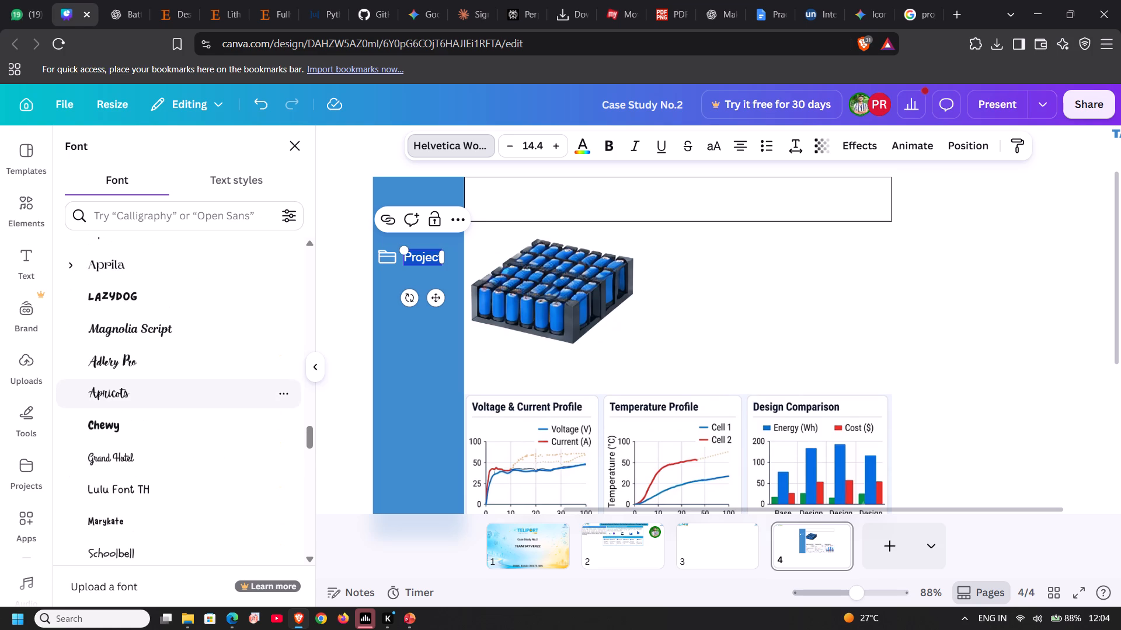
{"action": "scroll", "coordinate": [194, 395], "scroll_direction": "down", "scroll_amount": 1}
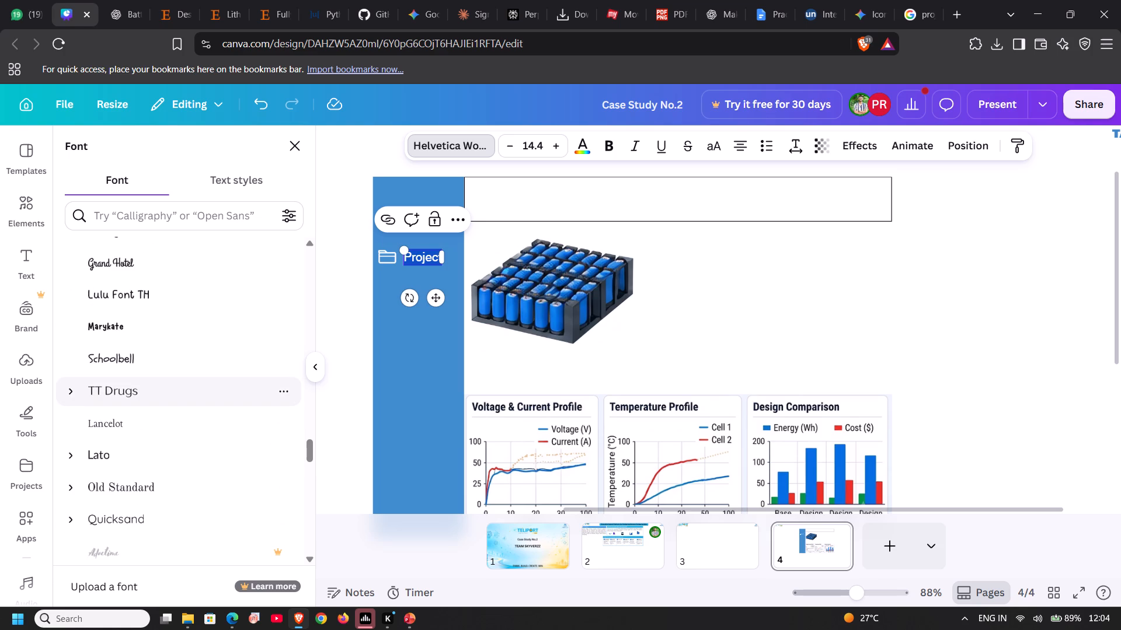
{"action": "scroll", "coordinate": [201, 395], "scroll_direction": "up", "scroll_amount": 3}
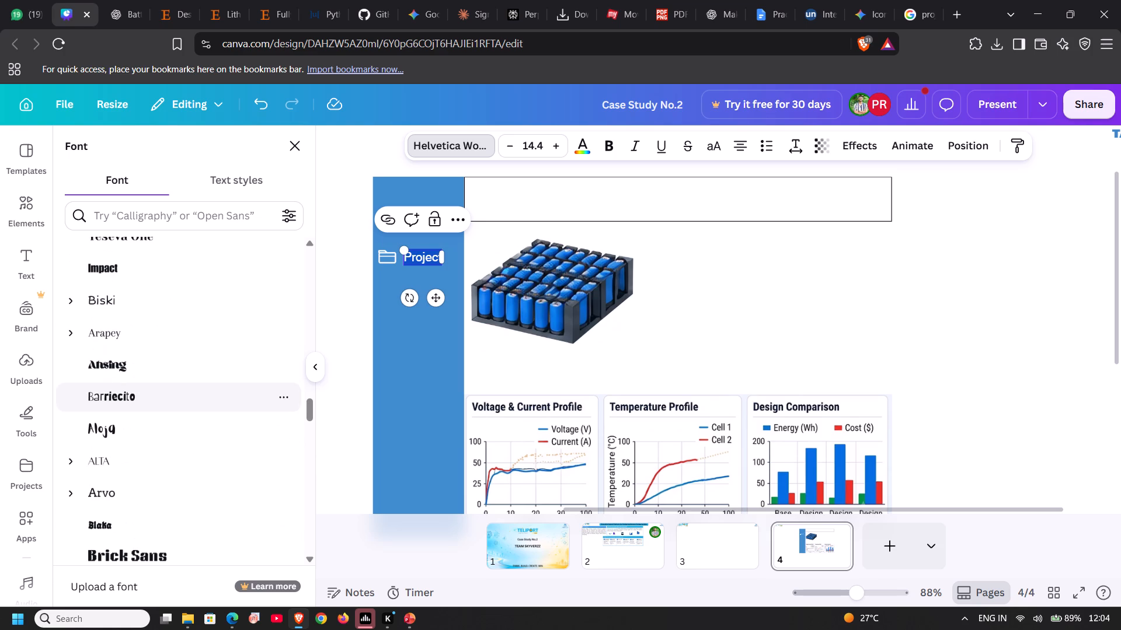
{"action": "scroll", "coordinate": [203, 395], "scroll_direction": "up", "scroll_amount": 1}
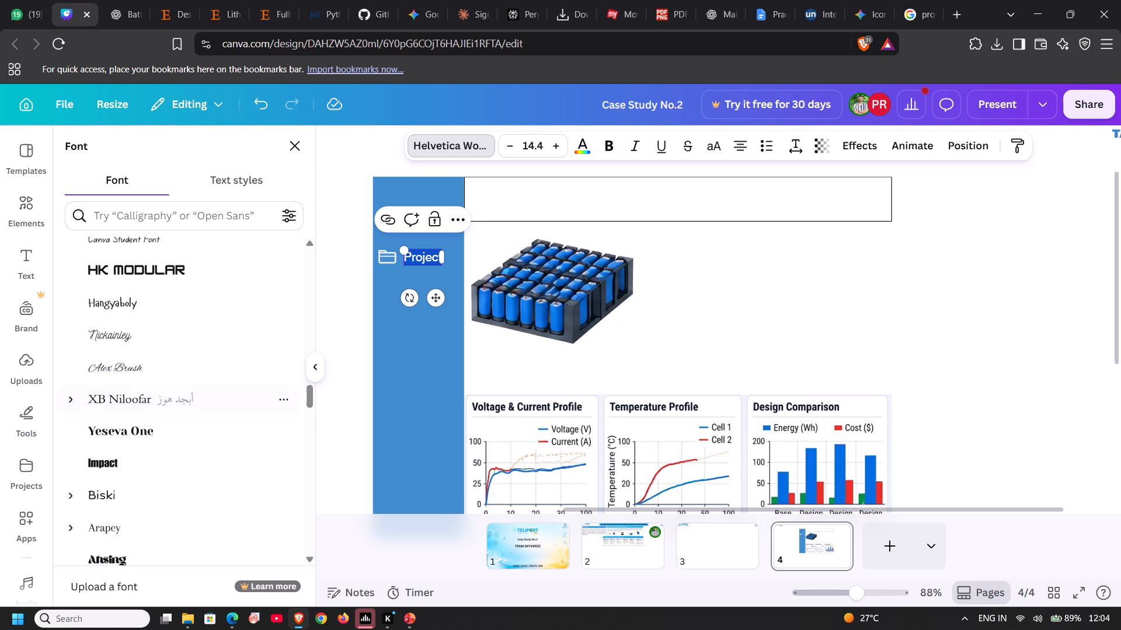
{"action": "scroll", "coordinate": [204, 395], "scroll_direction": "up", "scroll_amount": 2}
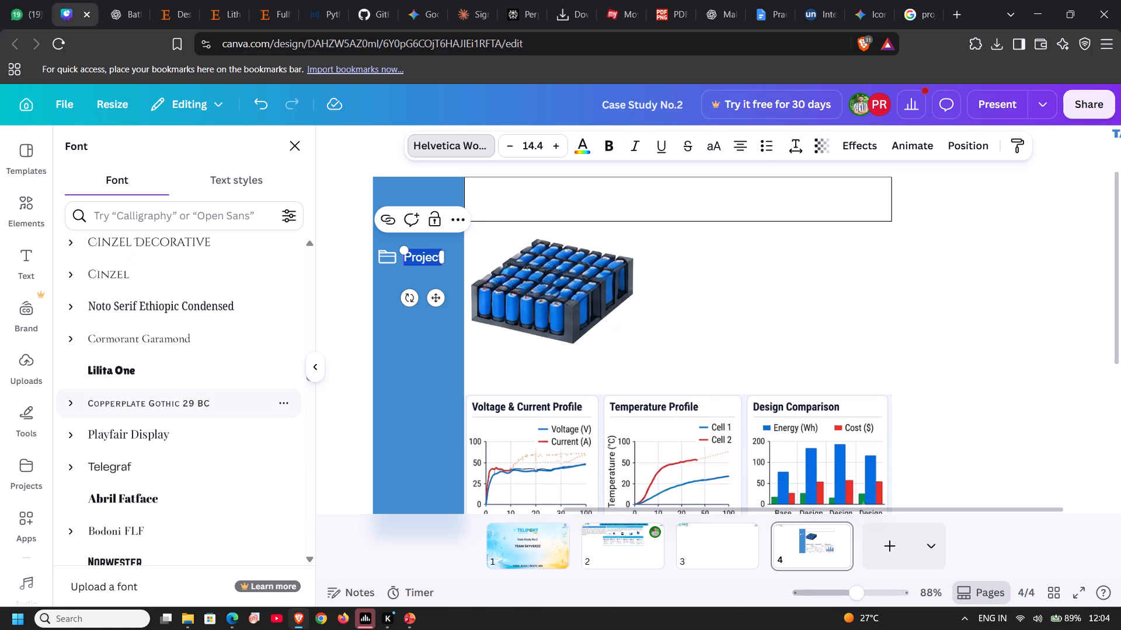
{"action": "scroll", "coordinate": [204, 395], "scroll_direction": "up", "scroll_amount": 2}
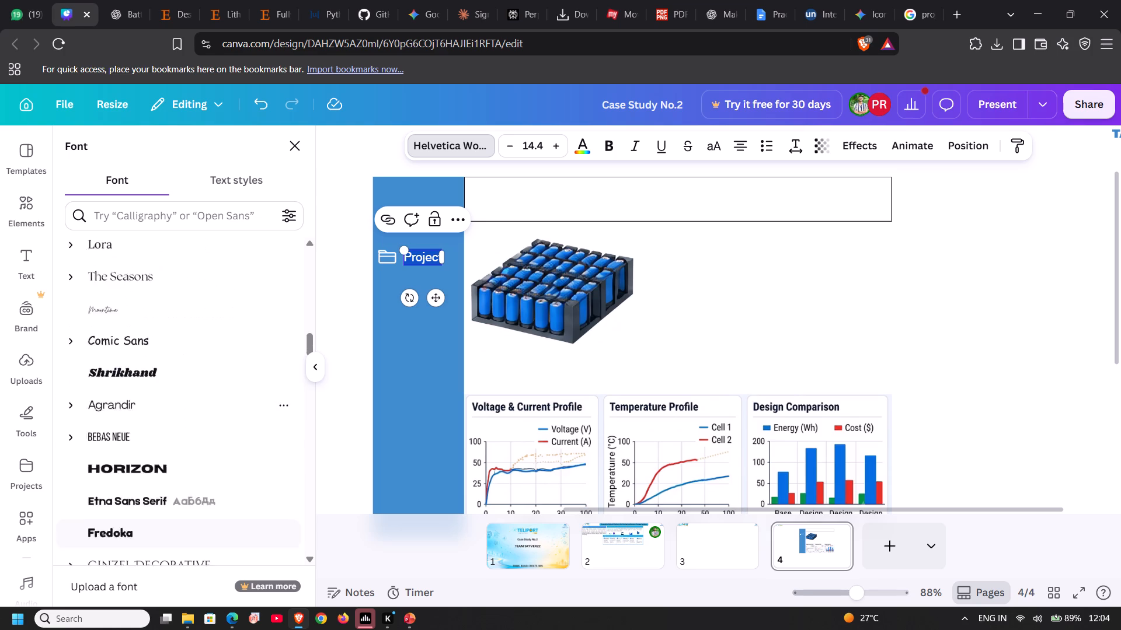
{"action": "scroll", "coordinate": [204, 395], "scroll_direction": "up", "scroll_amount": 1}
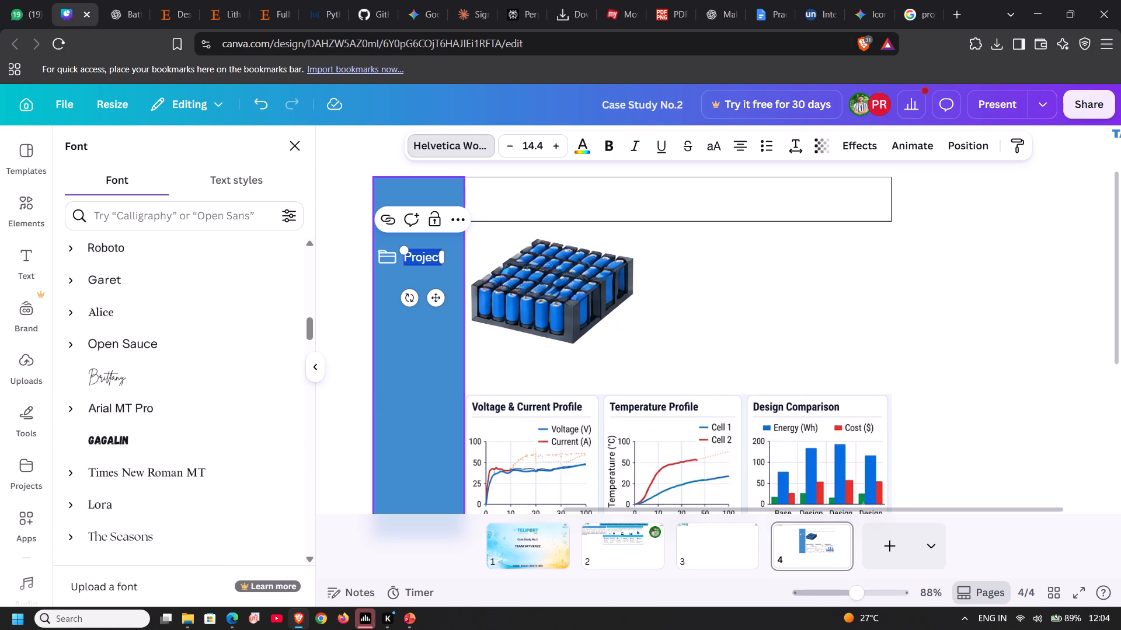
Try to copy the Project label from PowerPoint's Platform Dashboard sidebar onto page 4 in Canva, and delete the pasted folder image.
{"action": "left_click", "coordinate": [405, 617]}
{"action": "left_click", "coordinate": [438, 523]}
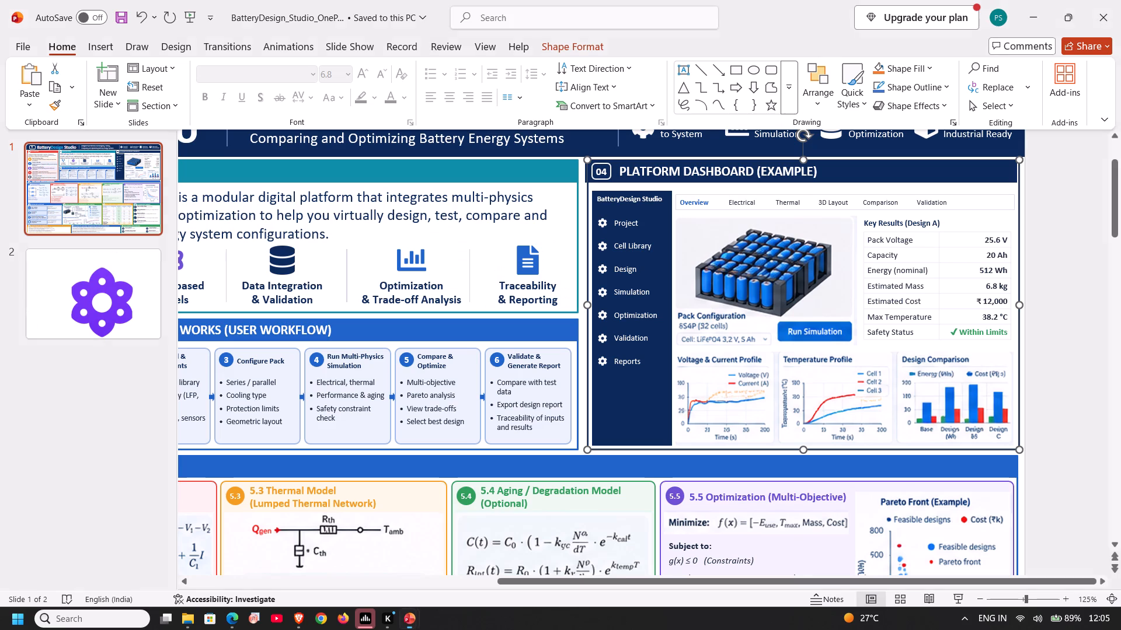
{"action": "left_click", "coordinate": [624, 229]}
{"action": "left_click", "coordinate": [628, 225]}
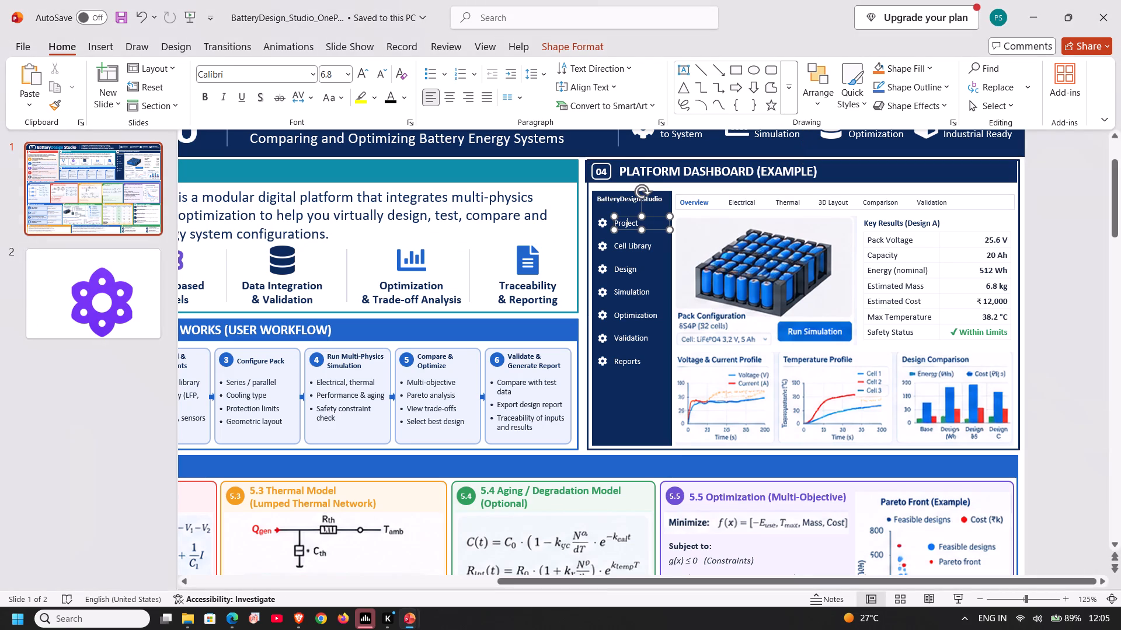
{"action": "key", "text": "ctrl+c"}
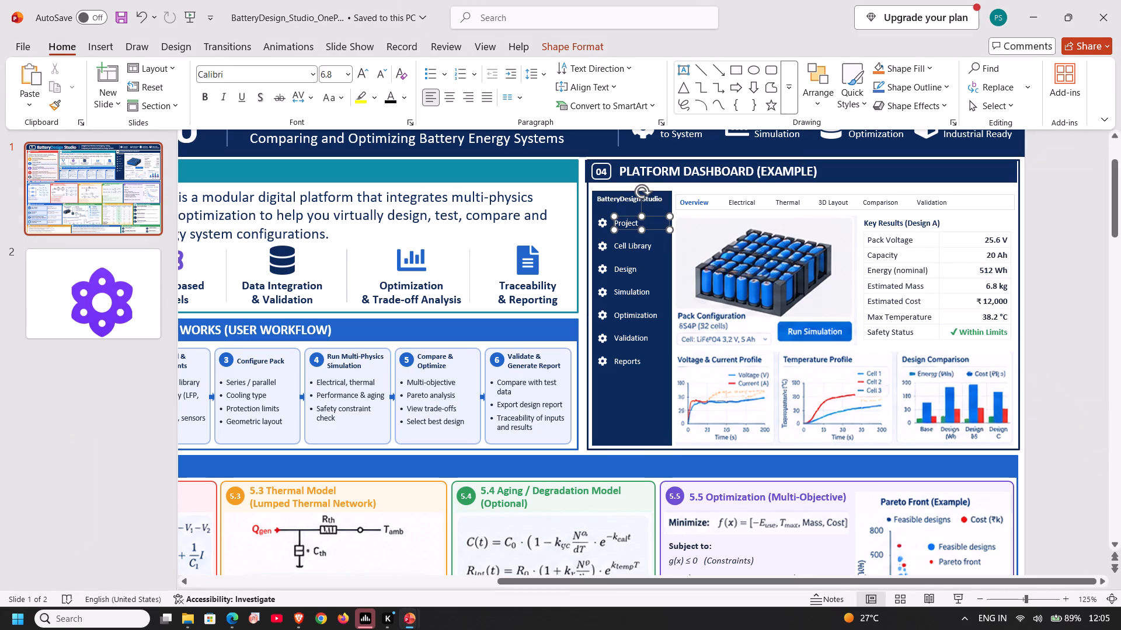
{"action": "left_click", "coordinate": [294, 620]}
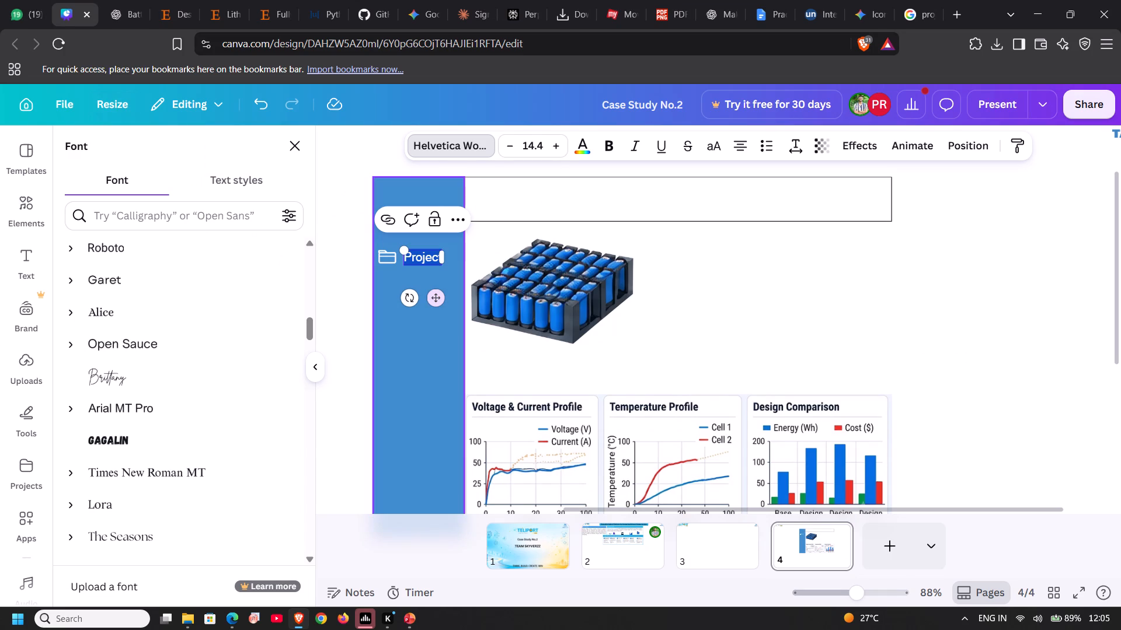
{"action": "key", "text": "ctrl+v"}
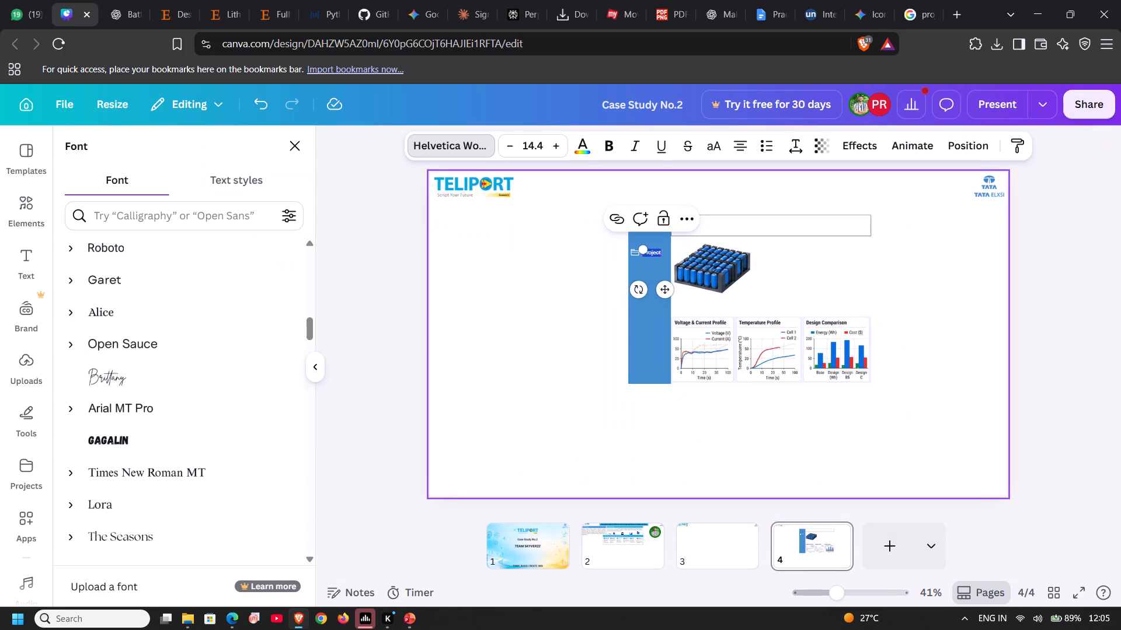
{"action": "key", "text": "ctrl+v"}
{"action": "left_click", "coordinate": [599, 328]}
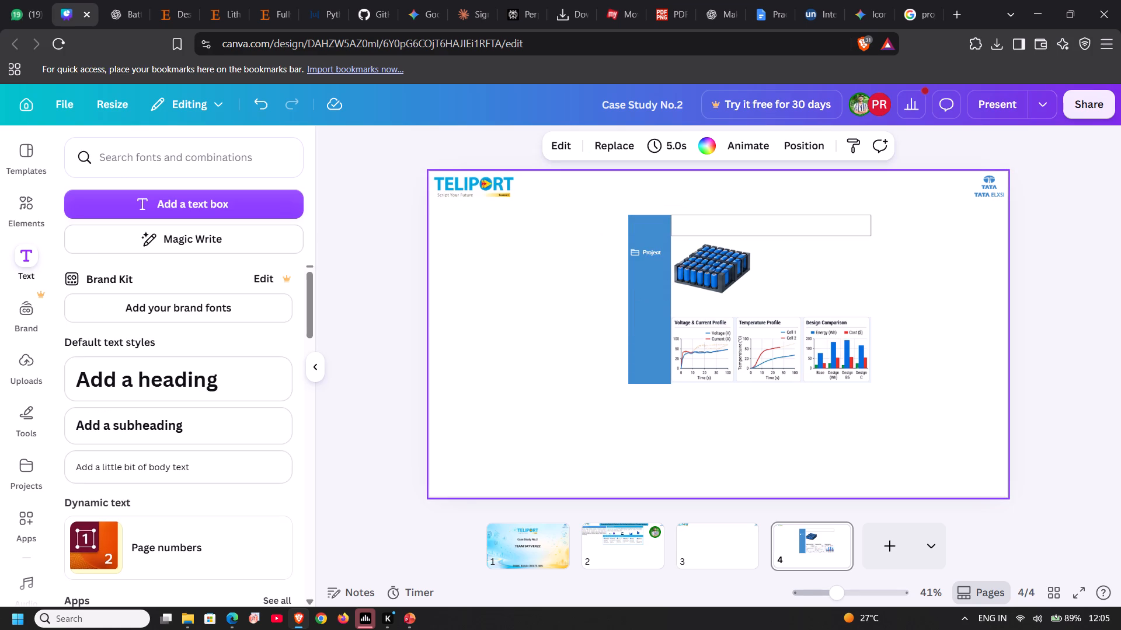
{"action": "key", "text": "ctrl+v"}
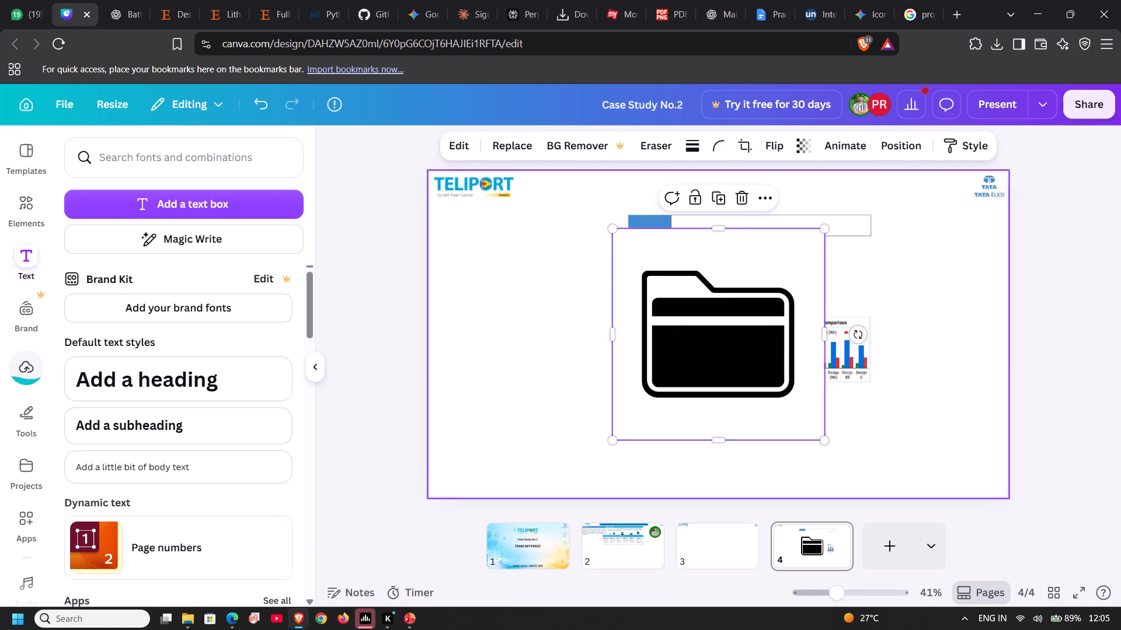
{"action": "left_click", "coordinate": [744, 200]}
In PowerPoint, copy the sidebar's Cell Library label to slide 2 and move it onto the purple flower shape's top petal.
{"action": "left_click", "coordinate": [404, 625]}
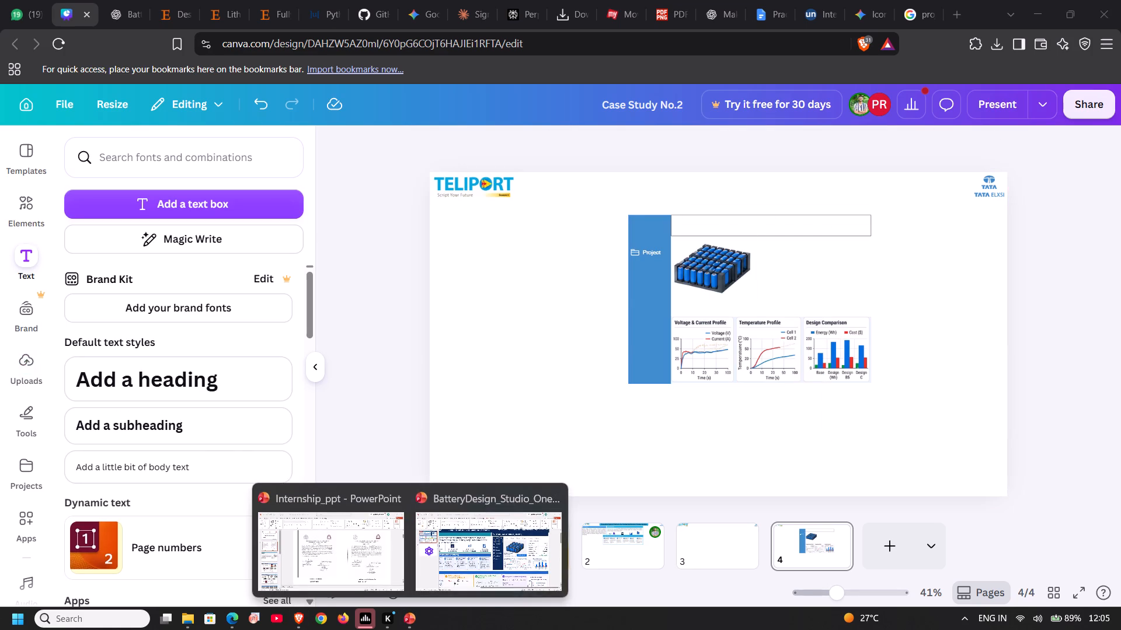
{"action": "left_click", "coordinate": [479, 536]}
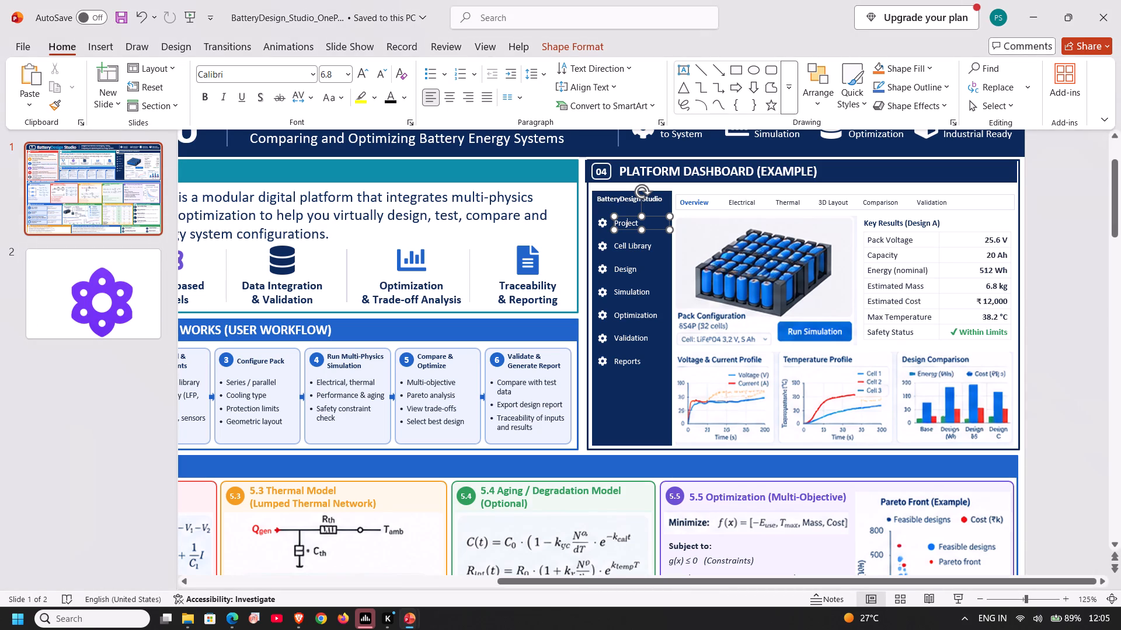
{"action": "left_click", "coordinate": [627, 249]}
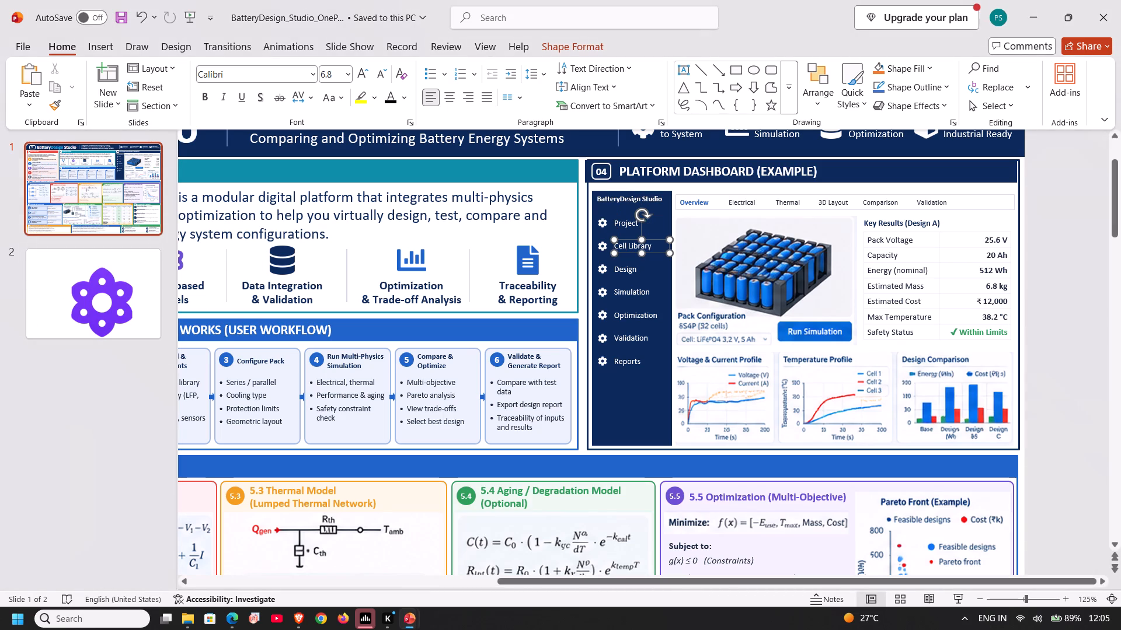
{"action": "left_click", "coordinate": [626, 251]}
{"action": "key", "text": "ctrl+c"}
{"action": "left_click", "coordinate": [140, 313]}
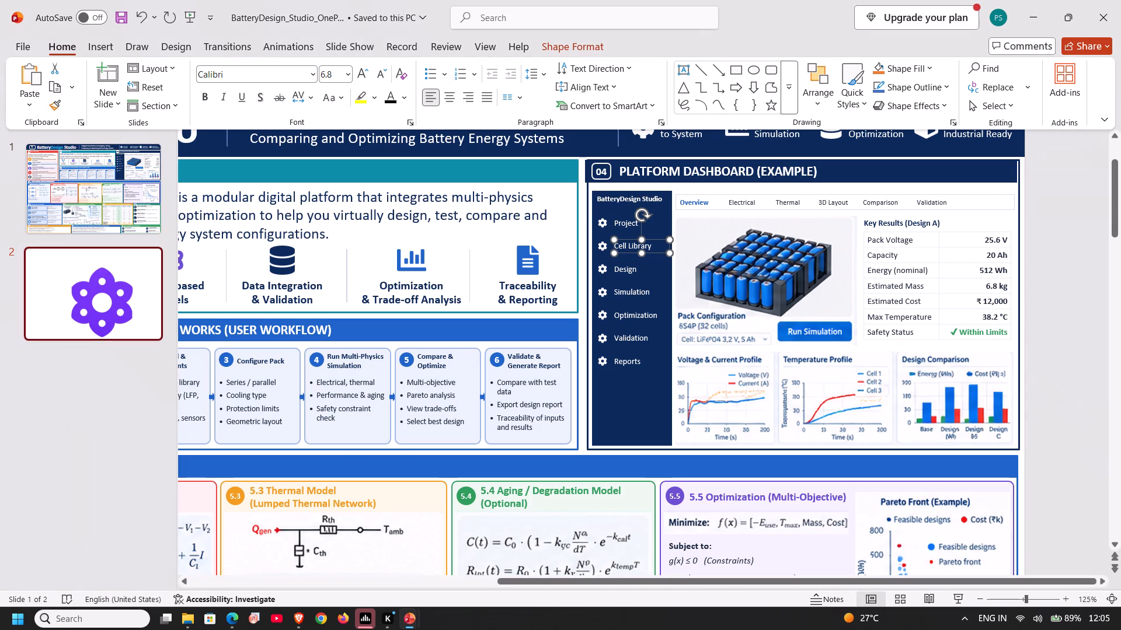
{"action": "scroll", "coordinate": [251, 333], "scroll_direction": "down", "scroll_amount": 8, "text": "ctrl"}
{"action": "scroll", "coordinate": [577, 356], "scroll_direction": "up", "scroll_amount": 2, "text": "ctrl"}
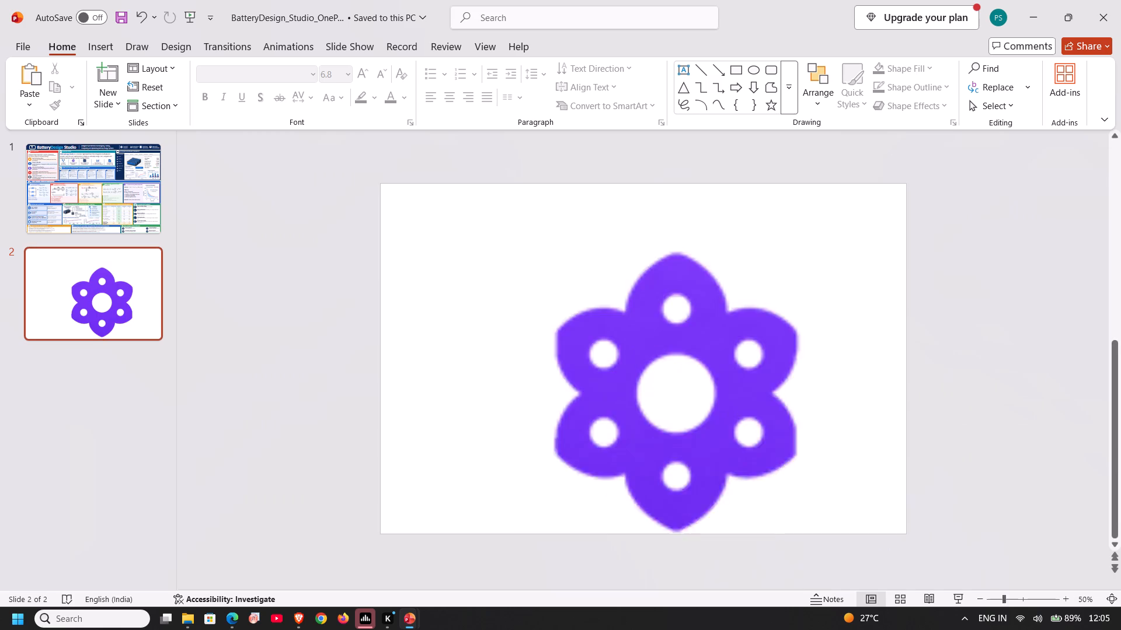
{"action": "scroll", "coordinate": [577, 356], "scroll_direction": "up", "scroll_amount": 3, "text": "ctrl"}
{"action": "left_click", "coordinate": [431, 296]}
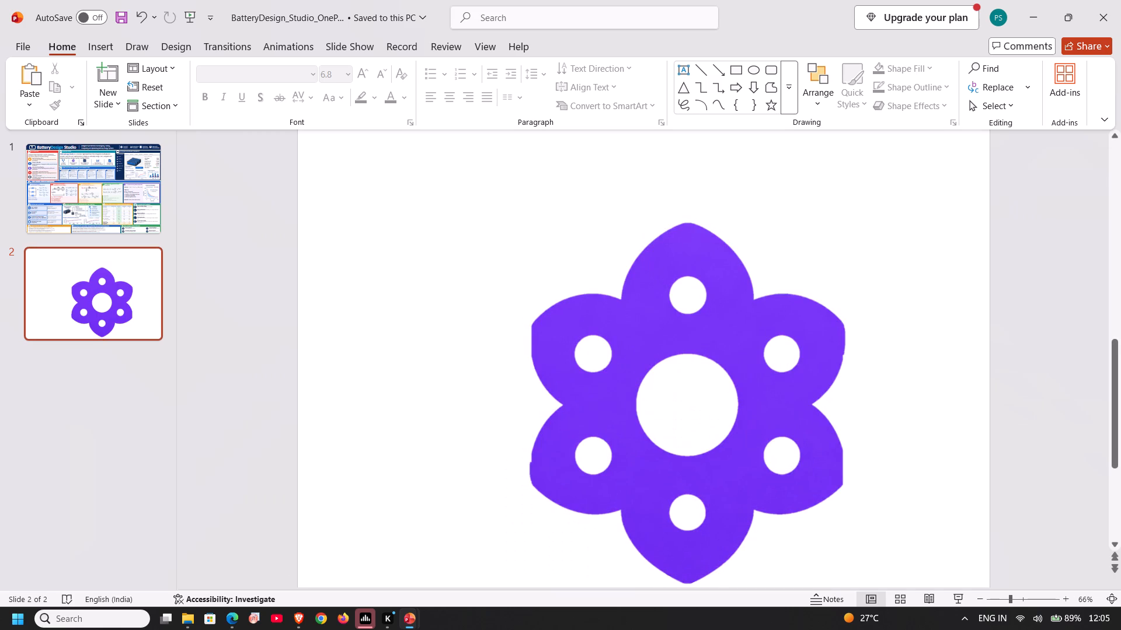
{"action": "key", "text": "ctrl+v"}
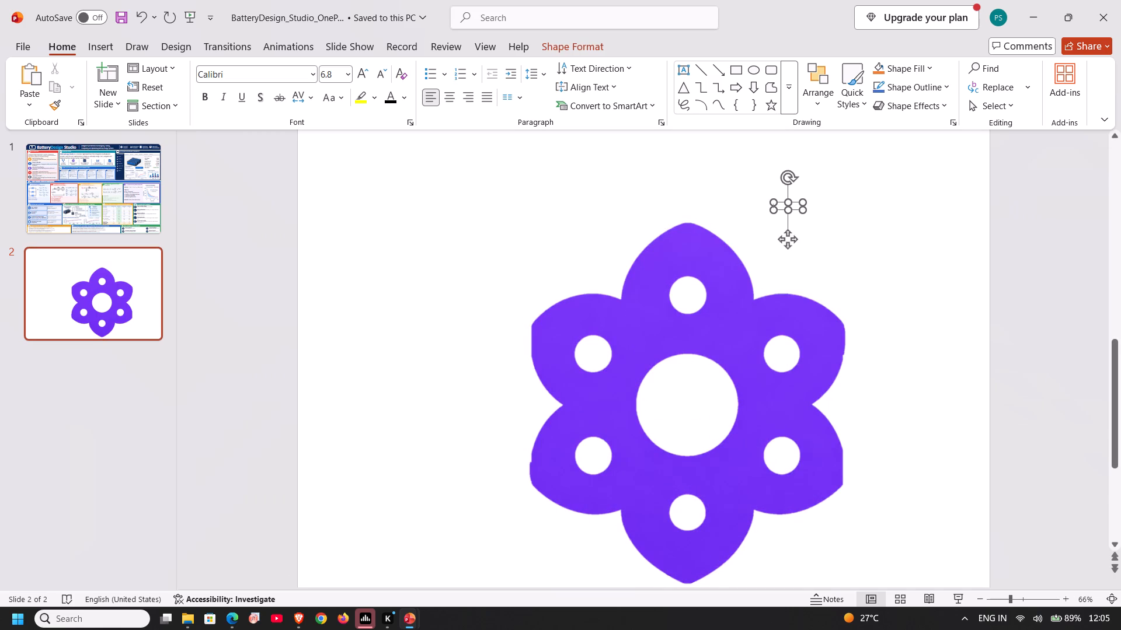
{"action": "left_click_drag", "start_coordinate": [793, 239], "coordinate": [694, 296]}
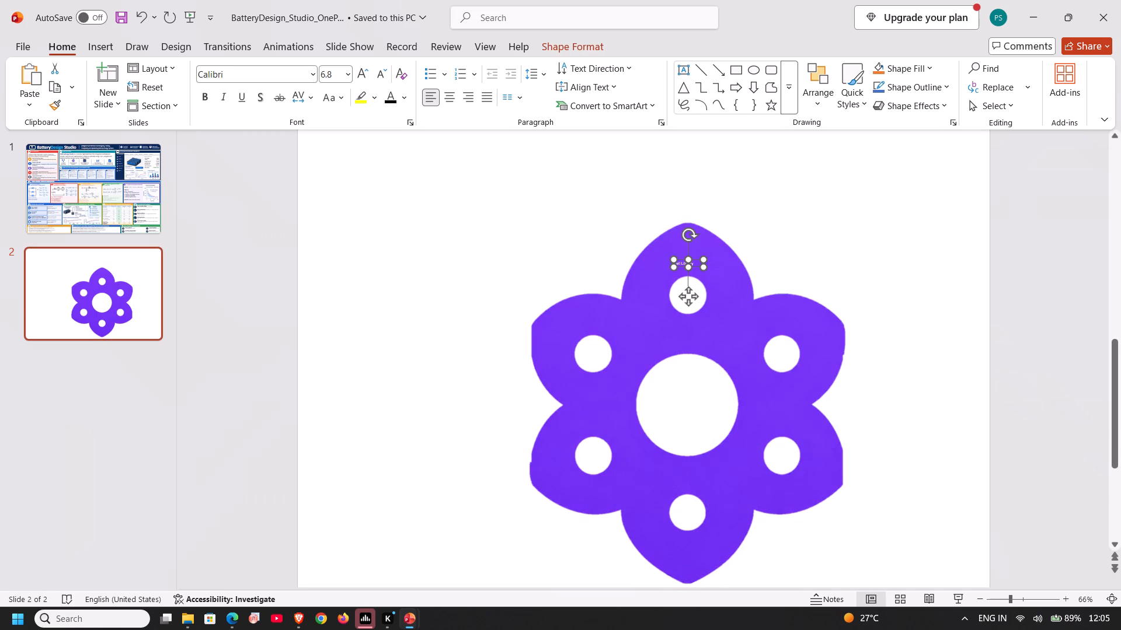
Enlarge the Cell Library text box on the flower's top petal and set its font size to 18.
{"action": "scroll", "coordinate": [689, 291], "scroll_direction": "up", "scroll_amount": 4, "text": "ctrl"}
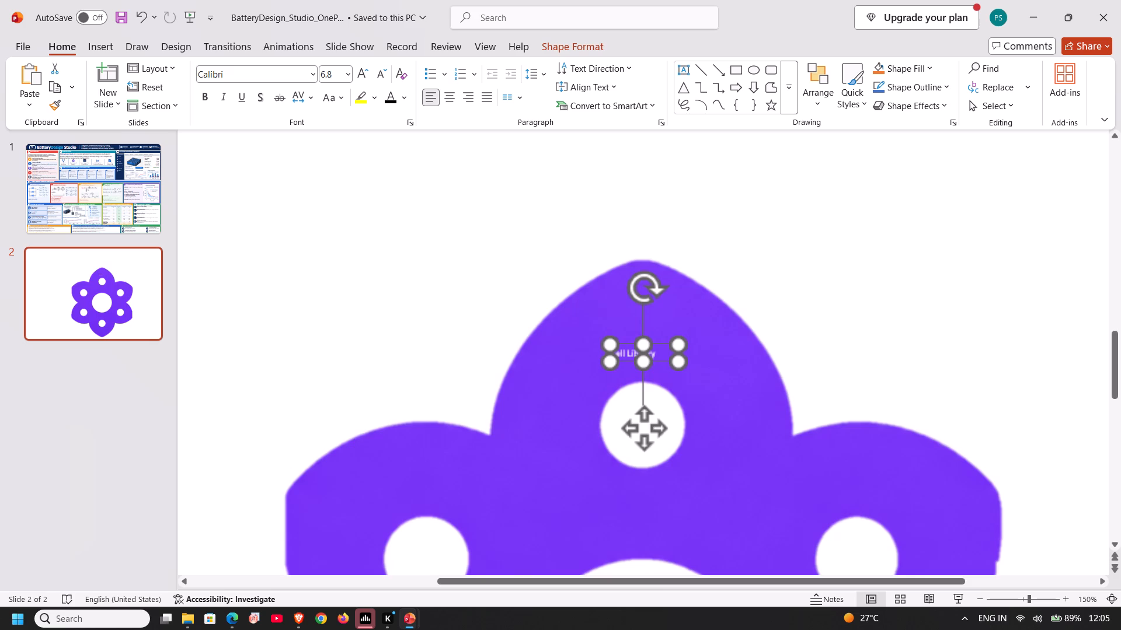
{"action": "left_click_drag", "start_coordinate": [676, 344], "coordinate": [726, 295]}
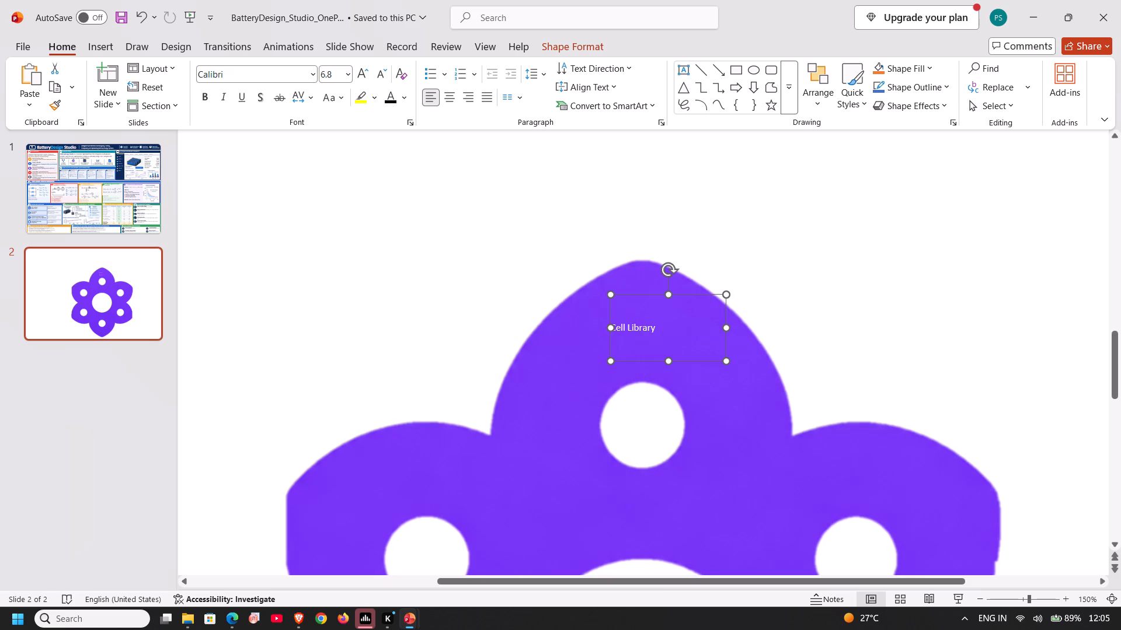
{"action": "left_click_drag", "start_coordinate": [610, 328], "coordinate": [572, 330]}
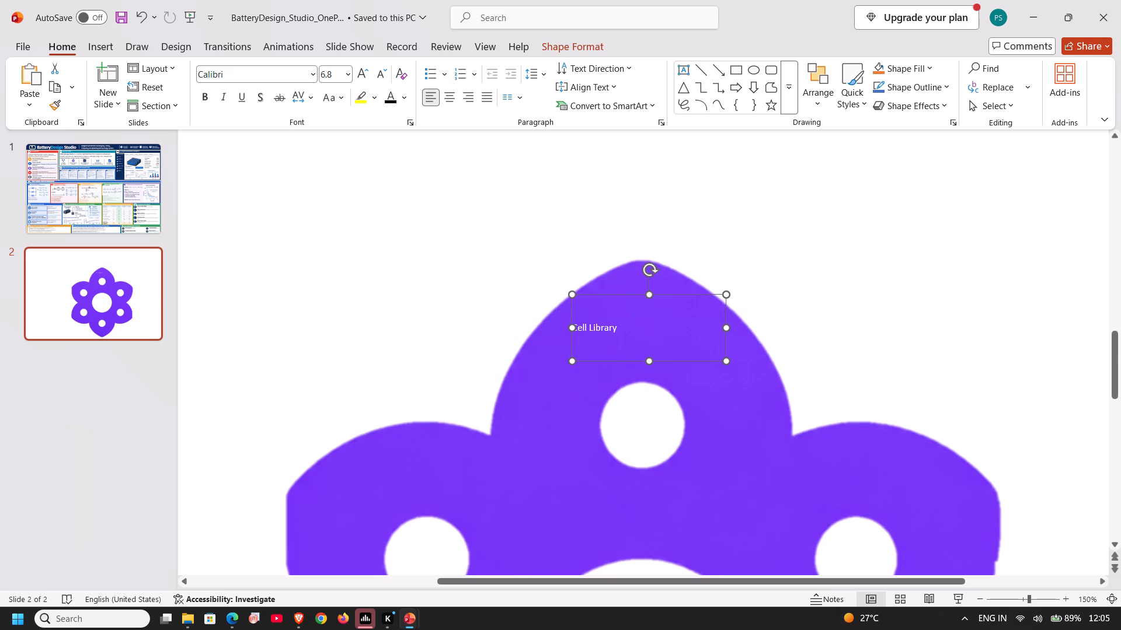
{"action": "triple_click", "coordinate": [350, 75]}
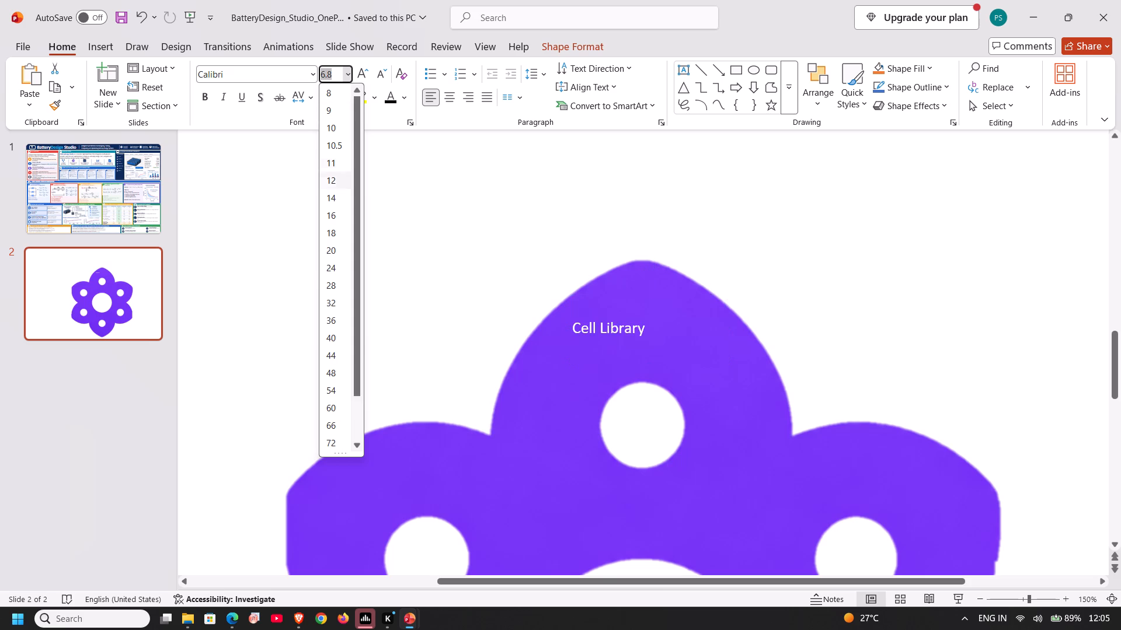
{"action": "left_click", "coordinate": [335, 236]}
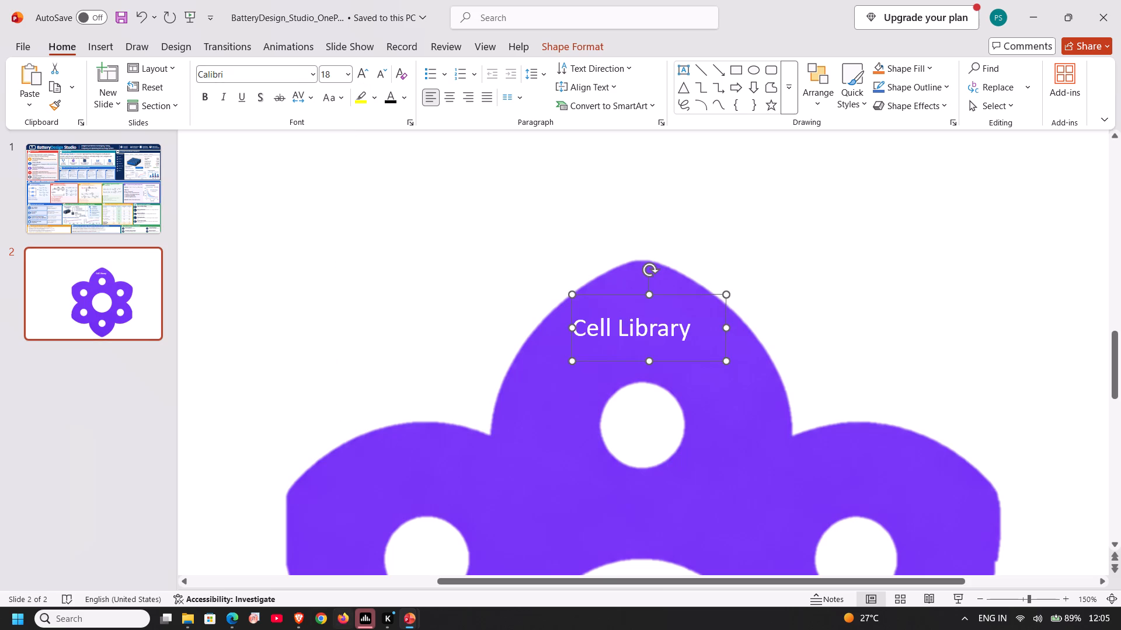
{"action": "left_click", "coordinate": [293, 613]}
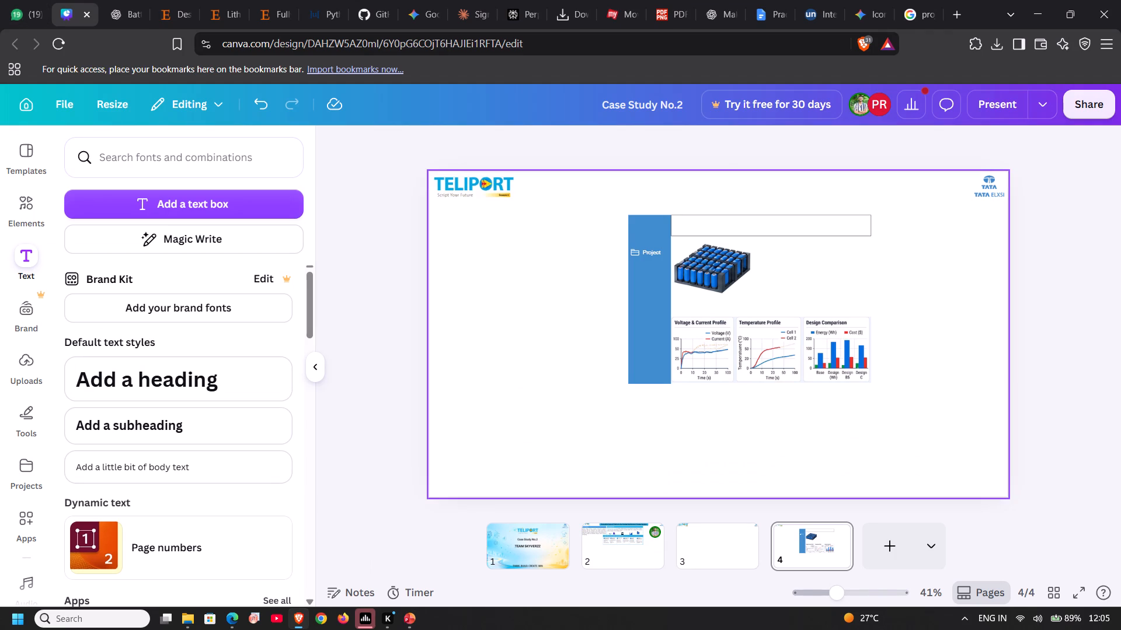
{"action": "left_click", "coordinate": [654, 249]}
{"action": "scroll", "coordinate": [654, 250], "scroll_direction": "right", "scroll_amount": 2}
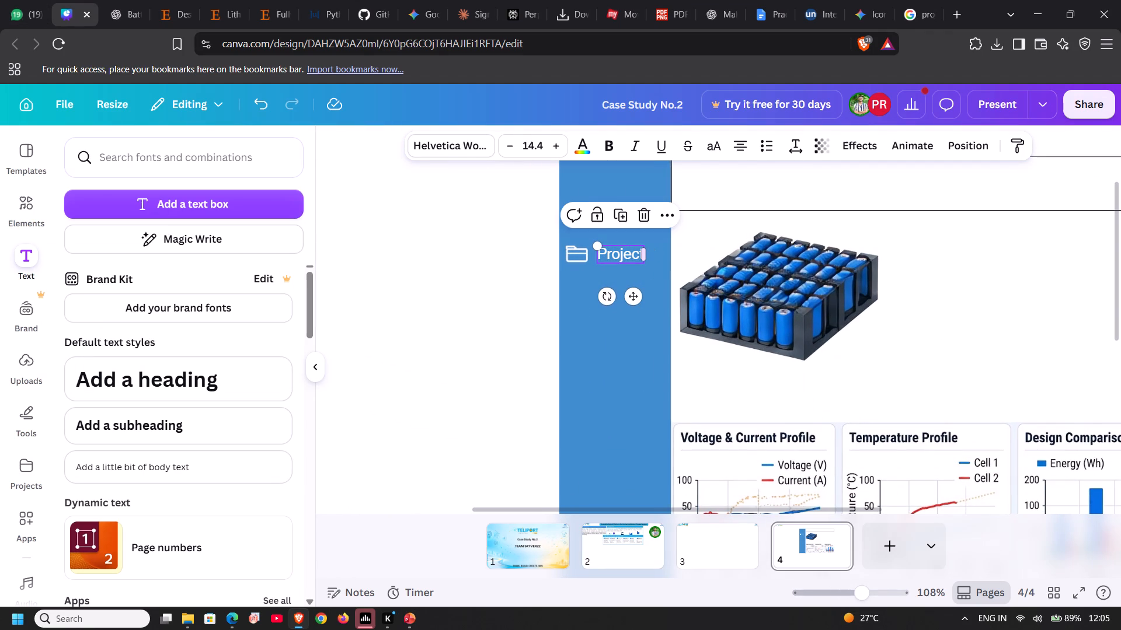
{"action": "double_click", "coordinate": [622, 251]}
{"action": "left_click", "coordinate": [450, 142]}
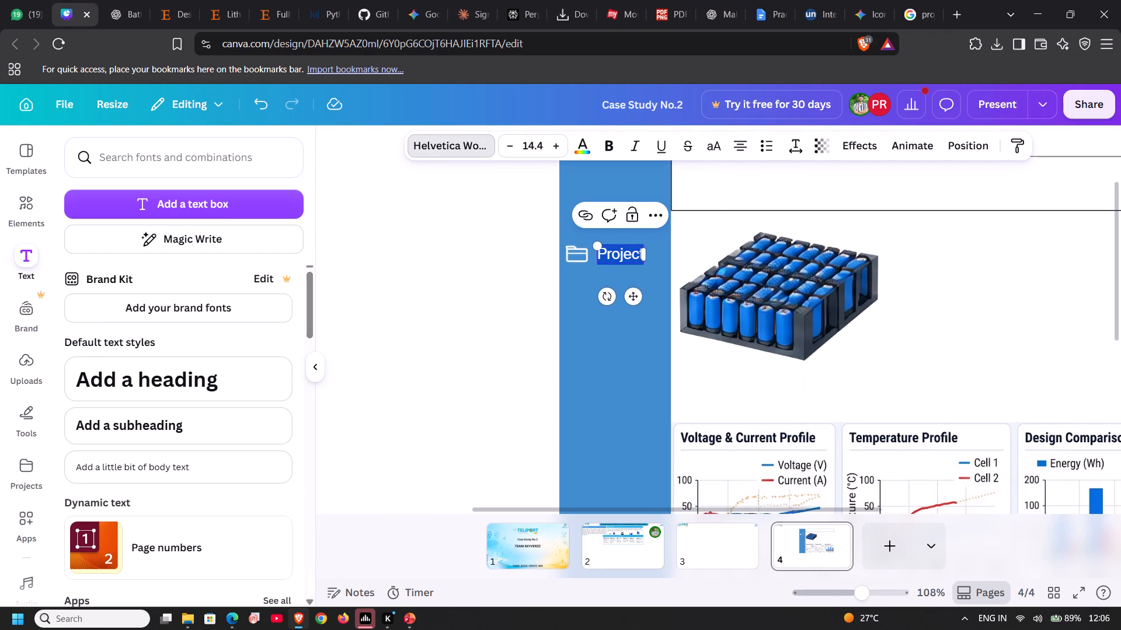
{"action": "left_click", "coordinate": [151, 215]}
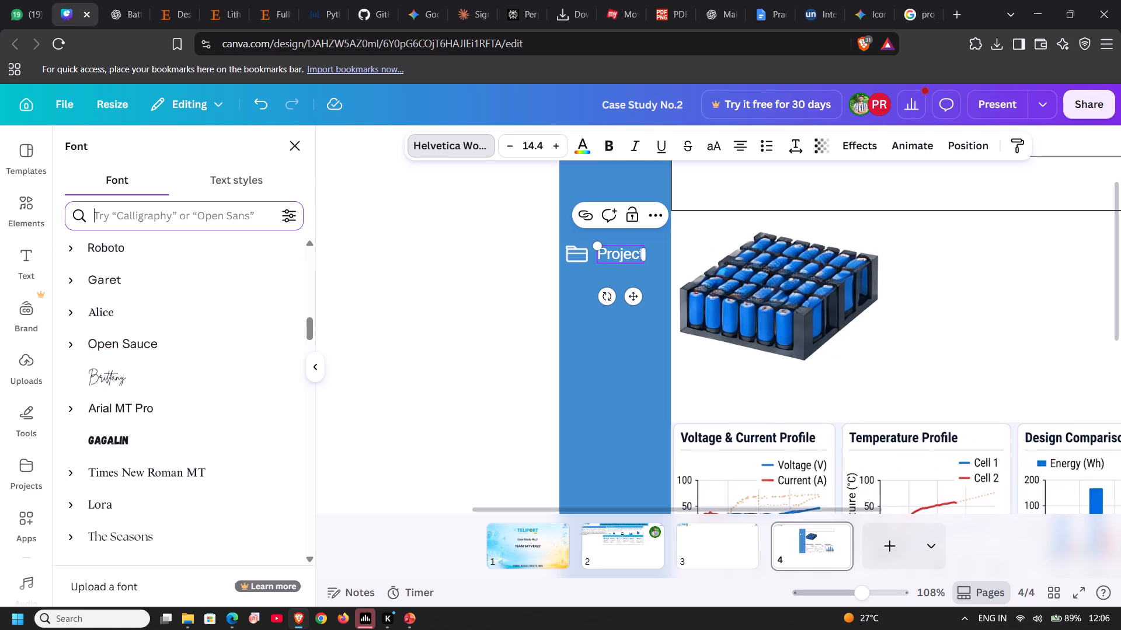
{"action": "type", "text": "ca"}
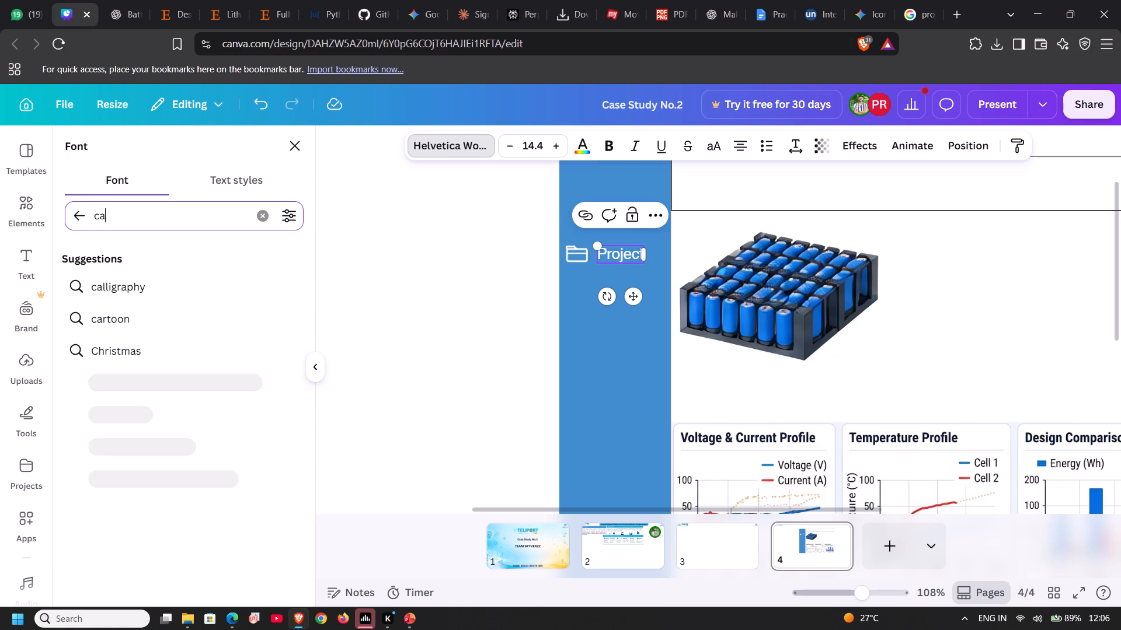
{"action": "type", "text": "libri"}
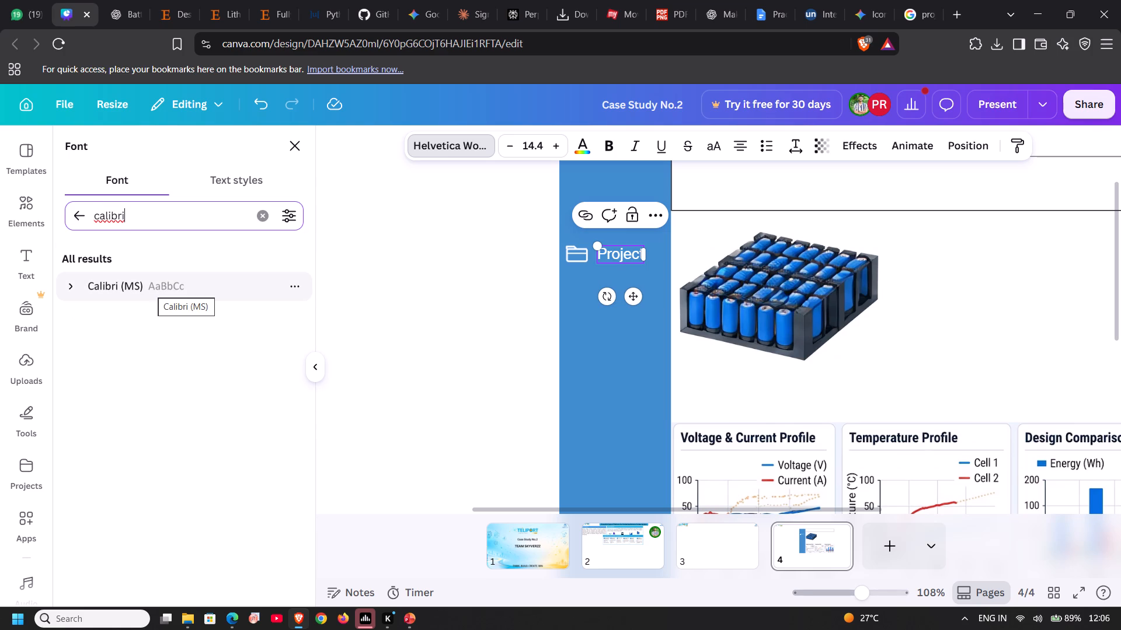
{"action": "left_click", "coordinate": [151, 287]}
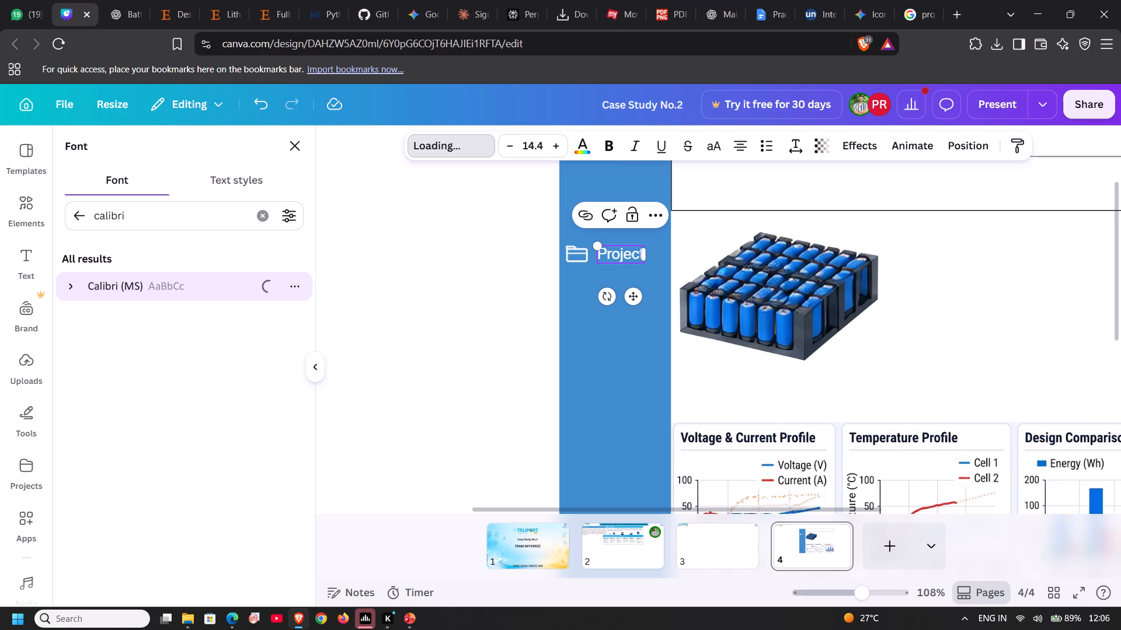
{"action": "left_click", "coordinate": [249, 258]}
{"action": "left_click", "coordinate": [401, 278]}
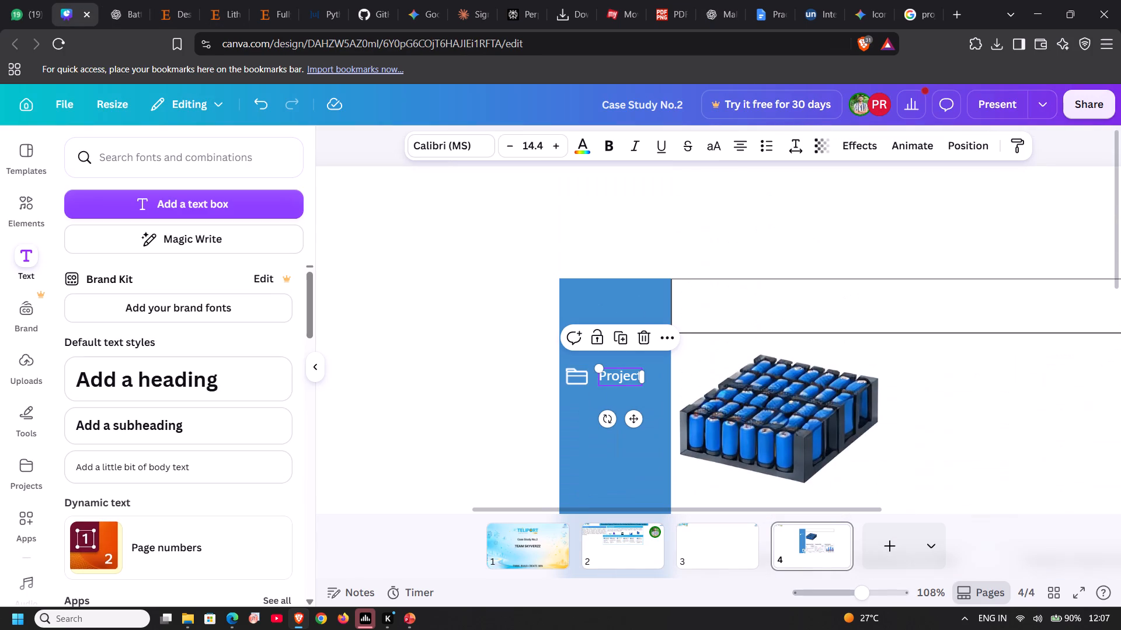
{"action": "key", "text": "ctrl+c"}
{"action": "key", "text": "ctrl+v"}
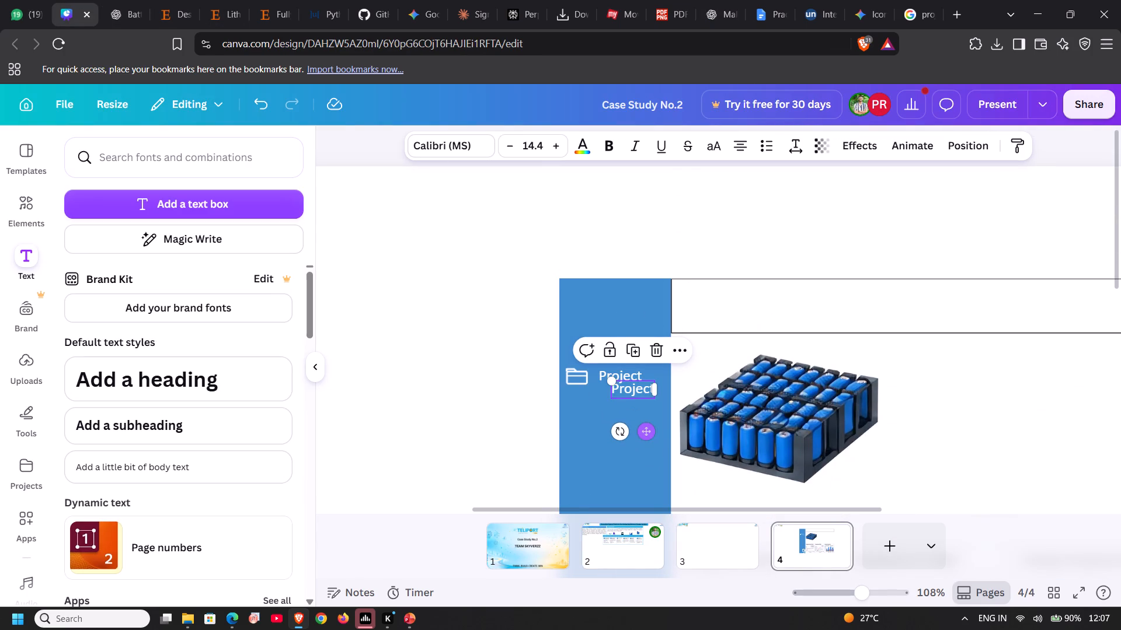
{"action": "left_click_drag", "start_coordinate": [645, 431], "coordinate": [632, 446]}
{"action": "double_click", "coordinate": [611, 403]}
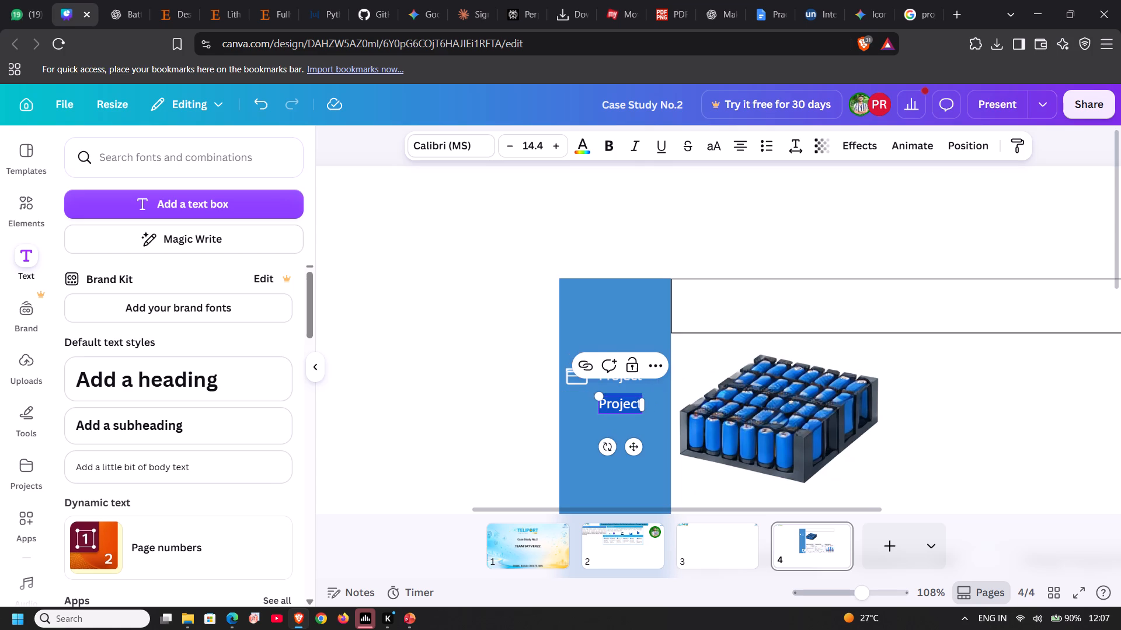
{"action": "key", "text": "shift+c"}
{"action": "type", "text": "ell Librar"}
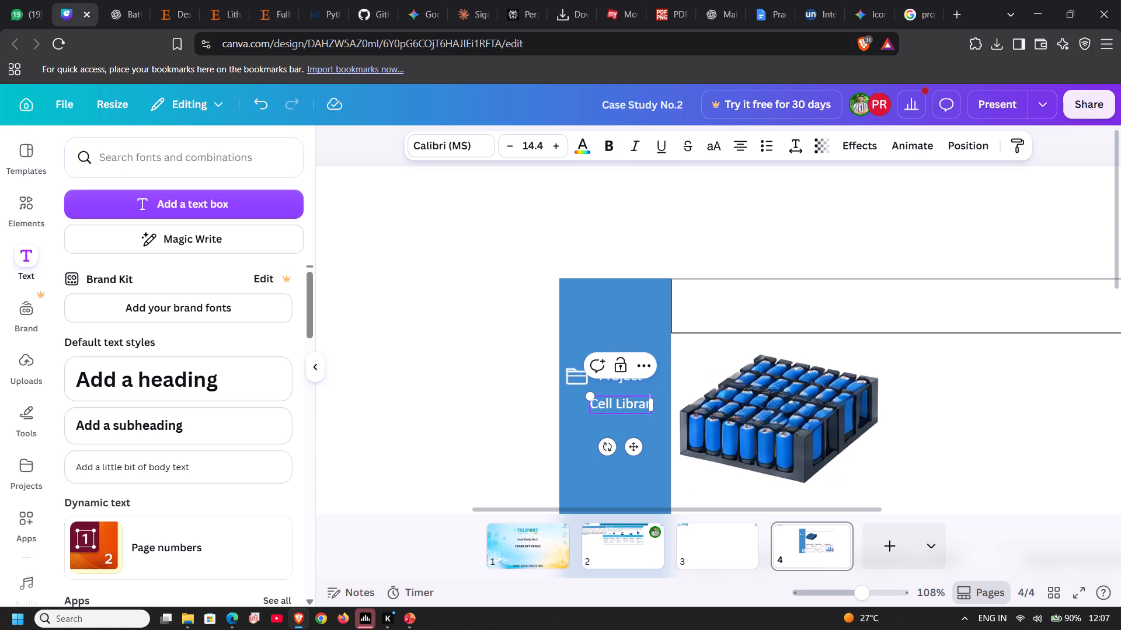
{"action": "key", "text": "y"}
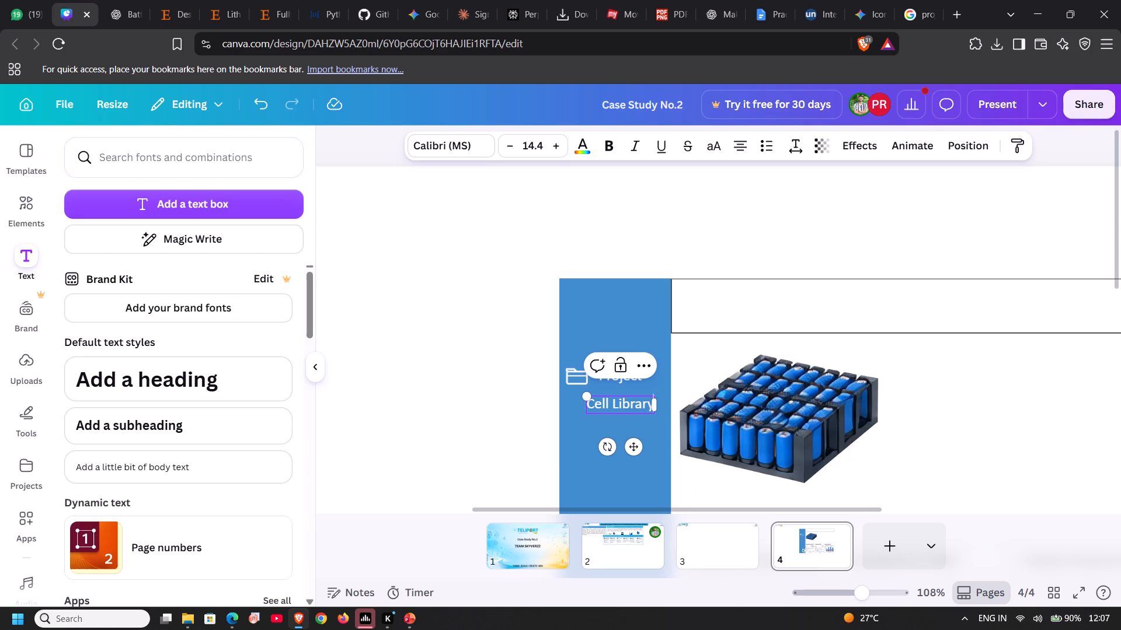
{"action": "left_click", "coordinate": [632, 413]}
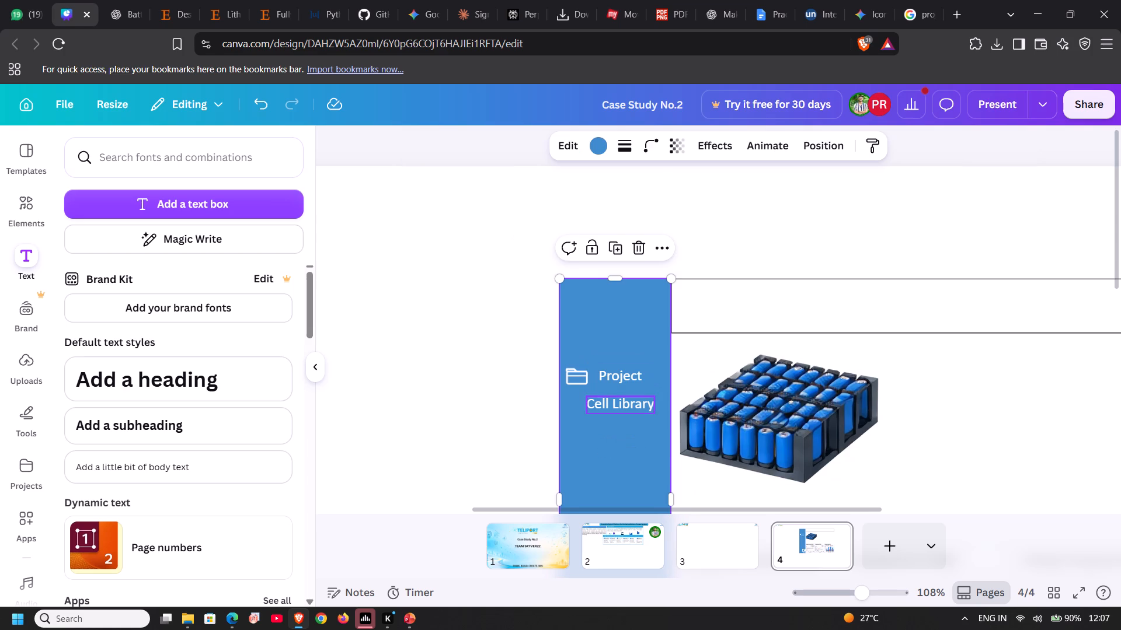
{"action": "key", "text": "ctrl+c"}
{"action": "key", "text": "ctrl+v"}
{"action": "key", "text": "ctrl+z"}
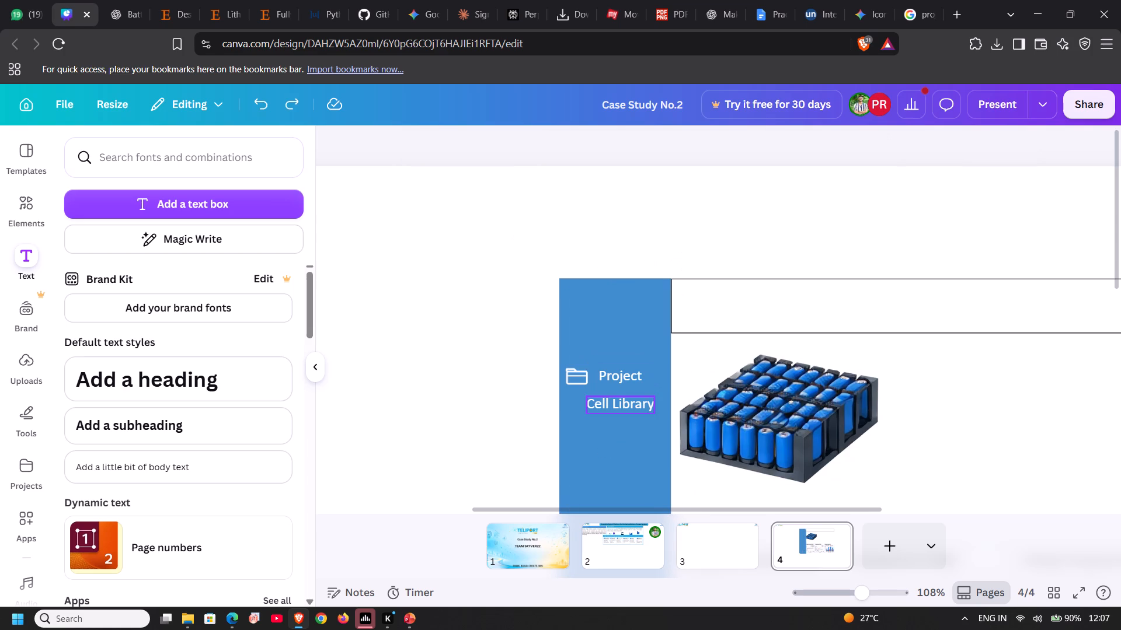
Duplicate the Cell Library label beneath itself, check the sidebar wording on slide 1 in PowerPoint, and change the Canva copy's text to "Design".
{"action": "left_click", "coordinate": [634, 407]}
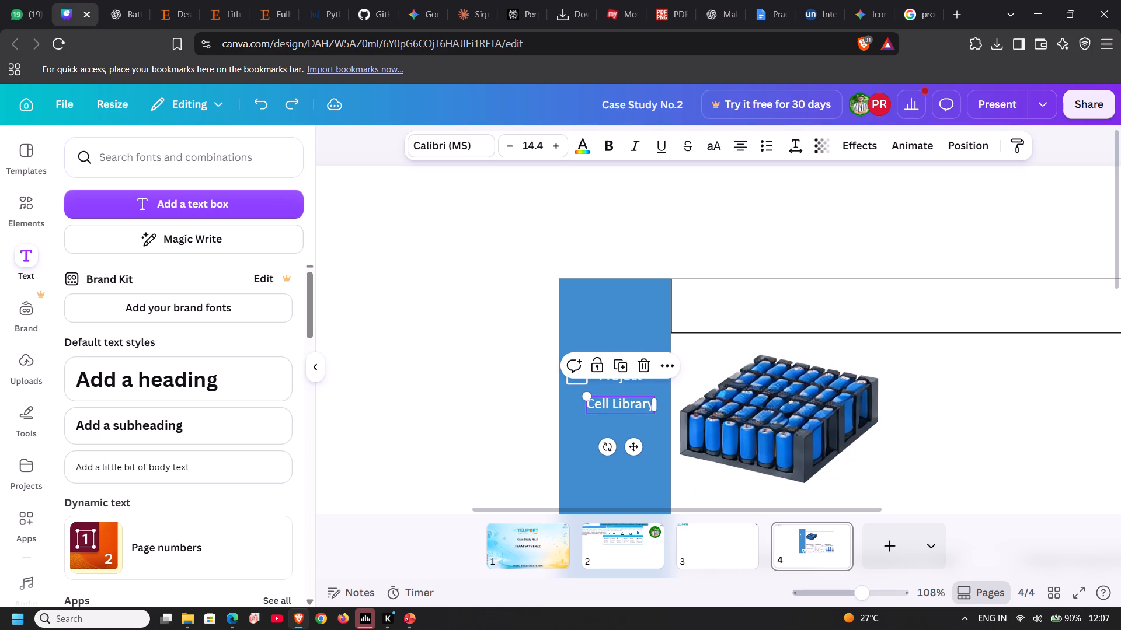
{"action": "key", "text": "ctrl+c"}
{"action": "key", "text": "ctrl+v"}
{"action": "left_click_drag", "start_coordinate": [641, 457], "coordinate": [635, 470]}
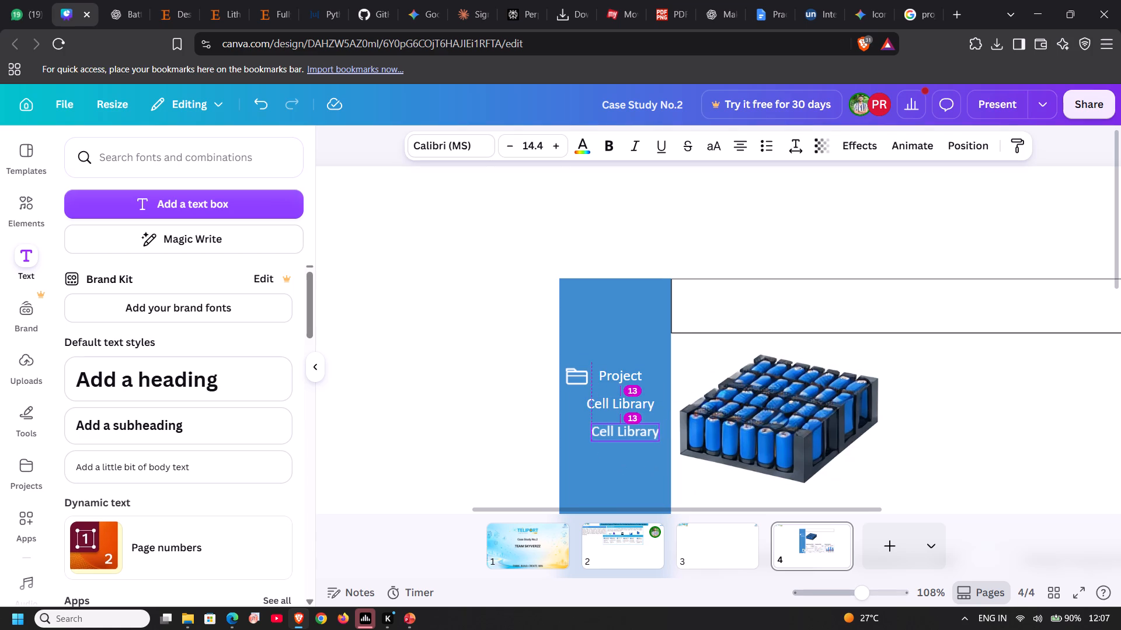
{"action": "left_click_drag", "start_coordinate": [635, 470], "coordinate": [629, 484]}
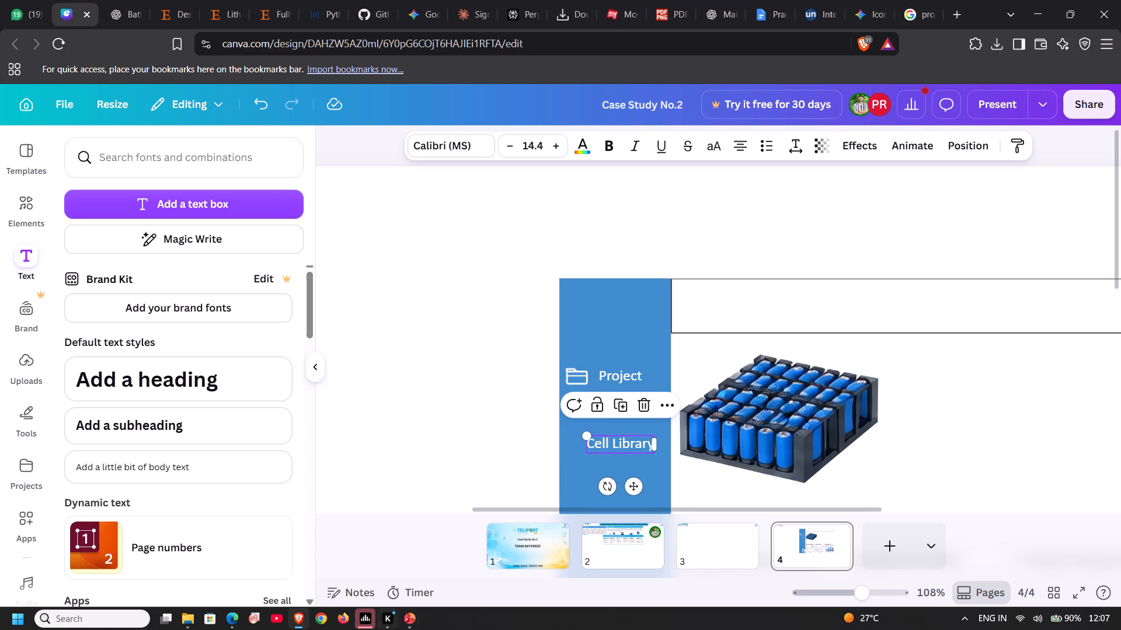
{"action": "left_click", "coordinate": [419, 623]}
{"action": "left_click", "coordinate": [445, 554]}
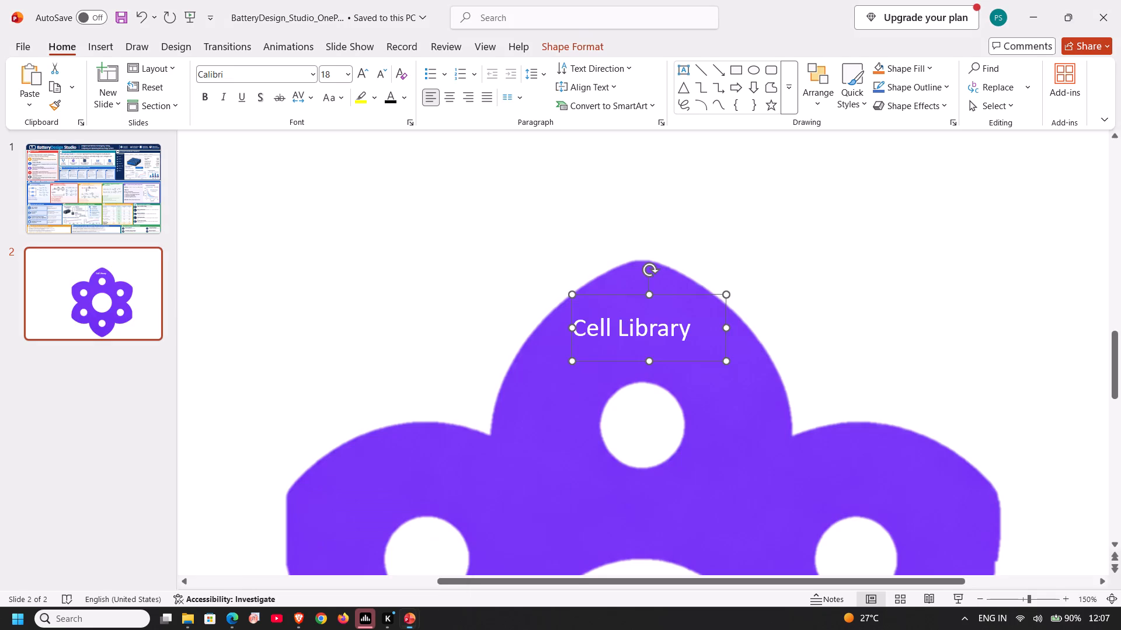
{"action": "left_click", "coordinate": [132, 167]}
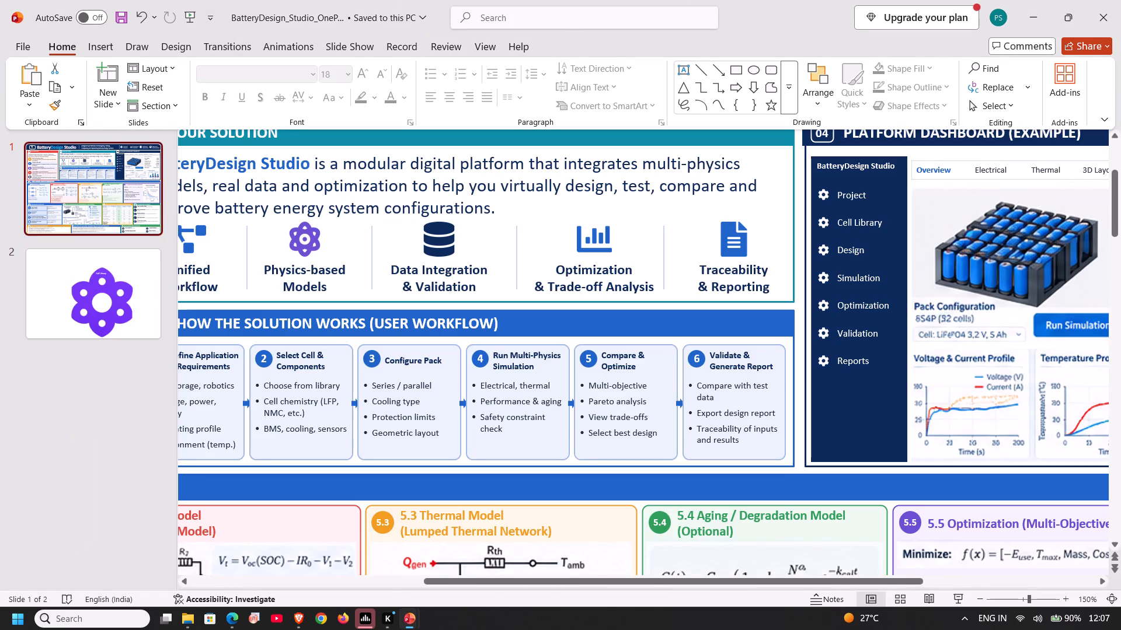
{"action": "left_click", "coordinate": [295, 625]}
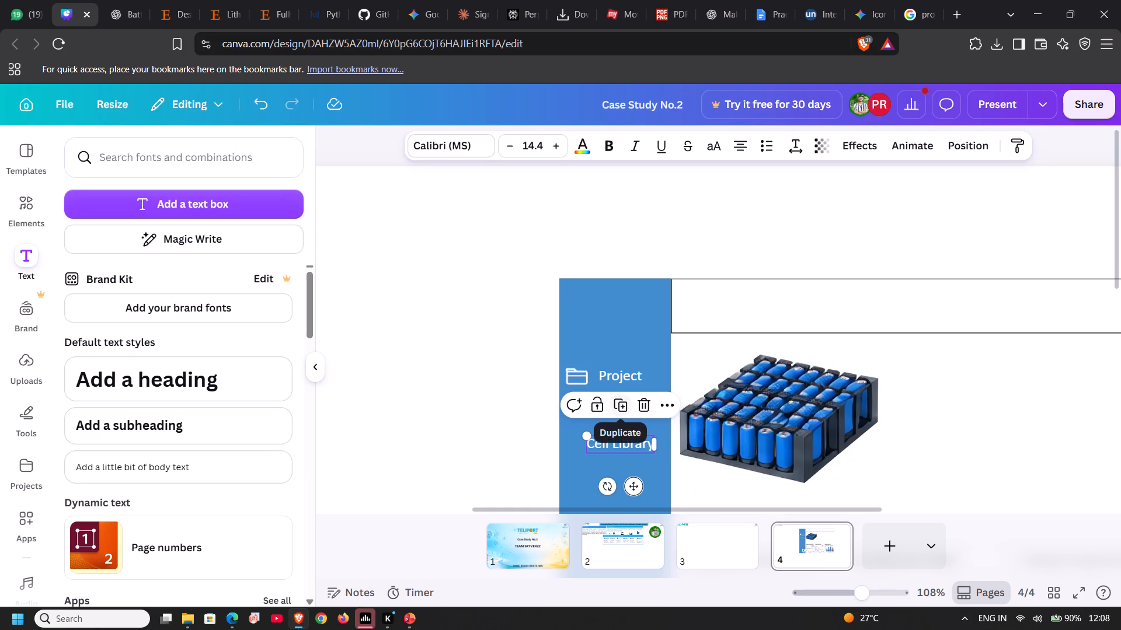
{"action": "type", "text": "De"}
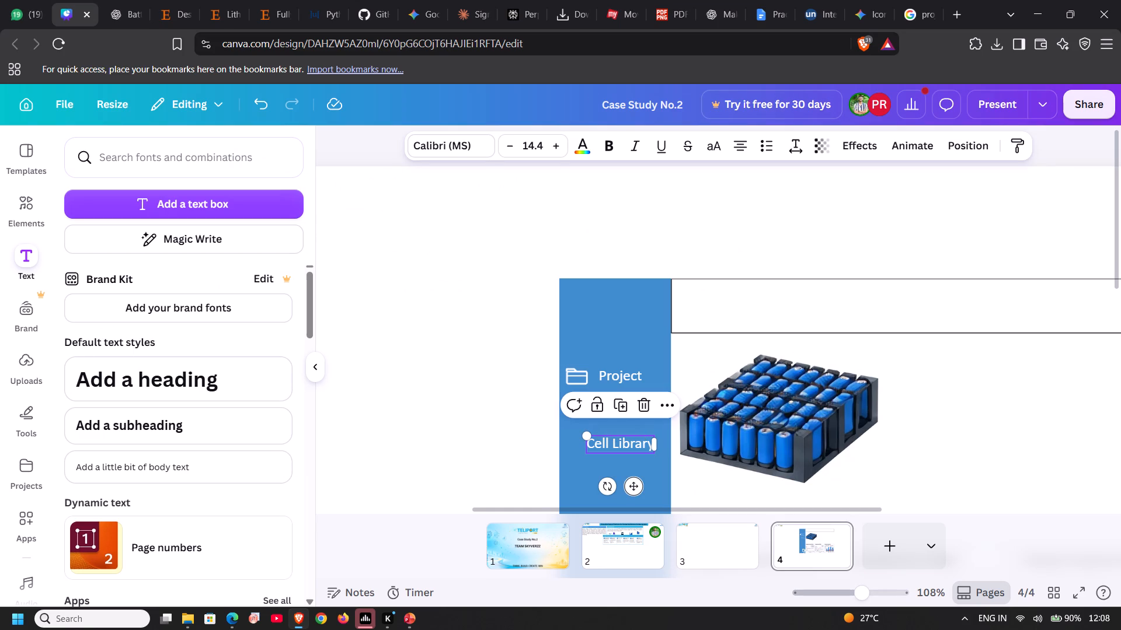
{"action": "left_click", "coordinate": [622, 442]}
{"action": "key", "text": "shift+d"}
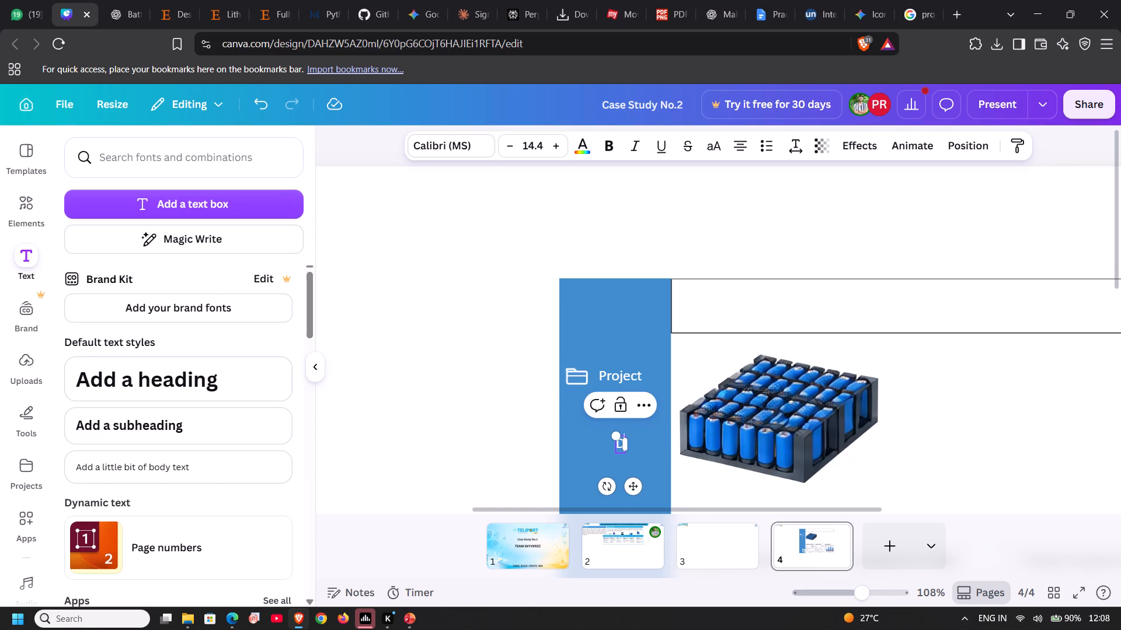
{"action": "type", "text": "esign"}
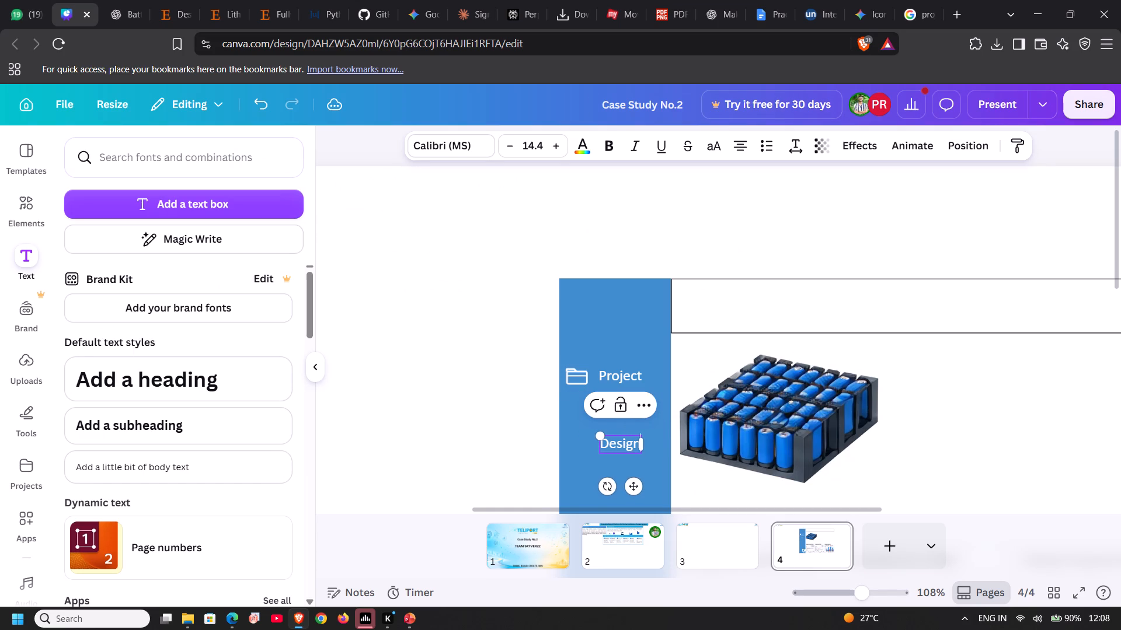
Duplicate the Design label, place the copy below it in the sidebar, and change its text to "Simulation".
{"action": "left_click", "coordinate": [639, 487]}
{"action": "key", "text": "ctrl+c"}
{"action": "key", "text": "ctrl+v"}
{"action": "left_click_drag", "start_coordinate": [649, 503], "coordinate": [634, 524]}
{"action": "left_click", "coordinate": [628, 478]}
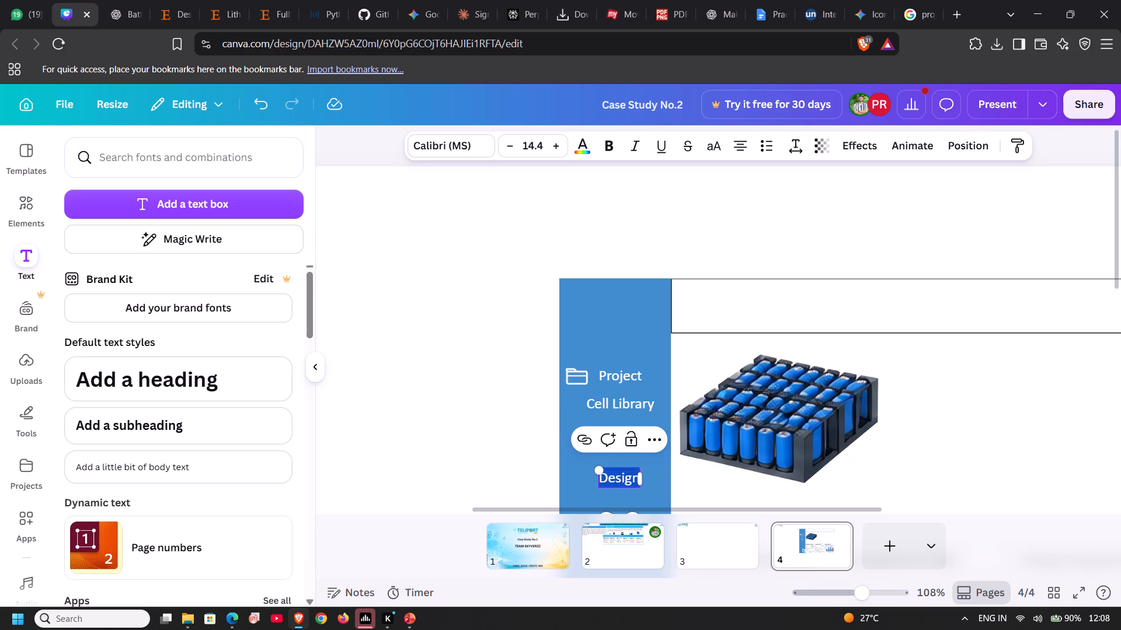
{"action": "type", "text": "Simulation"}
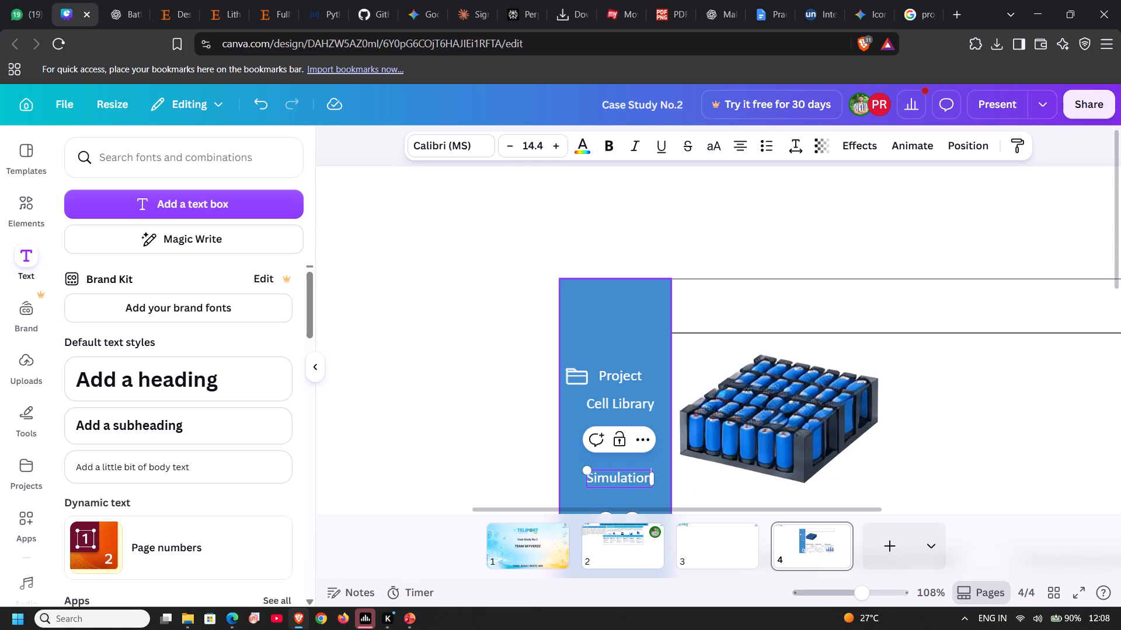
Duplicate the Simulation label, place the copy below it in the sidebar, and change its text to "Optimization".
{"action": "scroll", "coordinate": [637, 486], "scroll_direction": "down", "scroll_amount": 1}
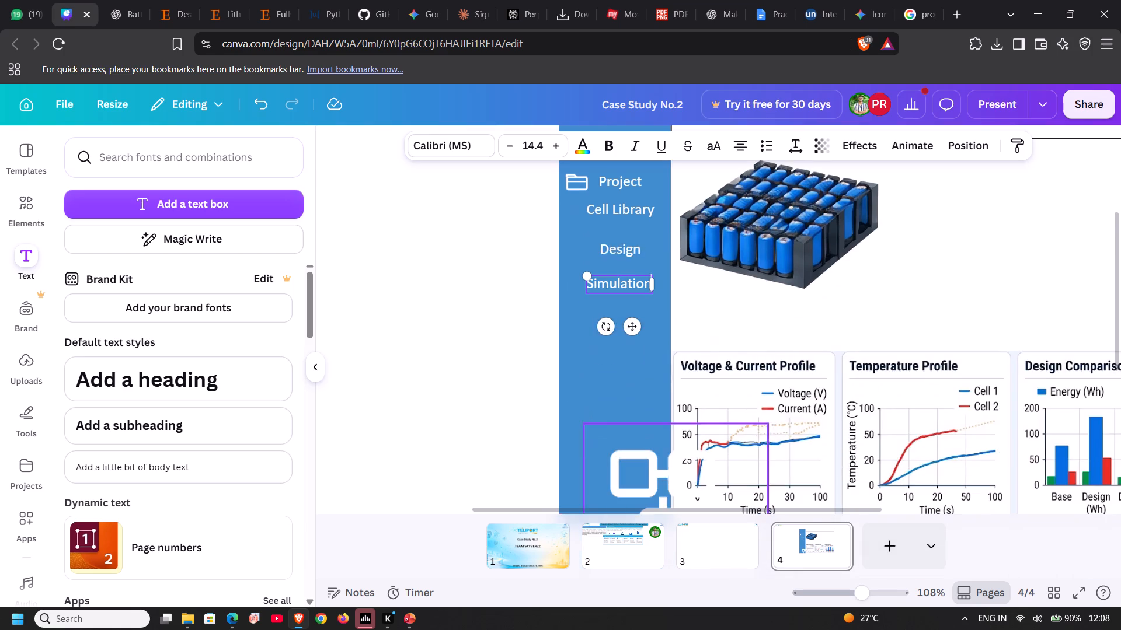
{"action": "left_click", "coordinate": [631, 322]}
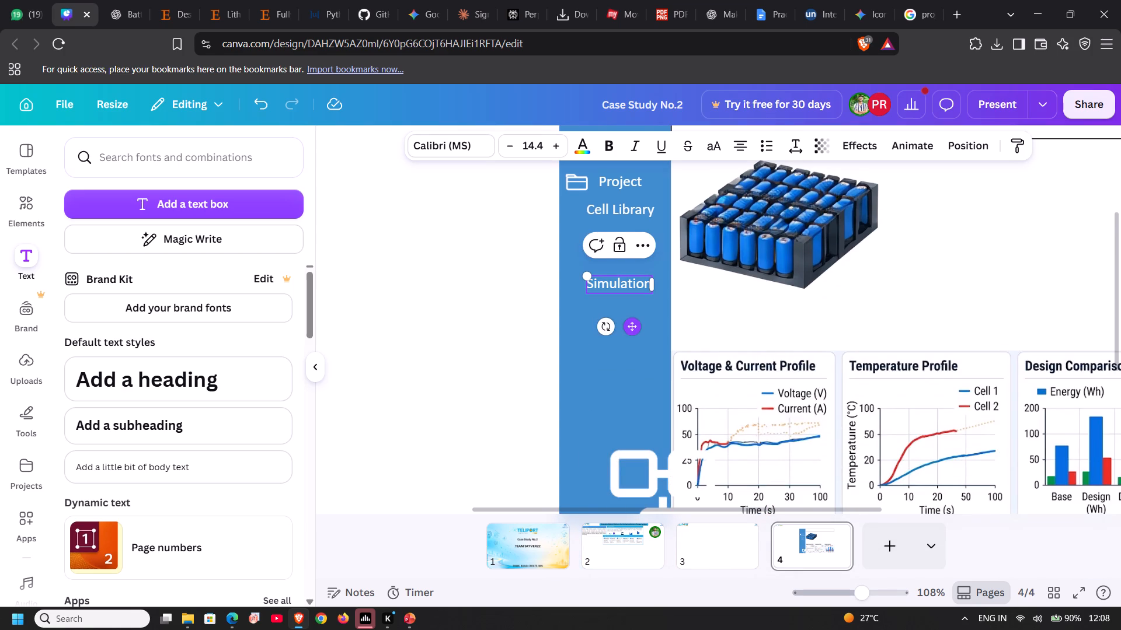
{"action": "key", "text": "ctrl+c"}
{"action": "key", "text": "ctrl+v"}
{"action": "left_click_drag", "start_coordinate": [642, 337], "coordinate": [626, 369]}
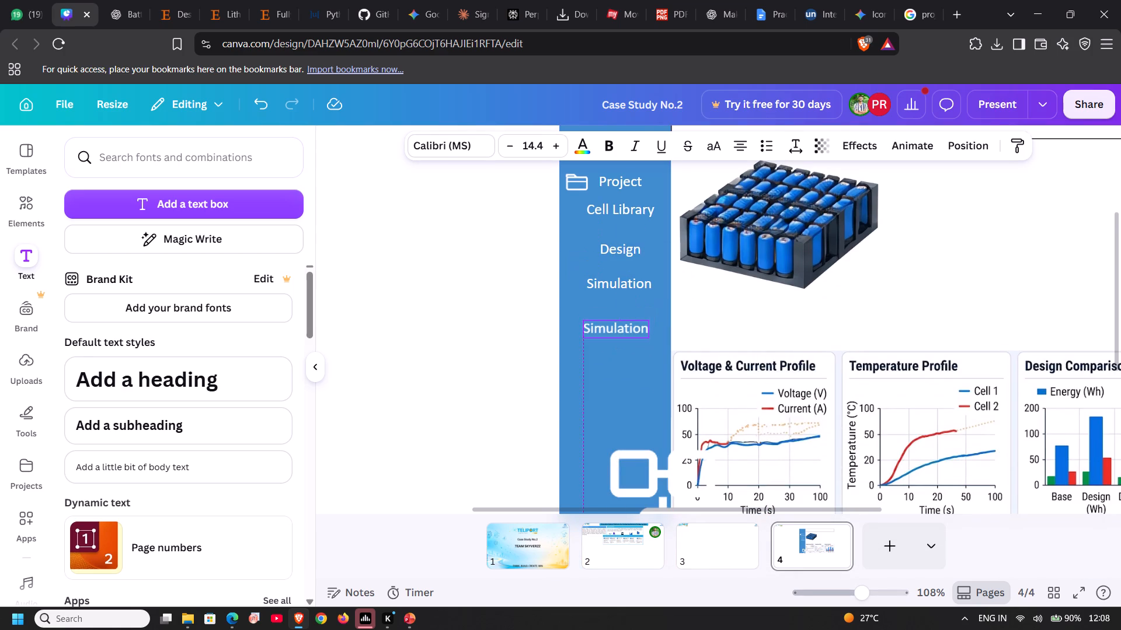
{"action": "left_click_drag", "start_coordinate": [626, 369], "coordinate": [627, 370]}
{"action": "left_click", "coordinate": [624, 325]}
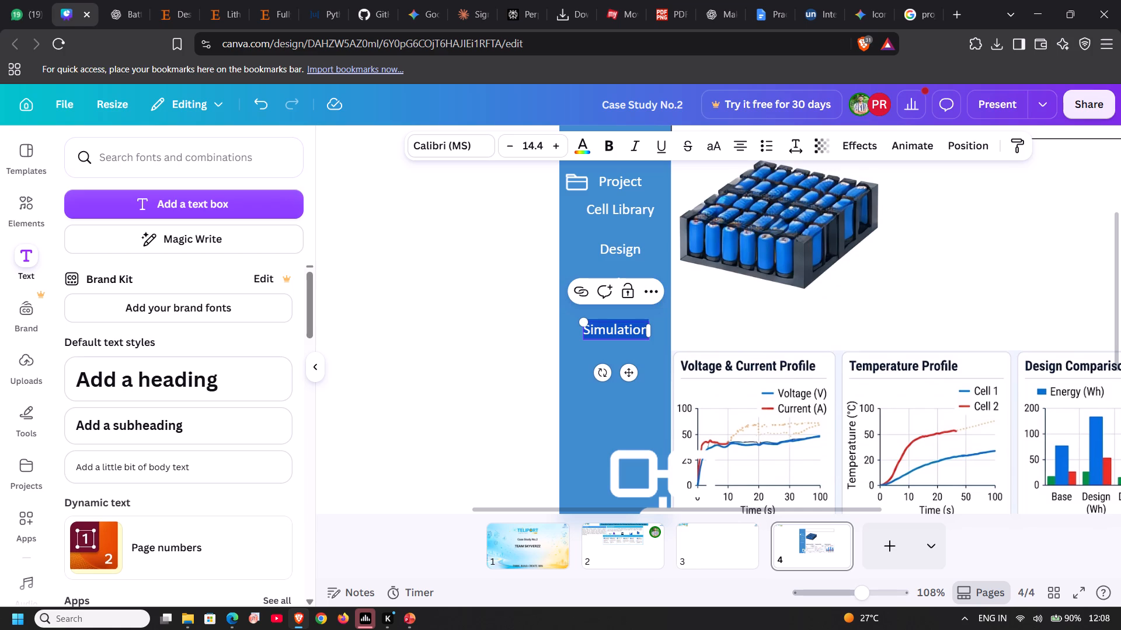
{"action": "type", "text": "Optimization"}
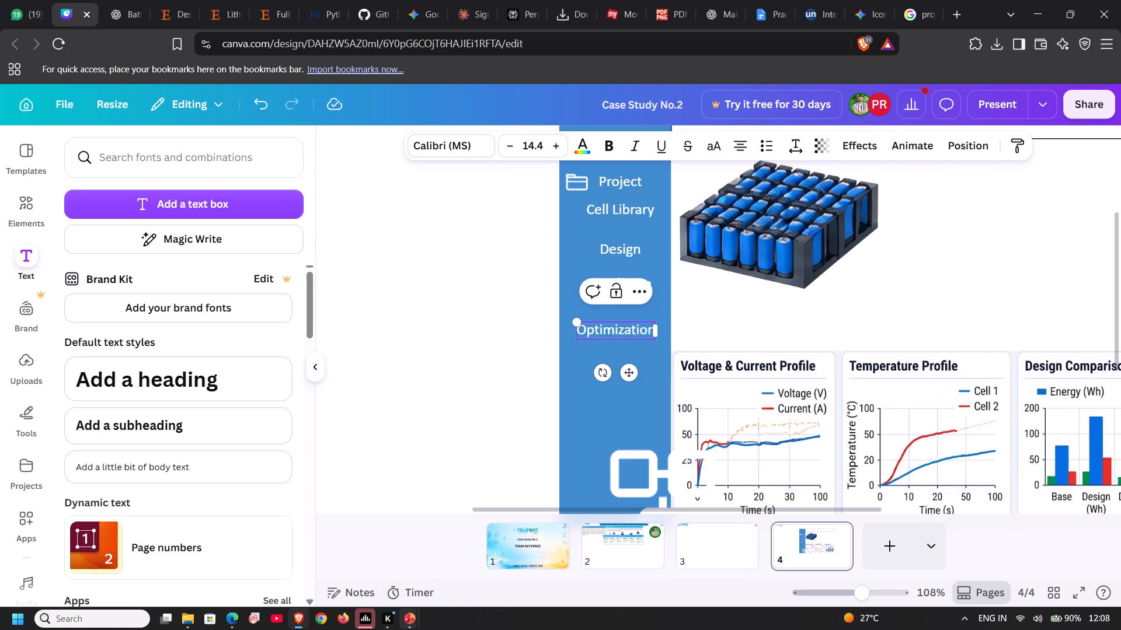
Check the next sidebar entry in PowerPoint, duplicate Canva's Optimization label below itself, and change the copy's text to "Validation".
{"action": "left_click", "coordinate": [462, 590]}
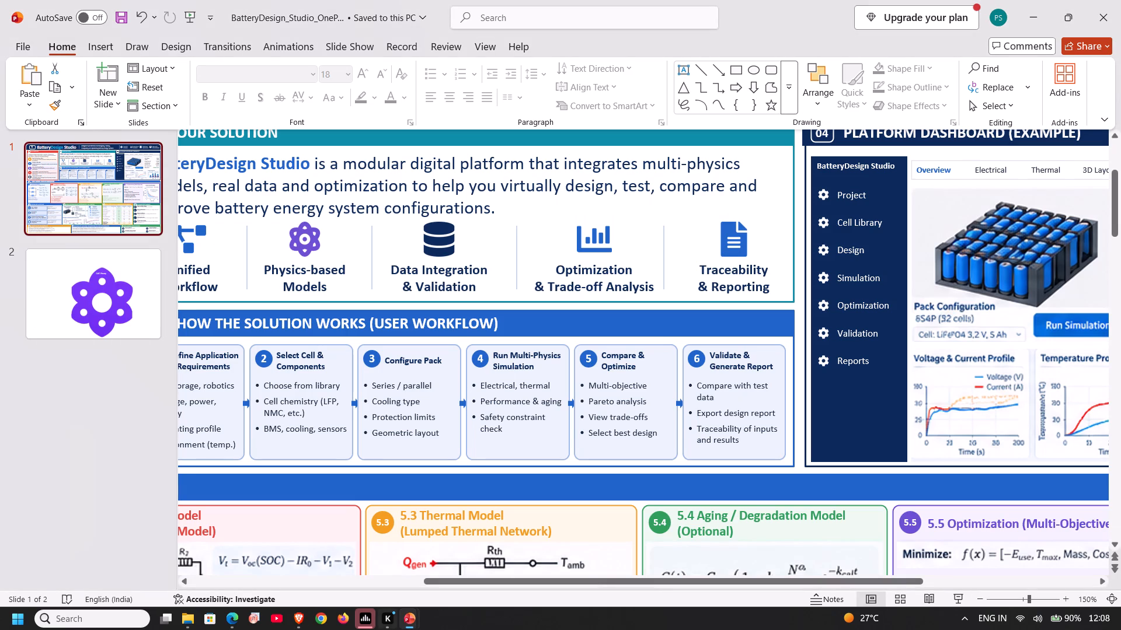
{"action": "left_click", "coordinate": [304, 616]}
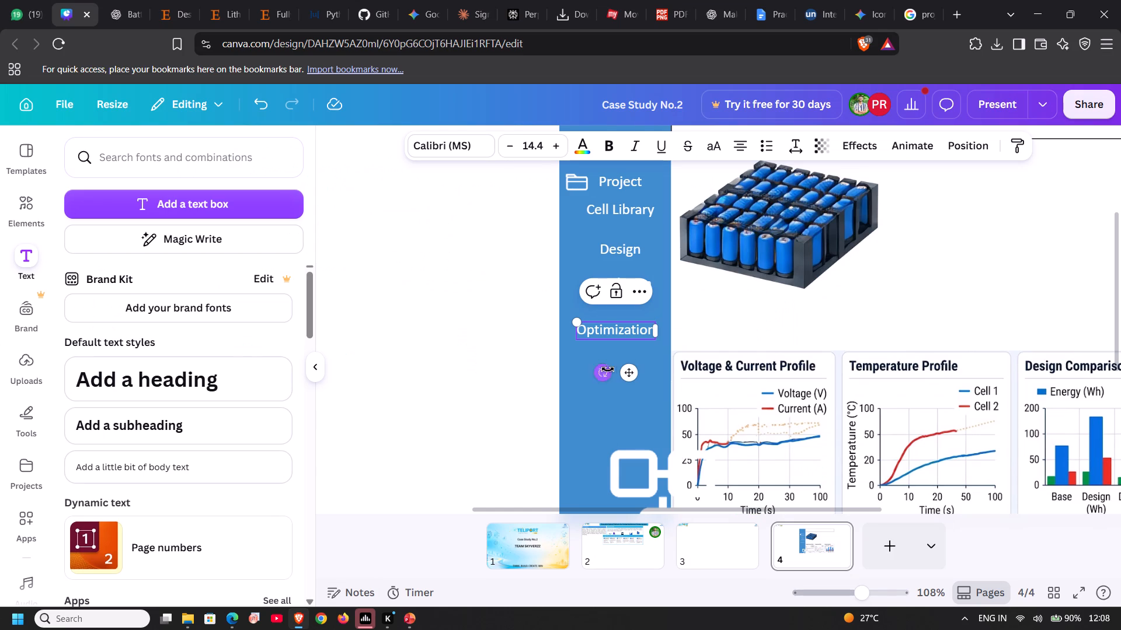
{"action": "left_click", "coordinate": [629, 374]}
{"action": "key", "text": "ctrl+c"}
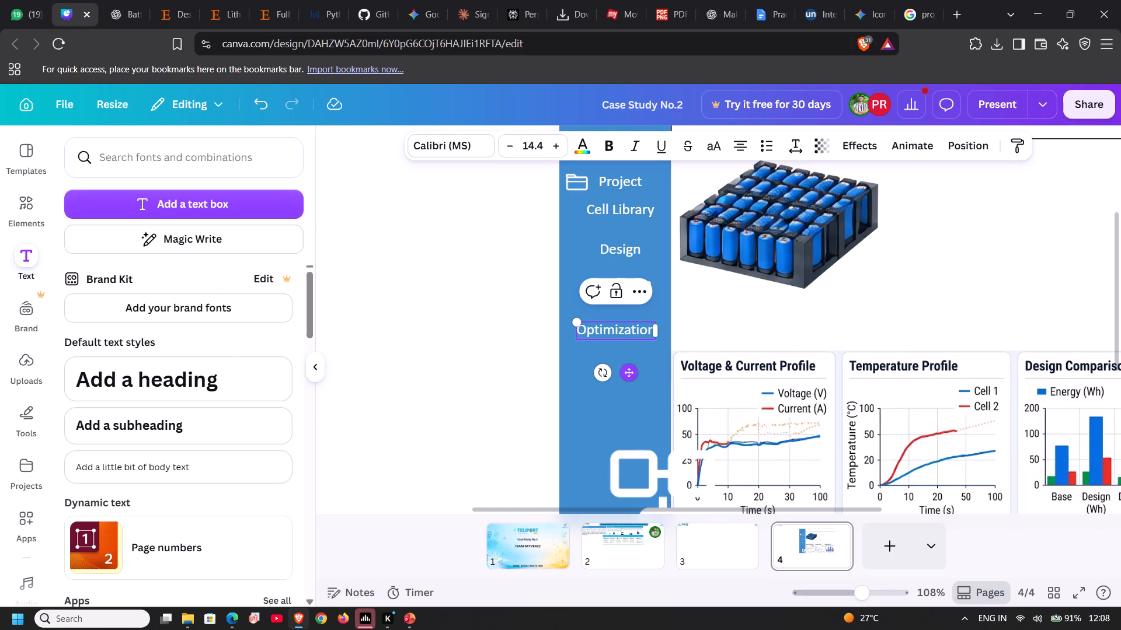
{"action": "key", "text": "ctrl+v"}
{"action": "left_click_drag", "start_coordinate": [637, 382], "coordinate": [621, 404]}
{"action": "left_click", "coordinate": [621, 362]}
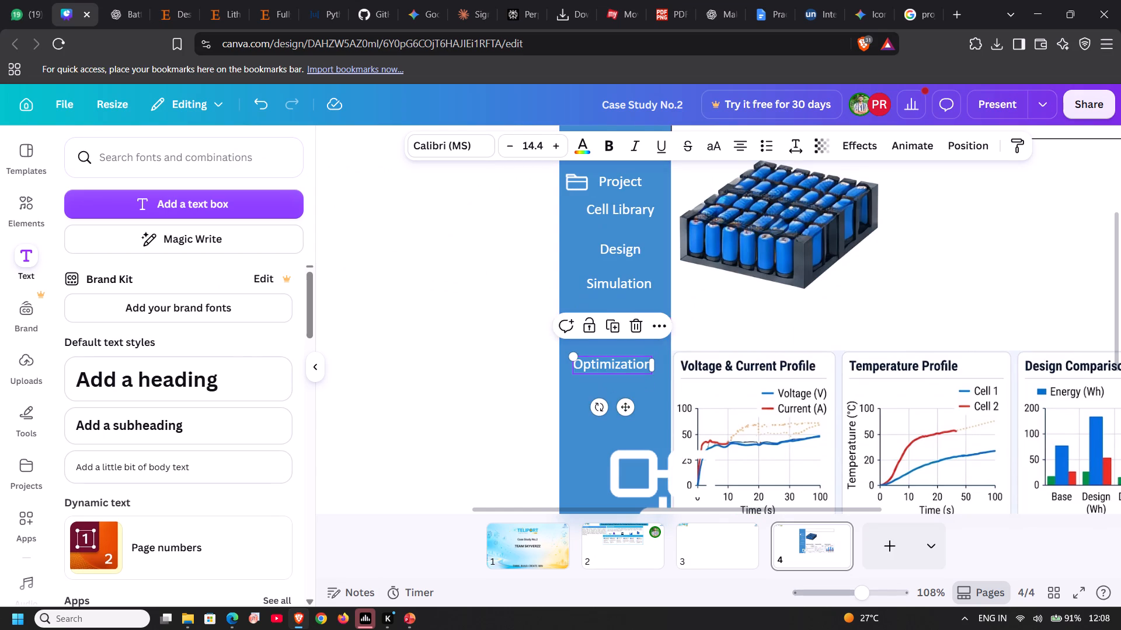
{"action": "type", "text": "Va"}
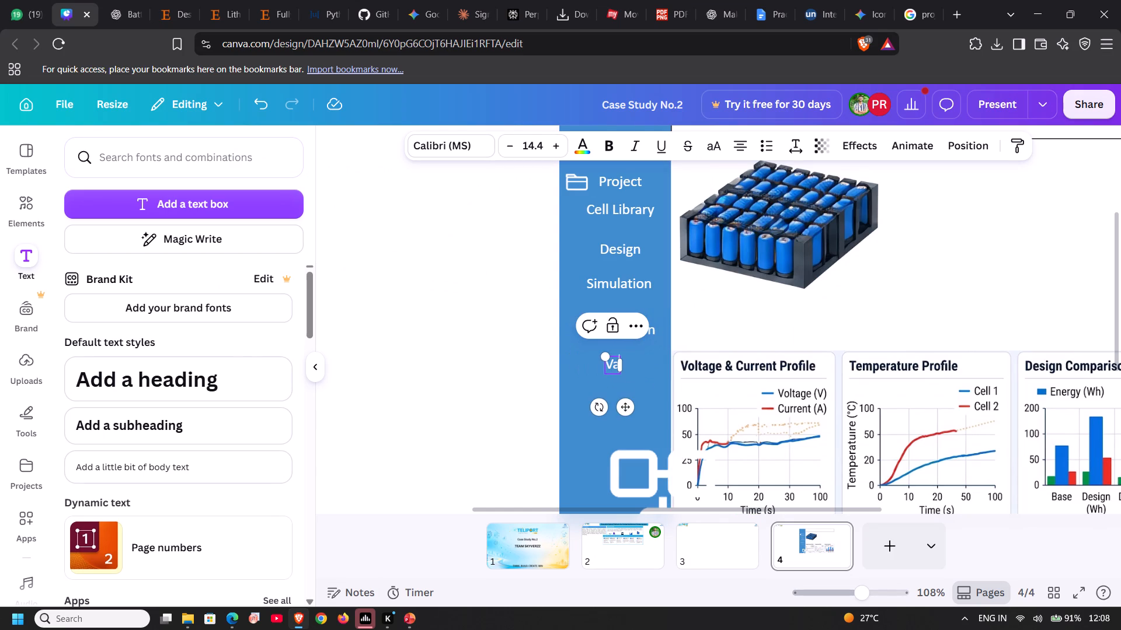
{"action": "type", "text": "lidatio"}
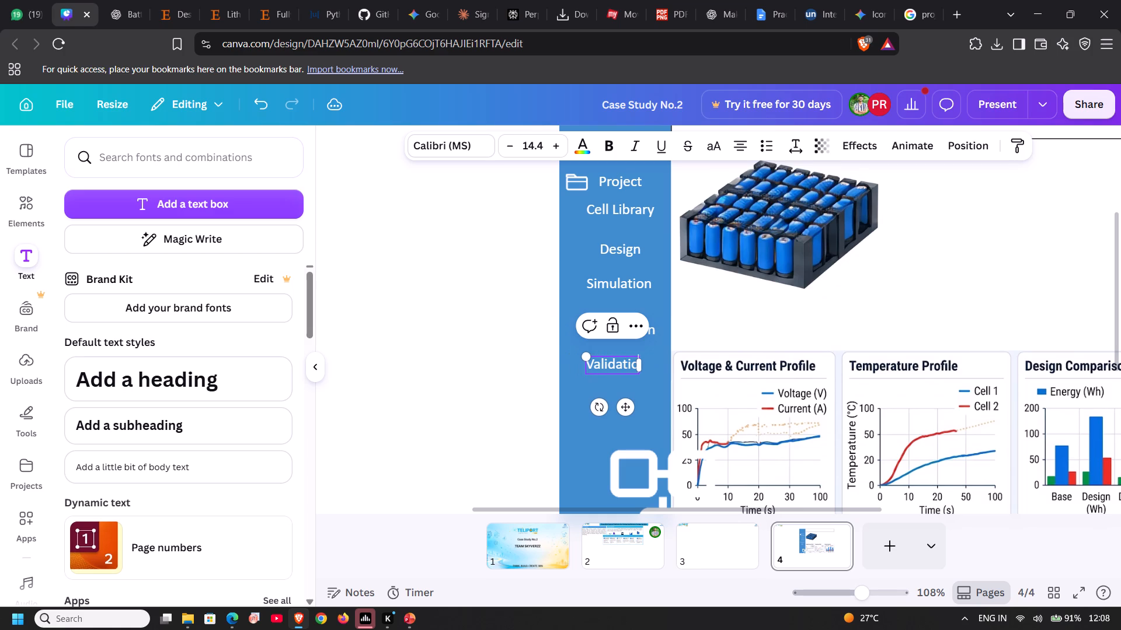
{"action": "key", "text": "n"}
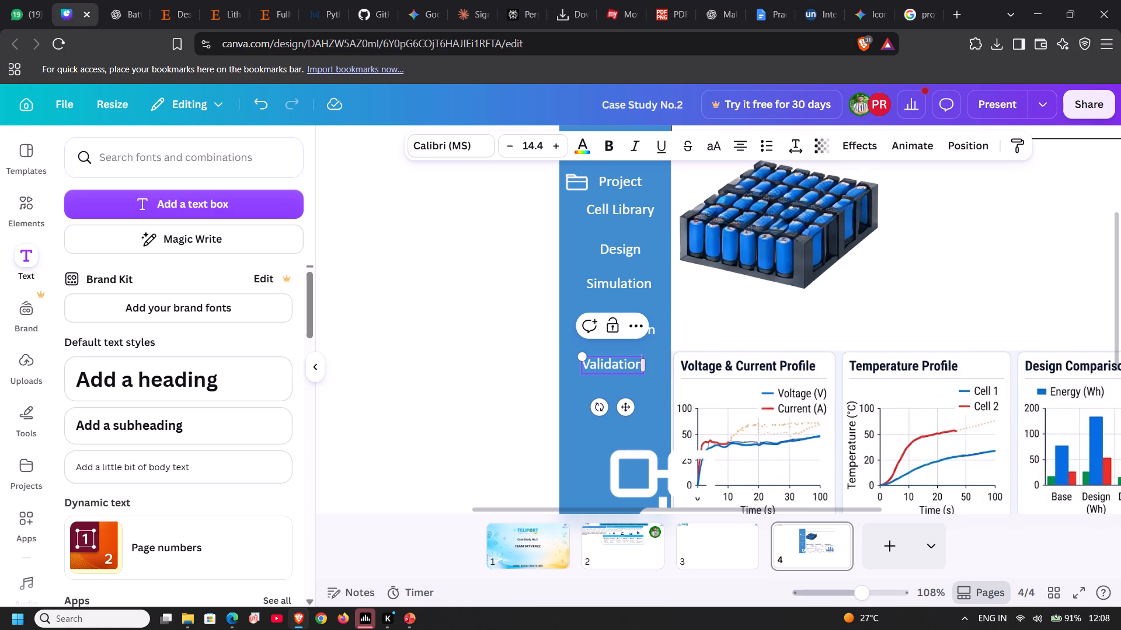
Duplicate the Validation label, place the copy below it in the sidebar, and change its text to "Report".
{"action": "left_click", "coordinate": [625, 415]}
{"action": "key", "text": "ctrl+c"}
{"action": "key", "text": "ctrl+v"}
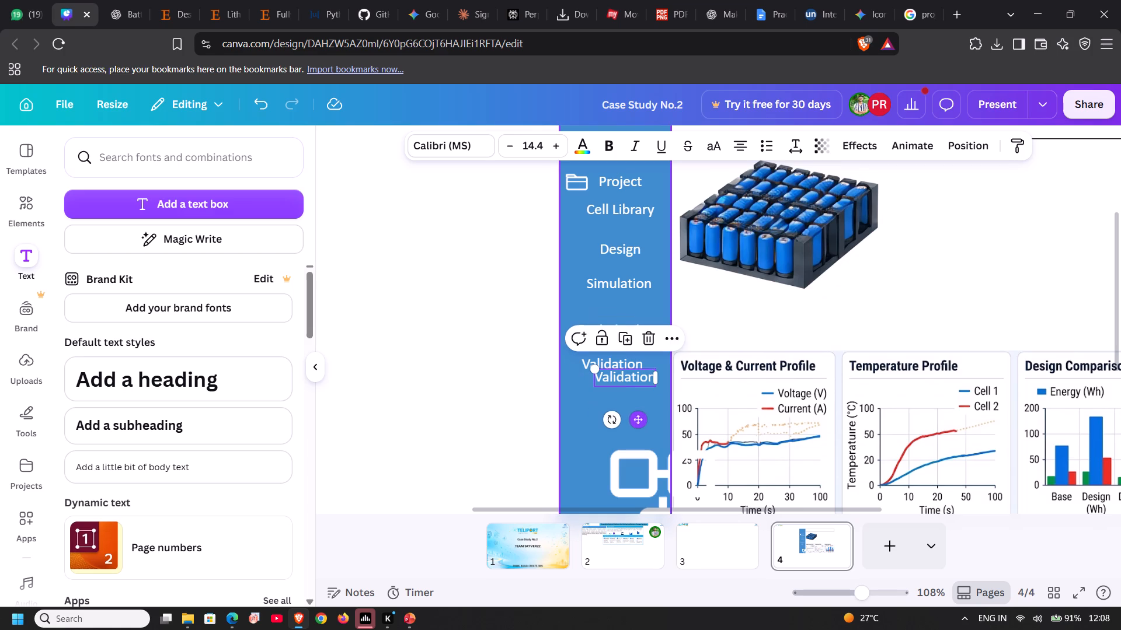
{"action": "left_click_drag", "start_coordinate": [635, 419], "coordinate": [622, 450]}
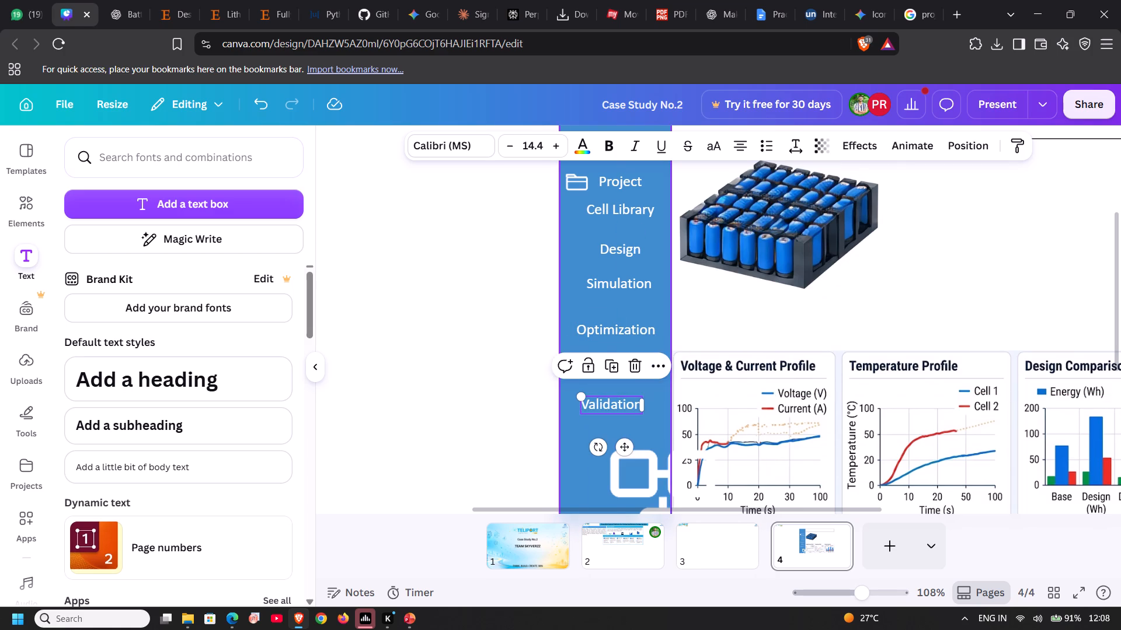
{"action": "left_click", "coordinate": [620, 402]}
{"action": "key", "text": "shift+r"}
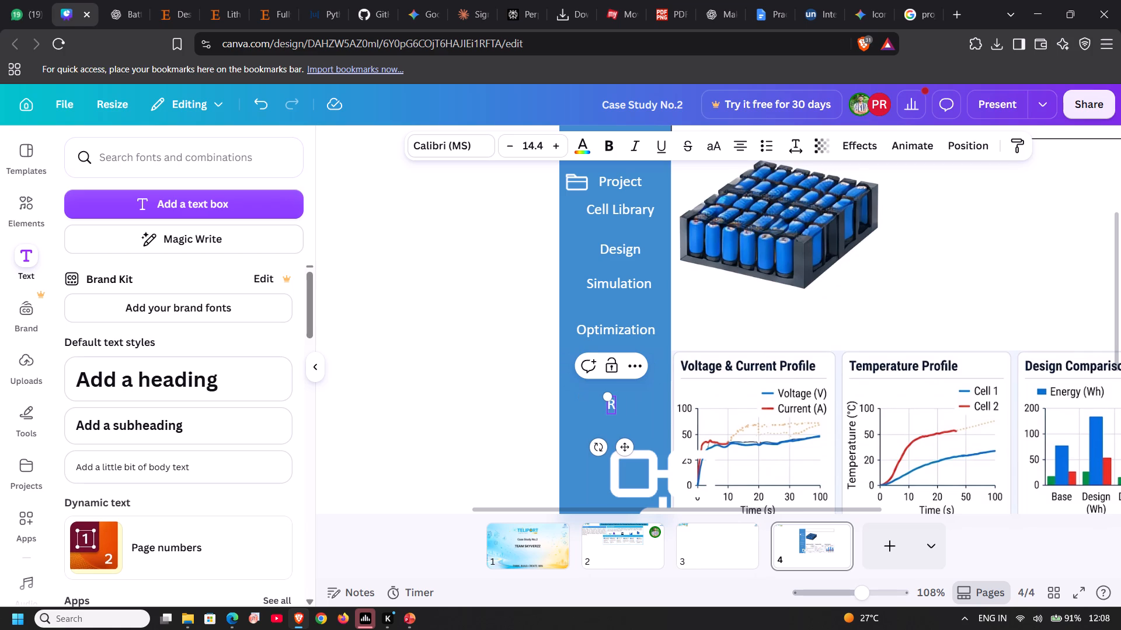
{"action": "type", "text": "eport"}
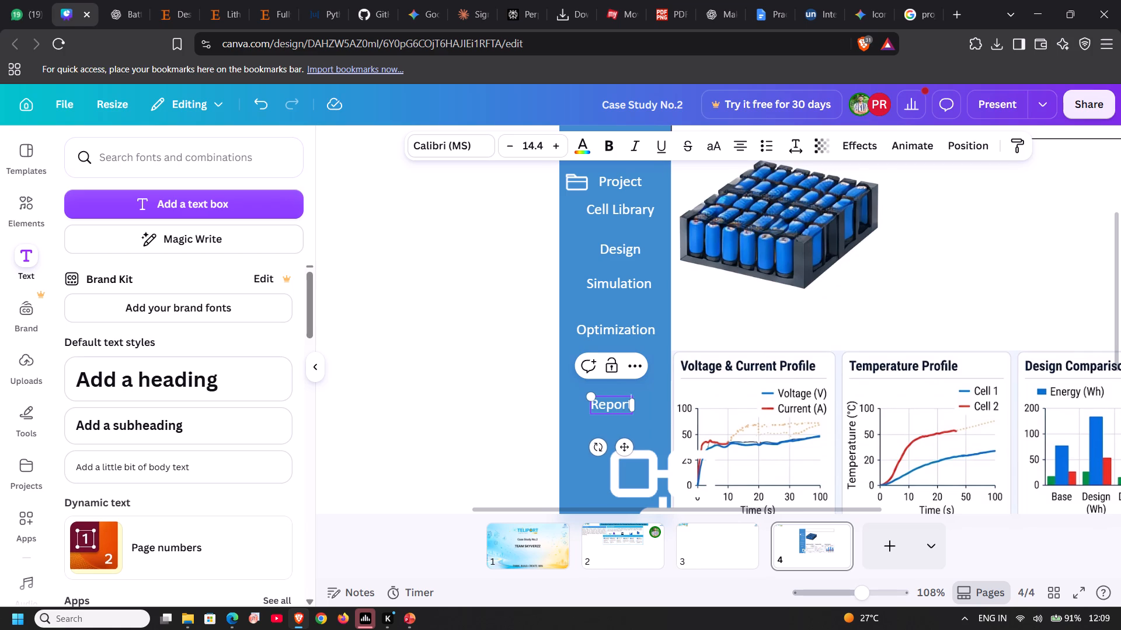
{"action": "left_click", "coordinate": [475, 273]}
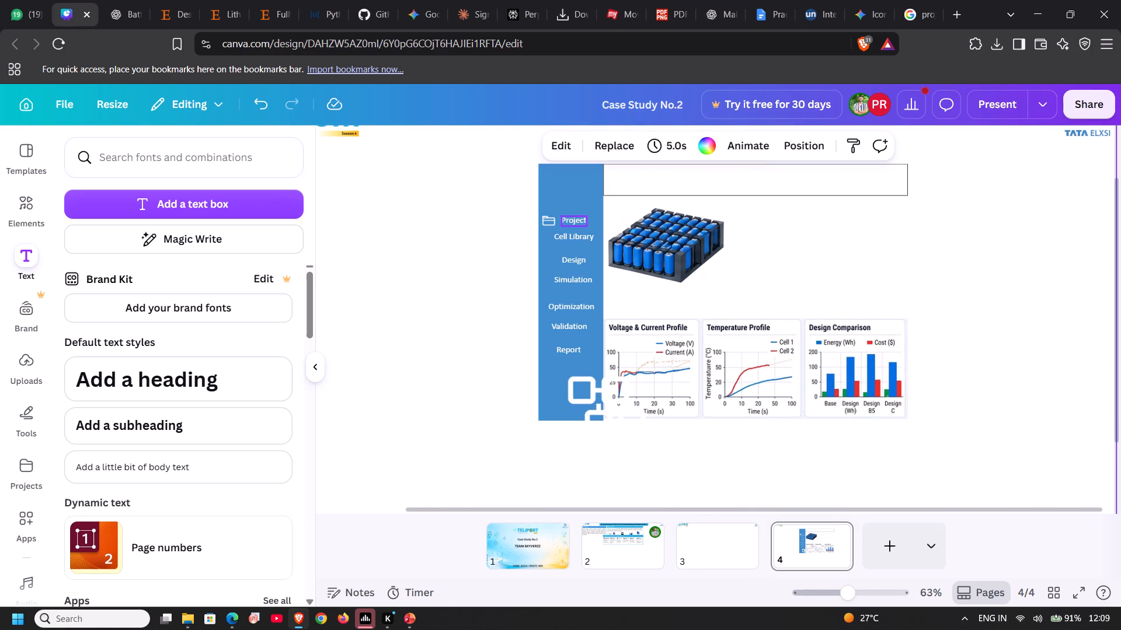
Reposition the Cell Library, Design and Simulation labels into a closer, evenly spaced column beneath the Project label.
{"action": "scroll", "coordinate": [566, 221], "scroll_direction": "right", "scroll_amount": 1}
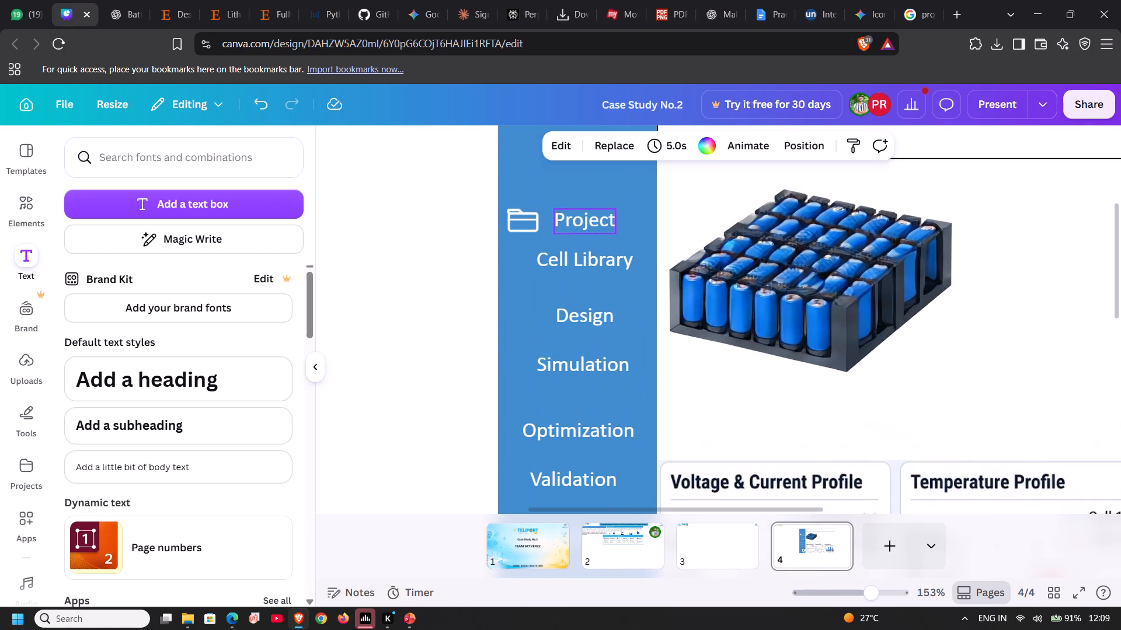
{"action": "left_click_drag", "start_coordinate": [579, 261], "coordinate": [596, 259]}
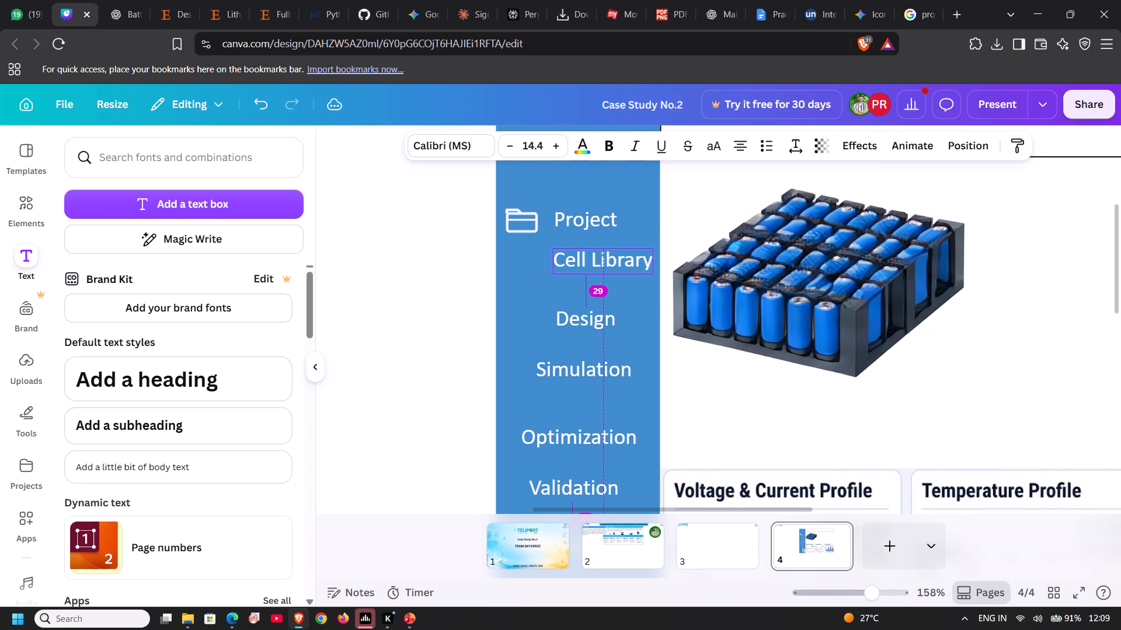
{"action": "left_click", "coordinate": [535, 253]}
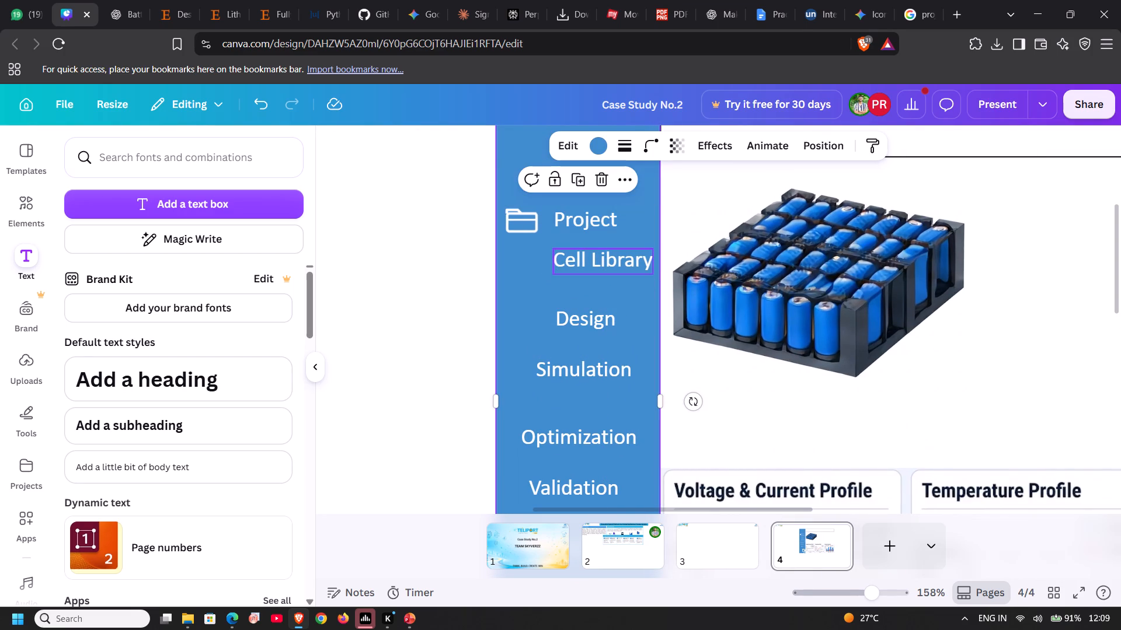
{"action": "left_click_drag", "start_coordinate": [570, 324], "coordinate": [569, 306]}
{"action": "left_click_drag", "start_coordinate": [564, 367], "coordinate": [585, 346]}
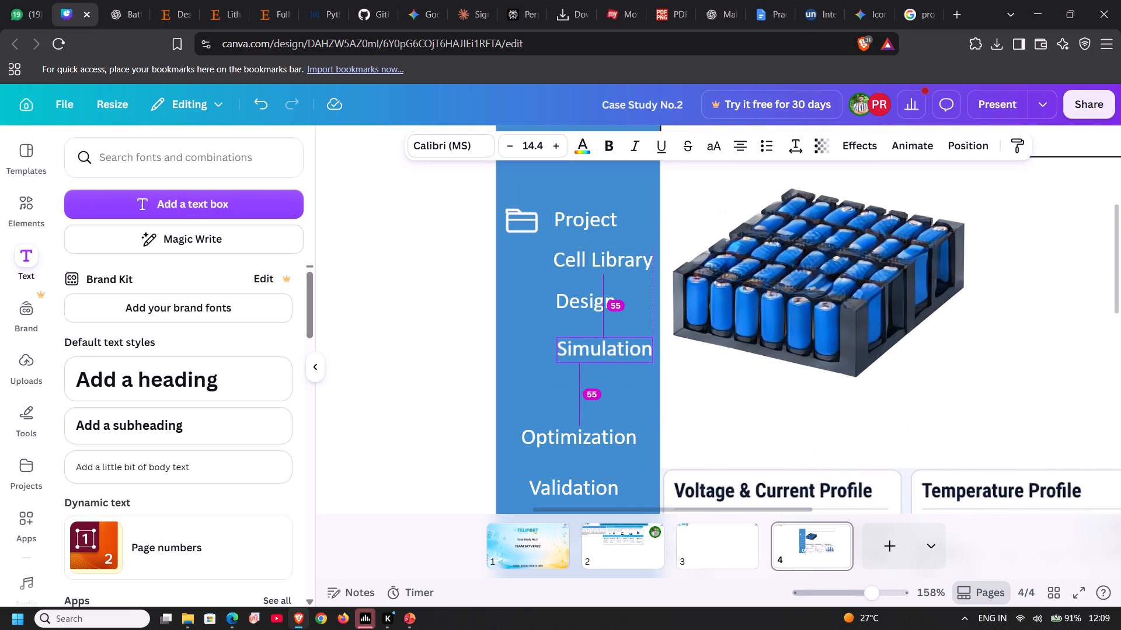
{"action": "left_click_drag", "start_coordinate": [585, 346], "coordinate": [585, 339]}
{"action": "left_click", "coordinate": [535, 303]}
{"action": "left_click", "coordinate": [559, 297]}
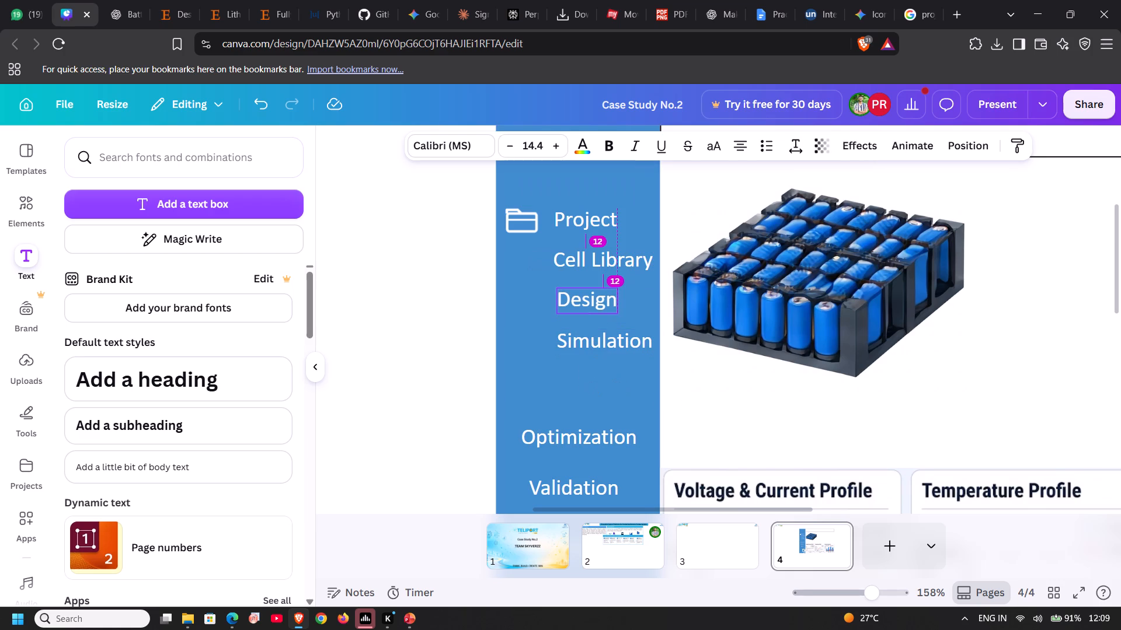
Nudge the Design and Simulation labels left to line up with the left edge of Cell Library.
{"action": "left_click", "coordinate": [523, 305]}
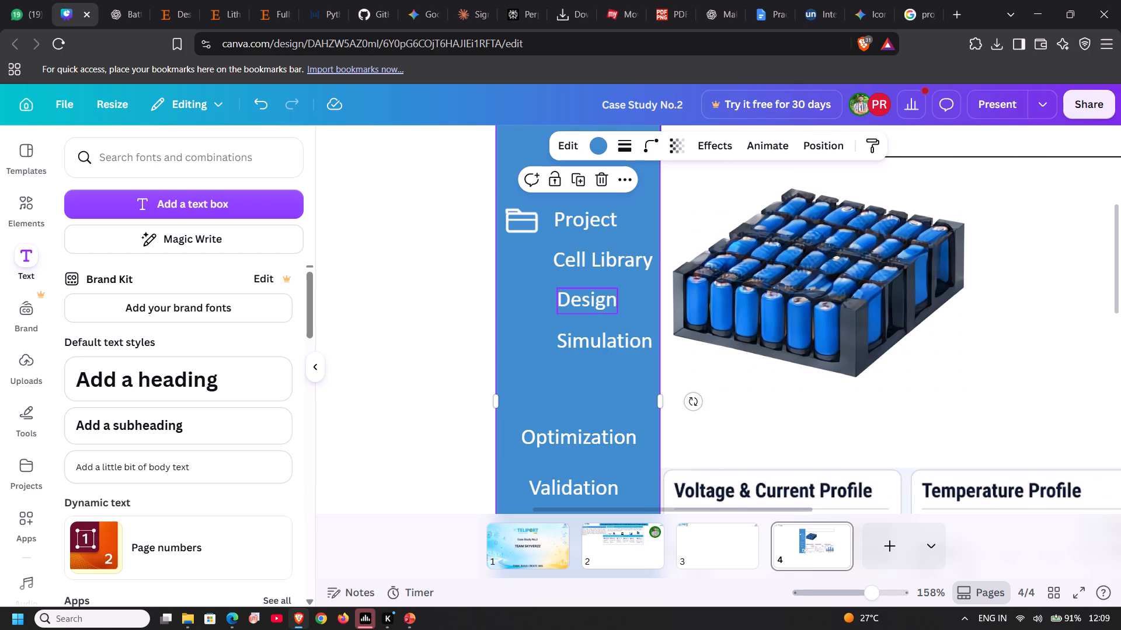
{"action": "left_click", "coordinate": [576, 303]}
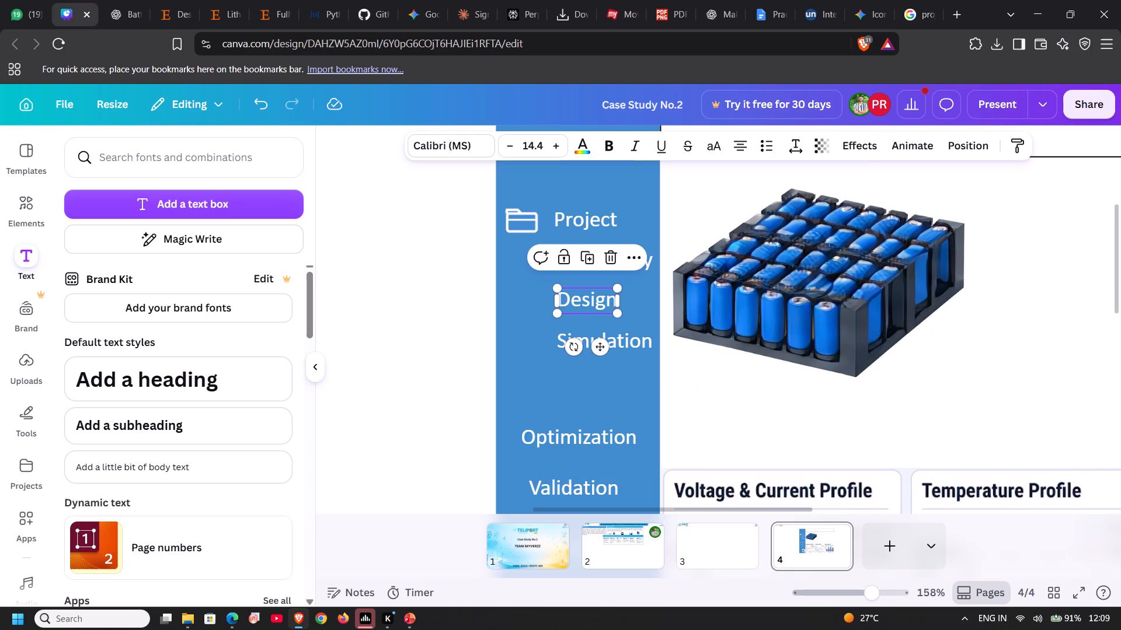
{"action": "key", "text": "Left"}
{"action": "key", "text": "Left"}
{"action": "key", "text": "Left"}
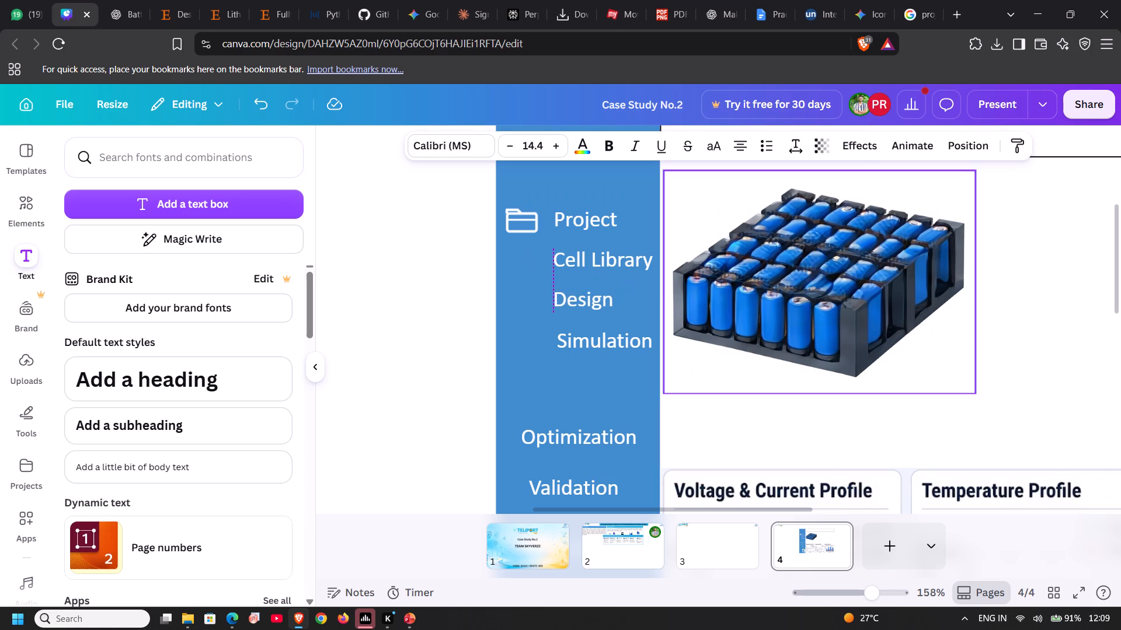
{"action": "left_click", "coordinate": [642, 346]}
{"action": "key", "text": "Left"}
{"action": "key", "text": "Left"}
{"action": "key", "text": "Left"}
{"action": "key", "text": "Left"}
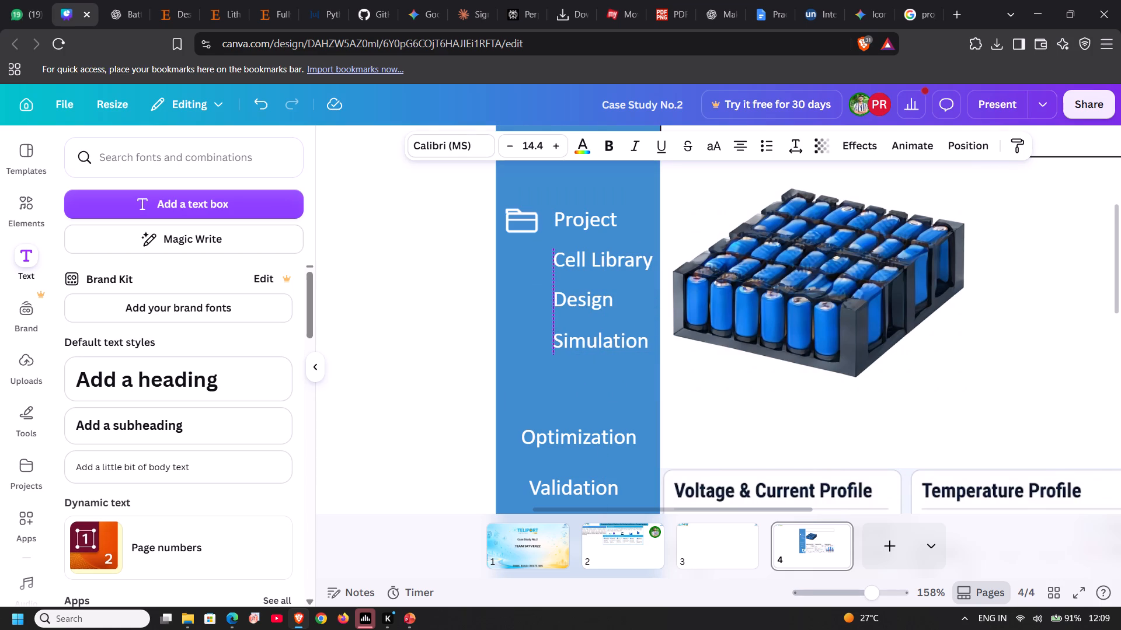
Move the Optimization label up beneath Simulation and right to align with the left edge of the labels above.
{"action": "left_click", "coordinate": [605, 442]}
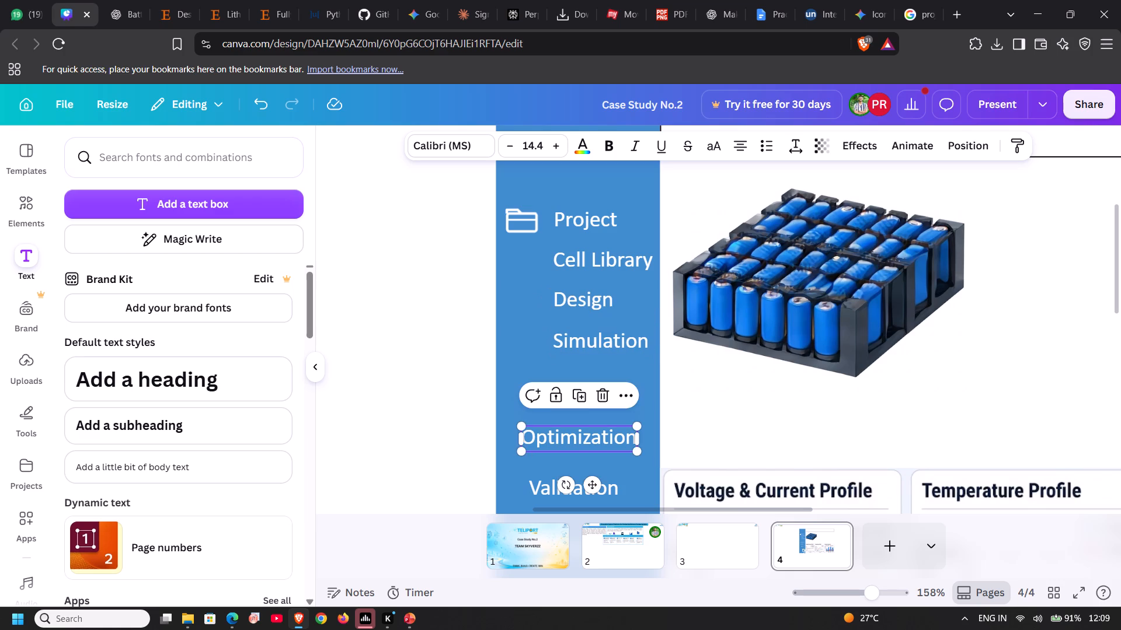
{"action": "key", "text": "Up"}
{"action": "key", "text": "Up"}
{"action": "key", "text": "Up"}
{"action": "key", "text": "Up"}
{"action": "key", "text": "Up"}
{"action": "key", "text": "Up"}
{"action": "key", "text": "Up"}
{"action": "key", "text": "Up"}
{"action": "key", "text": "Up"}
{"action": "key", "text": "Up"}
{"action": "key", "text": "Up"}
{"action": "key", "text": "Up"}
{"action": "key", "text": "Up"}
{"action": "key", "text": "Up"}
{"action": "key", "text": "Up"}
{"action": "key", "text": "Up"}
{"action": "key", "text": "Up"}
{"action": "key", "text": "Up"}
{"action": "key", "text": "Up"}
{"action": "key", "text": "Up"}
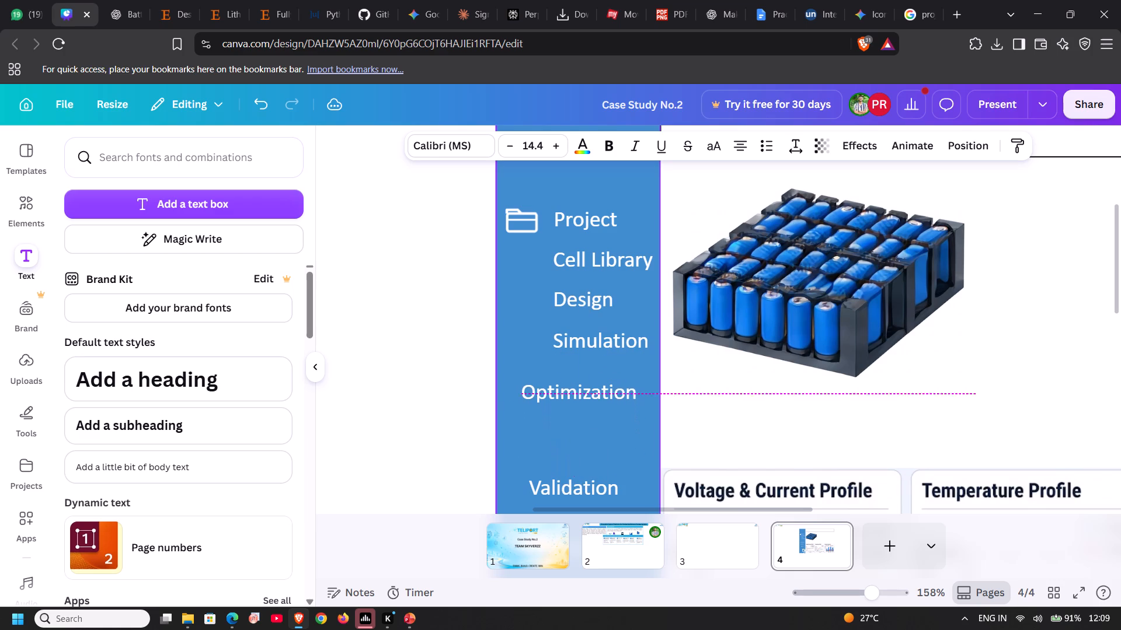
{"action": "key", "text": "Right"}
{"action": "key", "text": "Right"}
{"action": "key", "text": "Right"}
{"action": "key", "text": "Right"}
{"action": "key", "text": "Right"}
{"action": "key", "text": "Right"}
{"action": "key", "text": "Right"}
{"action": "key", "text": "Right"}
{"action": "key", "text": "Right"}
{"action": "key", "text": "Right"}
{"action": "key", "text": "Right"}
{"action": "key", "text": "Right"}
{"action": "key", "text": "Right"}
{"action": "key", "text": "Right"}
{"action": "key", "text": "Right"}
{"action": "key", "text": "Right"}
{"action": "key", "text": "Right"}
{"action": "key", "text": "Right"}
{"action": "key", "text": "Right"}
{"action": "key", "text": "Right"}
{"action": "key", "text": "Right"}
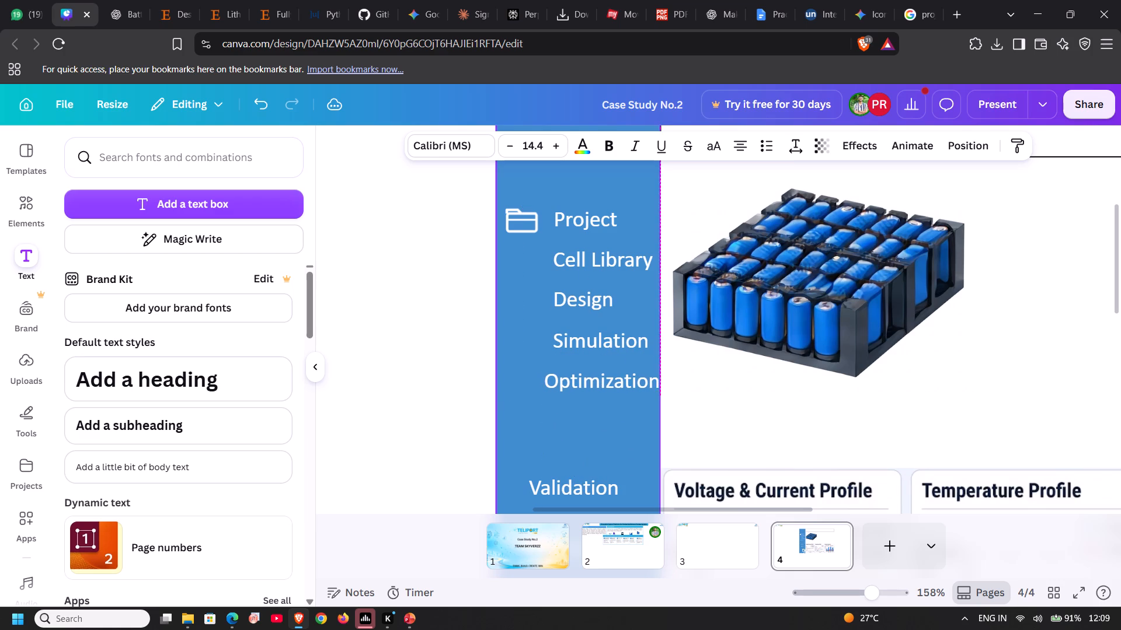
{"action": "key", "text": "Right"}
{"action": "key", "text": "Right"}
{"action": "key", "text": "Right"}
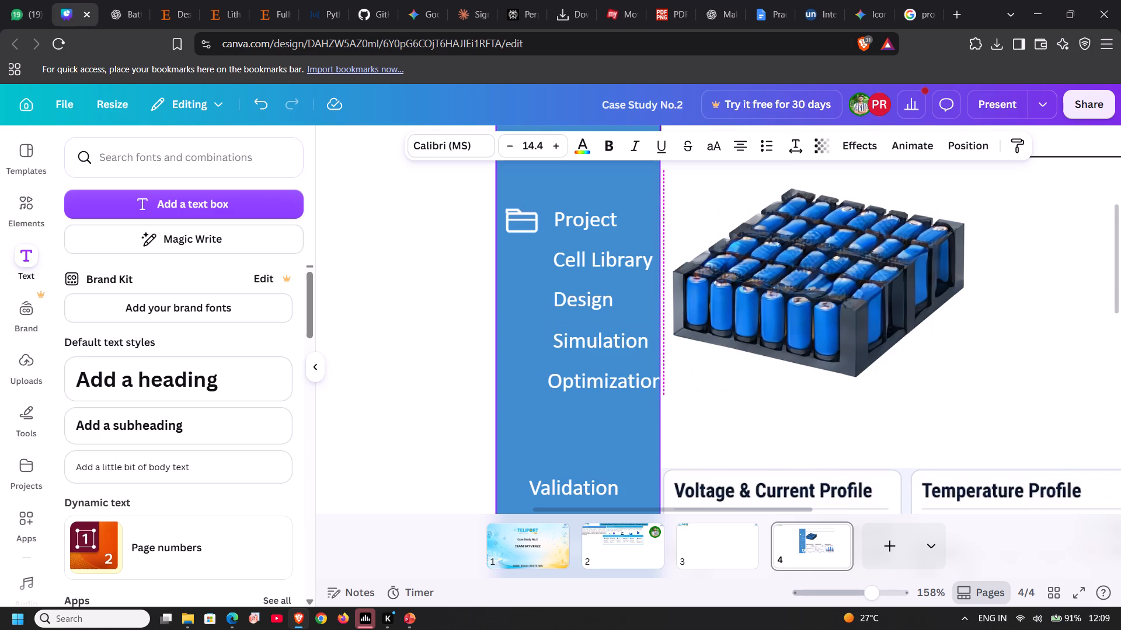
{"action": "key", "text": "Right"}
{"action": "key", "text": "Right"}
{"action": "key", "text": "Right"}
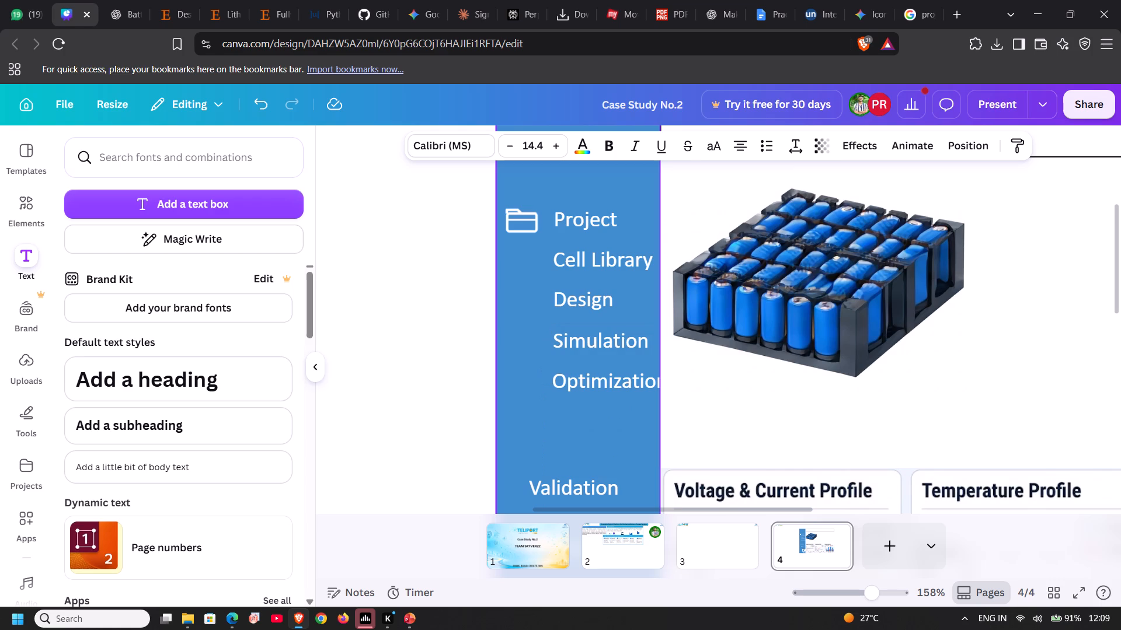
{"action": "key", "text": "Right"}
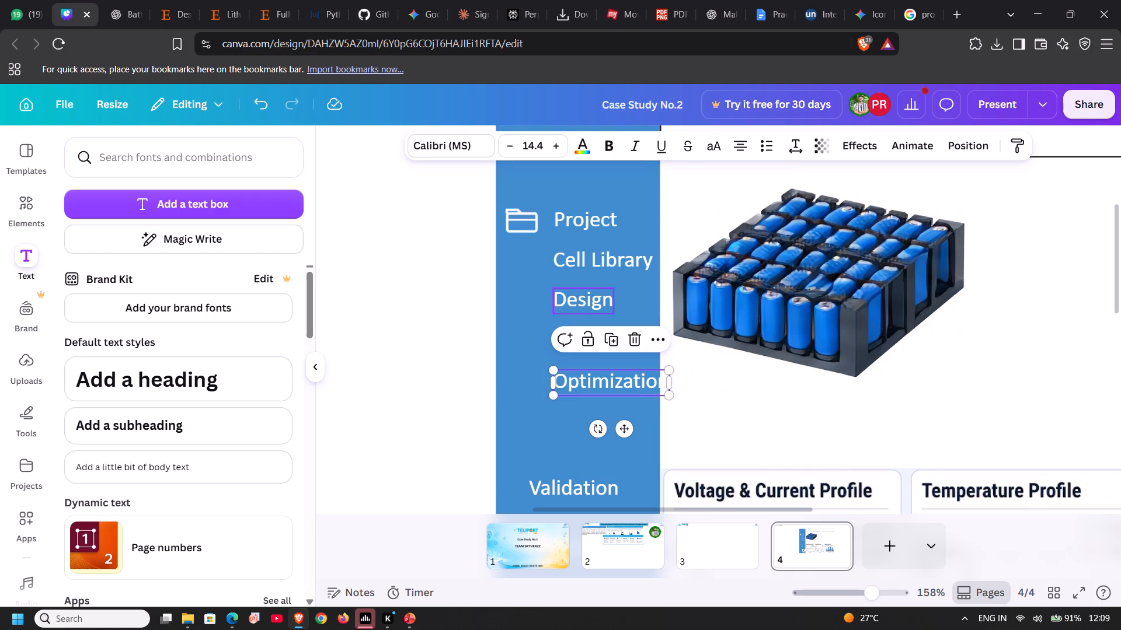
Shift the Project, Cell Library, Design and Simulation labels slightly left, keeping their left edges aligned with each other.
{"action": "left_click", "coordinate": [577, 223]}
{"action": "key", "text": "Left"}
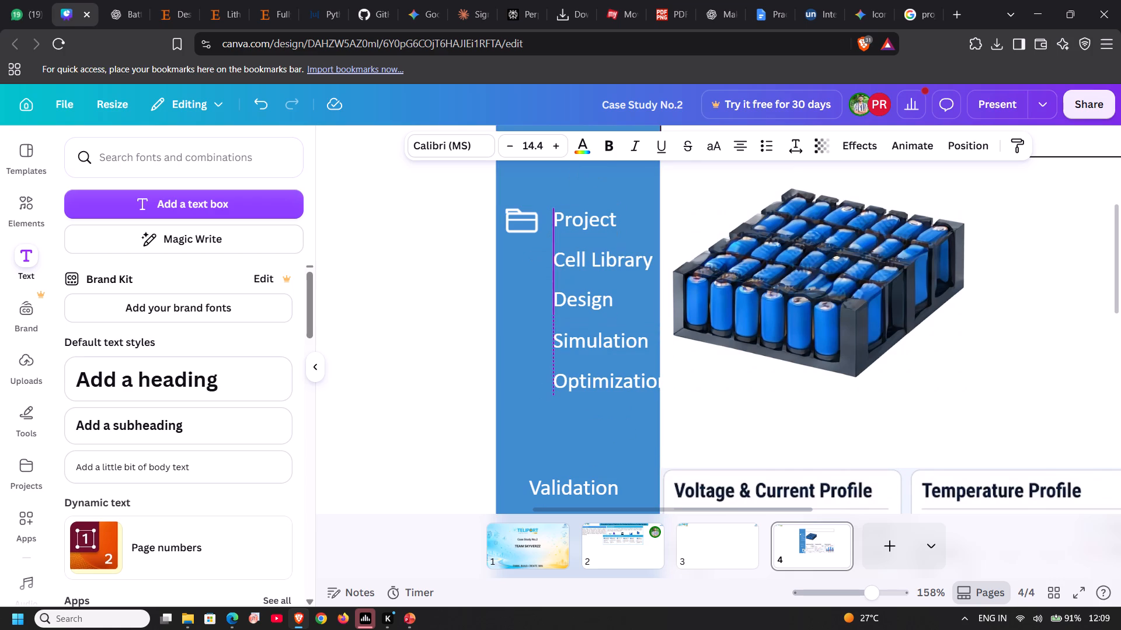
{"action": "key", "text": "Left"}
{"action": "key", "text": "Left"}
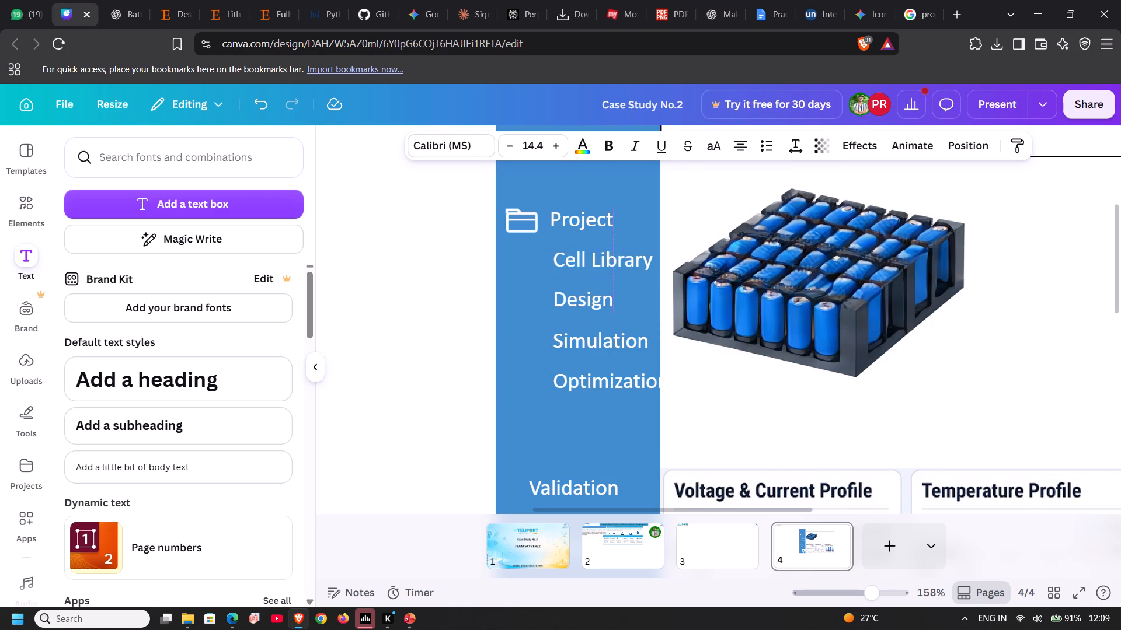
{"action": "left_click", "coordinate": [578, 250]}
{"action": "key", "text": "Left"}
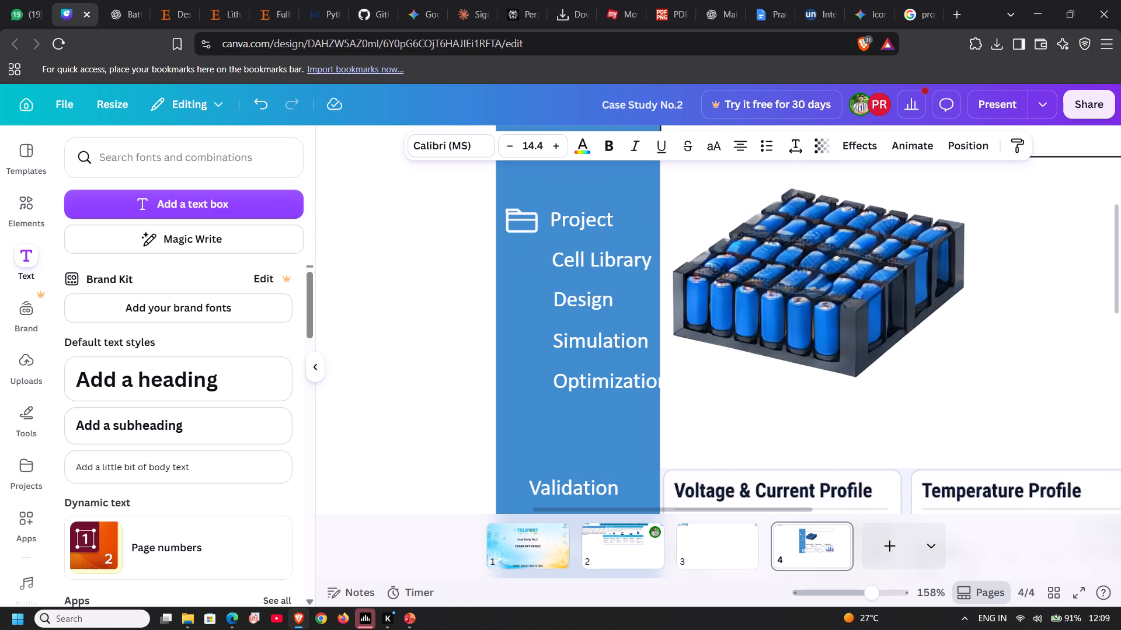
{"action": "key", "text": "Left"}
{"action": "key", "text": "Left"}
{"action": "key", "text": "Left"}
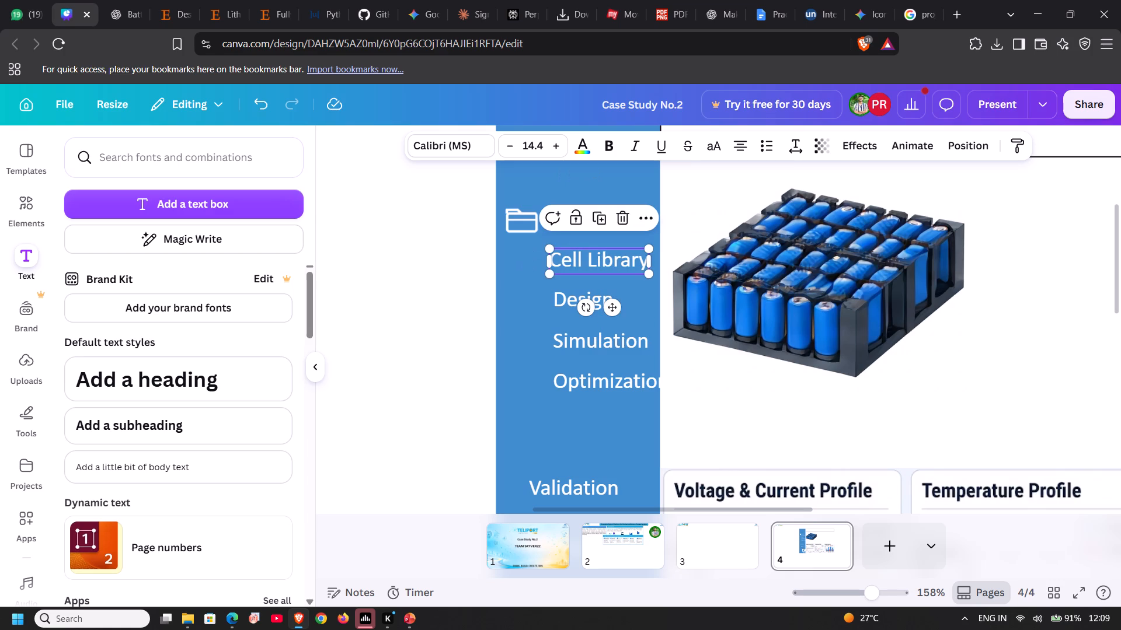
{"action": "key", "text": "Right"}
{"action": "left_click", "coordinate": [559, 295]}
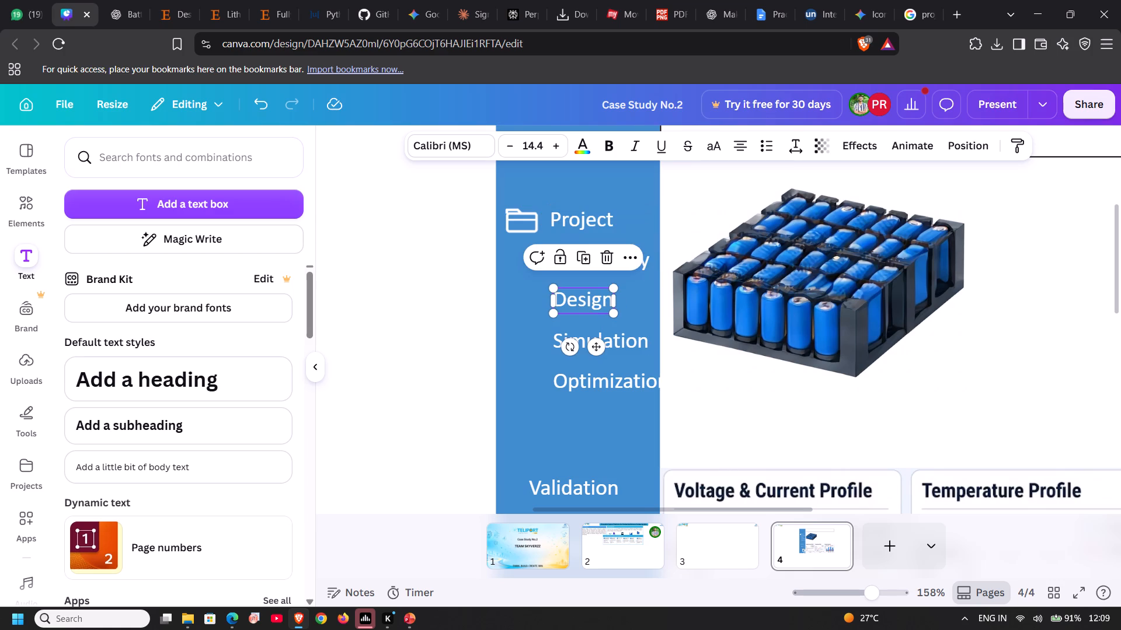
{"action": "key", "text": "Left"}
{"action": "key", "text": "Left"}
{"action": "key", "text": "Left"}
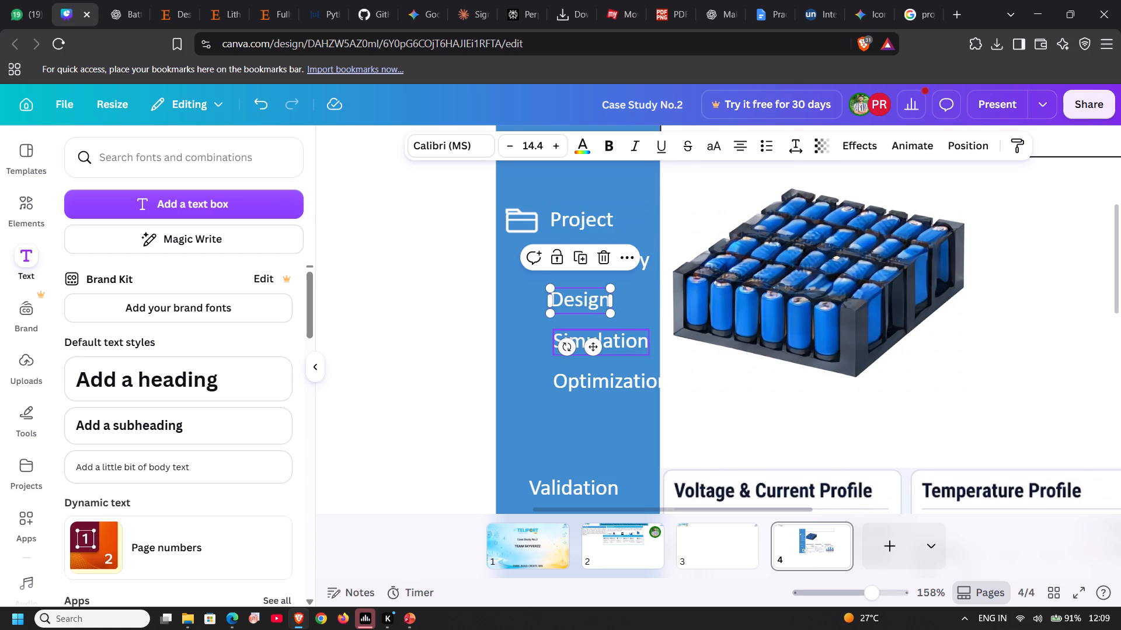
{"action": "left_click", "coordinate": [563, 332]}
{"action": "key", "text": "Left"}
{"action": "key", "text": "Left"}
{"action": "key", "text": "Left"}
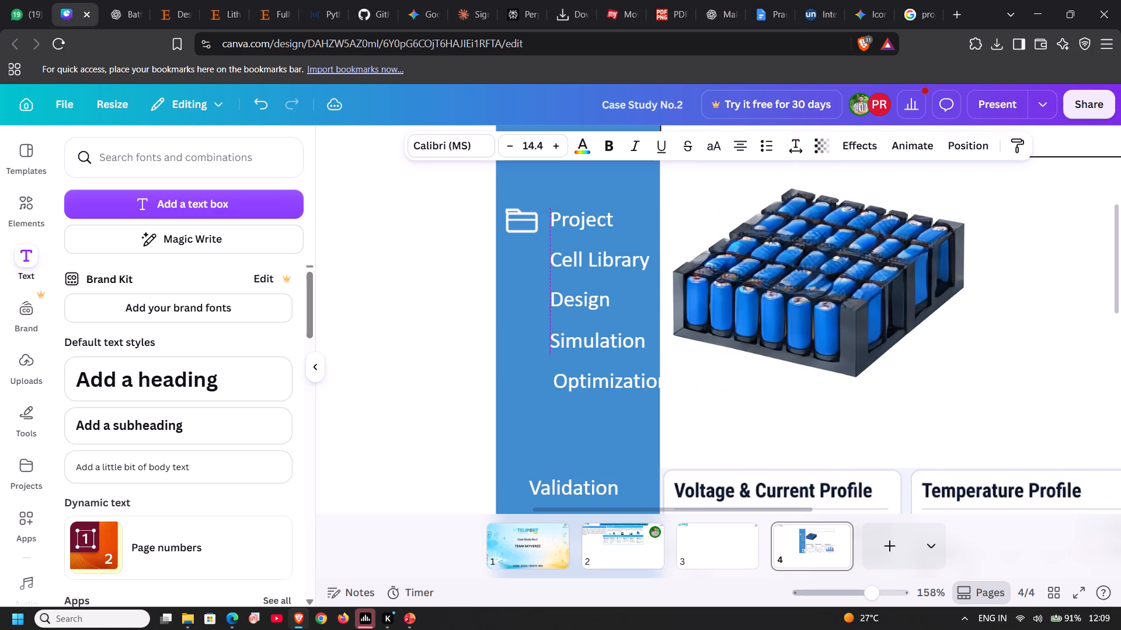
Nudge the Optimization label left until its text fits within the blue sidebar's right edge.
{"action": "left_click", "coordinate": [563, 379]}
{"action": "key", "text": "Left"}
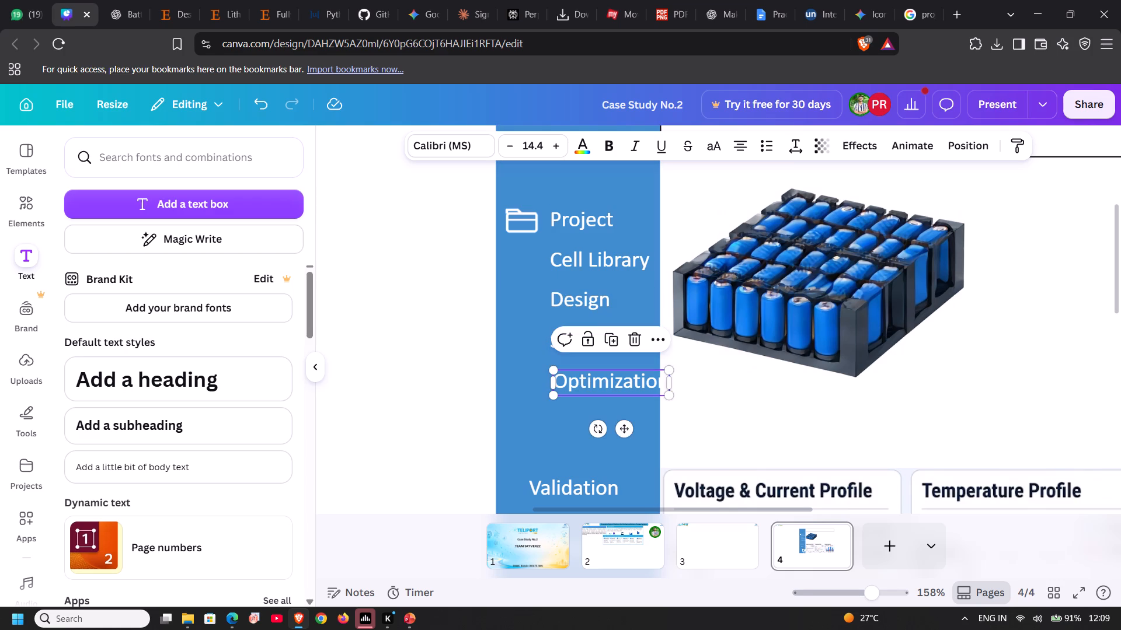
{"action": "key", "text": "Left"}
{"action": "key", "text": "Left"}
{"action": "key", "text": "Left"}
{"action": "key", "text": "Right"}
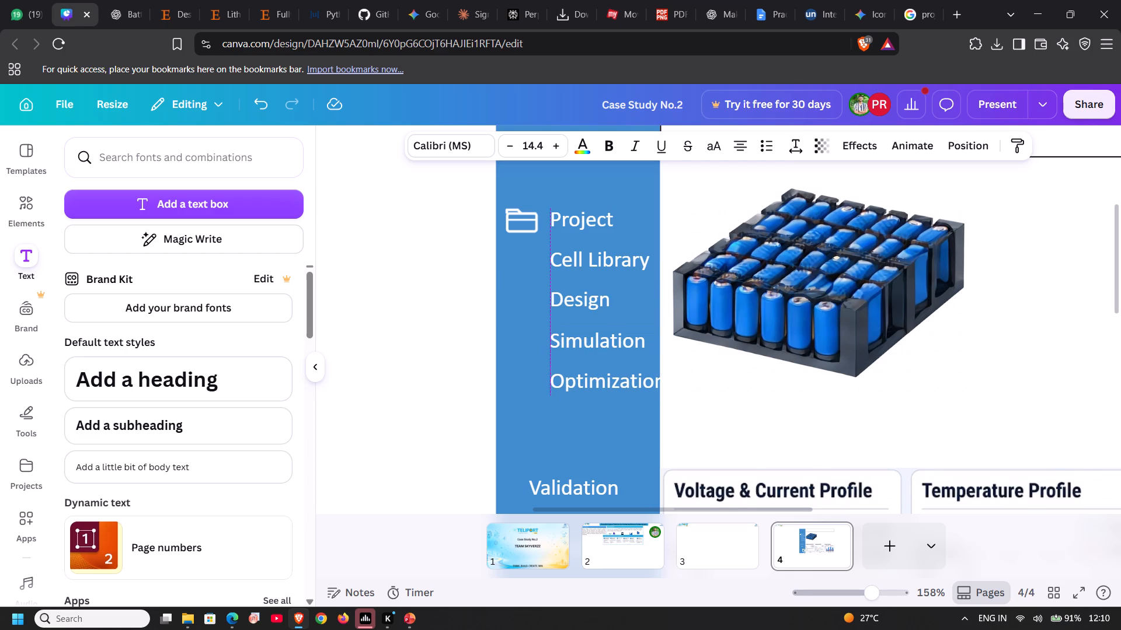
{"action": "key", "text": "Left"}
{"action": "key", "text": "Left"}
{"action": "key", "text": "Left"}
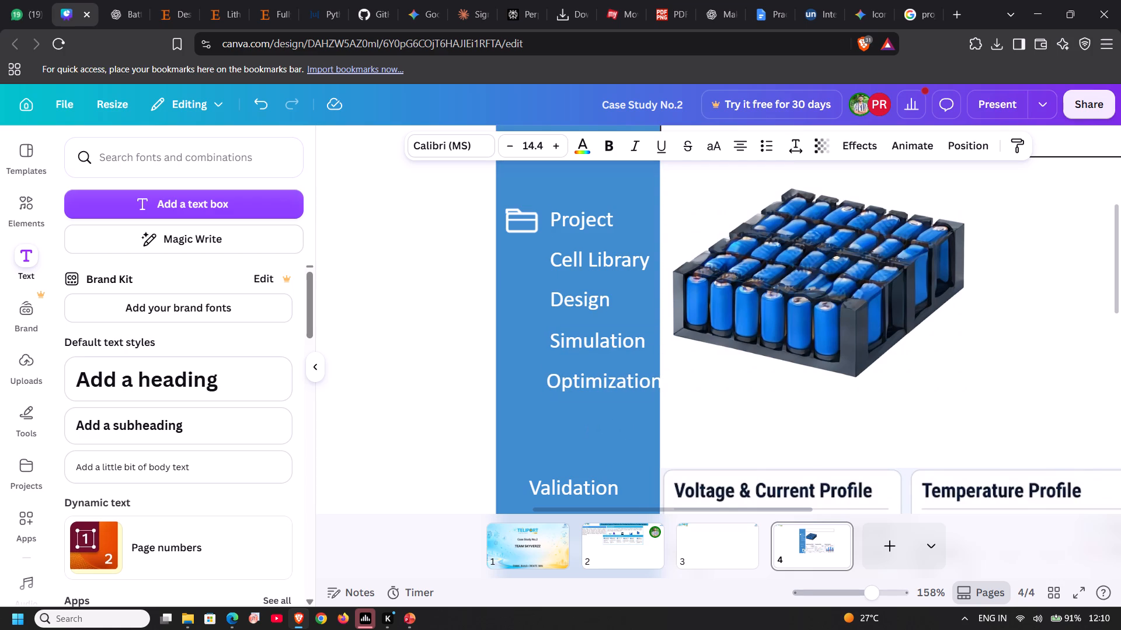
{"action": "key", "text": "Left"}
{"action": "key", "text": "Left"}
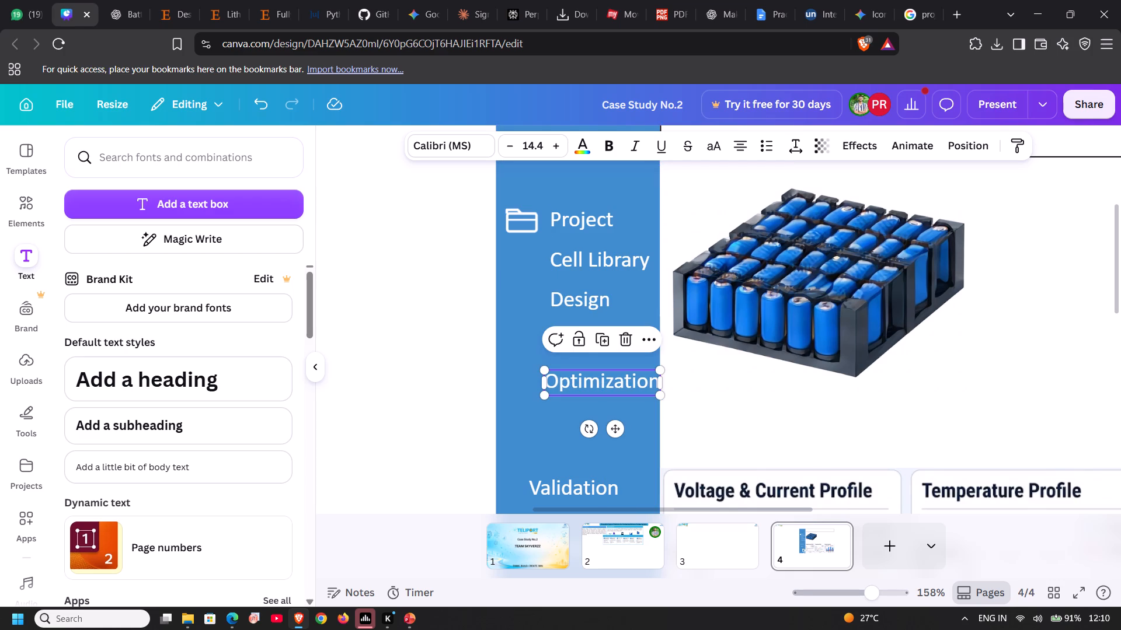
Move the Validation label up close beneath Optimization and right to line up with Optimization's left edge.
{"action": "left_click", "coordinate": [566, 490]}
{"action": "key", "text": "Up"}
{"action": "key", "text": "Up"}
{"action": "key", "text": "Up"}
{"action": "key", "text": "Up"}
{"action": "key", "text": "Up"}
{"action": "key", "text": "Up"}
{"action": "key", "text": "Up"}
{"action": "key", "text": "Up"}
{"action": "key", "text": "Up"}
{"action": "key", "text": "Up"}
{"action": "key", "text": "Up"}
{"action": "key", "text": "Up"}
{"action": "key", "text": "Up"}
{"action": "key", "text": "Up"}
{"action": "key", "text": "Up"}
{"action": "key", "text": "Up"}
{"action": "key", "text": "Up"}
{"action": "key", "text": "Up"}
{"action": "key", "text": "Up"}
{"action": "key", "text": "Up"}
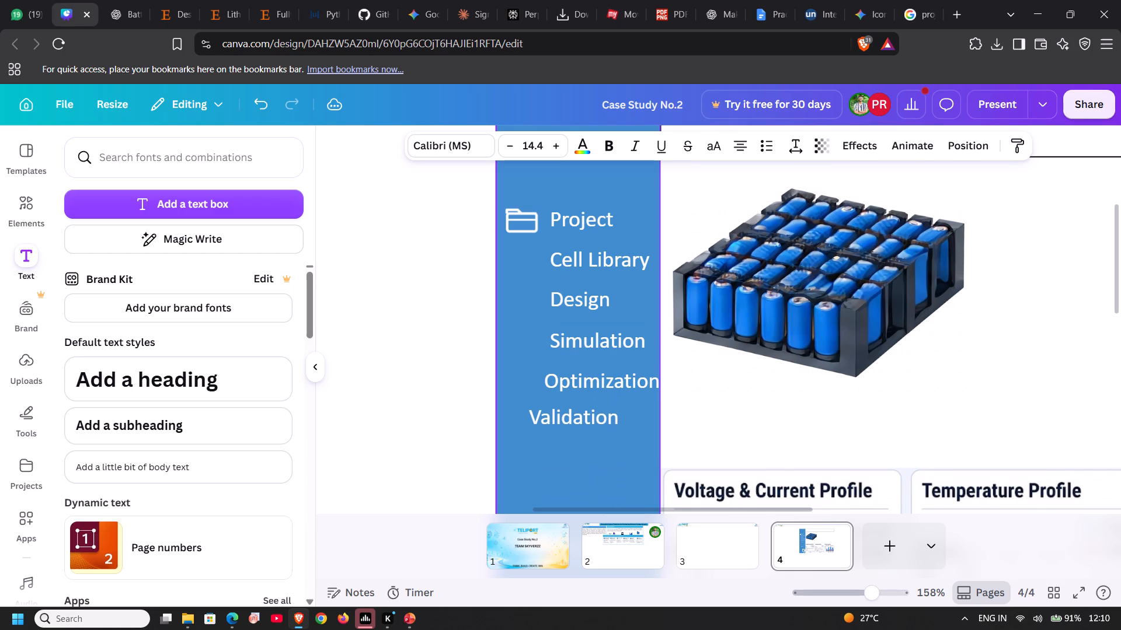
{"action": "key", "text": "Right"}
{"action": "key", "text": "Right"}
{"action": "key", "text": "Right"}
{"action": "key", "text": "Right"}
{"action": "key", "text": "Right"}
{"action": "key", "text": "Right"}
{"action": "key", "text": "Right"}
{"action": "key", "text": "Right"}
{"action": "key", "text": "Right"}
{"action": "key", "text": "Right"}
{"action": "key", "text": "Right"}
{"action": "key", "text": "Right"}
{"action": "key", "text": "Right"}
{"action": "key", "text": "Right"}
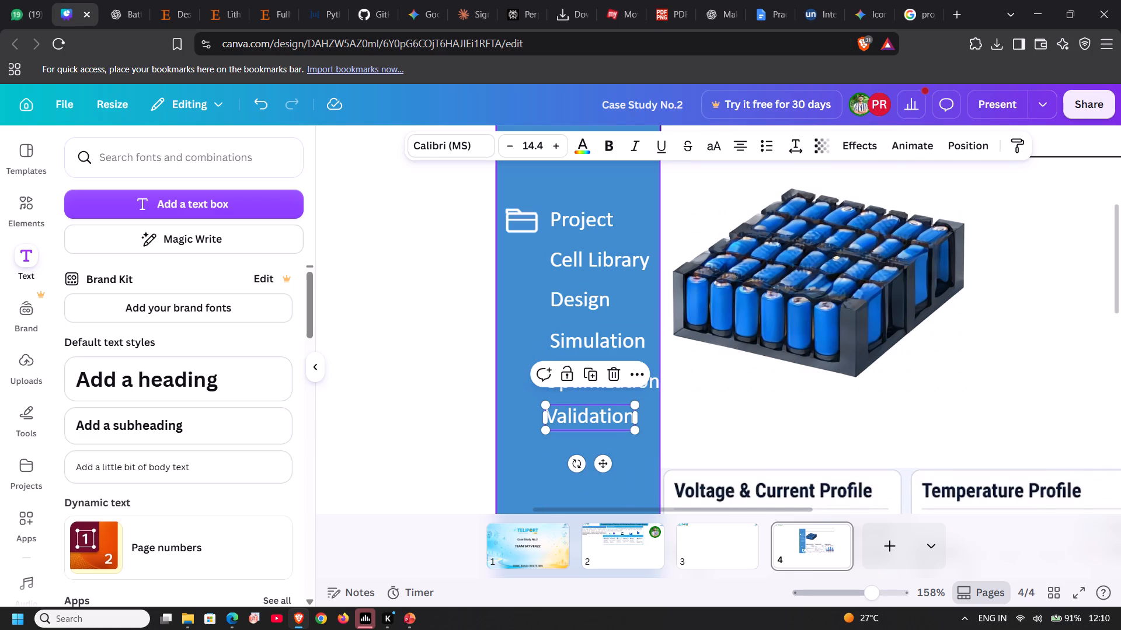
{"action": "scroll", "coordinate": [529, 461], "scroll_direction": "down", "scroll_amount": 1}
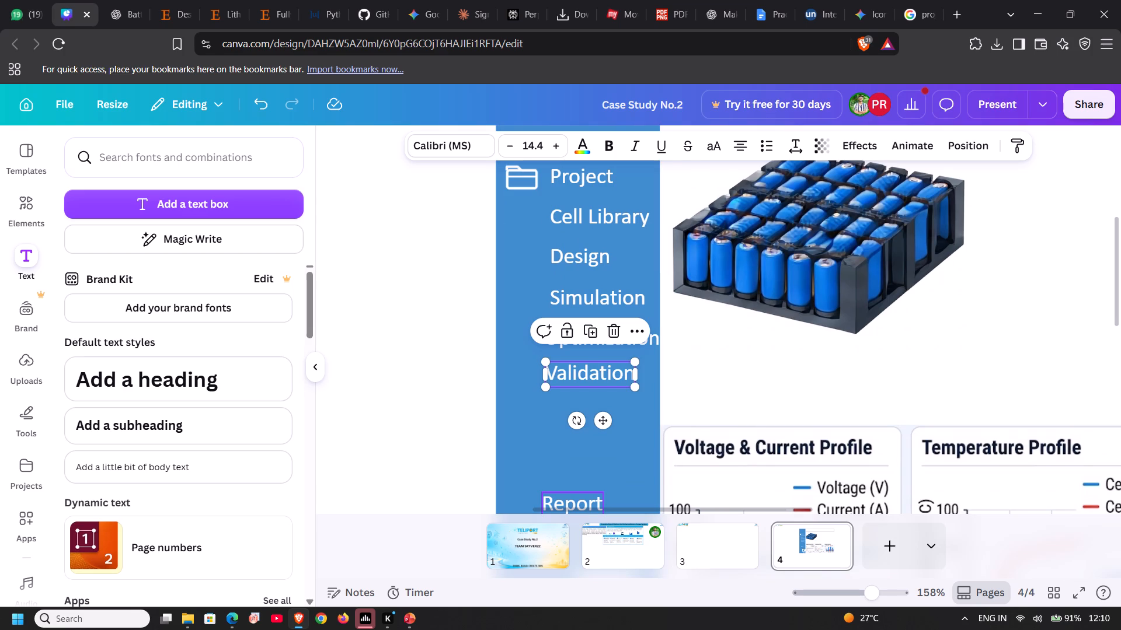
{"action": "key", "text": "Up"}
{"action": "key", "text": "Up"}
{"action": "key", "text": "Up"}
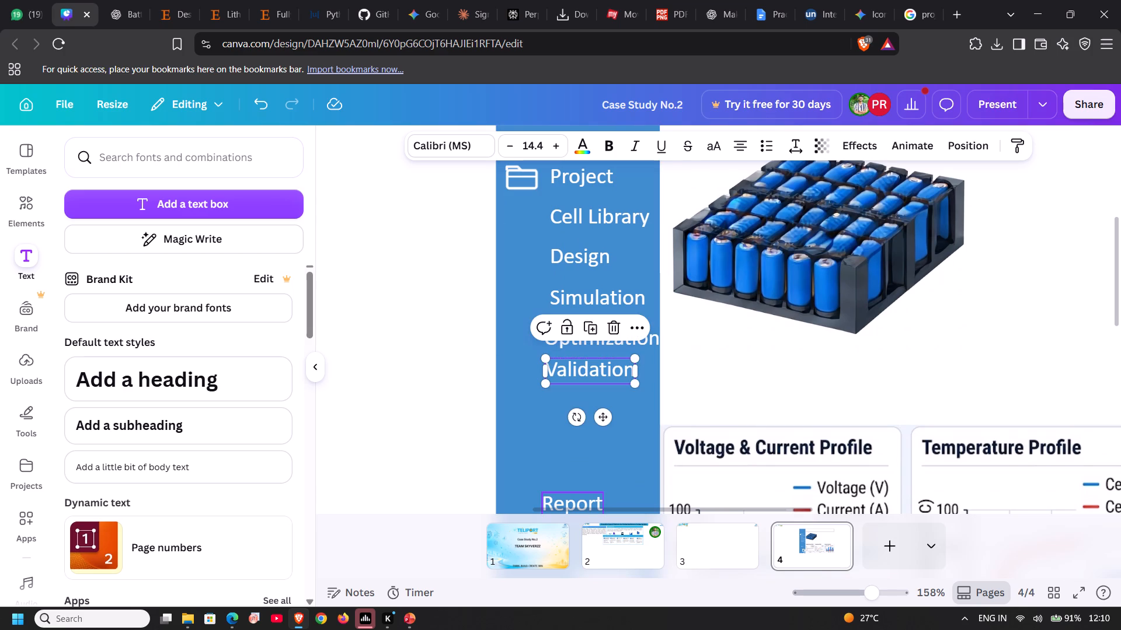
Nudge the Validation label slightly down to widen its gap beneath Optimization.
{"action": "key", "text": "Down"}
{"action": "key", "text": "Down"}
{"action": "key", "text": "Down"}
Move the Report label up close beneath Validation and slightly right to line up with Validation's left edge.
{"action": "left_click", "coordinate": [565, 500]}
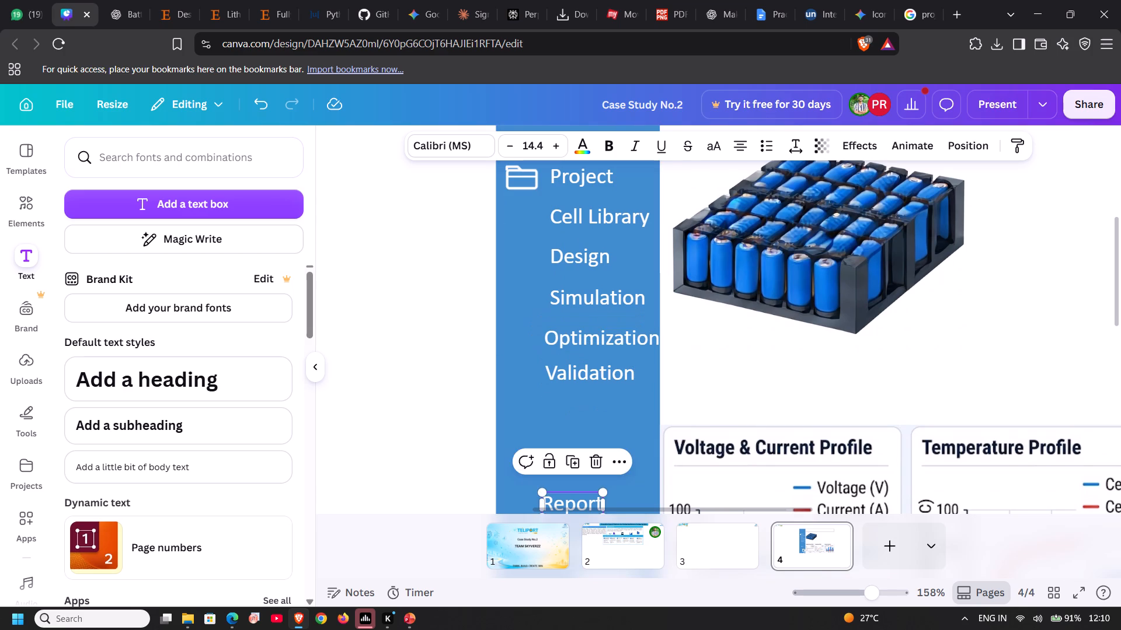
{"action": "key", "text": "Up"}
{"action": "key", "text": "Up"}
{"action": "key", "text": "Up"}
{"action": "key", "text": "Up"}
{"action": "key", "text": "Up"}
{"action": "key", "text": "Up"}
{"action": "key", "text": "Up"}
{"action": "key", "text": "Up"}
{"action": "key", "text": "Up"}
{"action": "key", "text": "Up"}
{"action": "key", "text": "Up"}
{"action": "key", "text": "Up"}
{"action": "key", "text": "Up"}
{"action": "key", "text": "Up"}
{"action": "key", "text": "Up"}
{"action": "key", "text": "Up"}
{"action": "key", "text": "Up"}
{"action": "key", "text": "Up"}
{"action": "key", "text": "Up"}
{"action": "key", "text": "Up"}
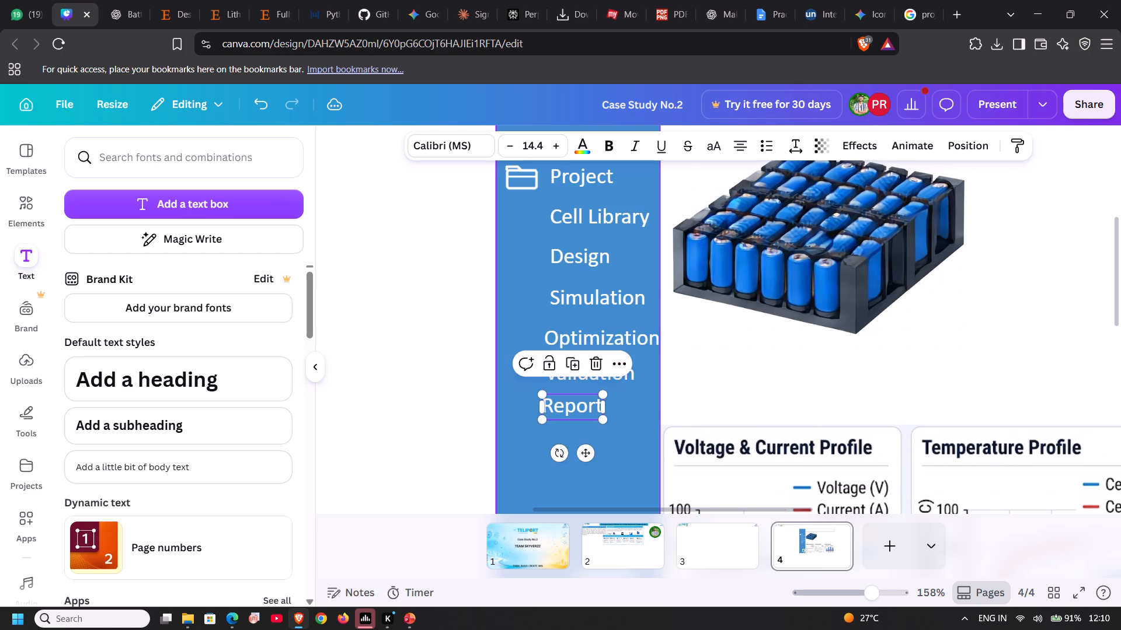
{"action": "key", "text": "Right"}
{"action": "key", "text": "Right"}
{"action": "key", "text": "Right"}
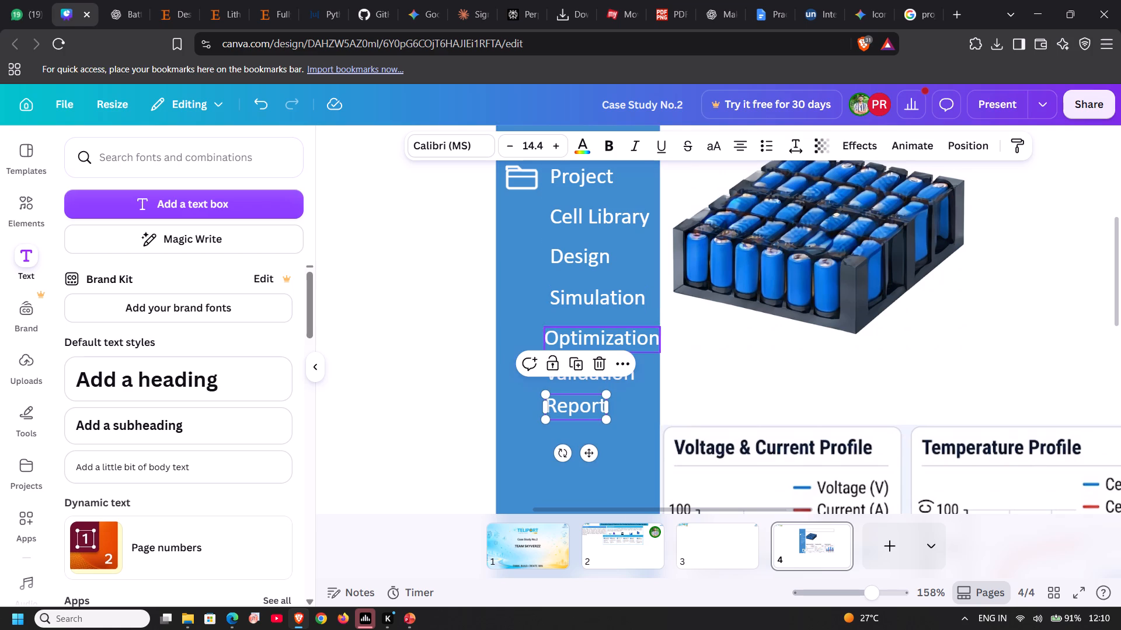
Nudge the Simulation and Optimization labels slightly up to even out the sidebar spacing, shifting Simulation marginally left.
{"action": "left_click", "coordinate": [609, 330]}
{"action": "key", "text": "Up"}
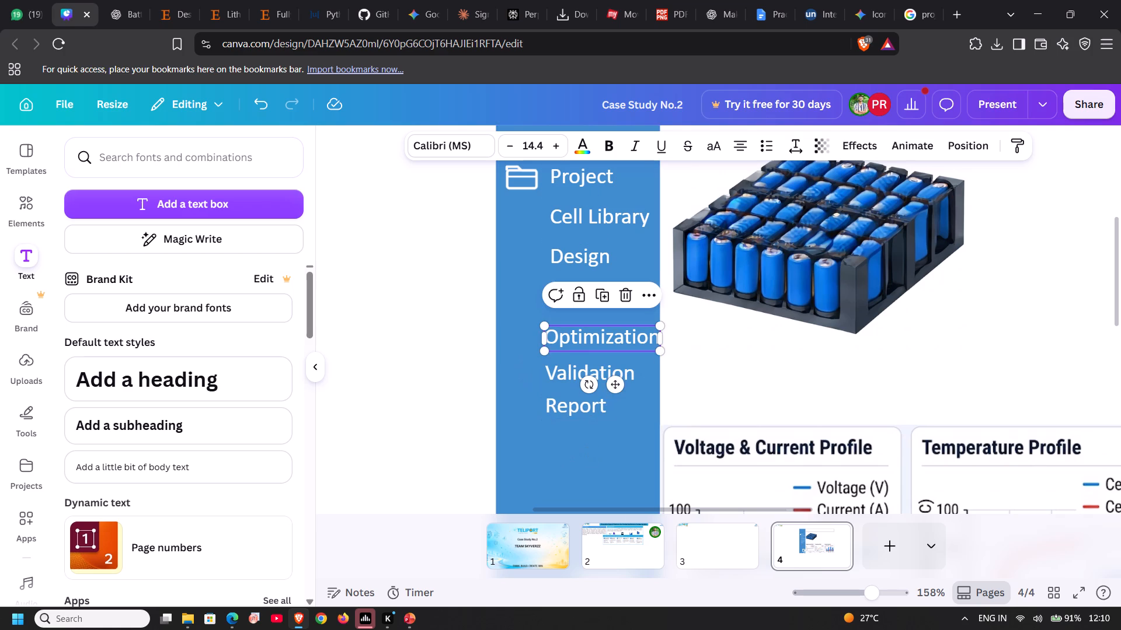
{"action": "left_click", "coordinate": [500, 282]}
{"action": "left_click", "coordinate": [595, 298]}
{"action": "key", "text": "Up"}
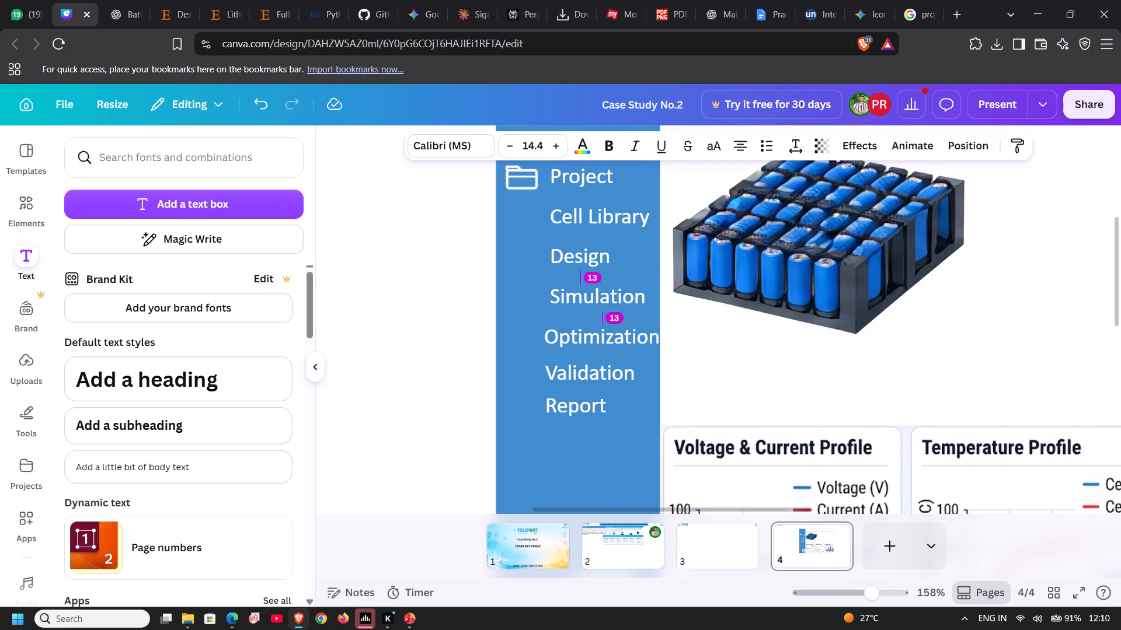
{"action": "key", "text": "Up"}
{"action": "key", "text": "Left"}
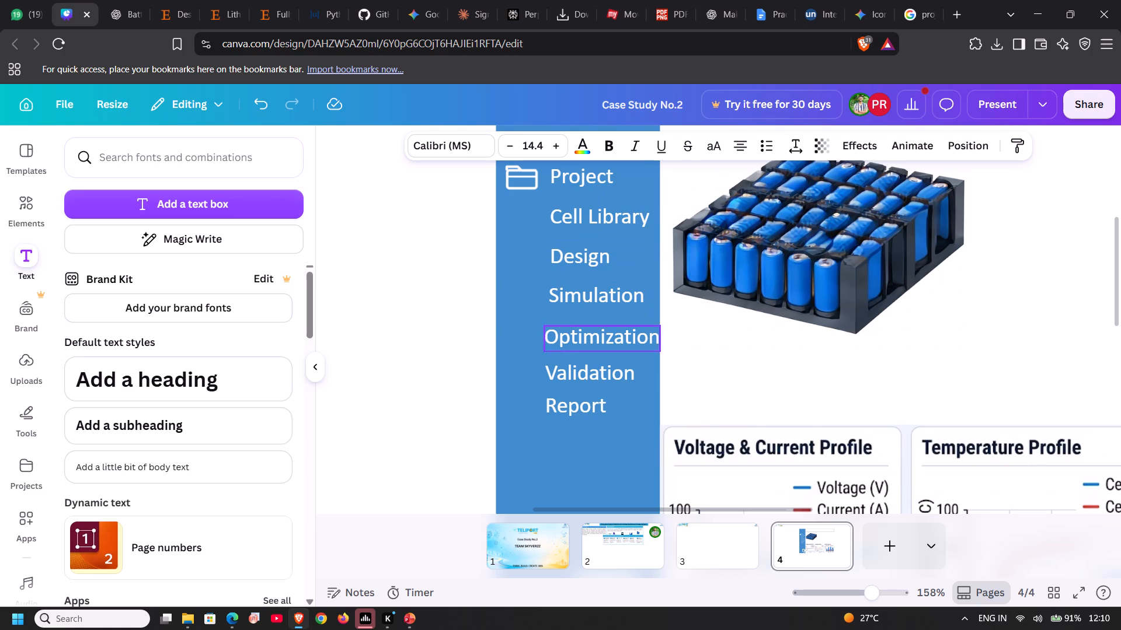
{"action": "left_click", "coordinate": [578, 343]}
{"action": "left_click", "coordinate": [562, 348]}
{"action": "key", "text": "Up"}
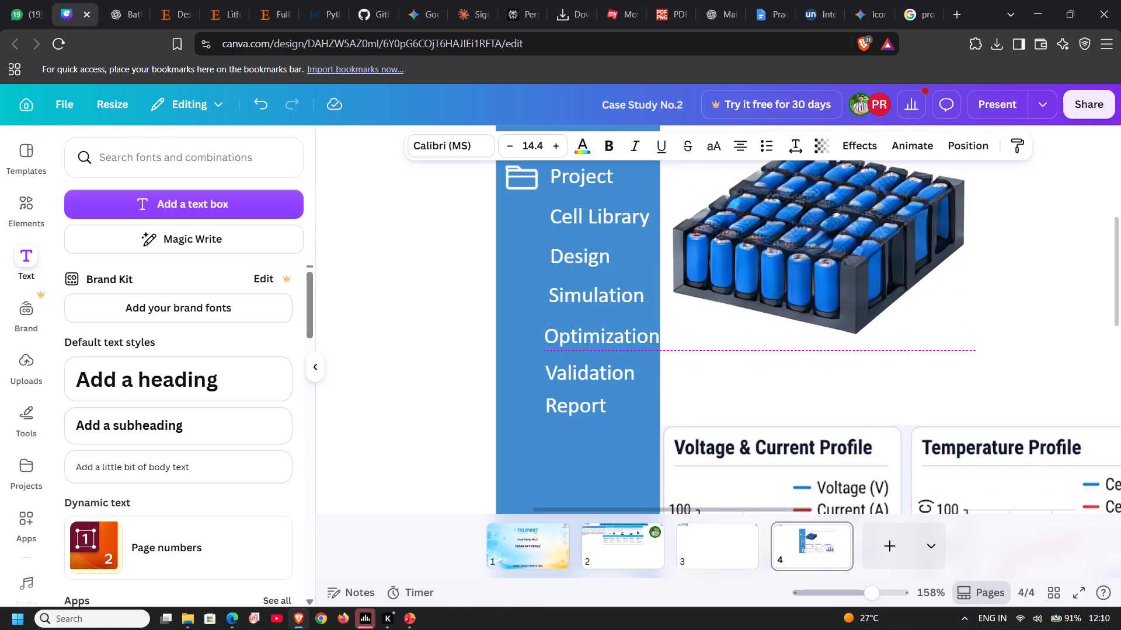
{"action": "key", "text": "Up"}
Nudge the Validation label slightly down for an even gap beneath Optimization and left to align with Optimization's left edge.
{"action": "left_click", "coordinate": [556, 370]}
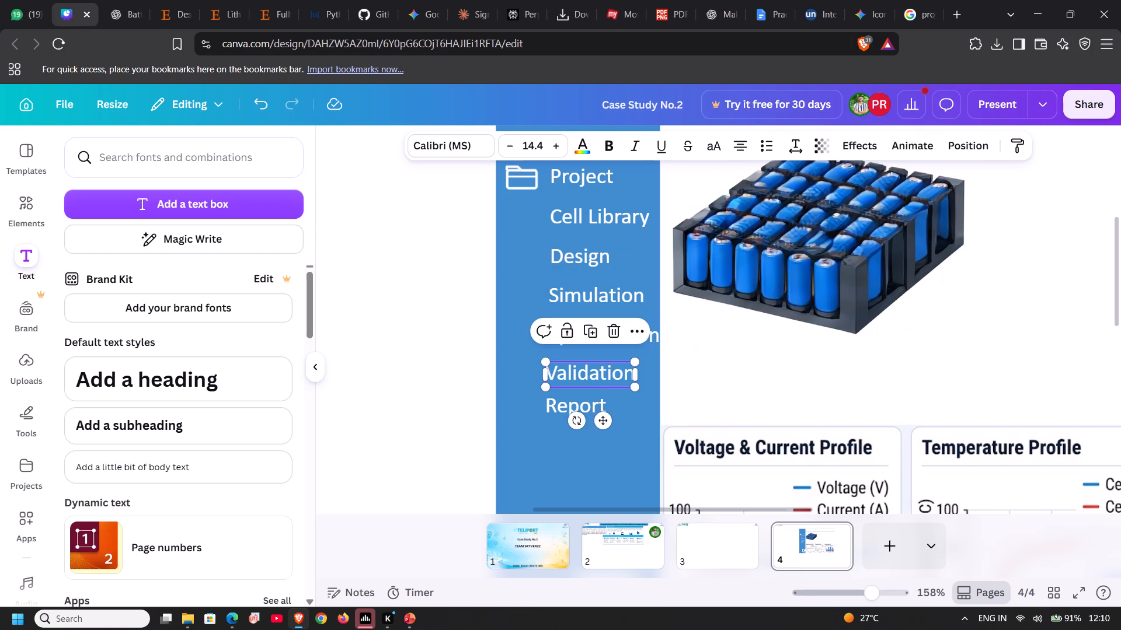
{"action": "key", "text": "Up"}
{"action": "key", "text": "Up"}
{"action": "key", "text": "Down"}
{"action": "key", "text": "Down"}
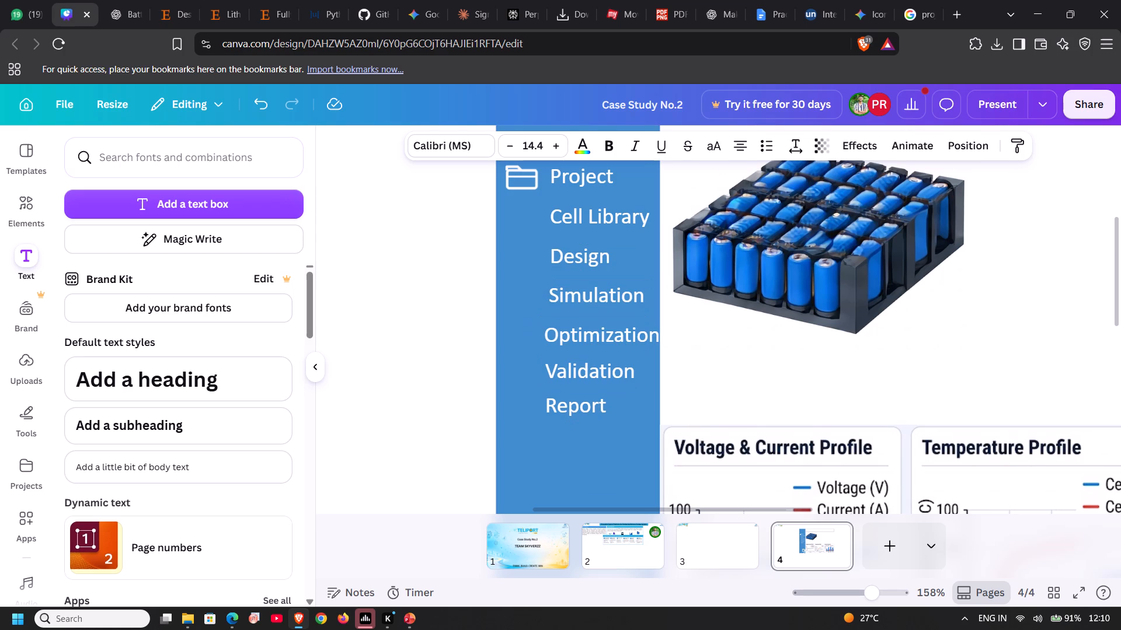
{"action": "key", "text": "Down"}
{"action": "key", "text": "Down"}
{"action": "key", "text": "Left"}
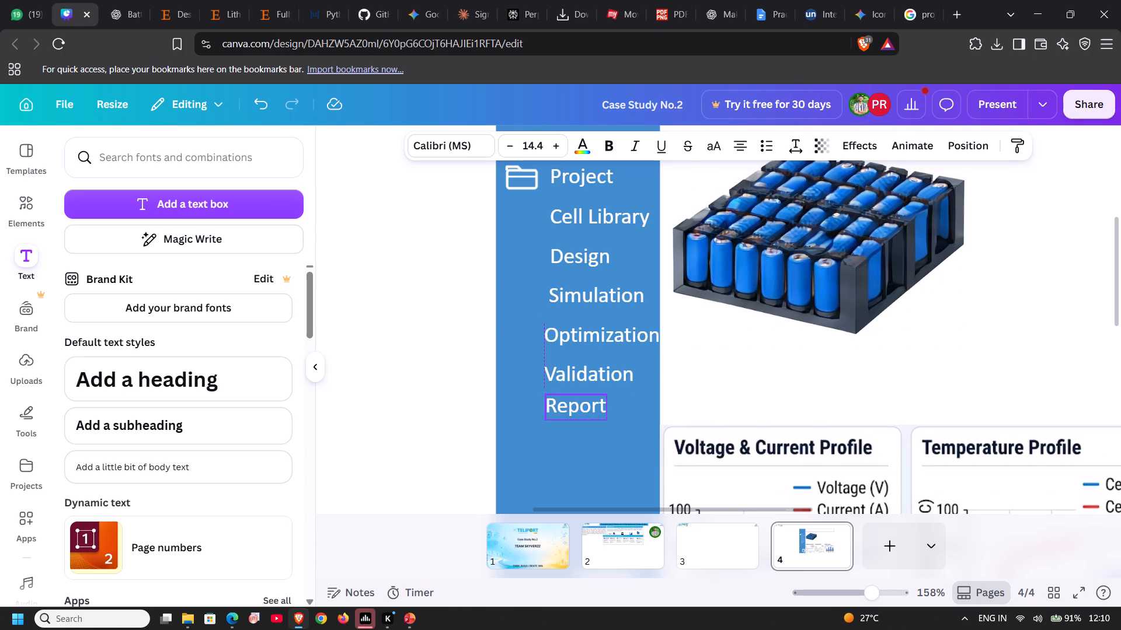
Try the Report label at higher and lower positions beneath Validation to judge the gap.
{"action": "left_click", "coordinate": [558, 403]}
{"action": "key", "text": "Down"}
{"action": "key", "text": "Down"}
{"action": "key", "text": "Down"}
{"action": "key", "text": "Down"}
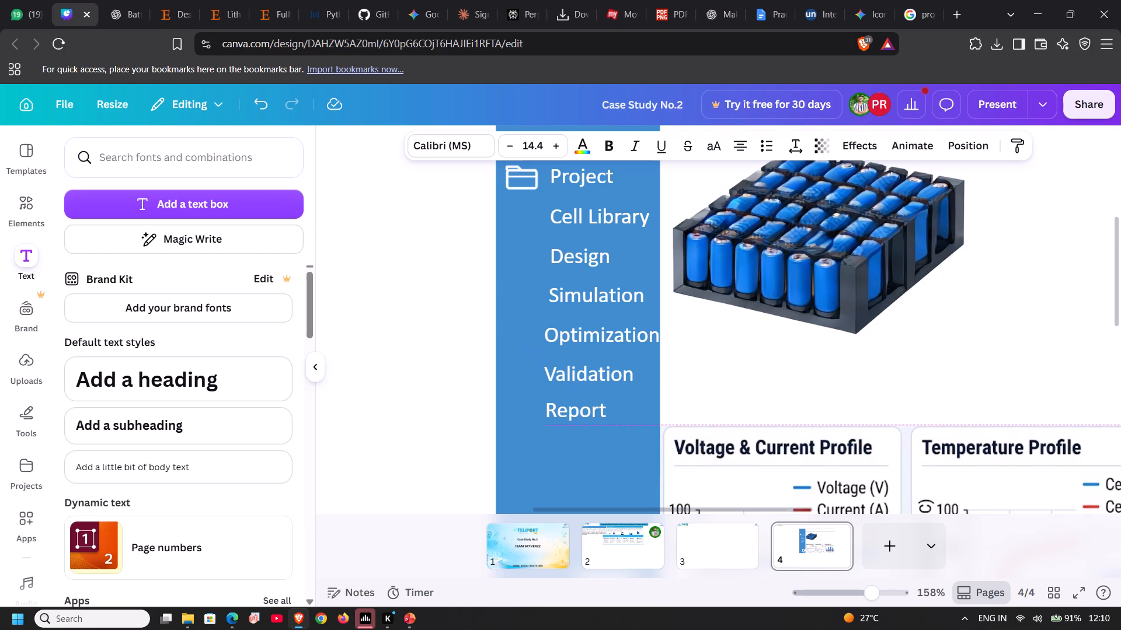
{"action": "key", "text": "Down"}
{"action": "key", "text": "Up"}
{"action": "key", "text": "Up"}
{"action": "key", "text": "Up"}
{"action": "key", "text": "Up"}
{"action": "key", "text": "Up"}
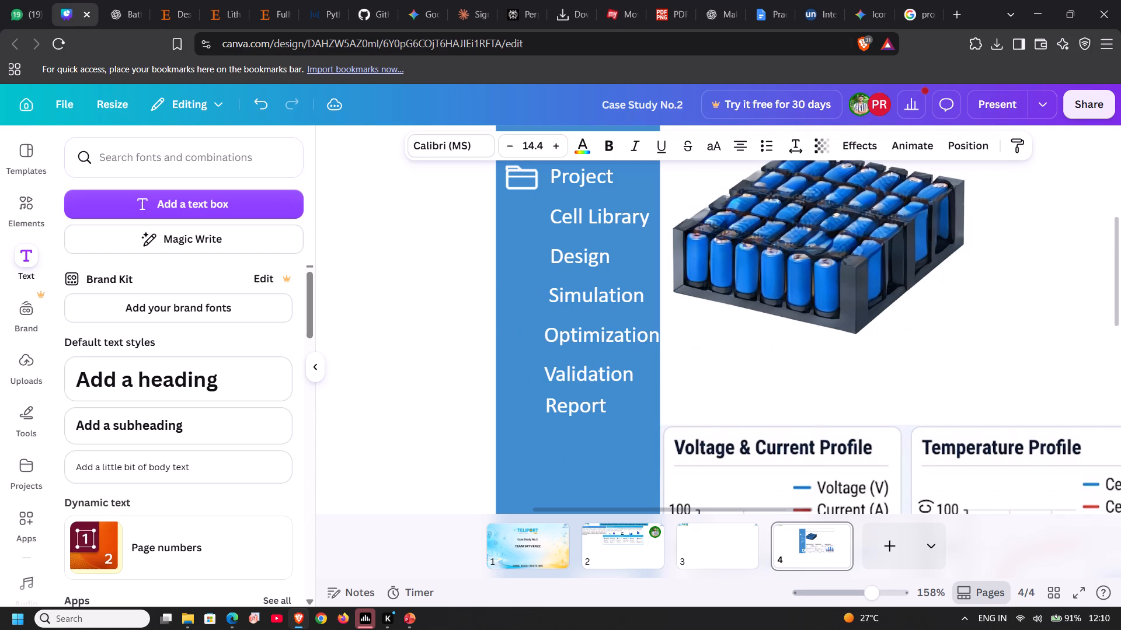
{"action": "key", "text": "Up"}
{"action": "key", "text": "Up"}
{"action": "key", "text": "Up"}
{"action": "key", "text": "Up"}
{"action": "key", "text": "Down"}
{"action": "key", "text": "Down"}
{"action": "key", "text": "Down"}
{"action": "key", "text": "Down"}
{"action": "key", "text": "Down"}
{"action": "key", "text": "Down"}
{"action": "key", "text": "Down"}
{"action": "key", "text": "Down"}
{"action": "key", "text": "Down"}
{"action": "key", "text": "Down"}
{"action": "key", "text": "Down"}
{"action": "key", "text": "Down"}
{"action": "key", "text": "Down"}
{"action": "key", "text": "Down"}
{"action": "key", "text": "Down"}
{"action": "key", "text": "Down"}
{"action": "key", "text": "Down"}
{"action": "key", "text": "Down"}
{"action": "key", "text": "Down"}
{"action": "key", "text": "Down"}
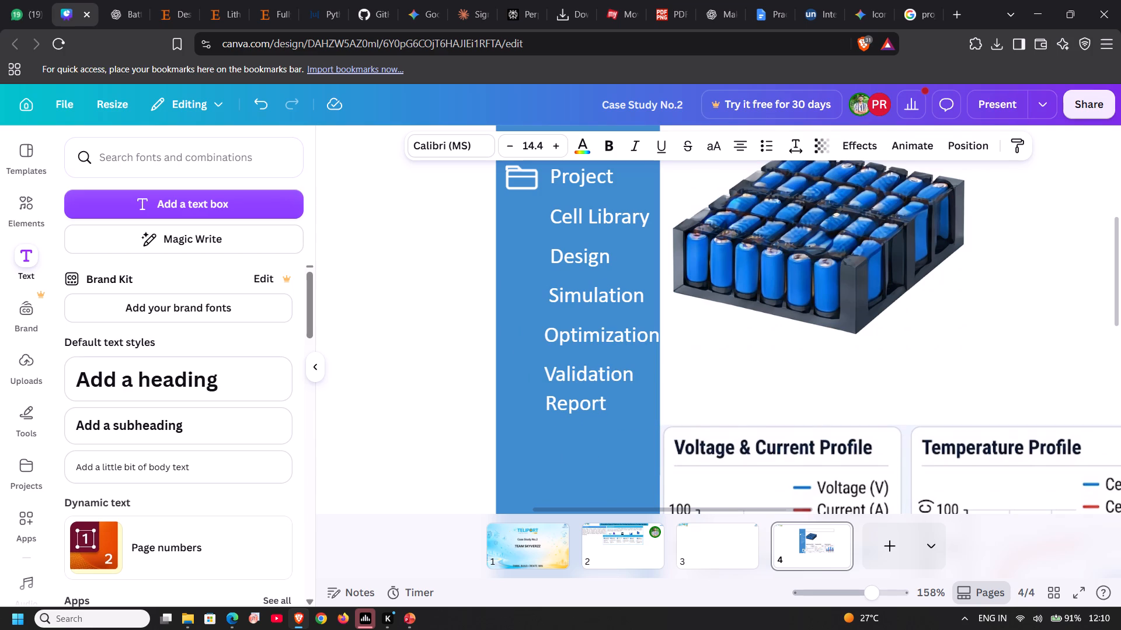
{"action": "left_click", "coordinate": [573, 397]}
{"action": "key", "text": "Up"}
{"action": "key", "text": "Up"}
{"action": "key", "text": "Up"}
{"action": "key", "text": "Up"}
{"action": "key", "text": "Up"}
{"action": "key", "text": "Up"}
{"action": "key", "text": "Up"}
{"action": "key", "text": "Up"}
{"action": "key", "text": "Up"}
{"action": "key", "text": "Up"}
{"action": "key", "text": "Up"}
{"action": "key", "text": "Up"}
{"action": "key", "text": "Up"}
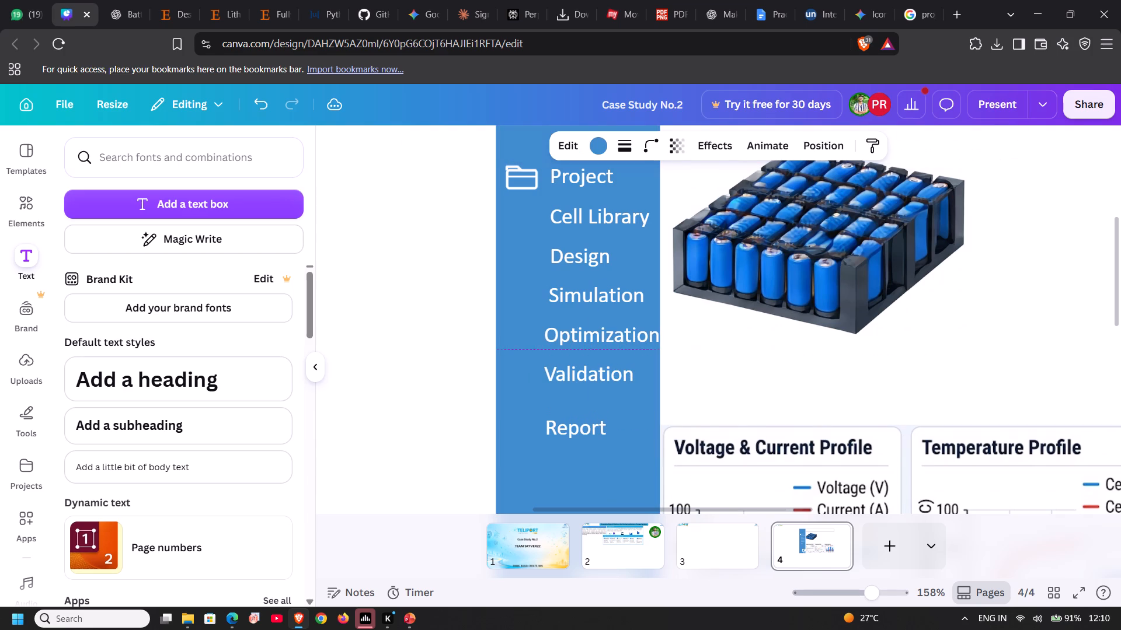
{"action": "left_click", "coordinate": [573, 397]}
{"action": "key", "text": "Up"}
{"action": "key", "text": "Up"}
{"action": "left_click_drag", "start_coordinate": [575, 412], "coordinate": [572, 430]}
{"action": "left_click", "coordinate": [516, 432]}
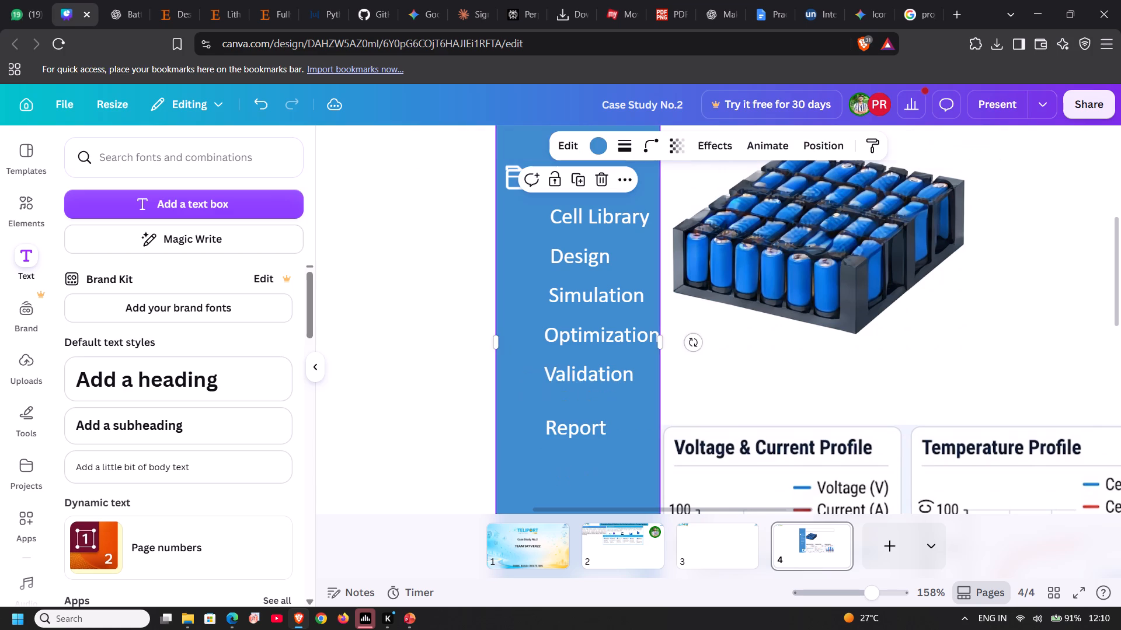
Move the Report label up to match the other labels' spacing beneath Validation and slightly left towards Validation's left edge.
{"action": "left_click", "coordinate": [551, 422]}
{"action": "key", "text": "Up"}
{"action": "key", "text": "Up"}
{"action": "key", "text": "Up"}
{"action": "key", "text": "Up"}
{"action": "key", "text": "Up"}
{"action": "key", "text": "Up"}
{"action": "key", "text": "Up"}
{"action": "key", "text": "Up"}
{"action": "key", "text": "Up"}
{"action": "double_click", "coordinate": [551, 422]}
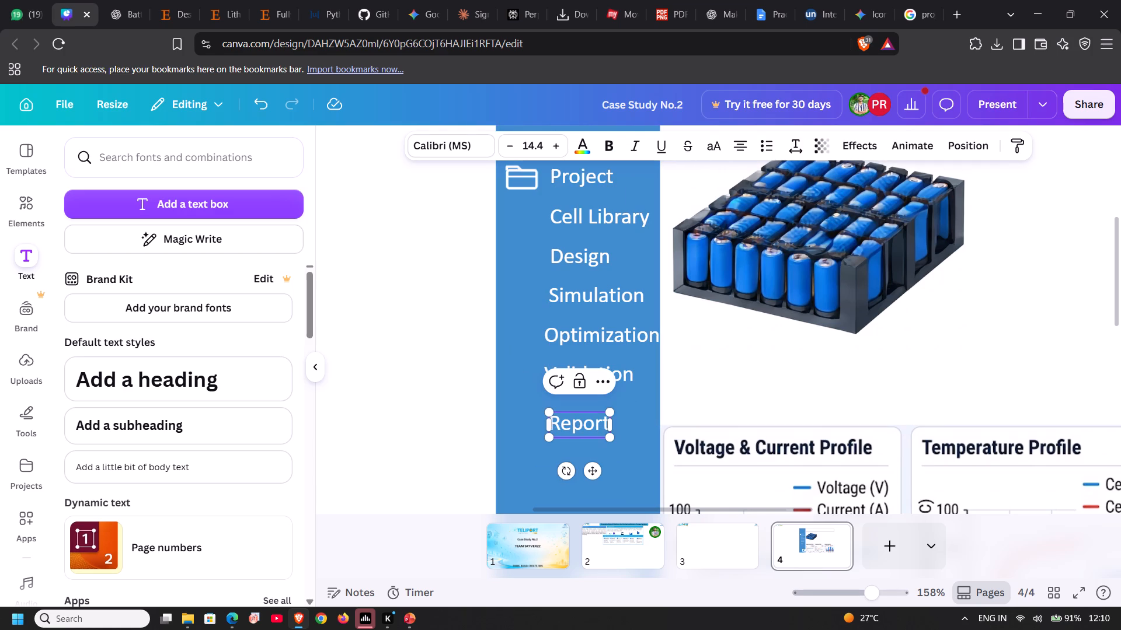
{"action": "left_click", "coordinate": [565, 418]}
{"action": "key", "text": "Up"}
{"action": "left_click", "coordinate": [630, 444]}
{"action": "left_click", "coordinate": [582, 420]}
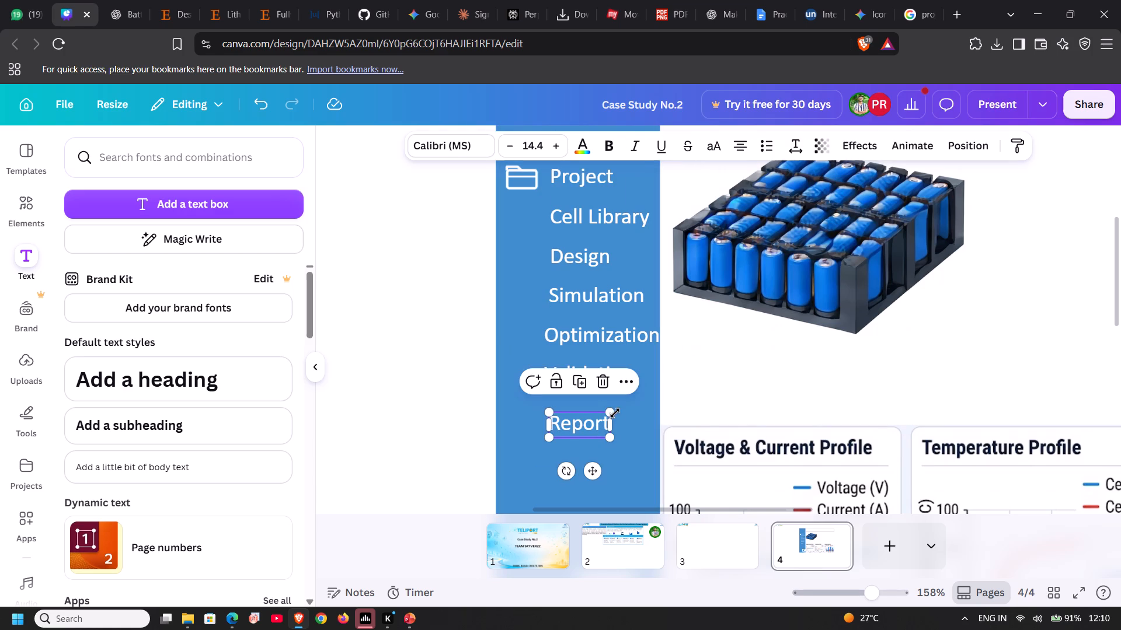
{"action": "key", "text": "Up"}
{"action": "key", "text": "Up"}
{"action": "key", "text": "Up"}
{"action": "key", "text": "Up"}
{"action": "key", "text": "Up"}
{"action": "key", "text": "Up"}
{"action": "key", "text": "Up"}
{"action": "key", "text": "Up"}
{"action": "key", "text": "Up"}
{"action": "key", "text": "Up"}
{"action": "key", "text": "Up"}
{"action": "key", "text": "Up"}
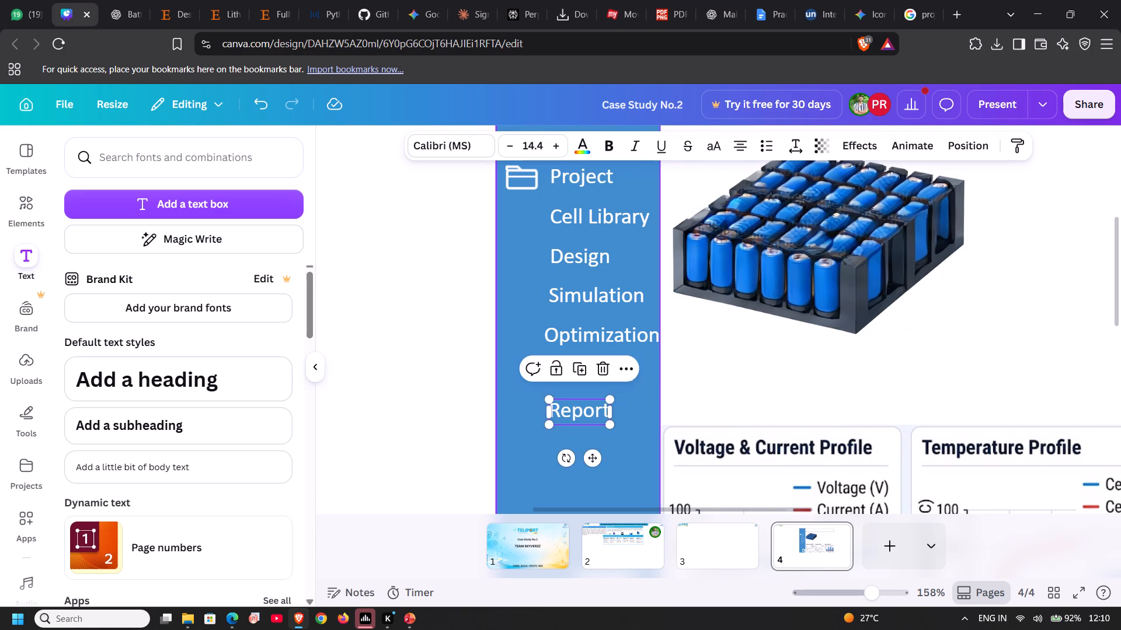
{"action": "key", "text": "Down"}
{"action": "key", "text": "Down"}
{"action": "key", "text": "Down"}
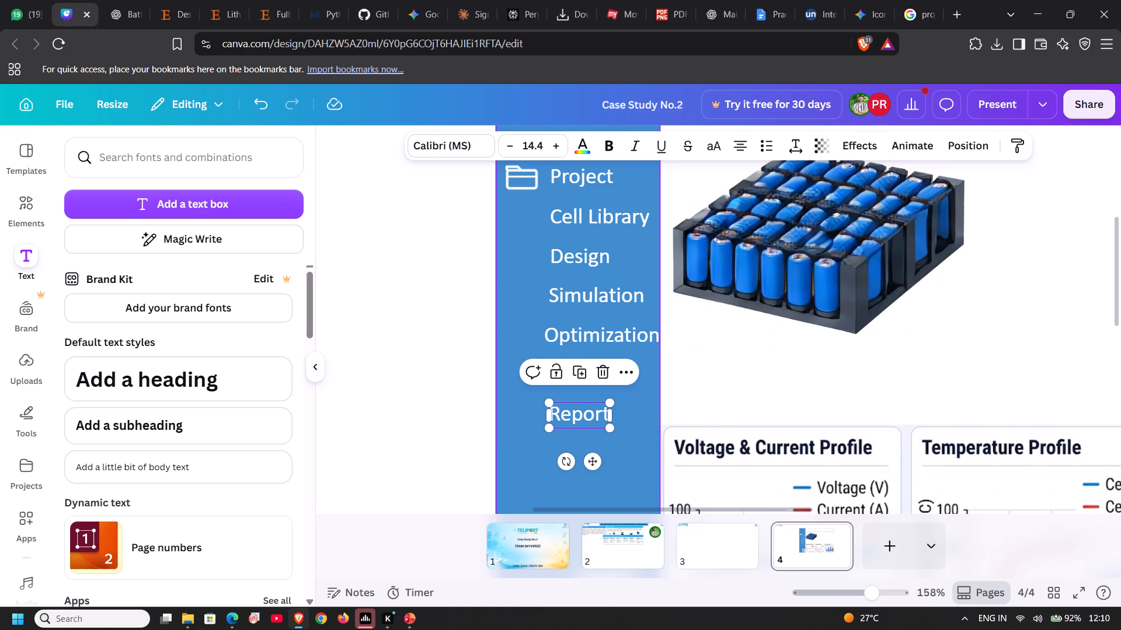
{"action": "key", "text": "Left"}
{"action": "key", "text": "Left"}
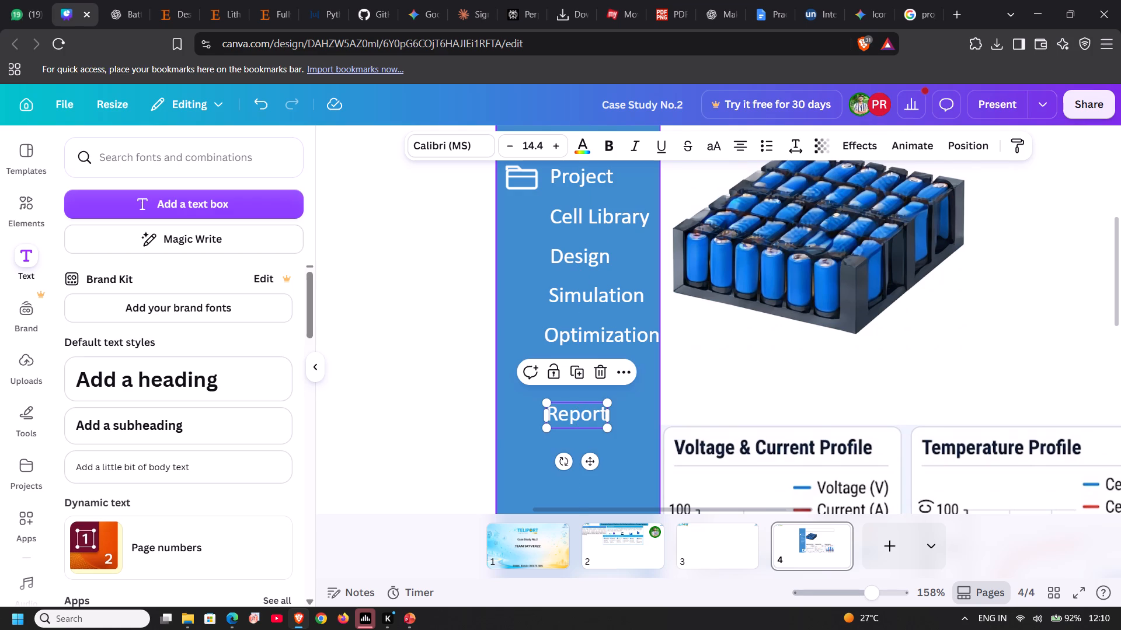
{"action": "left_click", "coordinate": [709, 371]}
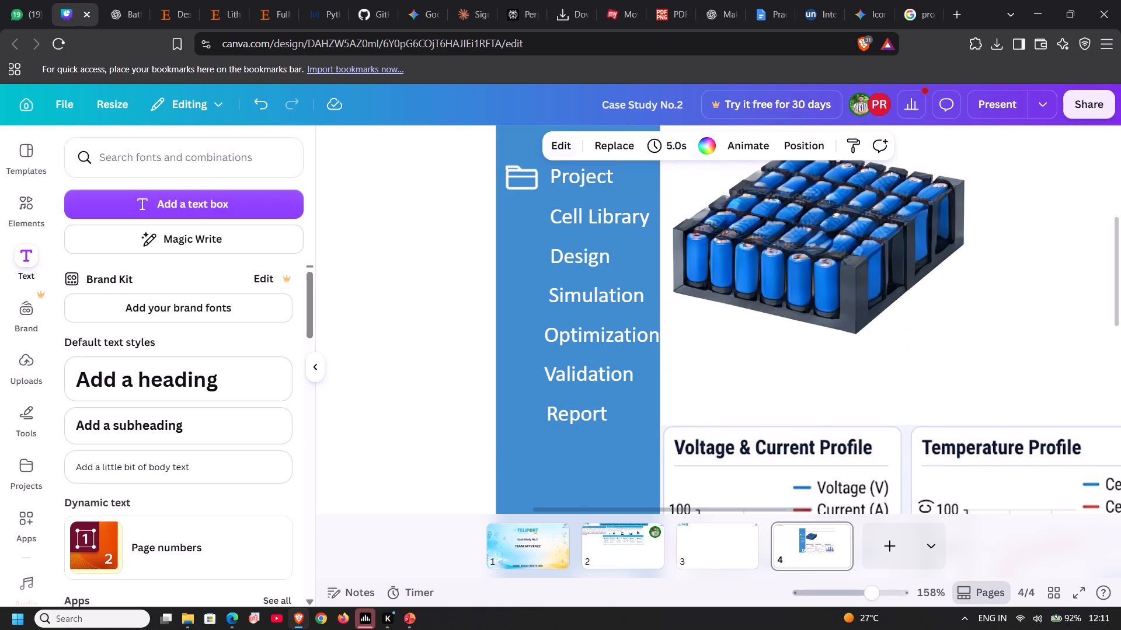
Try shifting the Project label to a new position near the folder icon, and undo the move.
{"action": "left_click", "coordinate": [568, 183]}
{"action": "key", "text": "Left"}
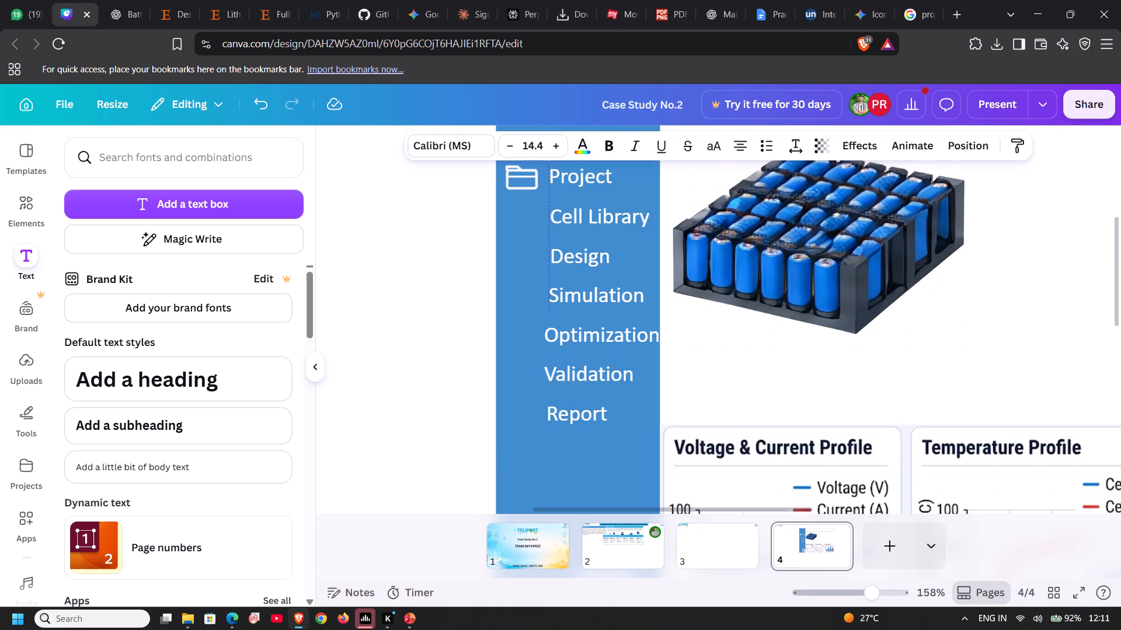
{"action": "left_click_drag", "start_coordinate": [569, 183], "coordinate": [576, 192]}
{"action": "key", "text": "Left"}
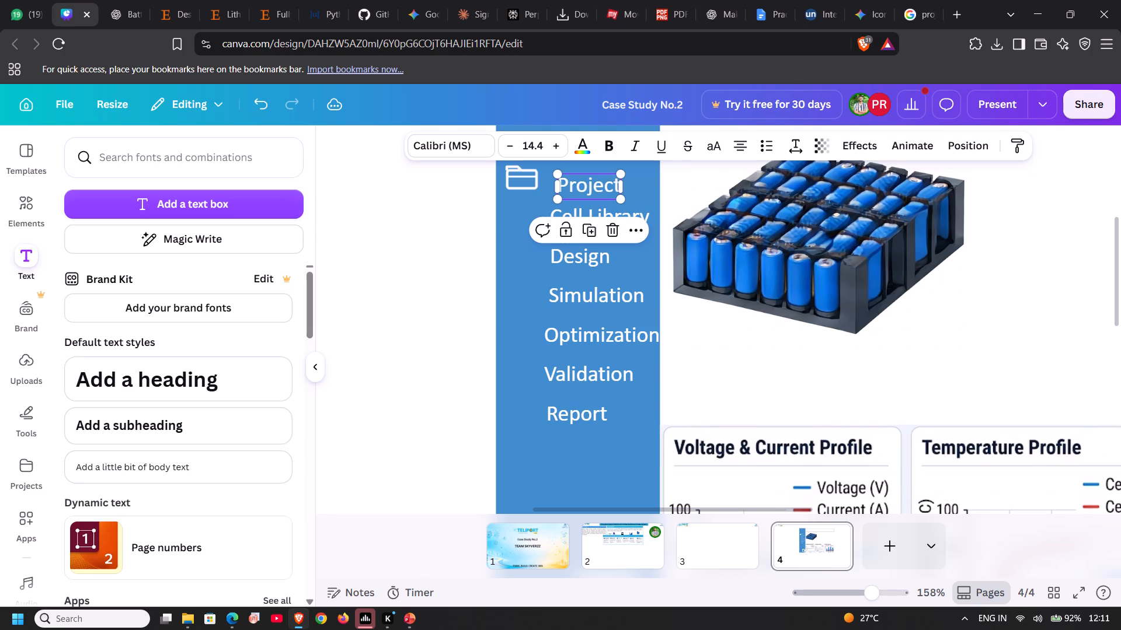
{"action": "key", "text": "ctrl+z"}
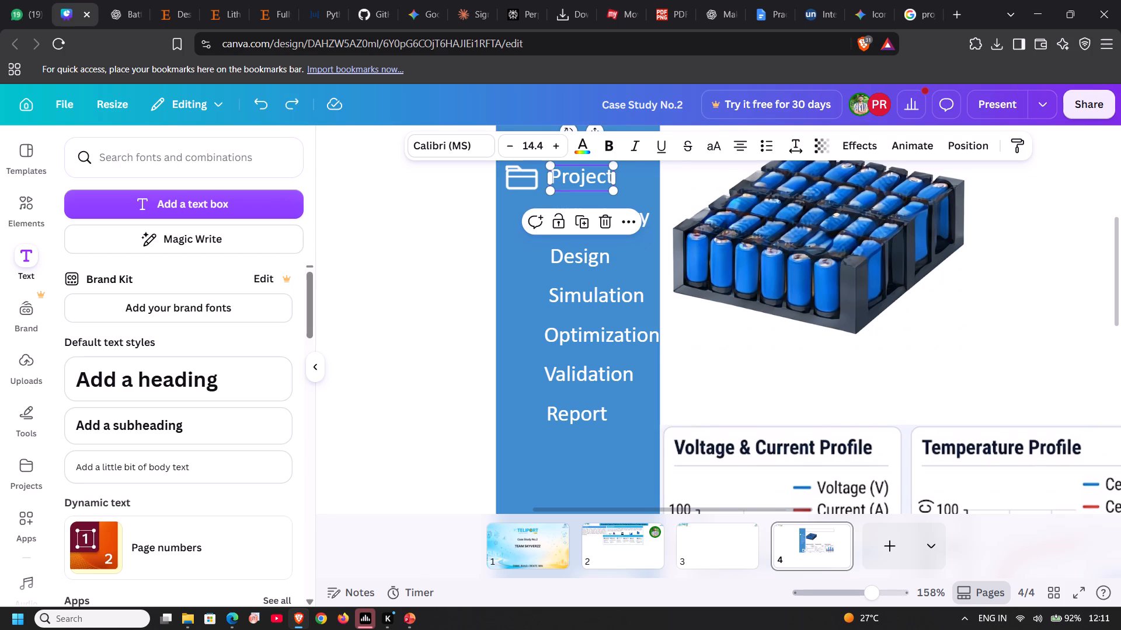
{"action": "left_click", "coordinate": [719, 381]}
Adjust the Project label's height to keep an even 12-unit gap above Cell Library, and nudge it slightly left.
{"action": "left_click", "coordinate": [594, 173]}
{"action": "key", "text": "Down"}
{"action": "key", "text": "Up"}
{"action": "key", "text": "Up"}
{"action": "key", "text": "Up"}
{"action": "key", "text": "Up"}
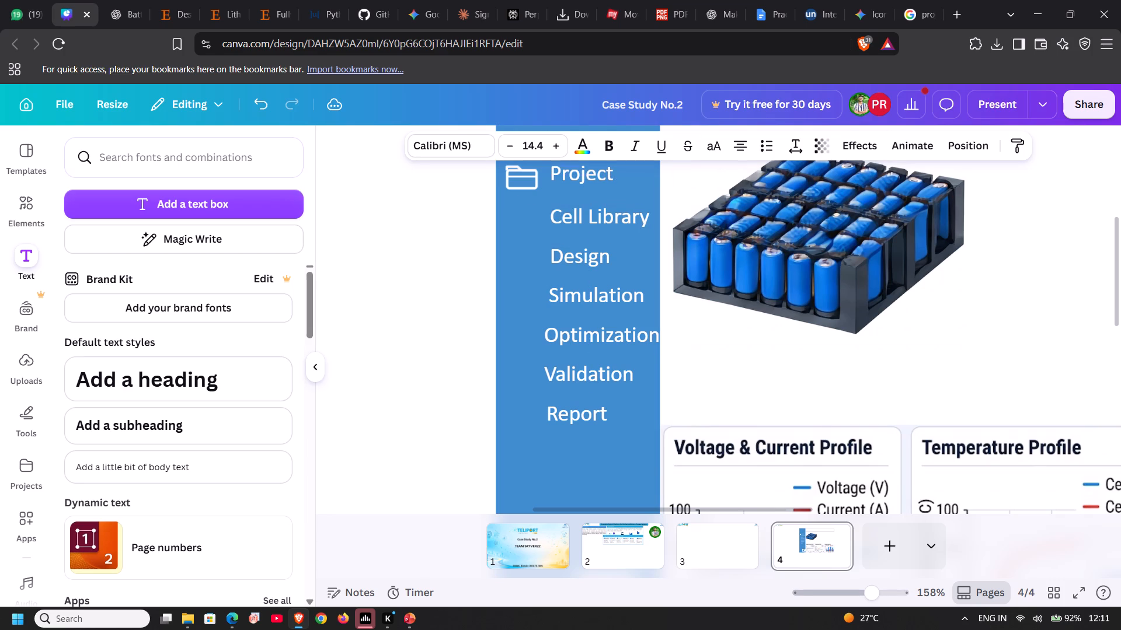
{"action": "key", "text": "Down"}
{"action": "key", "text": "Down"}
{"action": "key", "text": "Down"}
{"action": "key", "text": "Down"}
{"action": "key", "text": "Down"}
{"action": "key", "text": "Down"}
{"action": "key", "text": "Down"}
{"action": "key", "text": "Down"}
{"action": "key", "text": "Down"}
{"action": "key", "text": "Down"}
{"action": "key", "text": "Down"}
{"action": "key", "text": "Down"}
{"action": "key", "text": "Up"}
{"action": "key", "text": "Up"}
{"action": "key", "text": "Up"}
{"action": "key", "text": "Up"}
{"action": "key", "text": "Up"}
{"action": "key", "text": "Up"}
{"action": "key", "text": "Up"}
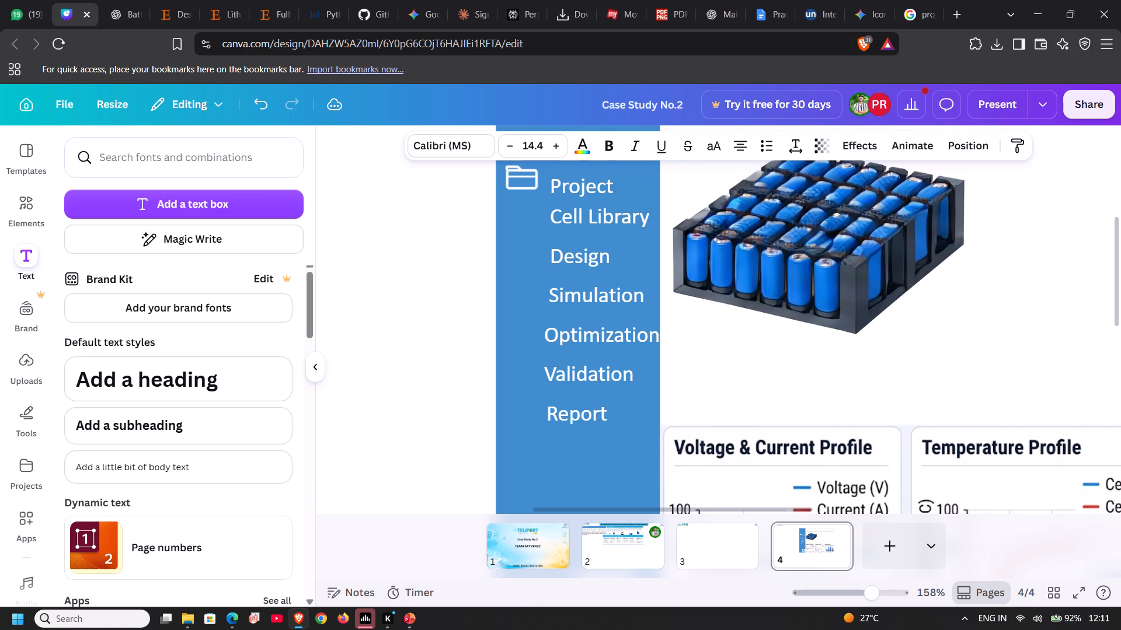
{"action": "key", "text": "Up"}
{"action": "key", "text": "Up"}
{"action": "key", "text": "Up"}
{"action": "key", "text": "Down"}
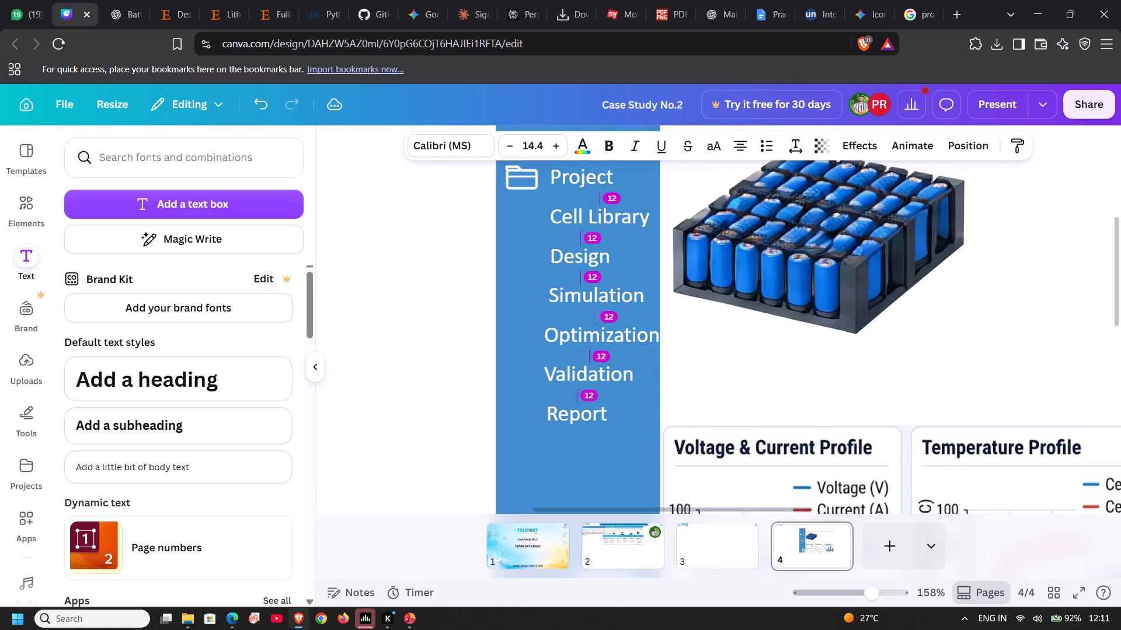
{"action": "key", "text": "Left"}
{"action": "key", "text": "Left"}
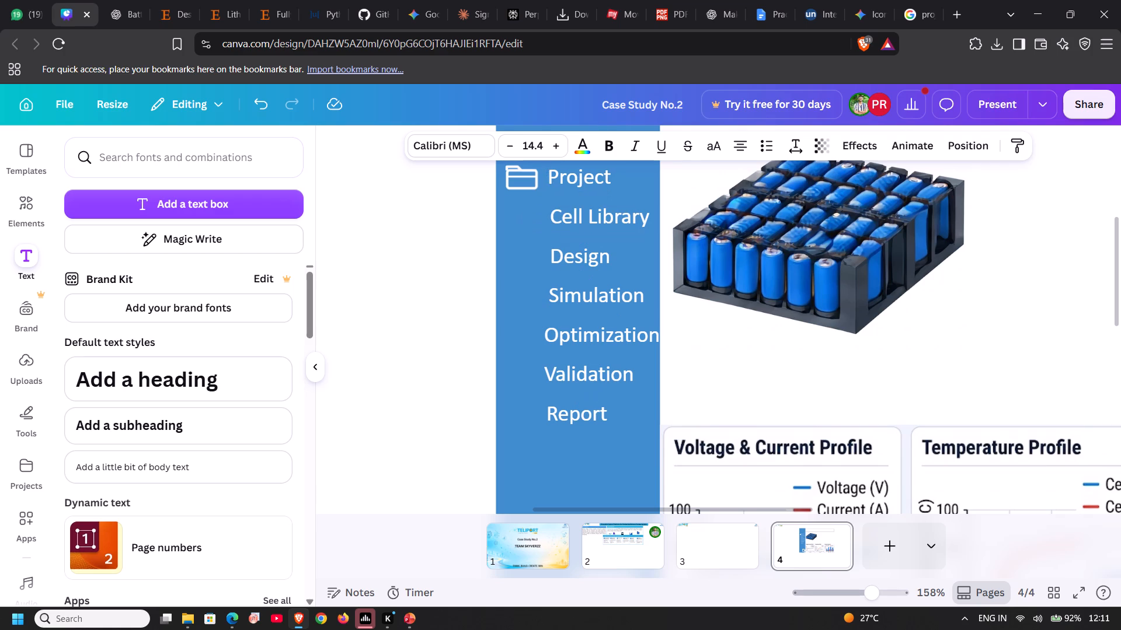
Nudge the Cell Library, Design and Simulation labels left to align with the Project label's left edge.
{"action": "left_click", "coordinate": [645, 209]}
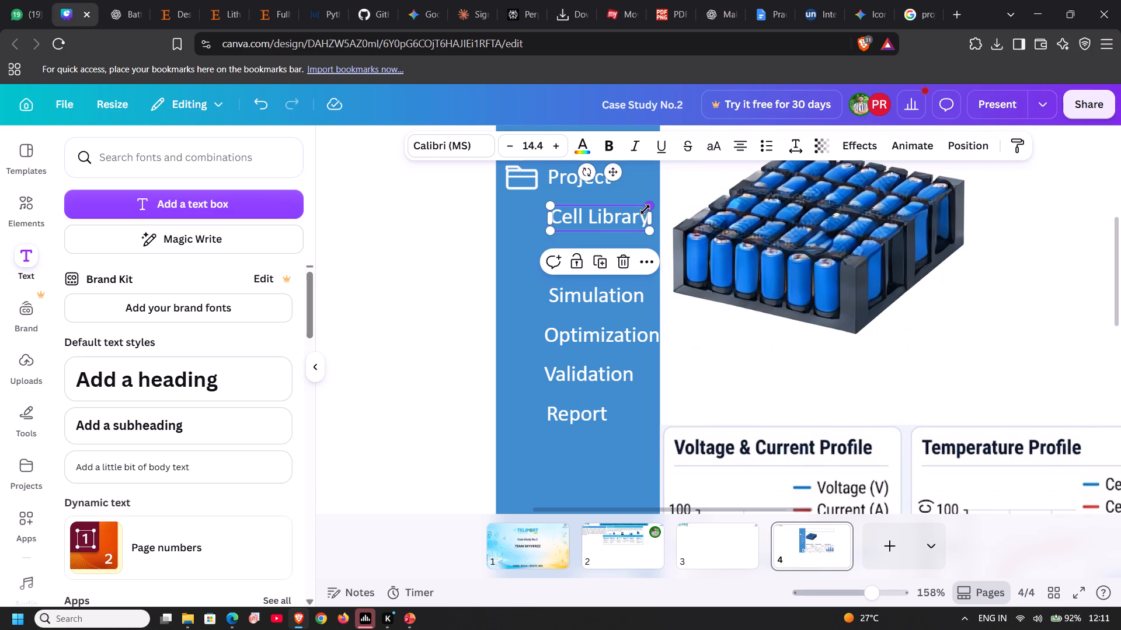
{"action": "key", "text": "Left"}
{"action": "key", "text": "Left"}
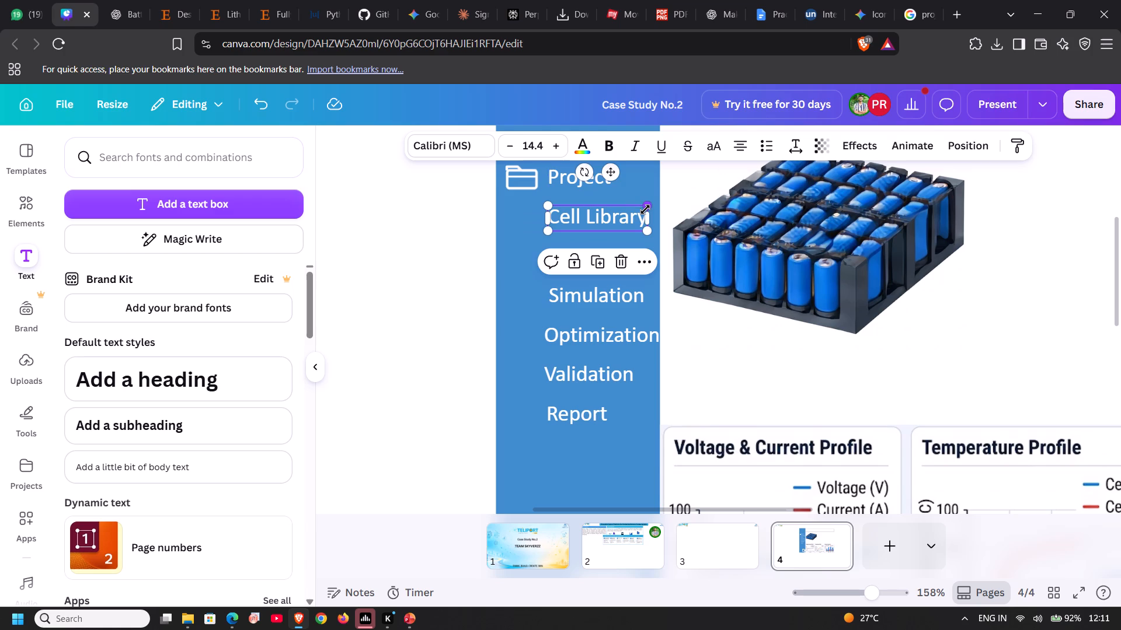
{"action": "left_click", "coordinate": [524, 264]}
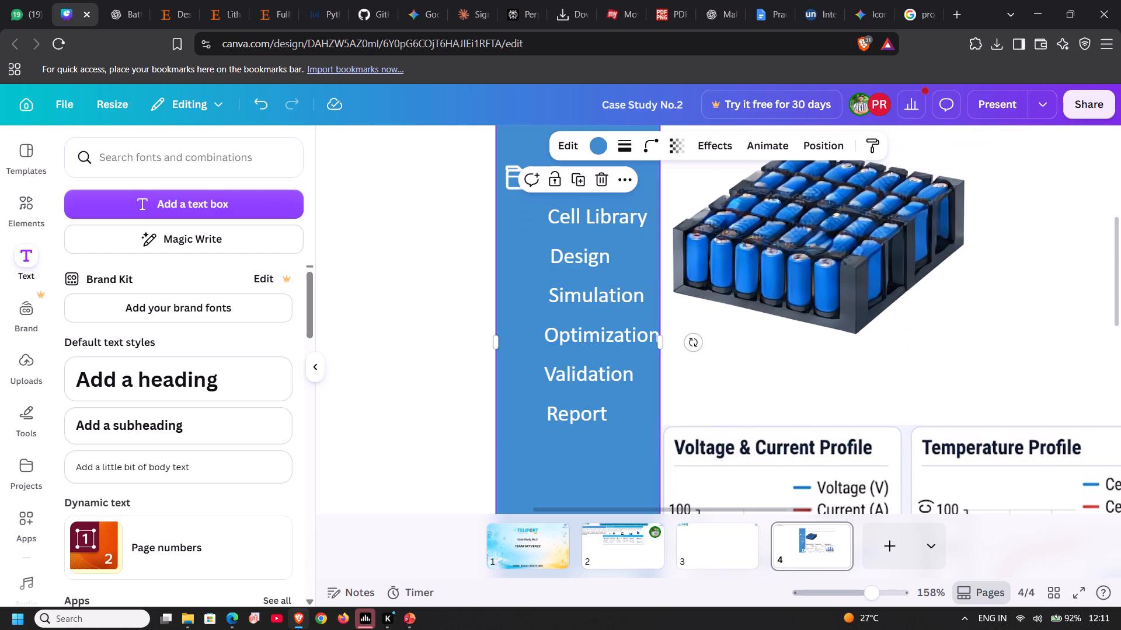
{"action": "left_click", "coordinate": [555, 264]}
{"action": "key", "text": "Left"}
{"action": "key", "text": "Left"}
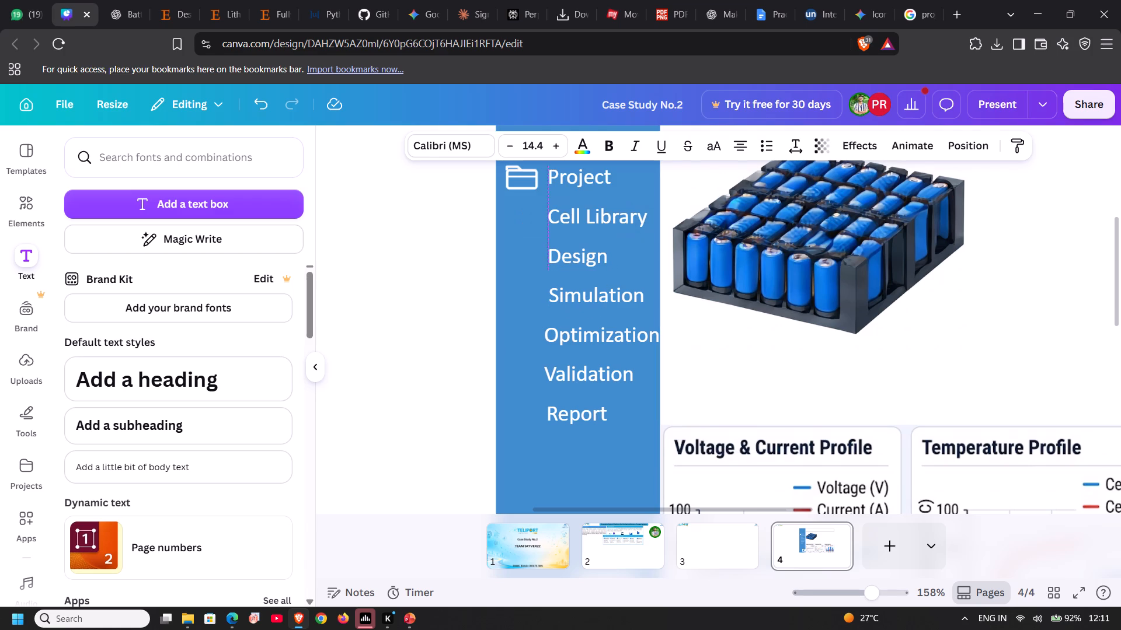
{"action": "left_click", "coordinate": [610, 289]}
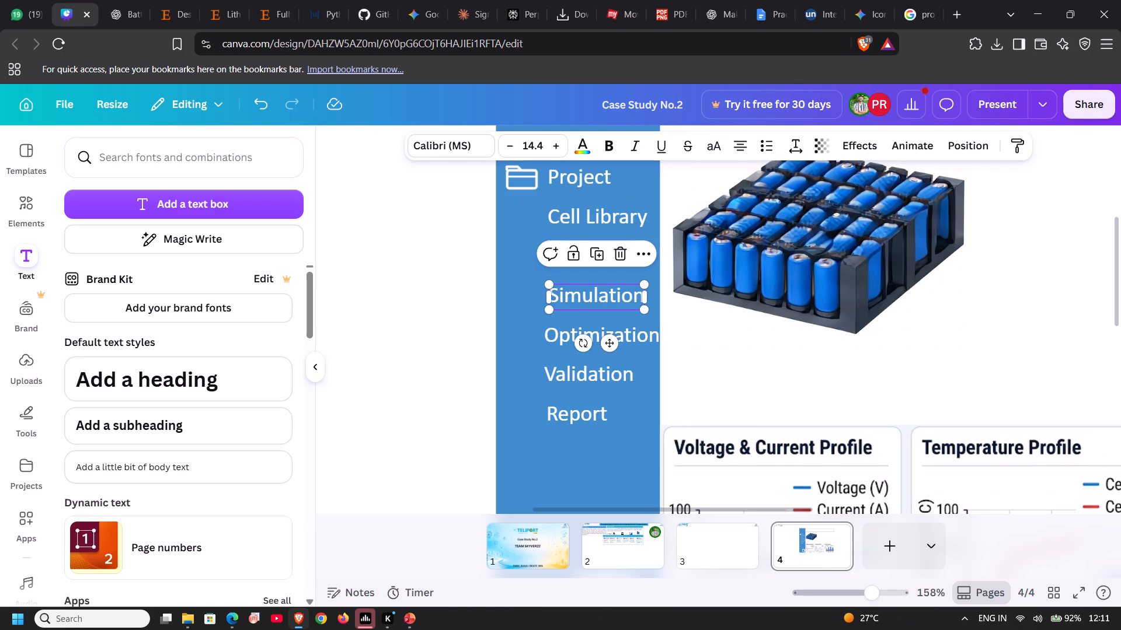
{"action": "key", "text": "Left"}
{"action": "key", "text": "Left"}
{"action": "key", "text": "Right"}
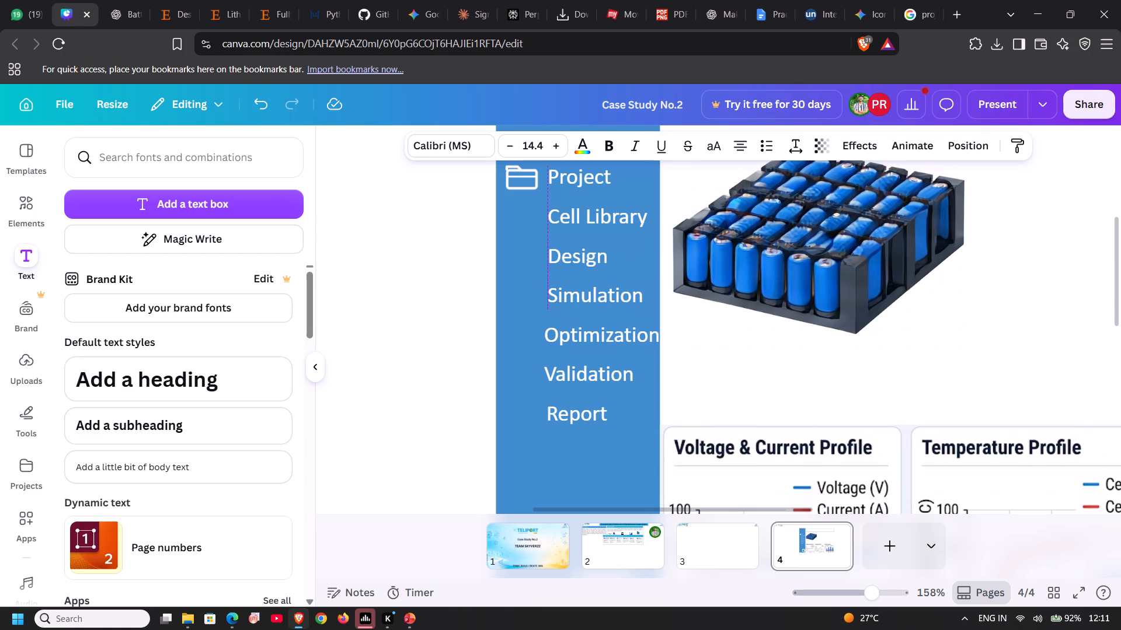
Nudge the Optimization, Validation and Report labels slightly left, keeping their even 12-unit vertical gaps.
{"action": "left_click", "coordinate": [618, 329]}
{"action": "key", "text": "Up"}
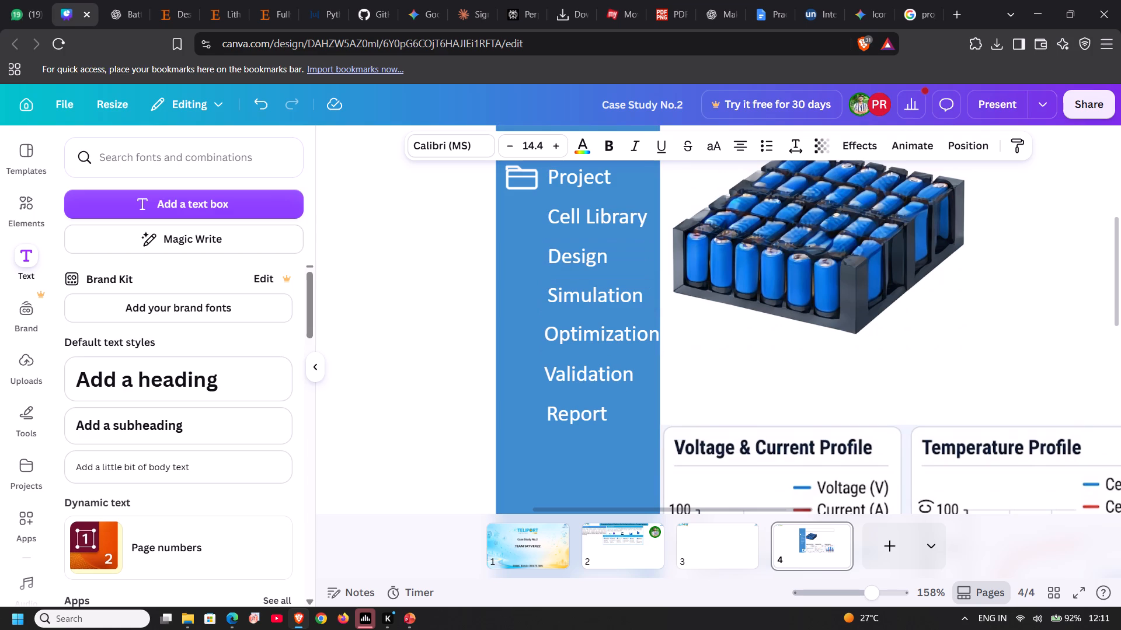
{"action": "key", "text": "Down"}
{"action": "key", "text": "Left"}
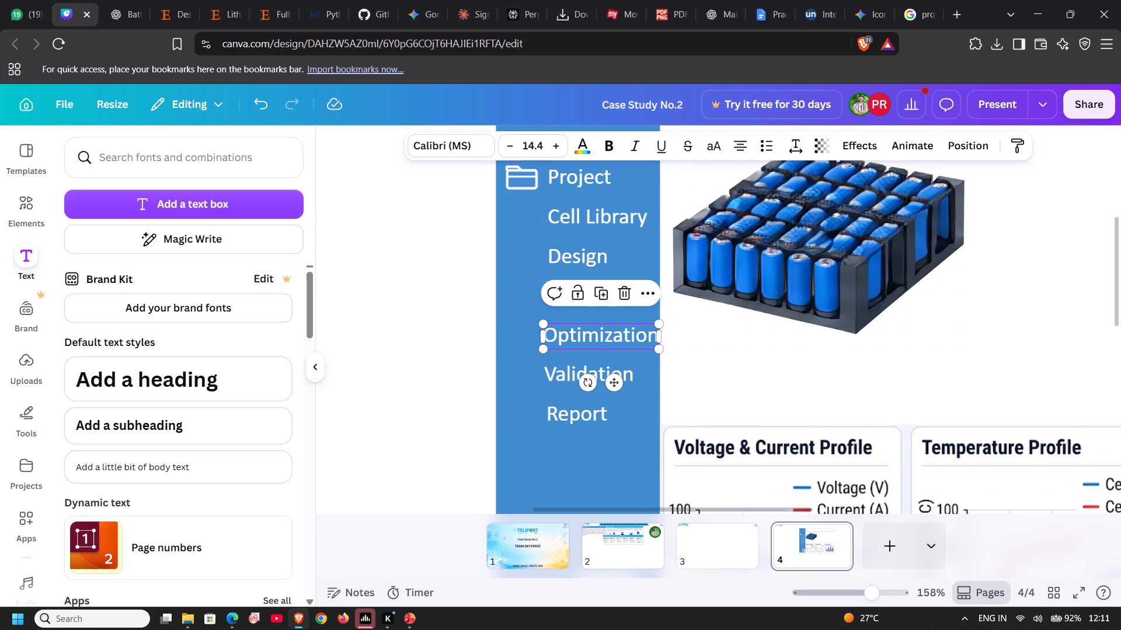
{"action": "left_click", "coordinate": [633, 373]}
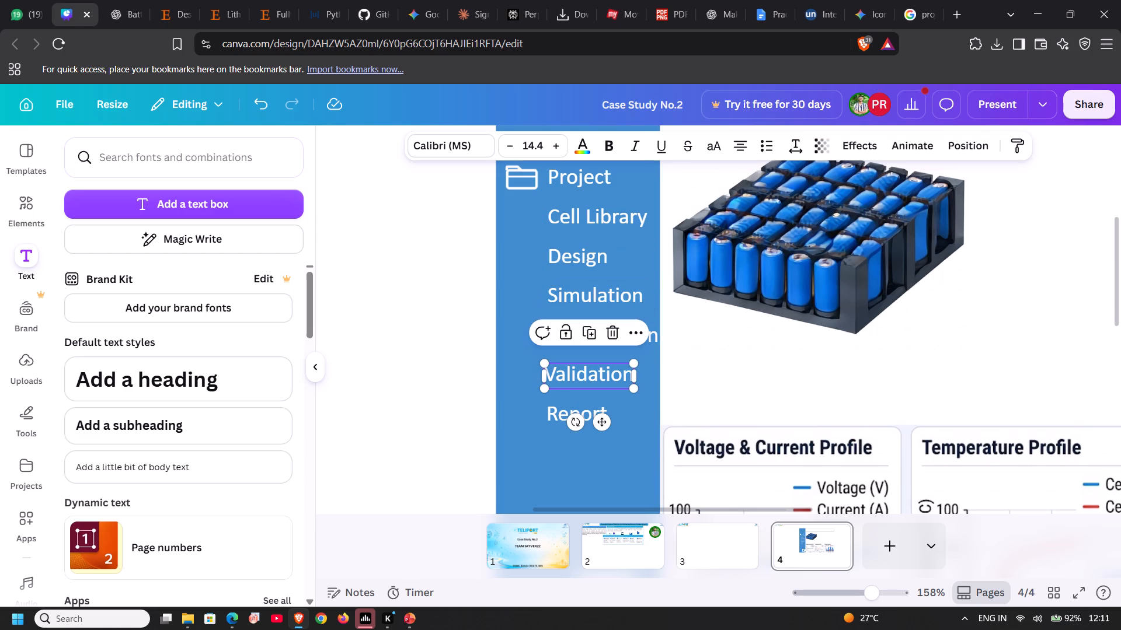
{"action": "key", "text": "Left"}
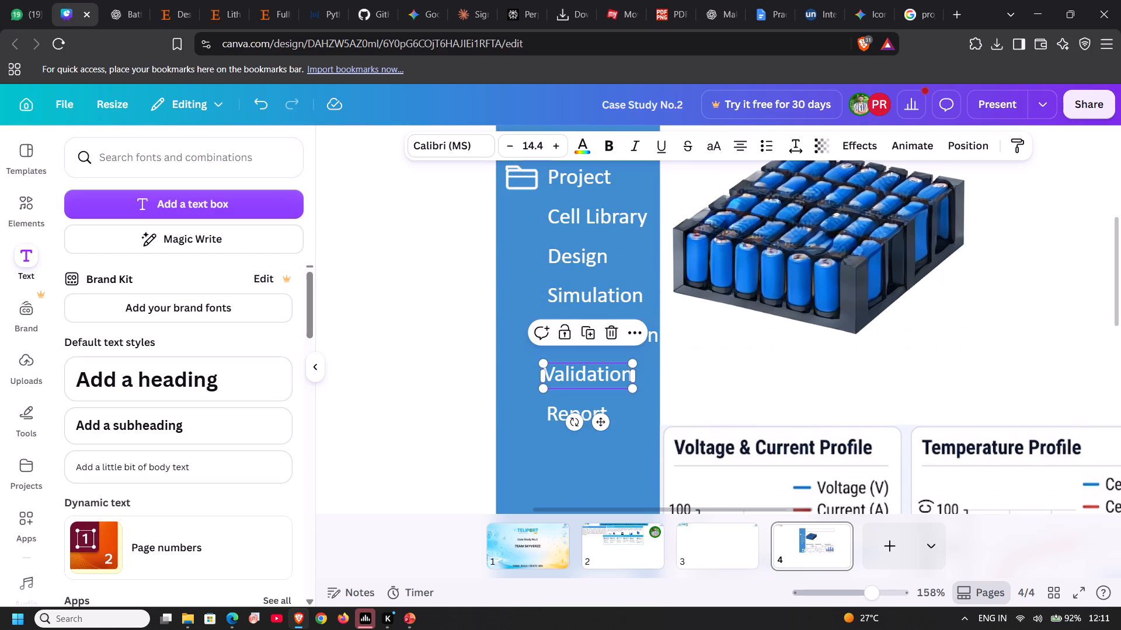
{"action": "left_click", "coordinate": [604, 409]}
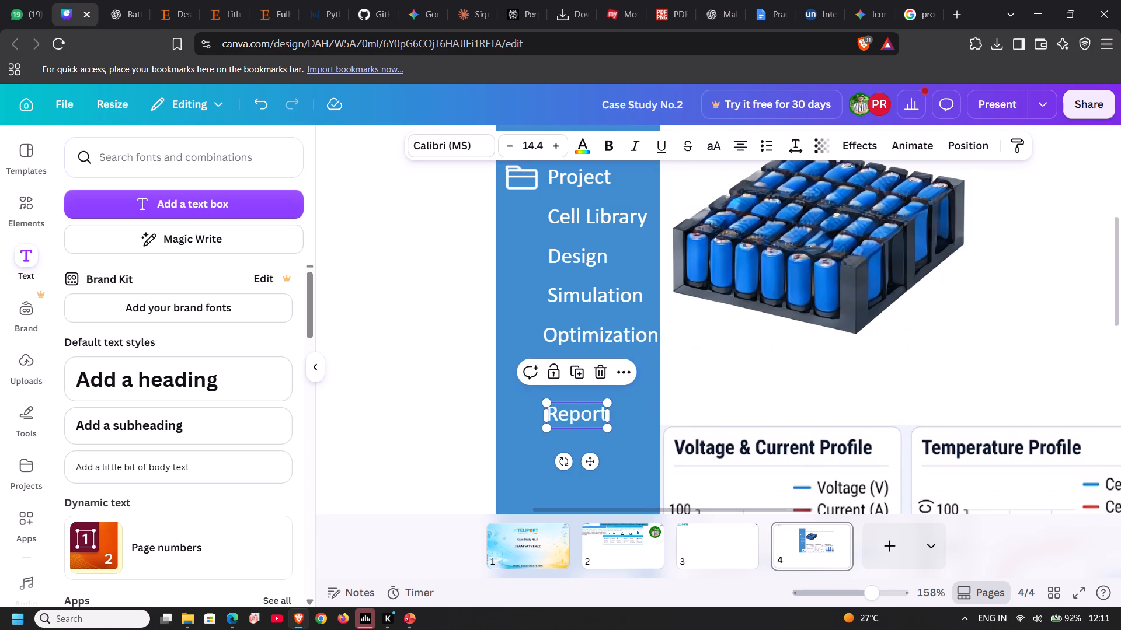
{"action": "key", "text": "Up"}
{"action": "key", "text": "Left"}
{"action": "key", "text": "Down"}
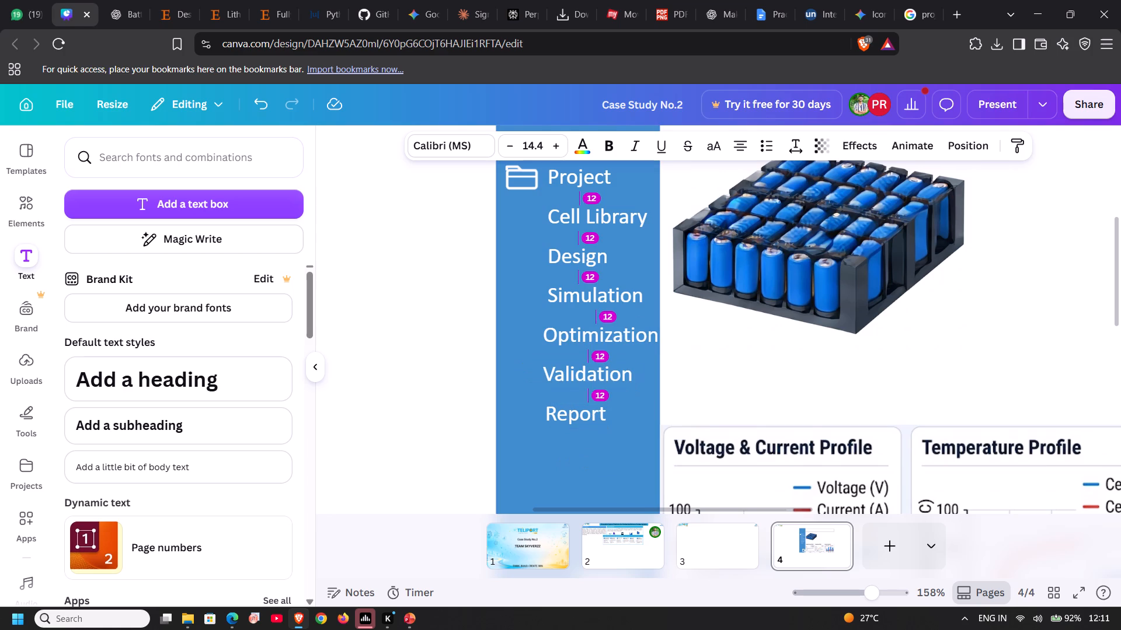
Recolour the sidebar rectangle with the strong blue from the battery pack image's photo colours.
{"action": "left_click", "coordinate": [620, 457]}
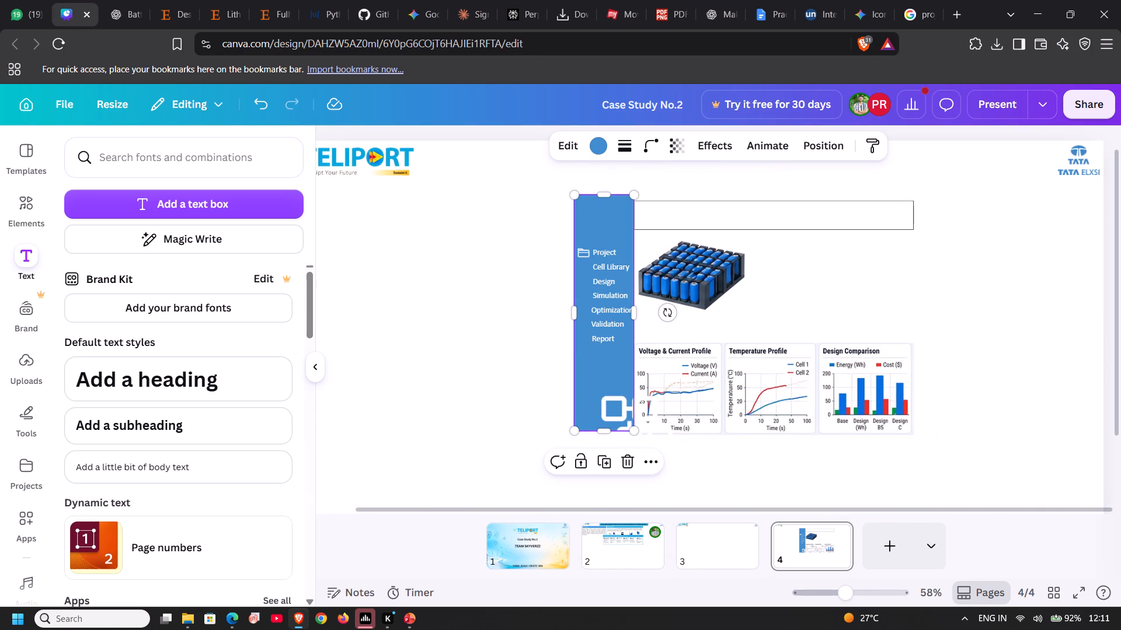
{"action": "left_click", "coordinate": [591, 223]}
{"action": "left_click", "coordinate": [607, 212]}
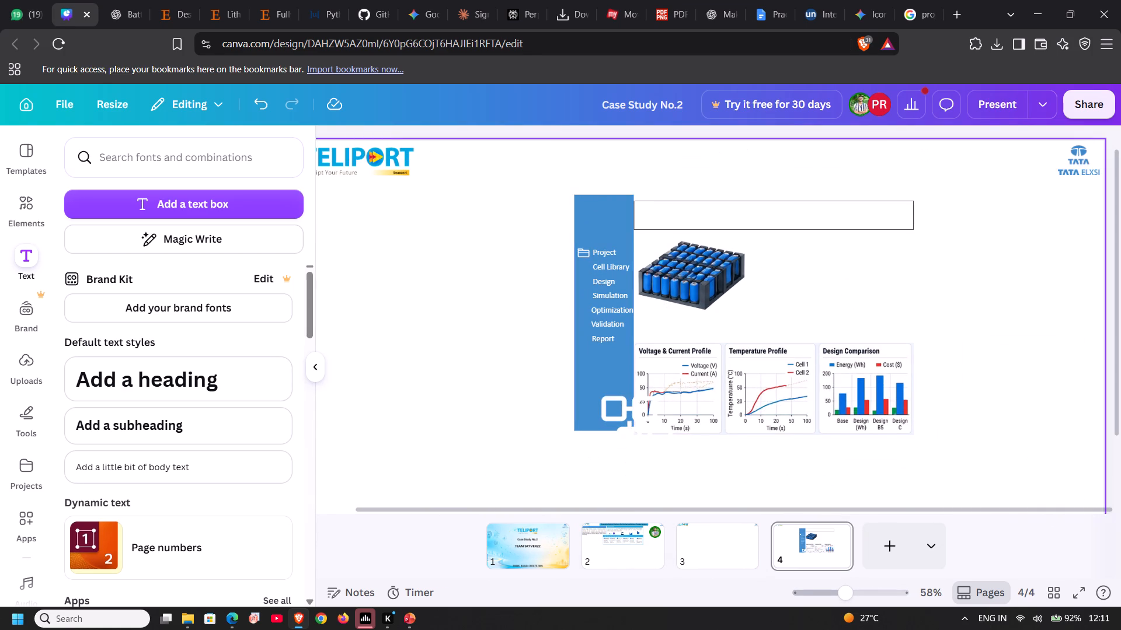
{"action": "left_click", "coordinate": [592, 209]}
{"action": "left_click", "coordinate": [603, 139]}
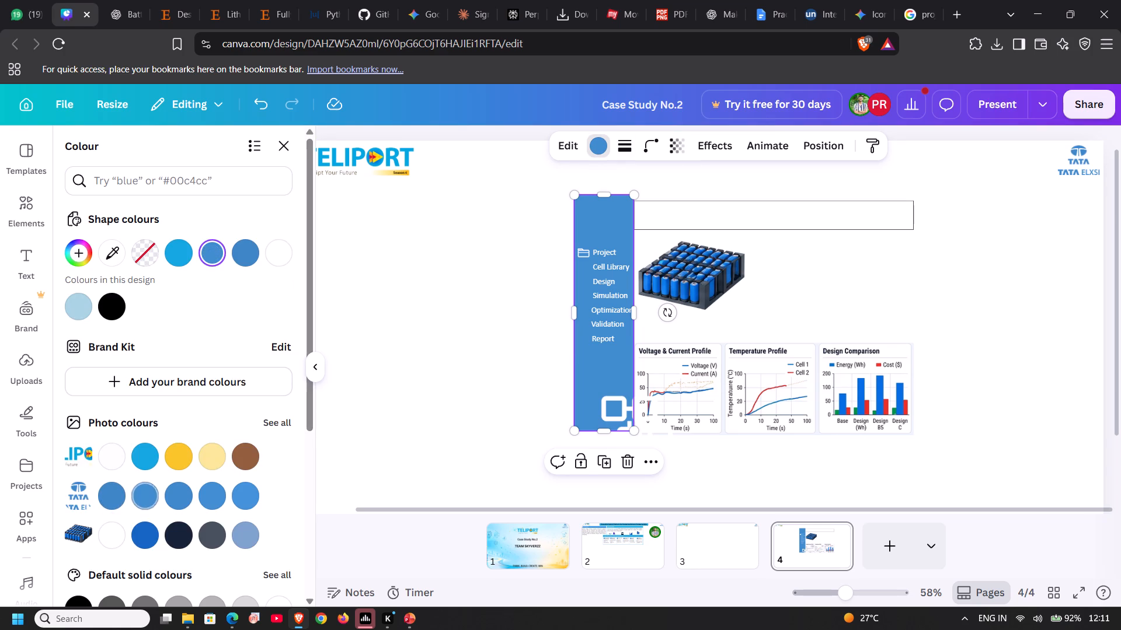
{"action": "left_click", "coordinate": [103, 494]}
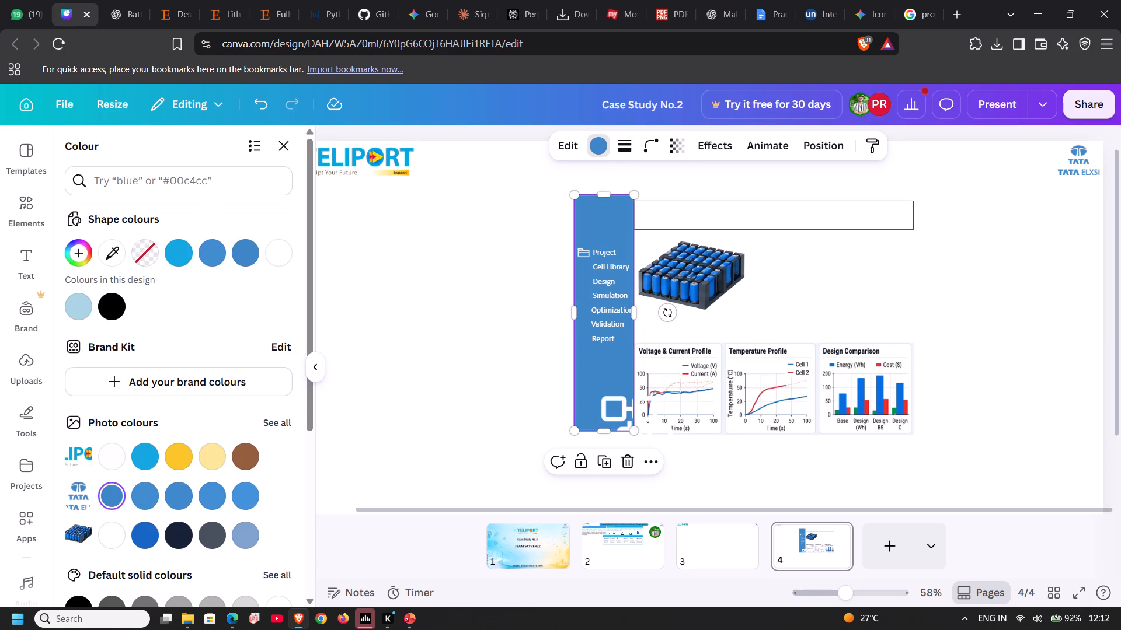
{"action": "left_click", "coordinate": [145, 542]}
{"action": "left_click", "coordinate": [419, 377]}
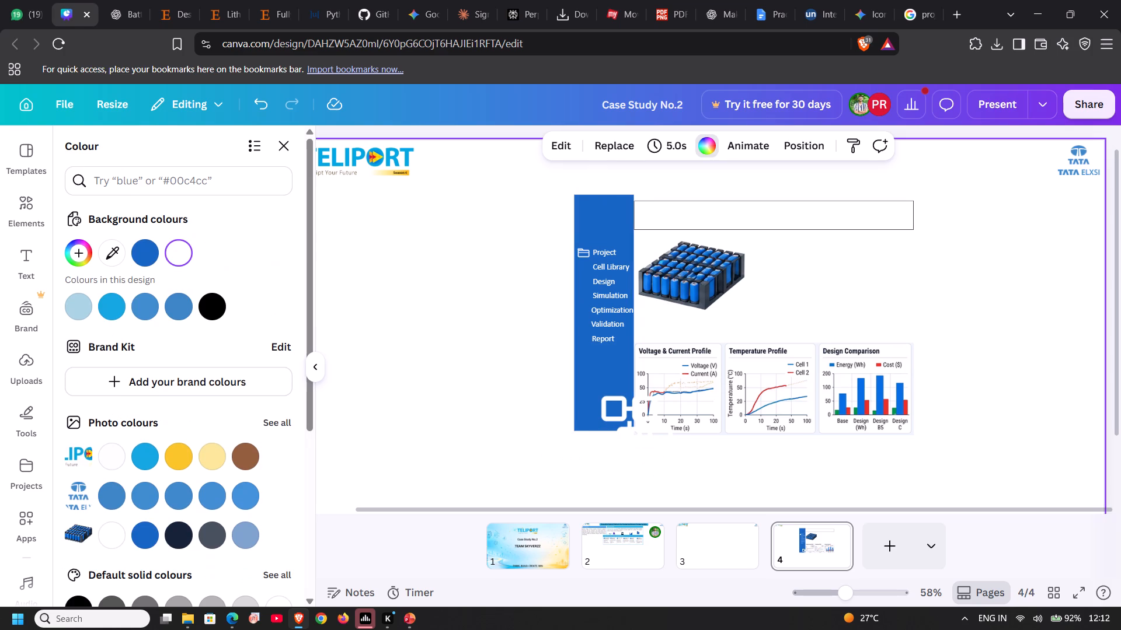
Move the battery pack image away from the sidebar, to above the Temperature Profile chart.
{"action": "left_click_drag", "start_coordinate": [664, 262], "coordinate": [768, 279]}
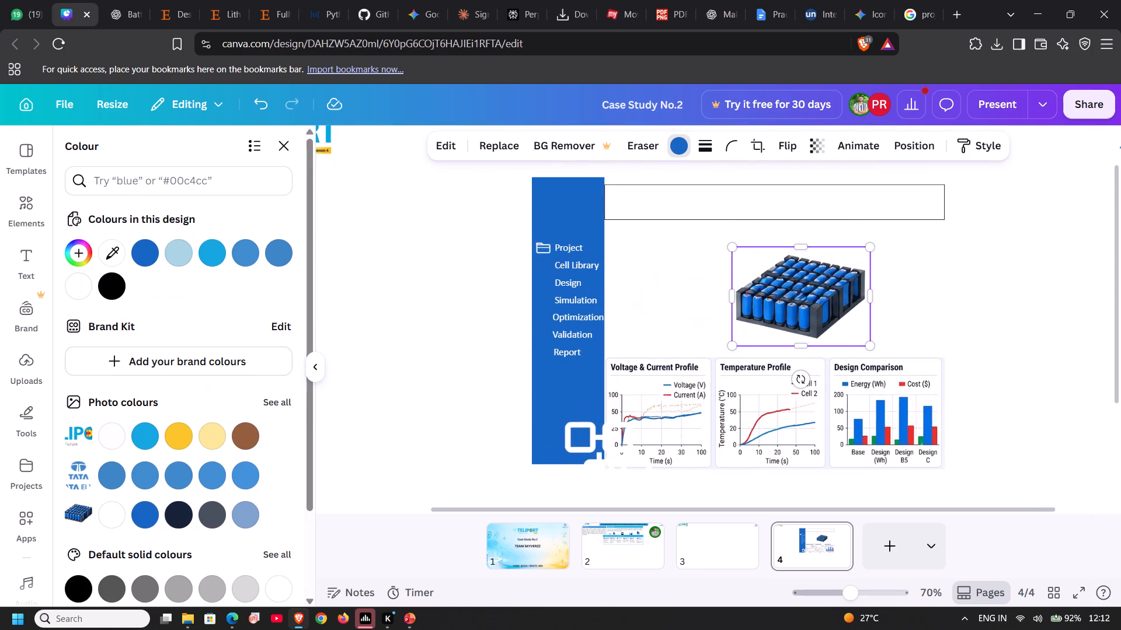
{"action": "left_click", "coordinate": [629, 283]}
Nudge the Simulation, Design and Cell Library labels slightly further left within the sidebar.
{"action": "left_click", "coordinate": [574, 297]}
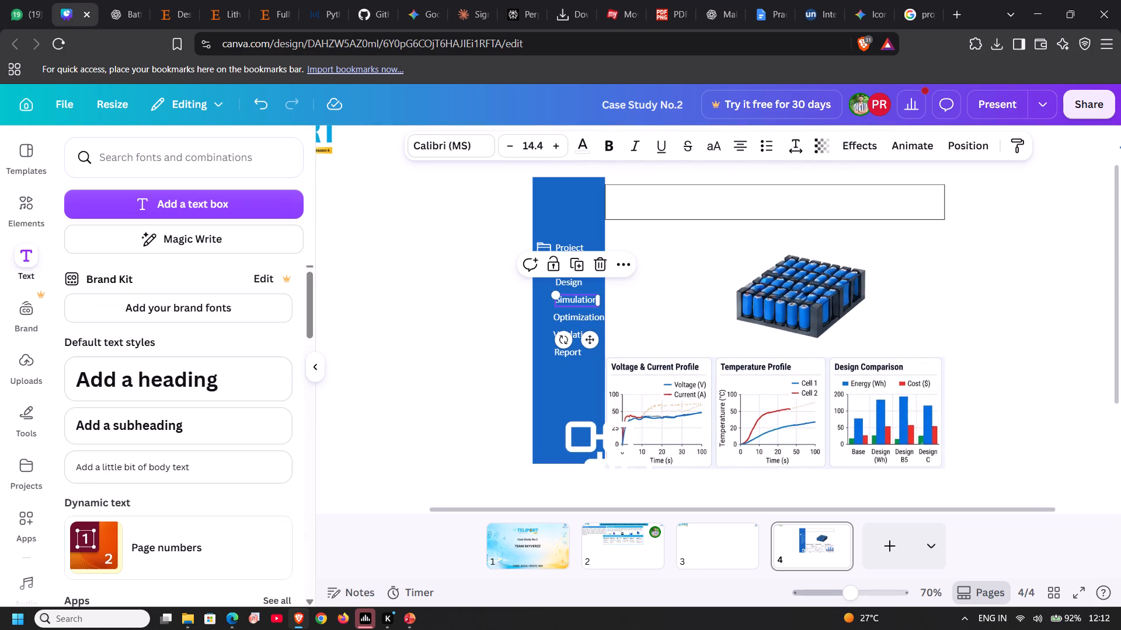
{"action": "key", "text": "Left"}
{"action": "key", "text": "Left"}
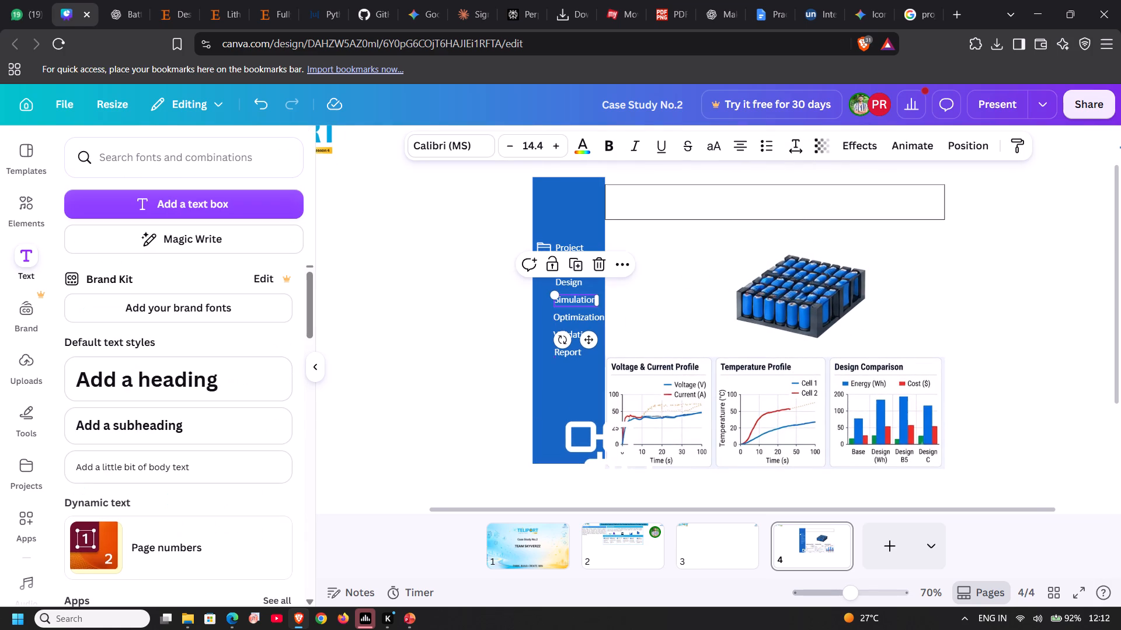
{"action": "left_click", "coordinate": [576, 285]}
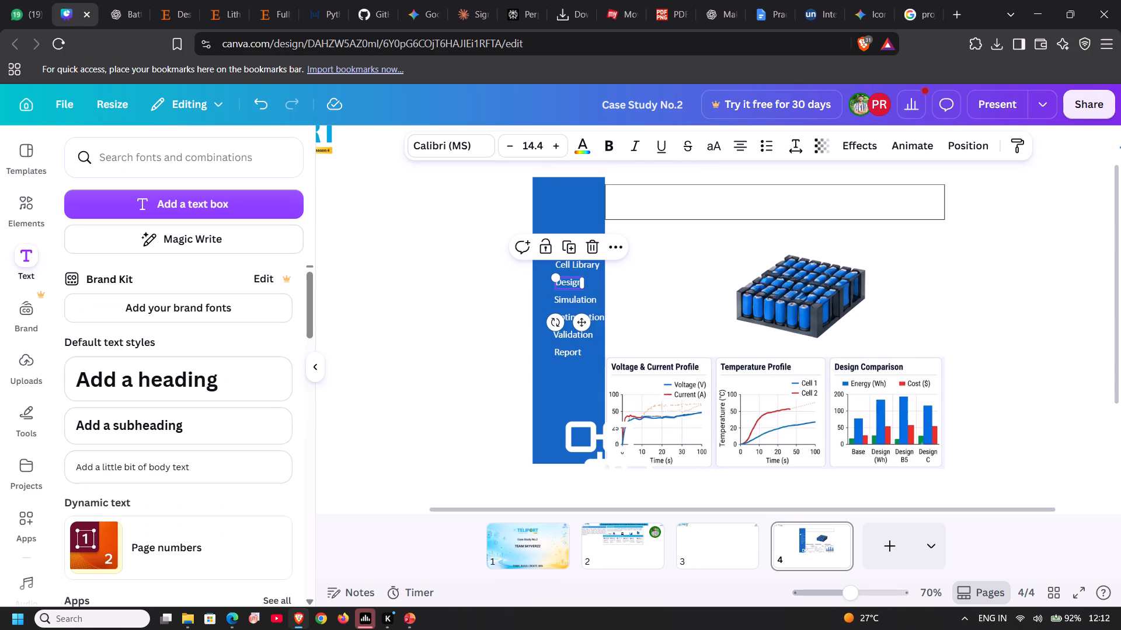
{"action": "key", "text": "Left"}
{"action": "key", "text": "Left"}
{"action": "left_click", "coordinate": [585, 258]}
{"action": "key", "text": "Left"}
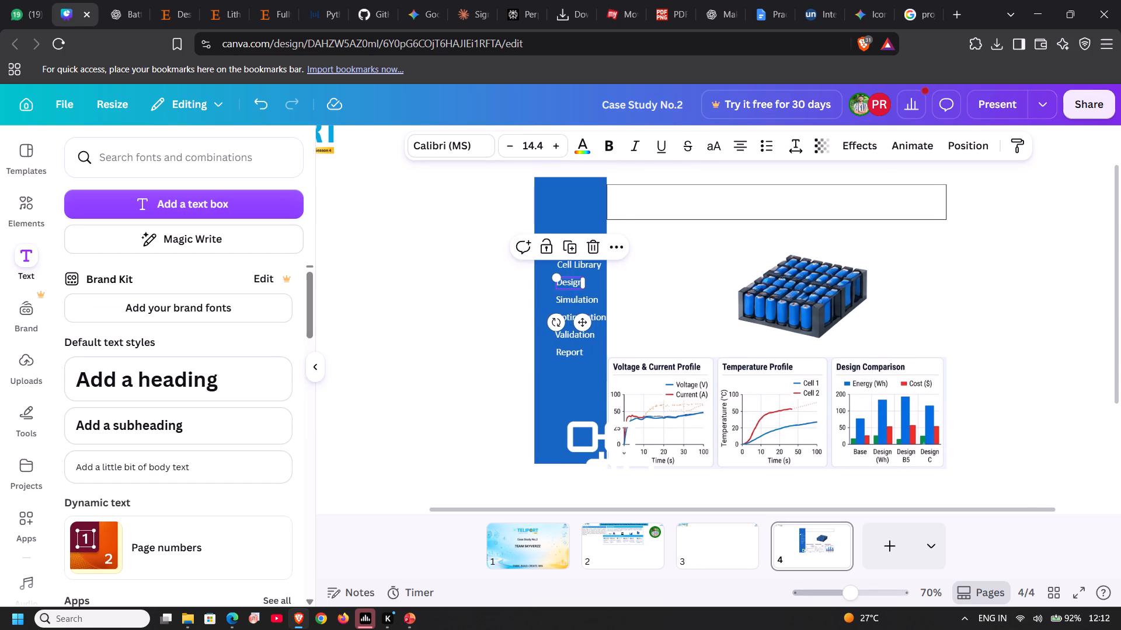
{"action": "key", "text": "Left"}
{"action": "left_click", "coordinate": [629, 266]}
{"action": "key", "text": "Left"}
{"action": "key", "text": "Left"}
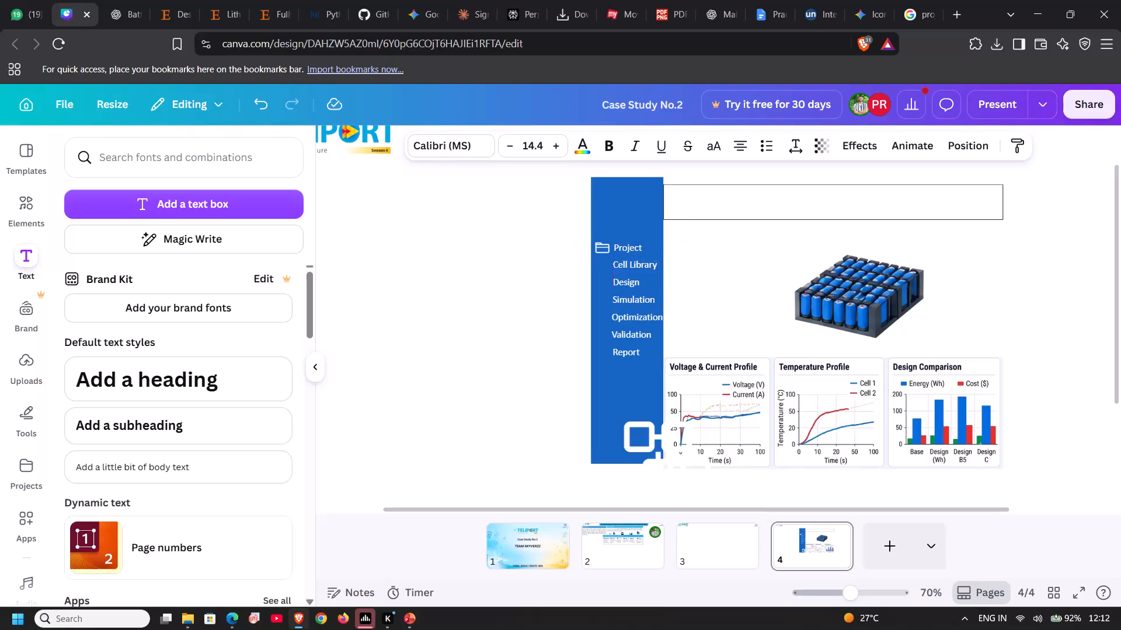
Try the Project label slightly left and lower, and settle it at its original height, marginally further right of the folder icon.
{"action": "left_click", "coordinate": [635, 251]}
{"action": "key", "text": "Left"}
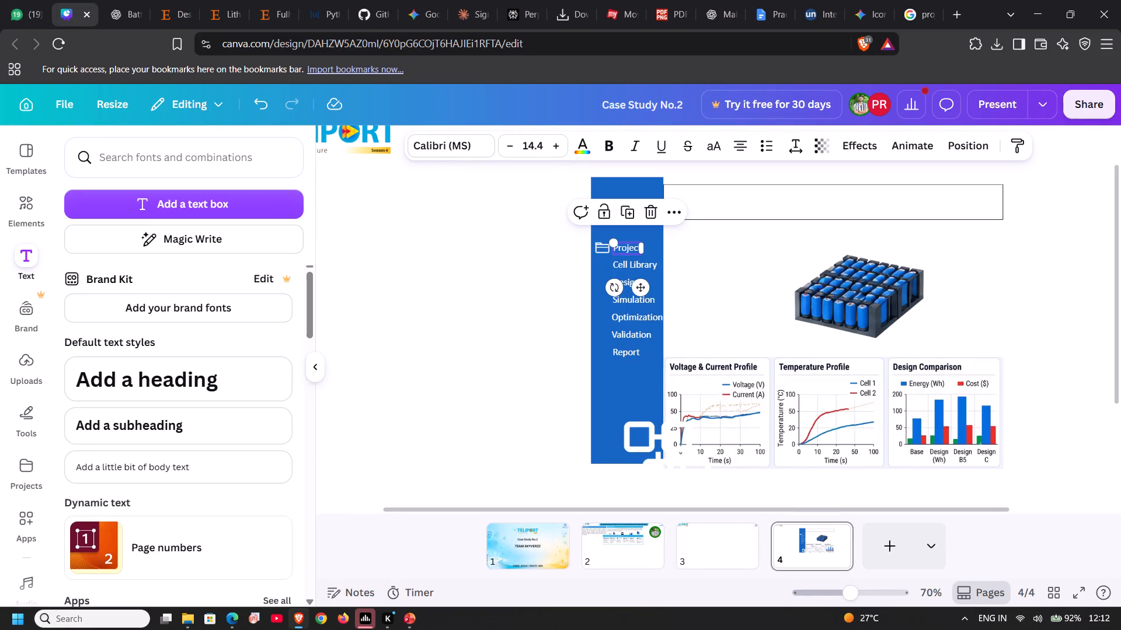
{"action": "key", "text": "Down"}
{"action": "key", "text": "Down"}
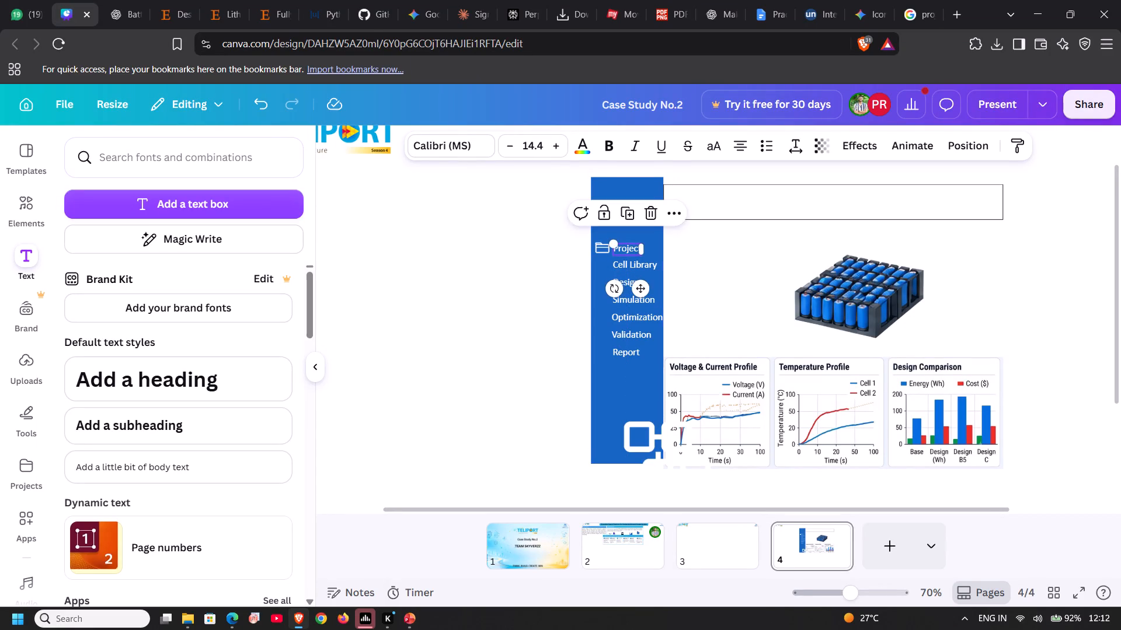
{"action": "key", "text": "Up"}
{"action": "key", "text": "Up"}
{"action": "key", "text": "Right"}
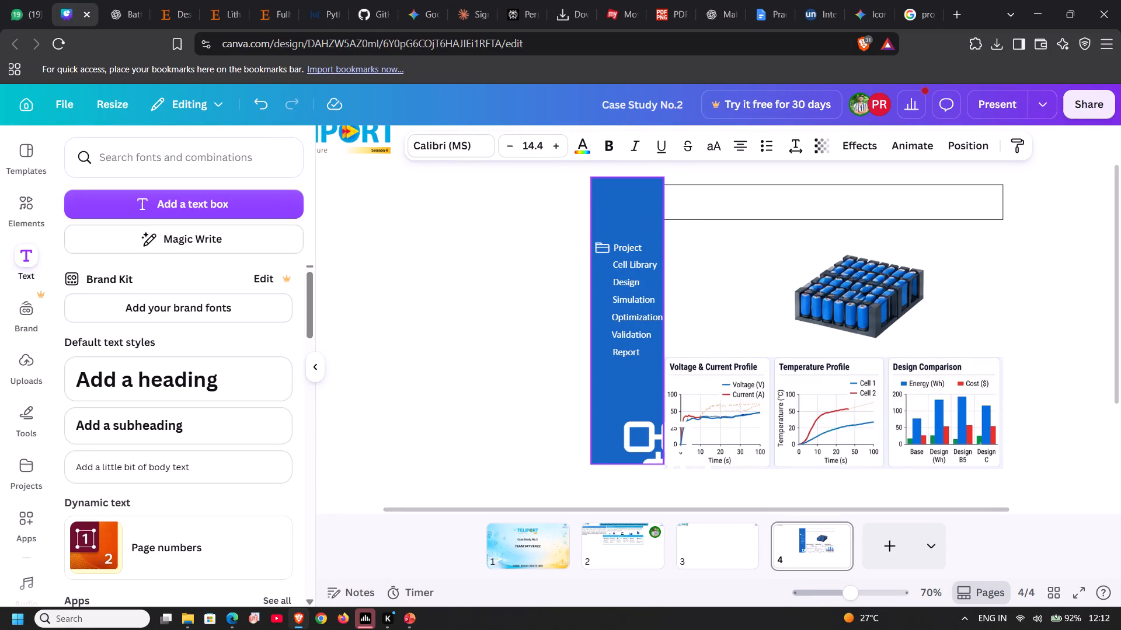
{"action": "key", "text": "Right"}
{"action": "left_click", "coordinate": [675, 258]}
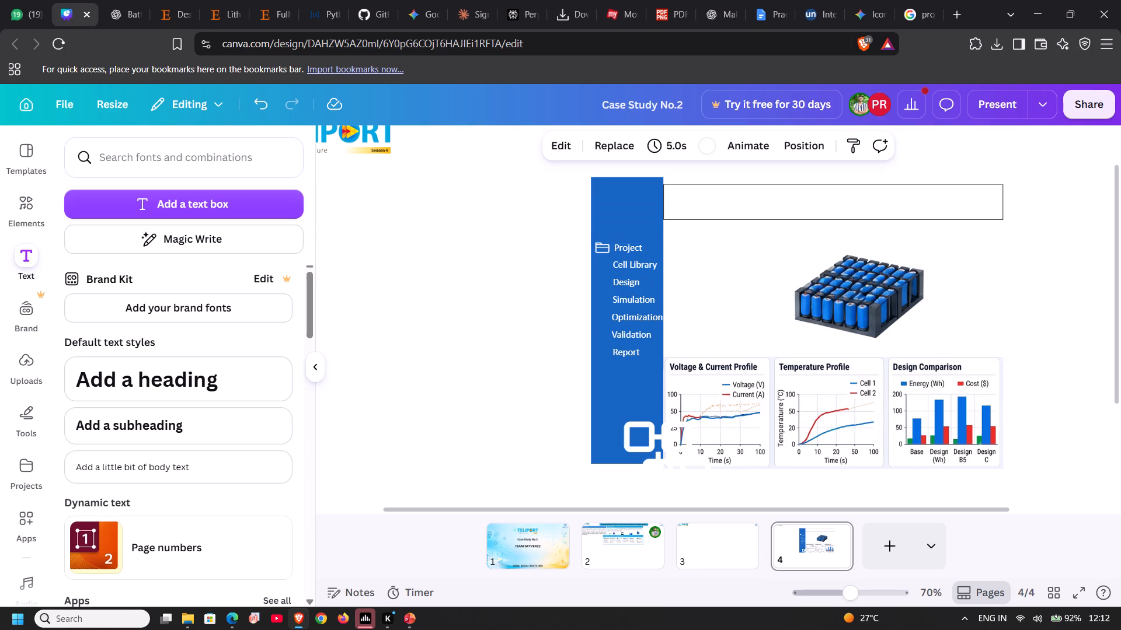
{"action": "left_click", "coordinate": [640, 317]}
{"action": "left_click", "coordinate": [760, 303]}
Shrink the folder icon beside the Project label slightly from its upper-right corner.
{"action": "left_click", "coordinate": [603, 249]}
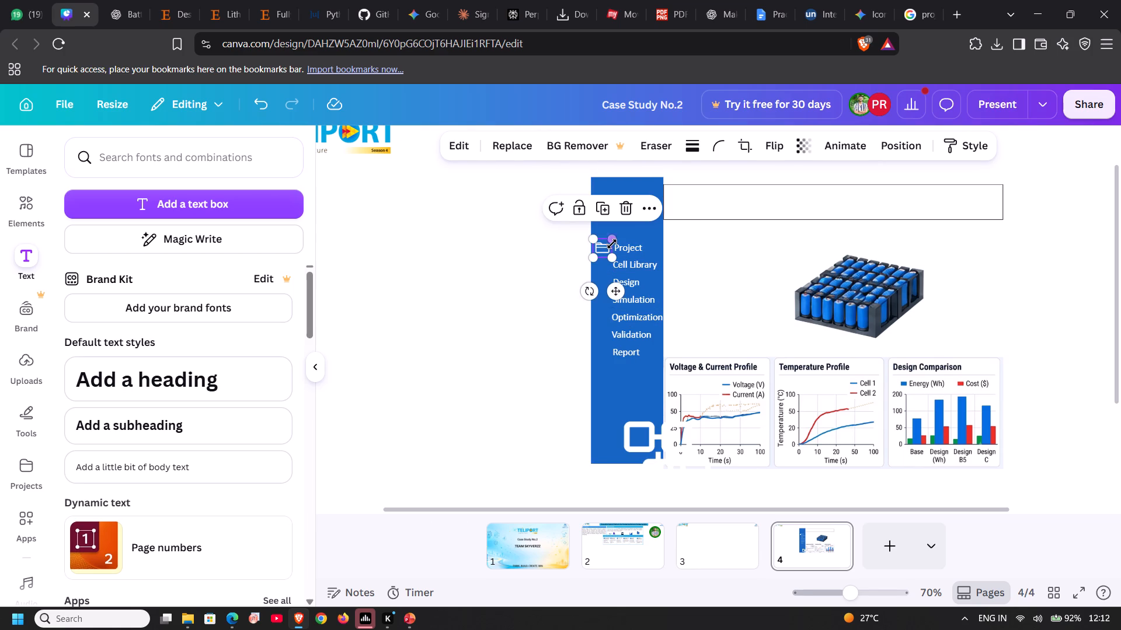
{"action": "left_click", "coordinate": [612, 243]}
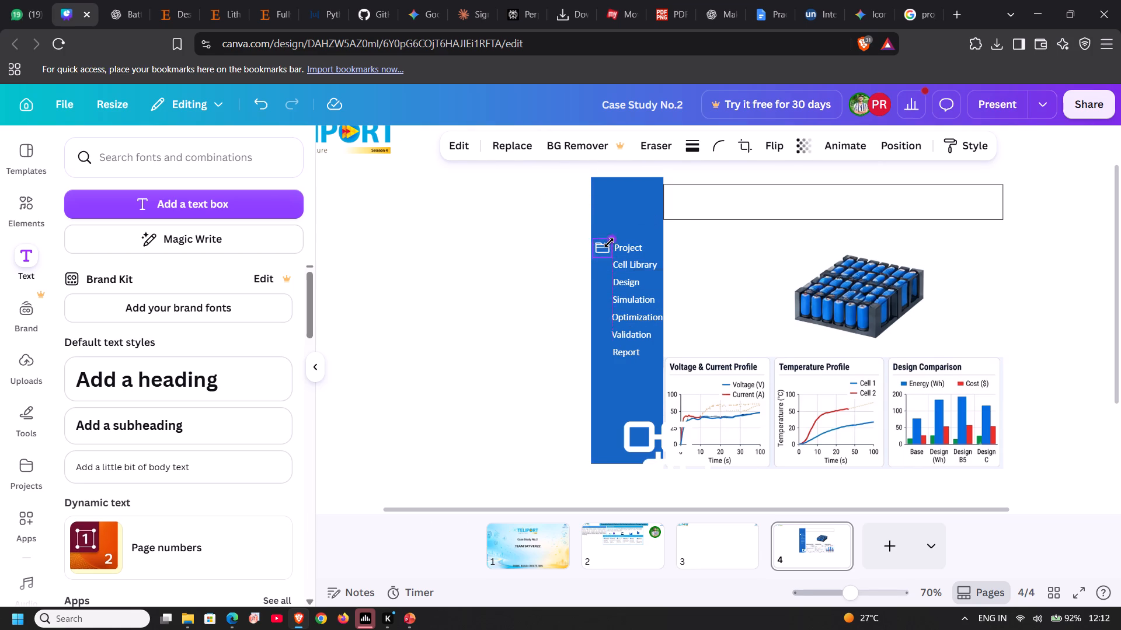
{"action": "left_click", "coordinate": [699, 240]}
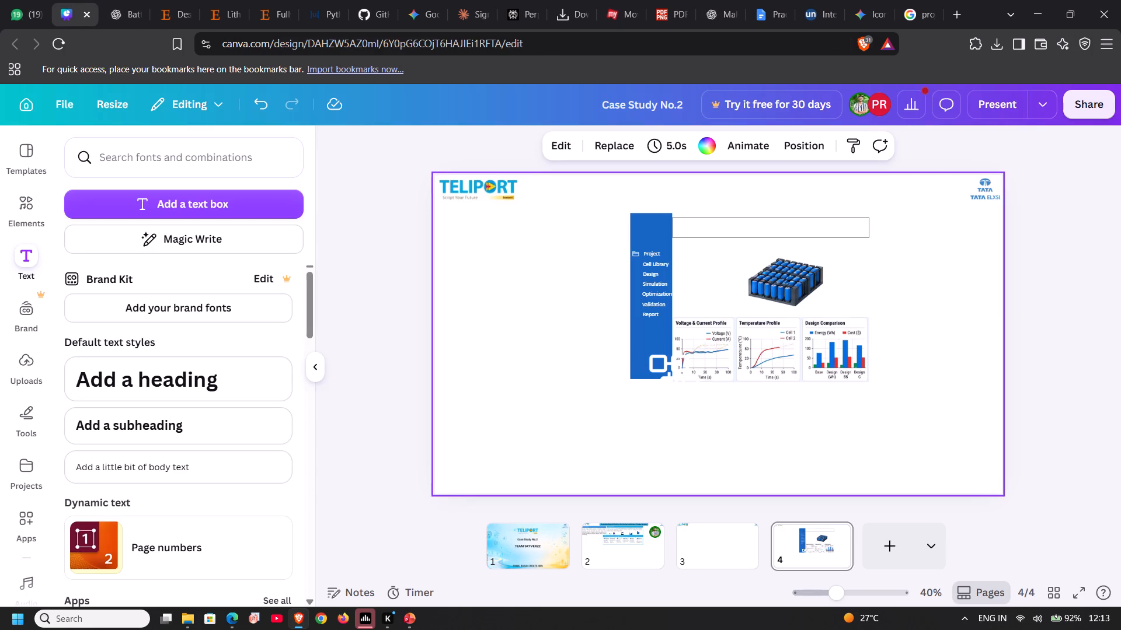
{"action": "key", "text": "ctrl+v"}
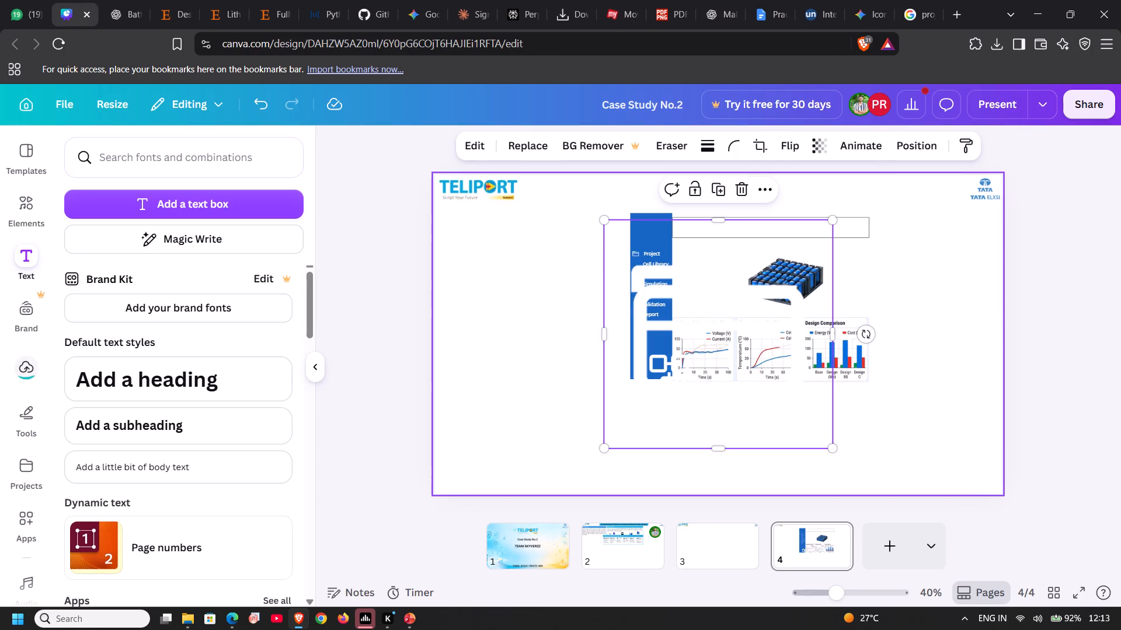
{"action": "left_click_drag", "start_coordinate": [606, 216], "coordinate": [660, 313]}
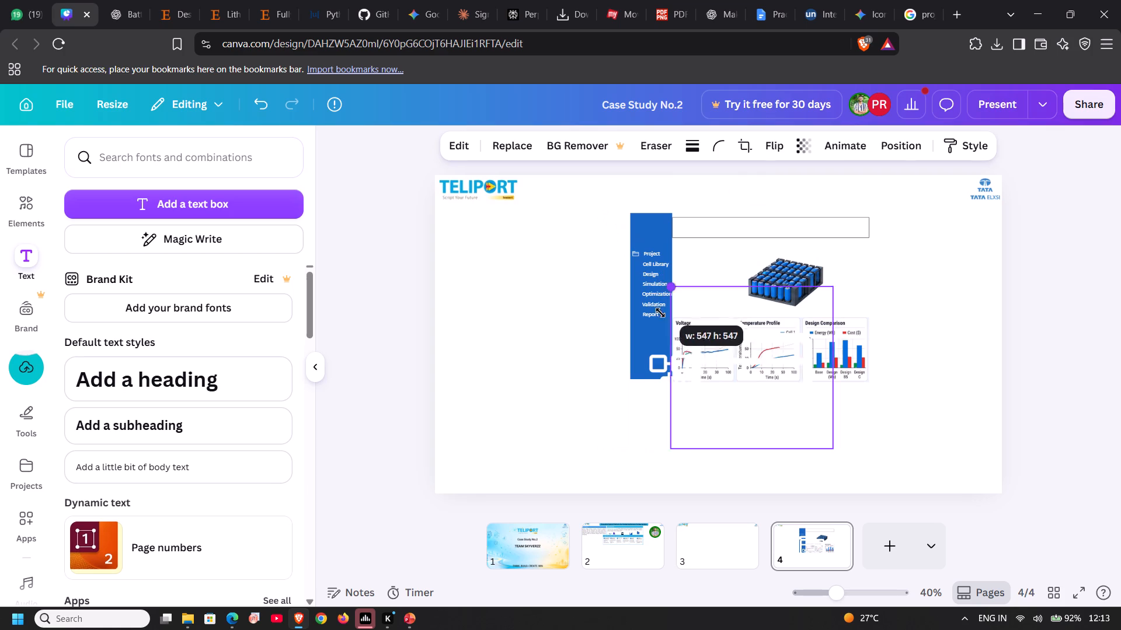
{"action": "left_click_drag", "start_coordinate": [660, 313], "coordinate": [762, 454]}
{"action": "left_click_drag", "start_coordinate": [808, 441], "coordinate": [806, 440]}
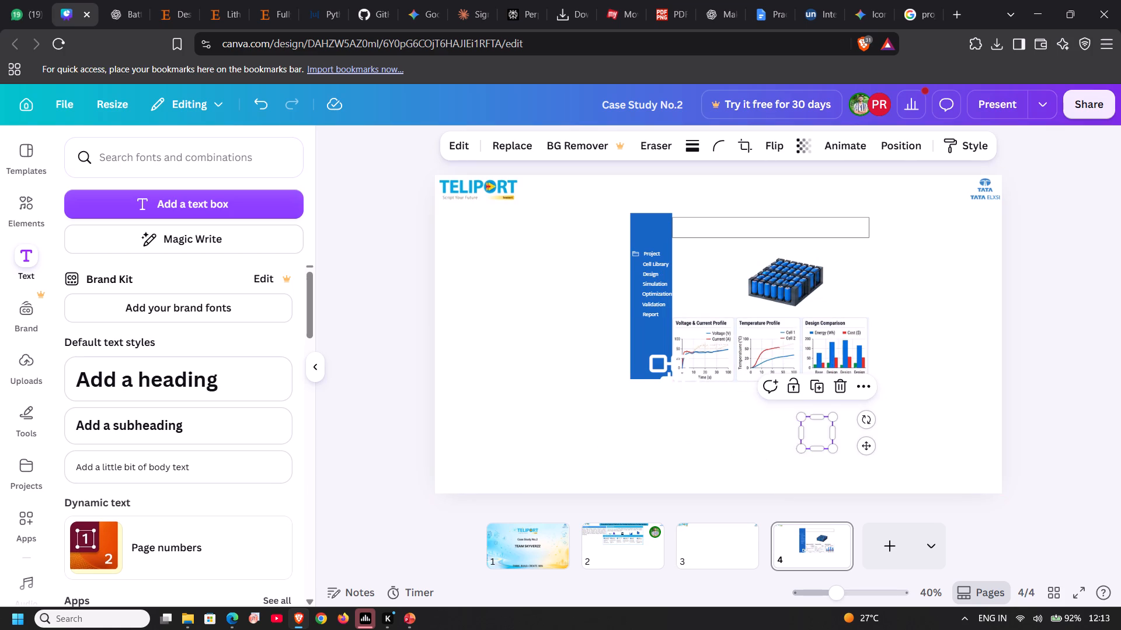
{"action": "left_click_drag", "start_coordinate": [806, 440], "coordinate": [640, 336]}
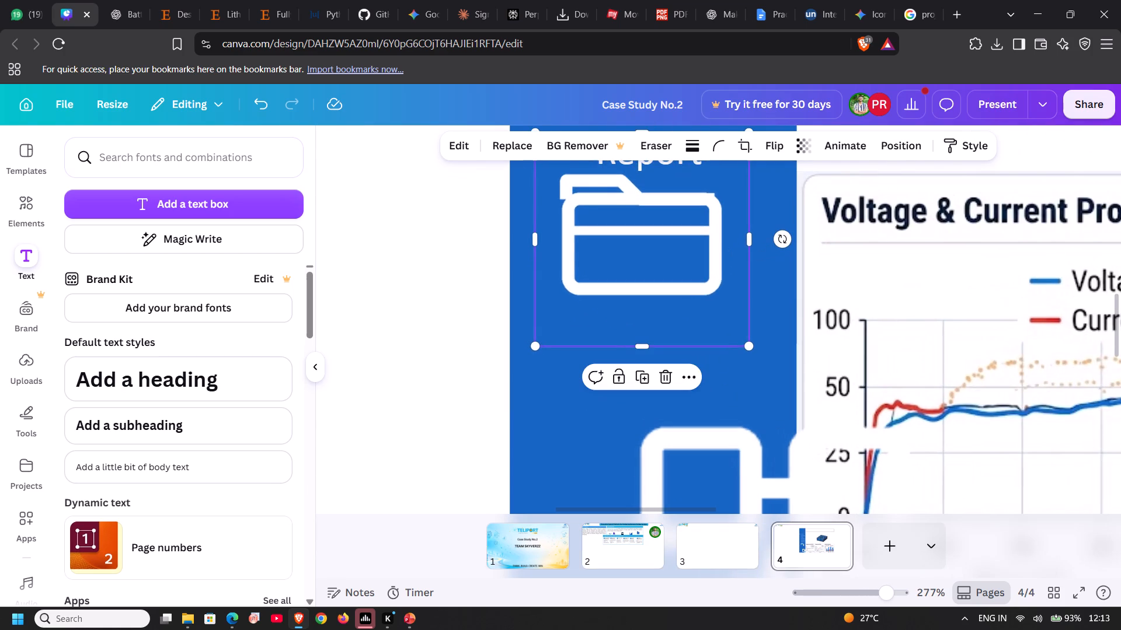
Shrink the pasted folder icon further, to roughly the size of the folder icon beside Project.
{"action": "scroll", "coordinate": [709, 258], "scroll_direction": "up", "scroll_amount": 1}
{"action": "left_click_drag", "start_coordinate": [751, 218], "coordinate": [698, 272]}
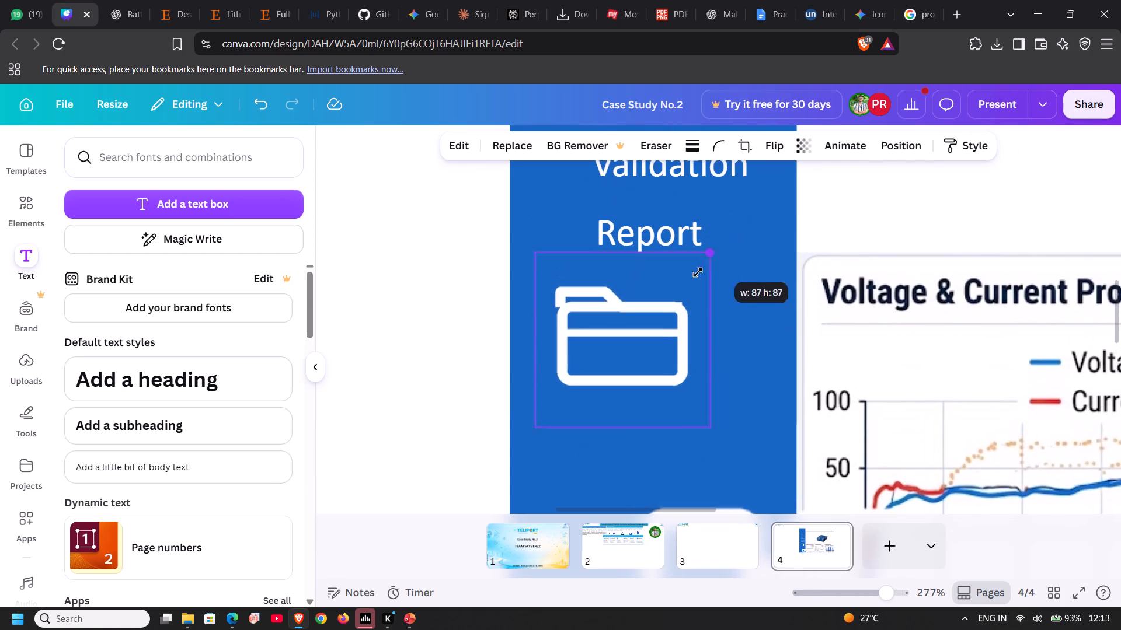
{"action": "left_click_drag", "start_coordinate": [698, 272], "coordinate": [581, 363]}
Move the pasted folder icon up the sidebar to directly beneath the existing Project folder icon and compare the two closely.
{"action": "scroll", "coordinate": [647, 343], "scroll_direction": "up", "scroll_amount": 1}
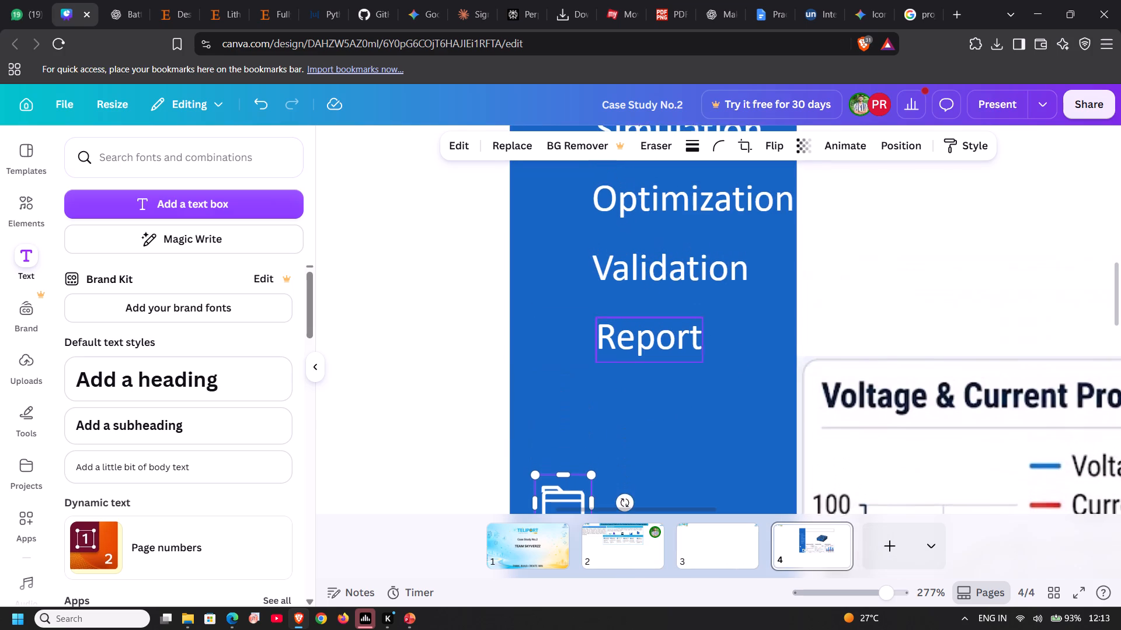
{"action": "scroll", "coordinate": [646, 343], "scroll_direction": "up", "scroll_amount": 1}
{"action": "left_click_drag", "start_coordinate": [552, 501], "coordinate": [559, 219]}
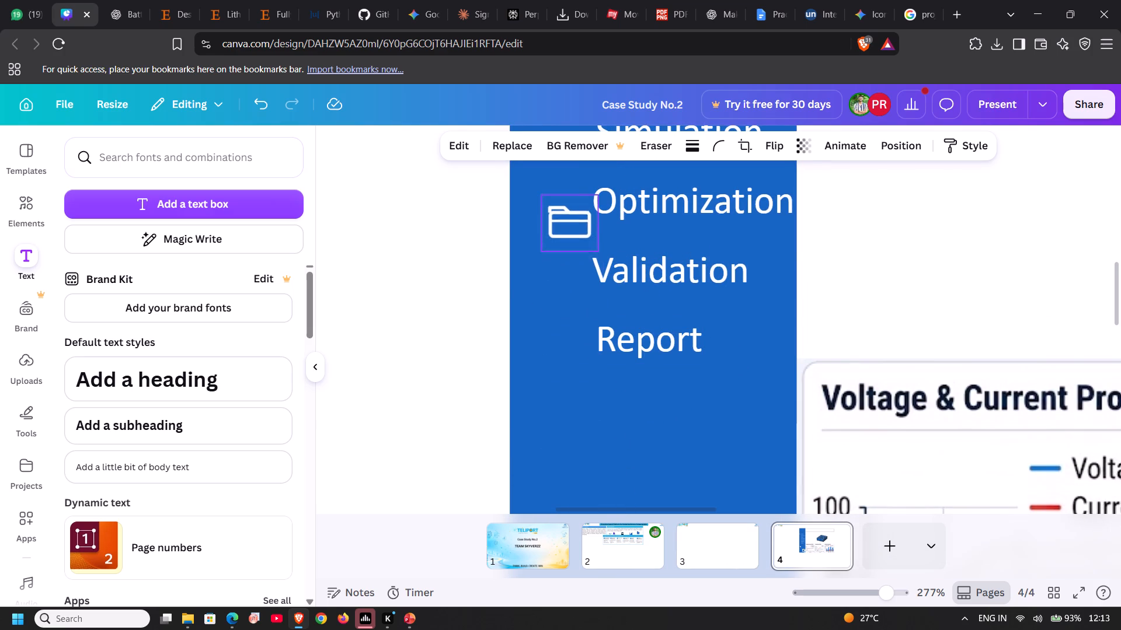
{"action": "scroll", "coordinate": [559, 219], "scroll_direction": "up", "scroll_amount": 3}
{"action": "left_click_drag", "start_coordinate": [558, 374], "coordinate": [551, 251]}
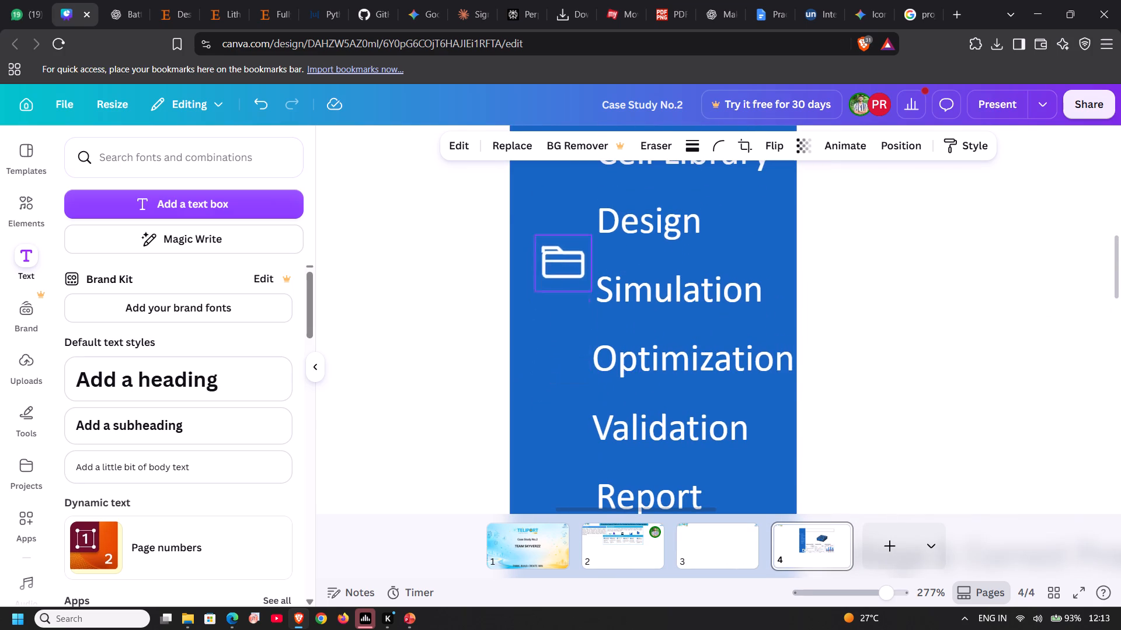
{"action": "left_click_drag", "start_coordinate": [551, 251], "coordinate": [552, 251]}
{"action": "scroll", "coordinate": [554, 250], "scroll_direction": "up", "scroll_amount": 3}
{"action": "left_click", "coordinate": [462, 289]}
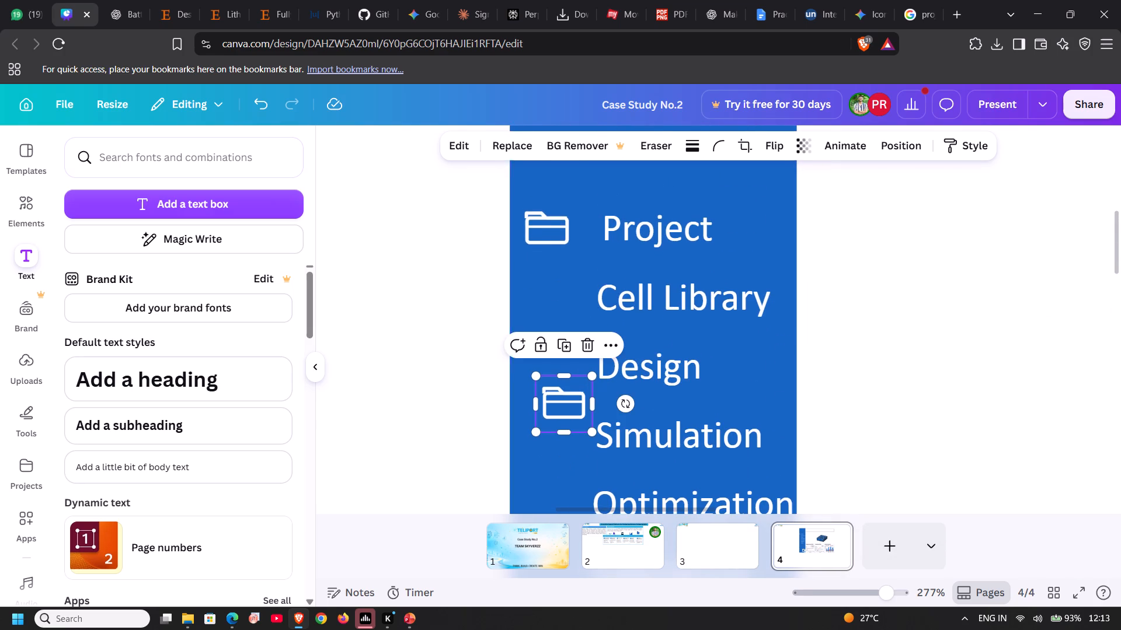
{"action": "left_click_drag", "start_coordinate": [558, 397], "coordinate": [538, 255]}
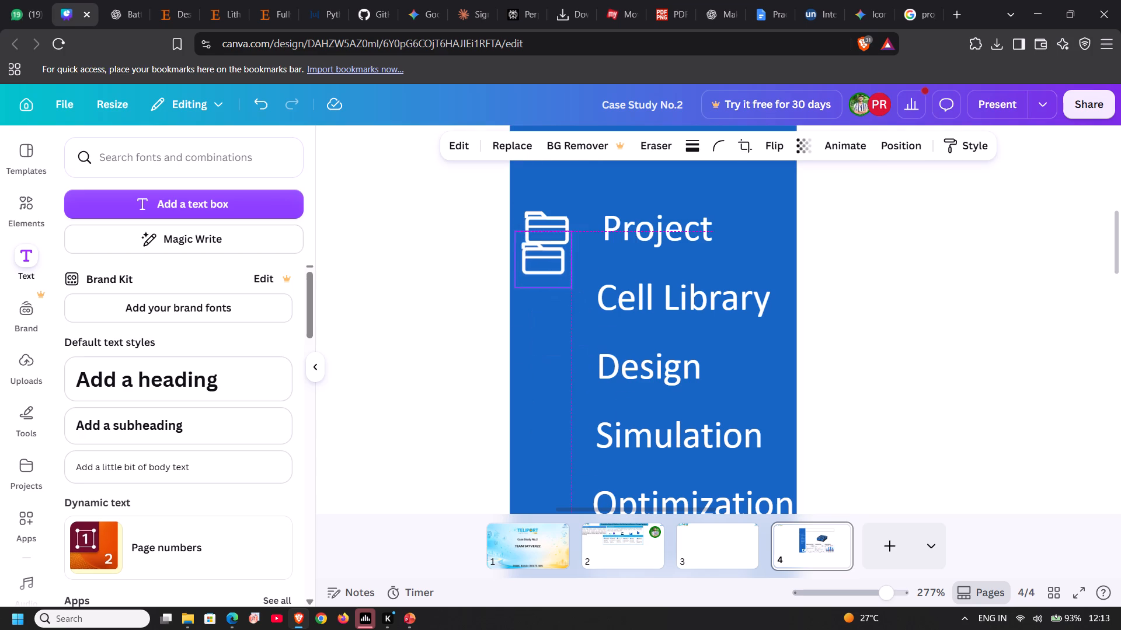
{"action": "left_click_drag", "start_coordinate": [538, 255], "coordinate": [542, 260]}
{"action": "scroll", "coordinate": [530, 265], "scroll_direction": "right", "scroll_amount": 1}
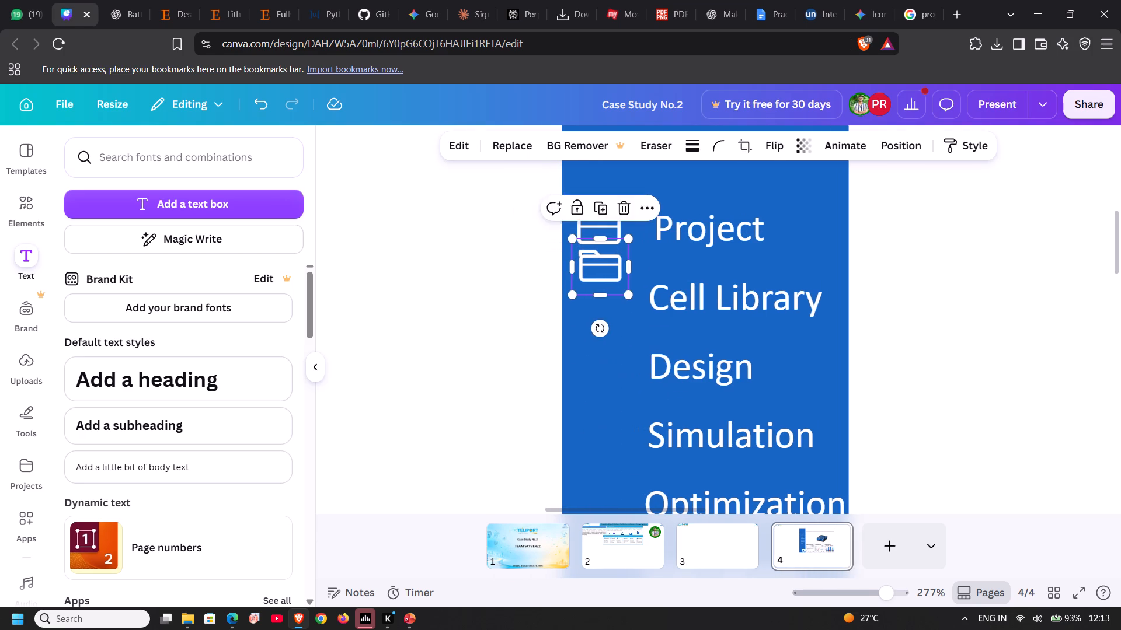
{"action": "scroll", "coordinate": [512, 279], "scroll_direction": "up", "scroll_amount": 2}
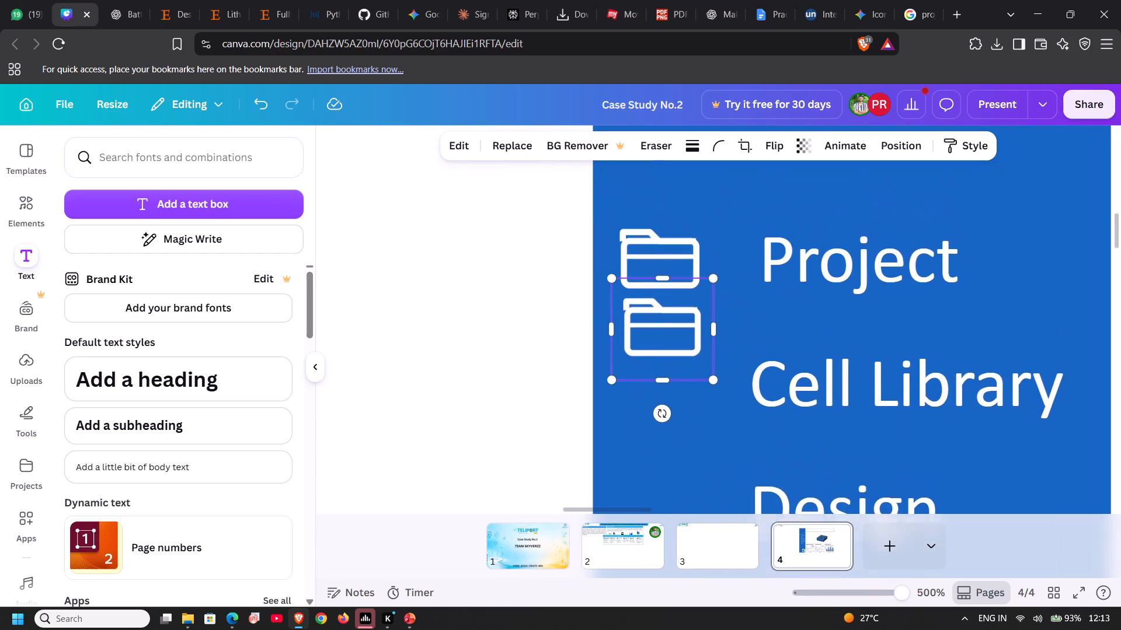
{"action": "scroll", "coordinate": [512, 279], "scroll_direction": "up", "scroll_amount": 1}
{"action": "left_click", "coordinate": [457, 278]}
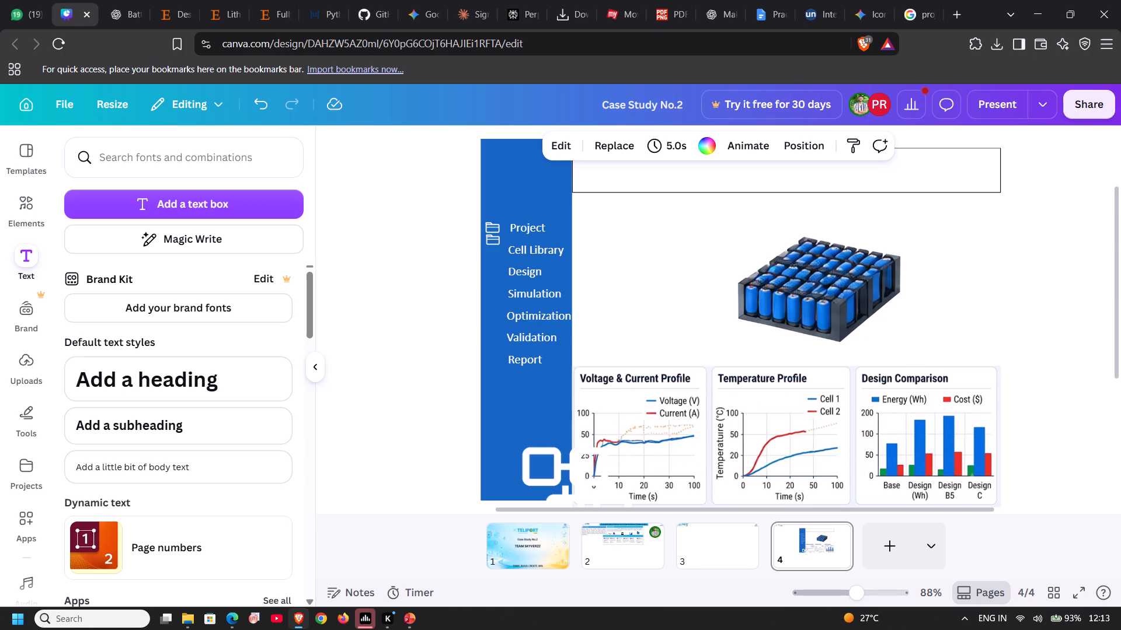
Widen the blue sidebar rectangle to about 151 by extending its left edge outward.
{"action": "left_click", "coordinate": [429, 287]}
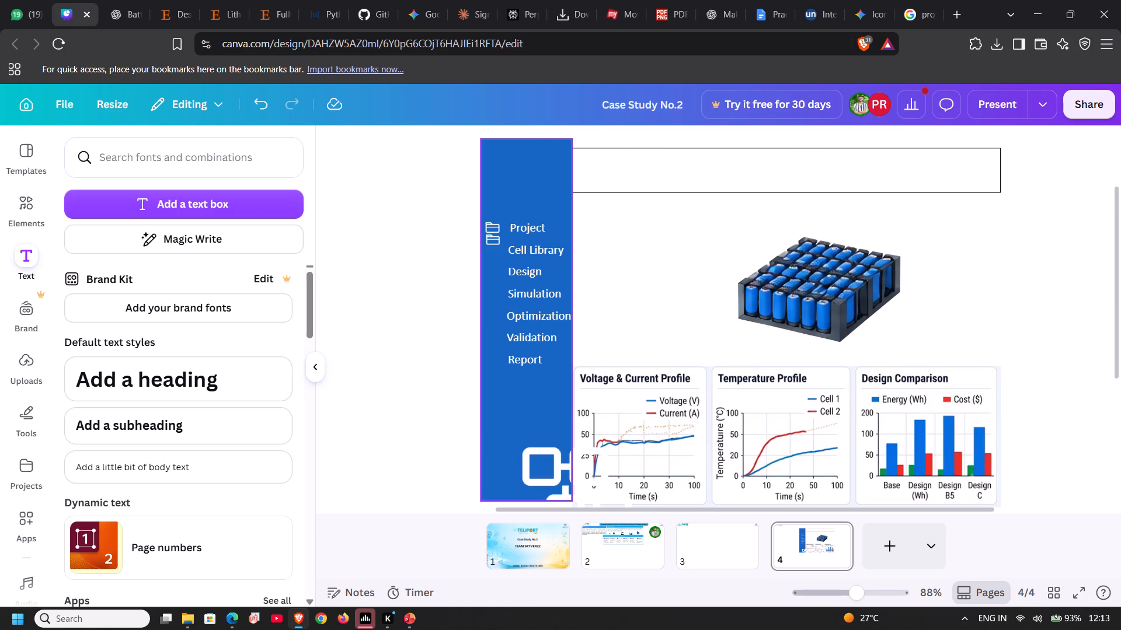
{"action": "left_click", "coordinate": [559, 203]}
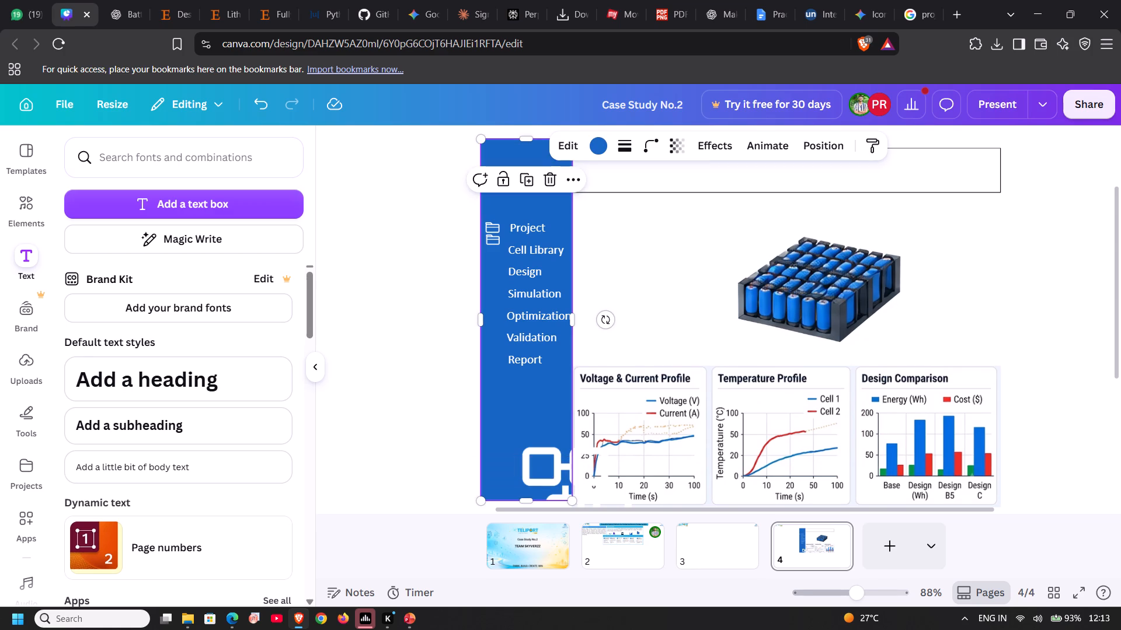
{"action": "left_click_drag", "start_coordinate": [482, 319], "coordinate": [475, 319]}
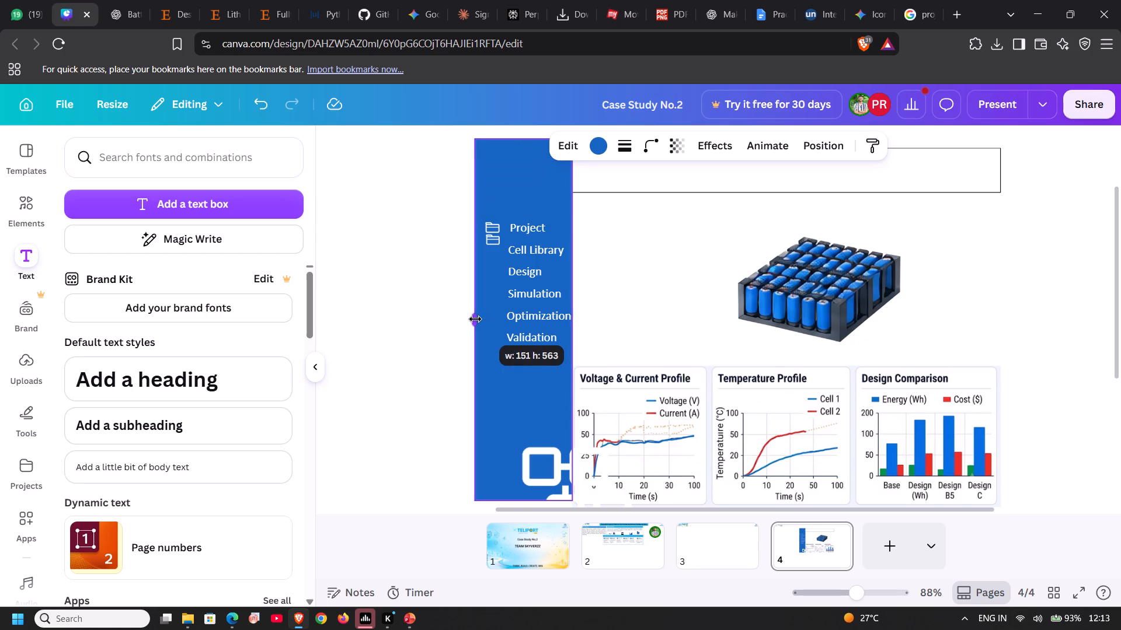
{"action": "left_click_drag", "start_coordinate": [475, 319], "coordinate": [475, 319]}
{"action": "left_click", "coordinate": [398, 321]}
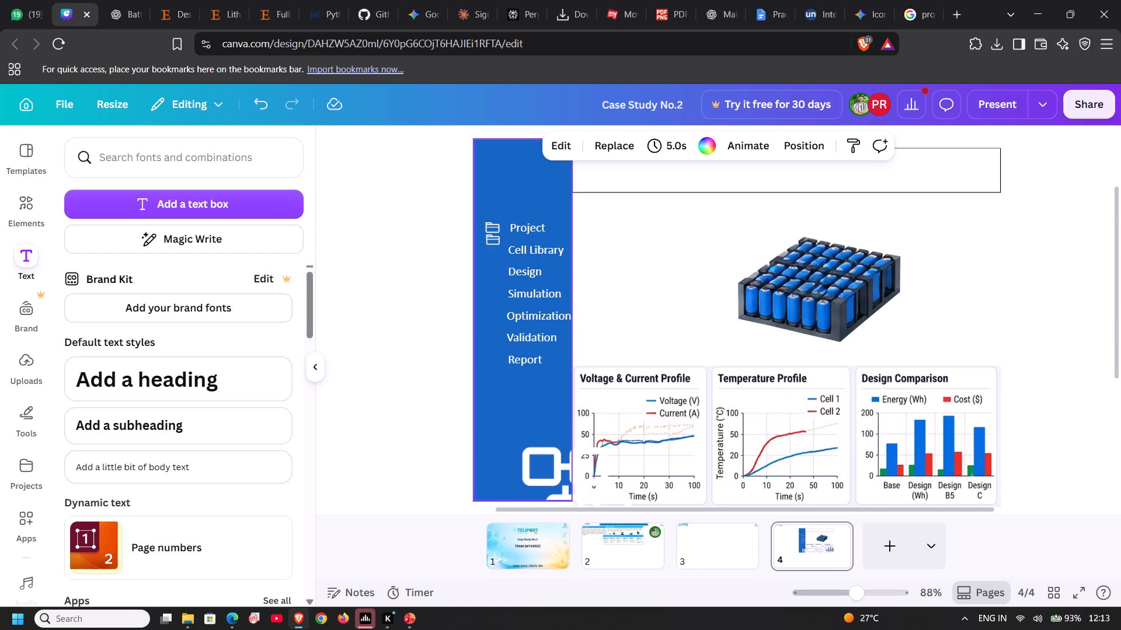
Nudge the blue sidebar rectangle slightly right so its edge extends past the Optimization label.
{"action": "left_click", "coordinate": [495, 194]}
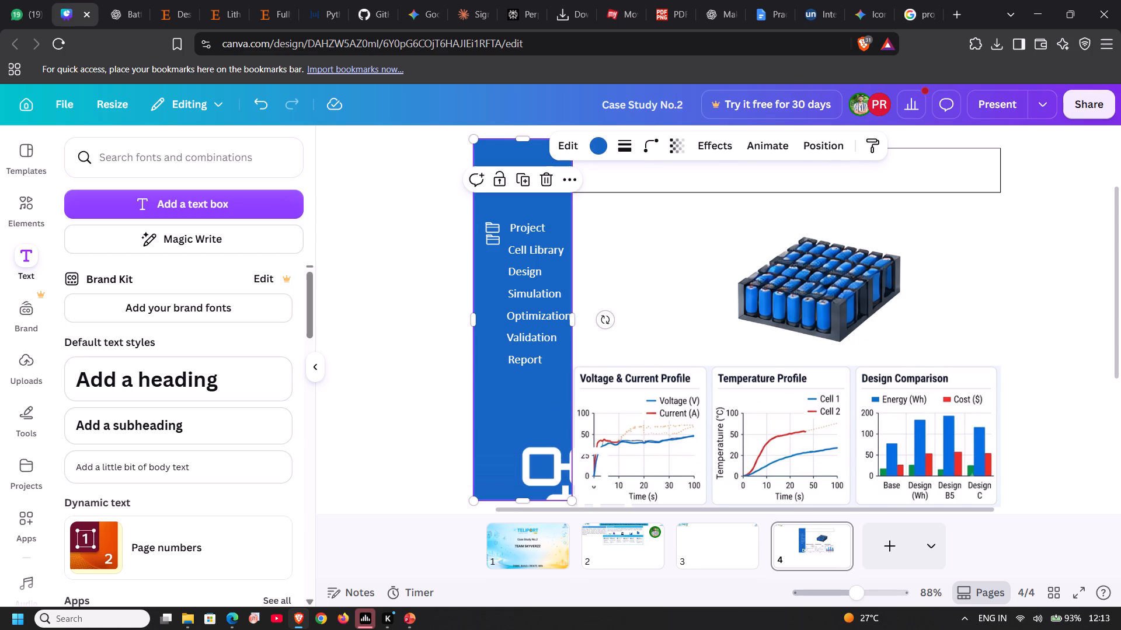
{"action": "key", "text": "Right"}
{"action": "key", "text": "Right"}
{"action": "key", "text": "Right"}
{"action": "key", "text": "Right"}
{"action": "key", "text": "Right"}
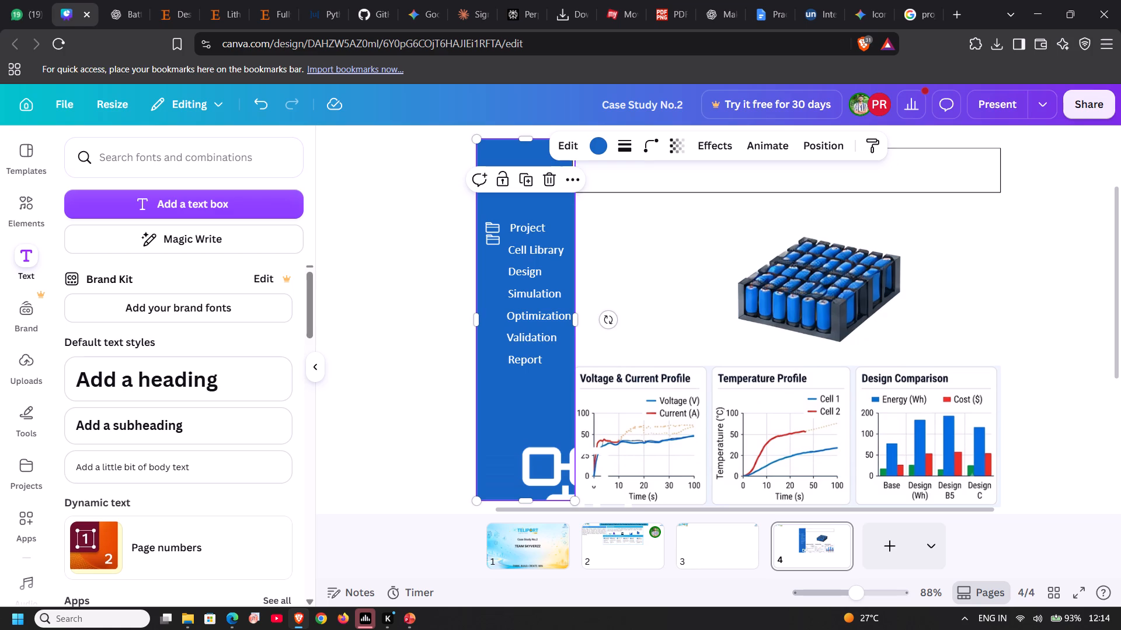
Narrow the blue sidebar rectangle by pulling its left edge inward to just beside the folder icons.
{"action": "left_click", "coordinate": [437, 199]}
{"action": "left_click", "coordinate": [484, 253]}
{"action": "left_click_drag", "start_coordinate": [475, 320], "coordinate": [481, 322]}
{"action": "left_click", "coordinate": [438, 290]}
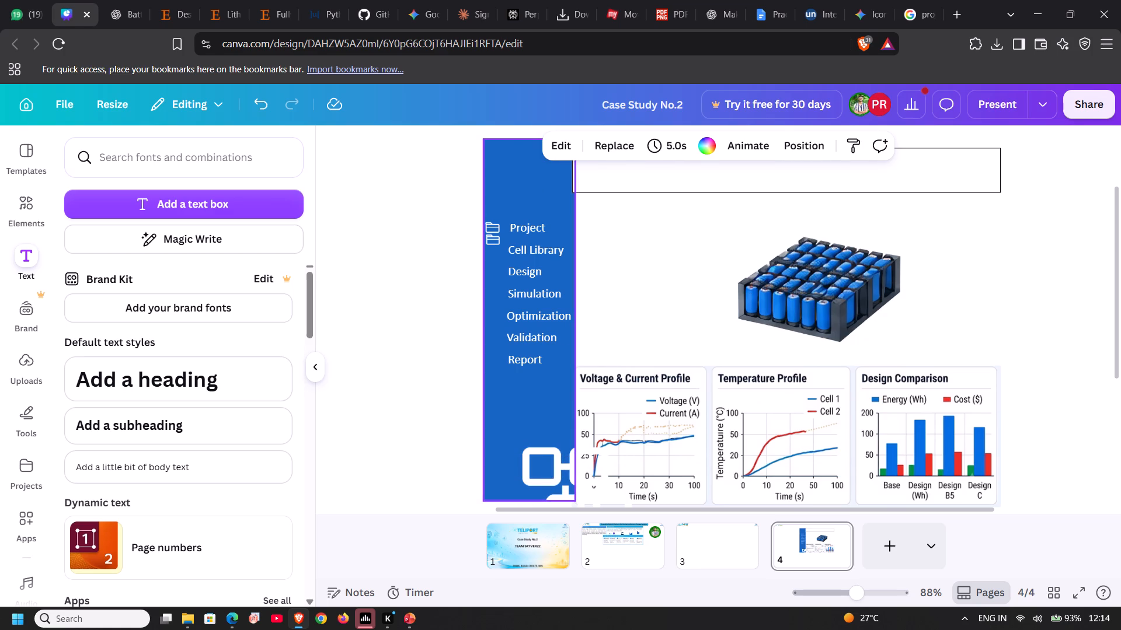
{"action": "left_click", "coordinate": [498, 281]}
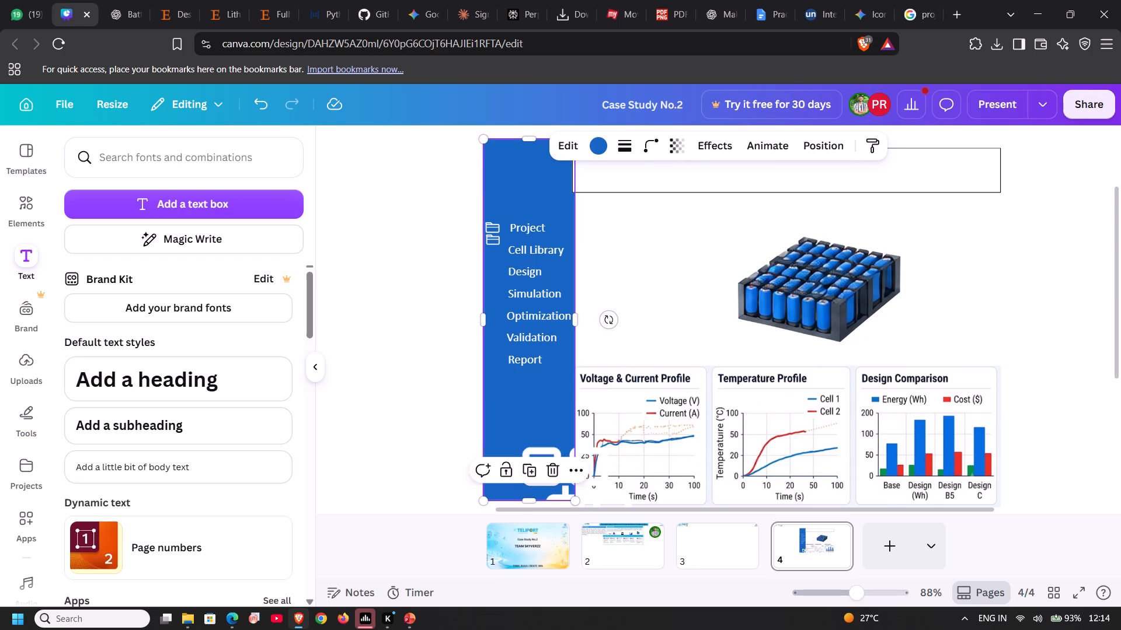
{"action": "left_click", "coordinate": [486, 315]}
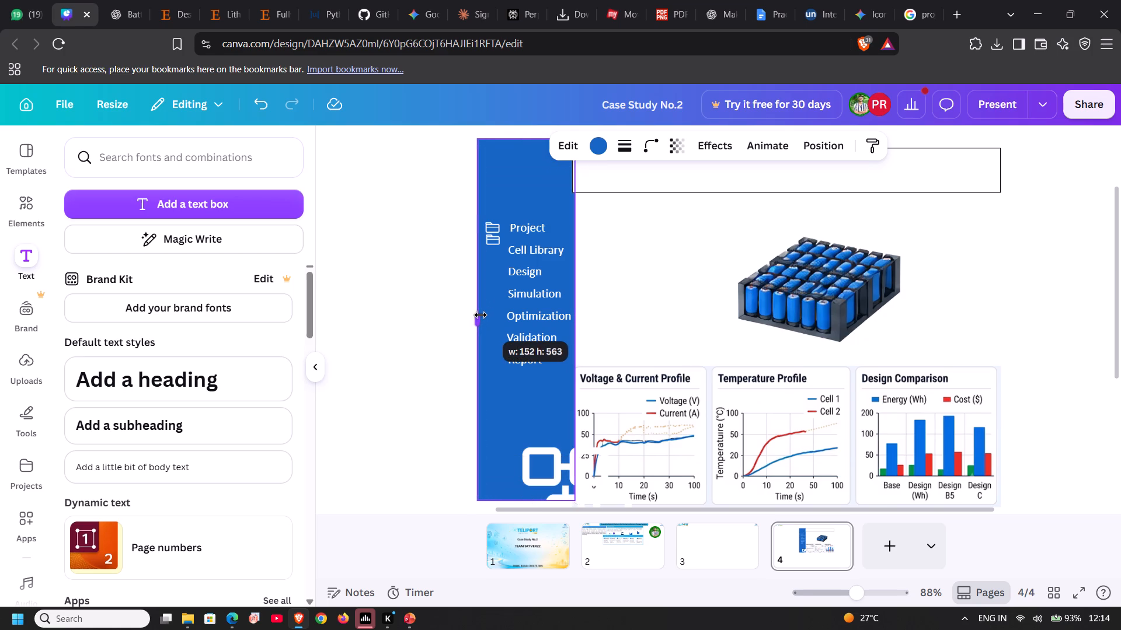
{"action": "left_click", "coordinate": [429, 278]}
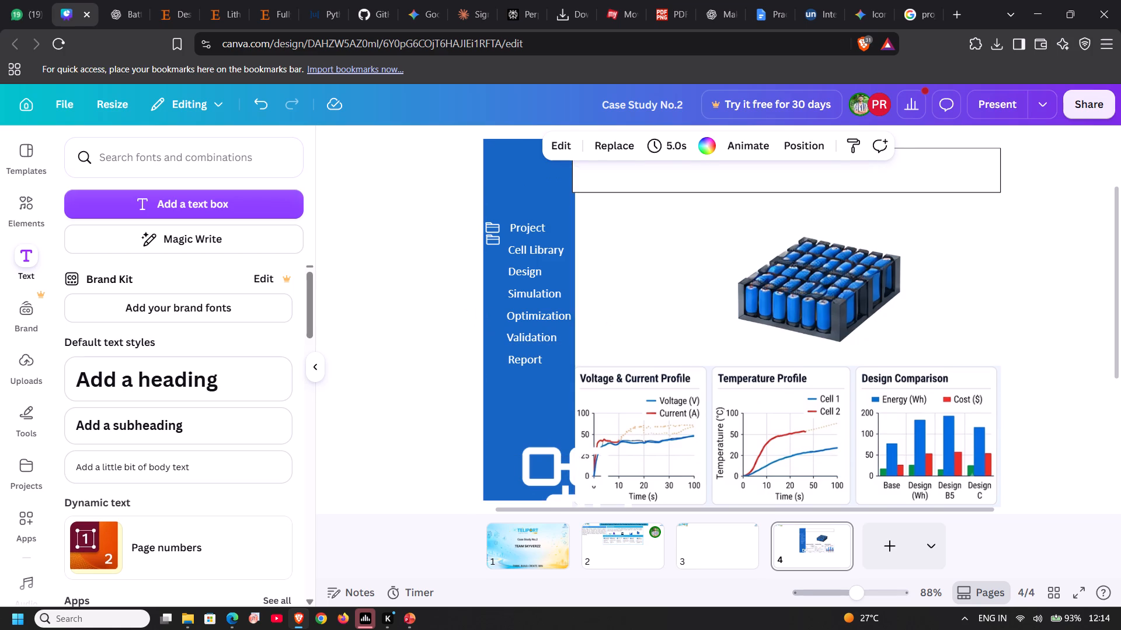
Delete the upper folder icon beside the Project label, keeping the newly pasted one.
{"action": "left_click", "coordinate": [491, 240]}
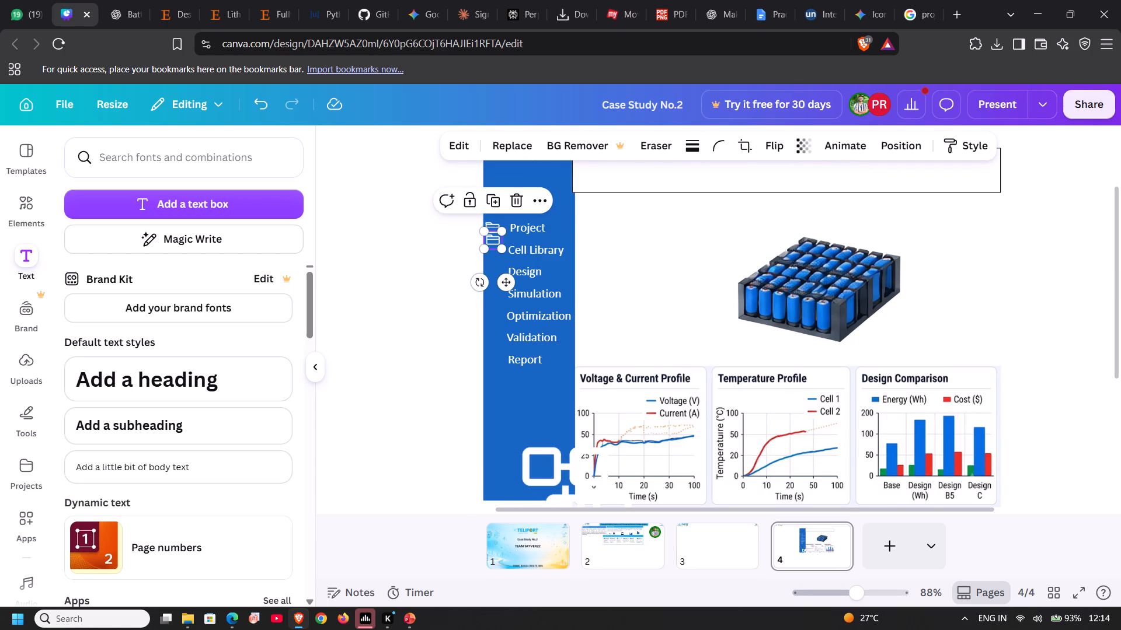
{"action": "left_click", "coordinate": [419, 279]}
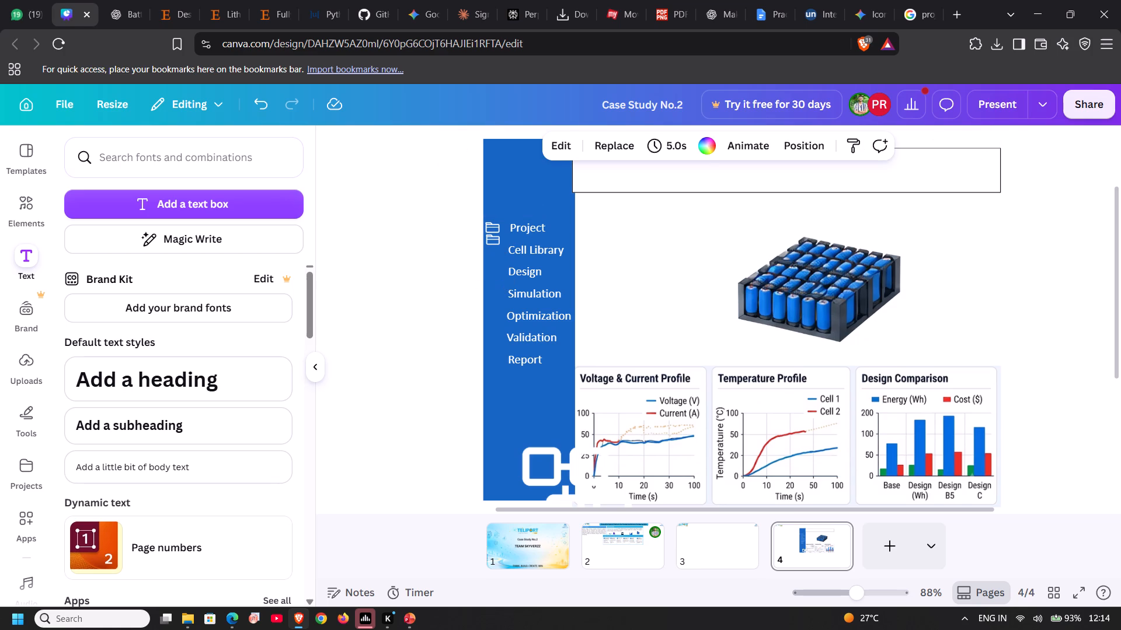
{"action": "left_click", "coordinate": [493, 225]}
{"action": "key", "text": "BackSpace"}
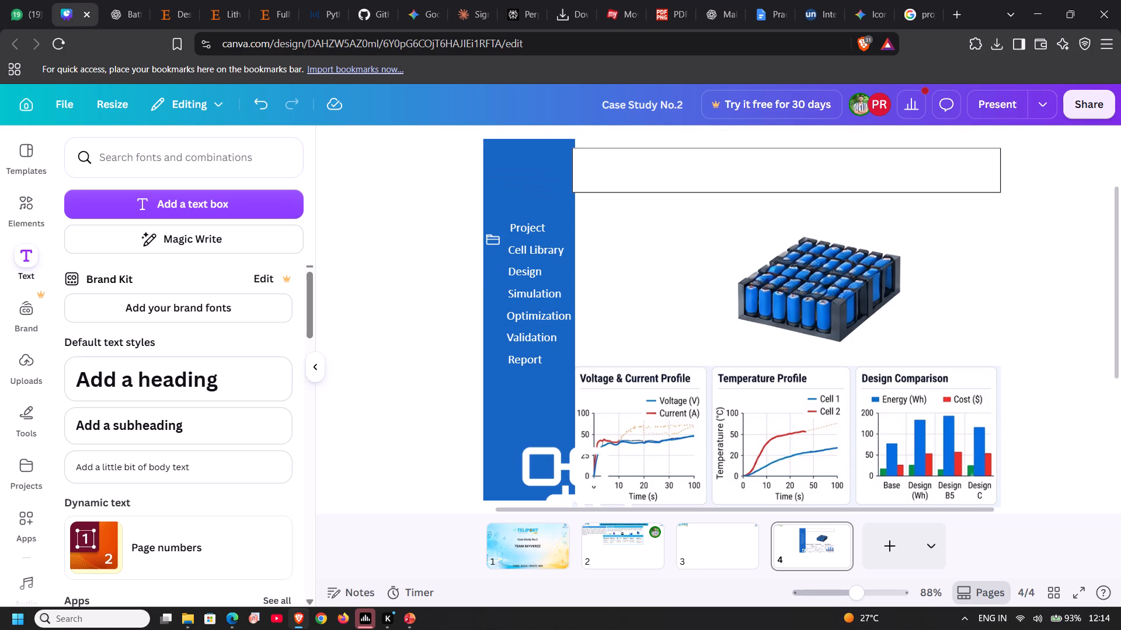
Nudge the remaining folder icon up until level with the Project label and slightly right within the sidebar.
{"action": "left_click", "coordinate": [496, 233]}
{"action": "key", "text": "Up"}
{"action": "key", "text": "Up"}
{"action": "key", "text": "Up"}
{"action": "key", "text": "Up"}
{"action": "key", "text": "Up"}
{"action": "key", "text": "Up"}
{"action": "key", "text": "Up"}
{"action": "key", "text": "Up"}
{"action": "key", "text": "Up"}
{"action": "key", "text": "Up"}
{"action": "key", "text": "Up"}
{"action": "key", "text": "Up"}
{"action": "key", "text": "Up"}
{"action": "key", "text": "Up"}
{"action": "key", "text": "Up"}
{"action": "key", "text": "Up"}
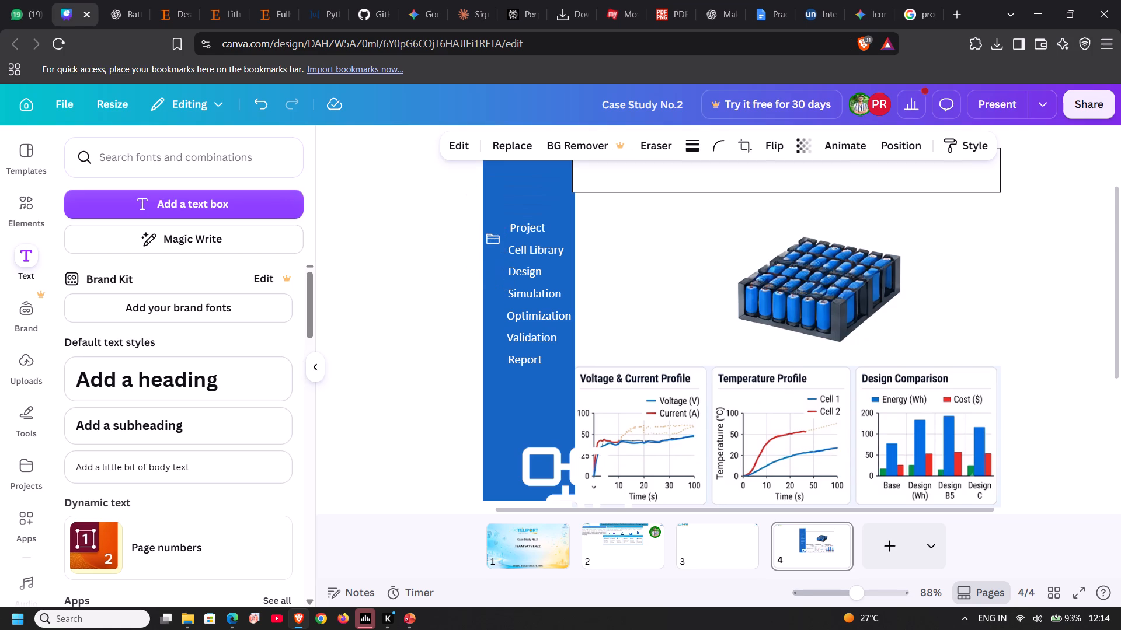
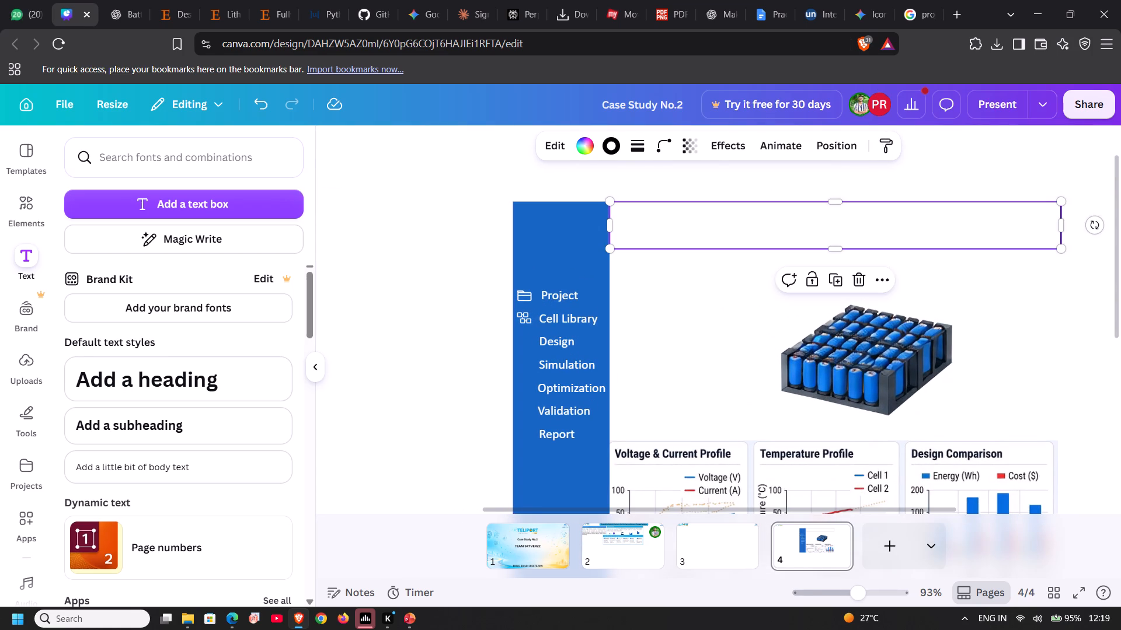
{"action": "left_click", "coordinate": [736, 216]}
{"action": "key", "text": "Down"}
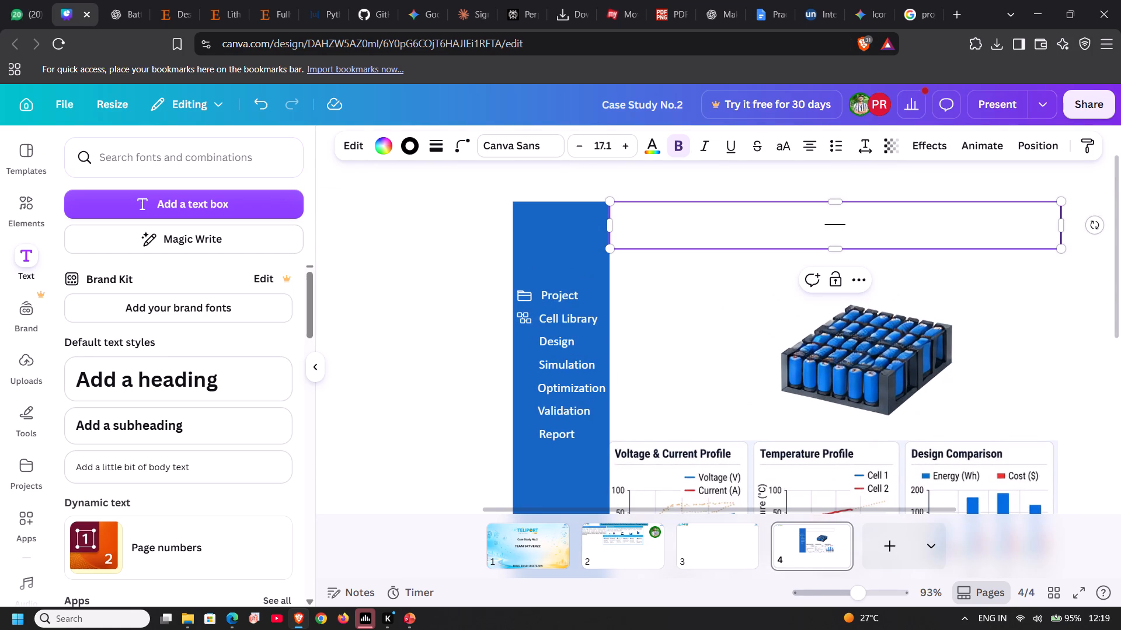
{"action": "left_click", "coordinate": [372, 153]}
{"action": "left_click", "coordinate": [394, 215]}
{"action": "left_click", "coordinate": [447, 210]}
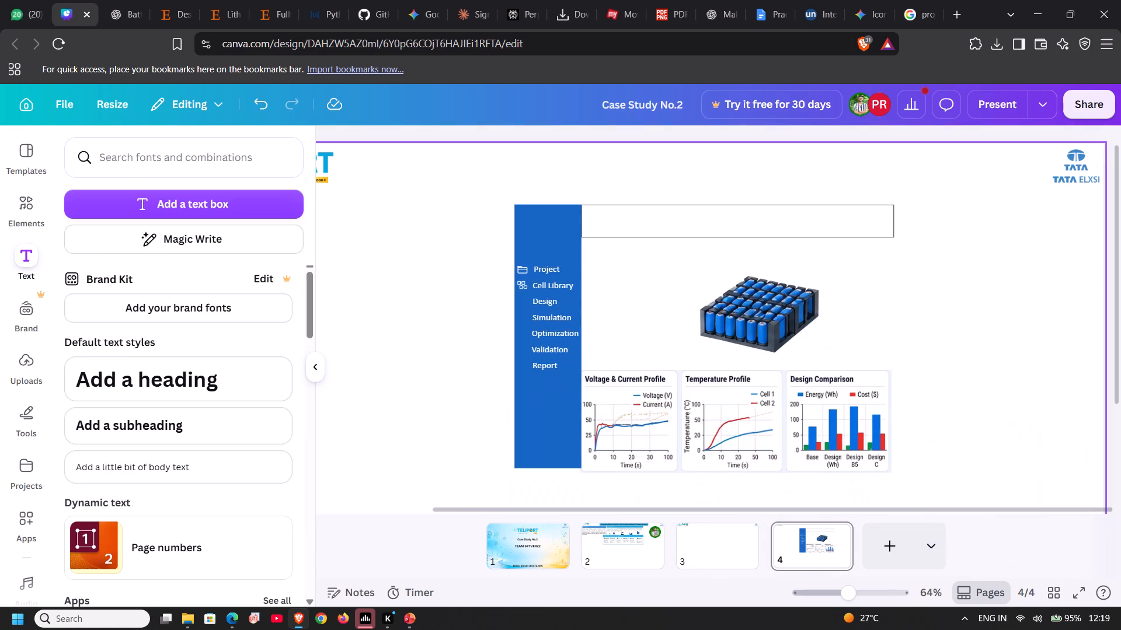
Create an "Overview" label at the left end of the empty header box from a black copy of the sidebar's Report label.
{"action": "left_click", "coordinate": [546, 362]}
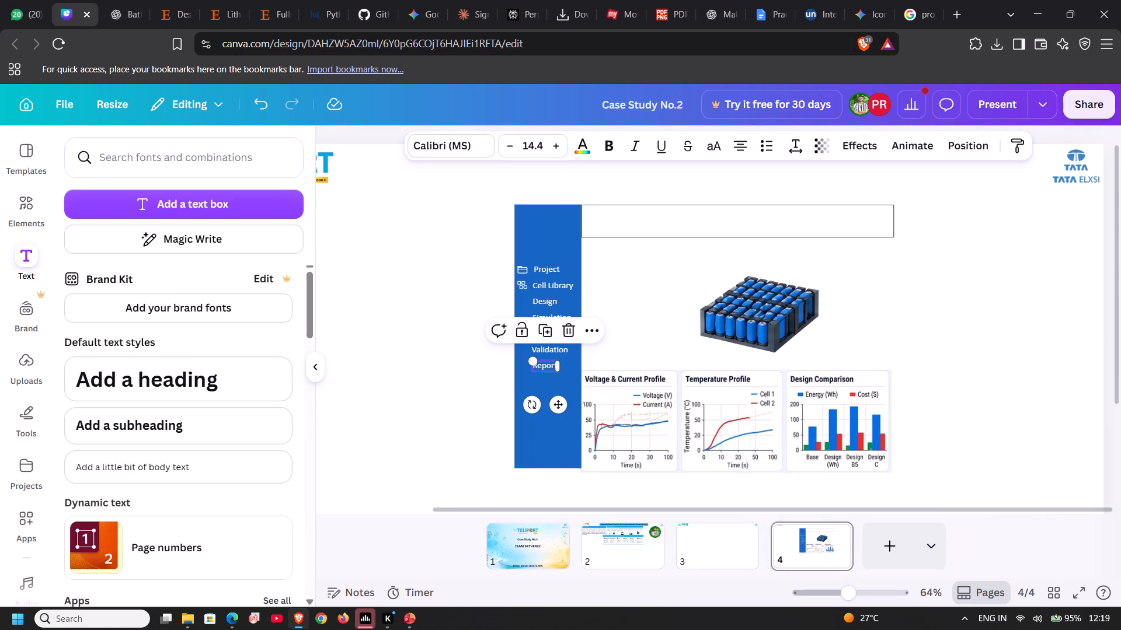
{"action": "key", "text": "ctrl+c"}
{"action": "key", "text": "v"}
{"action": "key", "text": "ctrl+v"}
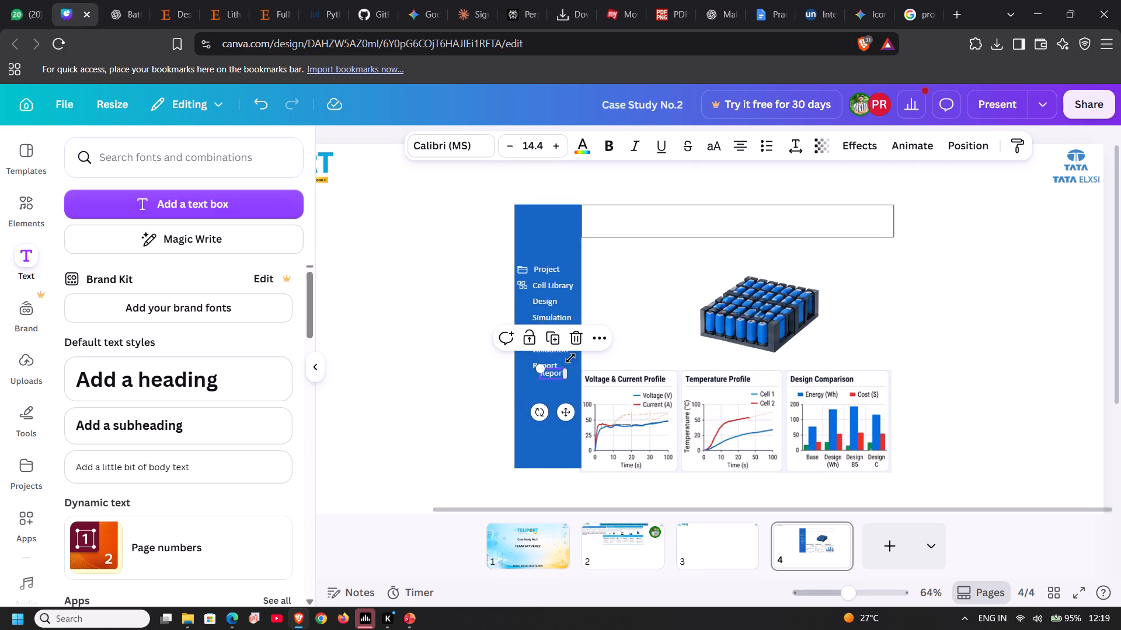
{"action": "left_click", "coordinate": [592, 144]}
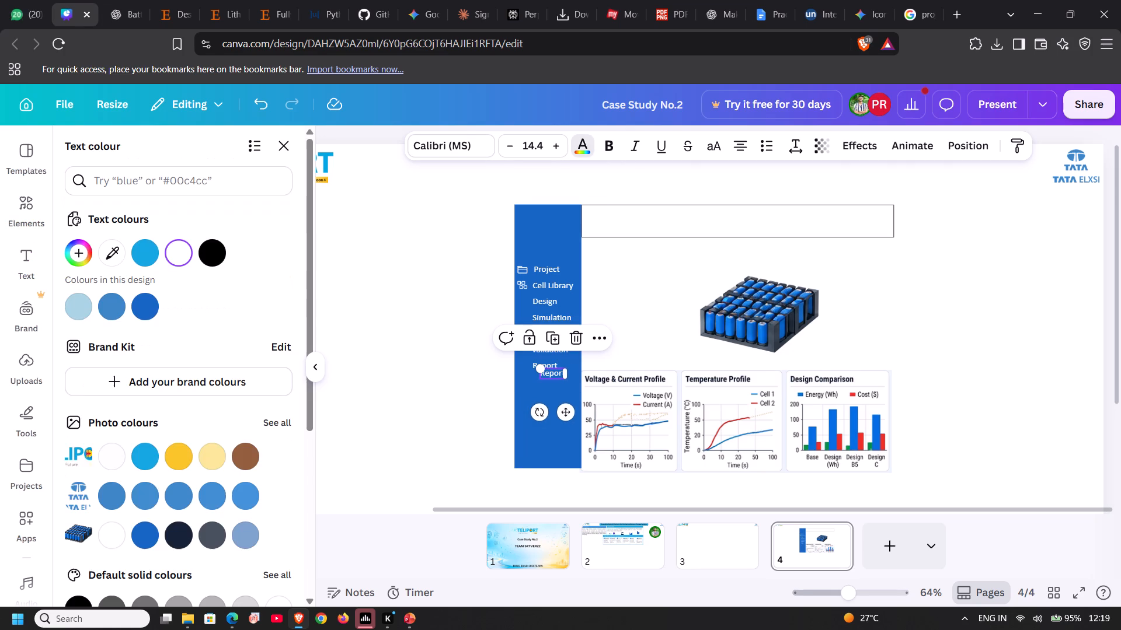
{"action": "left_click", "coordinate": [217, 251]}
{"action": "left_click", "coordinate": [340, 325]}
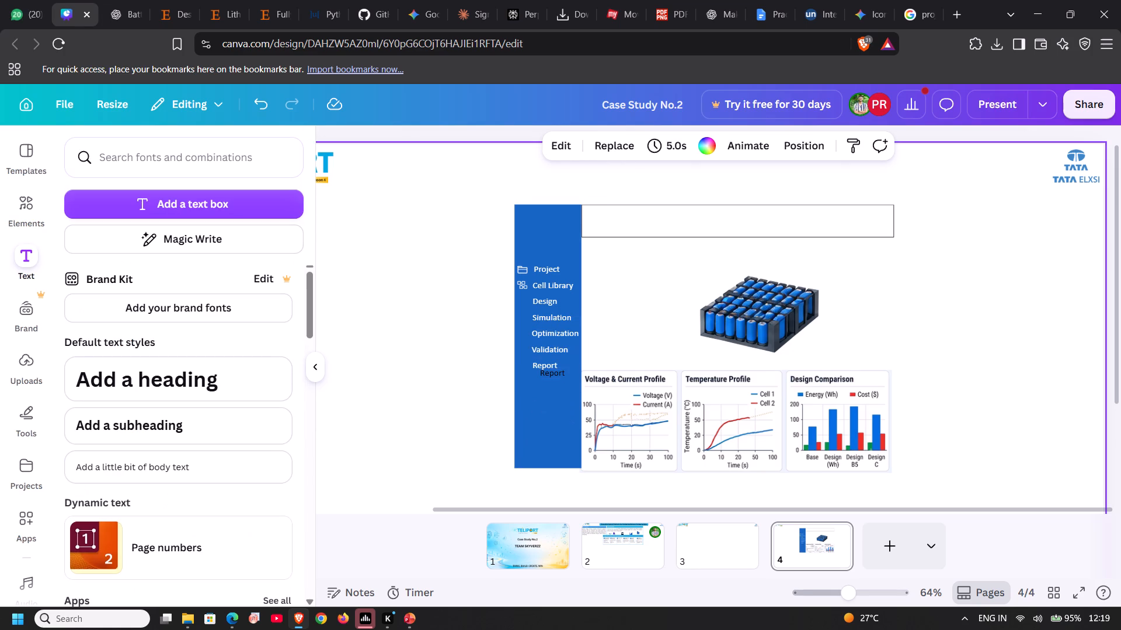
{"action": "left_click_drag", "start_coordinate": [555, 374], "coordinate": [626, 257]}
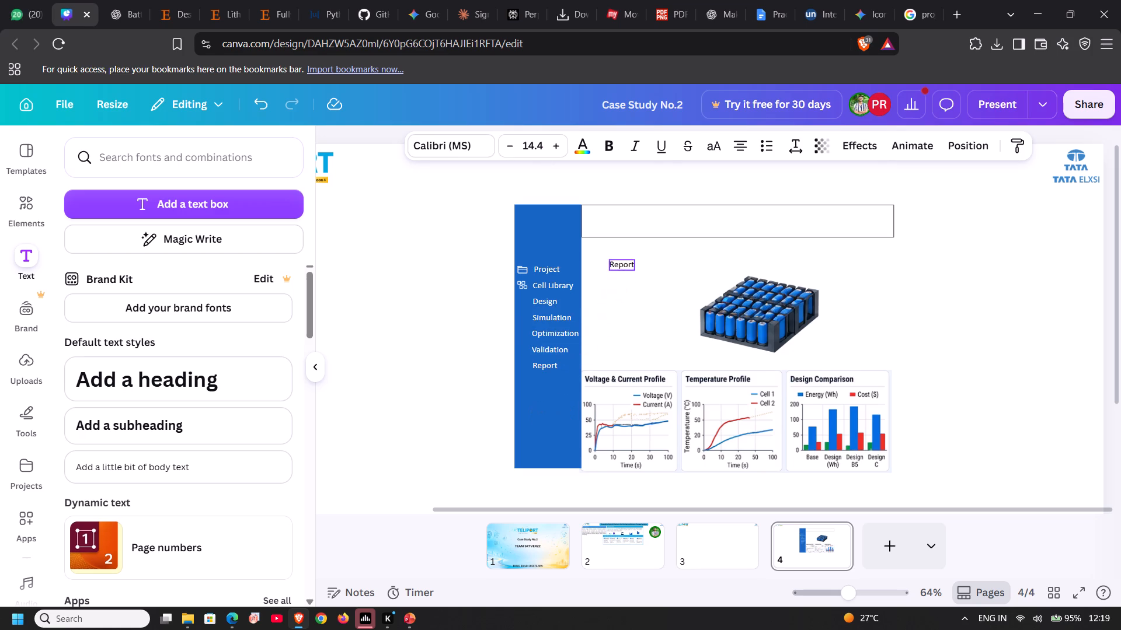
{"action": "left_click_drag", "start_coordinate": [626, 257], "coordinate": [611, 222]}
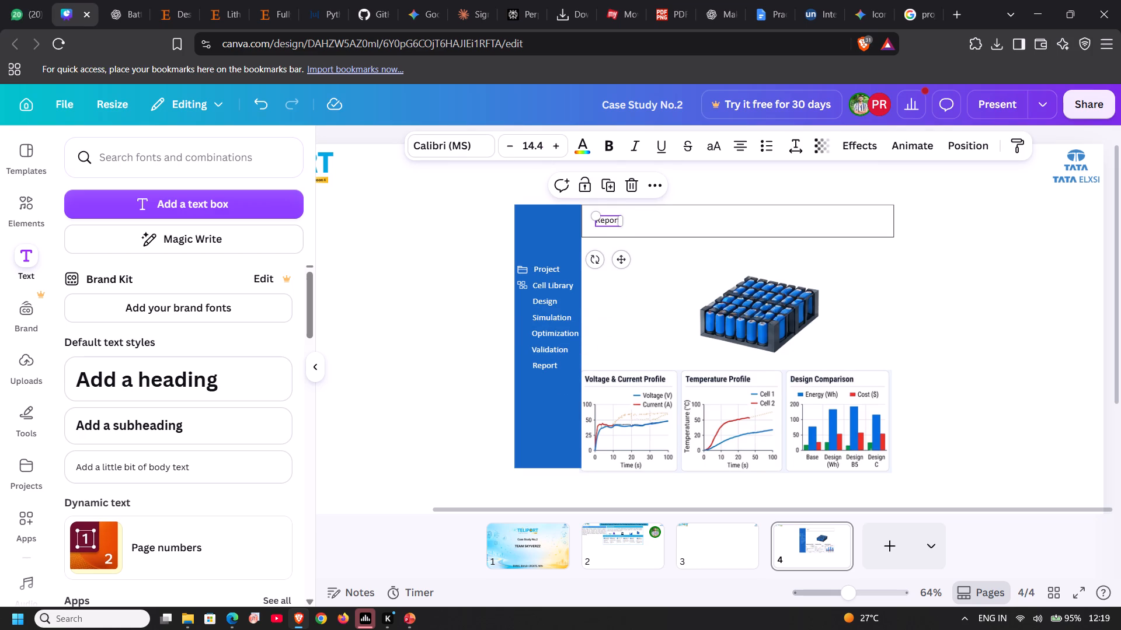
{"action": "double_click", "coordinate": [611, 219]}
{"action": "type", "text": "Overview"}
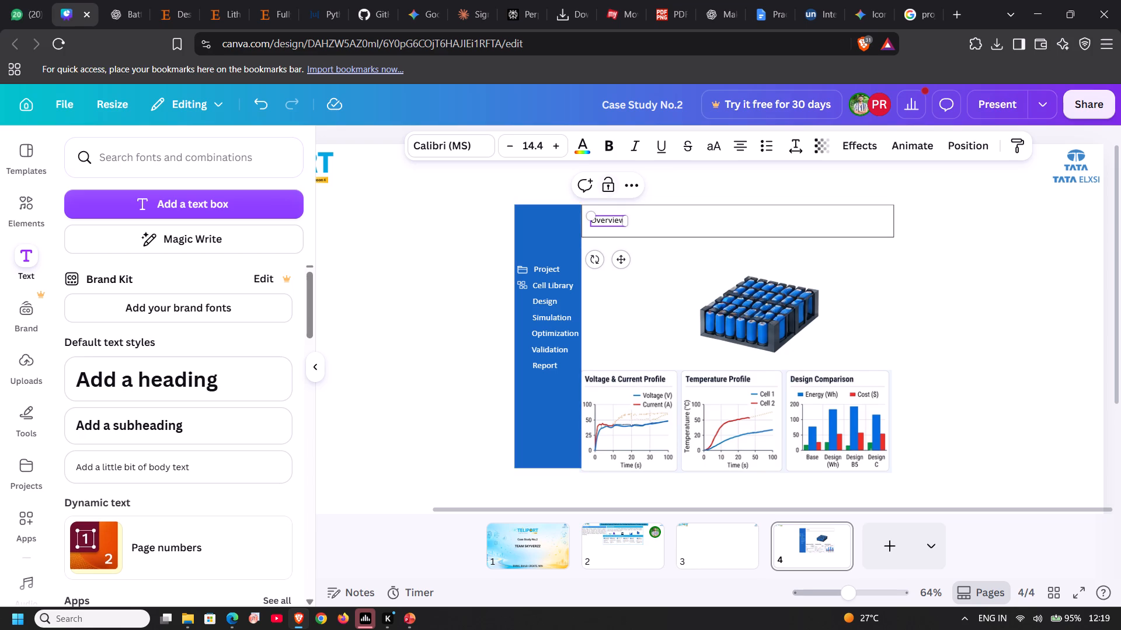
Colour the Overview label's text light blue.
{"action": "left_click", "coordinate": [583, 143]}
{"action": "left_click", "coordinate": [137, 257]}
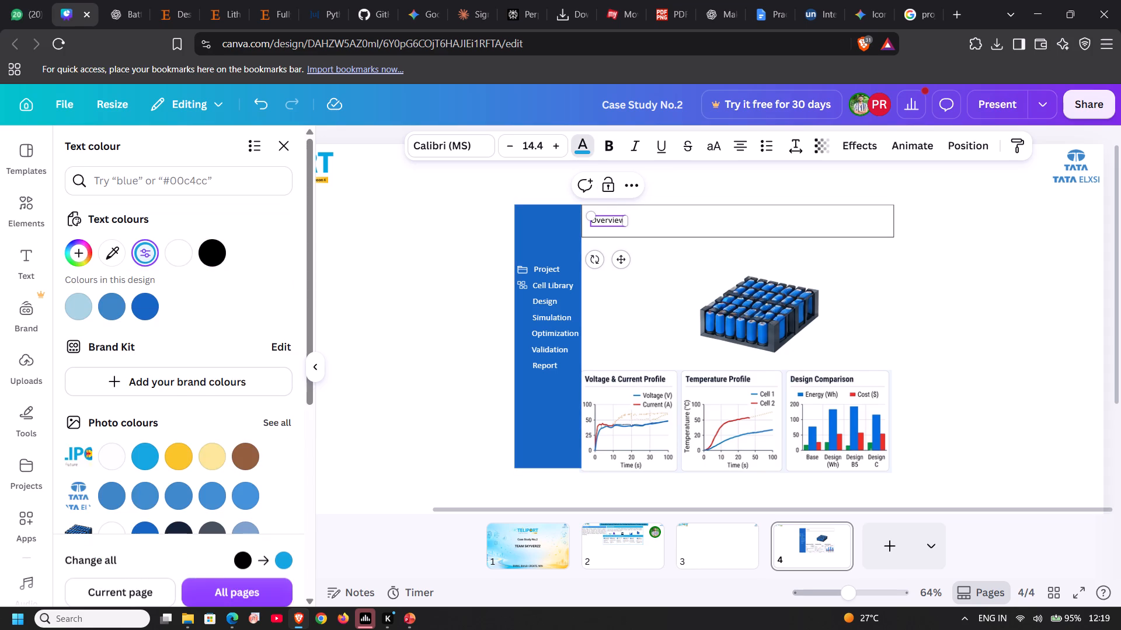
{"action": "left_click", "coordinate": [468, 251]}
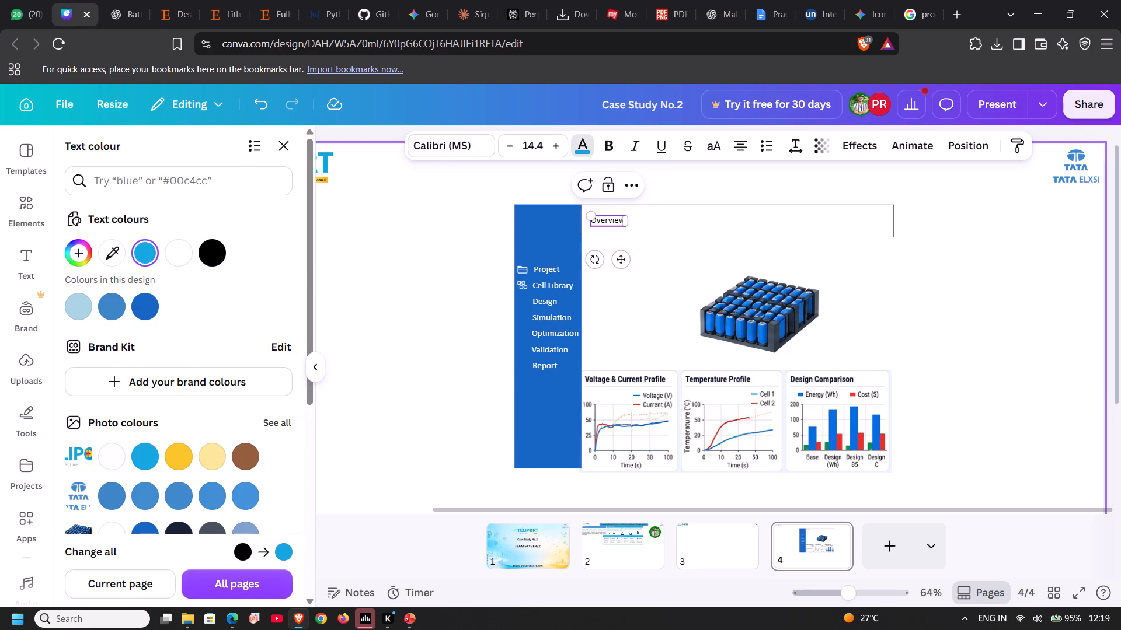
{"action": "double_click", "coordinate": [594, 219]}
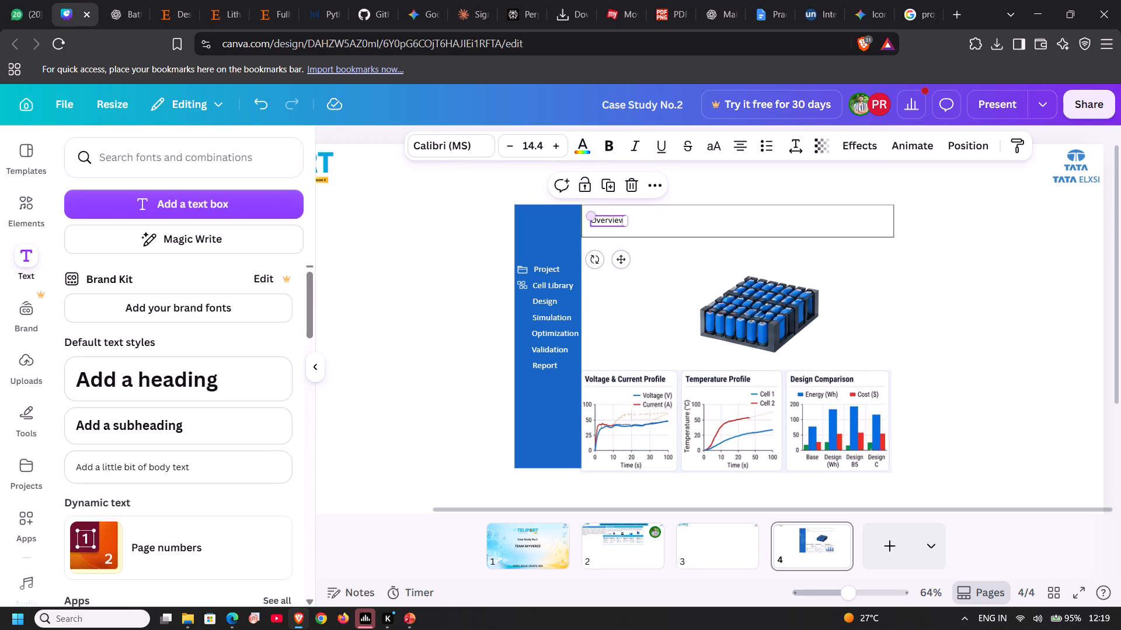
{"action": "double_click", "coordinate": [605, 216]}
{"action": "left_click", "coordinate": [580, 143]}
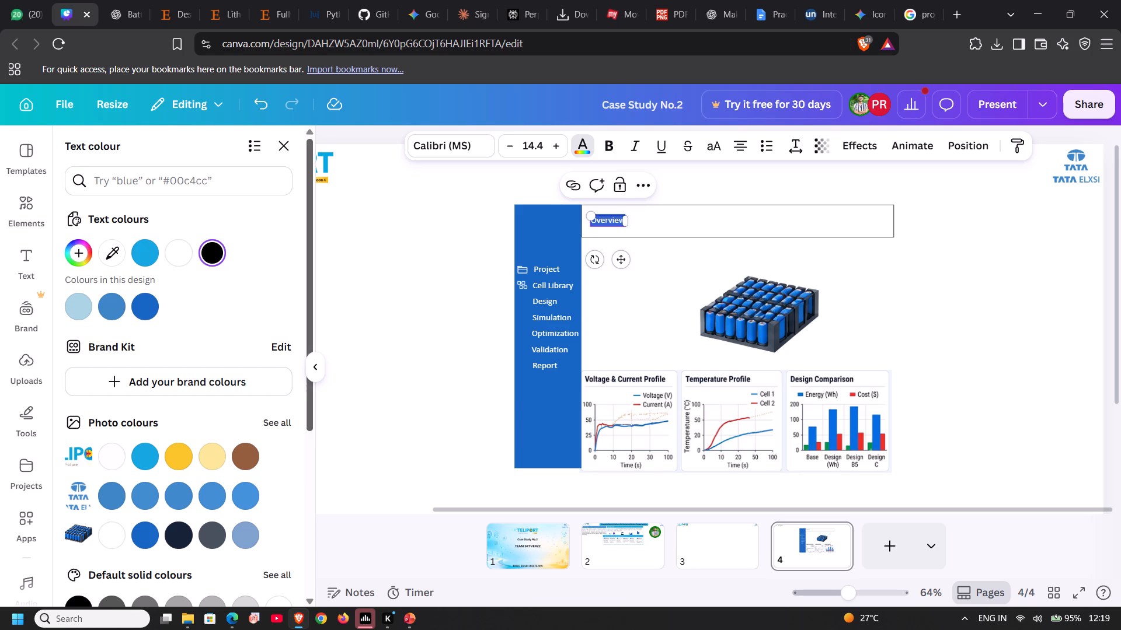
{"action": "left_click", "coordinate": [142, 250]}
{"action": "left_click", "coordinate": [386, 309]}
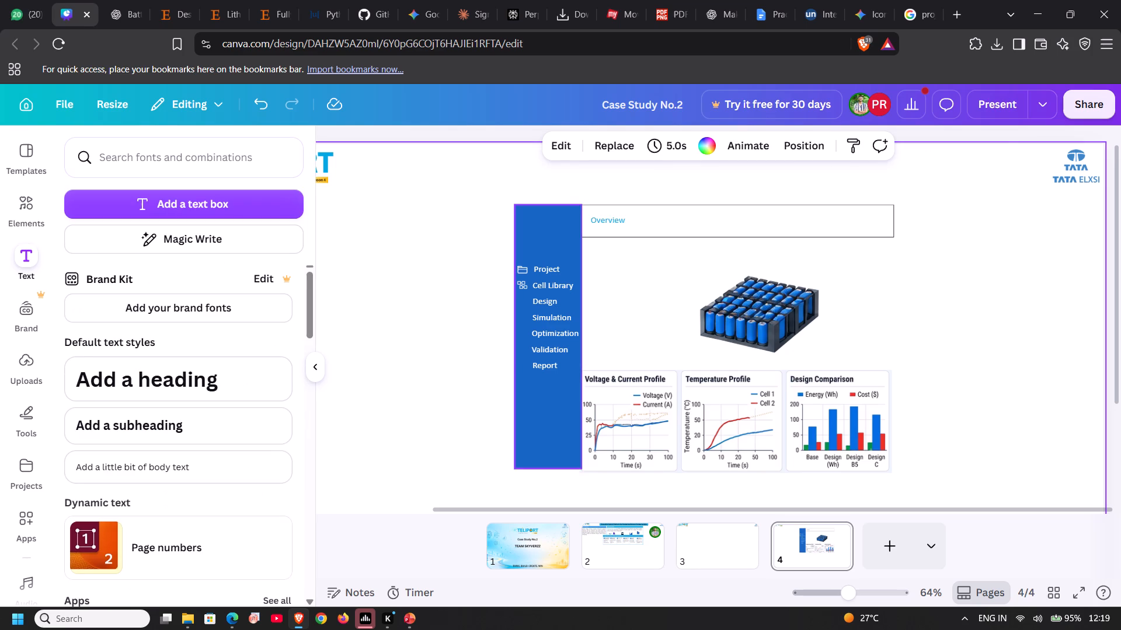
Set the Overview label's text colour to the dark blue already used in this design.
{"action": "double_click", "coordinate": [597, 220]}
{"action": "double_click", "coordinate": [601, 219]}
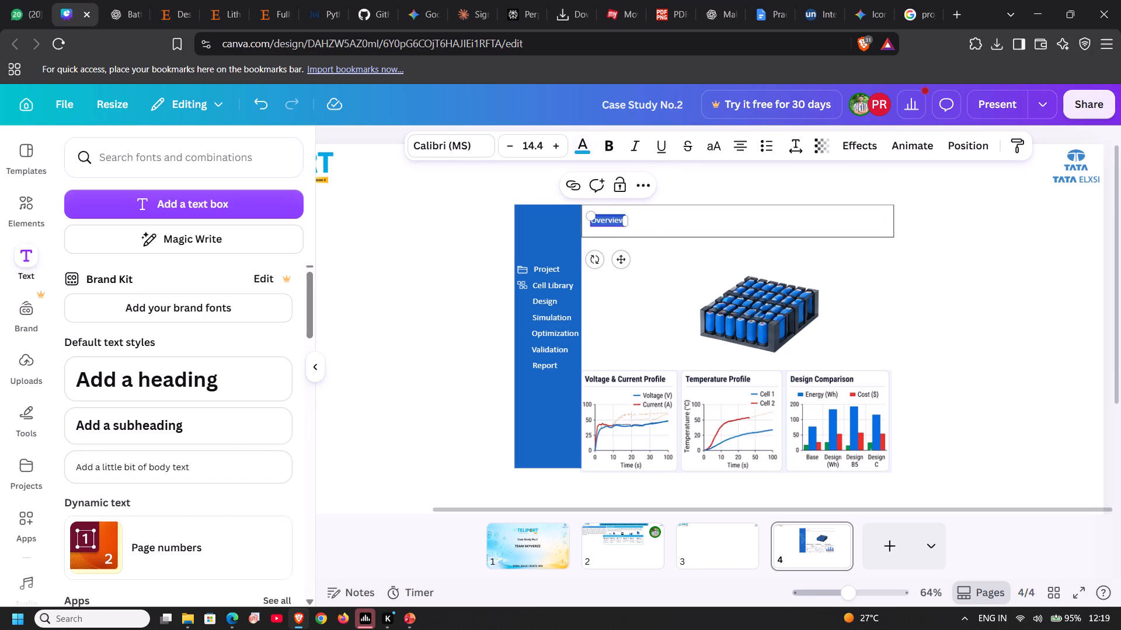
{"action": "left_click", "coordinate": [584, 144]}
{"action": "left_click", "coordinate": [140, 308]}
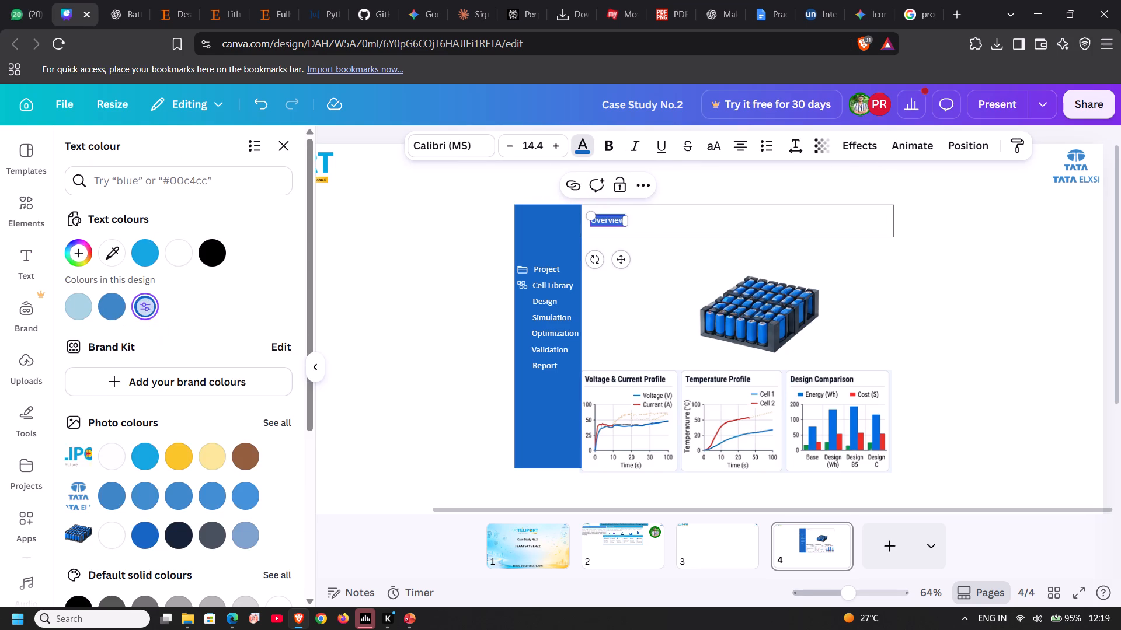
{"action": "left_click", "coordinate": [352, 276]}
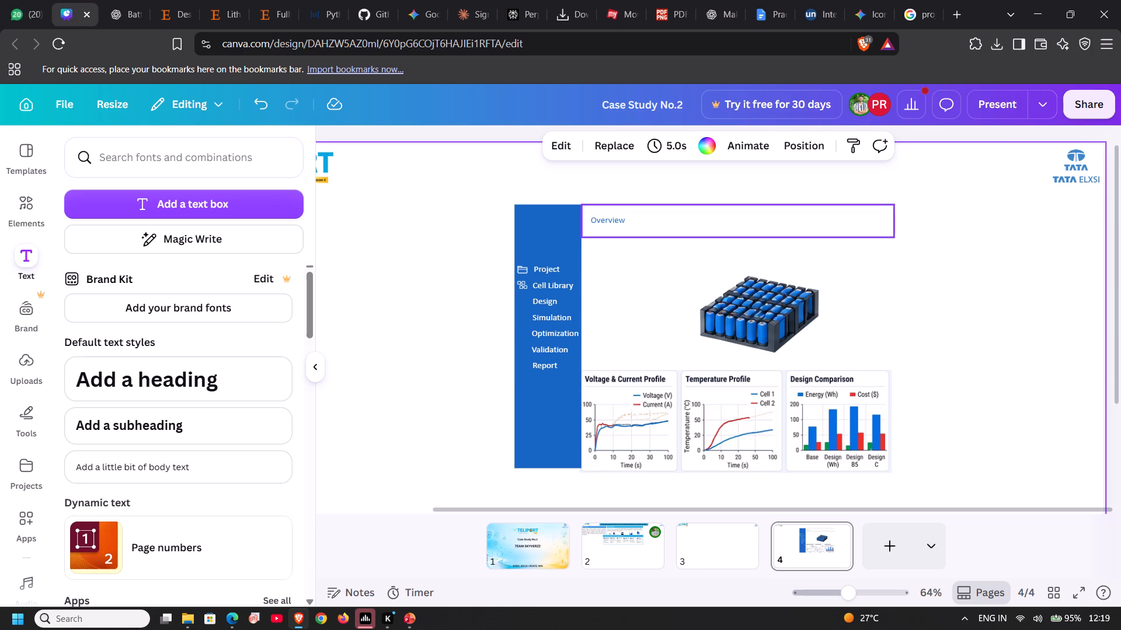
{"action": "double_click", "coordinate": [617, 220]}
{"action": "double_click", "coordinate": [617, 220]}
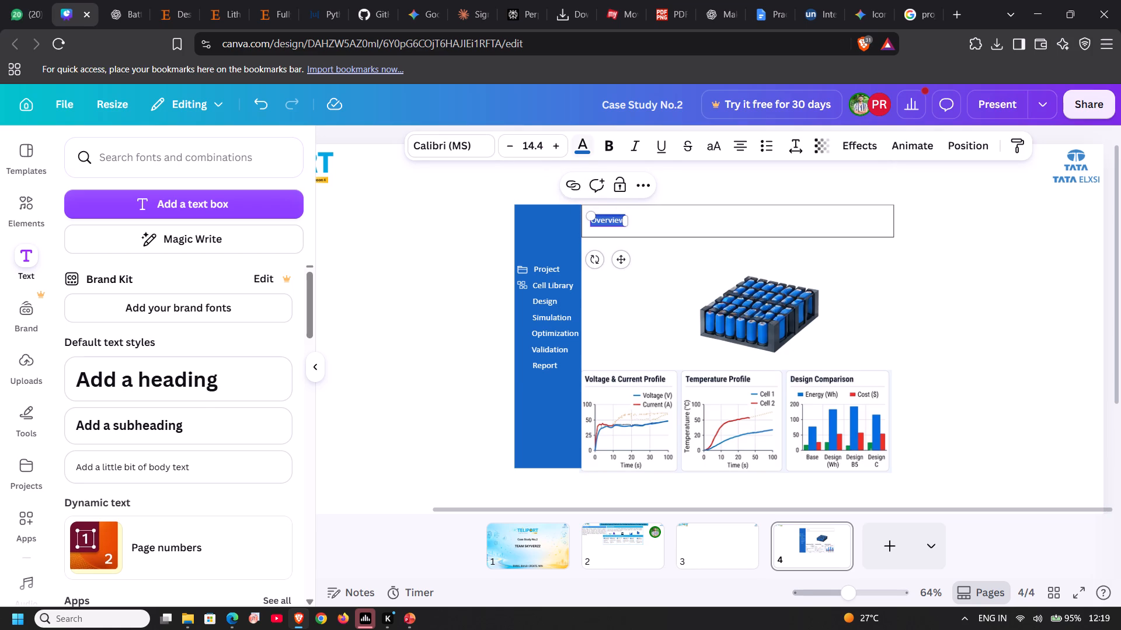
{"action": "left_click", "coordinate": [584, 143]}
{"action": "left_click", "coordinate": [434, 256]}
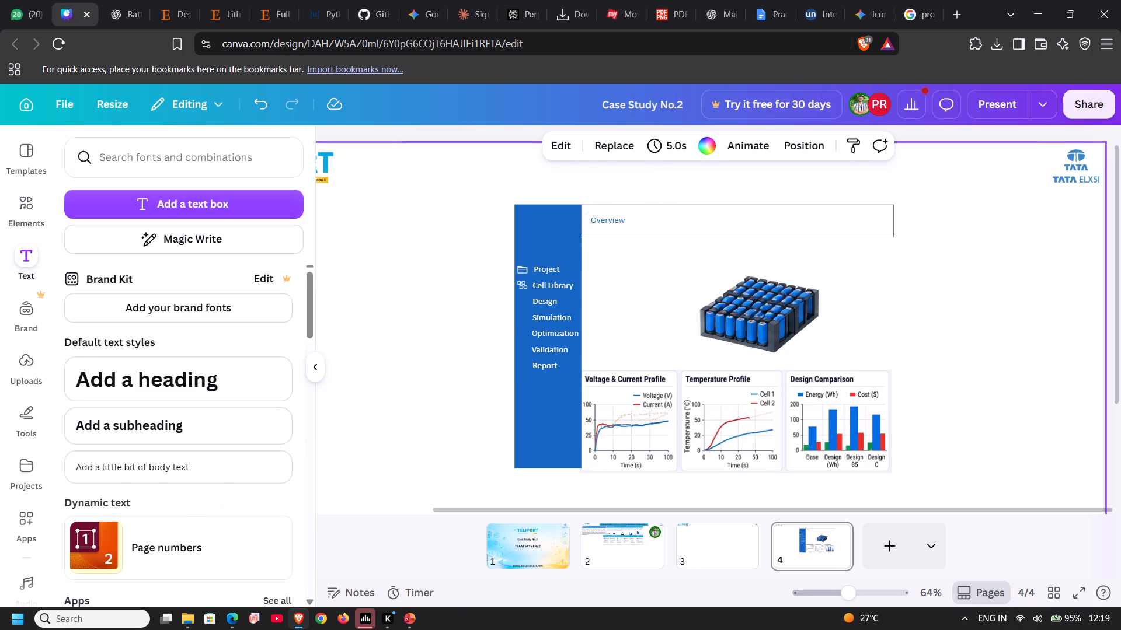
Duplicate the Overview label twice and line up the copies in an evenly spaced row inside the header box.
{"action": "left_click", "coordinate": [604, 219]}
{"action": "key", "text": "ctrl+c"}
{"action": "key", "text": "ctrl+v"}
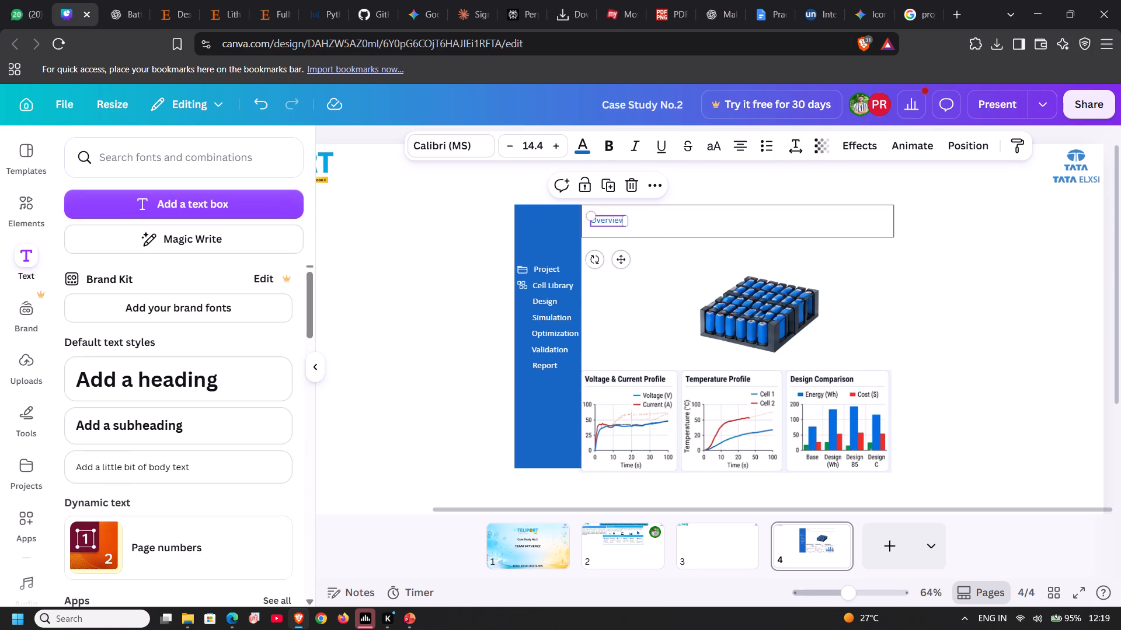
{"action": "left_click_drag", "start_coordinate": [623, 263], "coordinate": [661, 256]}
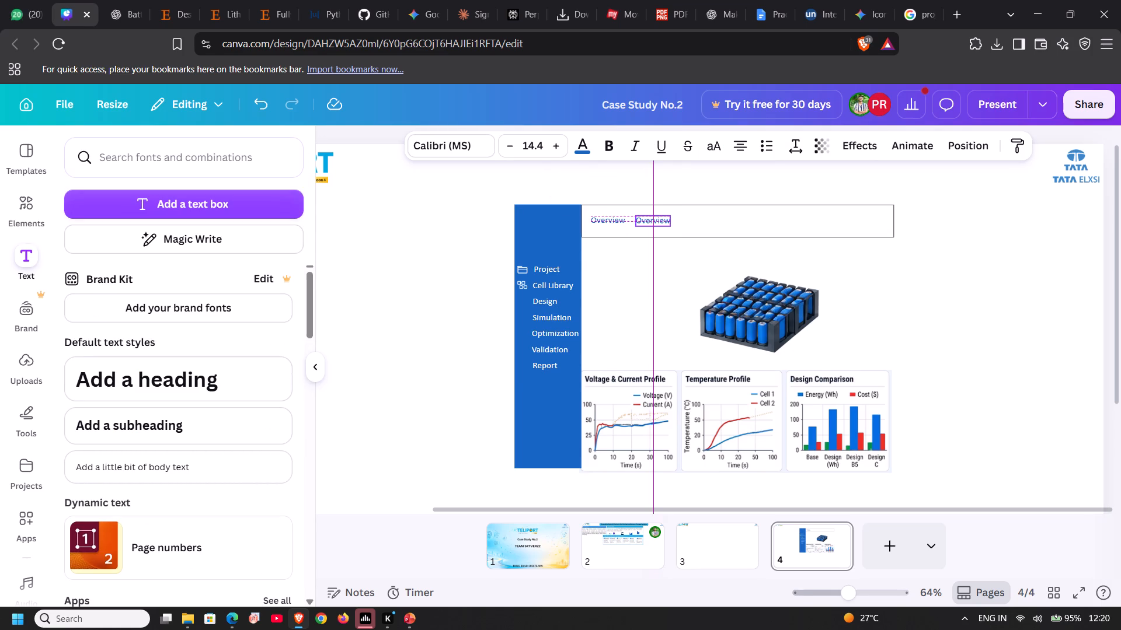
{"action": "left_click_drag", "start_coordinate": [661, 256], "coordinate": [662, 256]}
{"action": "key", "text": "ctrl+c"}
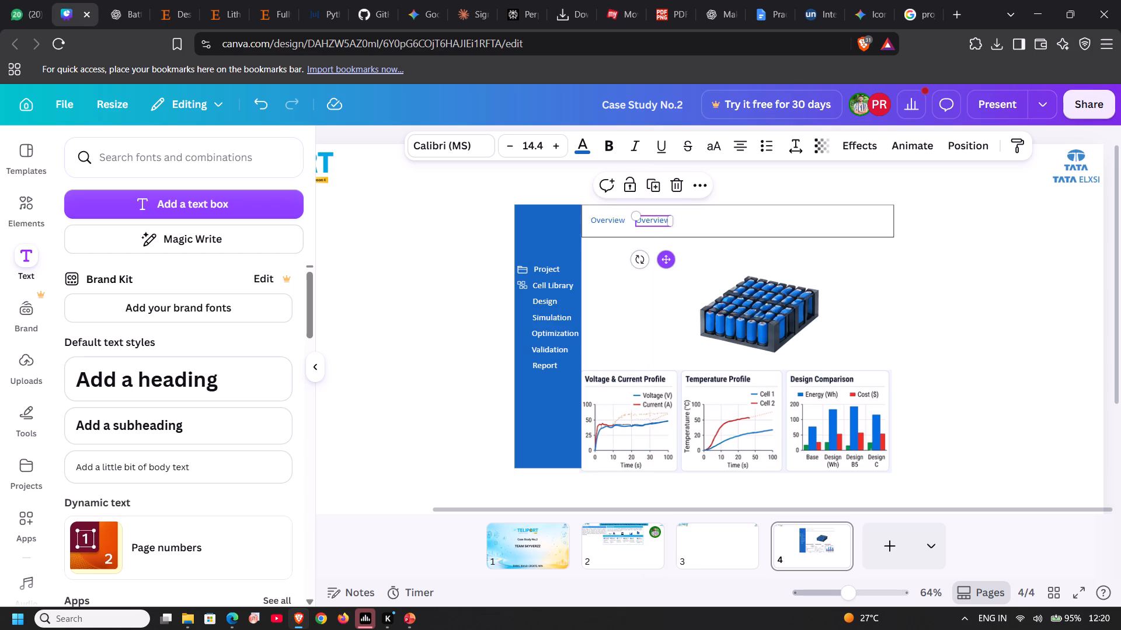
{"action": "key", "text": "ctrl+v"}
{"action": "left_click_drag", "start_coordinate": [674, 265], "coordinate": [710, 257]}
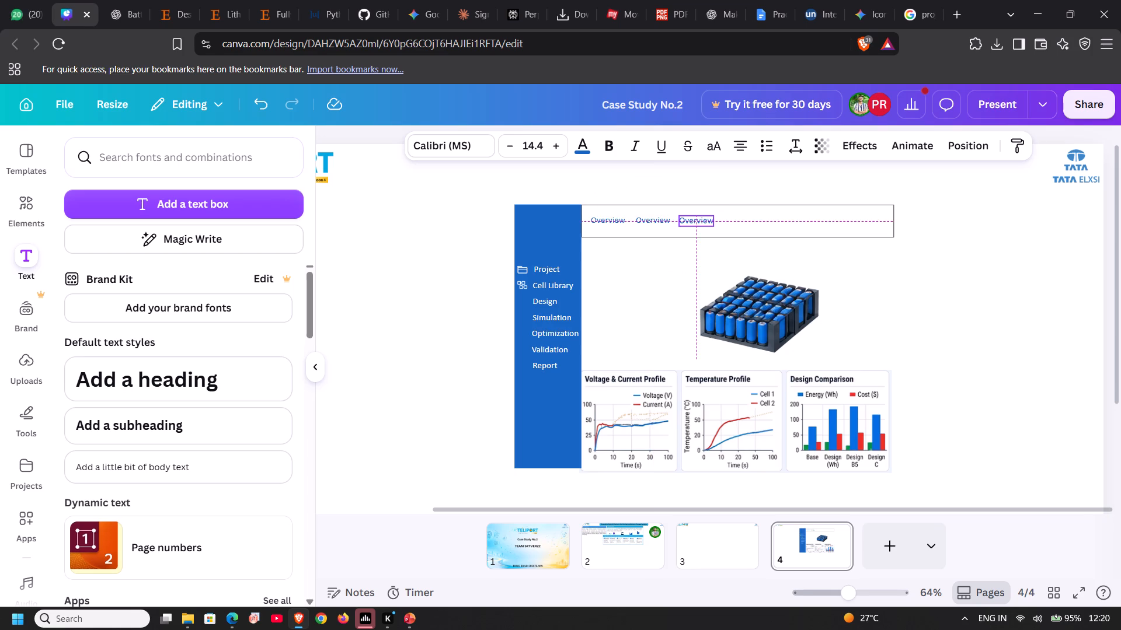
{"action": "left_click_drag", "start_coordinate": [710, 257], "coordinate": [712, 258]}
{"action": "left_click", "coordinate": [424, 268]}
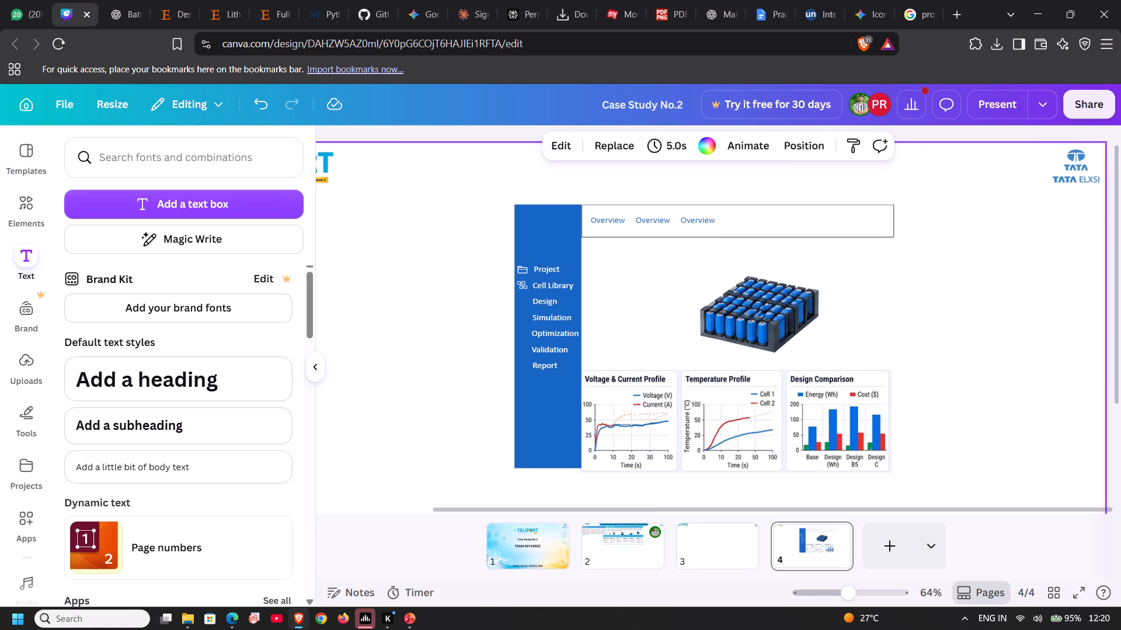
Consult the example dashboard's tab names in the PowerPoint slide and rename the second Overview label in Canva as "Electrical".
{"action": "left_click", "coordinate": [409, 620]}
{"action": "left_click", "coordinate": [475, 542]}
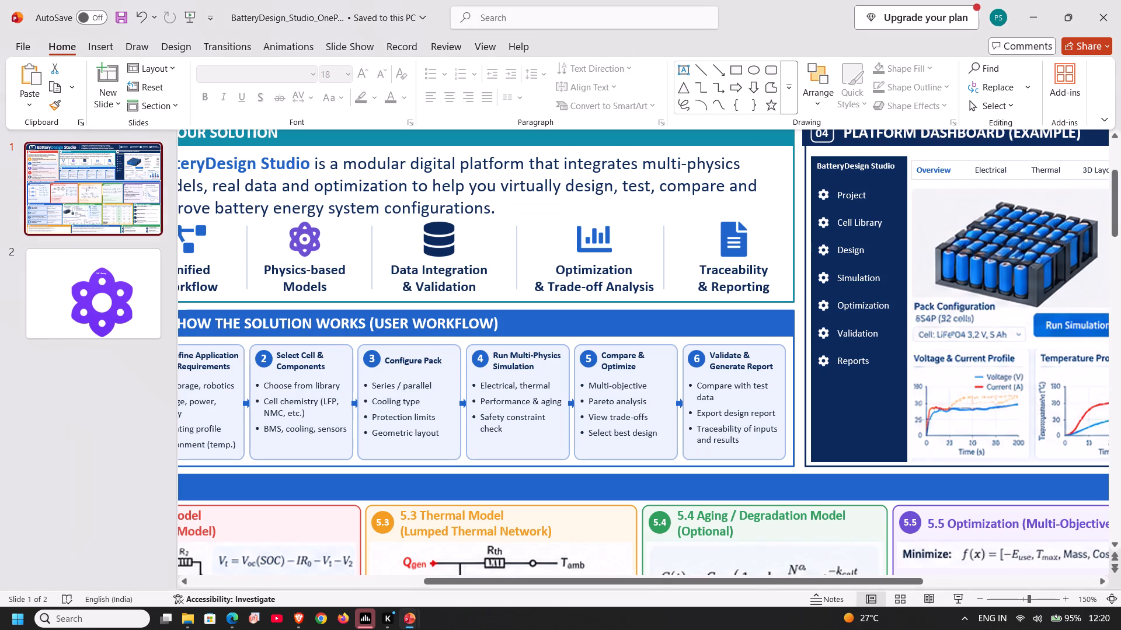
{"action": "scroll", "coordinate": [925, 232], "scroll_direction": "left", "scroll_amount": 9}
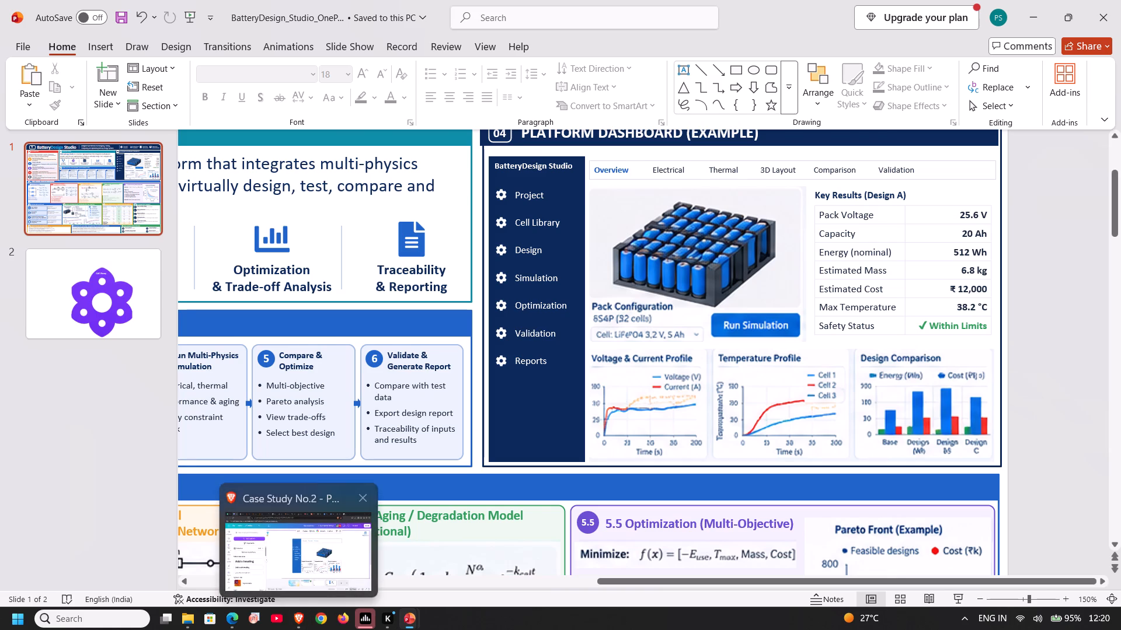
{"action": "left_click", "coordinate": [310, 567]}
{"action": "double_click", "coordinate": [662, 223]}
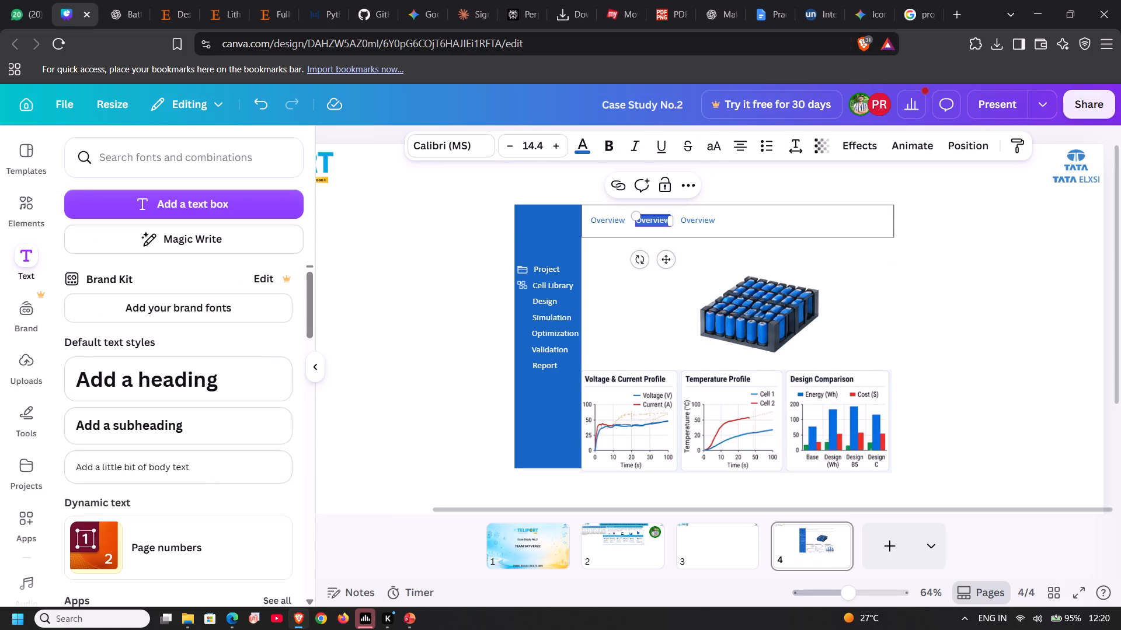
{"action": "type", "text": "Electricla"}
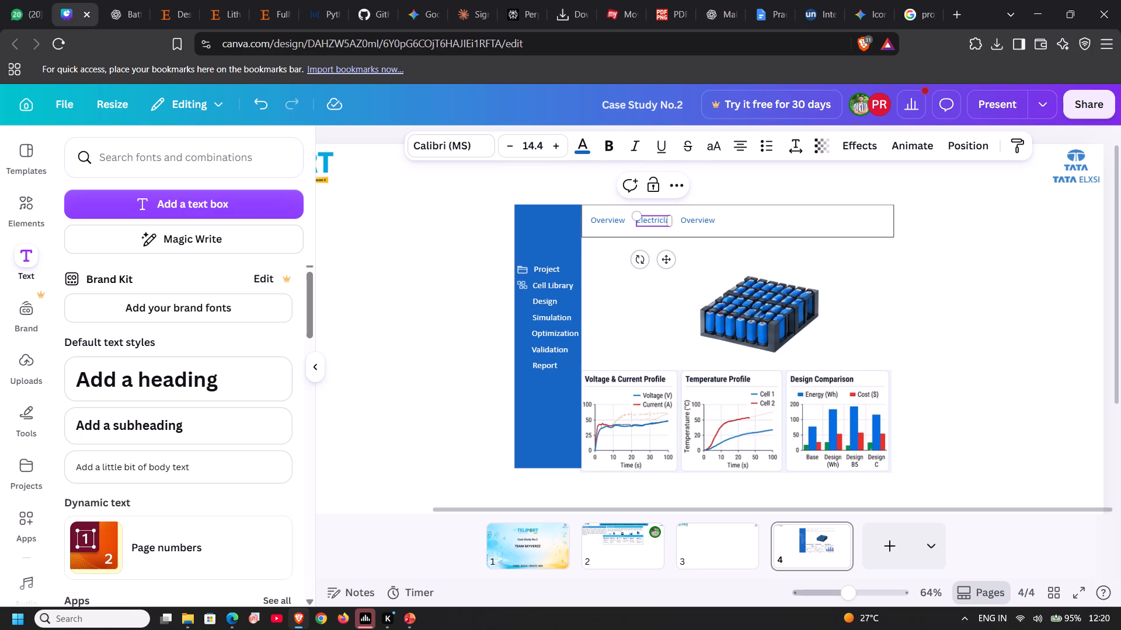
{"action": "key", "text": "BackSpace"}
{"action": "key", "text": "BackSpace"}
{"action": "type", "text": "al"}
Rename the third label in the header row, the remaining Overview copy, as "Thermal".
{"action": "double_click", "coordinate": [704, 218]}
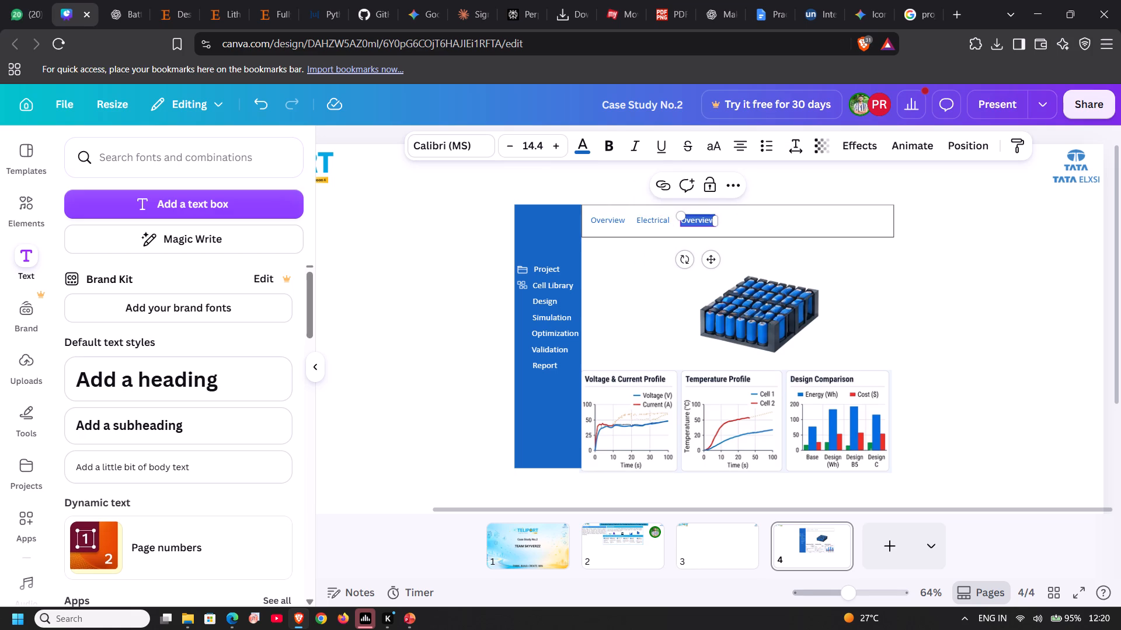
{"action": "type", "text": "Thermal"}
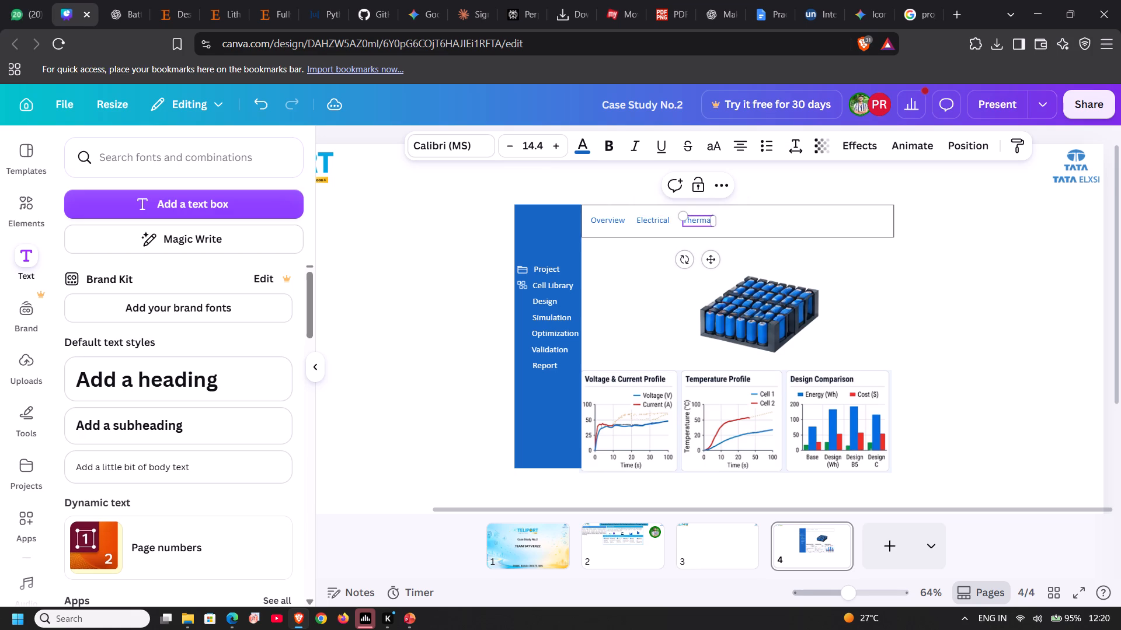
Set the Electrical label's text colour to black.
{"action": "left_click", "coordinate": [655, 216]}
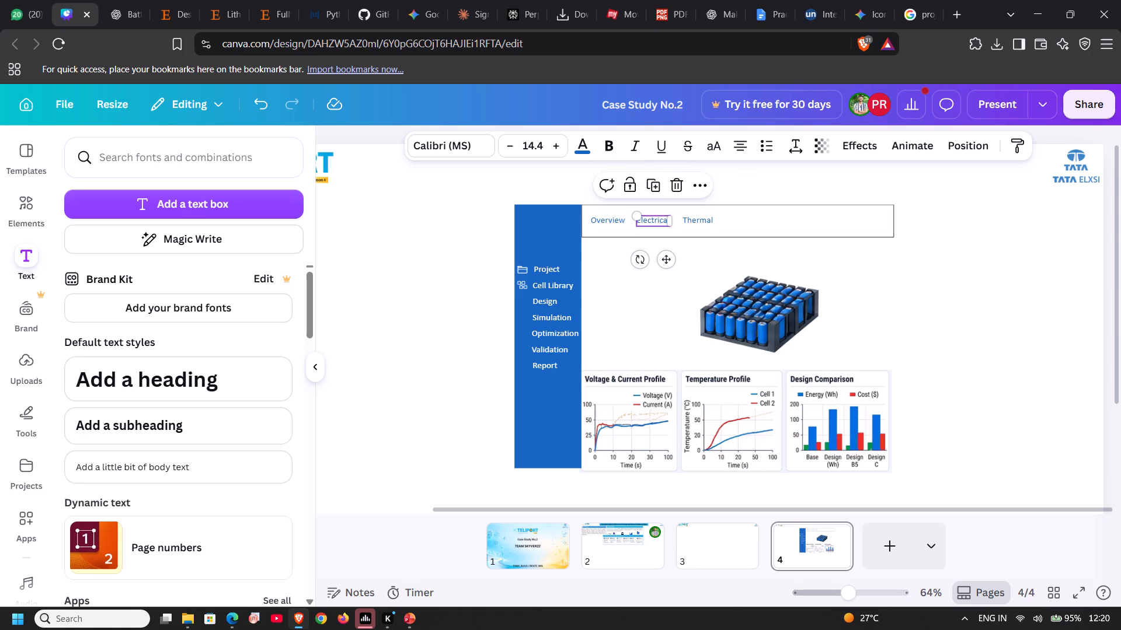
{"action": "double_click", "coordinate": [650, 215]}
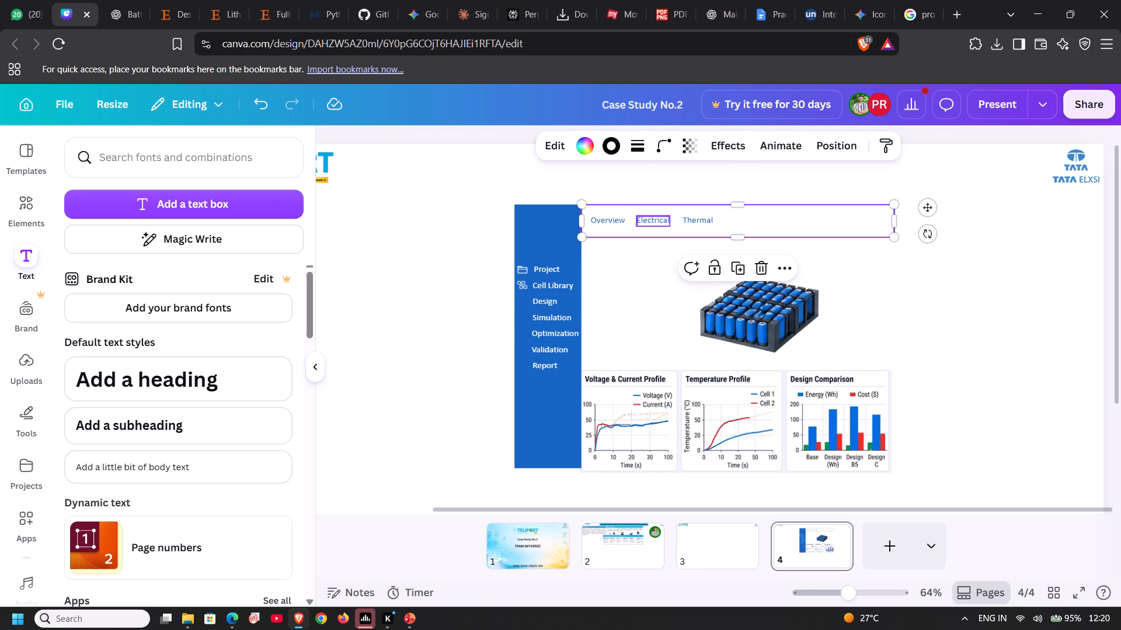
{"action": "double_click", "coordinate": [659, 224]}
{"action": "double_click", "coordinate": [659, 223]}
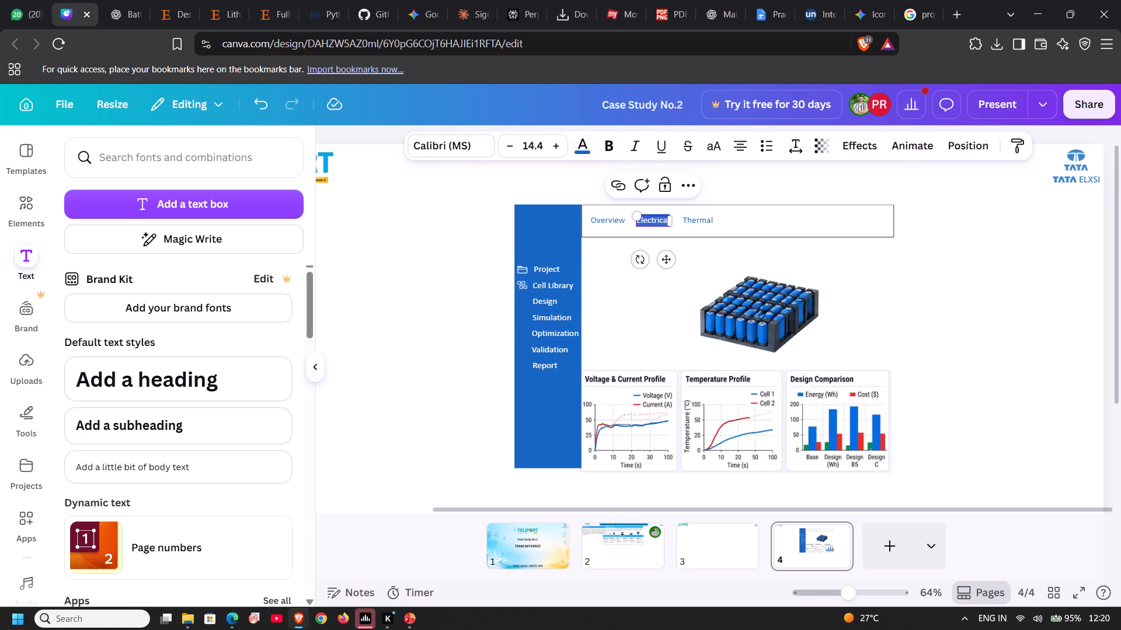
{"action": "left_click", "coordinate": [589, 141]}
{"action": "left_click", "coordinate": [239, 251]}
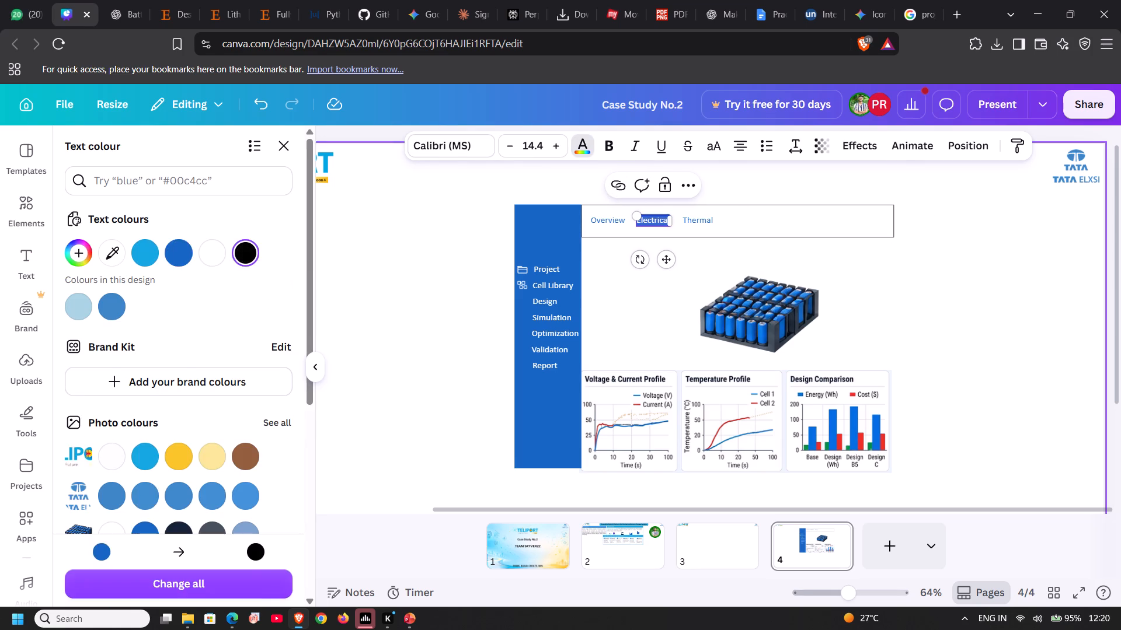
{"action": "left_click", "coordinate": [427, 229]}
Set the Thermal label's text colour to black, keeping its regular weight.
{"action": "double_click", "coordinate": [707, 217]}
{"action": "double_click", "coordinate": [700, 218]}
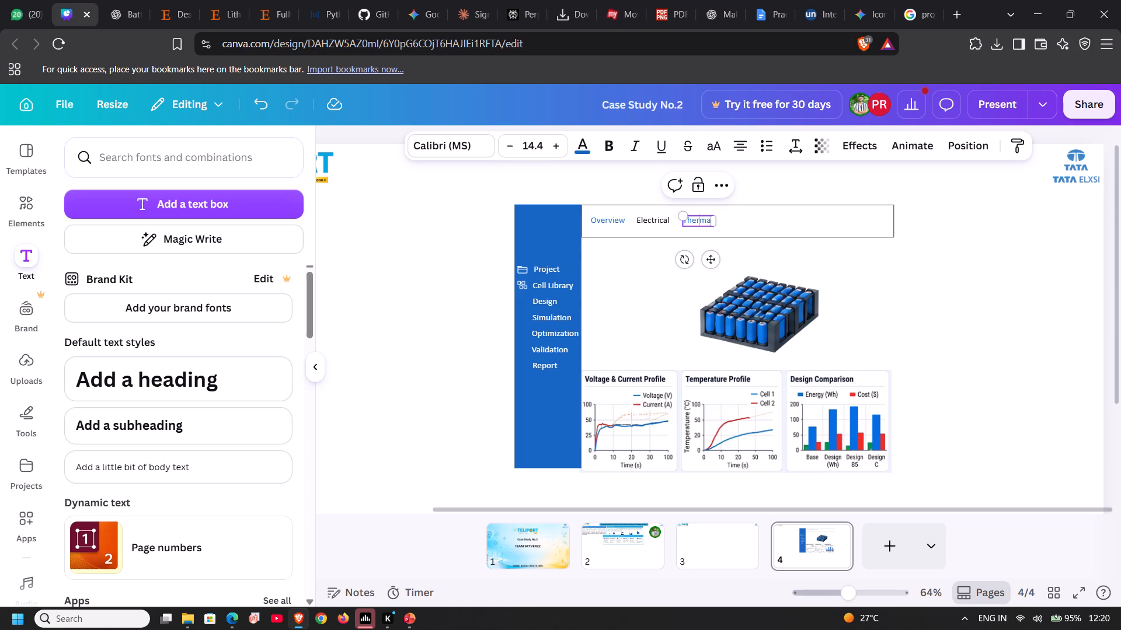
{"action": "left_click", "coordinate": [605, 143]}
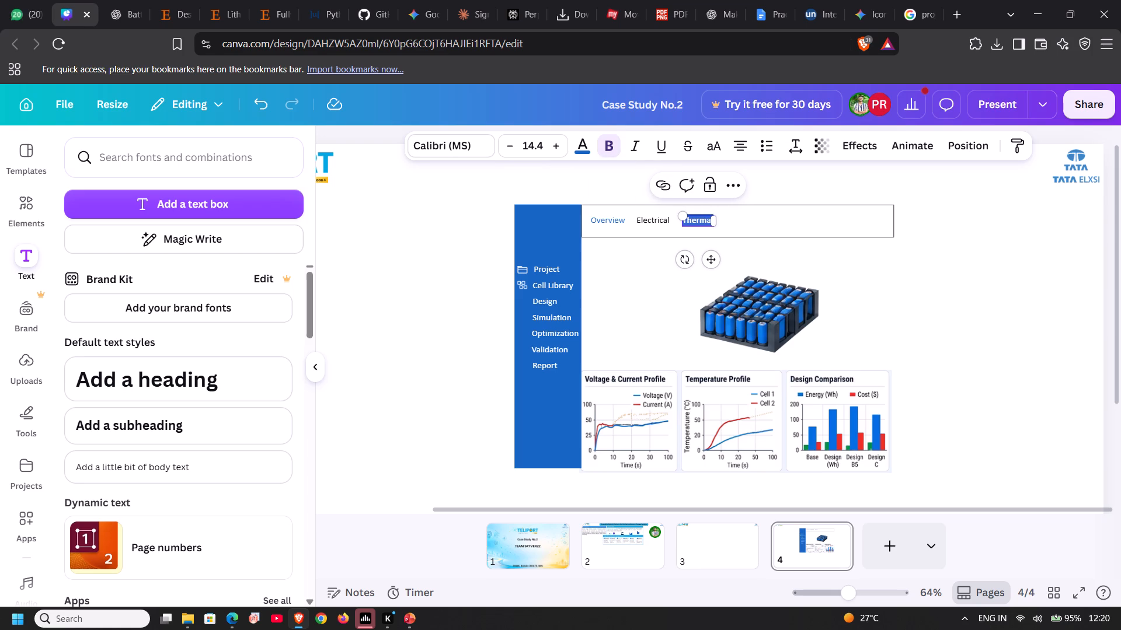
{"action": "left_click", "coordinate": [605, 143]}
{"action": "left_click", "coordinate": [578, 143]}
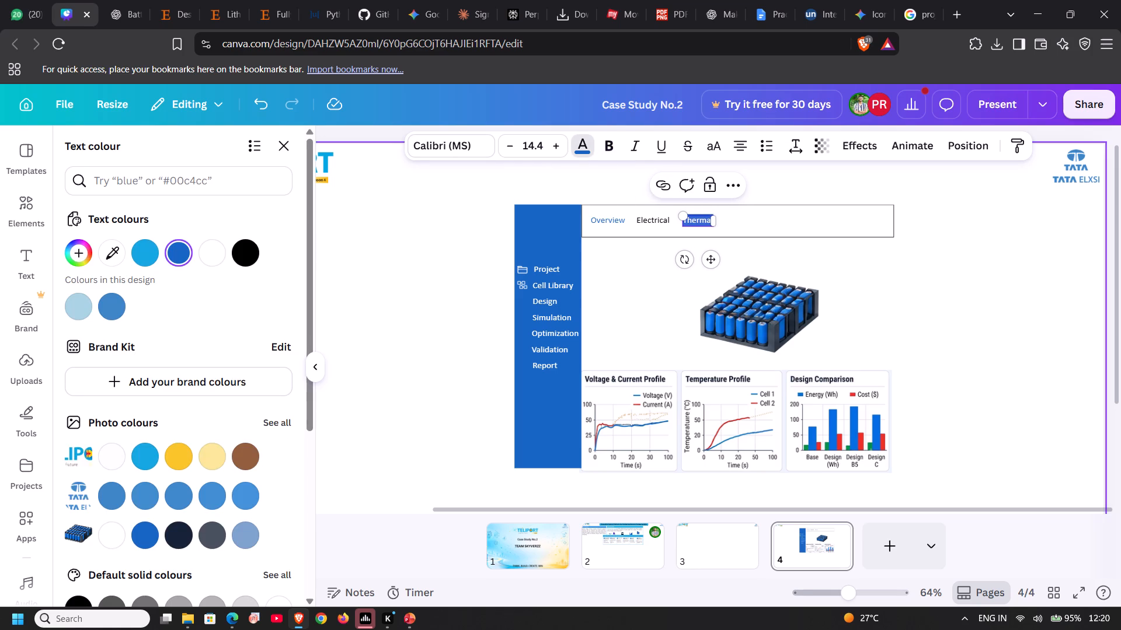
{"action": "left_click", "coordinate": [253, 251]}
{"action": "left_click", "coordinate": [389, 235]}
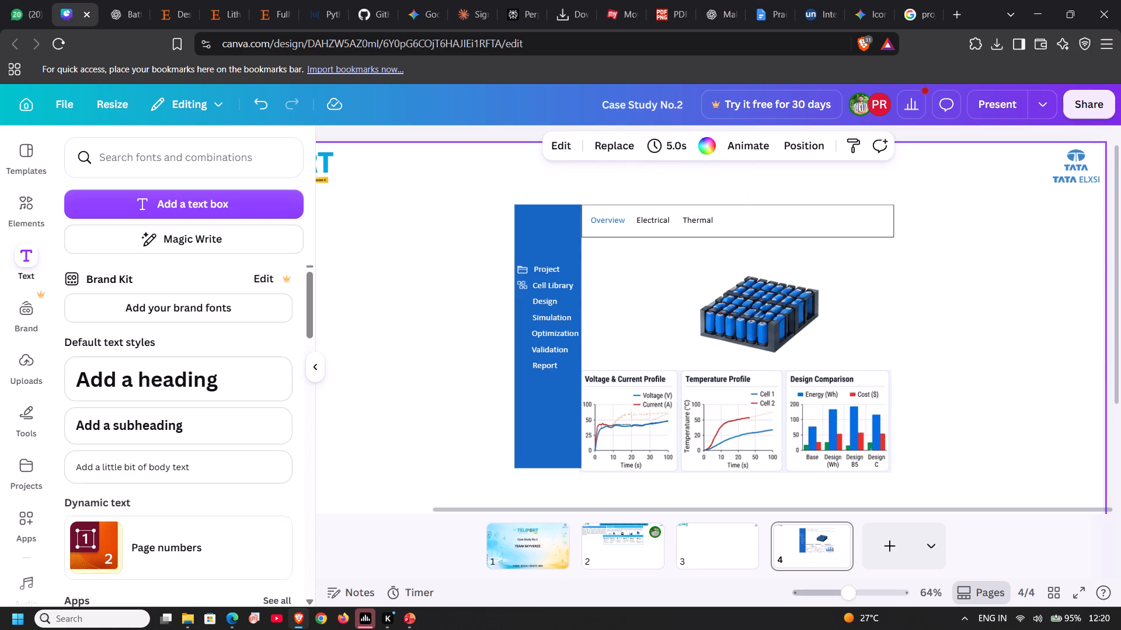
Make the Overview label in the header box bold.
{"action": "left_click", "coordinate": [606, 220]}
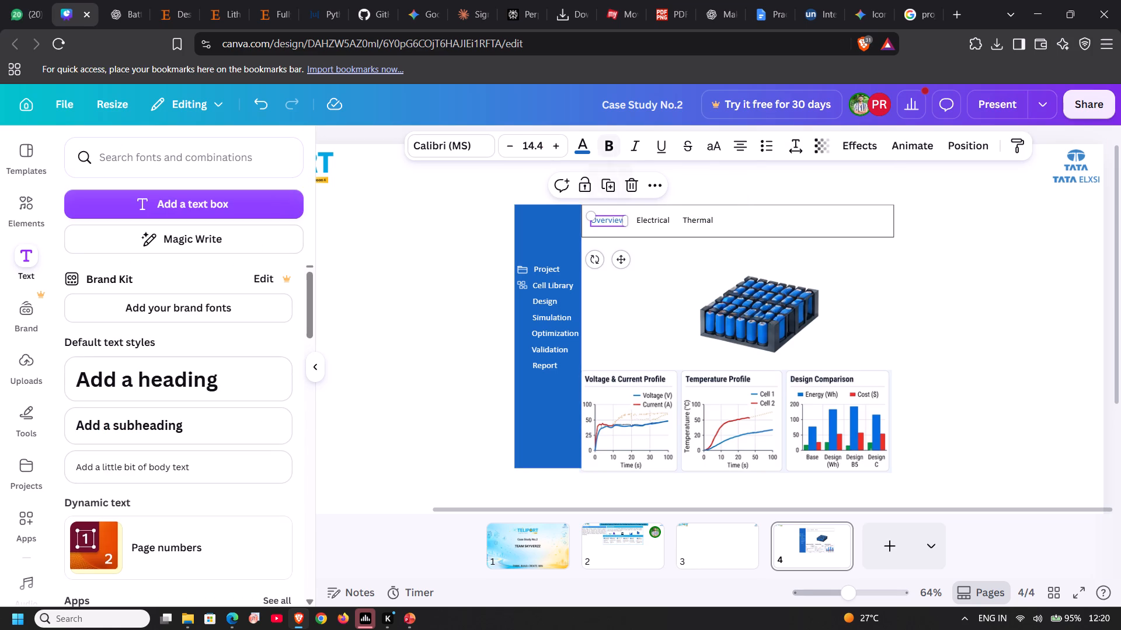
{"action": "left_click", "coordinate": [614, 148]}
{"action": "left_click", "coordinate": [424, 203]}
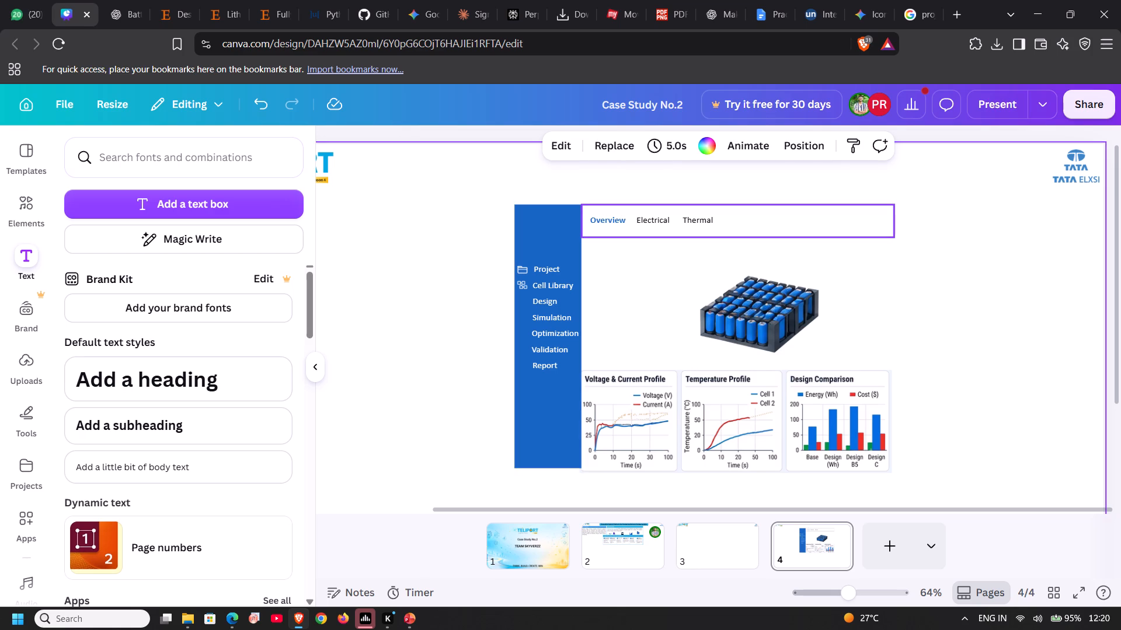
Duplicate the Thermal label and place the copy after it in line with the header row.
{"action": "left_click", "coordinate": [703, 221]}
{"action": "key", "text": "ctrl+c"}
{"action": "key", "text": "ctrl+v"}
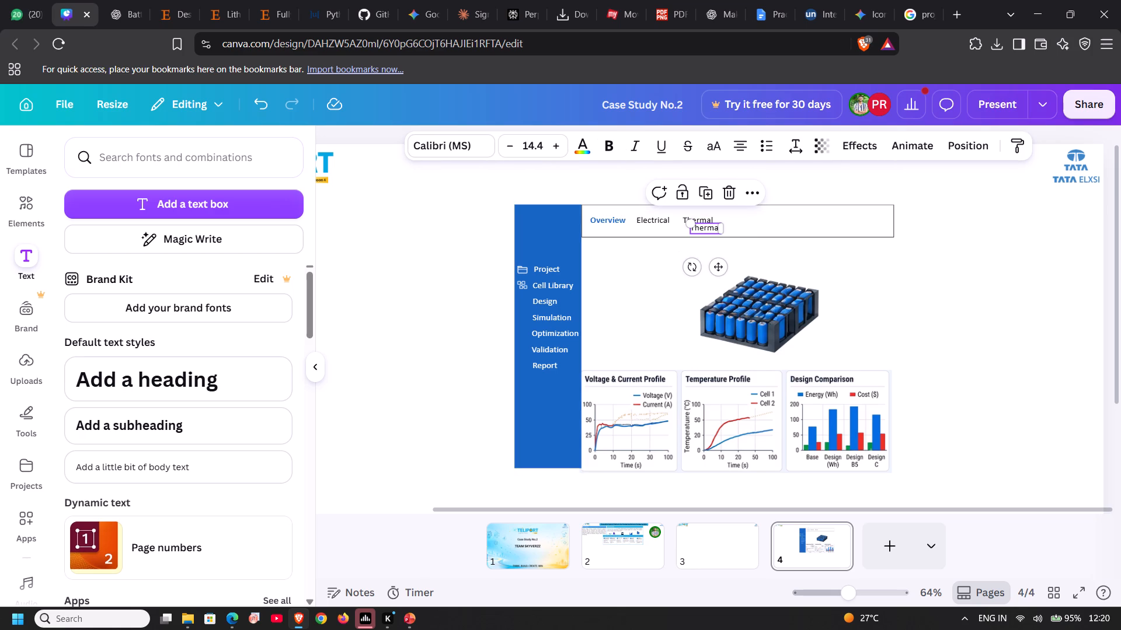
{"action": "left_click_drag", "start_coordinate": [714, 266], "coordinate": [752, 258]}
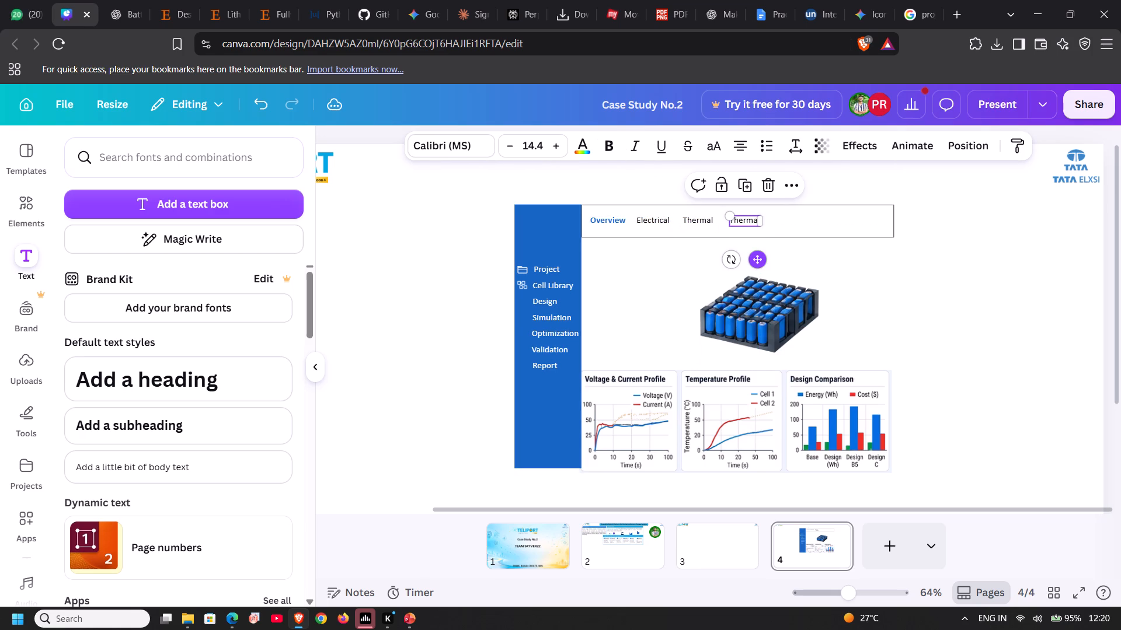
{"action": "left_click", "coordinate": [752, 258]}
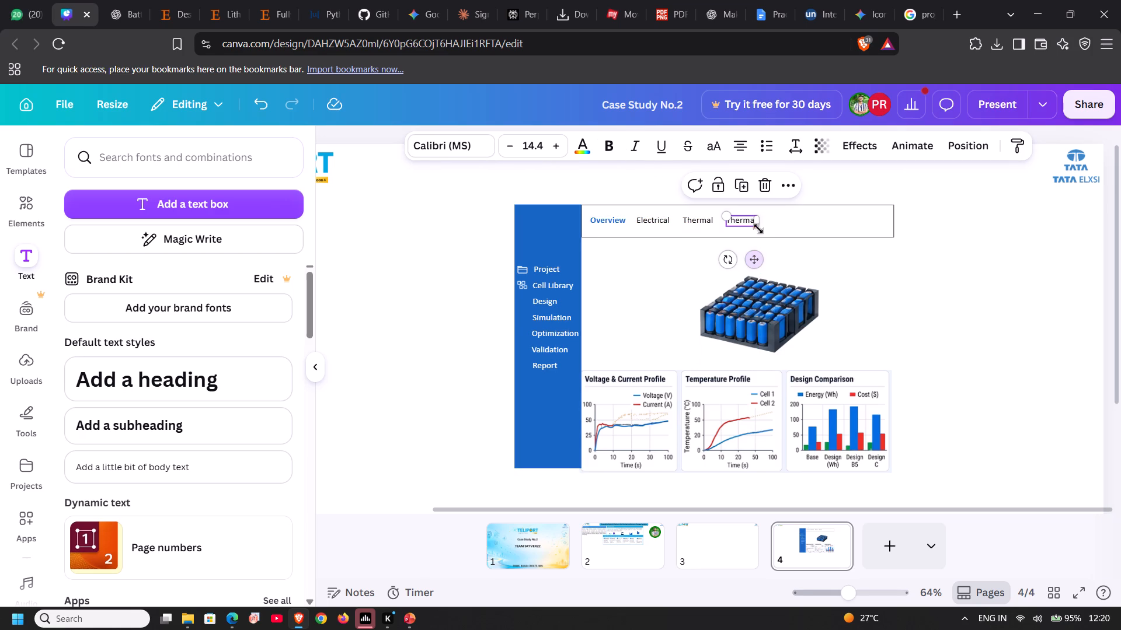
Rename the Thermal copy as "3D Layout", consulting the example dashboard's tab names in the PowerPoint slide.
{"action": "double_click", "coordinate": [741, 220]}
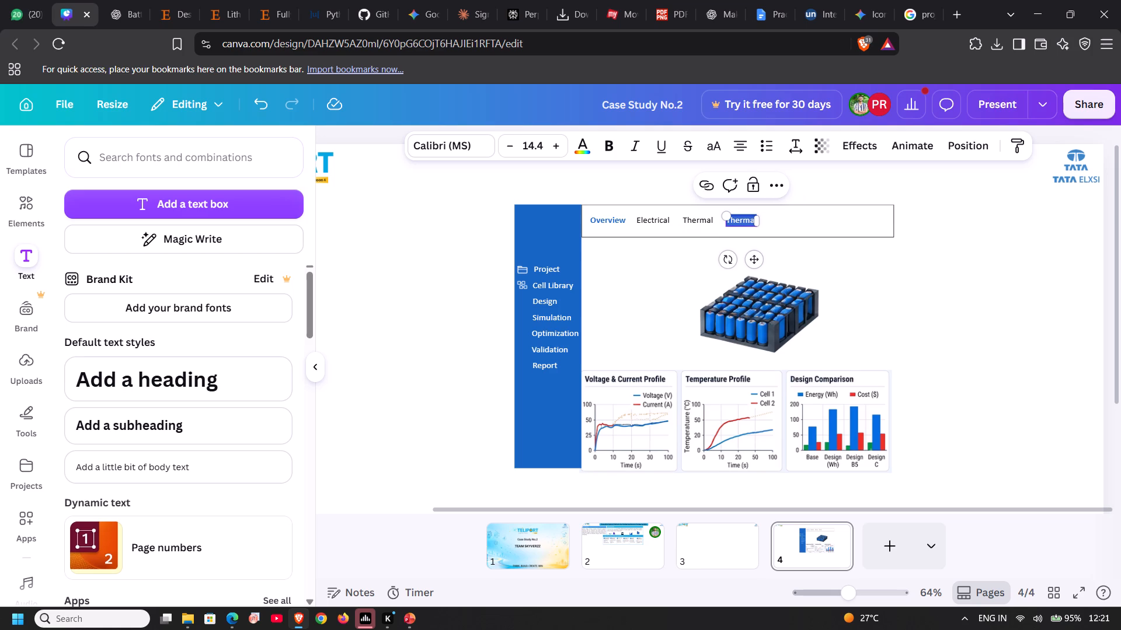
{"action": "key", "text": "3"}
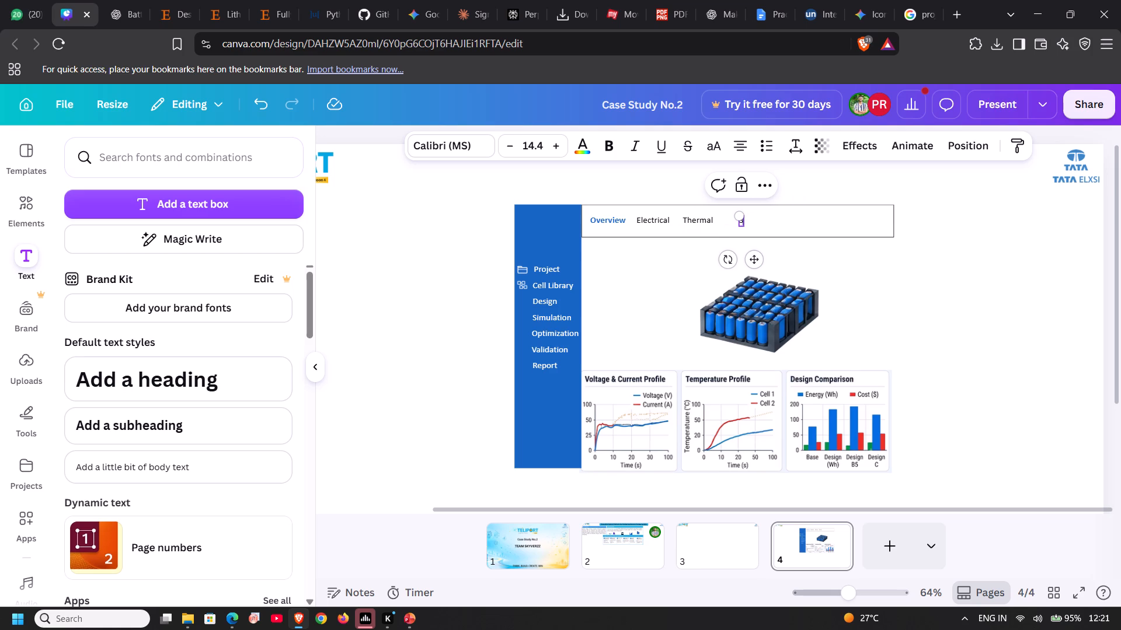
{"action": "type", "text": "D"}
{"action": "key", "text": "space"}
{"action": "left_click", "coordinate": [406, 614]}
{"action": "left_click", "coordinate": [410, 614]}
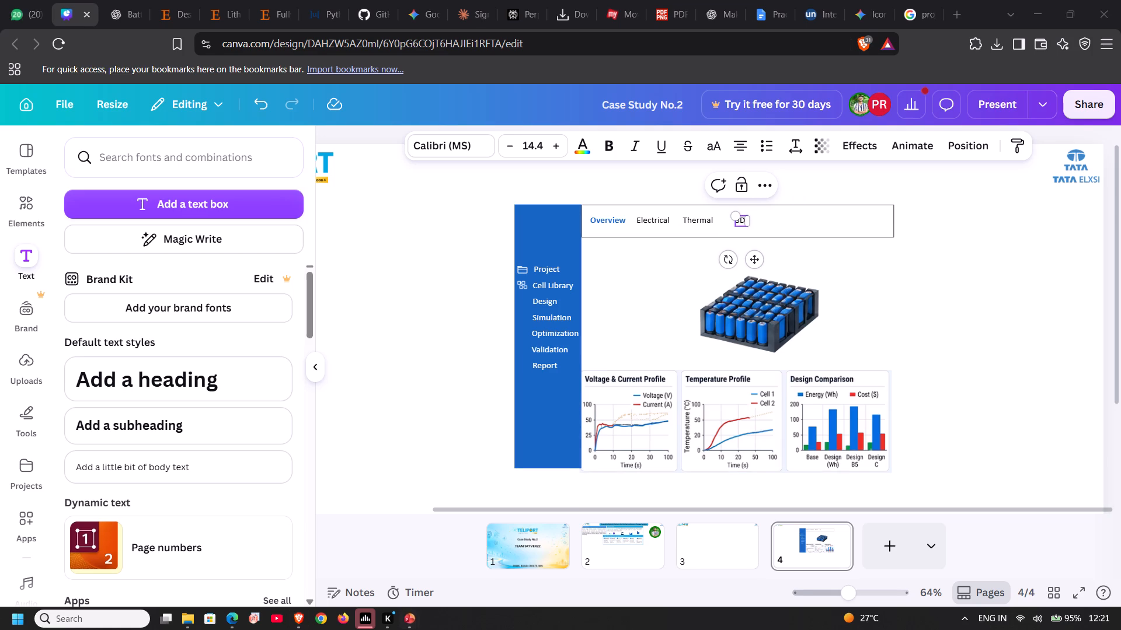
{"action": "left_click", "coordinate": [475, 568]}
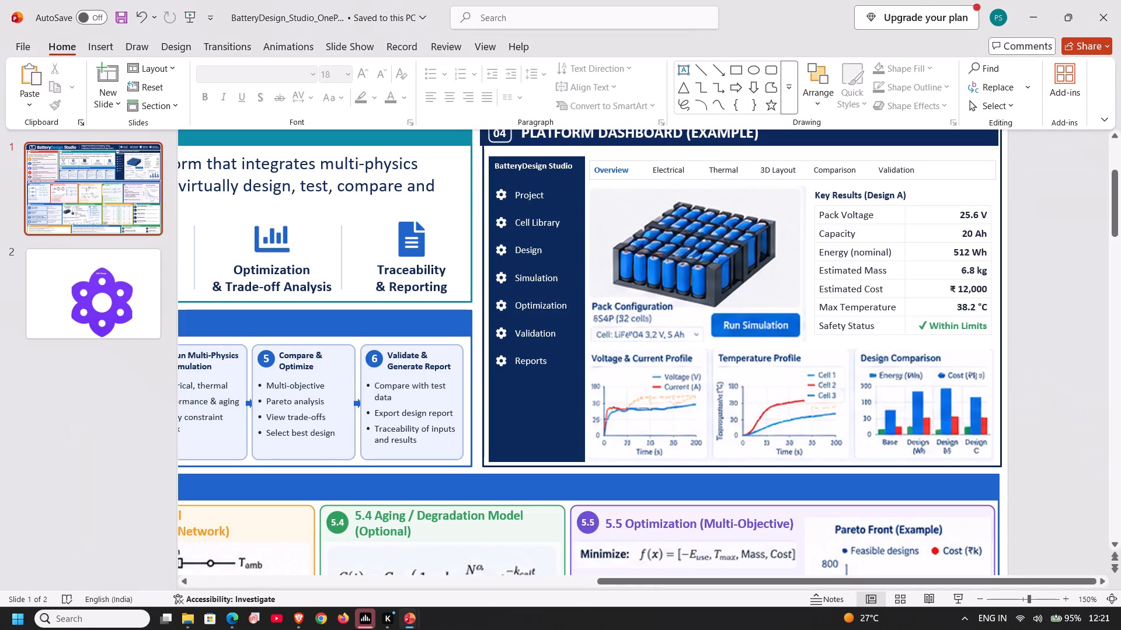
{"action": "left_click", "coordinate": [297, 617]}
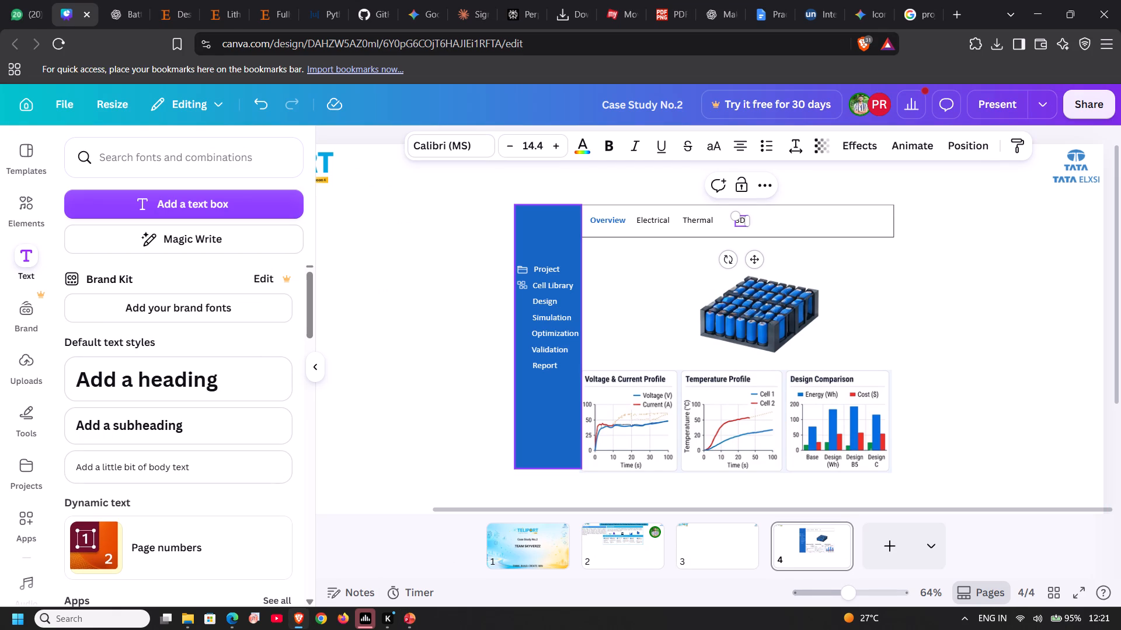
{"action": "type", "text": "Layout"}
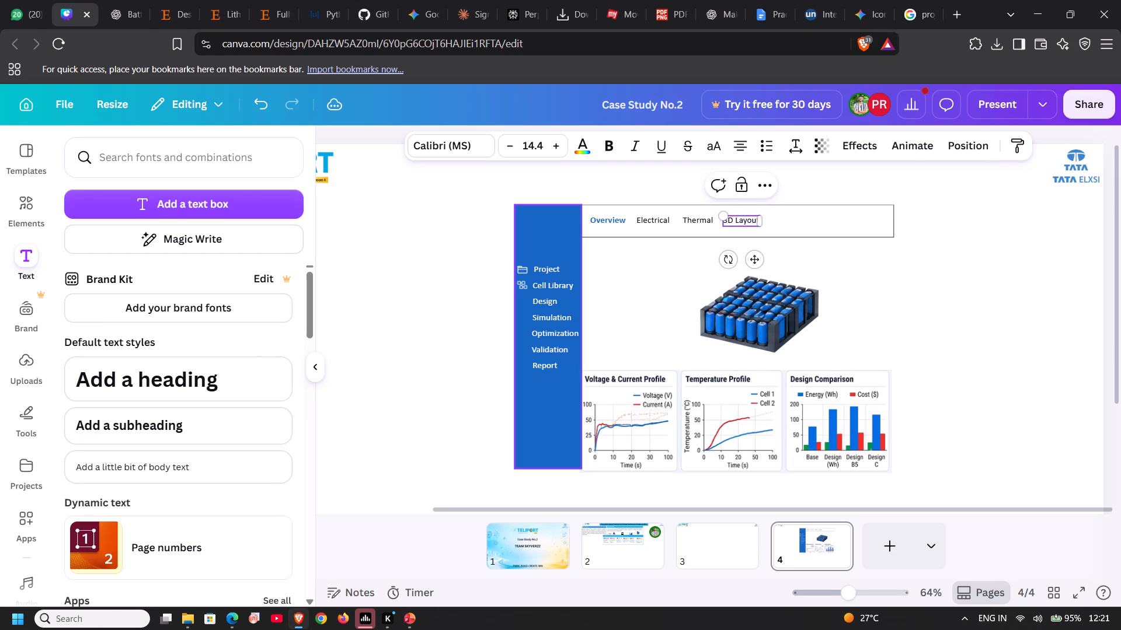
{"action": "left_click", "coordinate": [805, 225]}
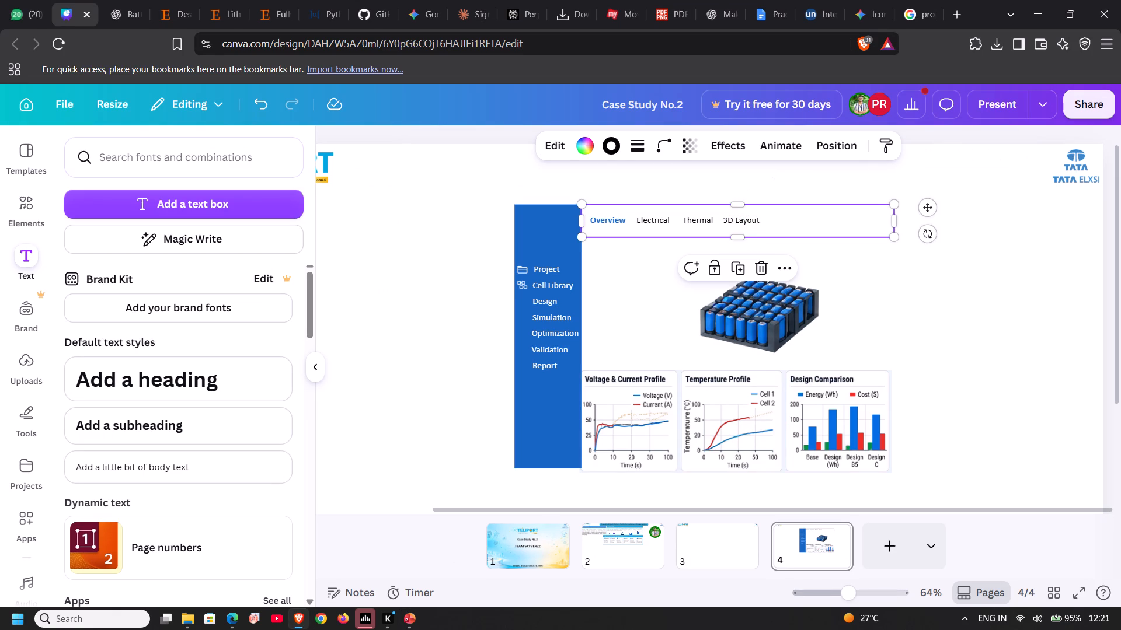
Duplicate the 3D Layout label twice and spread the copies along the rest of the header box, the first one level with the row.
{"action": "left_click", "coordinate": [748, 223]}
{"action": "key", "text": "ctrl+c"}
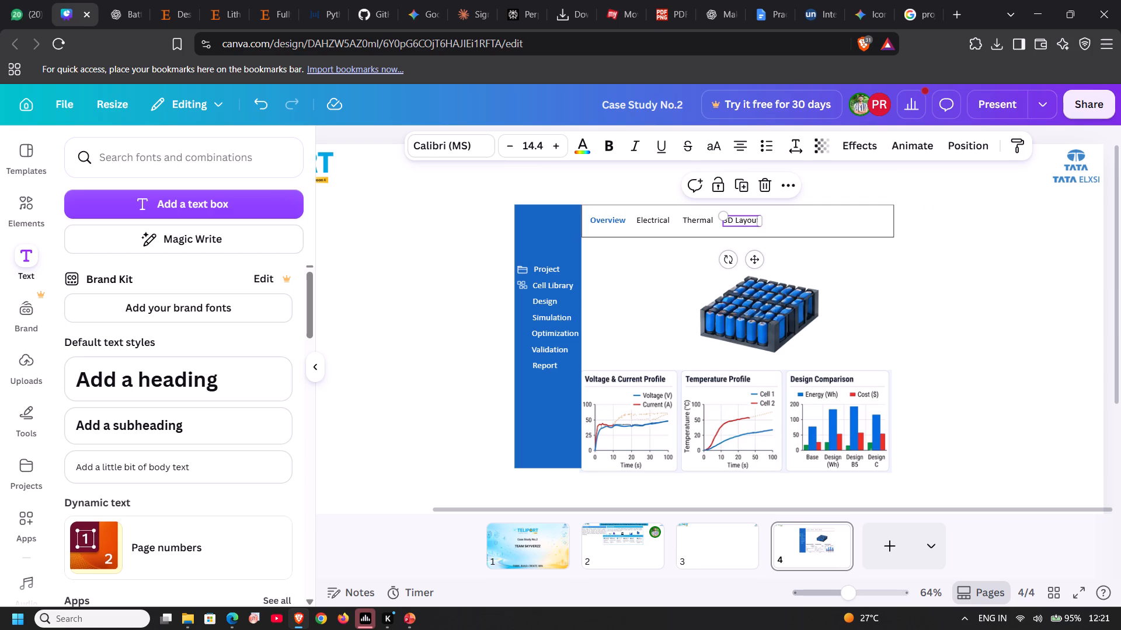
{"action": "key", "text": "ctrl+v"}
{"action": "key", "text": "ctrl+v"}
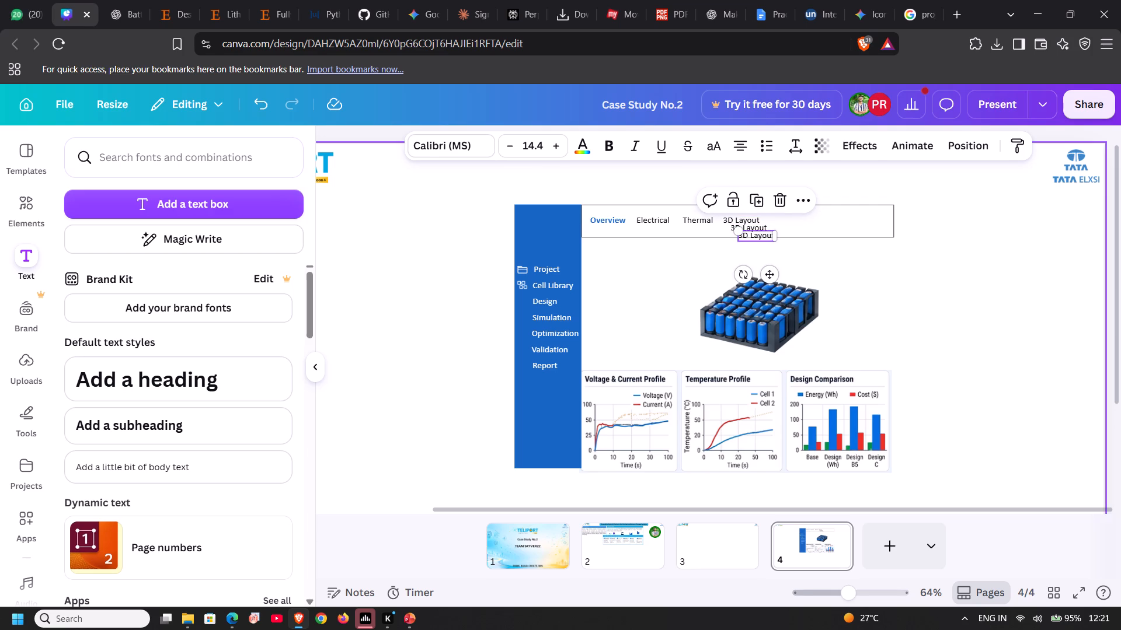
{"action": "left_click_drag", "start_coordinate": [769, 271], "coordinate": [804, 255]}
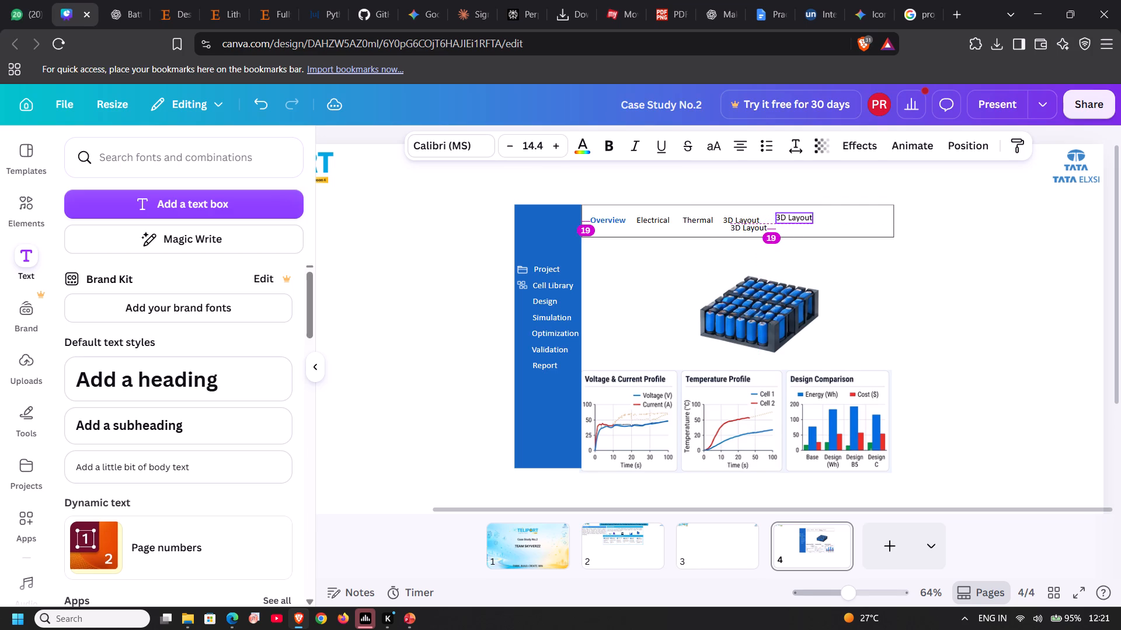
{"action": "left_click_drag", "start_coordinate": [804, 255], "coordinate": [805, 255]}
{"action": "left_click", "coordinate": [805, 255]}
{"action": "left_click", "coordinate": [763, 231]}
{"action": "left_click_drag", "start_coordinate": [759, 262], "coordinate": [848, 262]}
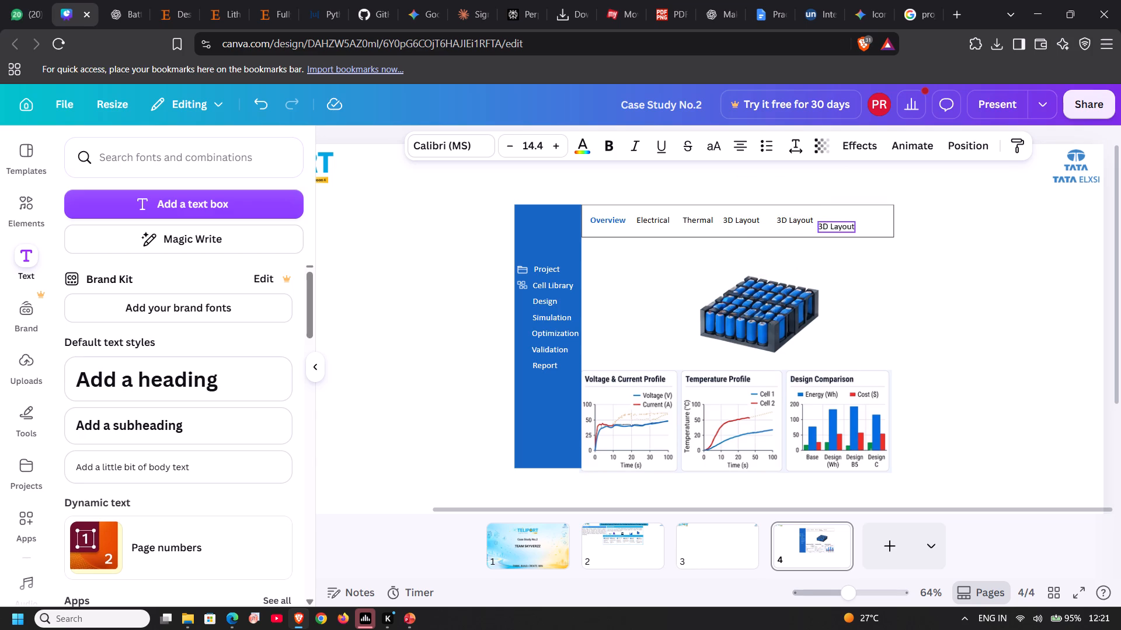
{"action": "left_click_drag", "start_coordinate": [848, 262], "coordinate": [869, 261]}
{"action": "left_click_drag", "start_coordinate": [803, 222], "coordinate": [796, 222]}
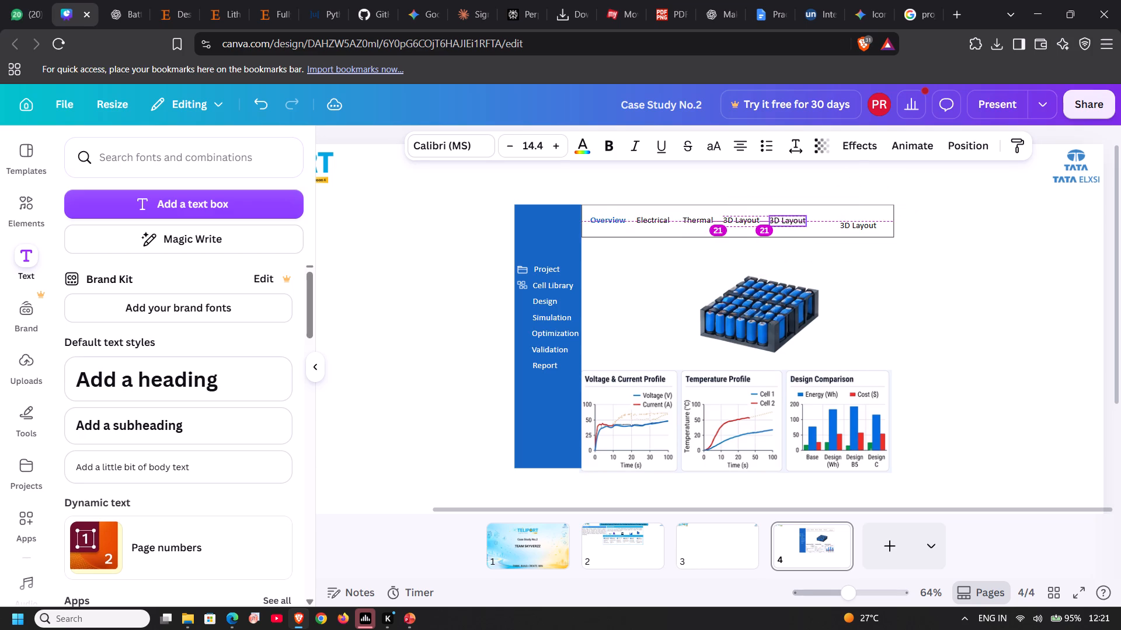
{"action": "left_click_drag", "start_coordinate": [796, 222], "coordinate": [797, 224]}
Rename the first 3D Layout copy, the fifth label in the header row, as "Validation".
{"action": "double_click", "coordinate": [795, 218]}
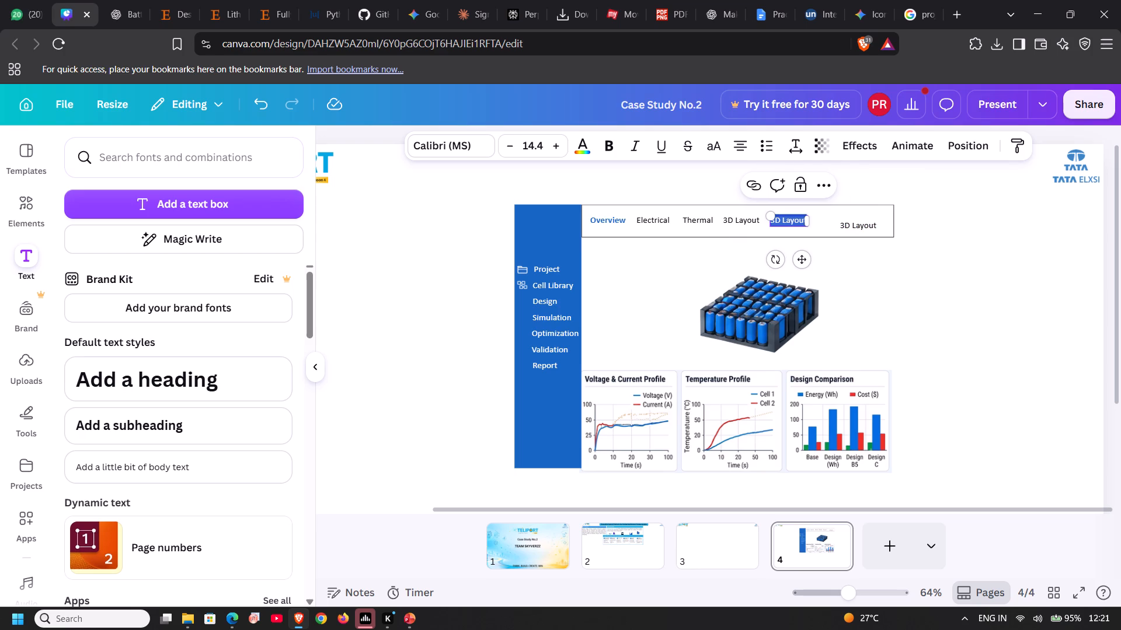
{"action": "key", "text": "shift+n"}
{"action": "key", "text": "BackSpace"}
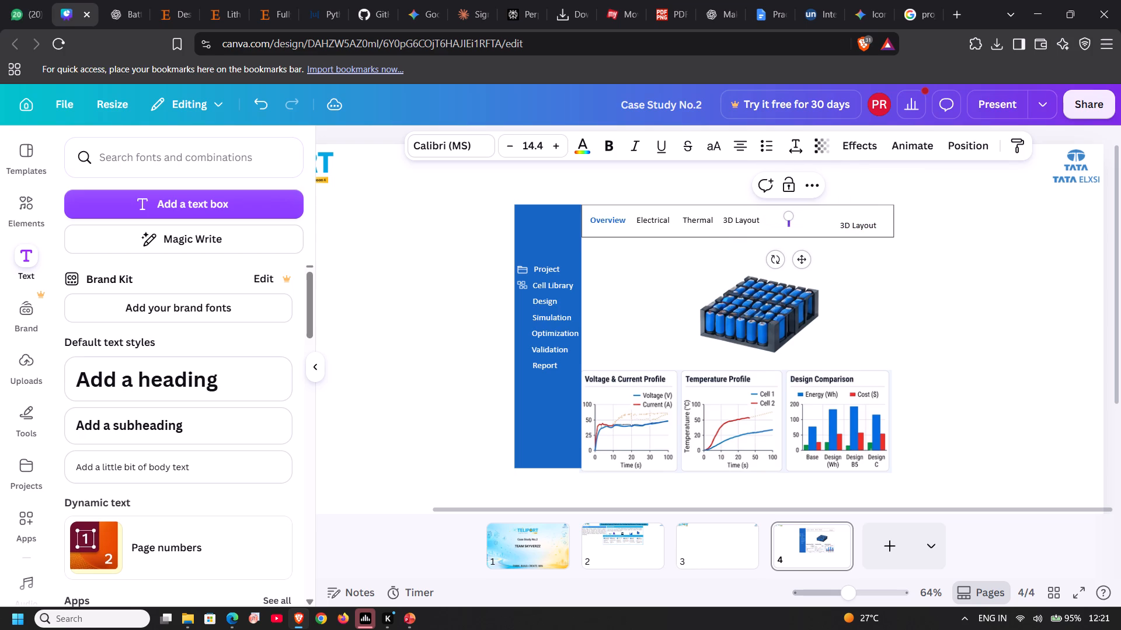
{"action": "type", "text": "Valida"}
{"action": "type", "text": "tion"}
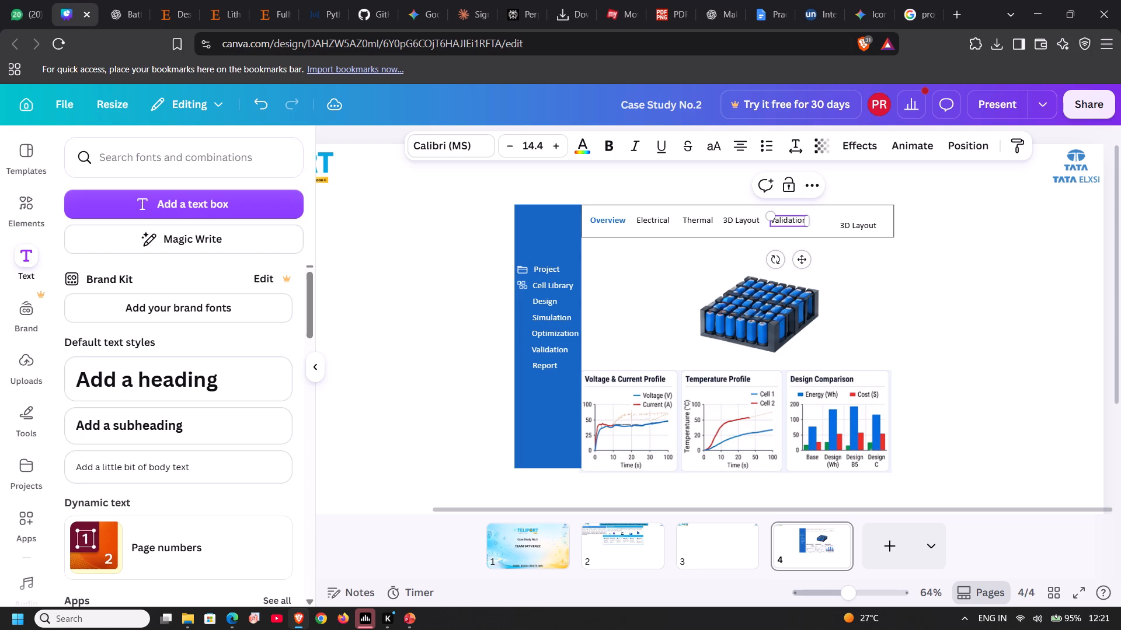
{"action": "left_click", "coordinate": [830, 261]}
Move the last 3D Layout copy closer to the Validation label, level with the header row.
{"action": "left_click", "coordinate": [856, 224]}
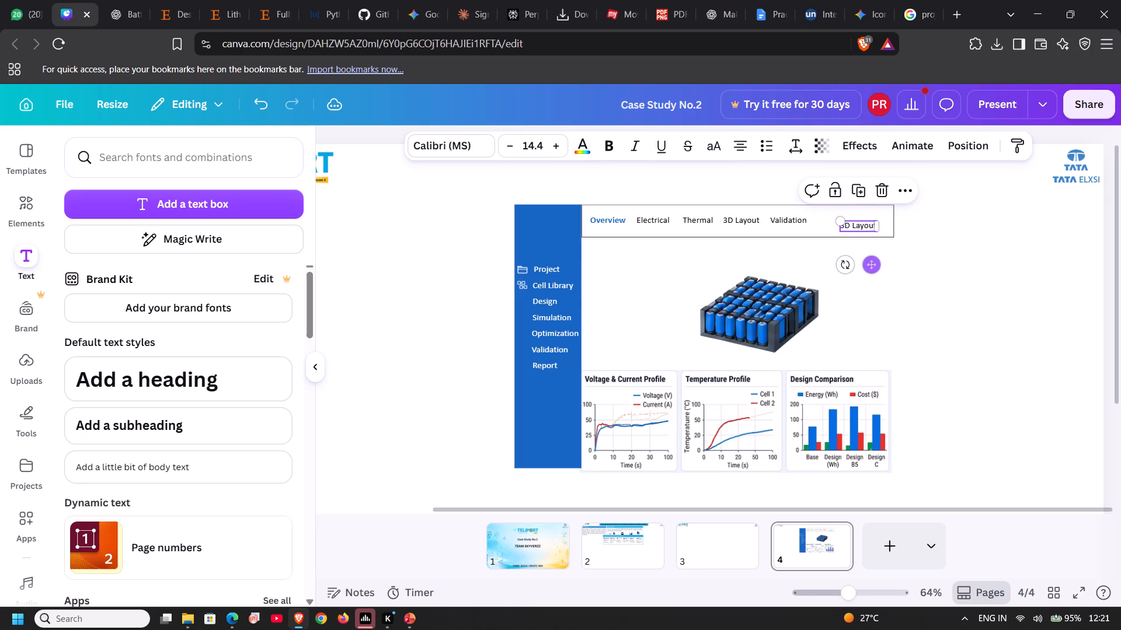
{"action": "left_click_drag", "start_coordinate": [876, 268], "coordinate": [861, 262]}
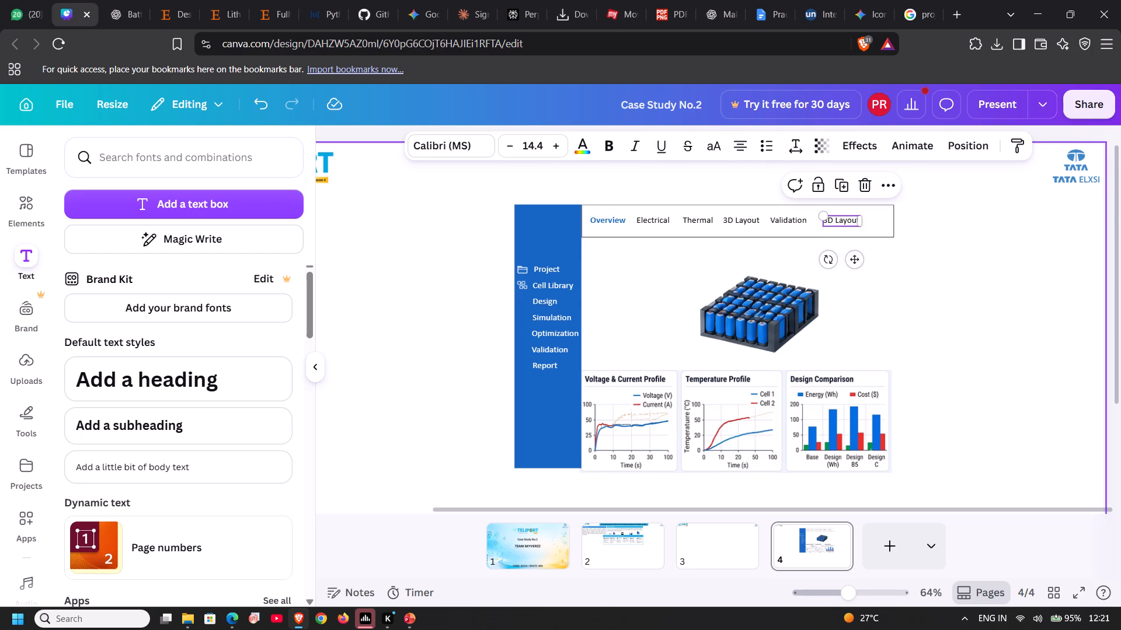
Shift the last 3D Layout copy slightly toward its neighbour and rename it "Validation", consulting the dashboard's tab names in the PowerPoint slide.
{"action": "left_click_drag", "start_coordinate": [852, 258], "coordinate": [846, 258]}
{"action": "double_click", "coordinate": [840, 216]}
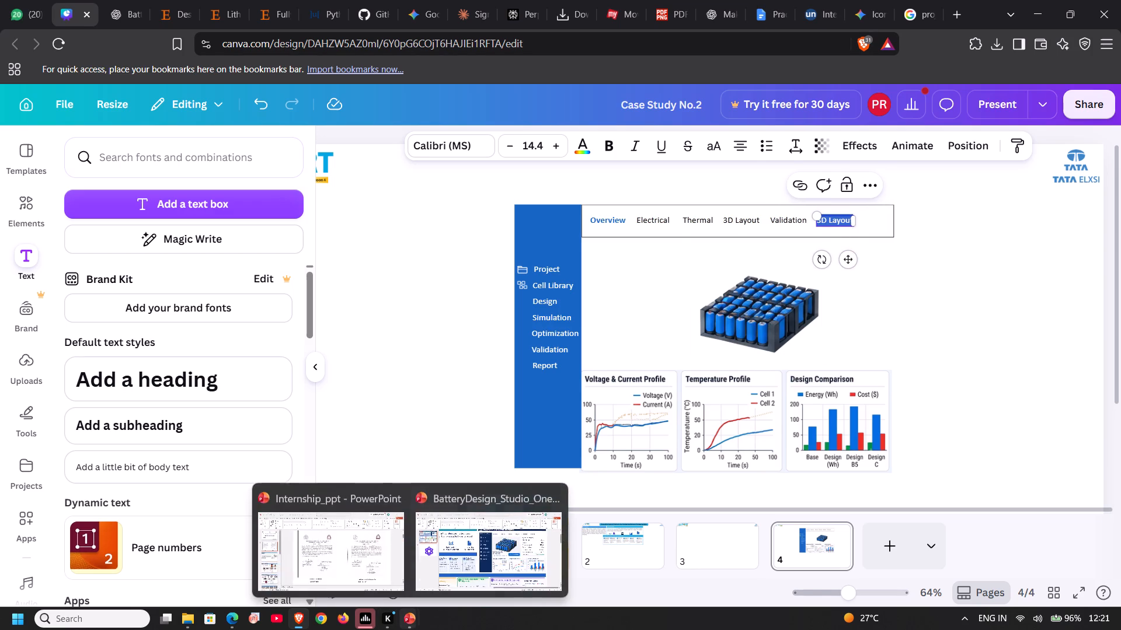
{"action": "left_click", "coordinate": [531, 545]}
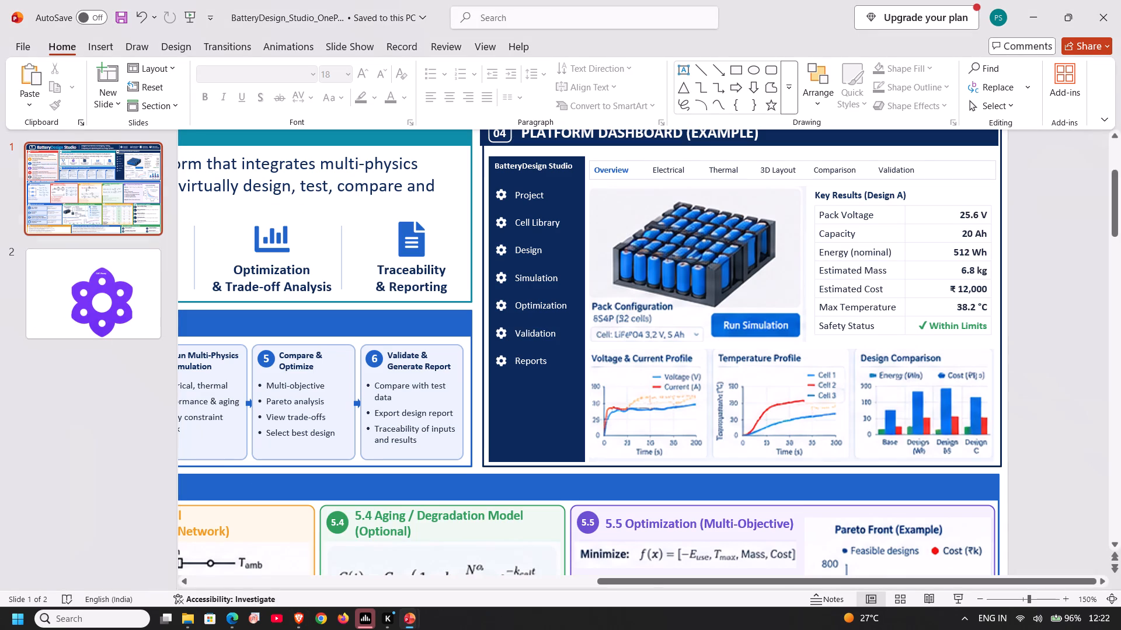
{"action": "left_click", "coordinate": [300, 619]}
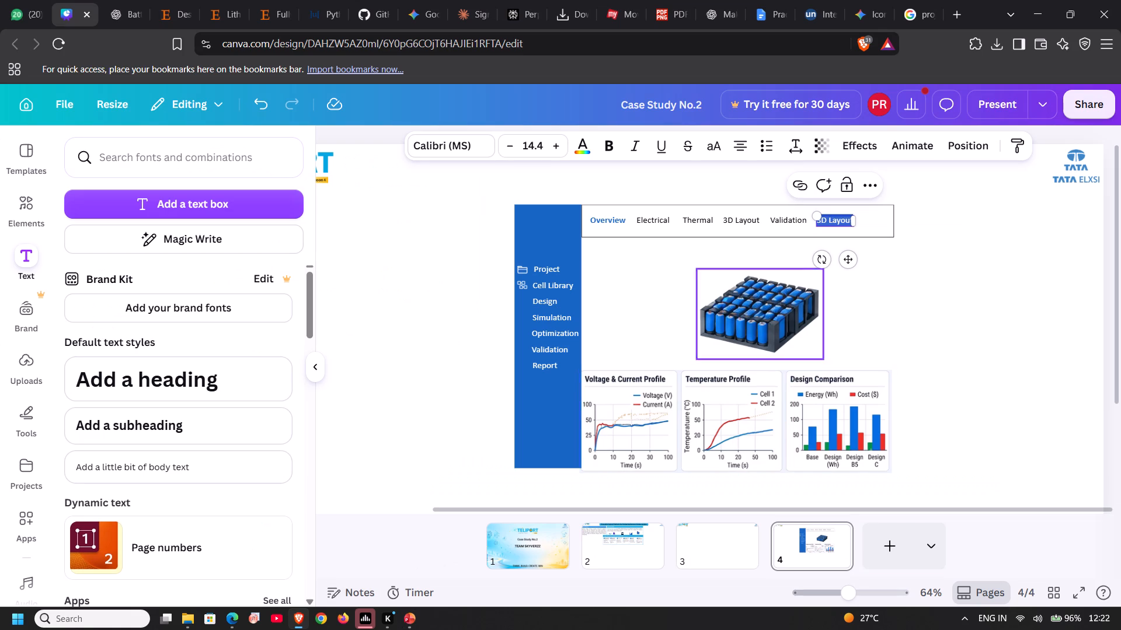
{"action": "left_click", "coordinate": [837, 221]}
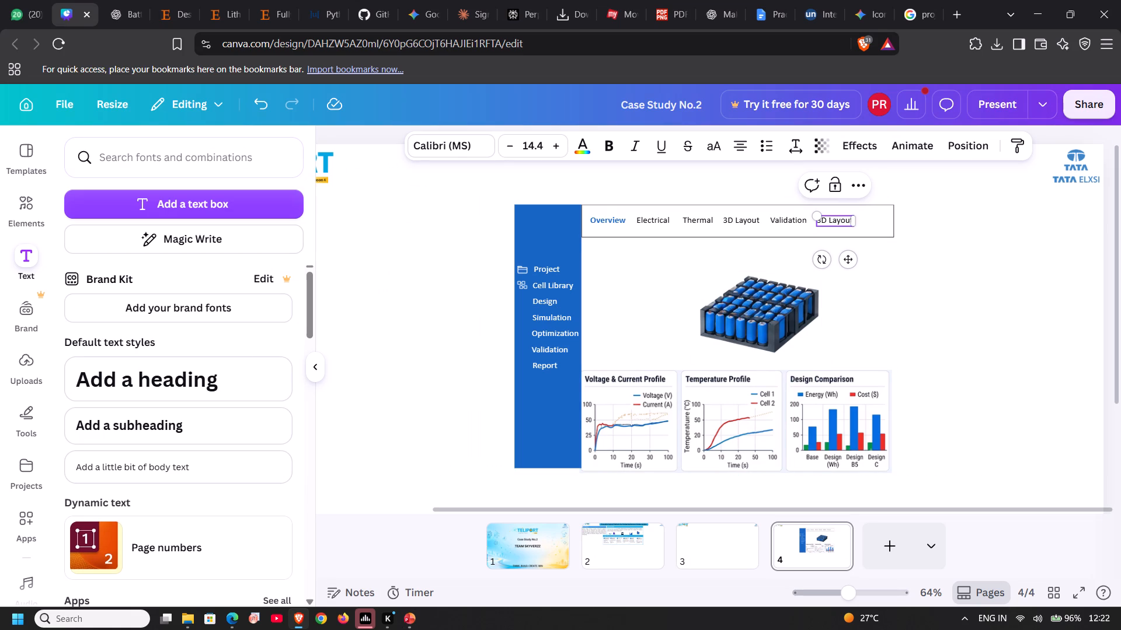
{"action": "double_click", "coordinate": [837, 221]}
{"action": "triple_click", "coordinate": [837, 221]}
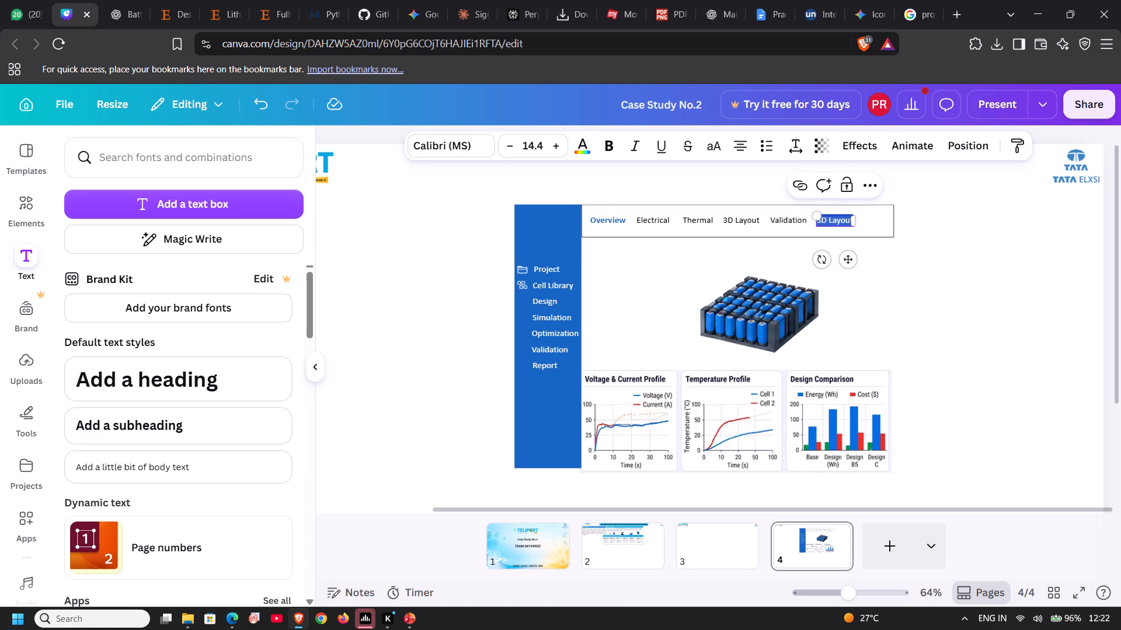
{"action": "type", "text": "Validation"}
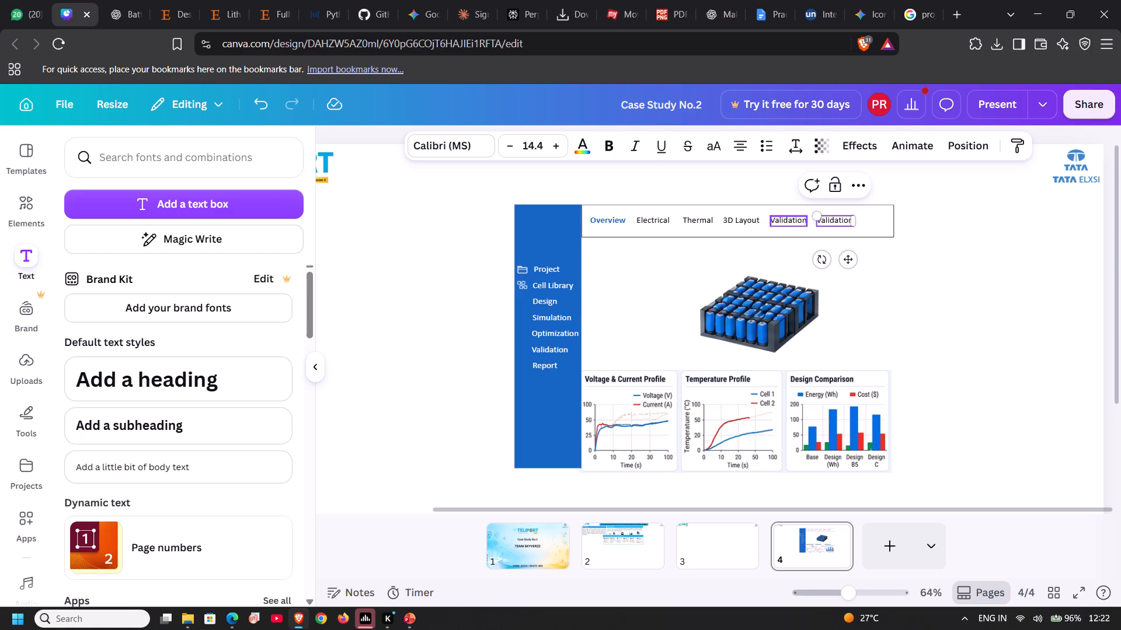
Rename the fifth header label, between 3D Layout and the last Validation label, as "Comparison", checking the spelling in the PowerPoint slide.
{"action": "double_click", "coordinate": [803, 222]}
{"action": "double_click", "coordinate": [803, 222]}
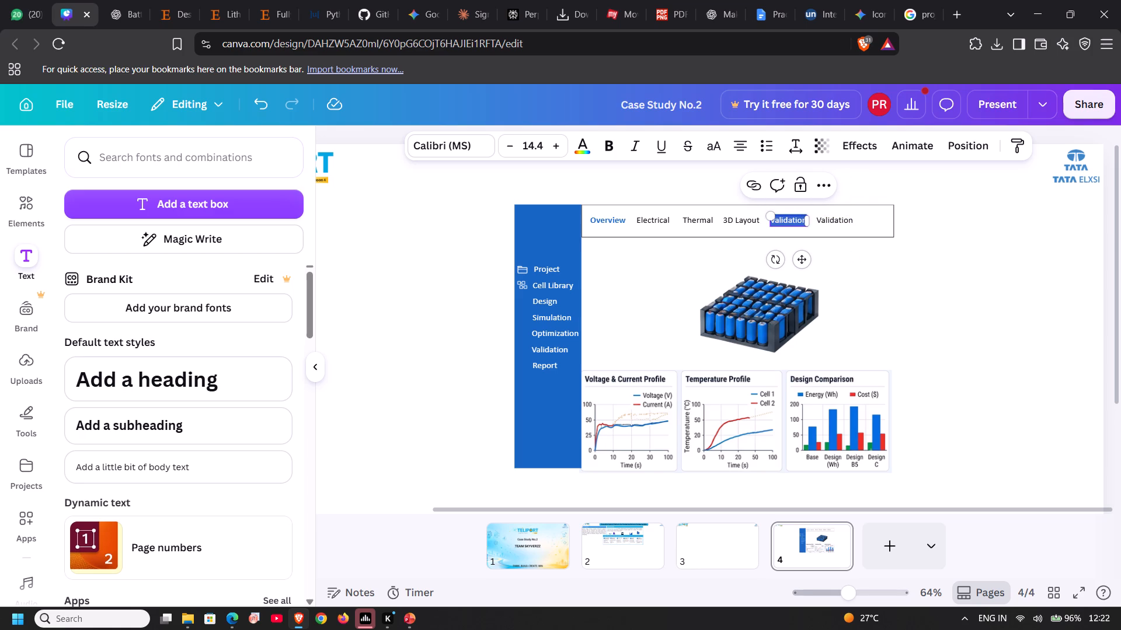
{"action": "key", "text": "shift+c"}
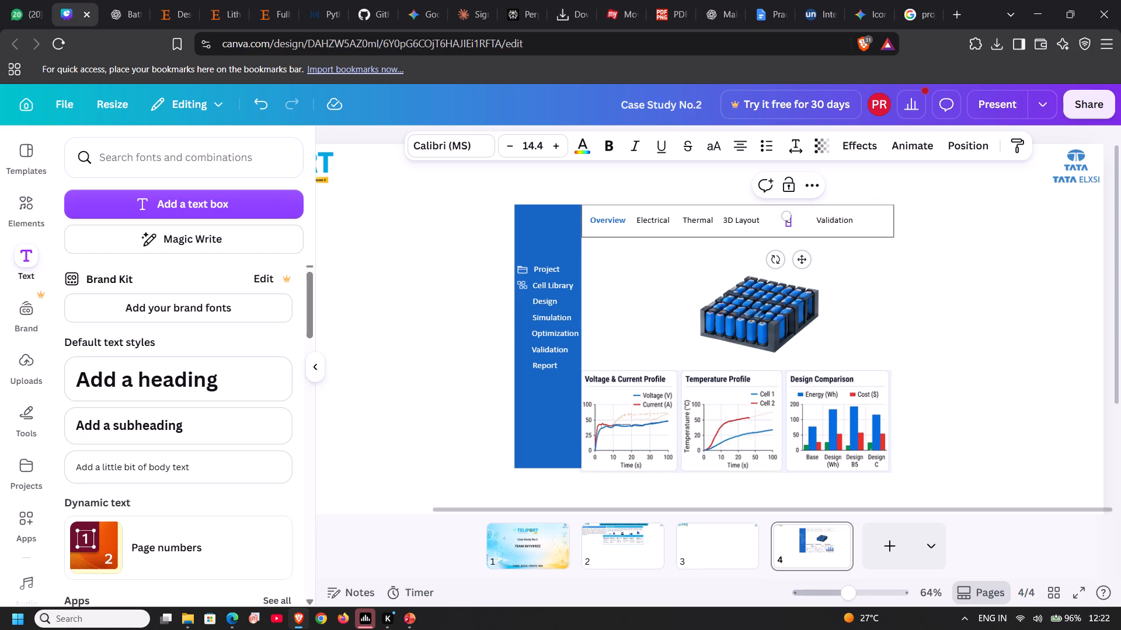
{"action": "key", "text": "o"}
{"action": "key", "text": "BackSpace"}
{"action": "key", "text": "a"}
{"action": "type", "text": "mparis"}
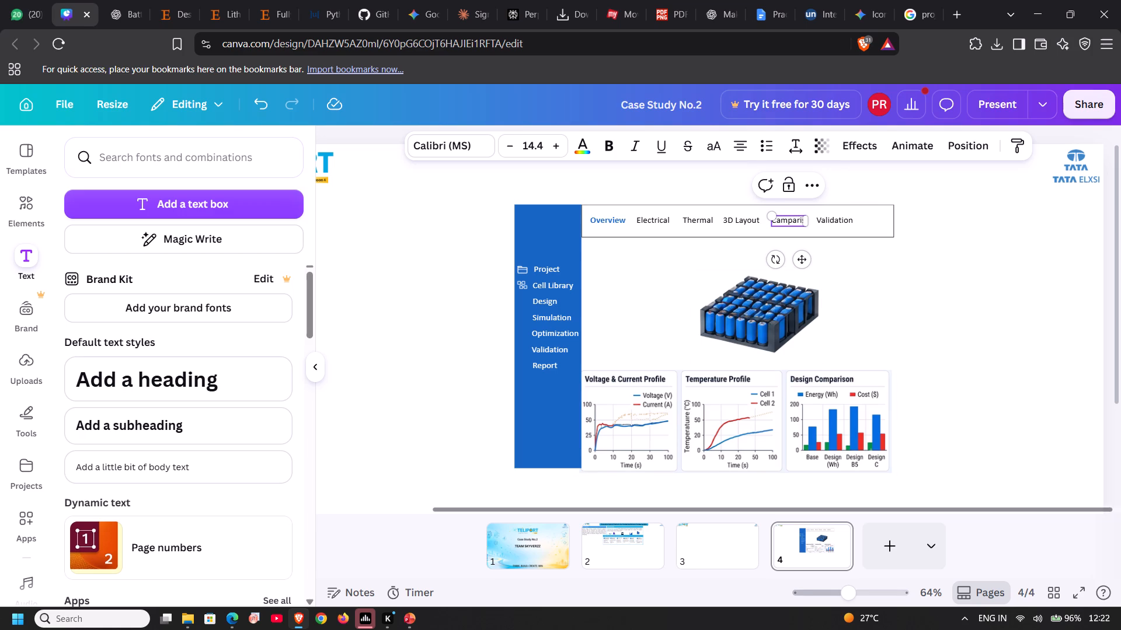
{"action": "left_click", "coordinate": [412, 618]}
{"action": "left_click", "coordinate": [506, 569]}
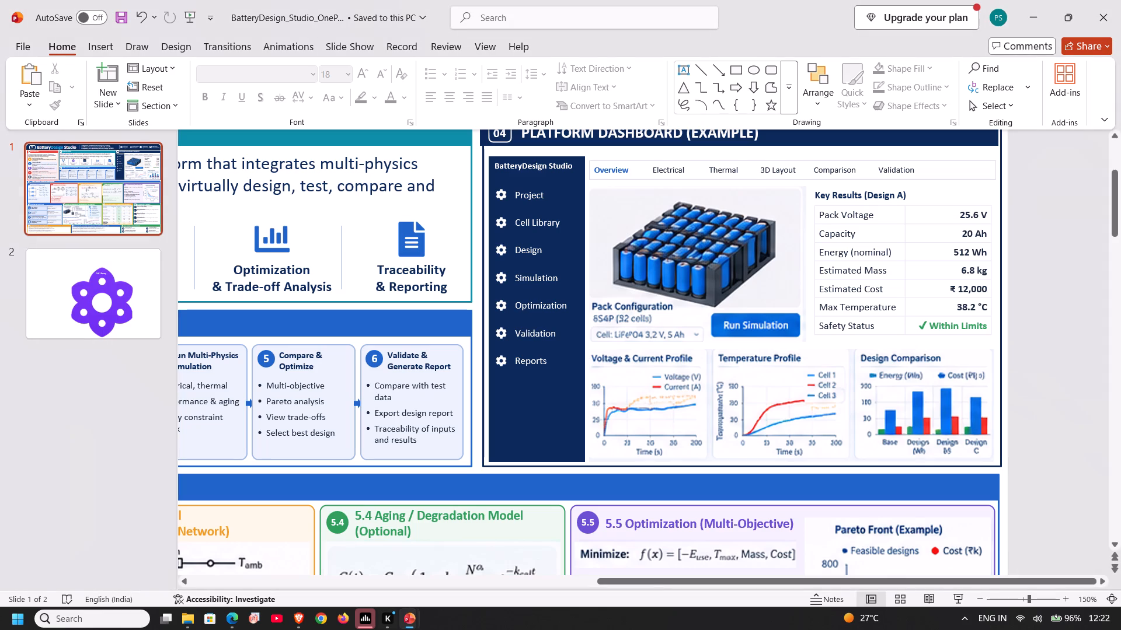
{"action": "left_click", "coordinate": [298, 614]}
{"action": "left_click", "coordinate": [783, 219]}
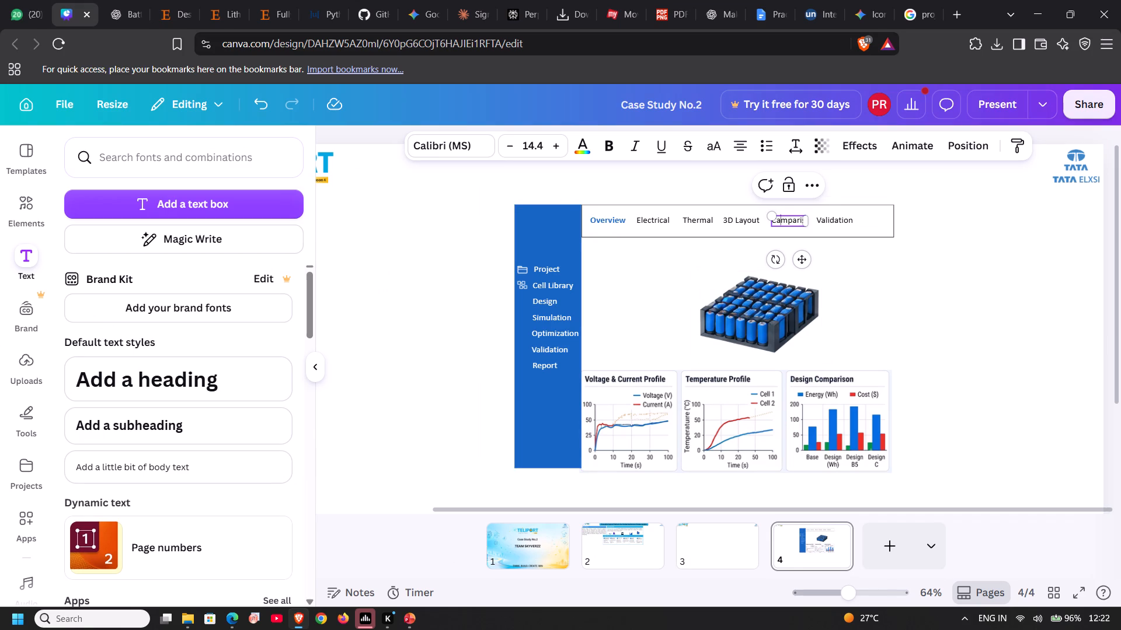
{"action": "key", "text": "BackSpace"}
{"action": "key", "text": "o"}
{"action": "key", "text": "Right"}
{"action": "key", "text": "Right"}
{"action": "key", "text": "Right"}
{"action": "key", "text": "Right"}
{"action": "key", "text": "Right"}
{"action": "key", "text": "Right"}
{"action": "type", "text": "on"}
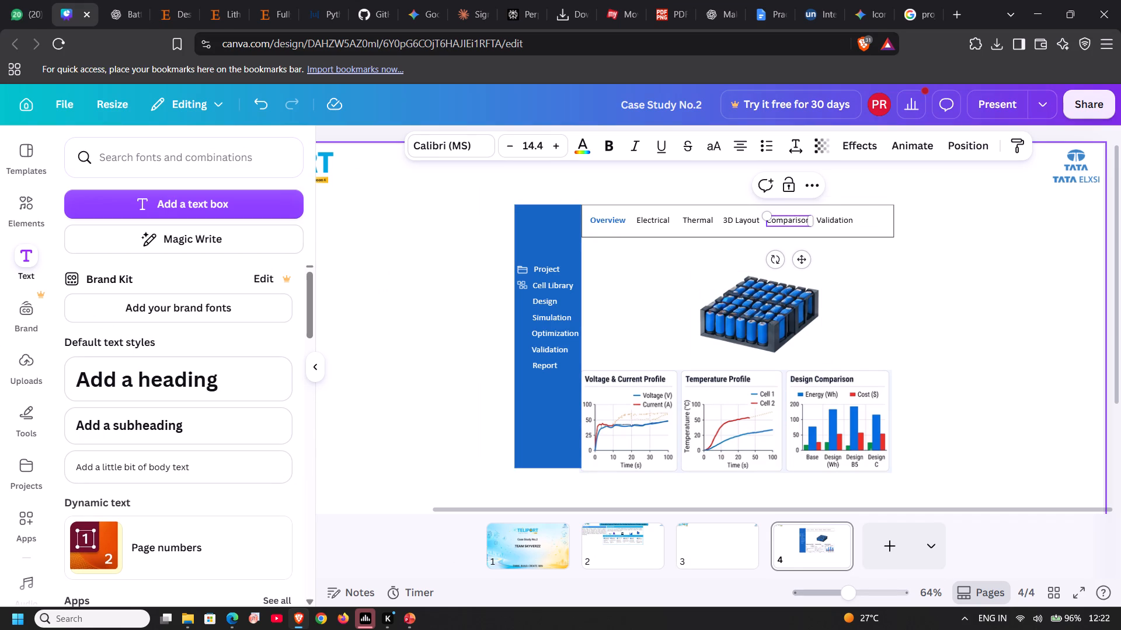
{"action": "left_click", "coordinate": [869, 258]}
Nudge the Validation label slightly away from the Comparison label, keeping it level with the header row.
{"action": "left_click", "coordinate": [829, 214]}
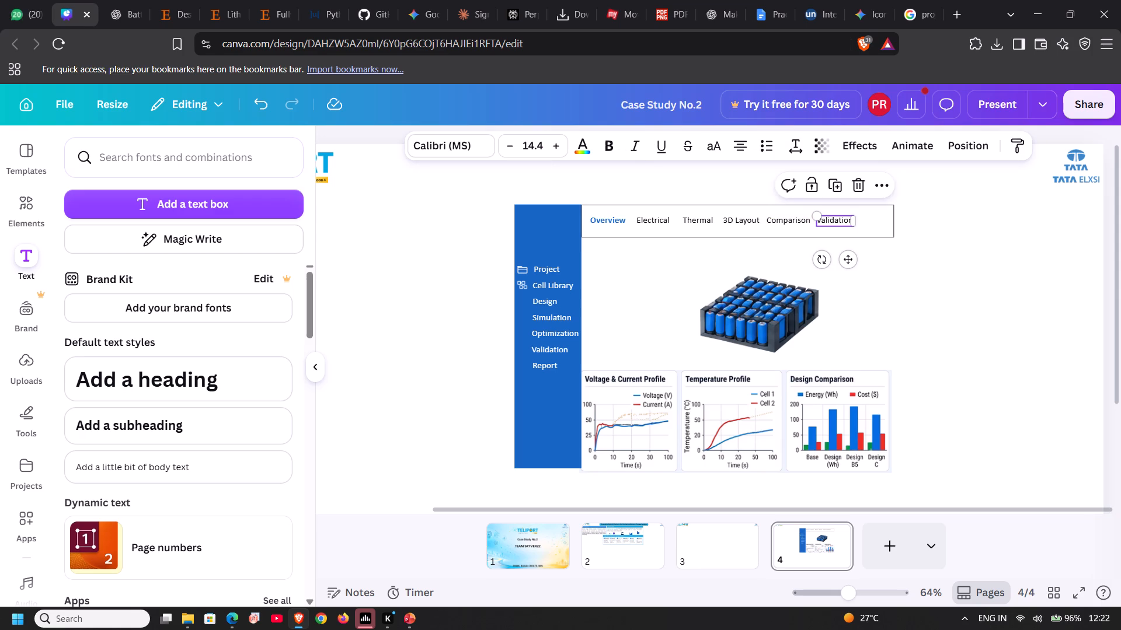
{"action": "key", "text": "Right"}
{"action": "key", "text": "Right"}
{"action": "key", "text": "Right"}
{"action": "key", "text": "Down"}
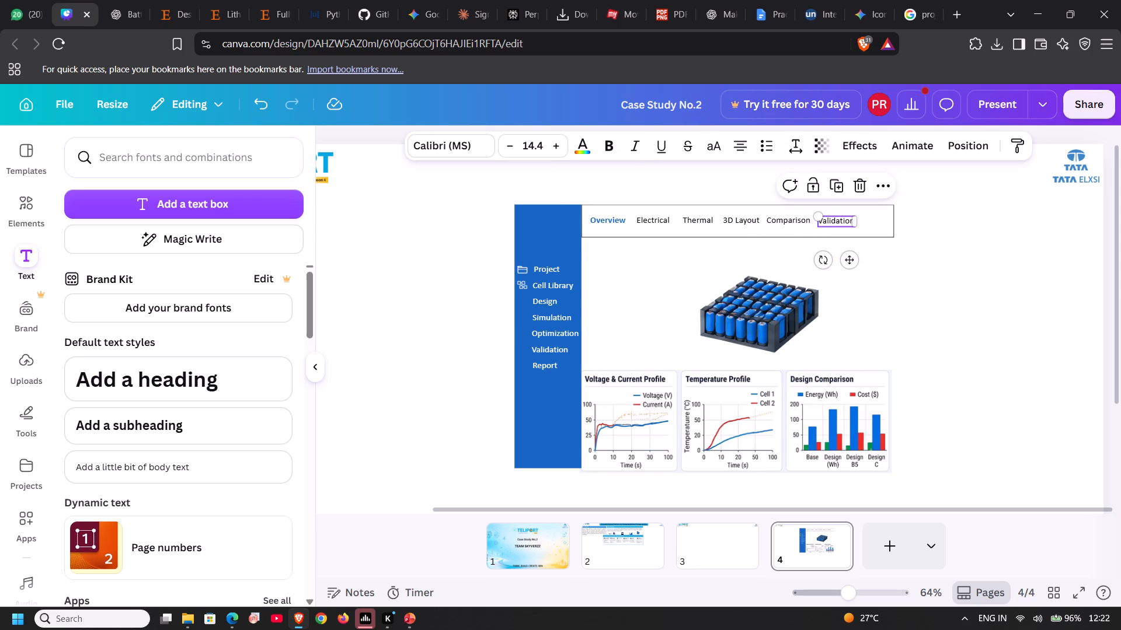
{"action": "key", "text": "Up"}
{"action": "key", "text": "Left"}
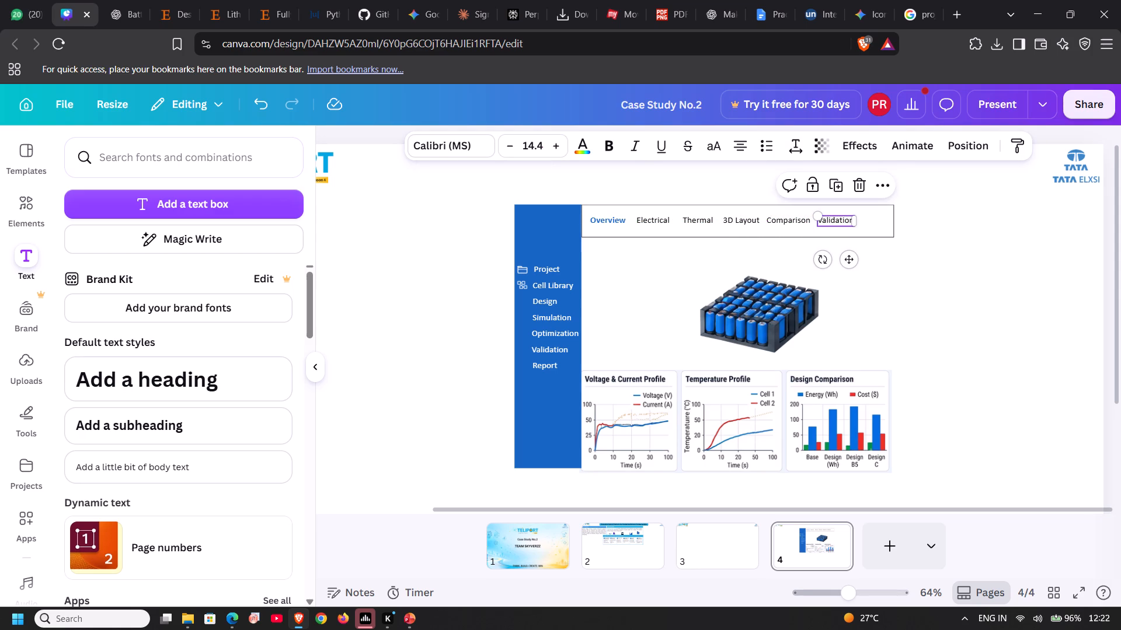
{"action": "left_click", "coordinate": [949, 216]}
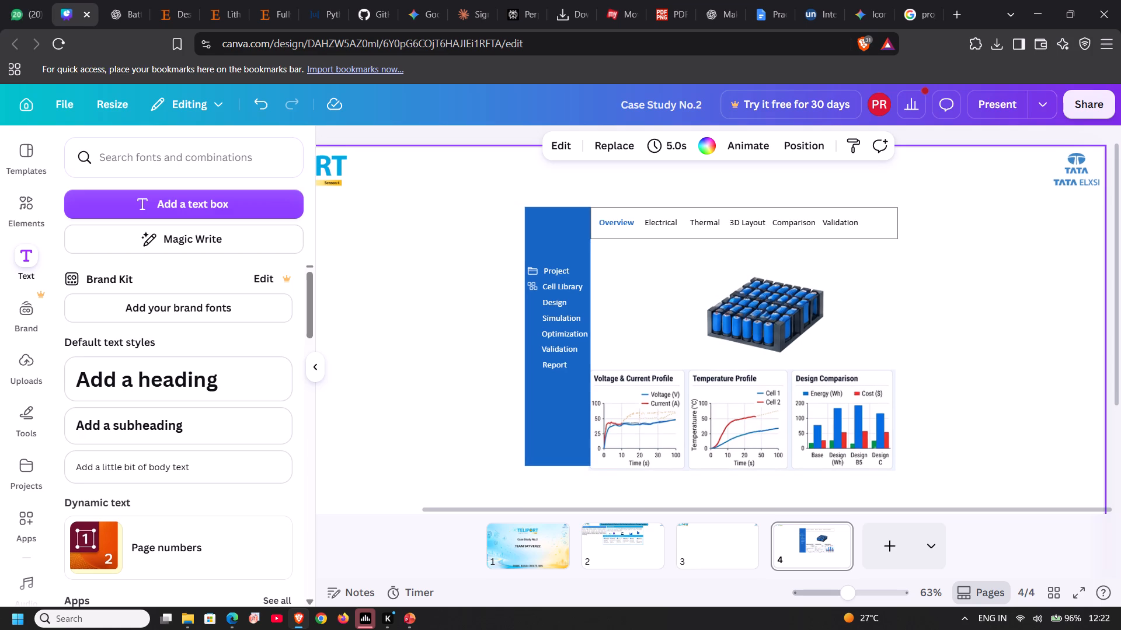
Move the battery pack image directly below the header box, beside the blue sidebar.
{"action": "left_click_drag", "start_coordinate": [798, 325], "coordinate": [684, 298]}
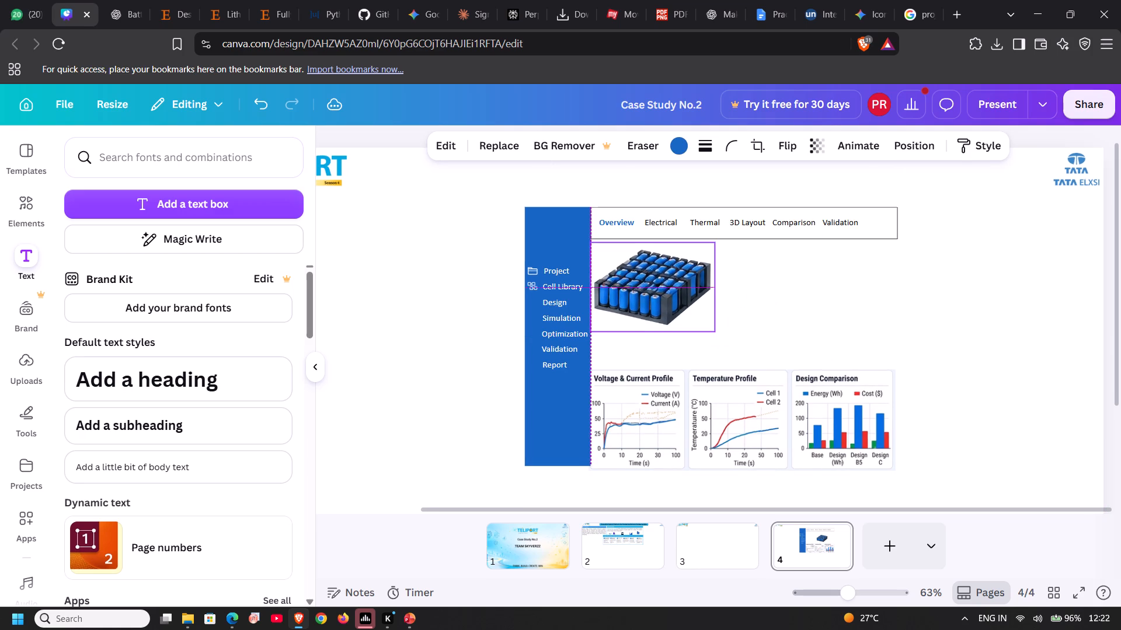
{"action": "left_click_drag", "start_coordinate": [684, 298], "coordinate": [690, 294]}
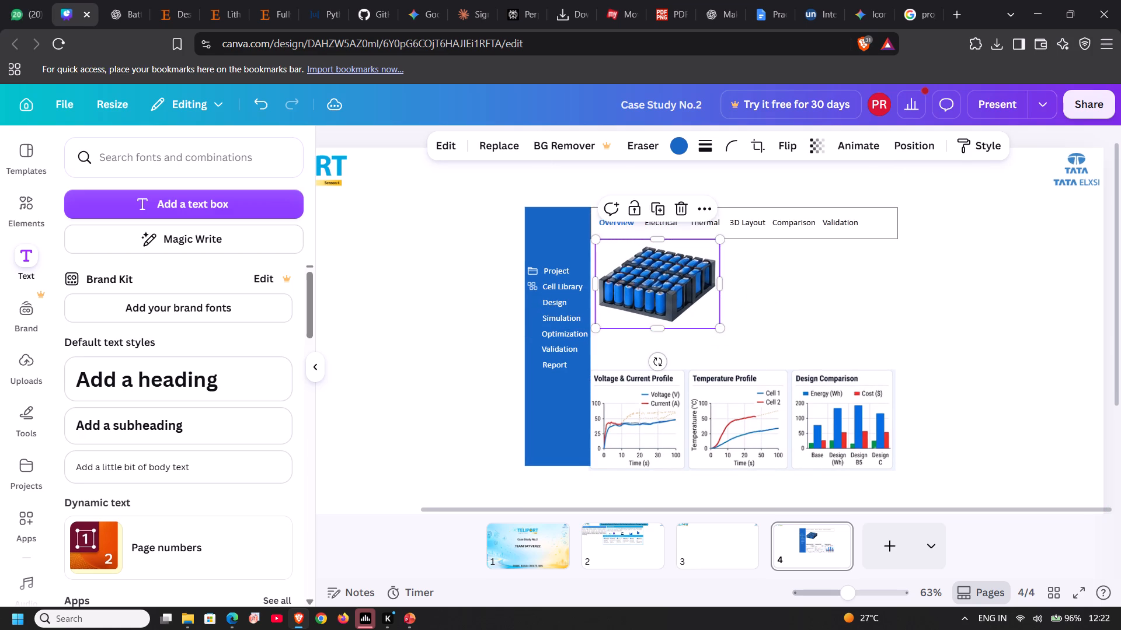
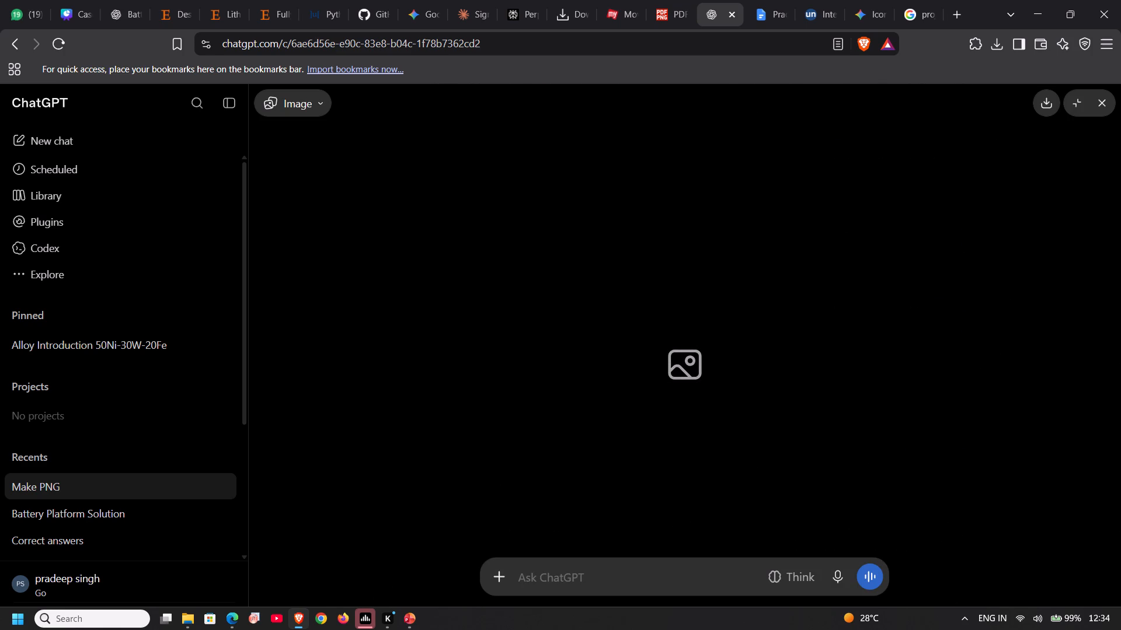
{"action": "right_click", "coordinate": [754, 339]}
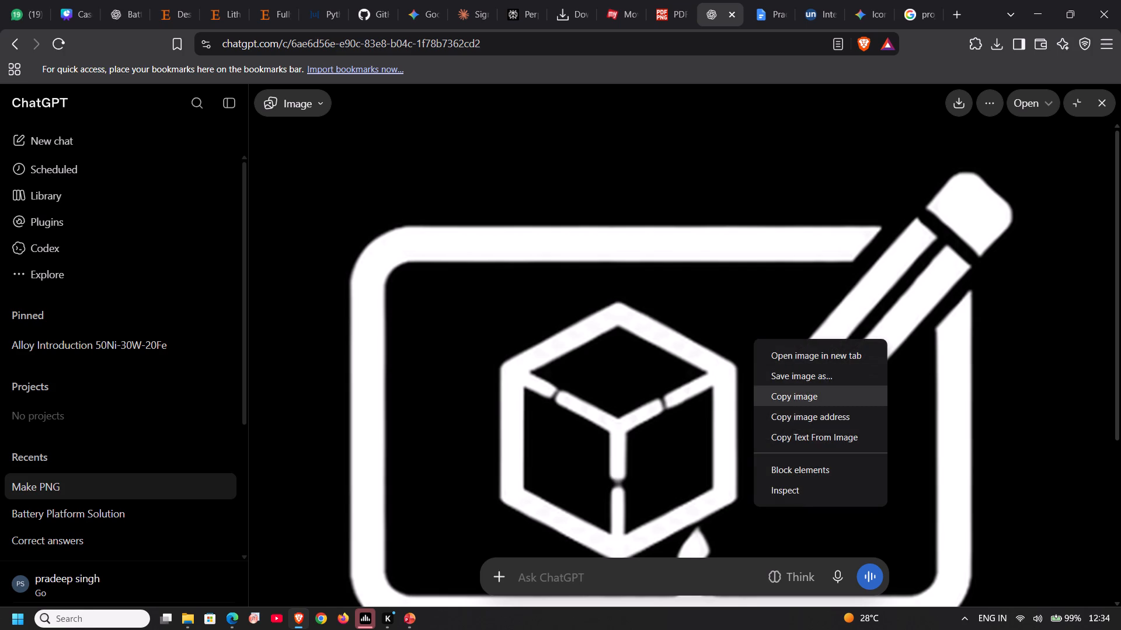
{"action": "left_click", "coordinate": [782, 397]}
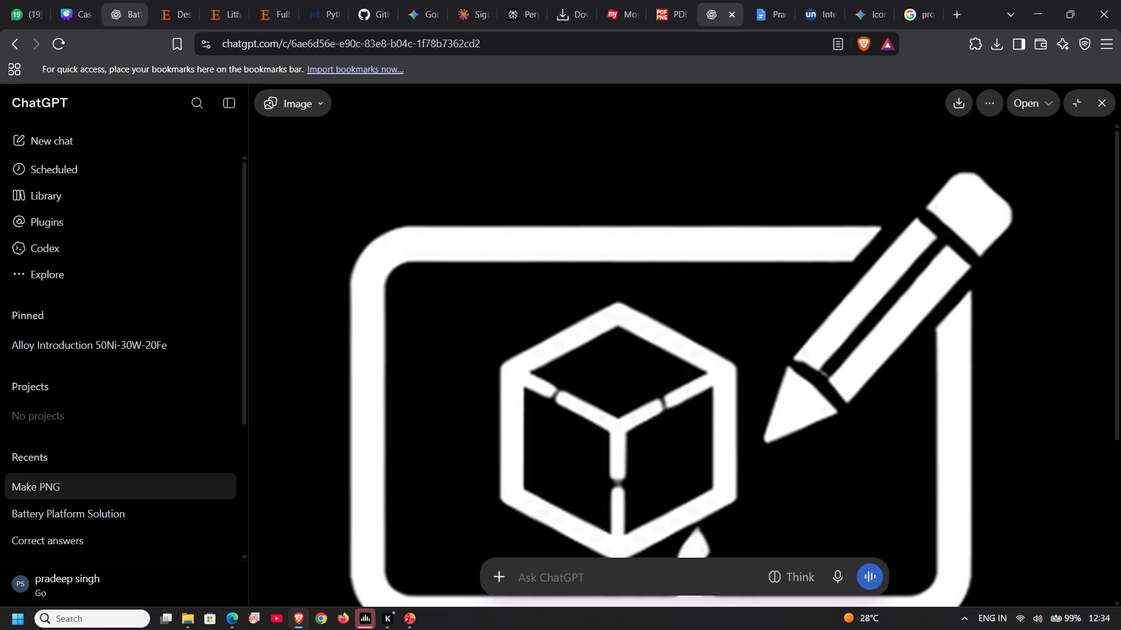
Switch to Canva, paste the design monitor image on page 4, and shrink it to about 33 by 28 in the sidebar between Validation and Report.
{"action": "left_click", "coordinate": [76, 10]}
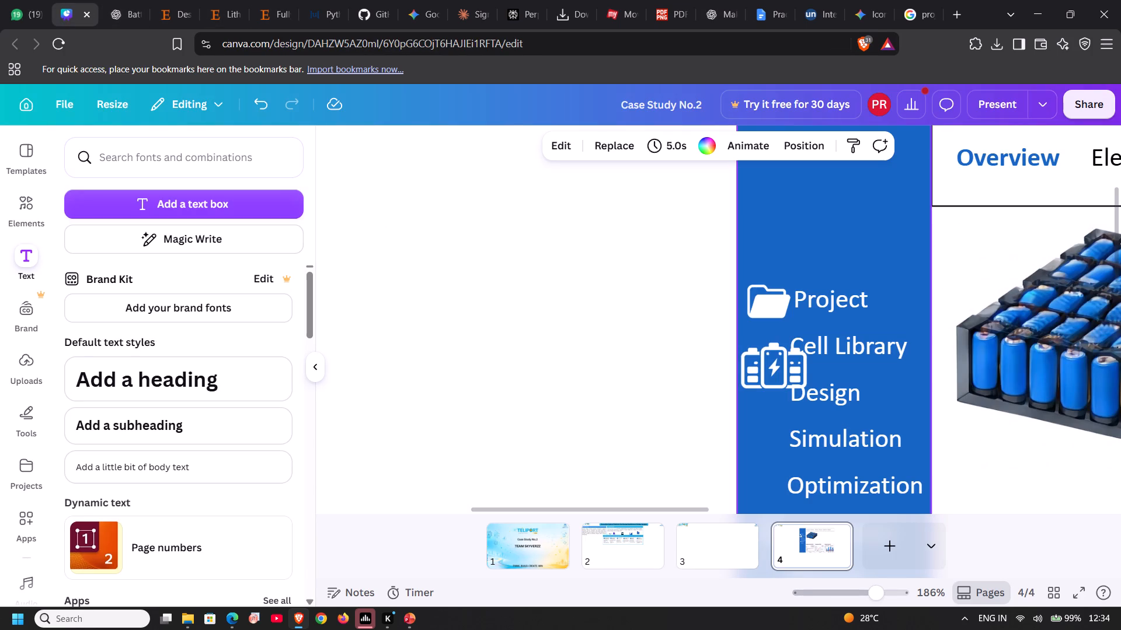
{"action": "key", "text": "ctrl+v"}
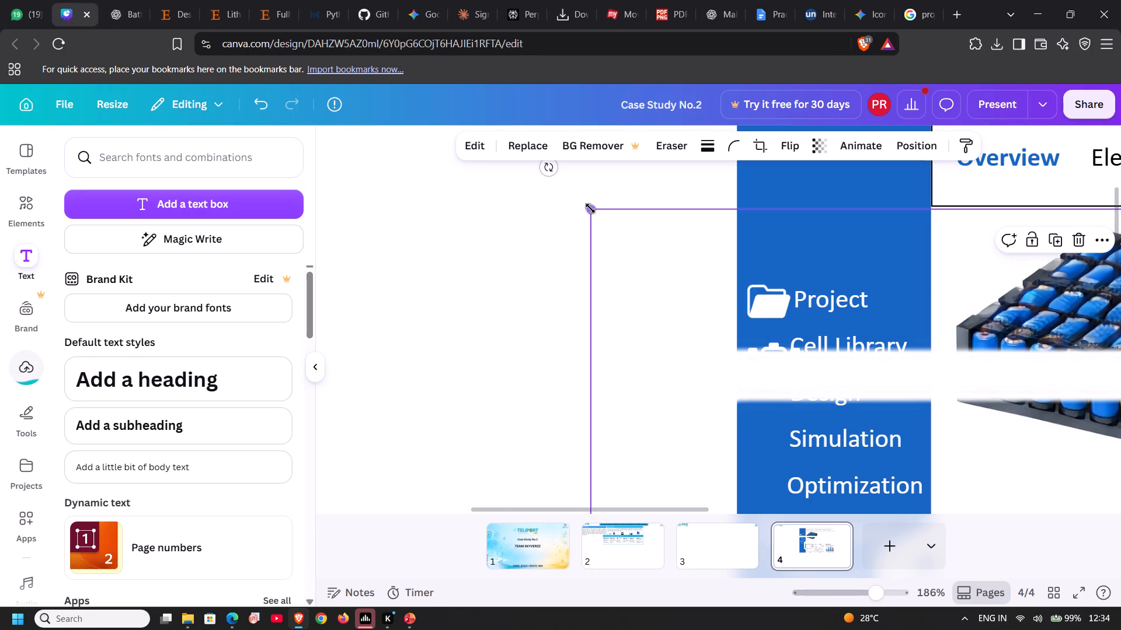
{"action": "left_click_drag", "start_coordinate": [590, 208], "coordinate": [894, 441]}
{"action": "left_click_drag", "start_coordinate": [975, 475], "coordinate": [763, 323]}
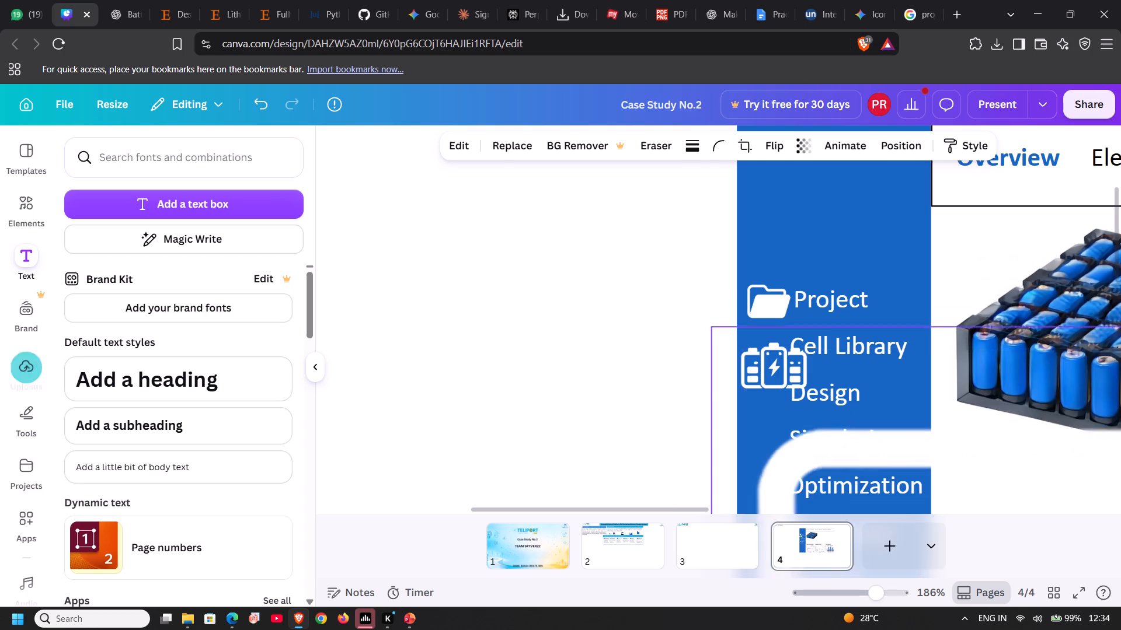
{"action": "left_click_drag", "start_coordinate": [763, 323], "coordinate": [338, 202]}
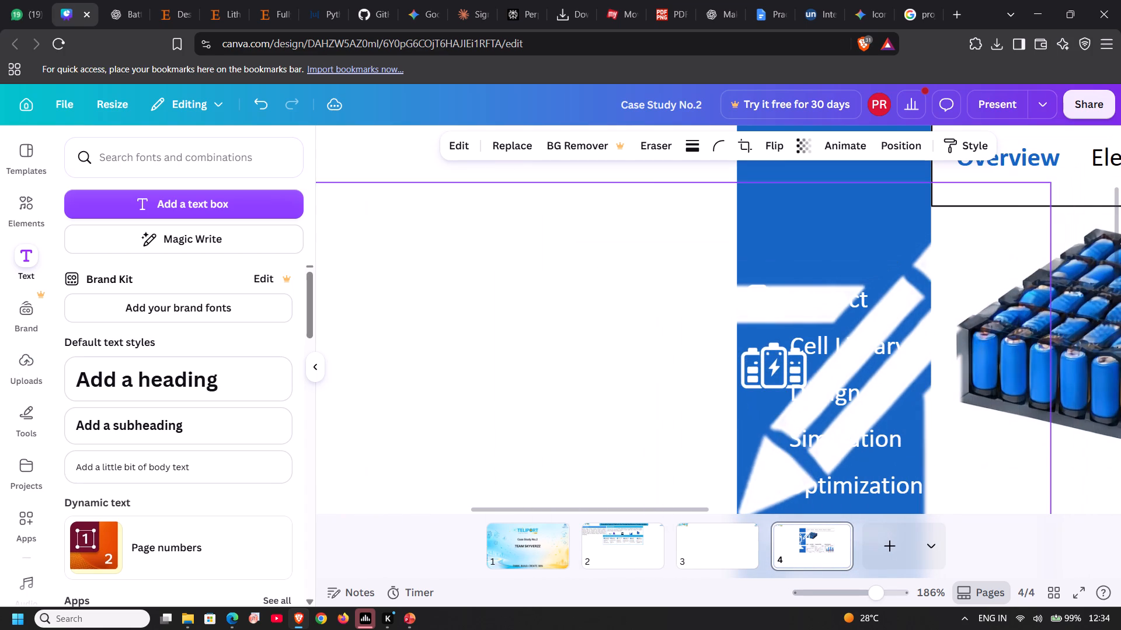
{"action": "left_click_drag", "start_coordinate": [1051, 185], "coordinate": [503, 373]}
{"action": "scroll", "coordinate": [524, 332], "scroll_direction": "down", "scroll_amount": 2}
{"action": "left_click_drag", "start_coordinate": [575, 320], "coordinate": [810, 317]}
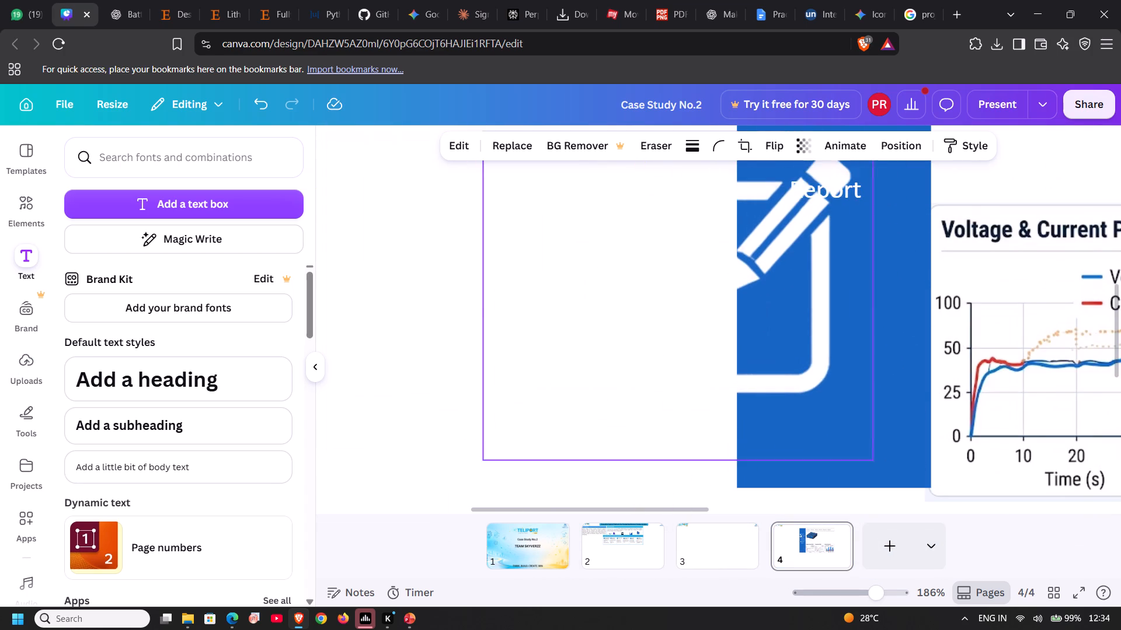
{"action": "left_click_drag", "start_coordinate": [482, 464], "coordinate": [760, 178]}
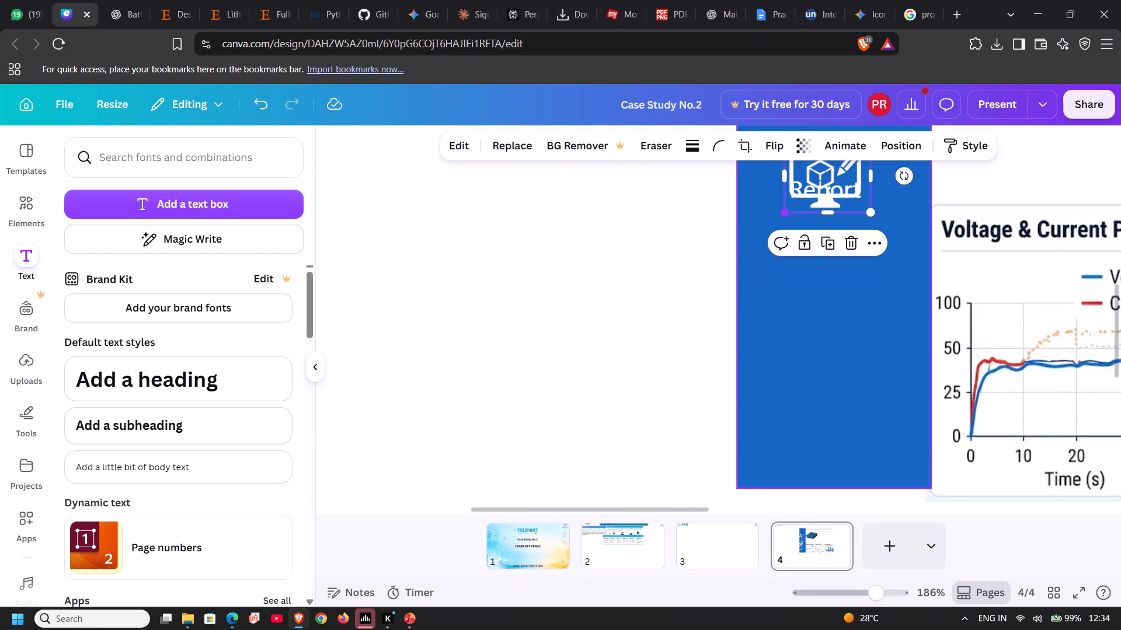
{"action": "scroll", "coordinate": [581, 239], "scroll_direction": "up", "scroll_amount": 2}
{"action": "scroll", "coordinate": [687, 348], "scroll_direction": "down", "scroll_amount": 1}
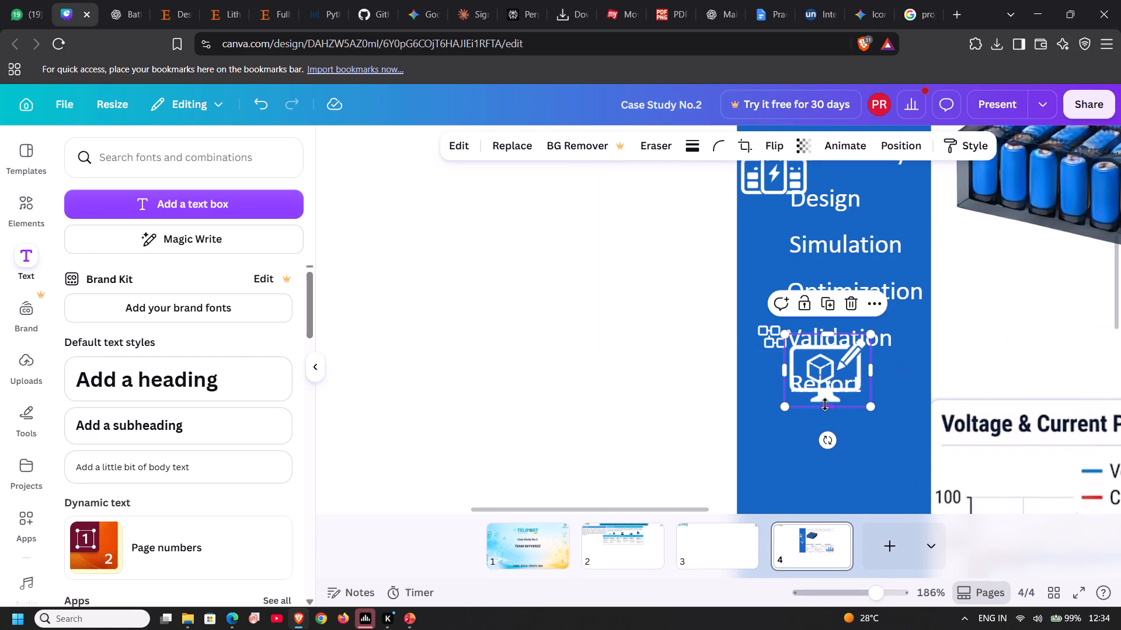
{"action": "left_click_drag", "start_coordinate": [868, 407], "coordinate": [833, 365]}
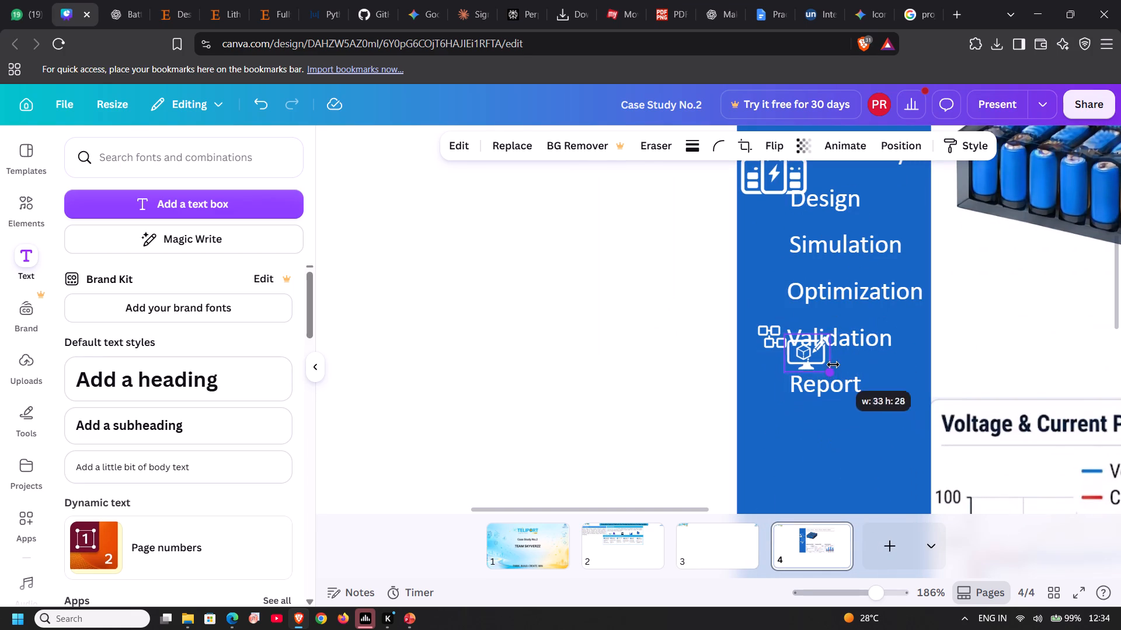
{"action": "left_click", "coordinate": [749, 373]}
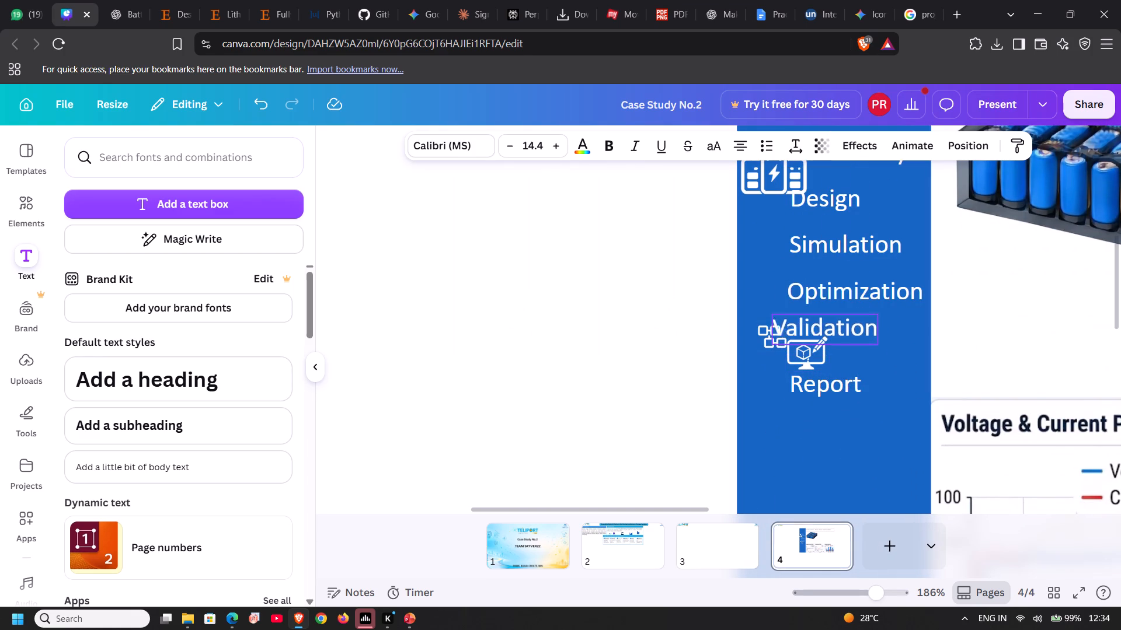
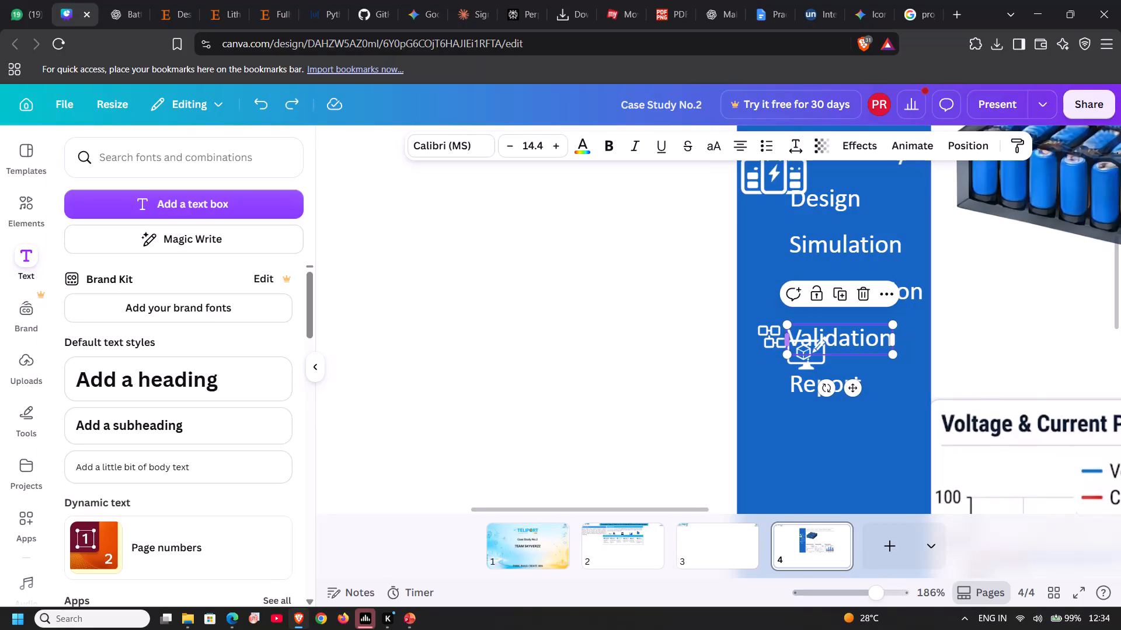
Move the design monitor icon up the blue sidebar, away from Validation, to beside the Simulation label.
{"action": "left_click_drag", "start_coordinate": [792, 363], "coordinate": [767, 264]}
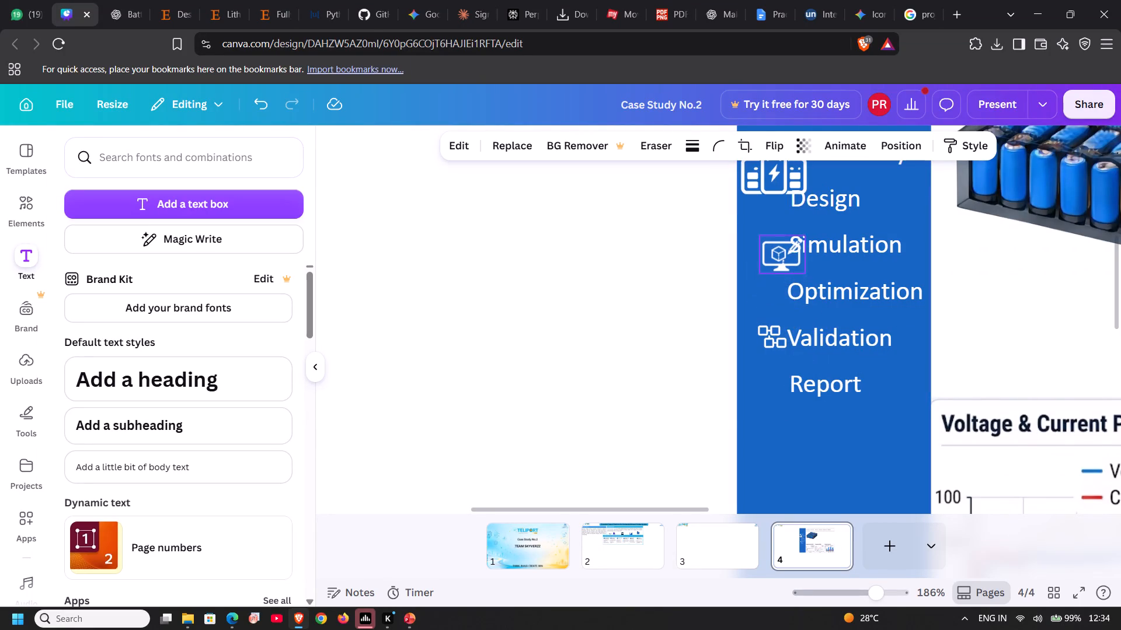
Delete the old small connected-squares icon beside the Validation label.
{"action": "left_click", "coordinate": [755, 337]}
{"action": "left_click", "coordinate": [796, 295]}
{"action": "left_click", "coordinate": [681, 304]}
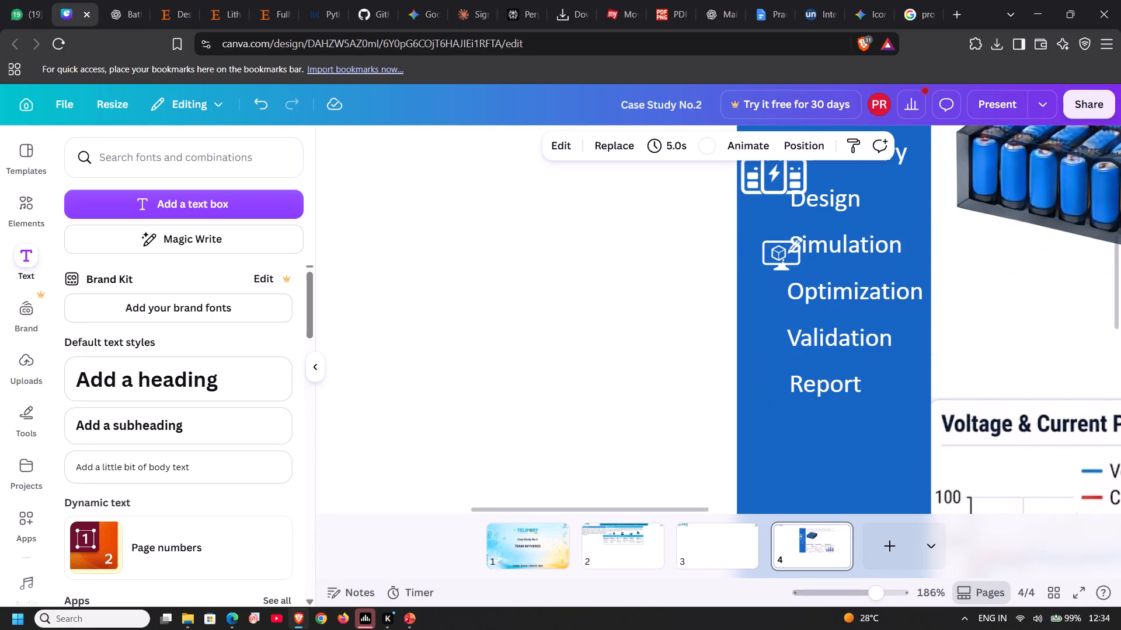
Move the design monitor icon up beside the Design label, just below the battery icon.
{"action": "left_click_drag", "start_coordinate": [767, 264], "coordinate": [747, 219]}
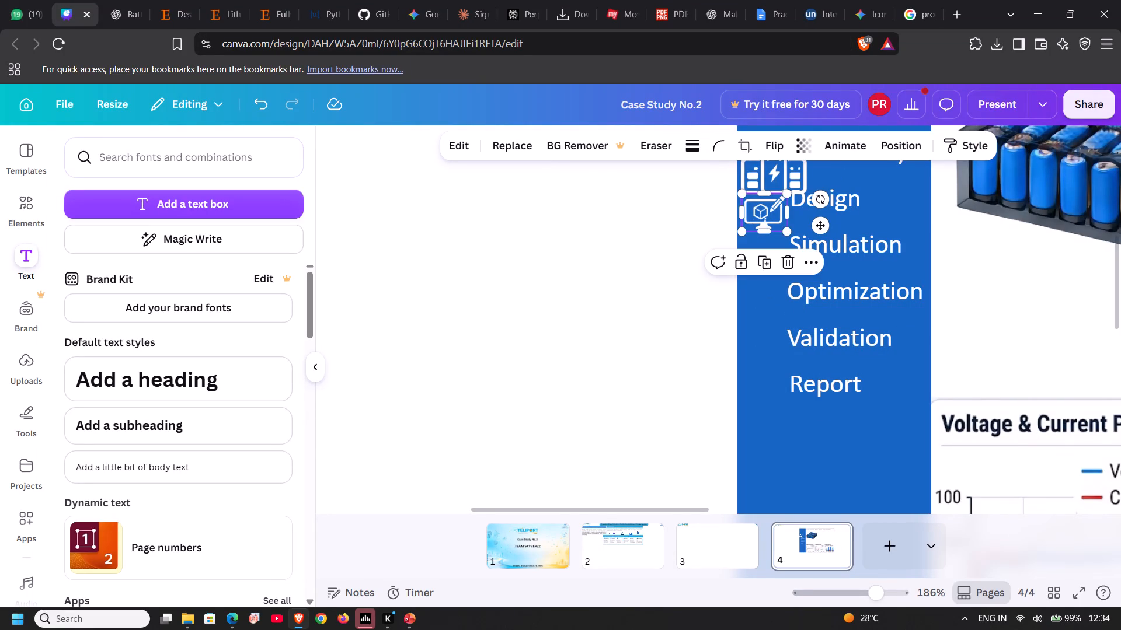
{"action": "left_click", "coordinate": [645, 247]}
Return to ChatGPT, close the design image, open simulation_white_transparent.png from the expanded file list, and copy the image.
{"action": "left_click", "coordinate": [708, 13]}
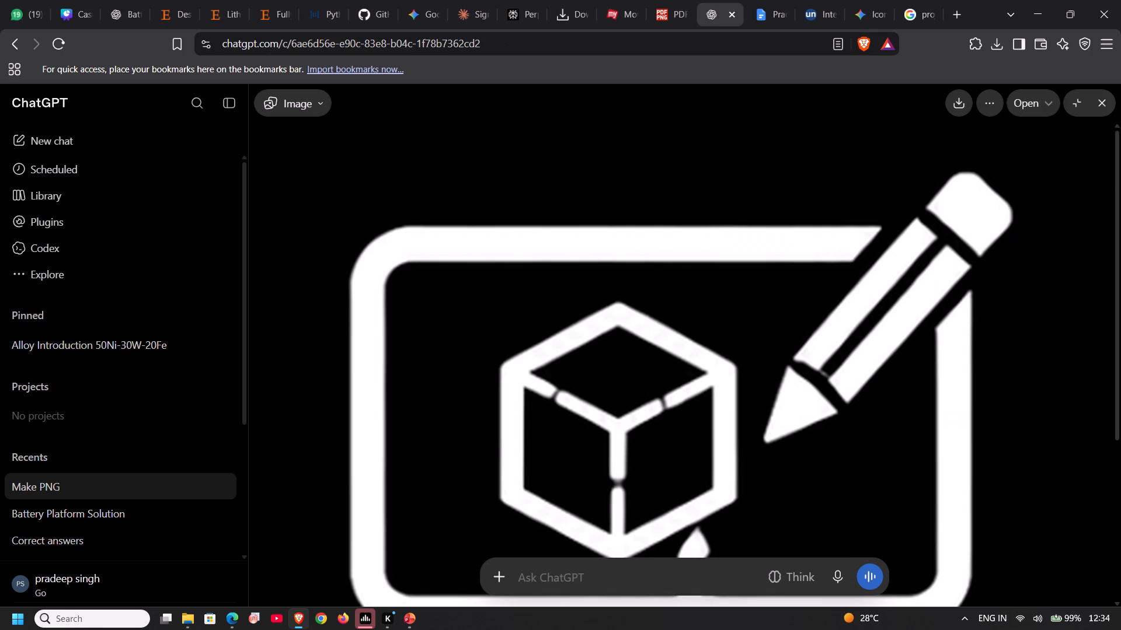
{"action": "scroll", "coordinate": [622, 259], "scroll_direction": "down", "scroll_amount": 2}
{"action": "left_click", "coordinate": [1101, 98]}
{"action": "scroll", "coordinate": [817, 339], "scroll_direction": "down", "scroll_amount": 10}
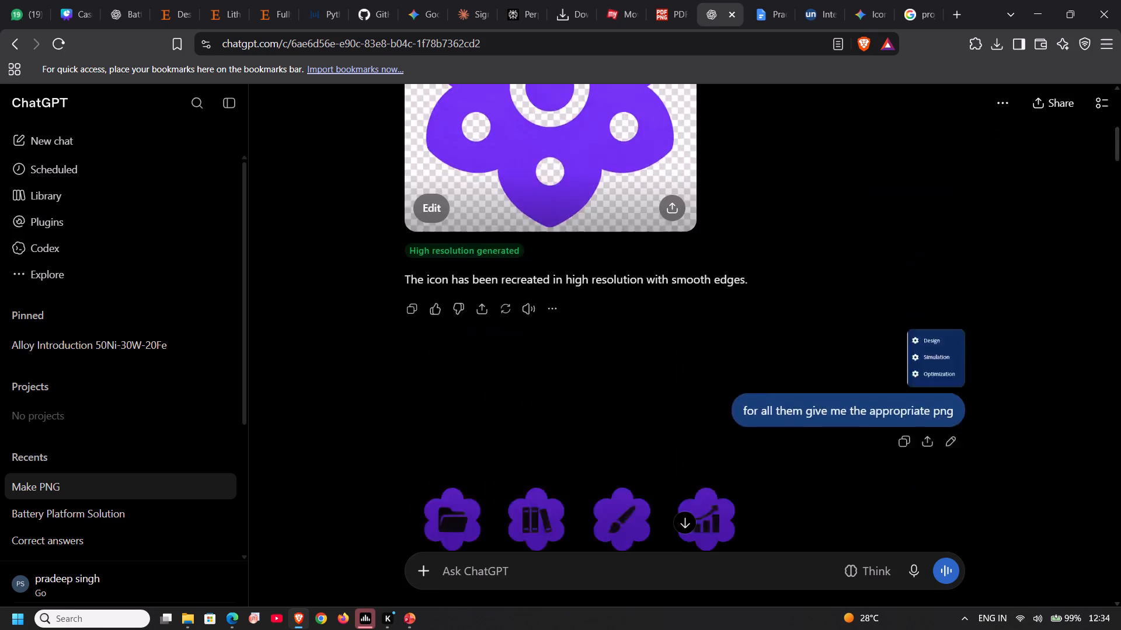
{"action": "scroll", "coordinate": [783, 333], "scroll_direction": "down", "scroll_amount": 20}
{"action": "scroll", "coordinate": [783, 333], "scroll_direction": "down", "scroll_amount": 19}
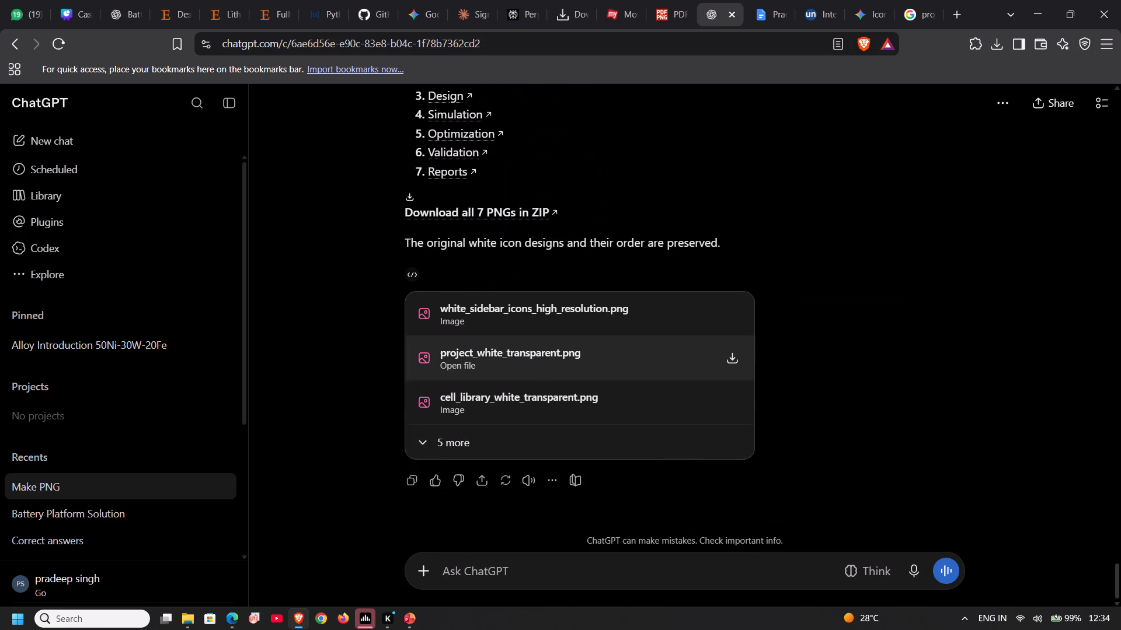
{"action": "left_click", "coordinate": [528, 442]}
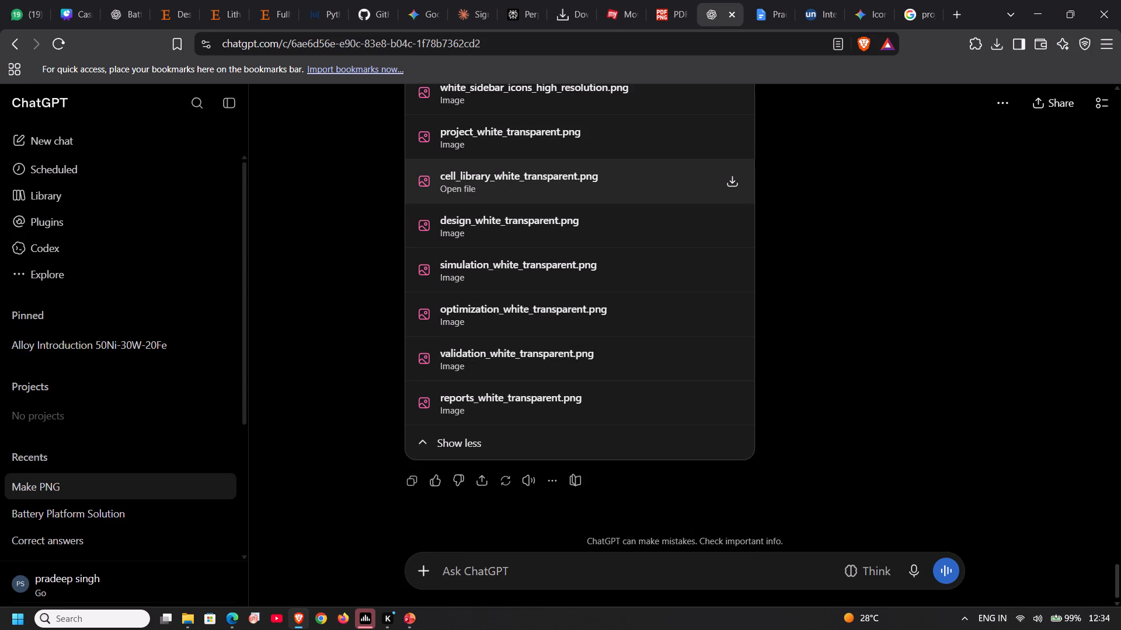
{"action": "left_click", "coordinate": [528, 261]}
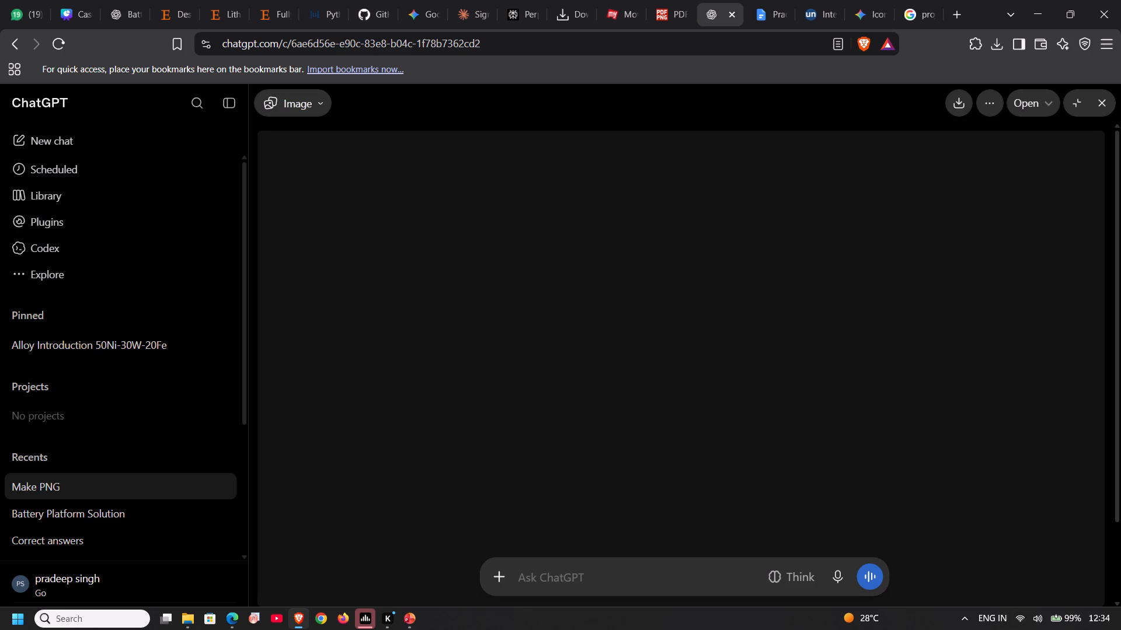
{"action": "right_click", "coordinate": [655, 301]}
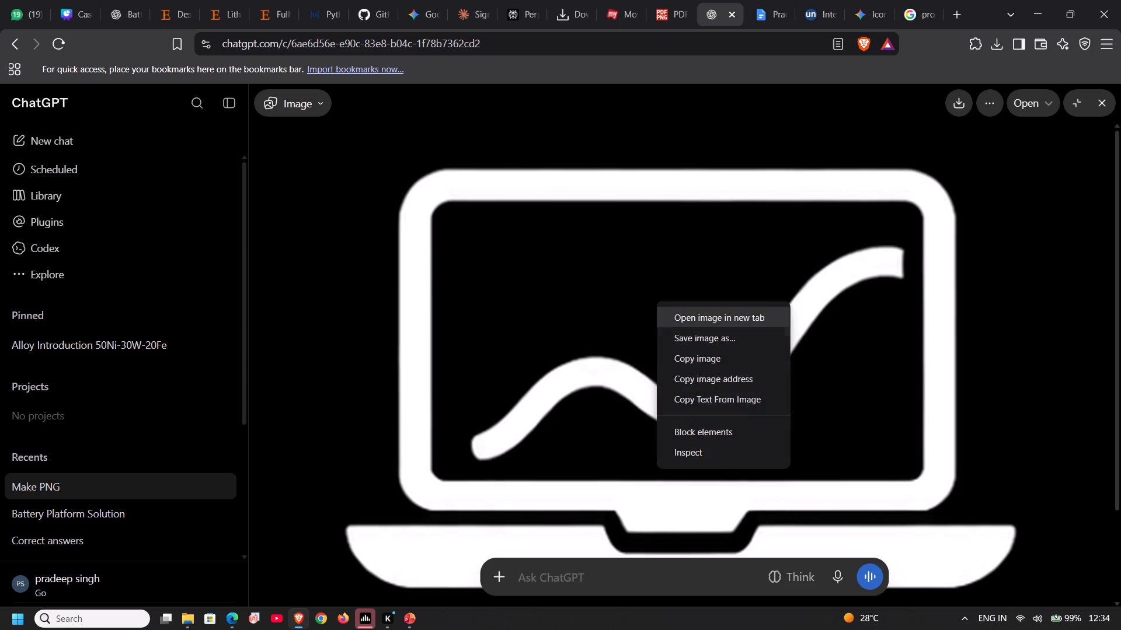
{"action": "left_click", "coordinate": [671, 362]}
Switch to Canva, paste the simulation laptop image on page 4, and shrink it to a small fraction of its pasted size.
{"action": "left_click", "coordinate": [76, 13]}
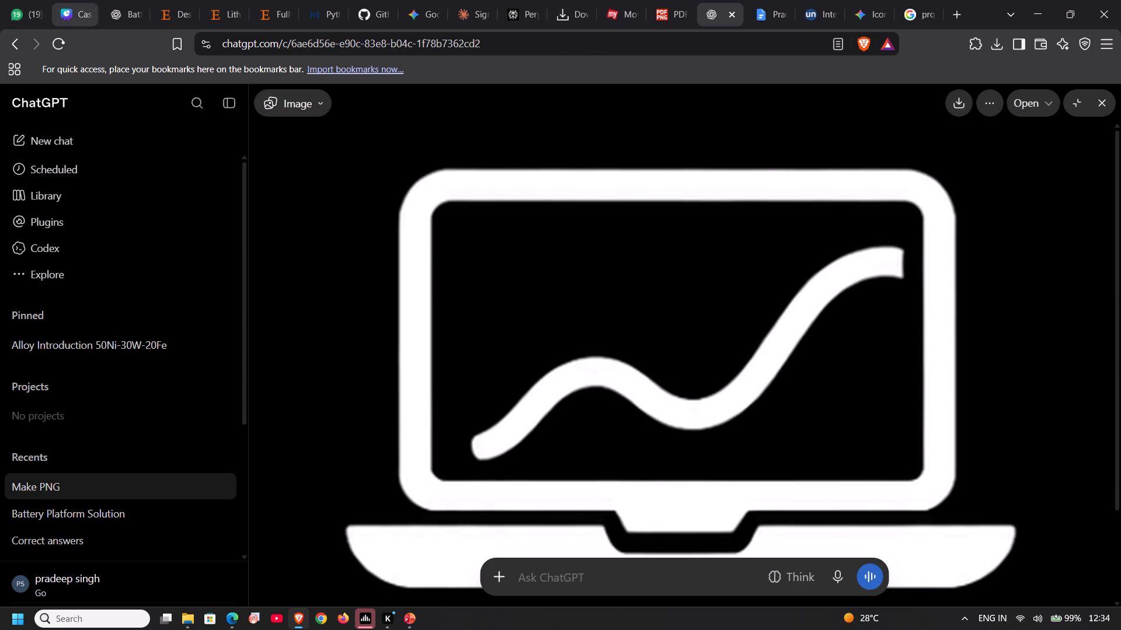
{"action": "key", "text": "ctrl+v"}
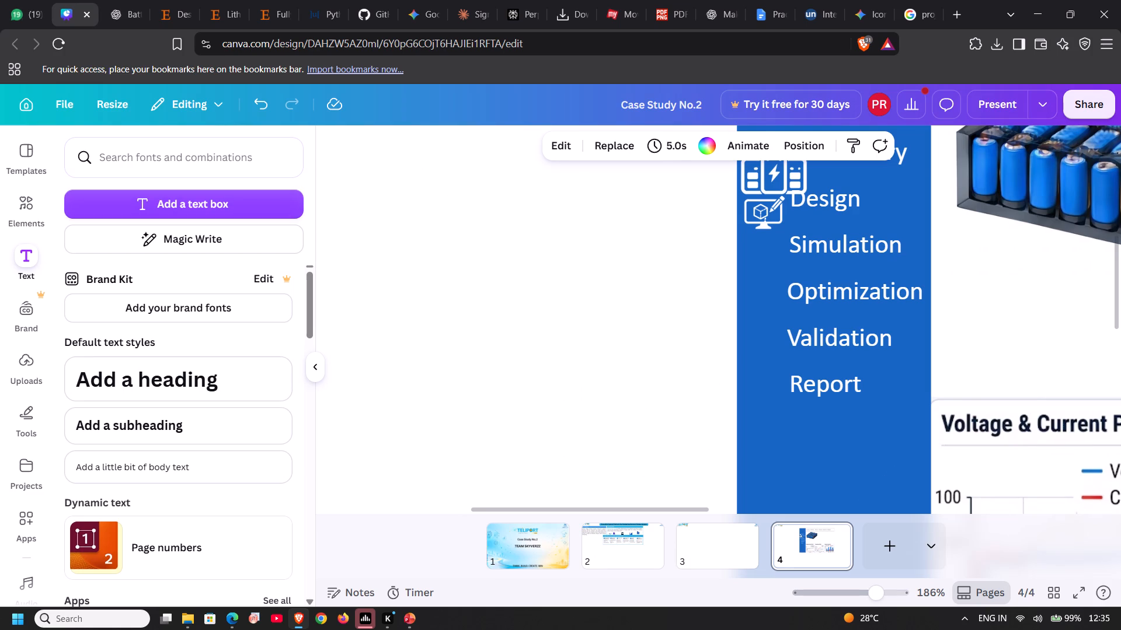
{"action": "scroll", "coordinate": [553, 337], "scroll_direction": "left", "scroll_amount": 1}
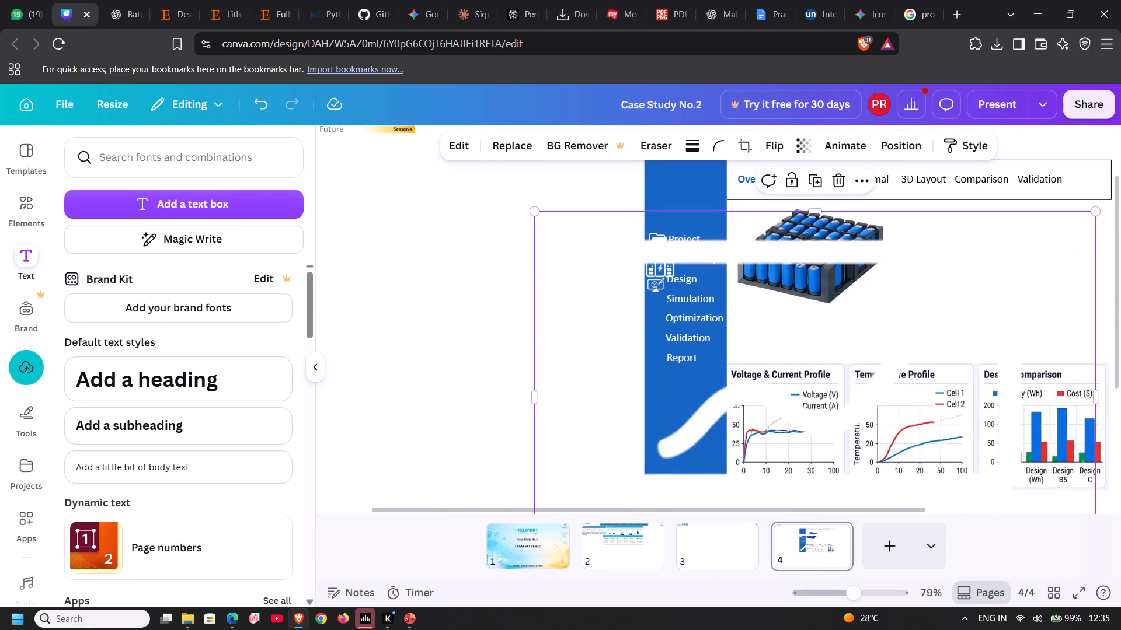
{"action": "left_click_drag", "start_coordinate": [1096, 208], "coordinate": [584, 359]}
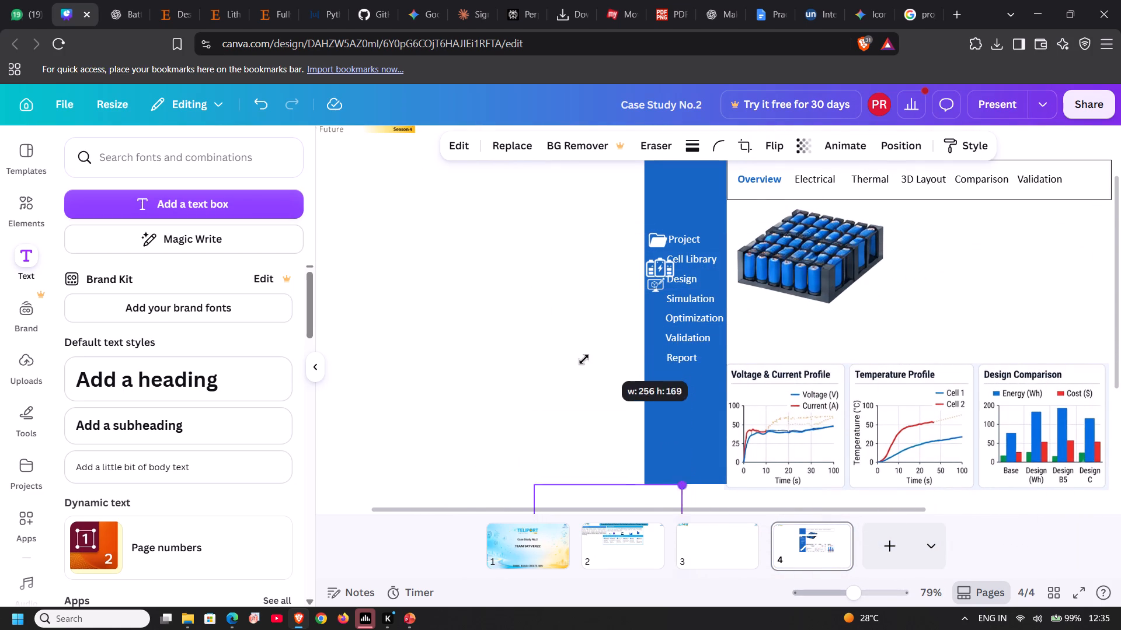
{"action": "left_click_drag", "start_coordinate": [584, 359], "coordinate": [568, 367]}
{"action": "left_click", "coordinate": [462, 414]}
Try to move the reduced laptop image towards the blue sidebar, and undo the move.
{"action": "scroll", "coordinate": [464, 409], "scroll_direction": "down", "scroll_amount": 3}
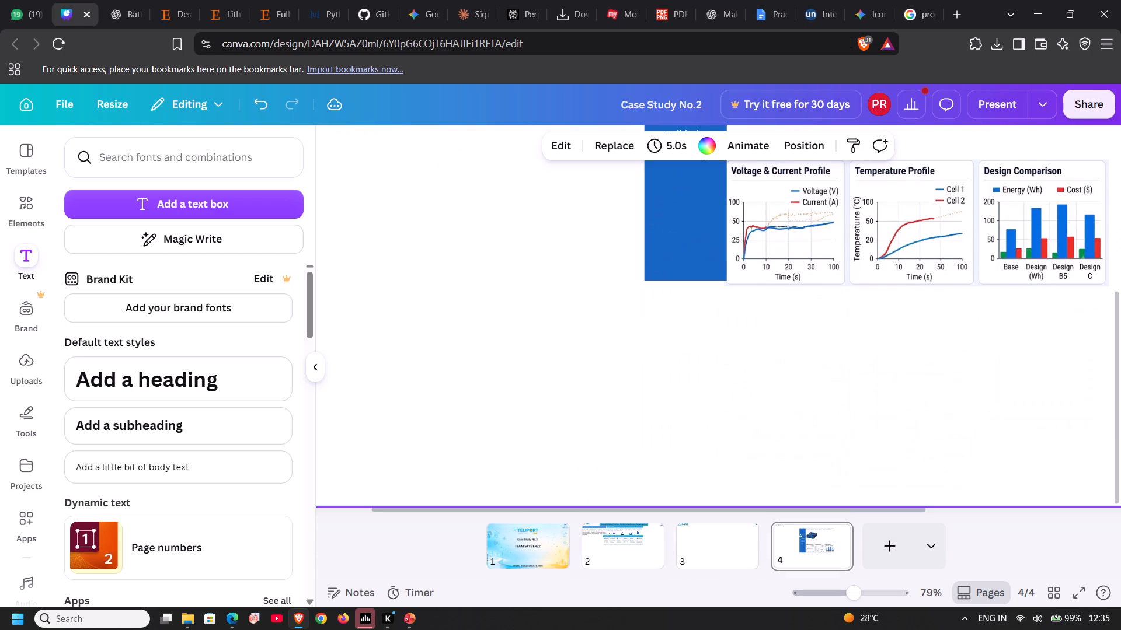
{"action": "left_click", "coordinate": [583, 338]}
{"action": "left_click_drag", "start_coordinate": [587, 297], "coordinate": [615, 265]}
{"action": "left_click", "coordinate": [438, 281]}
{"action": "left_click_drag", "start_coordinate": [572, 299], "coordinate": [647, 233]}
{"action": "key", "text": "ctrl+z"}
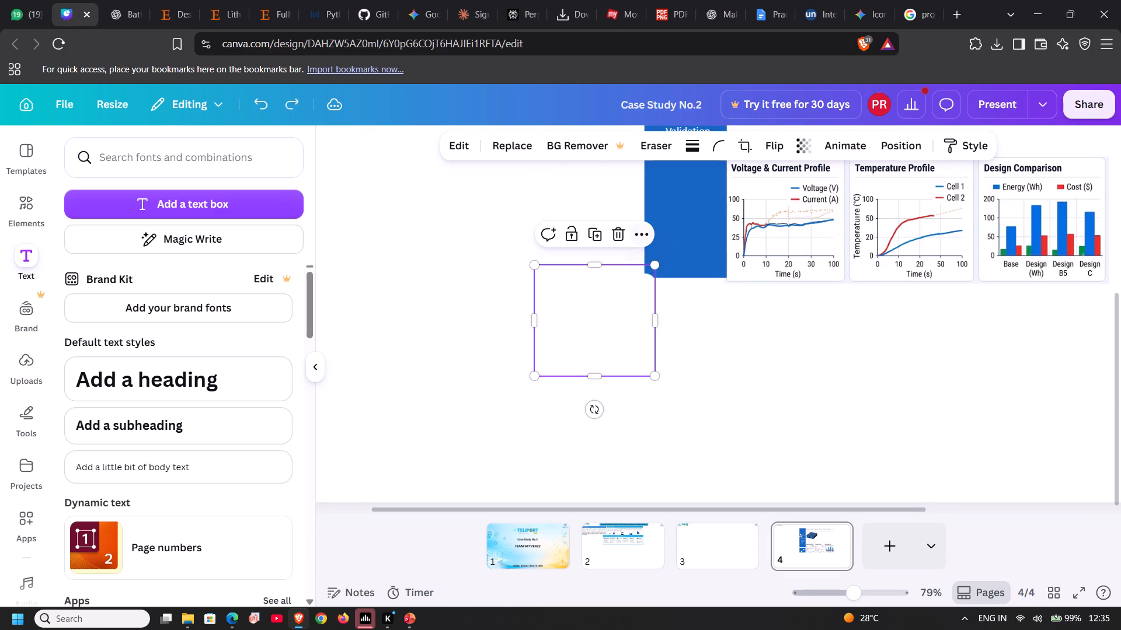
{"action": "left_click_drag", "start_coordinate": [597, 317], "coordinate": [681, 251]}
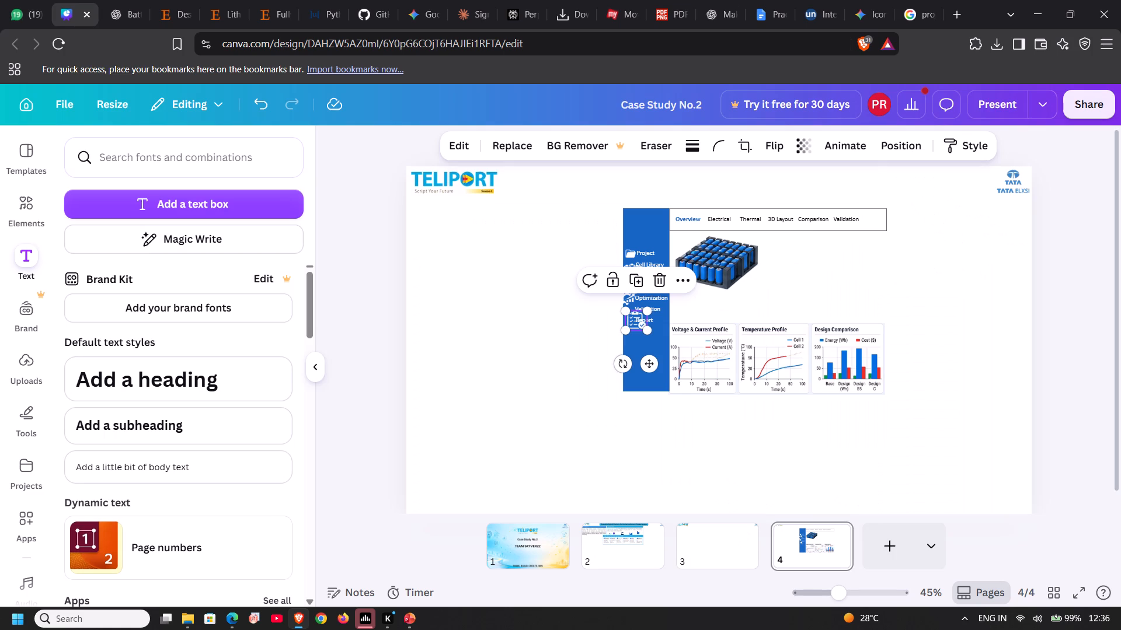
{"action": "key", "text": "ctrl+v"}
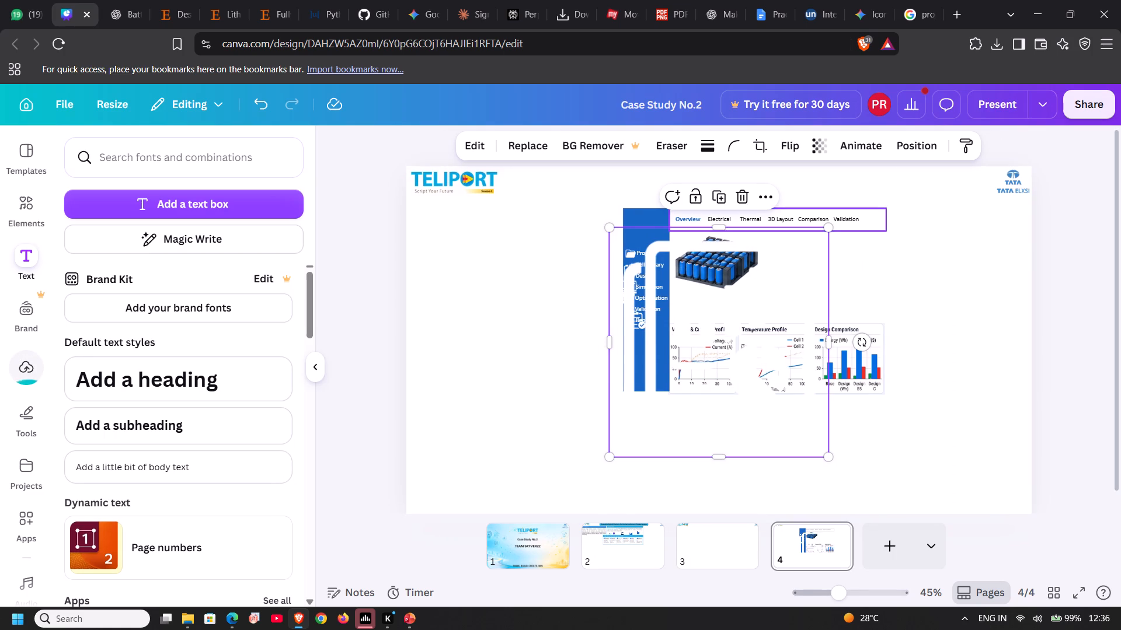
{"action": "left_click_drag", "start_coordinate": [825, 229], "coordinate": [608, 469]}
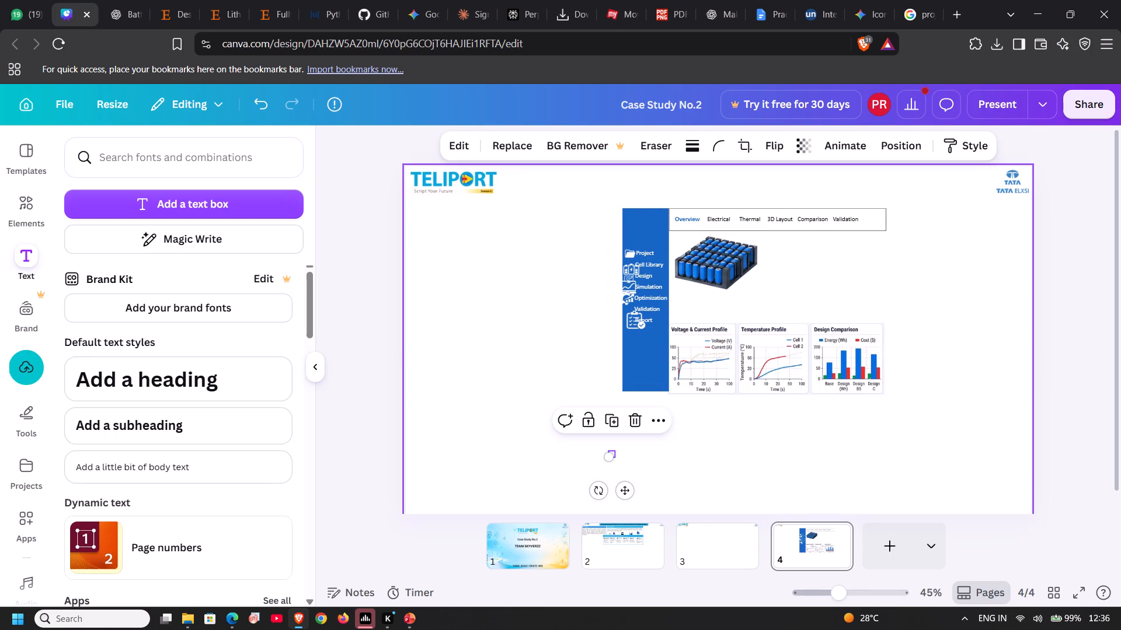
{"action": "left_click", "coordinate": [608, 460]}
{"action": "left_click_drag", "start_coordinate": [606, 455], "coordinate": [598, 464]}
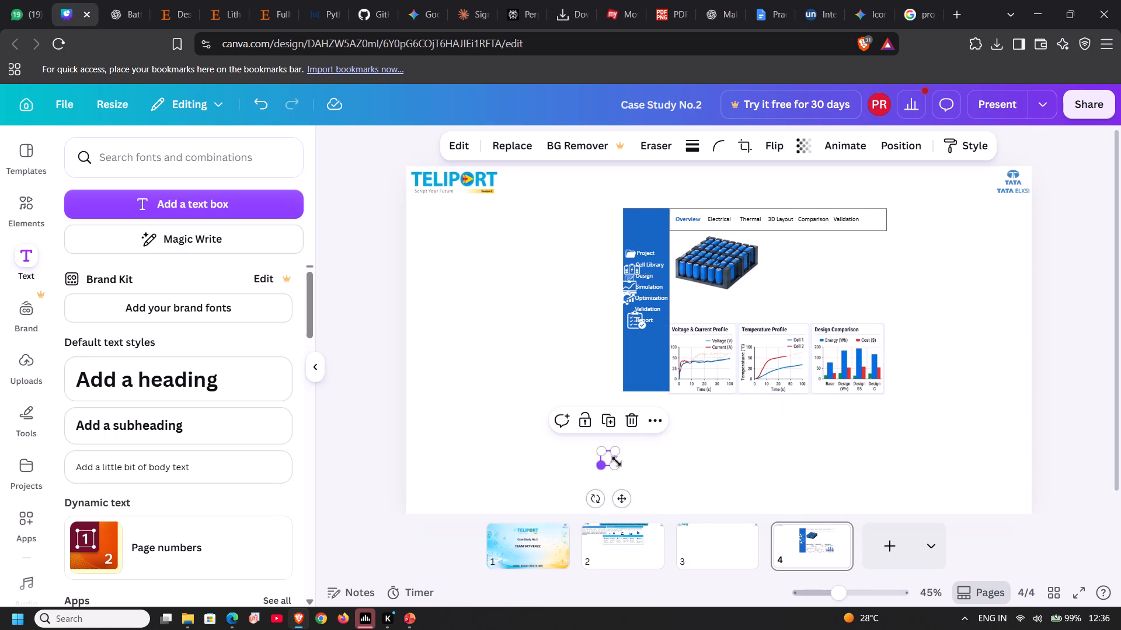
{"action": "left_click", "coordinate": [639, 454]}
{"action": "left_click_drag", "start_coordinate": [612, 462], "coordinate": [648, 370]}
{"action": "left_click", "coordinate": [652, 367]}
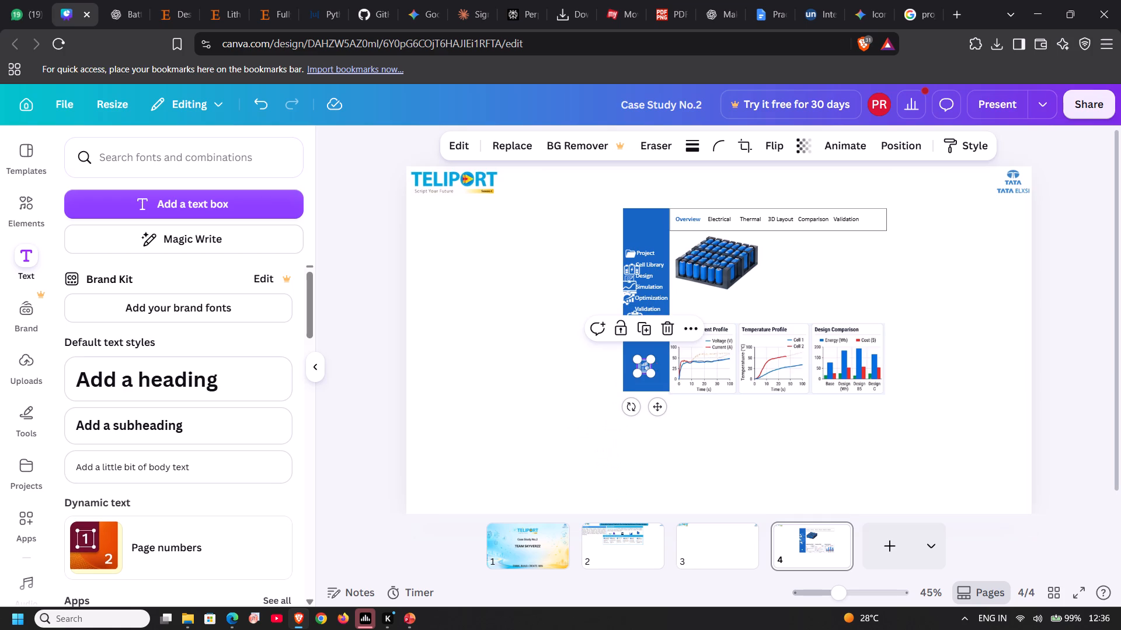
Shrink the folder icon and align it beside the Project label, leaving a gap before the text.
{"action": "scroll", "coordinate": [676, 376], "scroll_direction": "right", "scroll_amount": 1}
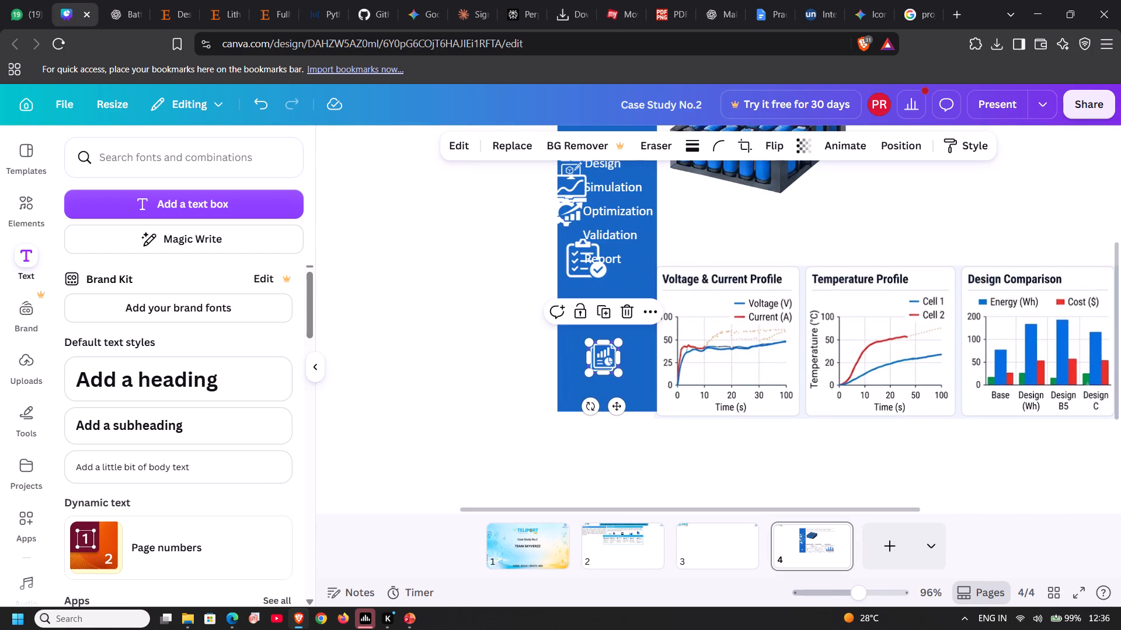
{"action": "left_click", "coordinate": [497, 237]}
{"action": "scroll", "coordinate": [497, 237], "scroll_direction": "up", "scroll_amount": 3}
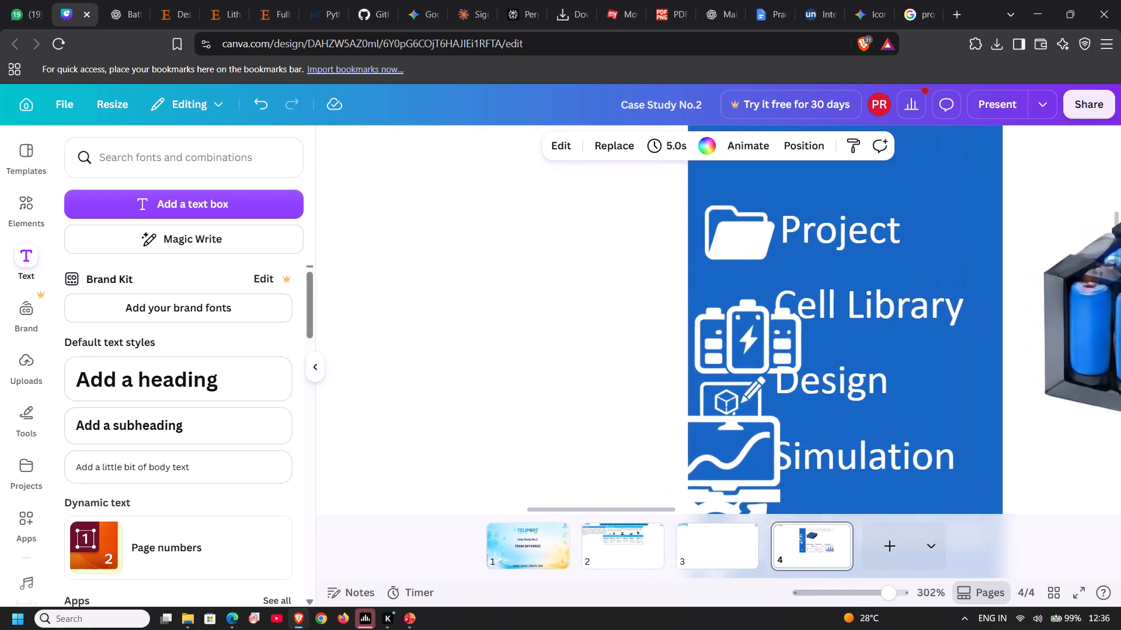
{"action": "left_click", "coordinate": [747, 218]}
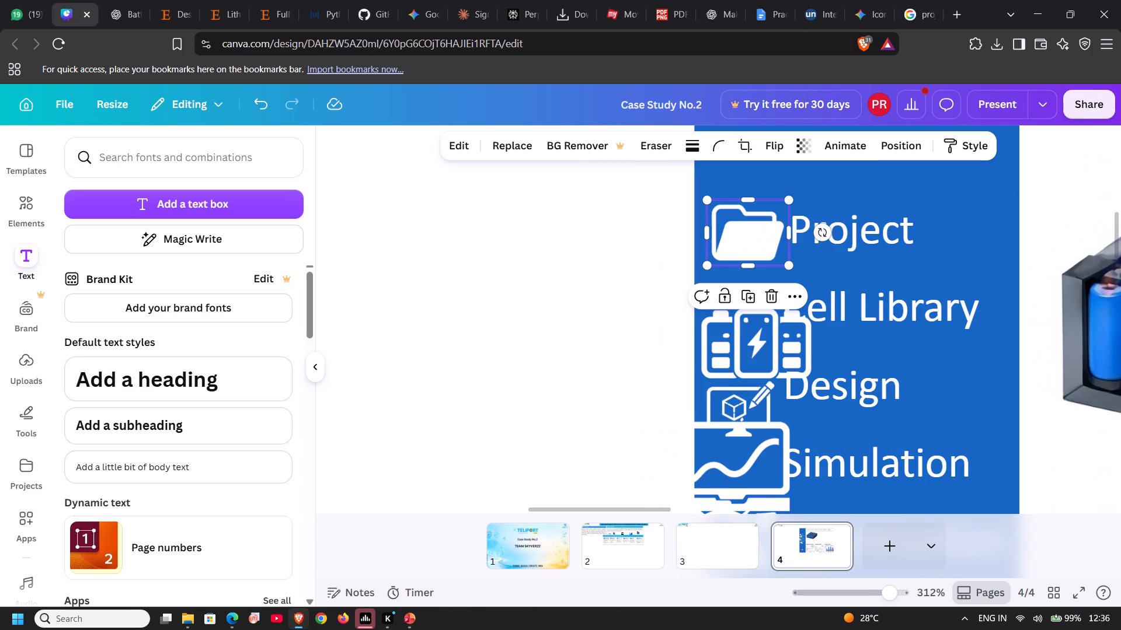
{"action": "left_click_drag", "start_coordinate": [786, 200], "coordinate": [753, 219]}
{"action": "left_click", "coordinate": [556, 184]}
{"action": "left_click_drag", "start_coordinate": [716, 244], "coordinate": [716, 235]}
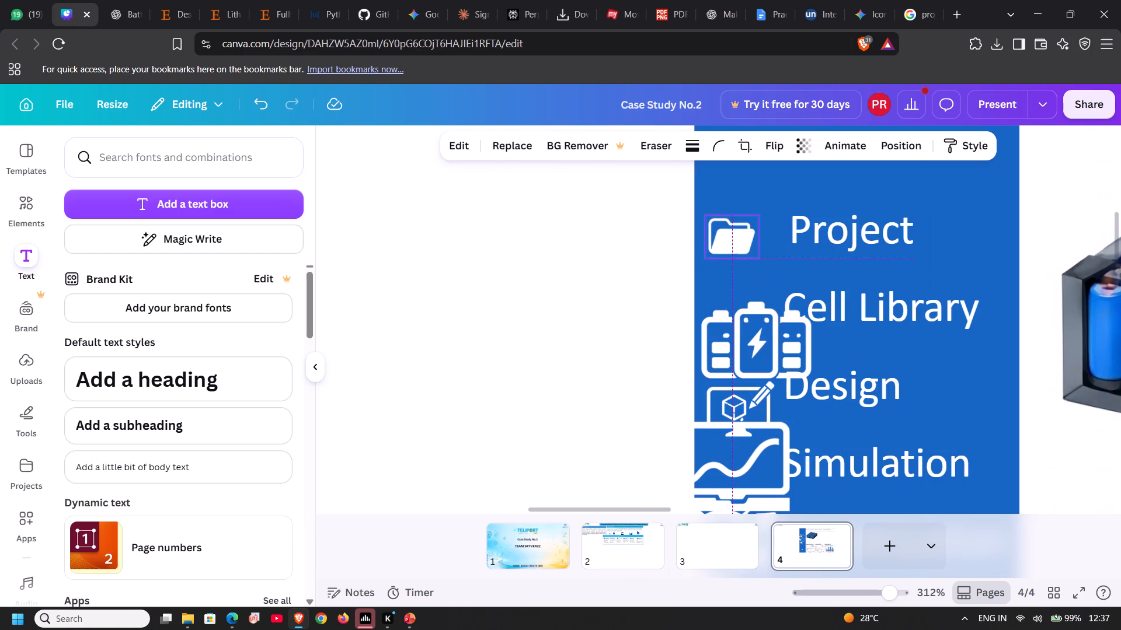
{"action": "left_click_drag", "start_coordinate": [716, 235], "coordinate": [716, 234]}
{"action": "left_click", "coordinate": [652, 230]}
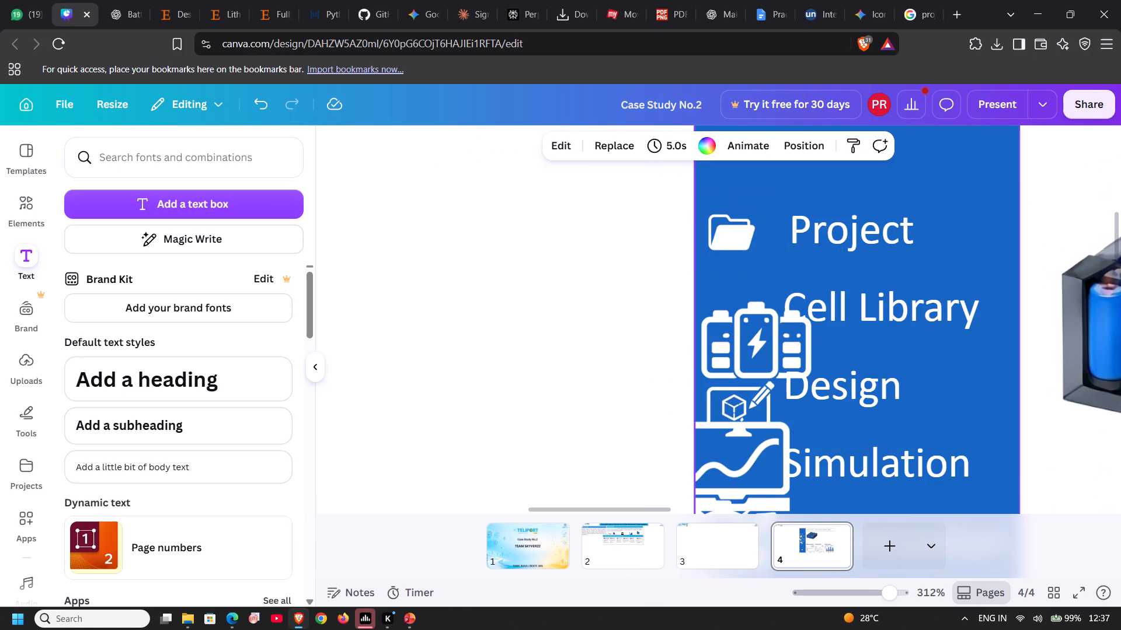
Shrink the battery icon to about the folder icon's width and place it beside the Cell Library label.
{"action": "left_click", "coordinate": [719, 320]}
{"action": "left_click_drag", "start_coordinate": [820, 297], "coordinate": [793, 315]}
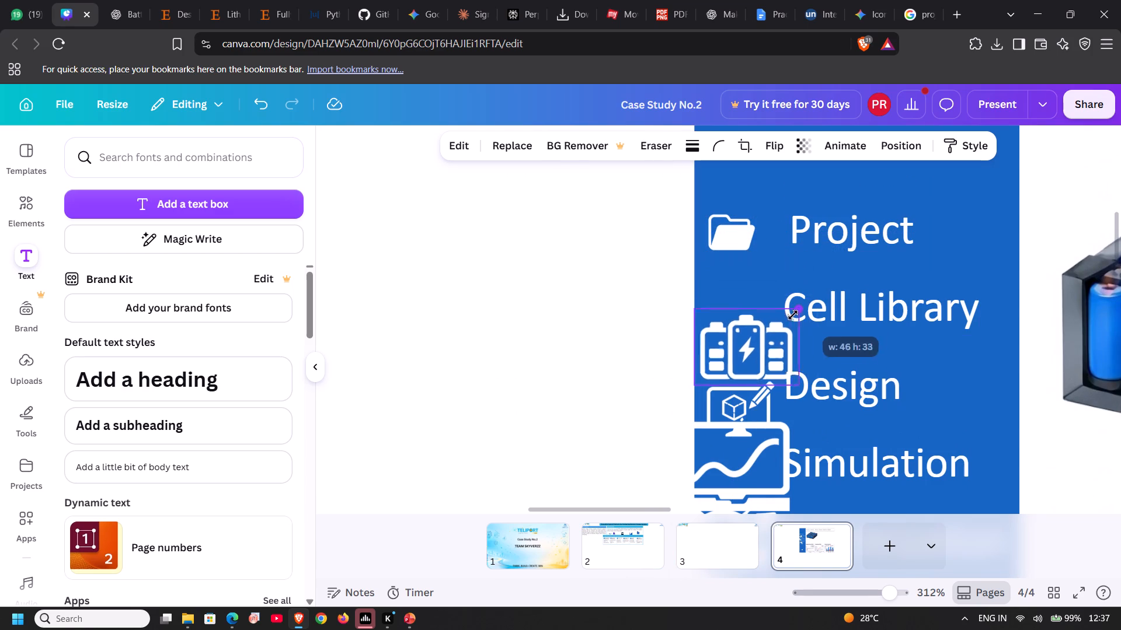
{"action": "left_click_drag", "start_coordinate": [793, 315], "coordinate": [749, 342]}
{"action": "left_click", "coordinate": [617, 315]}
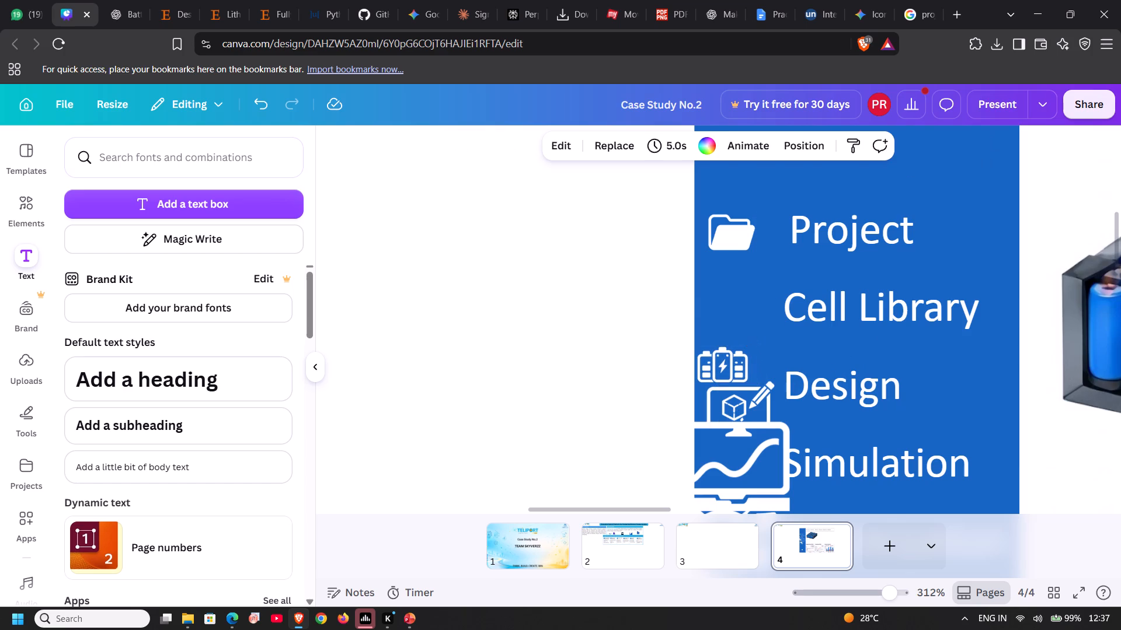
{"action": "left_click_drag", "start_coordinate": [723, 355], "coordinate": [734, 297]}
{"action": "left_click", "coordinate": [638, 290]}
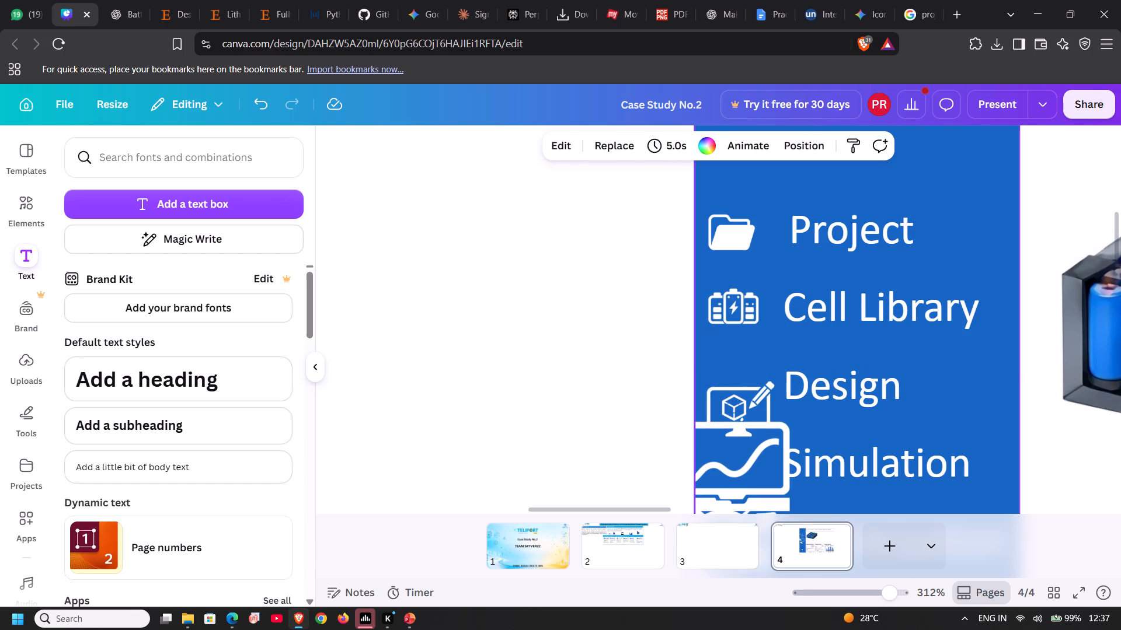
Shrink the monitor-and-pencil icon to match the icons above and align it beside the Design label.
{"action": "left_click", "coordinate": [720, 395]}
{"action": "left_click_drag", "start_coordinate": [720, 395], "coordinate": [725, 372]}
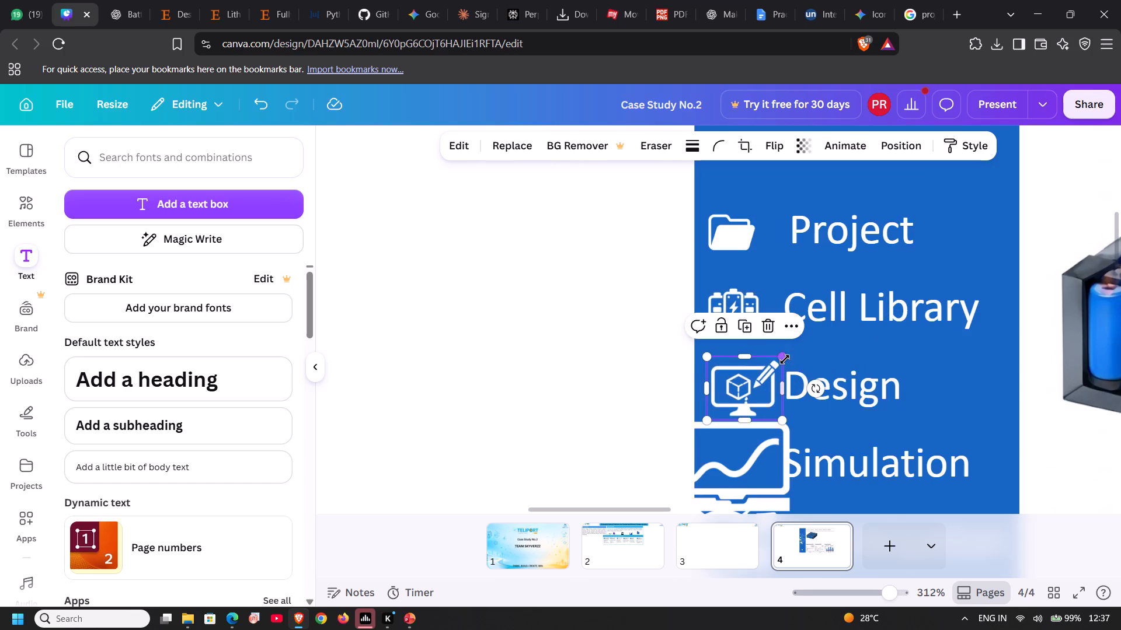
{"action": "left_click_drag", "start_coordinate": [785, 358], "coordinate": [771, 378]}
{"action": "left_click", "coordinate": [620, 358]}
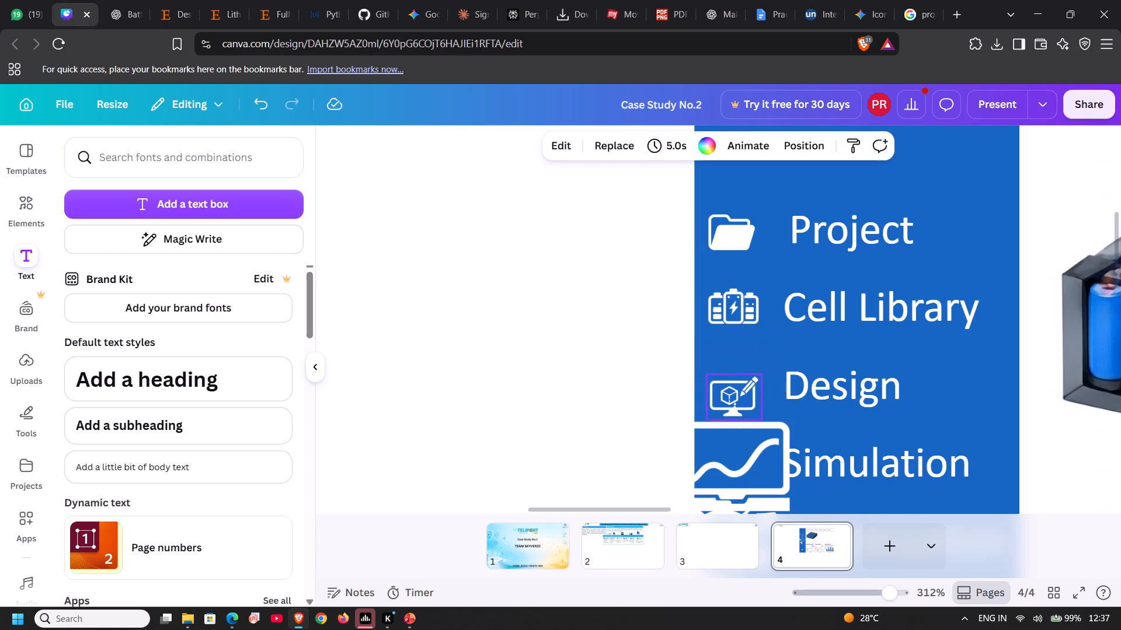
{"action": "left_click_drag", "start_coordinate": [718, 387], "coordinate": [719, 381]}
{"action": "left_click", "coordinate": [624, 374]}
Shrink the laptop icon to about 22 by 20 and align it beside the Simulation label, in line with the icons above.
{"action": "scroll", "coordinate": [809, 386], "scroll_direction": "down", "scroll_amount": 1}
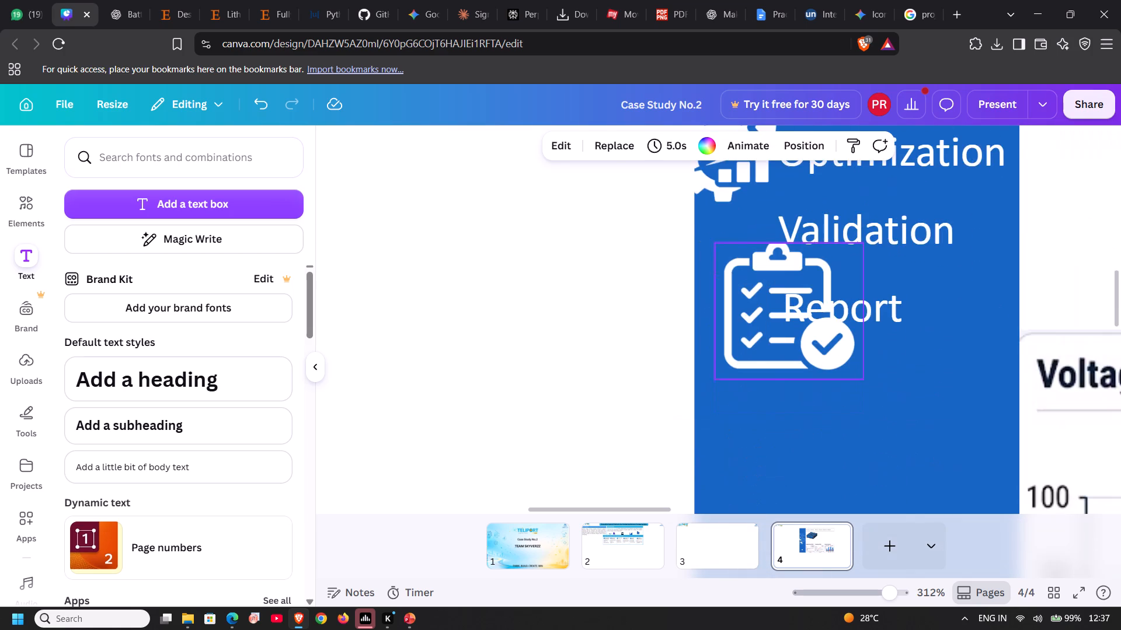
{"action": "scroll", "coordinate": [845, 335], "scroll_direction": "up", "scroll_amount": 1}
{"action": "left_click", "coordinate": [765, 269]}
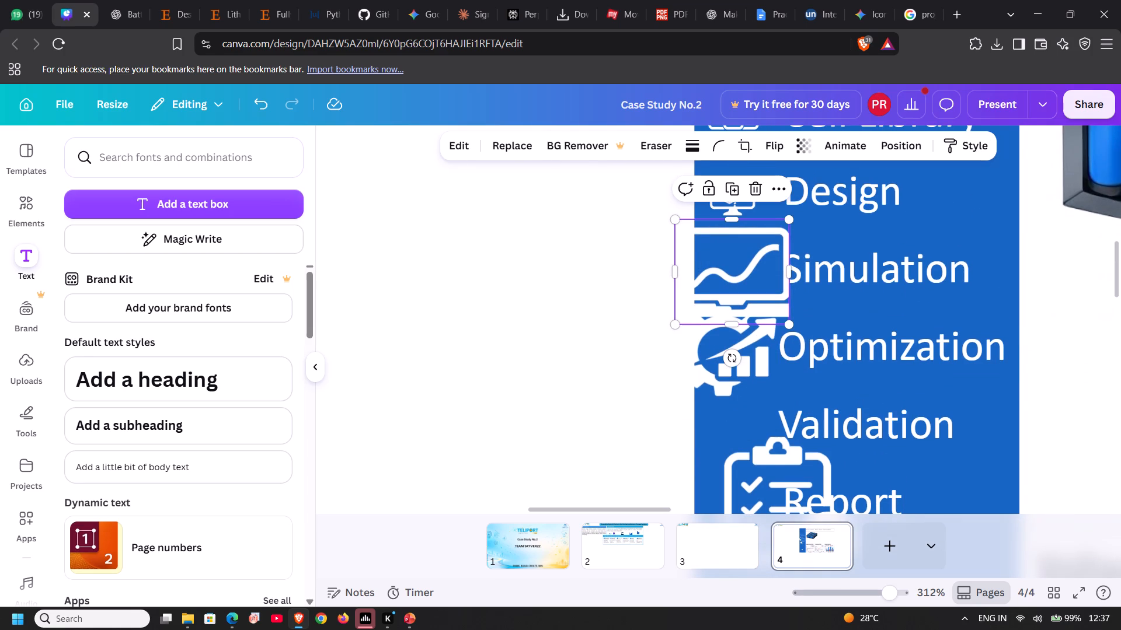
{"action": "left_click_drag", "start_coordinate": [679, 325], "coordinate": [754, 273]}
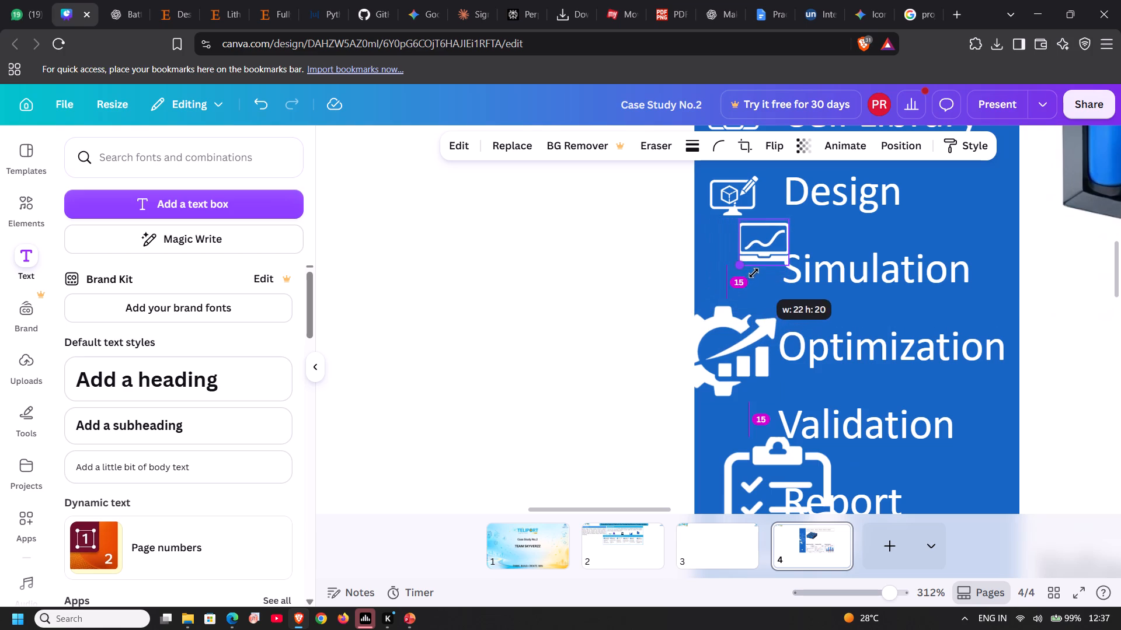
{"action": "left_click_drag", "start_coordinate": [754, 273], "coordinate": [755, 272]}
{"action": "left_click_drag", "start_coordinate": [771, 242], "coordinate": [746, 265]}
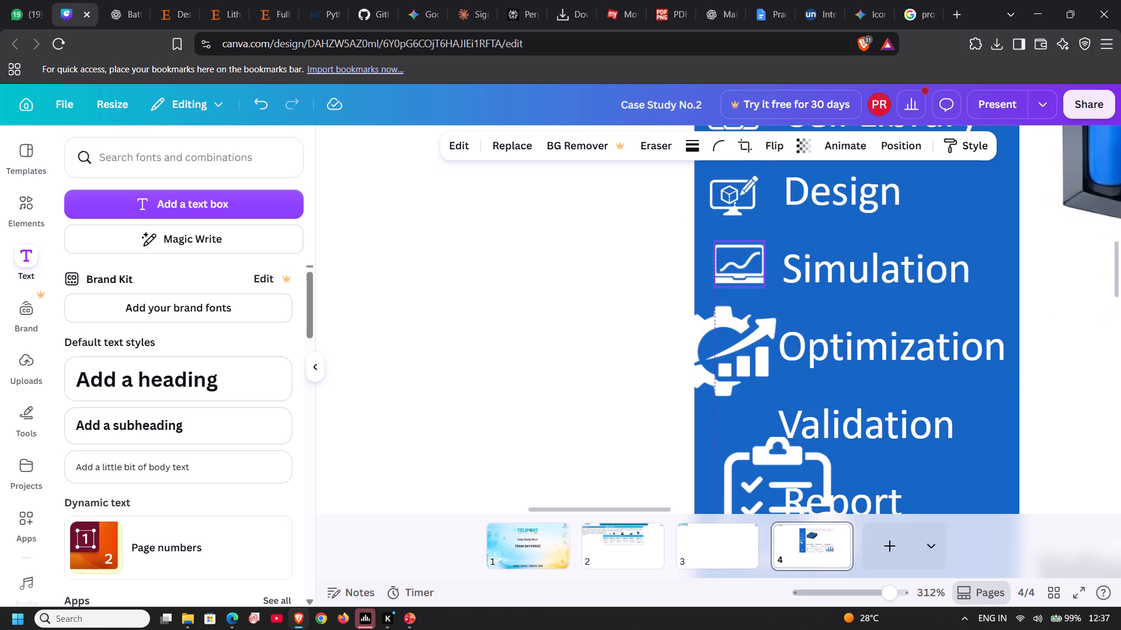
{"action": "left_click_drag", "start_coordinate": [746, 265], "coordinate": [736, 265]}
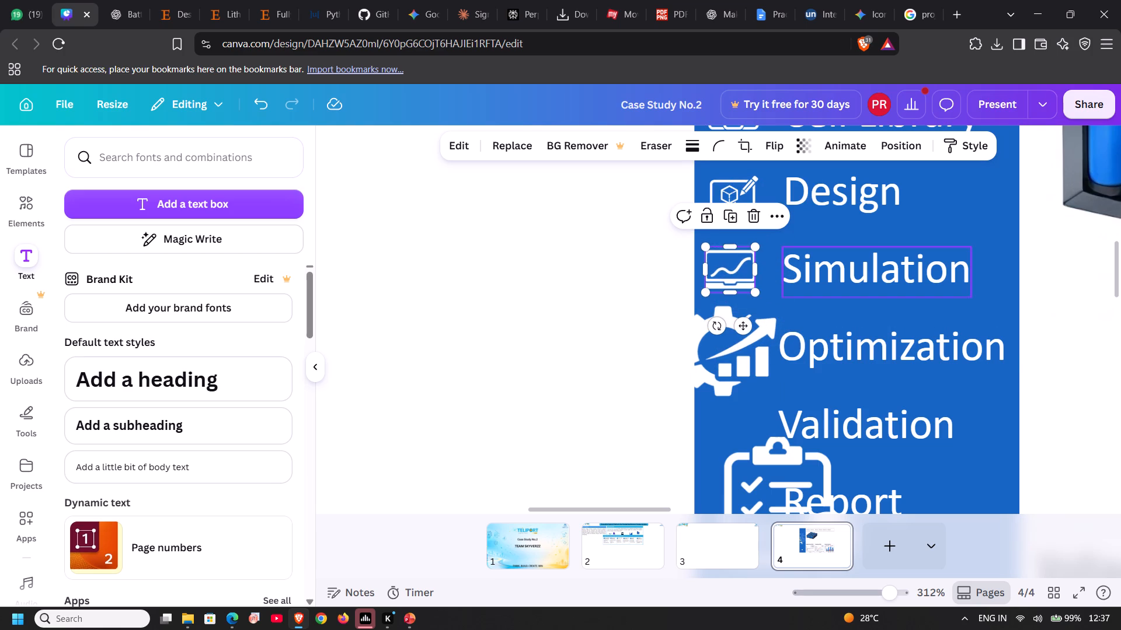
Shrink the gear-and-chart icon to match the icons above and align it beside the Optimization label.
{"action": "left_click", "coordinate": [853, 226]}
{"action": "left_click", "coordinate": [747, 330]}
{"action": "left_click_drag", "start_coordinate": [671, 402], "coordinate": [686, 398]}
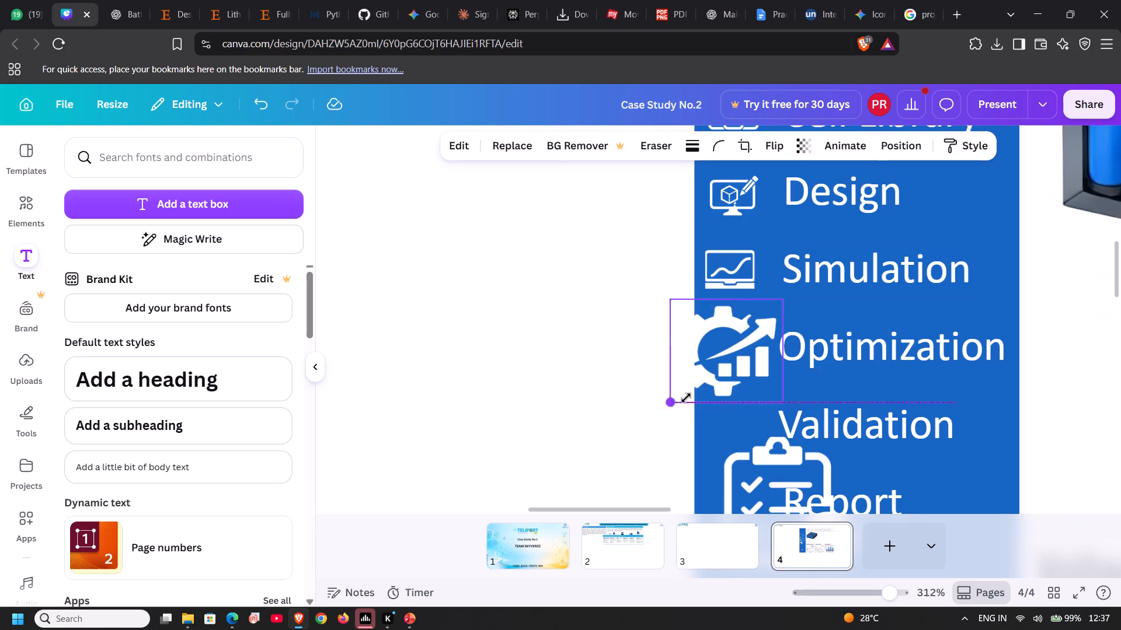
{"action": "left_click_drag", "start_coordinate": [686, 398], "coordinate": [751, 348]}
{"action": "left_click", "coordinate": [848, 310]}
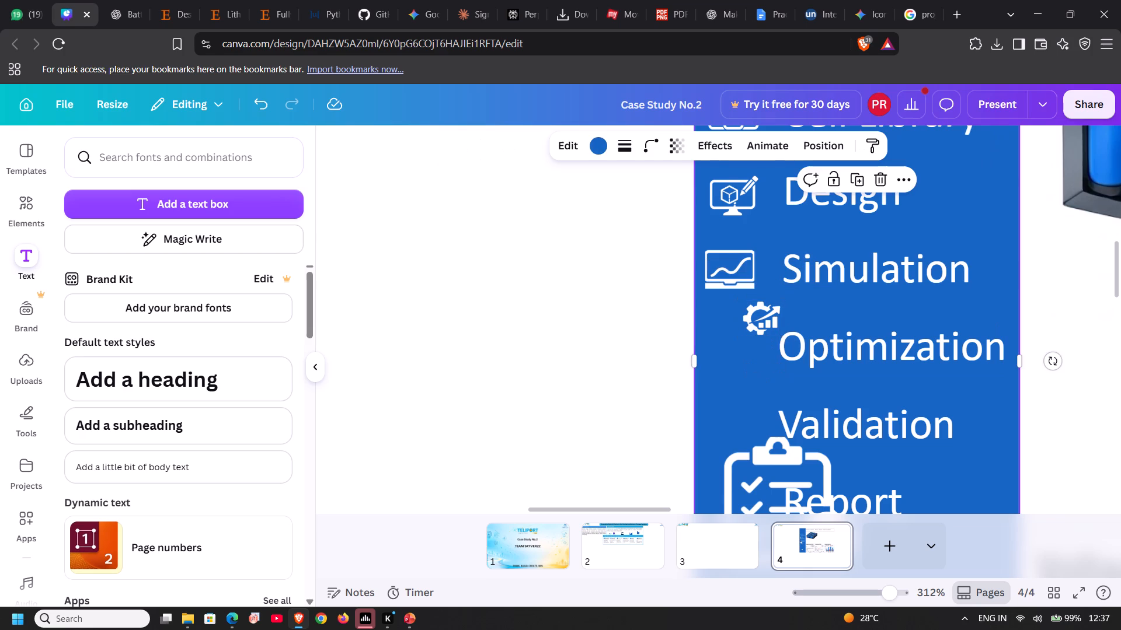
{"action": "left_click_drag", "start_coordinate": [772, 319], "coordinate": [741, 348]}
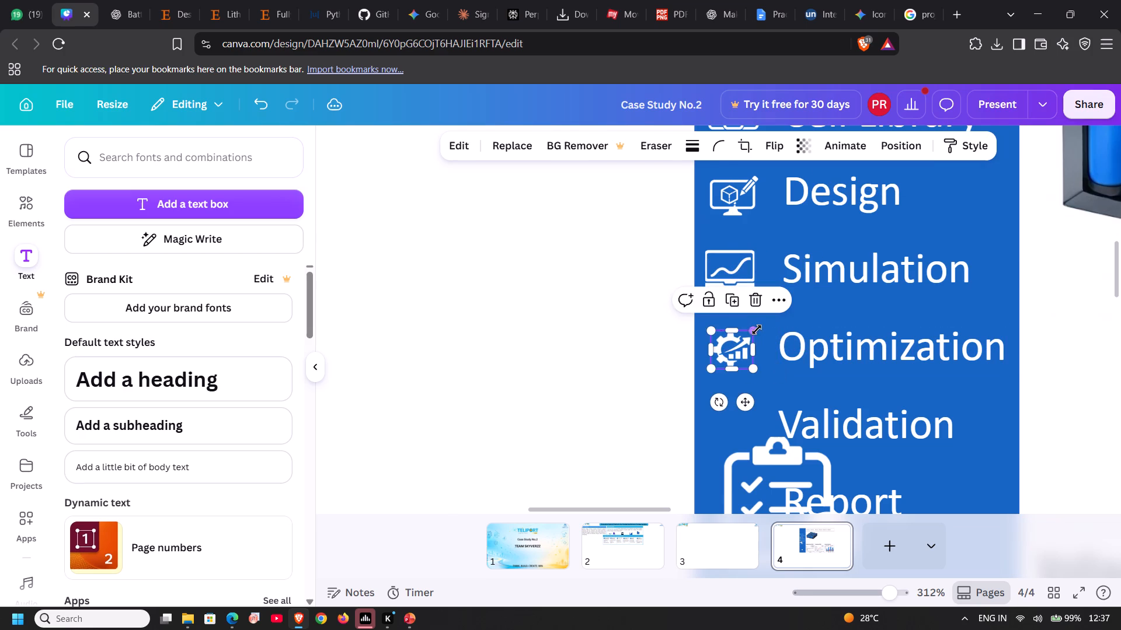
{"action": "left_click_drag", "start_coordinate": [757, 328], "coordinate": [765, 328]}
{"action": "left_click", "coordinate": [831, 305]}
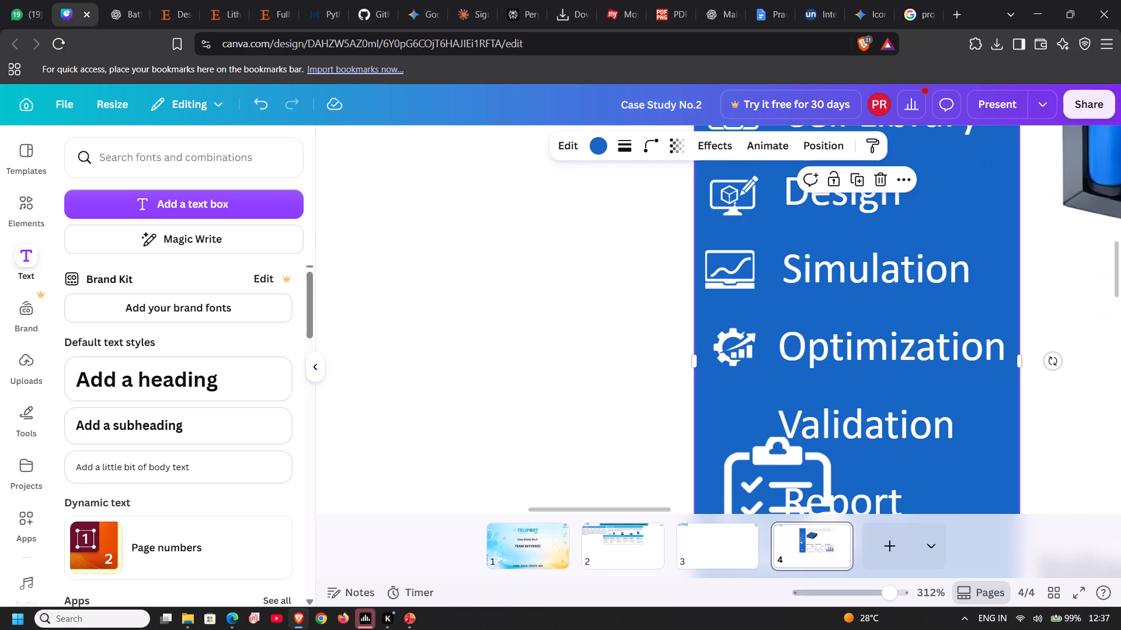
Shrink the clipboard checklist icon to the other icons' size and place it beside the Validation label.
{"action": "scroll", "coordinate": [809, 339], "scroll_direction": "down", "scroll_amount": 1}
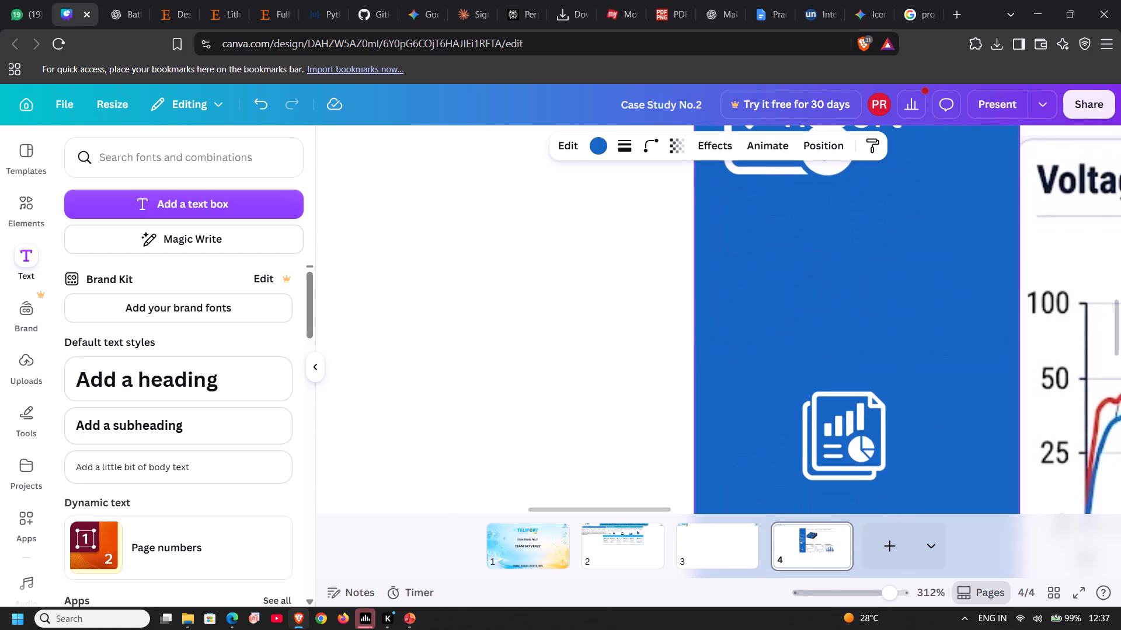
{"action": "scroll", "coordinate": [797, 335], "scroll_direction": "up", "scroll_amount": 1}
{"action": "left_click", "coordinate": [776, 339]}
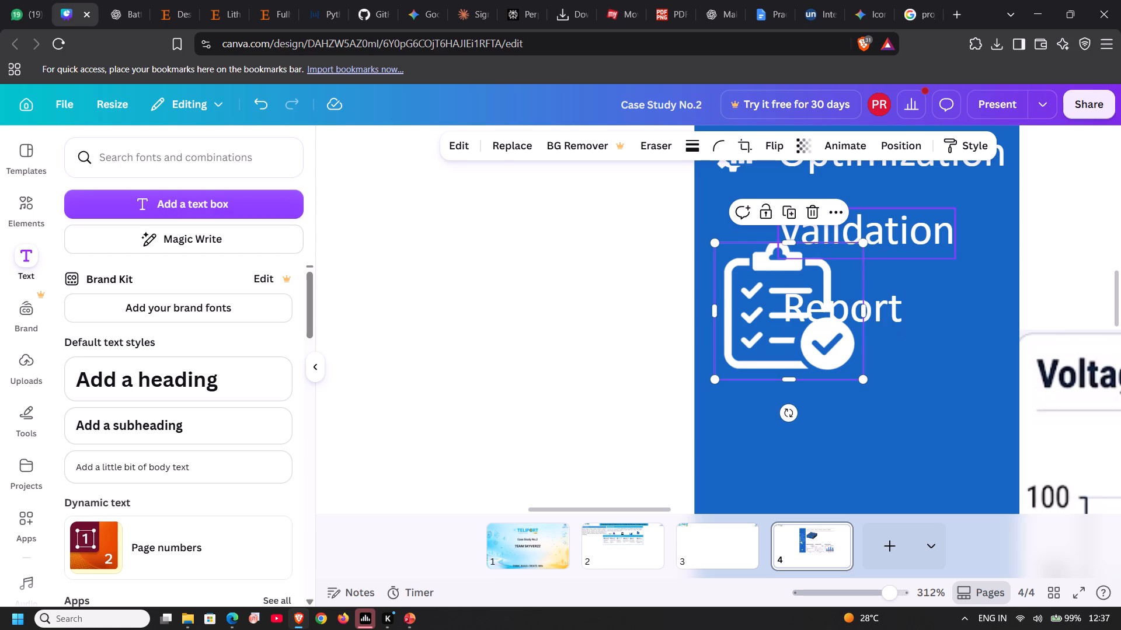
{"action": "left_click_drag", "start_coordinate": [862, 244], "coordinate": [766, 346]}
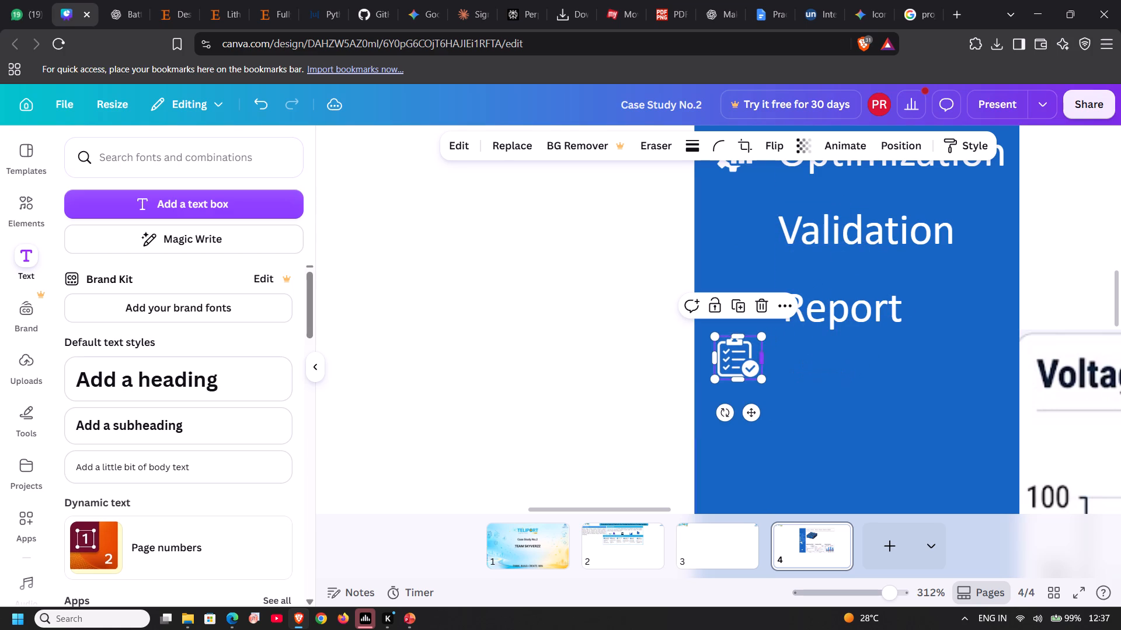
{"action": "left_click_drag", "start_coordinate": [736, 346], "coordinate": [741, 274]}
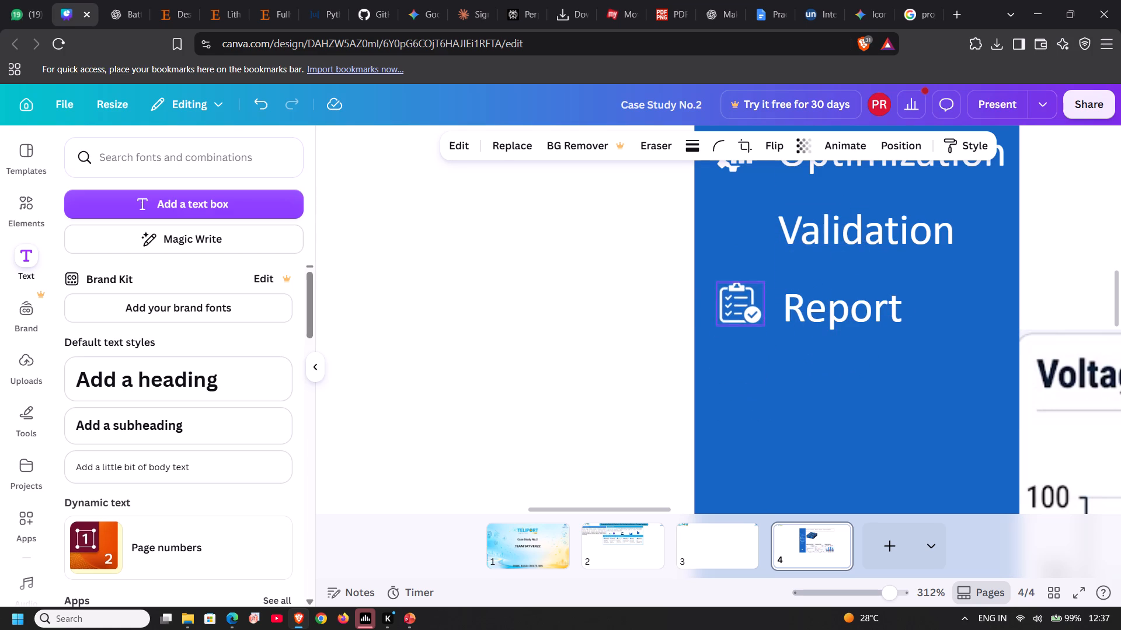
{"action": "left_click_drag", "start_coordinate": [741, 274], "coordinate": [733, 223]}
Shrink the report document icon, place it beside the Report label and nudge it into line with the icons above.
{"action": "scroll", "coordinate": [781, 425], "scroll_direction": "down", "scroll_amount": 1}
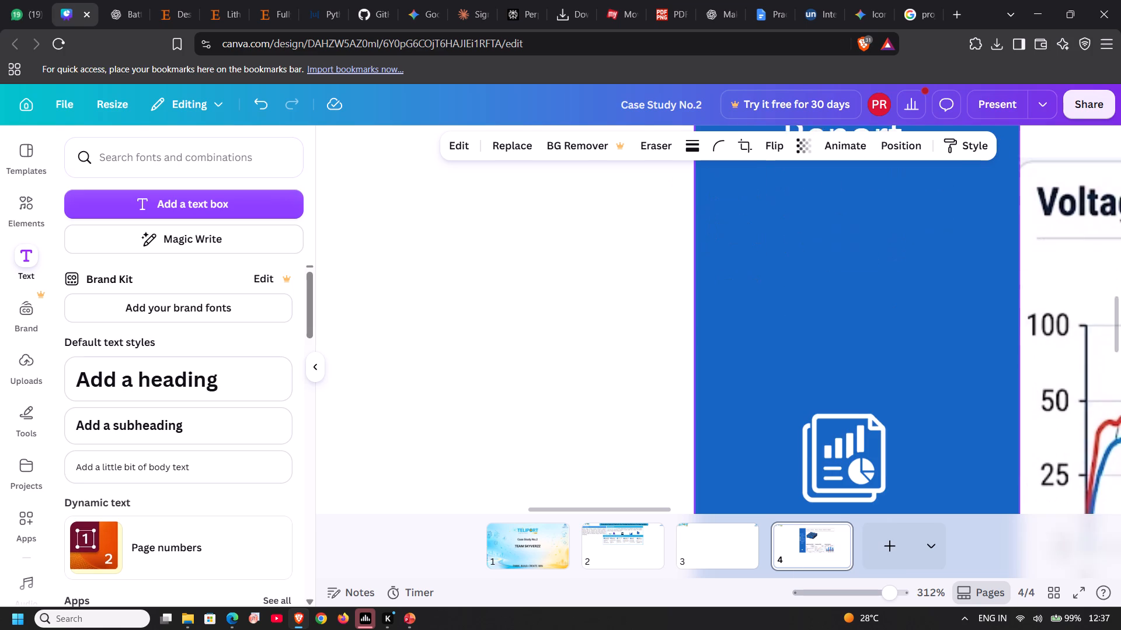
{"action": "left_click", "coordinate": [828, 420]}
{"action": "left_click_drag", "start_coordinate": [799, 487], "coordinate": [812, 466]}
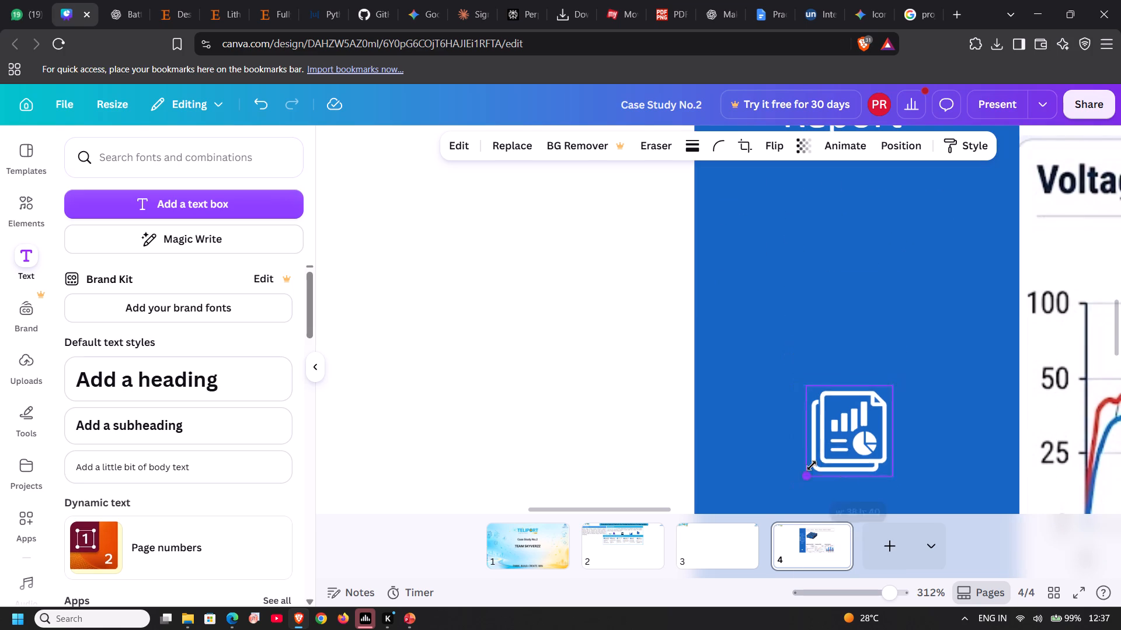
{"action": "left_click_drag", "start_coordinate": [812, 466], "coordinate": [855, 414]}
{"action": "left_click", "coordinate": [813, 413]}
{"action": "left_click_drag", "start_coordinate": [875, 404], "coordinate": [752, 204]}
{"action": "scroll", "coordinate": [851, 295], "scroll_direction": "up", "scroll_amount": 1}
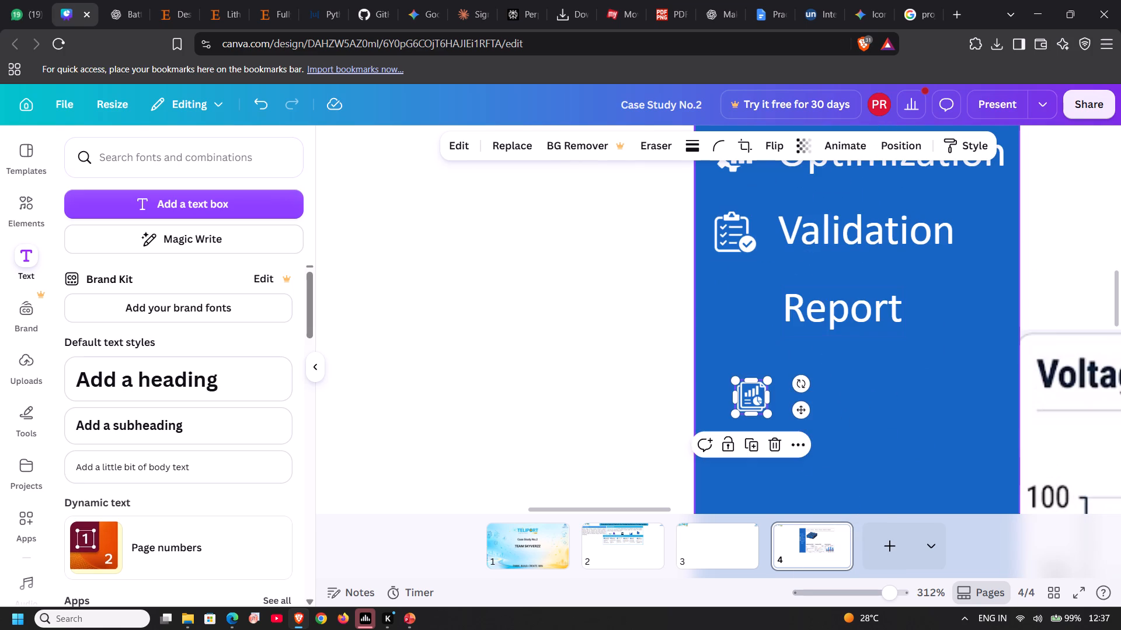
{"action": "left_click_drag", "start_coordinate": [758, 394], "coordinate": [733, 309]}
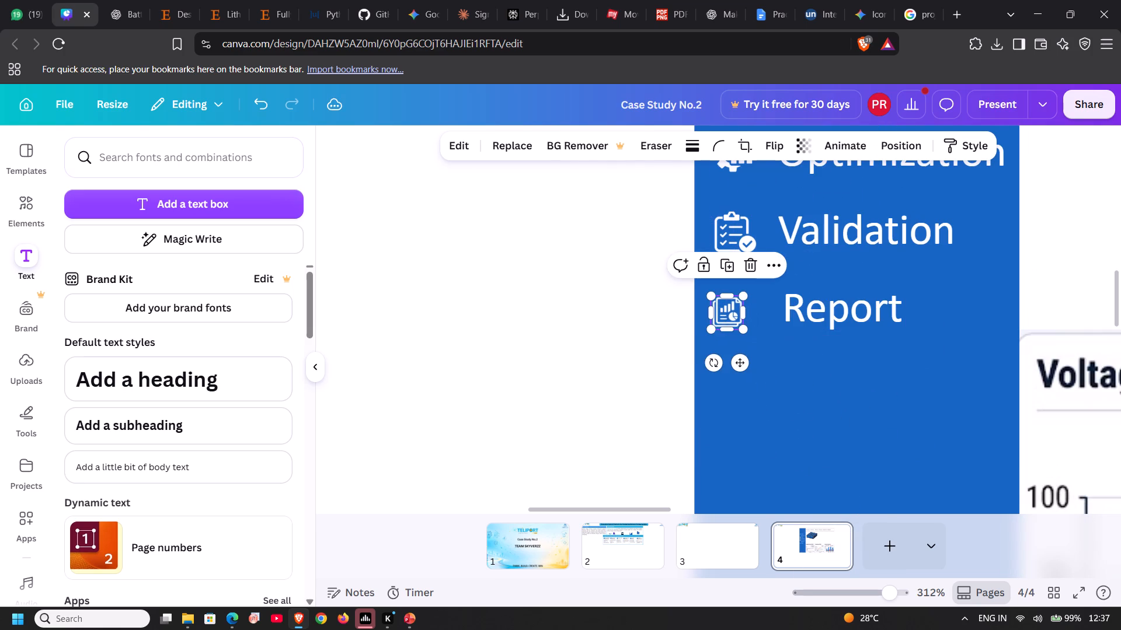
{"action": "left_click_drag", "start_coordinate": [747, 297], "coordinate": [753, 298]}
{"action": "left_click", "coordinate": [821, 400]}
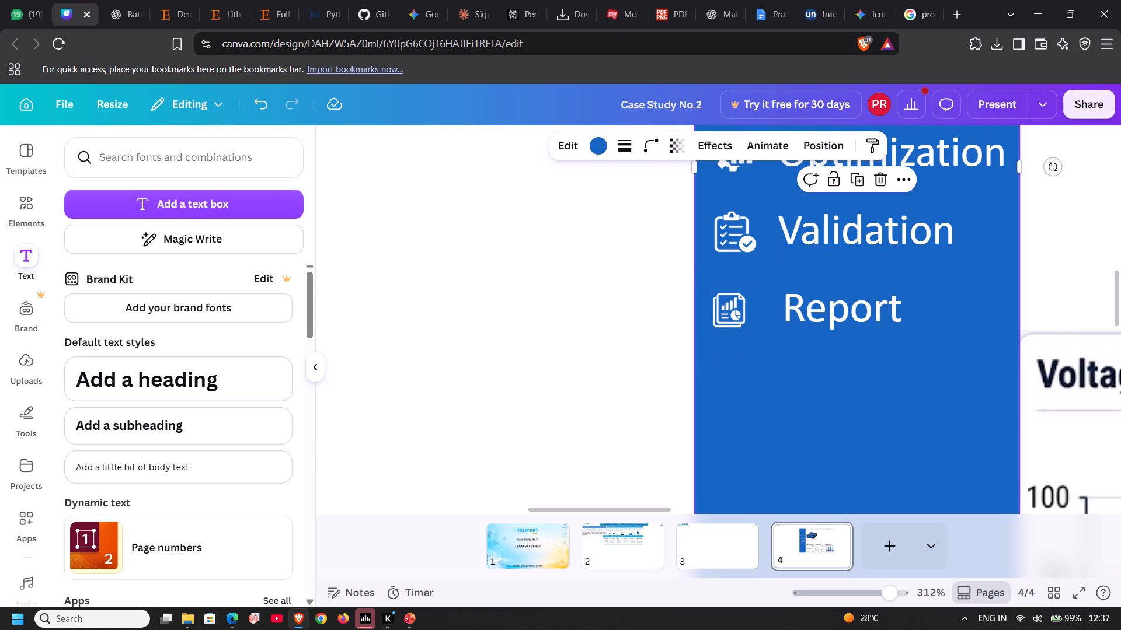
{"action": "left_click", "coordinate": [736, 312]}
{"action": "key", "text": "Right"}
{"action": "key", "text": "Right"}
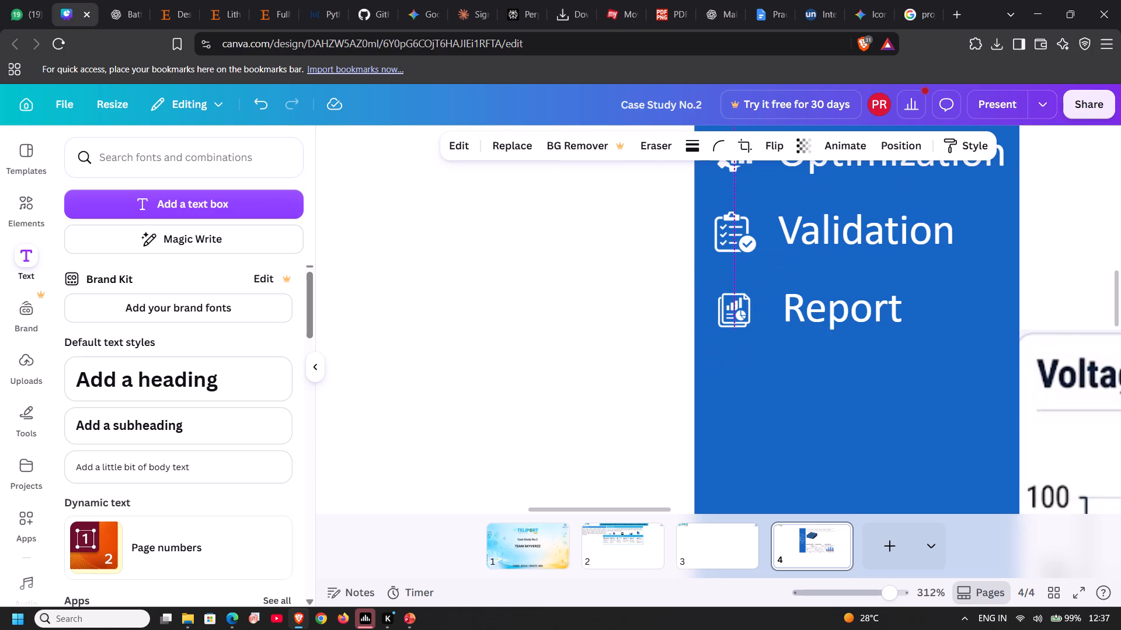
{"action": "key", "text": "Left"}
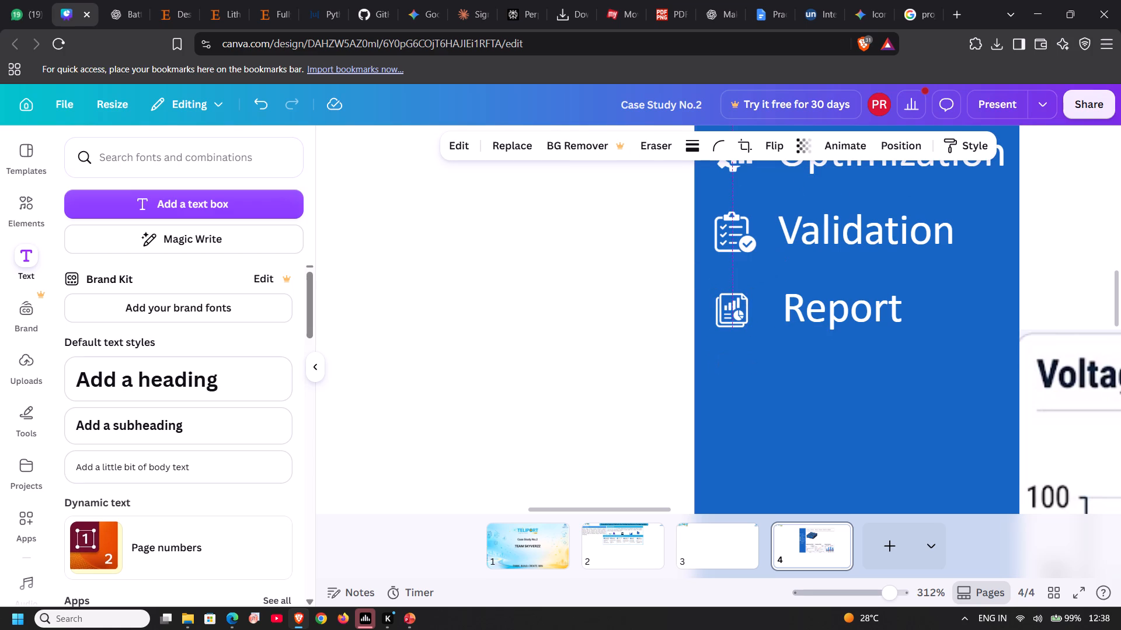
Reduce the laptop icon beside the Simulation label slightly so its width matches the other sidebar icons.
{"action": "scroll", "coordinate": [736, 312], "scroll_direction": "up", "scroll_amount": 7}
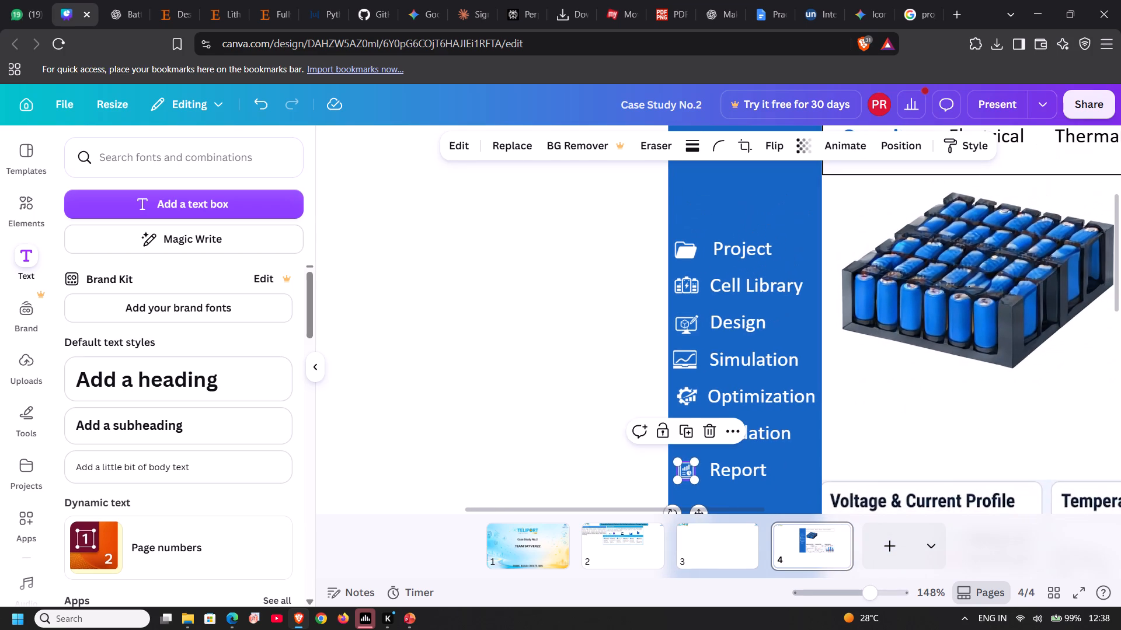
{"action": "scroll", "coordinate": [679, 373], "scroll_direction": "down", "scroll_amount": 1}
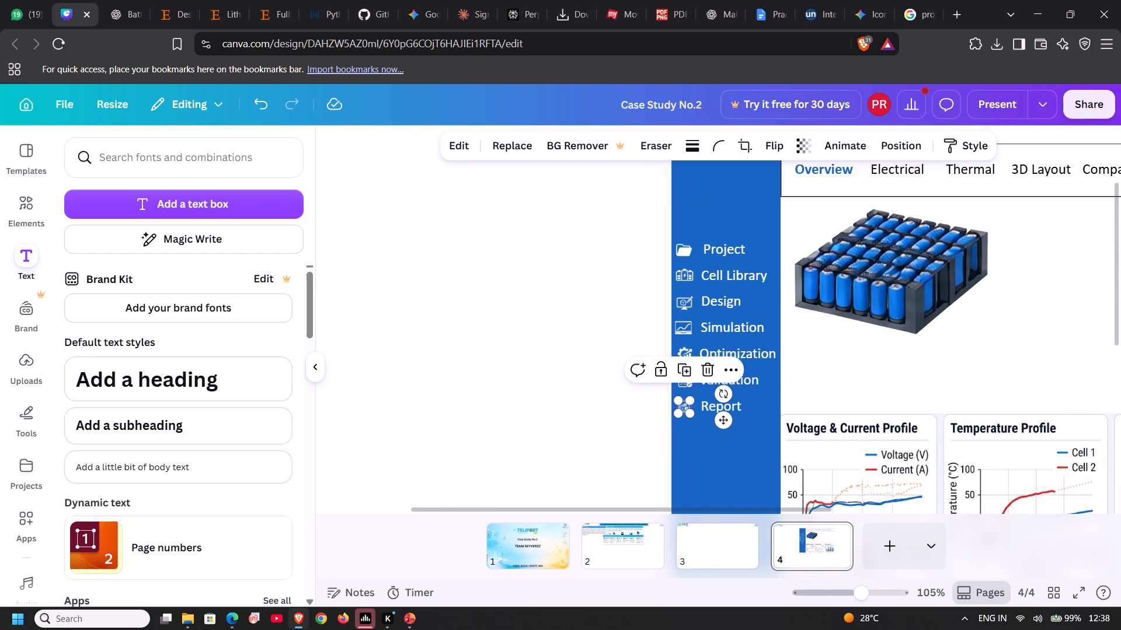
{"action": "left_click", "coordinate": [730, 463]}
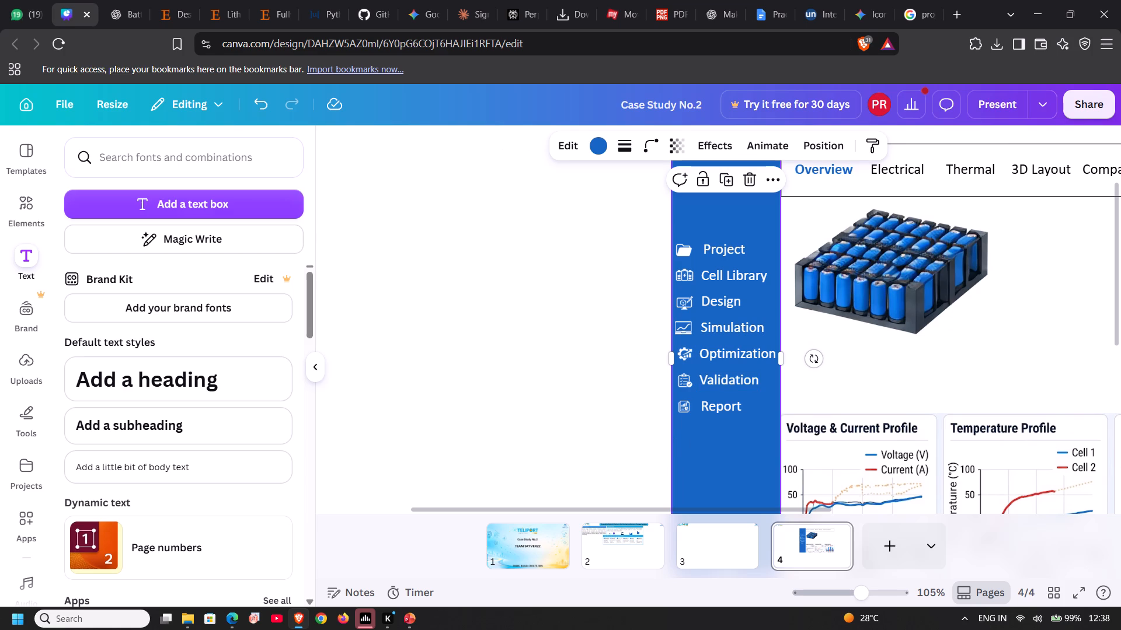
{"action": "left_click", "coordinate": [679, 321]}
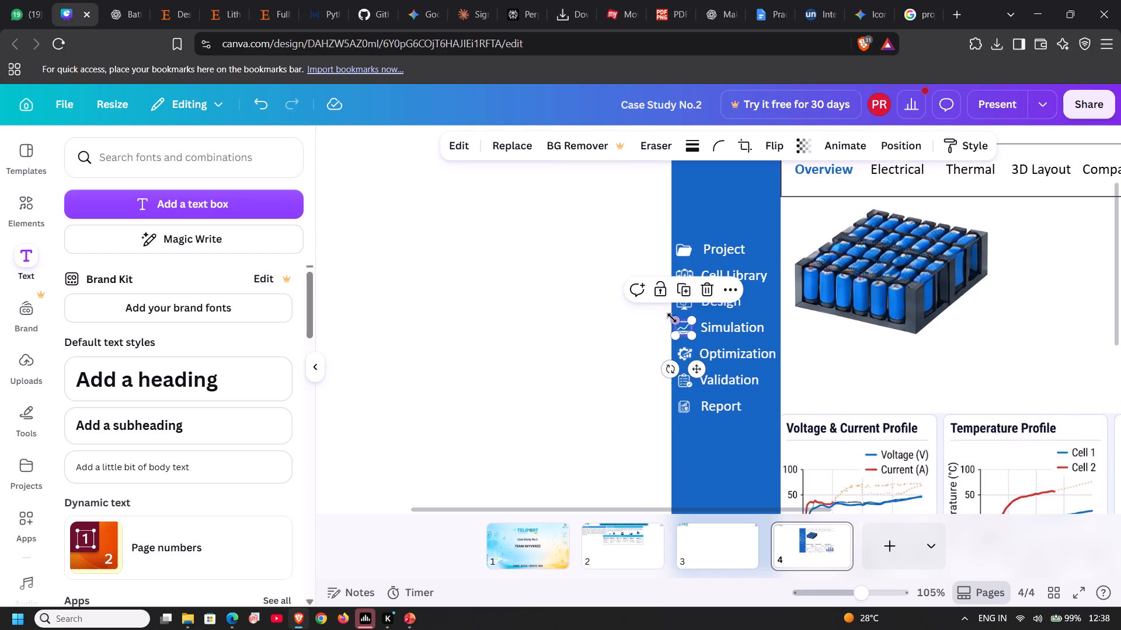
{"action": "left_click", "coordinate": [677, 318]}
{"action": "left_click", "coordinate": [619, 330]}
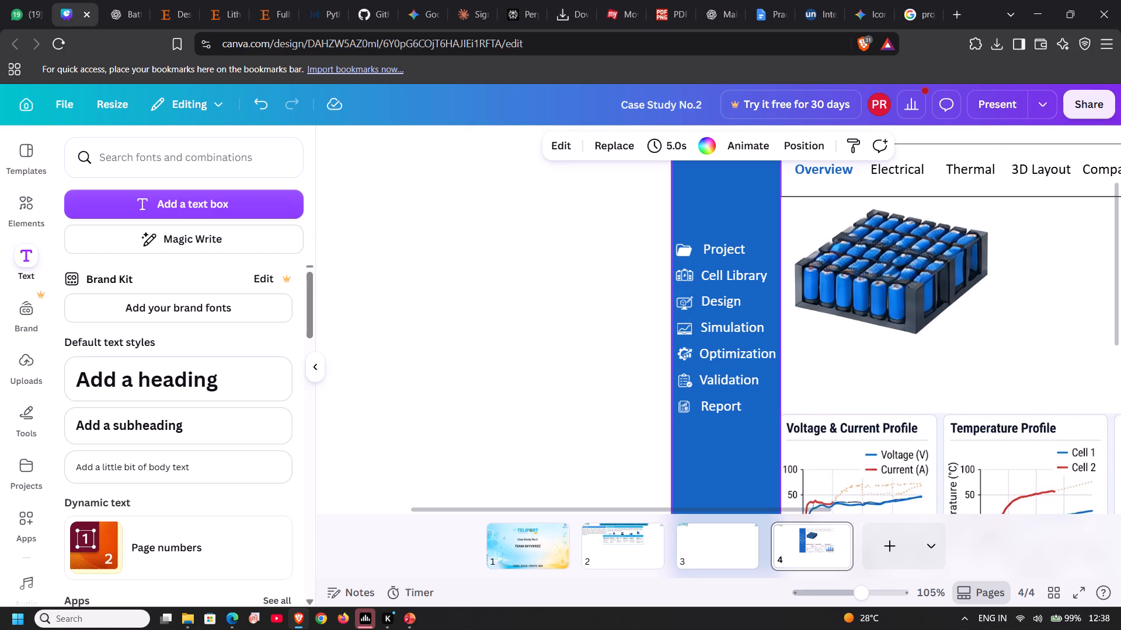
Fine-tune the size of the gear icon beside the Optimization label to match the other sidebar icons.
{"action": "left_click", "coordinate": [685, 361]}
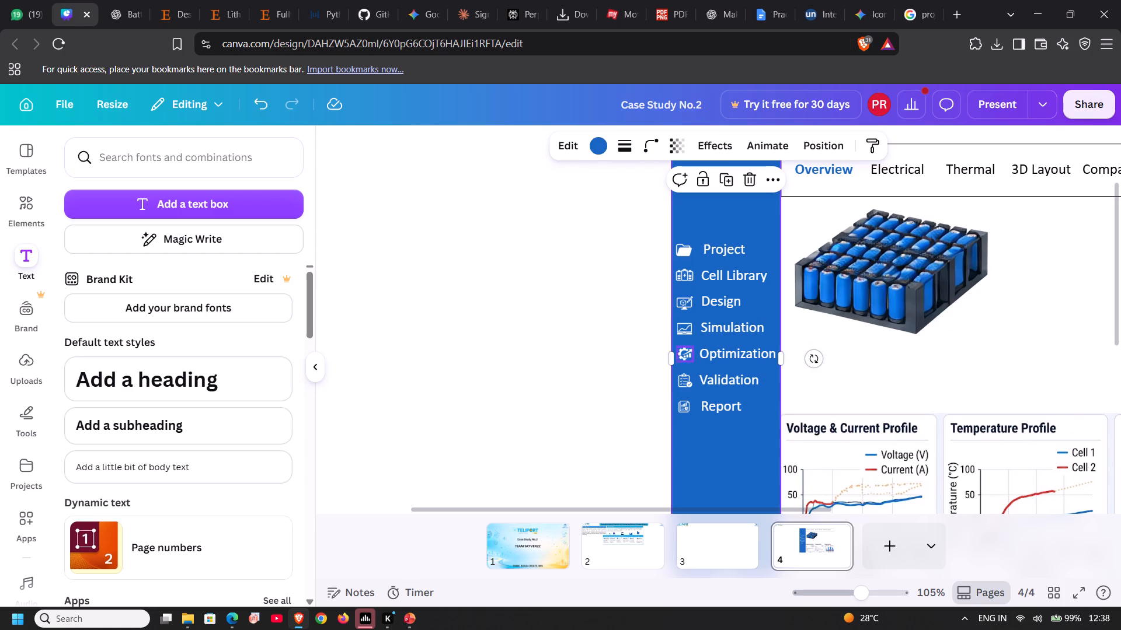
{"action": "left_click", "coordinate": [682, 351]}
{"action": "left_click_drag", "start_coordinate": [676, 345], "coordinate": [680, 346]}
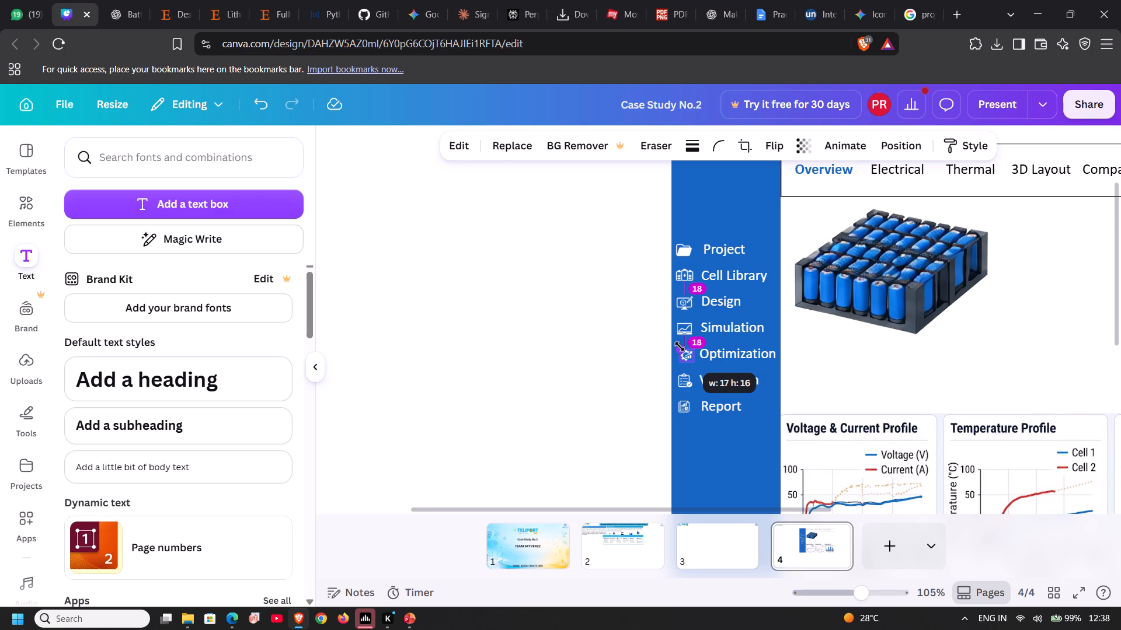
{"action": "left_click_drag", "start_coordinate": [680, 346], "coordinate": [683, 346]}
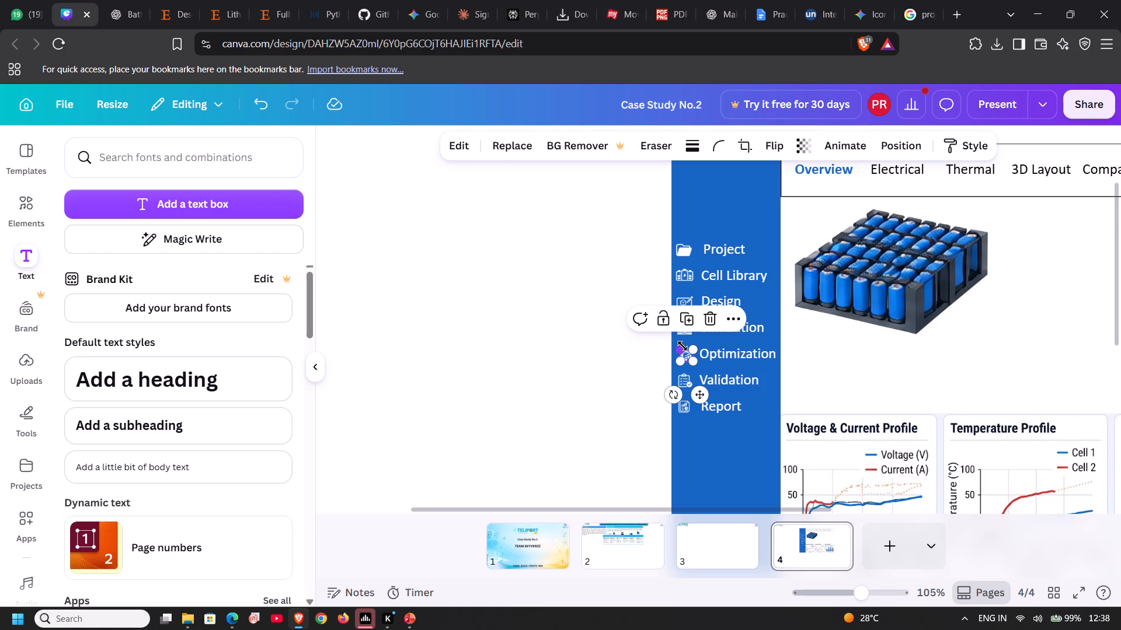
{"action": "scroll", "coordinate": [587, 358], "scroll_direction": "right", "scroll_amount": 1}
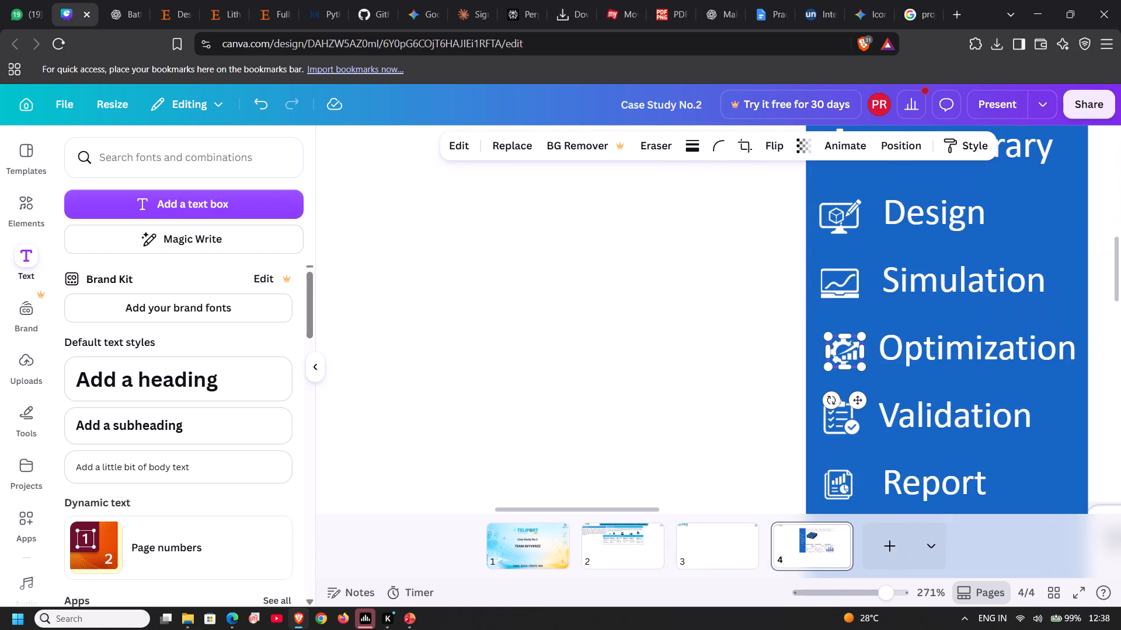
{"action": "left_click", "coordinate": [679, 390]}
{"action": "left_click", "coordinate": [840, 357]}
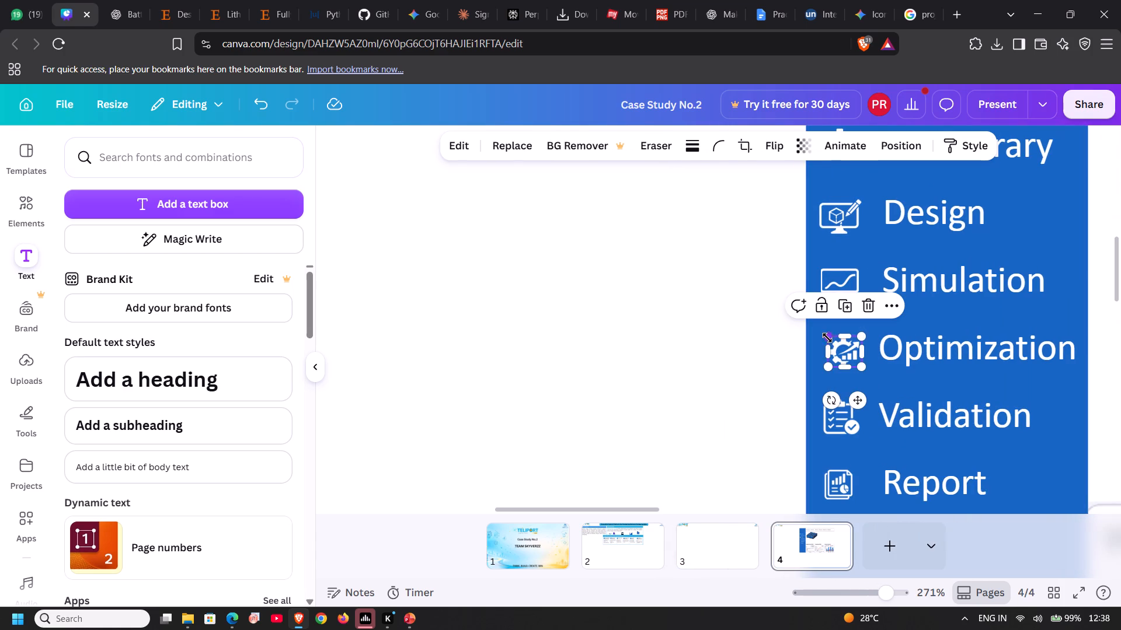
{"action": "left_click_drag", "start_coordinate": [829, 335], "coordinate": [822, 335]}
{"action": "left_click", "coordinate": [744, 350]}
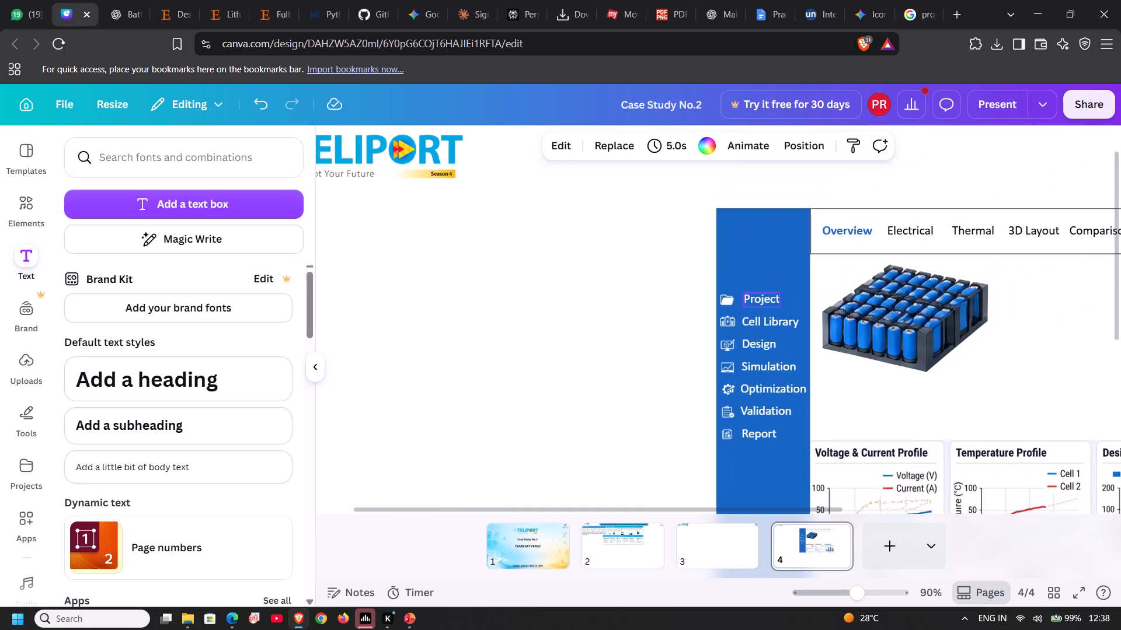
Compare the whole dashboard page with the Platform Dashboard section of the PowerPoint reference, and examine page 2's layout in Canva.
{"action": "left_click", "coordinate": [778, 254]}
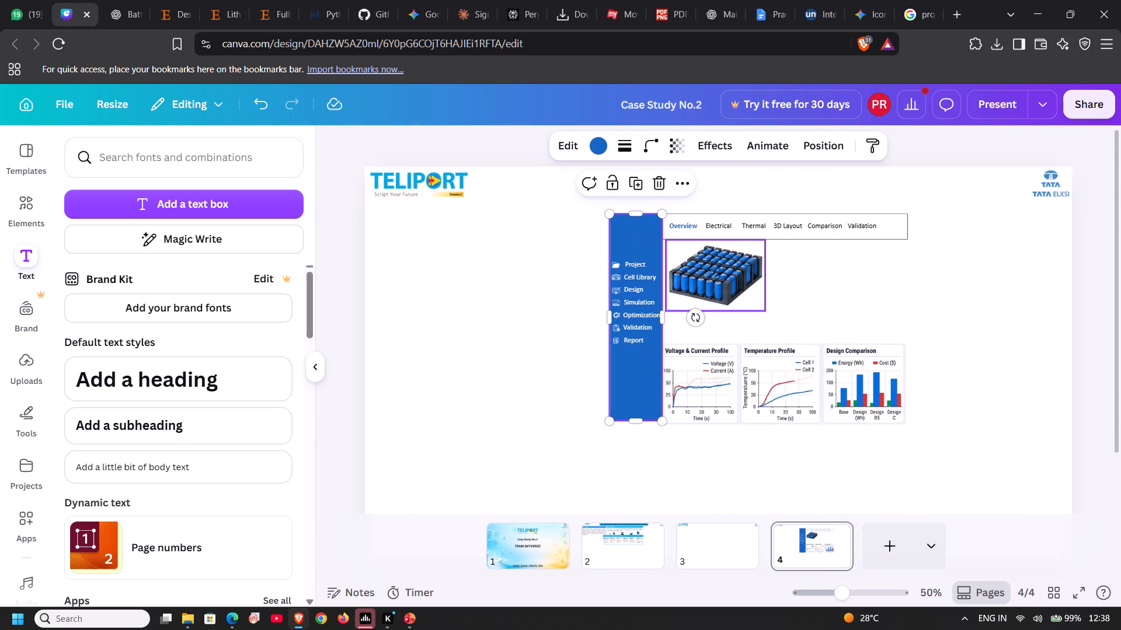
{"action": "left_click", "coordinate": [518, 286]}
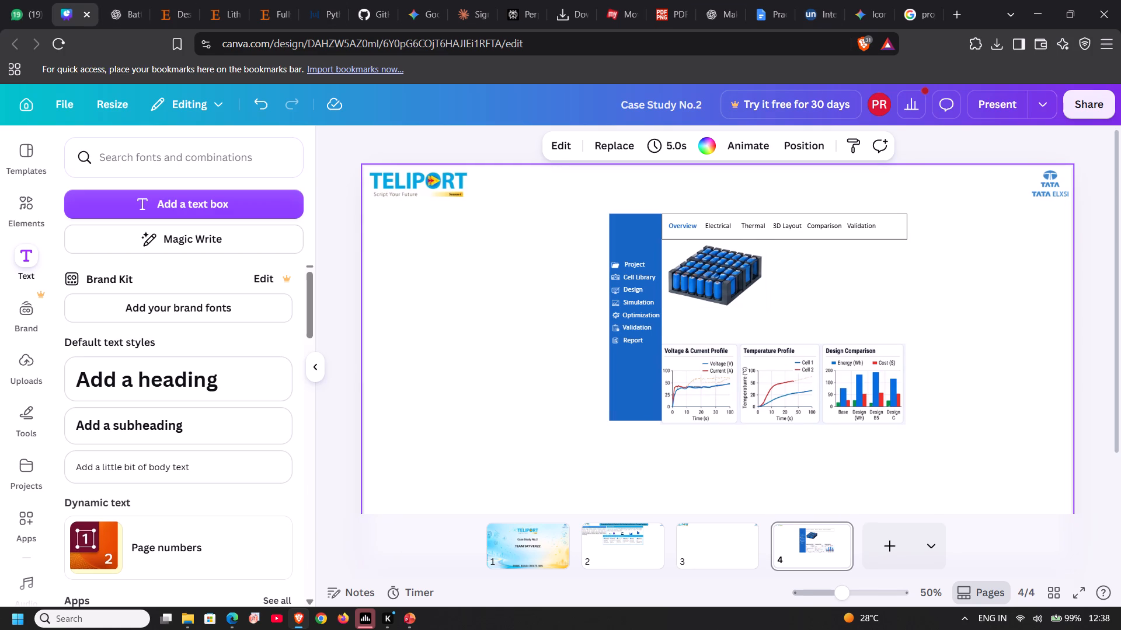
{"action": "left_click", "coordinate": [408, 614]}
{"action": "left_click", "coordinate": [500, 558]}
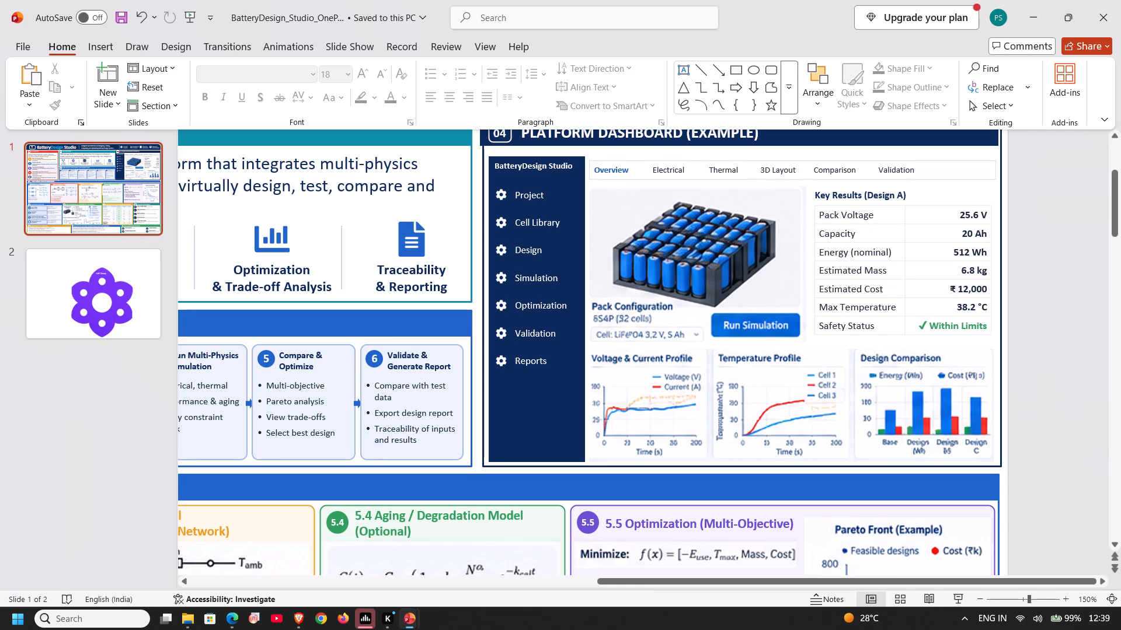
{"action": "left_click", "coordinate": [298, 622]}
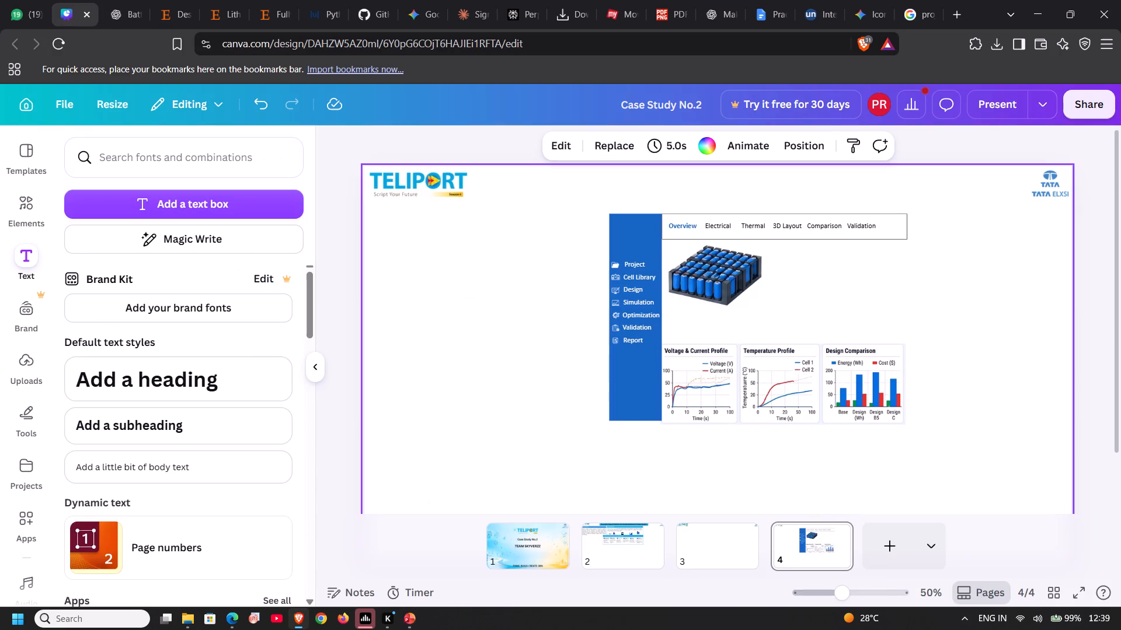
{"action": "left_click", "coordinate": [611, 544]}
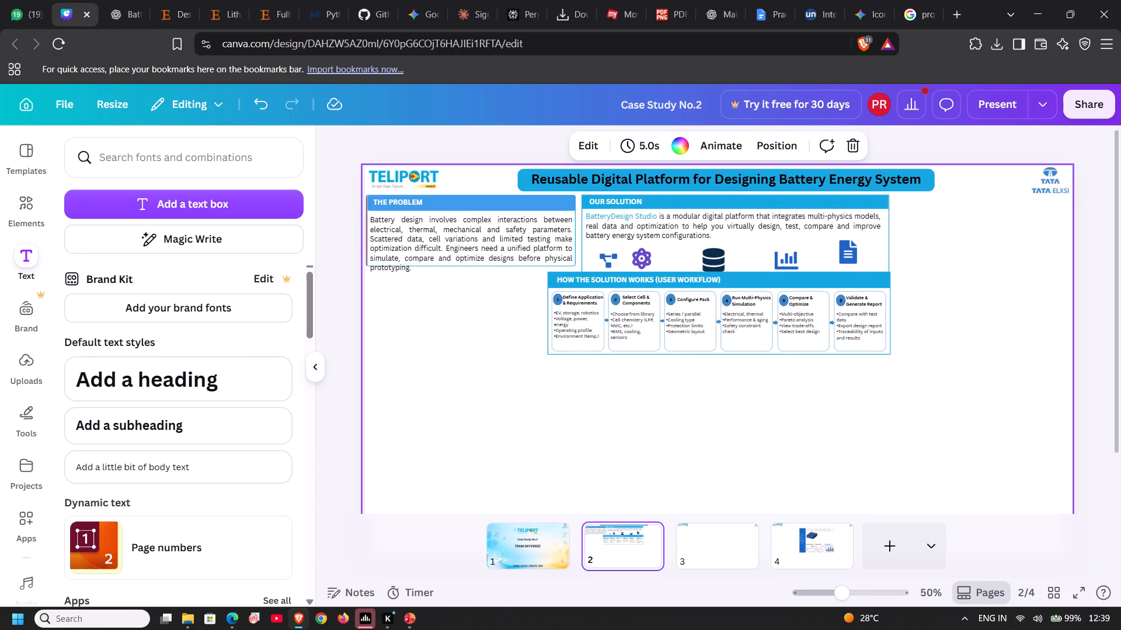
{"action": "scroll", "coordinate": [670, 439], "scroll_direction": "up", "scroll_amount": 1}
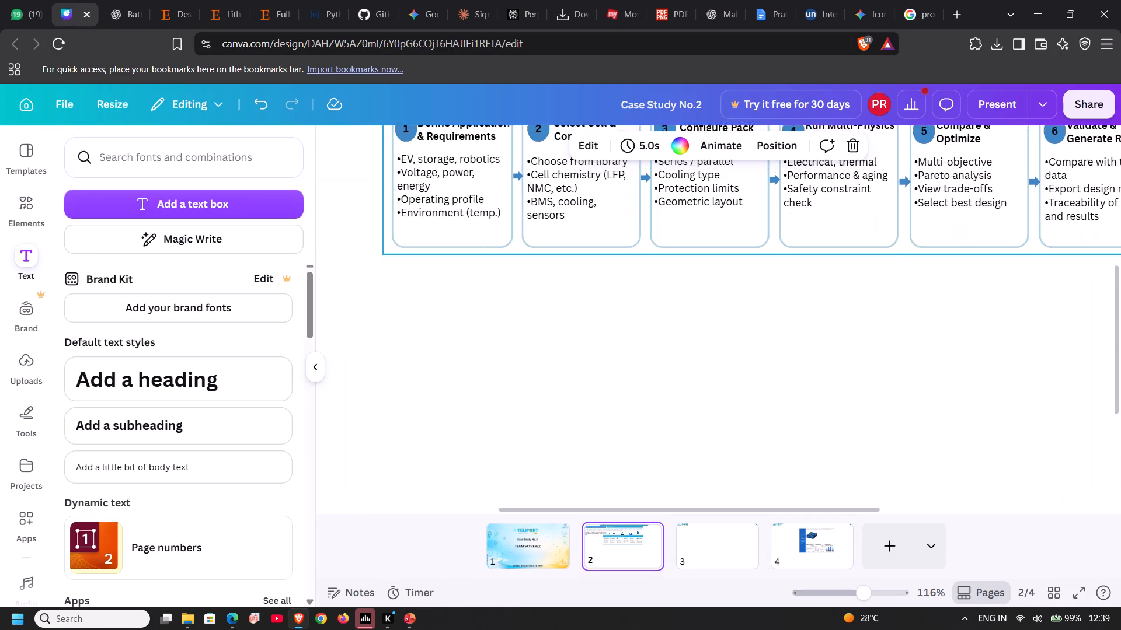
{"action": "scroll", "coordinate": [670, 439], "scroll_direction": "up", "scroll_amount": 1}
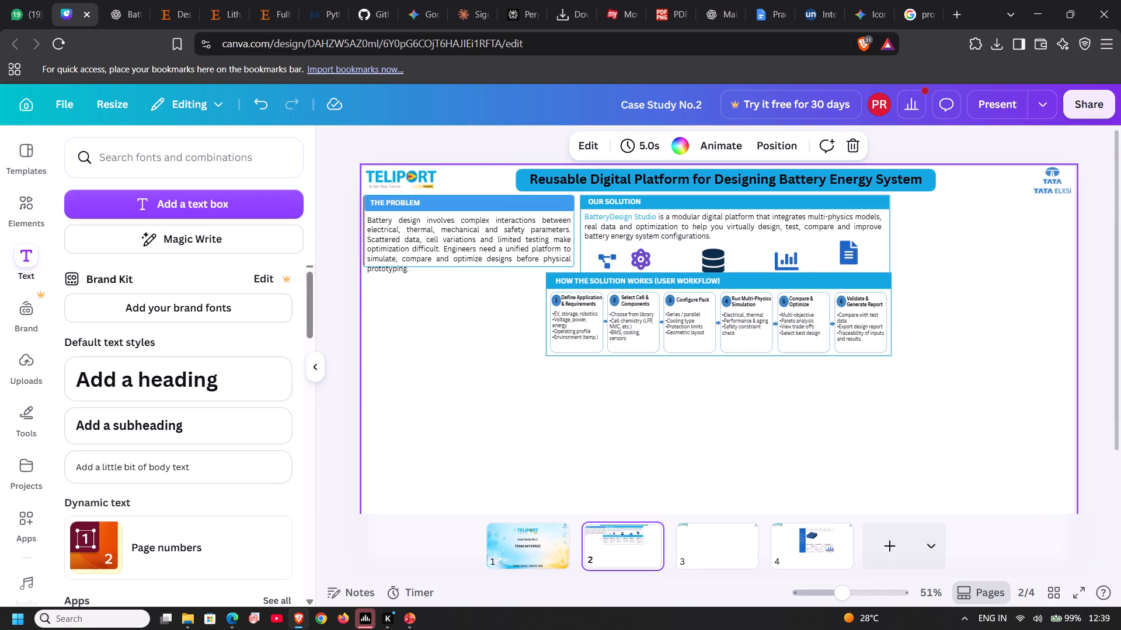
Add a square to page 4 with a solid border of weight 1 and a white fill.
{"action": "left_click", "coordinate": [830, 561]}
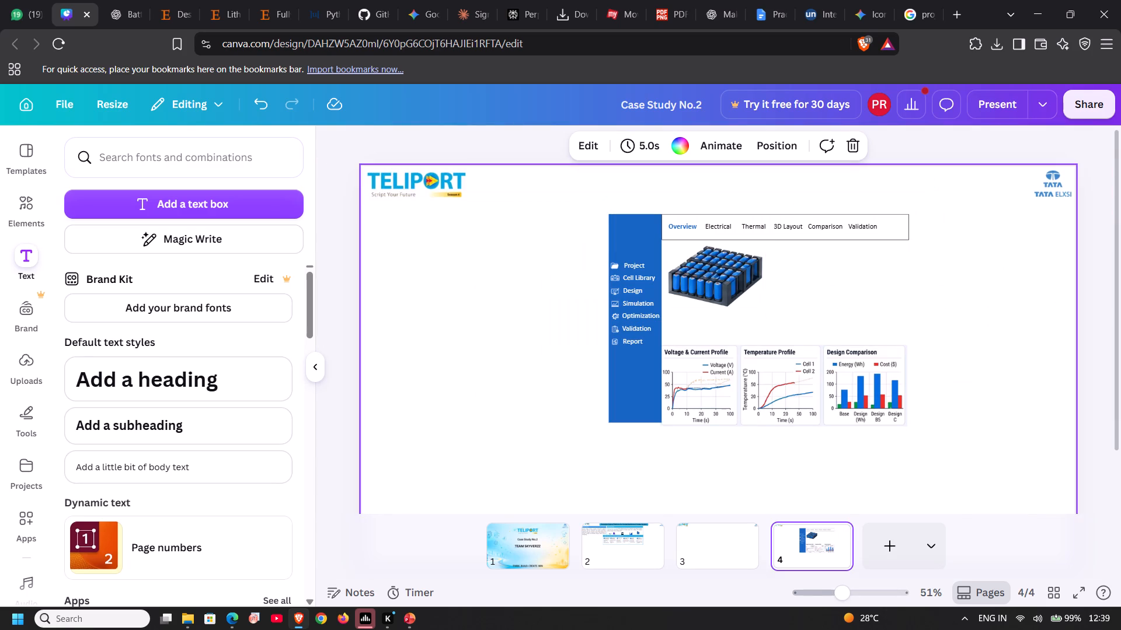
{"action": "left_click", "coordinate": [29, 418]}
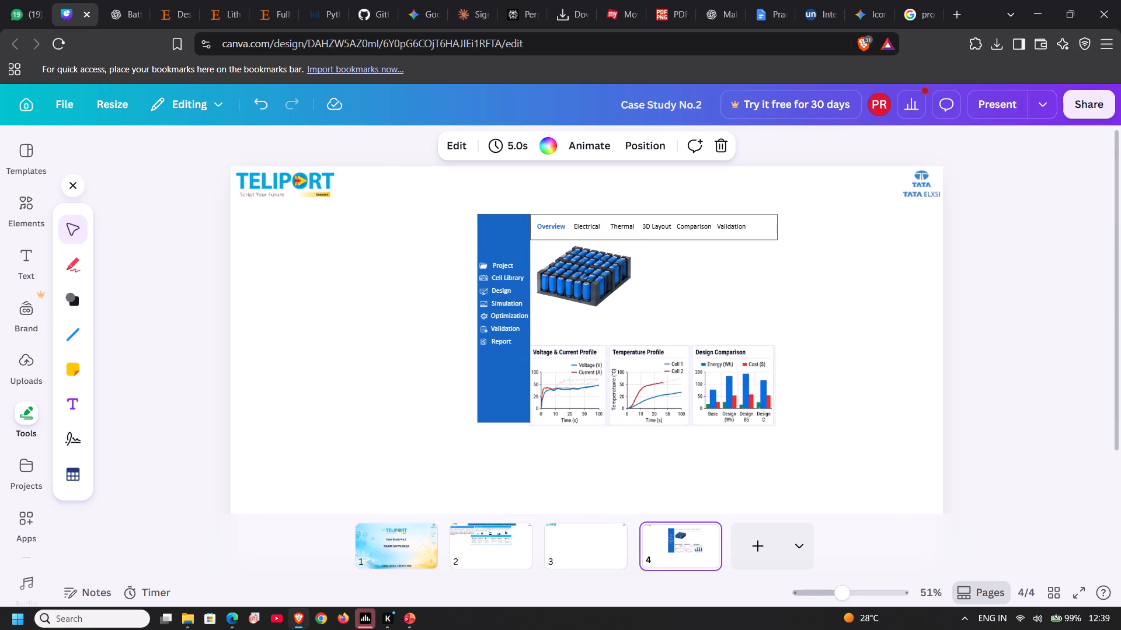
{"action": "left_click", "coordinate": [78, 299]}
{"action": "left_click", "coordinate": [288, 262]}
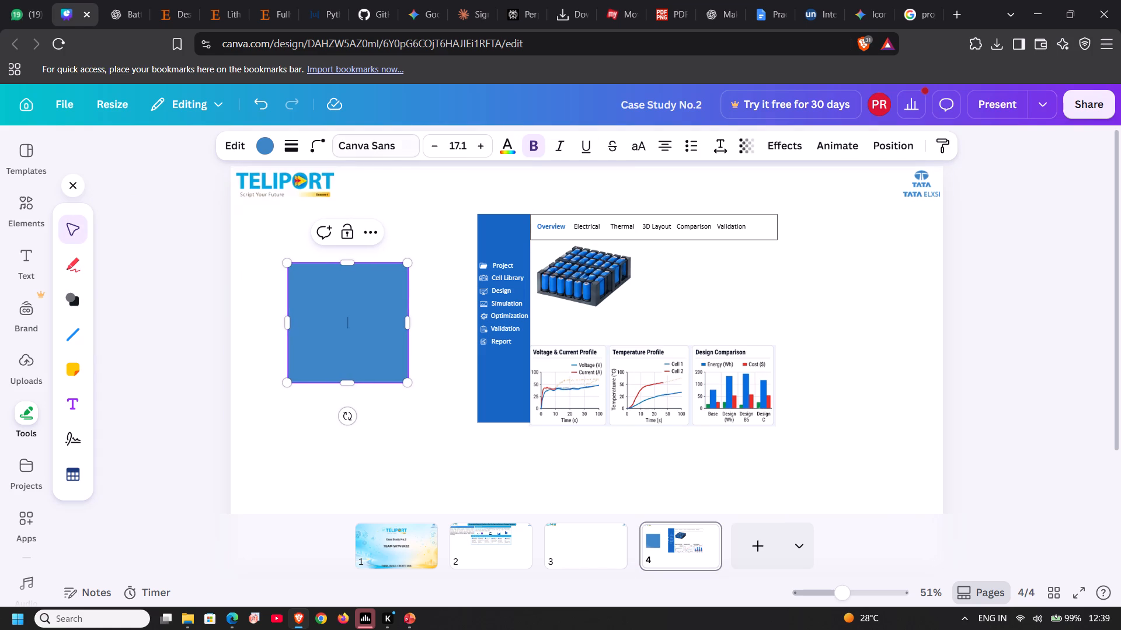
{"action": "left_click", "coordinate": [299, 154]}
{"action": "left_click", "coordinate": [249, 188]}
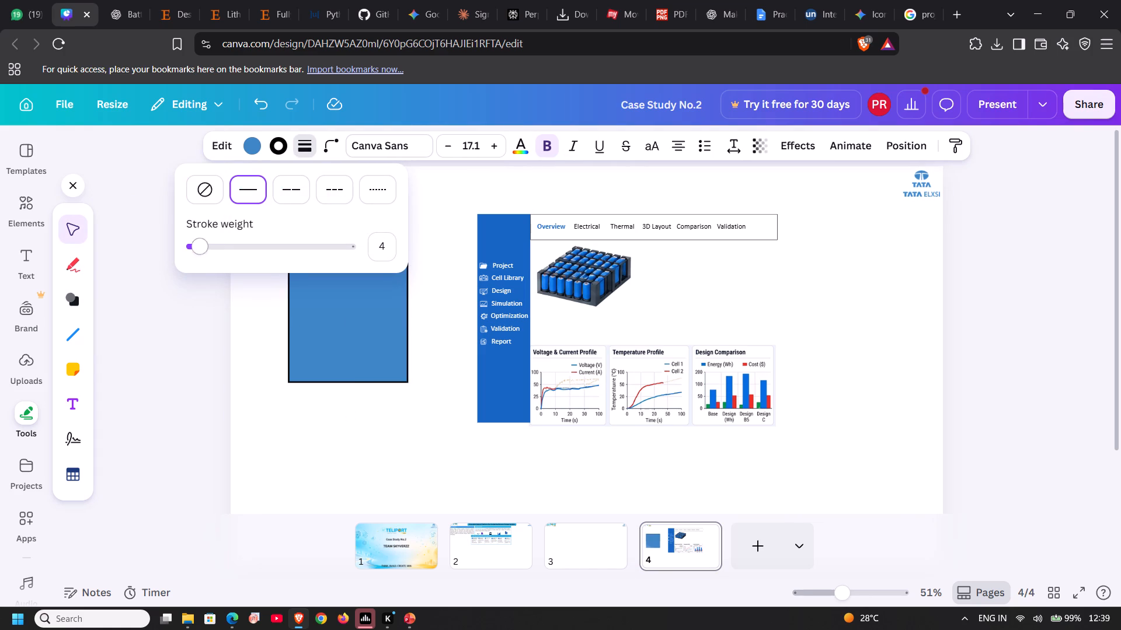
{"action": "left_click", "coordinate": [377, 242]}
{"action": "key", "text": "1"}
{"action": "key", "text": "Return"}
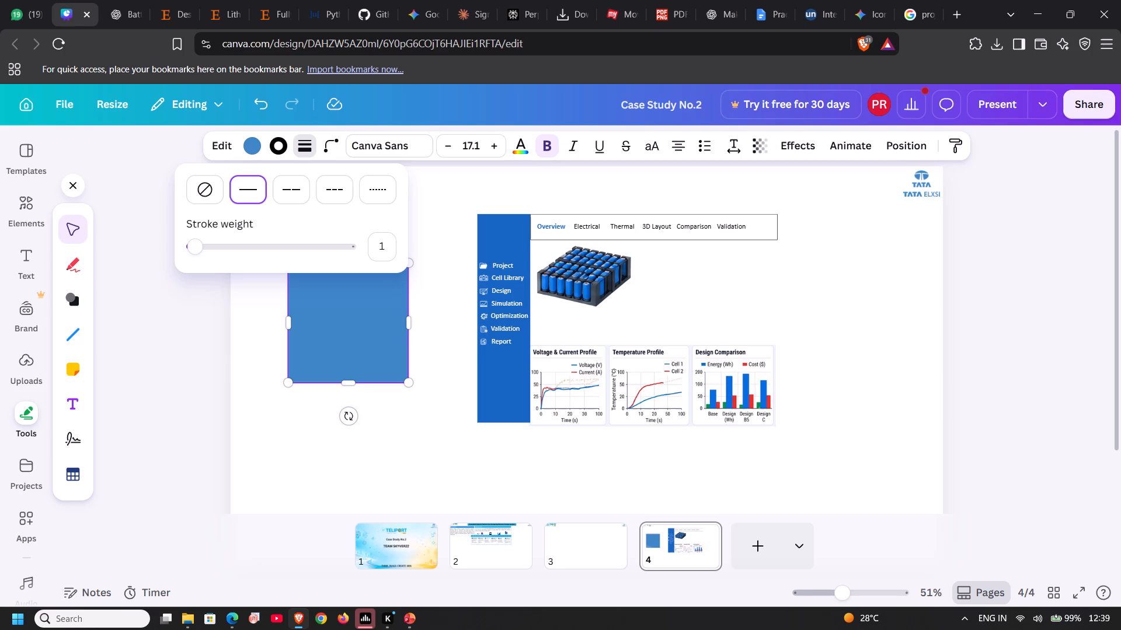
{"action": "left_click", "coordinate": [251, 147]}
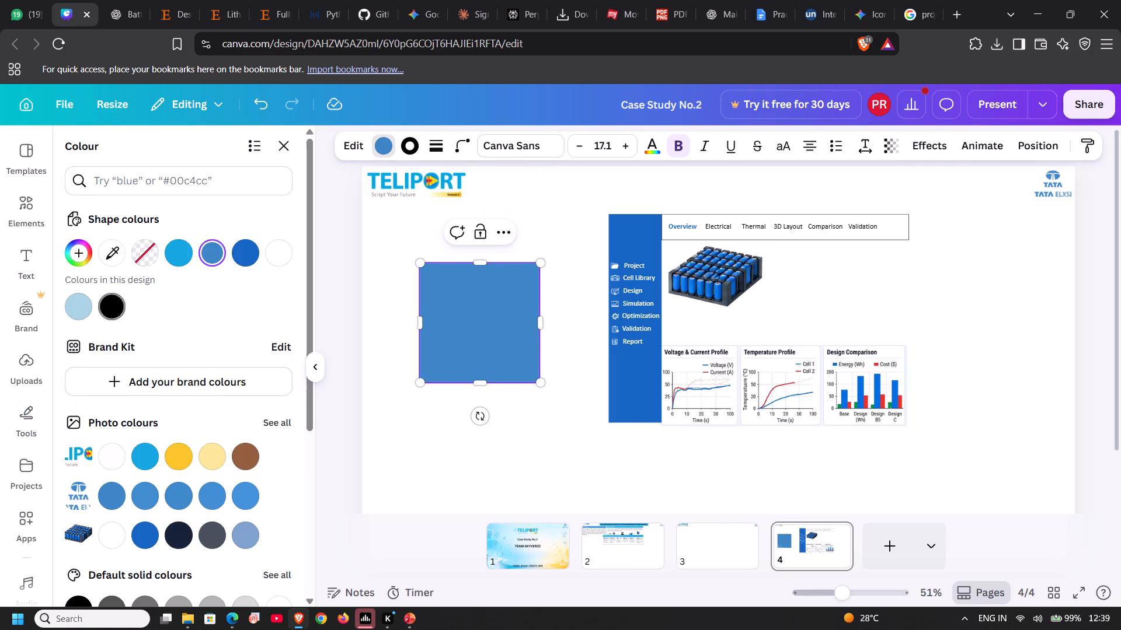
{"action": "left_click", "coordinate": [273, 253]}
{"action": "left_click", "coordinate": [381, 348]}
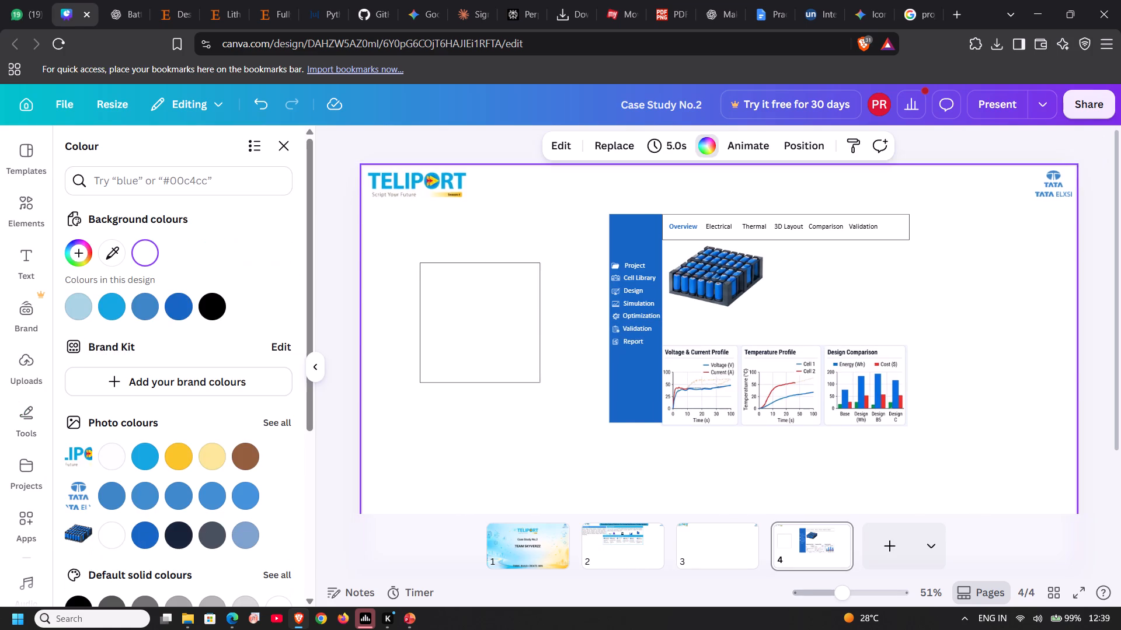
Move the white square into the empty area beside the battery pack image, just below the tab bar box.
{"action": "left_click_drag", "start_coordinate": [439, 331], "coordinate": [805, 311]}
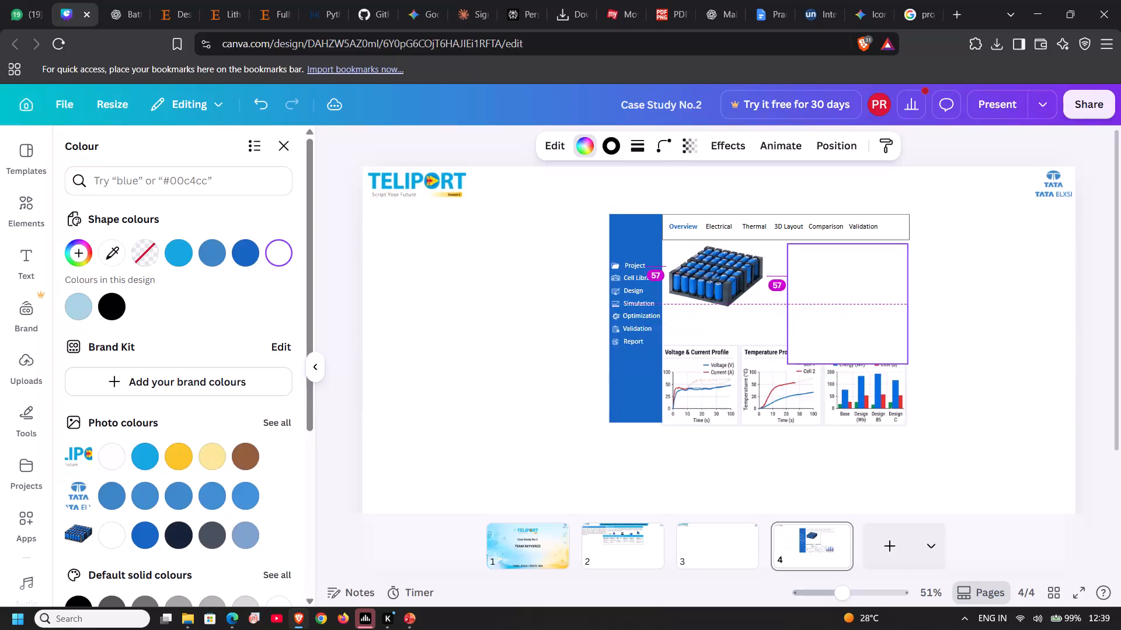
{"action": "left_click_drag", "start_coordinate": [805, 311], "coordinate": [800, 309]}
{"action": "left_click", "coordinate": [953, 310]}
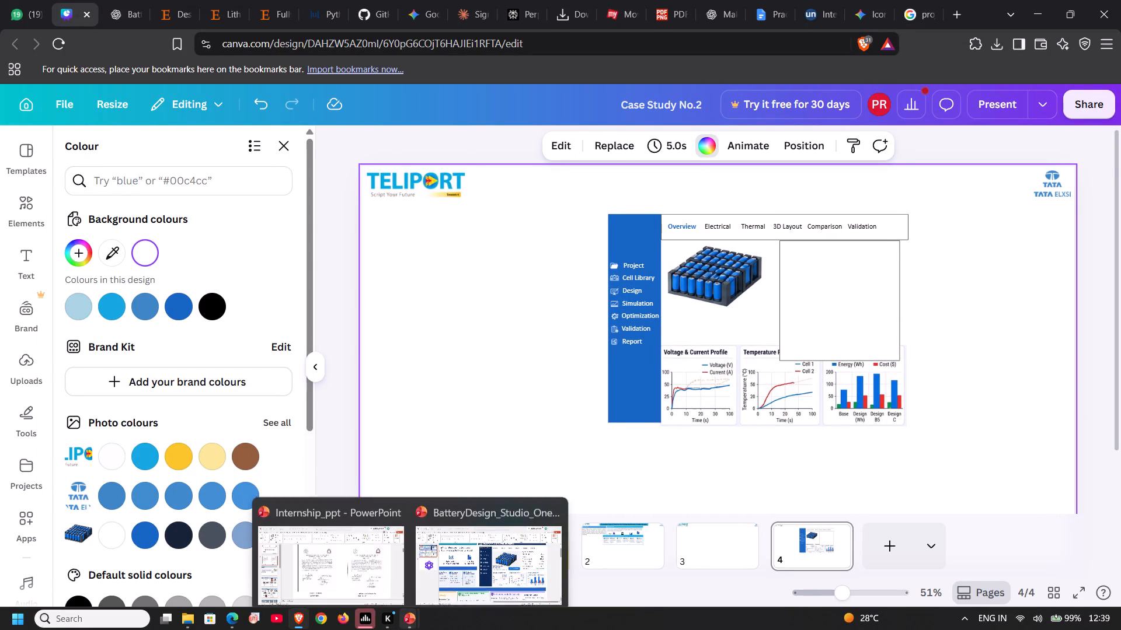
Check the Key Results area in the PowerPoint reference, and set the white square's transparency to 61 in Canva.
{"action": "left_click", "coordinate": [476, 575]}
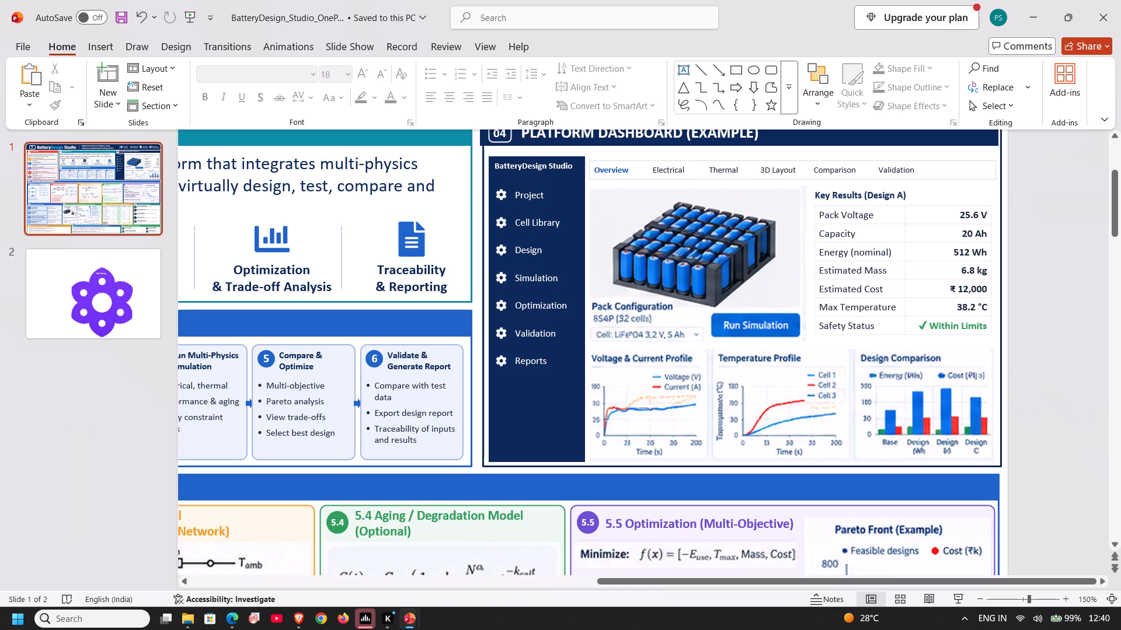
{"action": "left_click", "coordinate": [302, 617]}
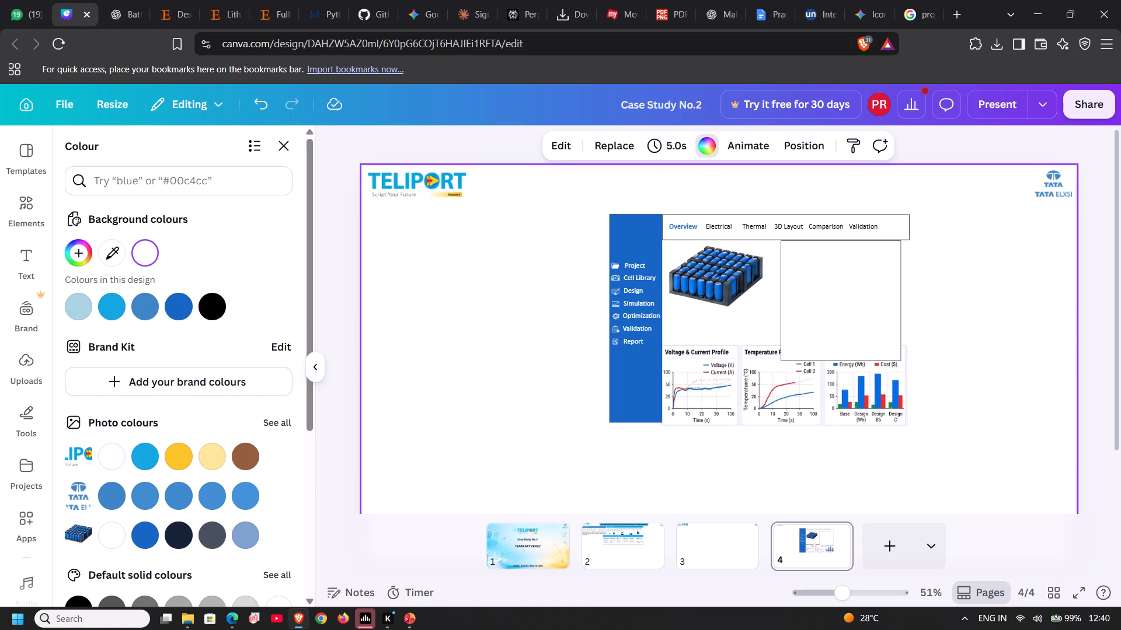
{"action": "left_click", "coordinate": [841, 307]}
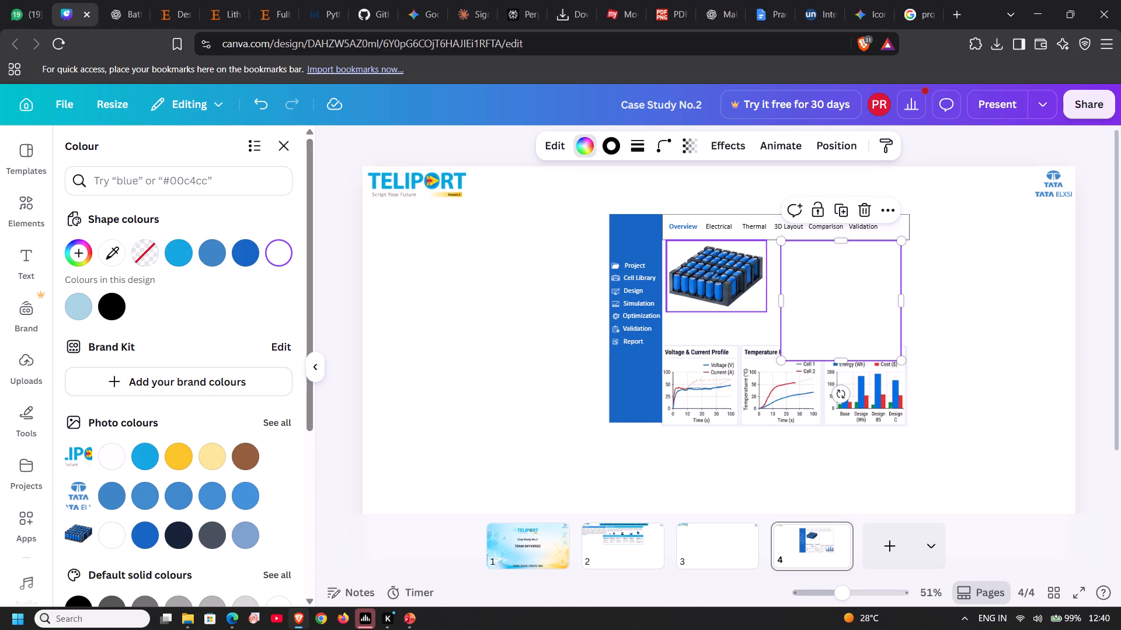
{"action": "left_click", "coordinate": [681, 142]}
{"action": "left_click", "coordinate": [682, 200]}
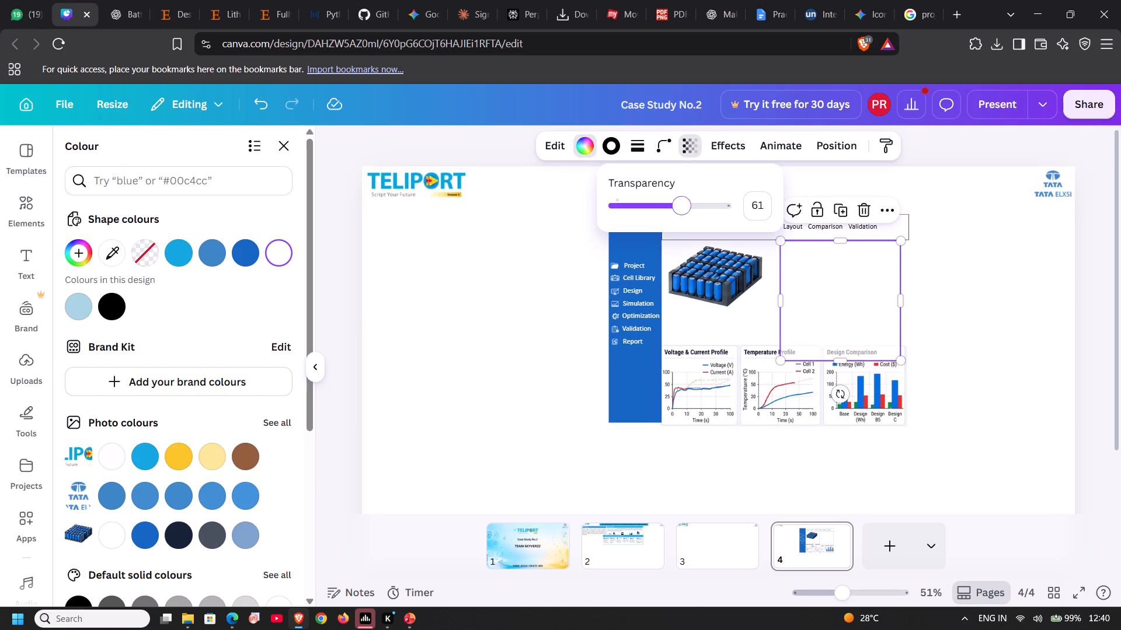
{"action": "triple_click", "coordinate": [683, 200]}
{"action": "left_click", "coordinate": [513, 223]}
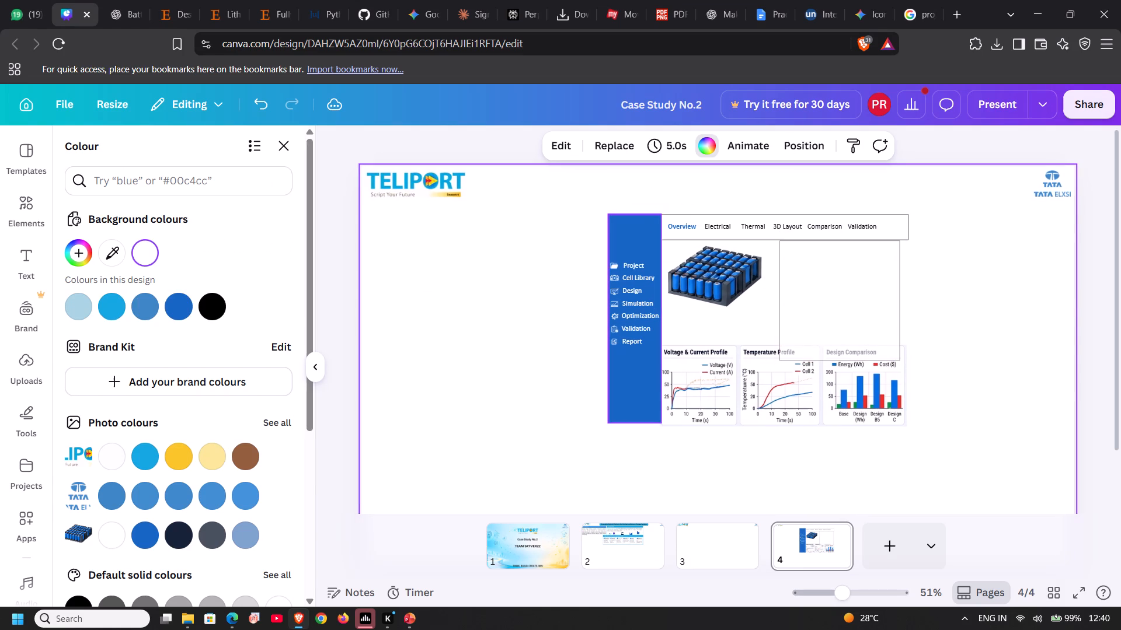
Shorten the white square to fit above the chart row, leaving a gap below the tab bar box.
{"action": "left_click", "coordinate": [810, 300]}
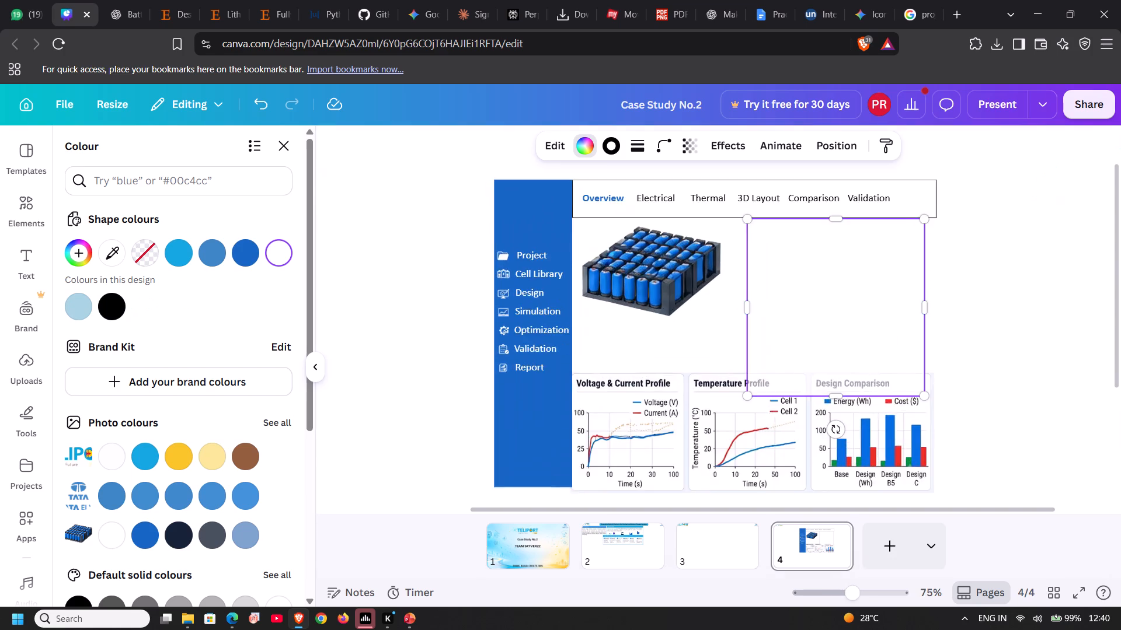
{"action": "left_click_drag", "start_coordinate": [824, 463], "coordinate": [838, 412]}
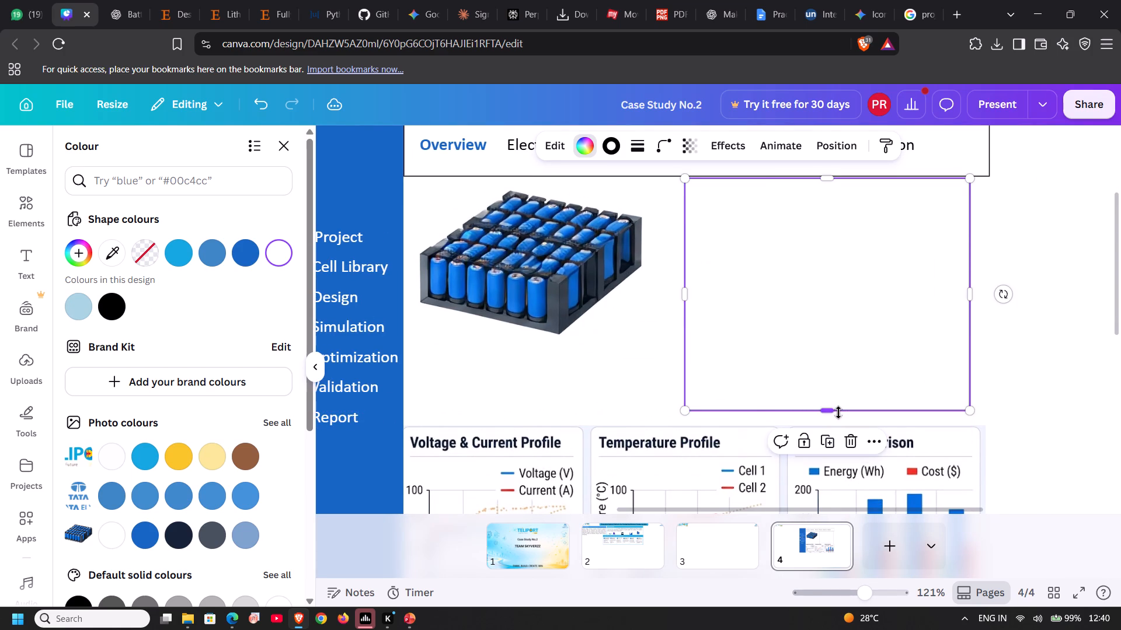
{"action": "left_click", "coordinate": [556, 365]}
{"action": "left_click", "coordinate": [784, 286]}
{"action": "left_click_drag", "start_coordinate": [831, 175], "coordinate": [832, 188]}
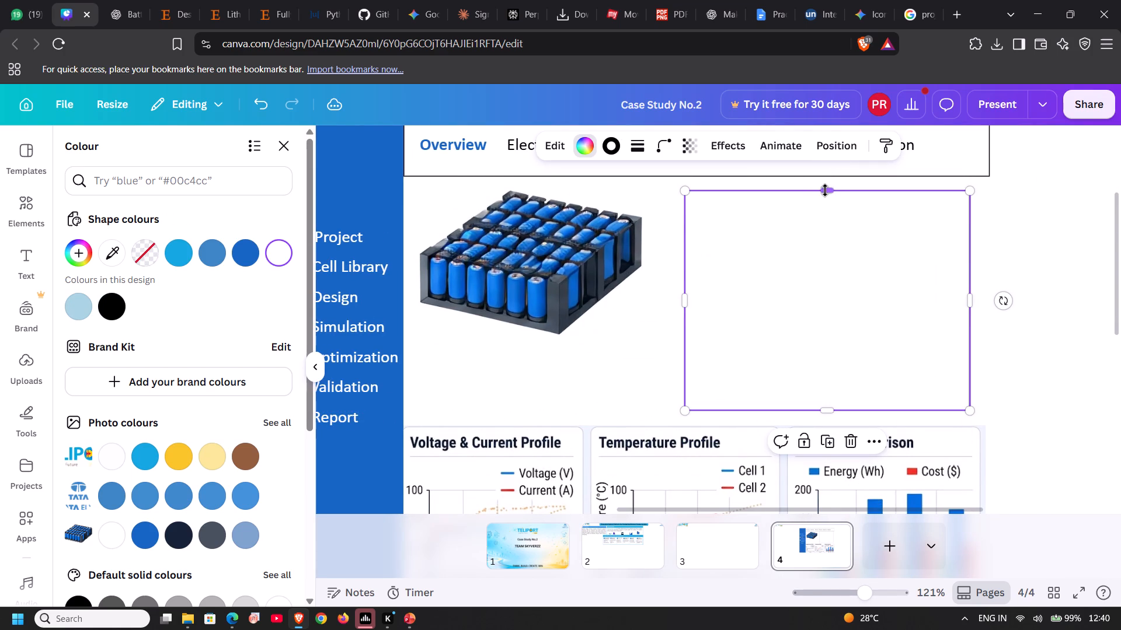
{"action": "left_click_drag", "start_coordinate": [835, 190], "coordinate": [834, 199]}
Reduce the height of the box around the dashboard tab labels by raising its bottom edge.
{"action": "scroll", "coordinate": [655, 250], "scroll_direction": "up", "scroll_amount": 1}
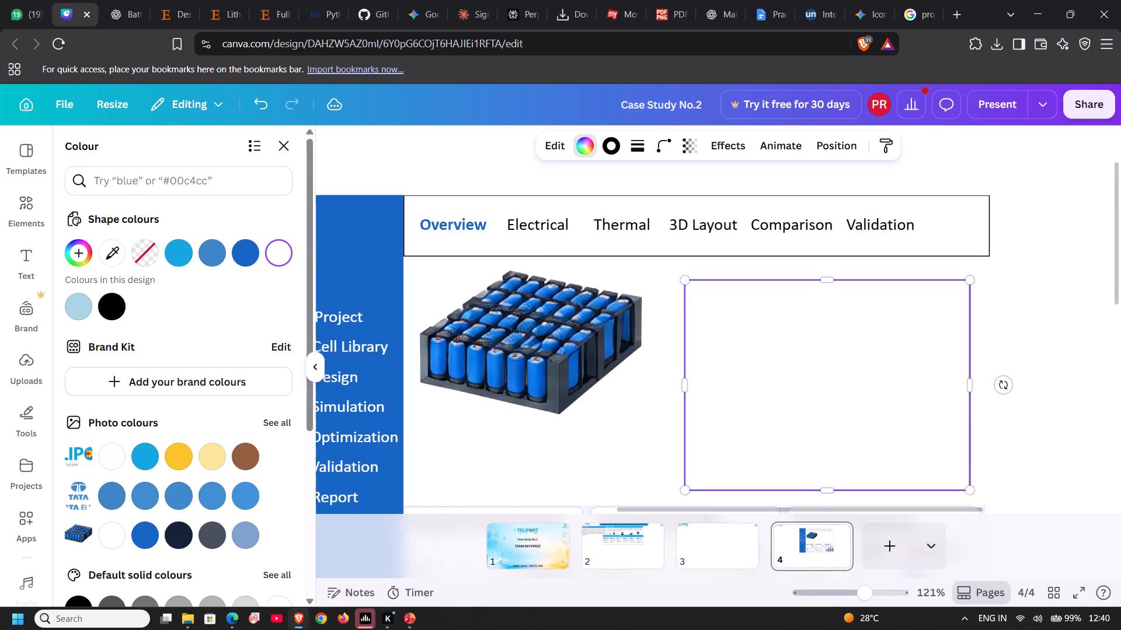
{"action": "scroll", "coordinate": [652, 258], "scroll_direction": "up", "scroll_amount": 1}
{"action": "left_click", "coordinate": [665, 261]}
{"action": "left_click", "coordinate": [691, 269]}
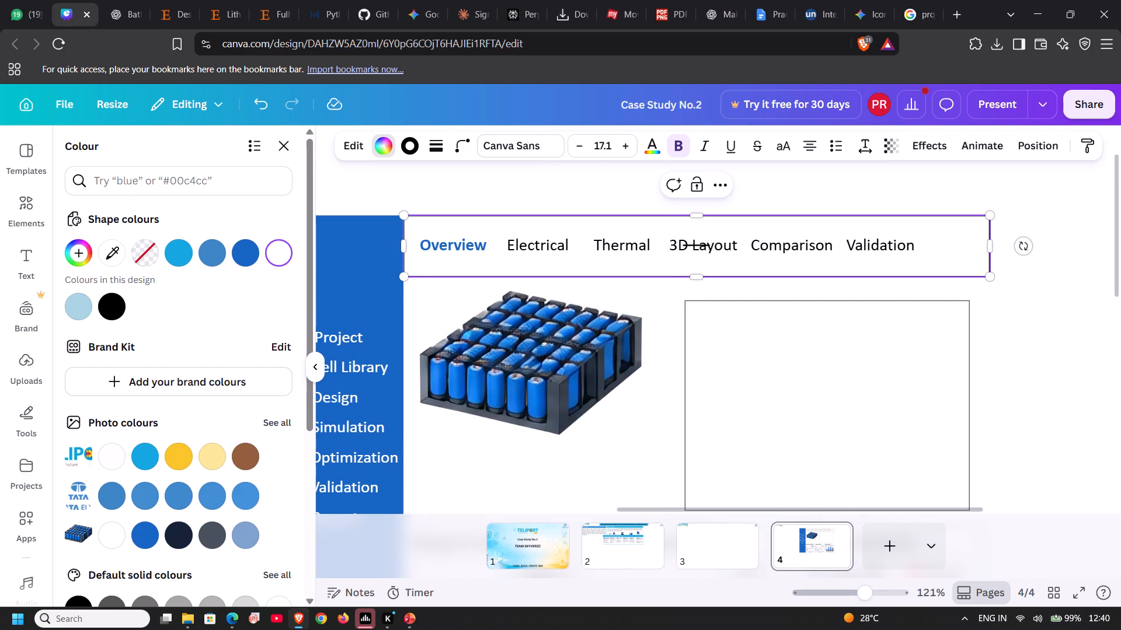
{"action": "left_click_drag", "start_coordinate": [696, 274], "coordinate": [698, 263]}
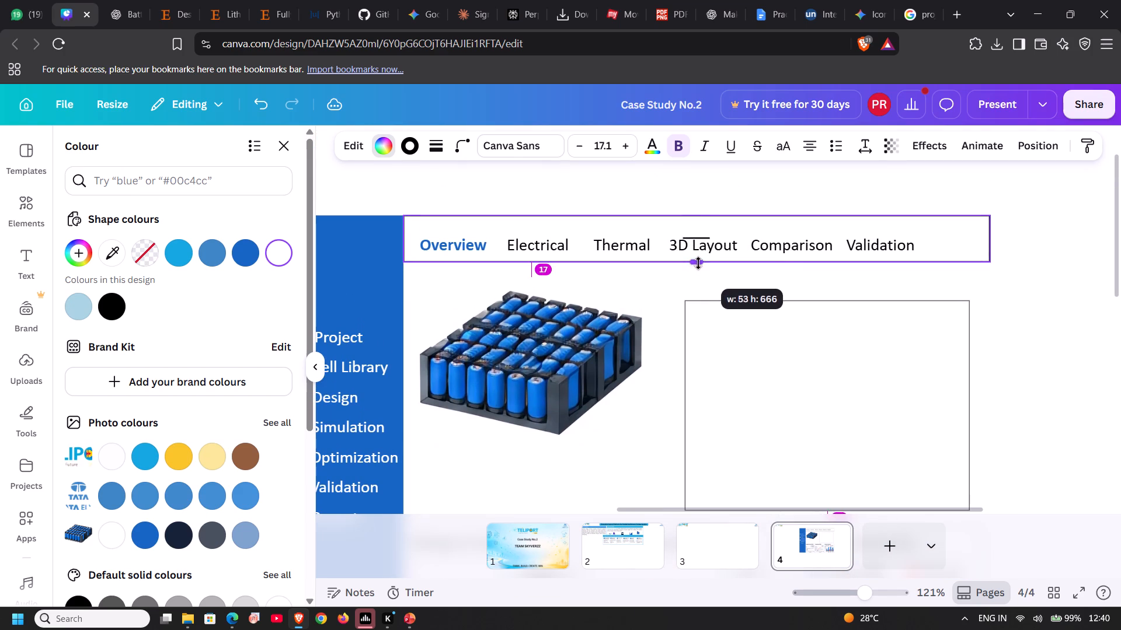
{"action": "left_click_drag", "start_coordinate": [698, 263], "coordinate": [699, 263]}
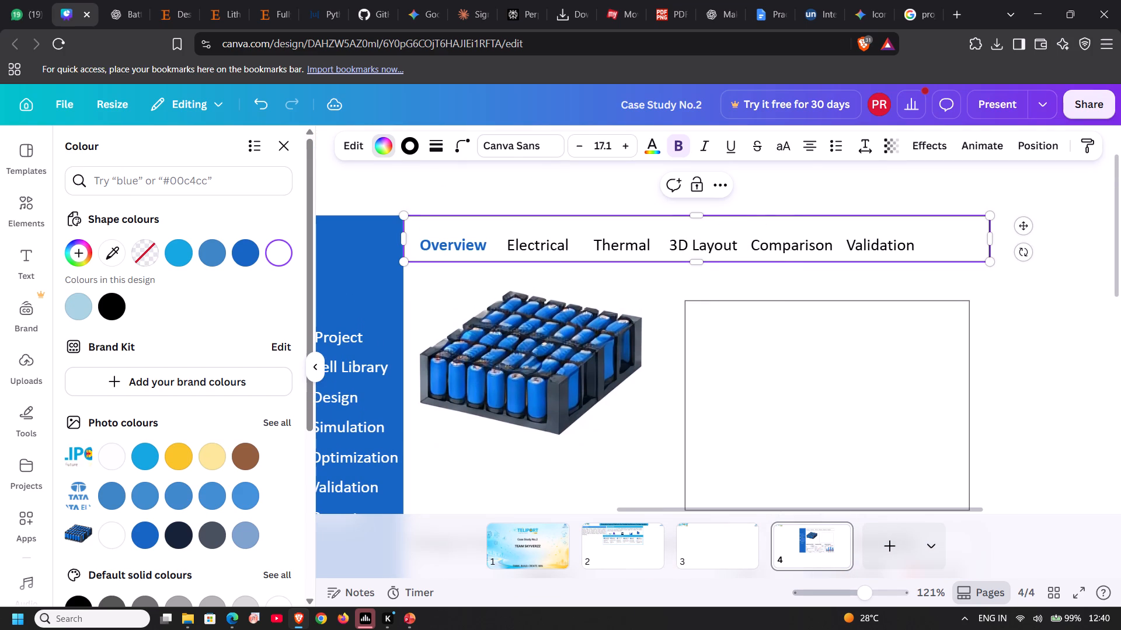
{"action": "left_click", "coordinate": [824, 197]}
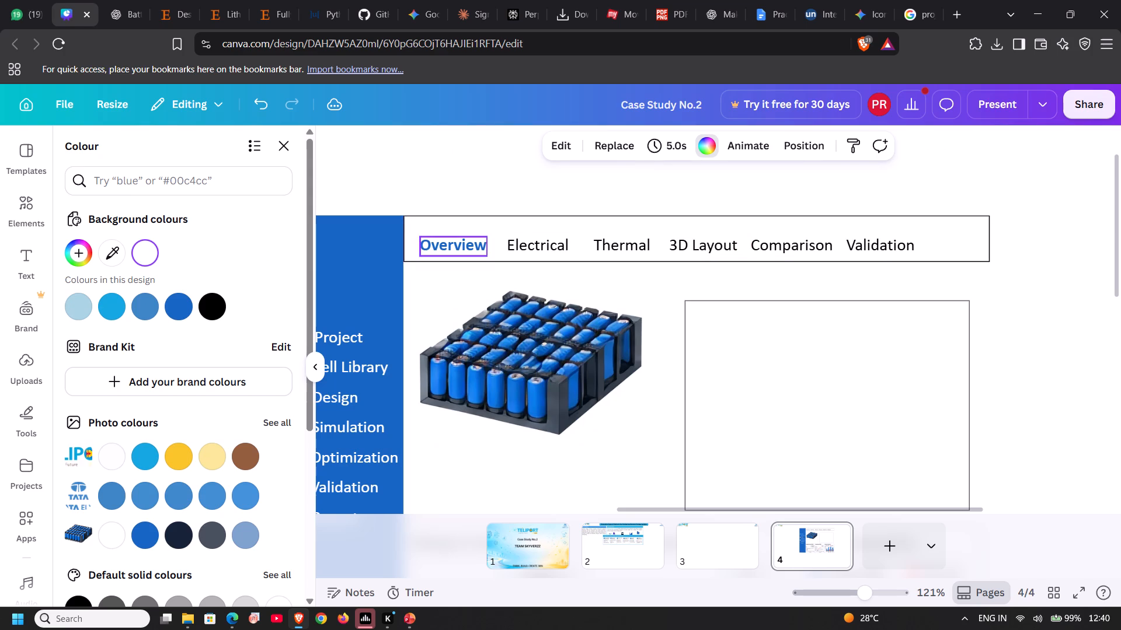
Move the tab bar box off the labels and group the six tab labels from Overview to Validation.
{"action": "left_click_drag", "start_coordinate": [417, 228], "coordinate": [451, 251]}
{"action": "left_click", "coordinate": [457, 255]}
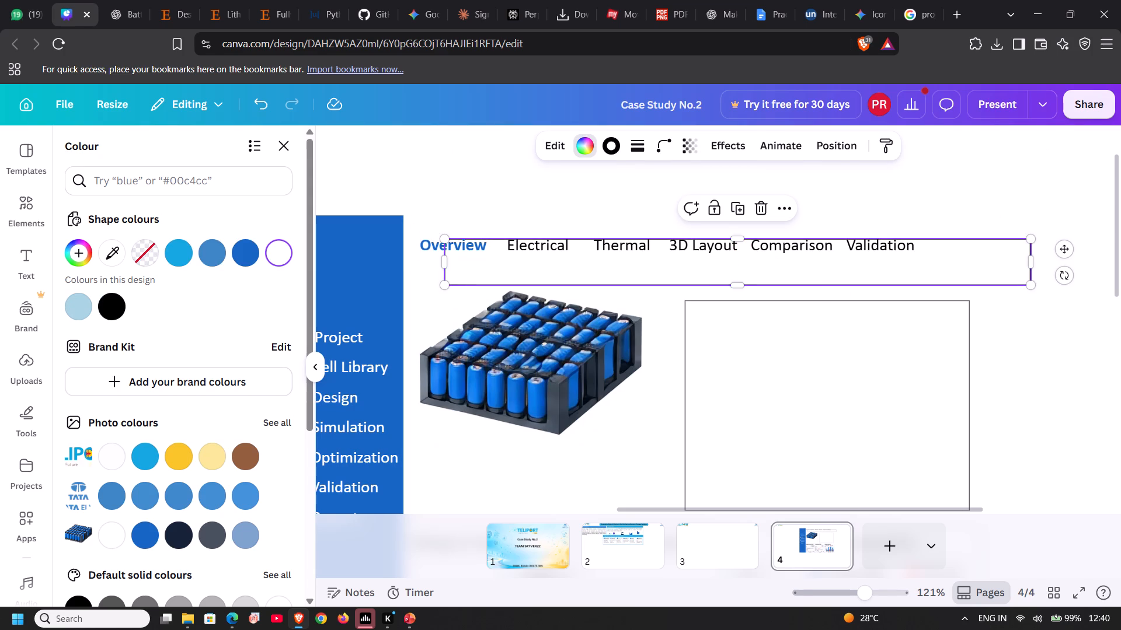
{"action": "left_click_drag", "start_coordinate": [489, 268], "coordinate": [520, 315]}
{"action": "left_click_drag", "start_coordinate": [416, 220], "coordinate": [444, 243]}
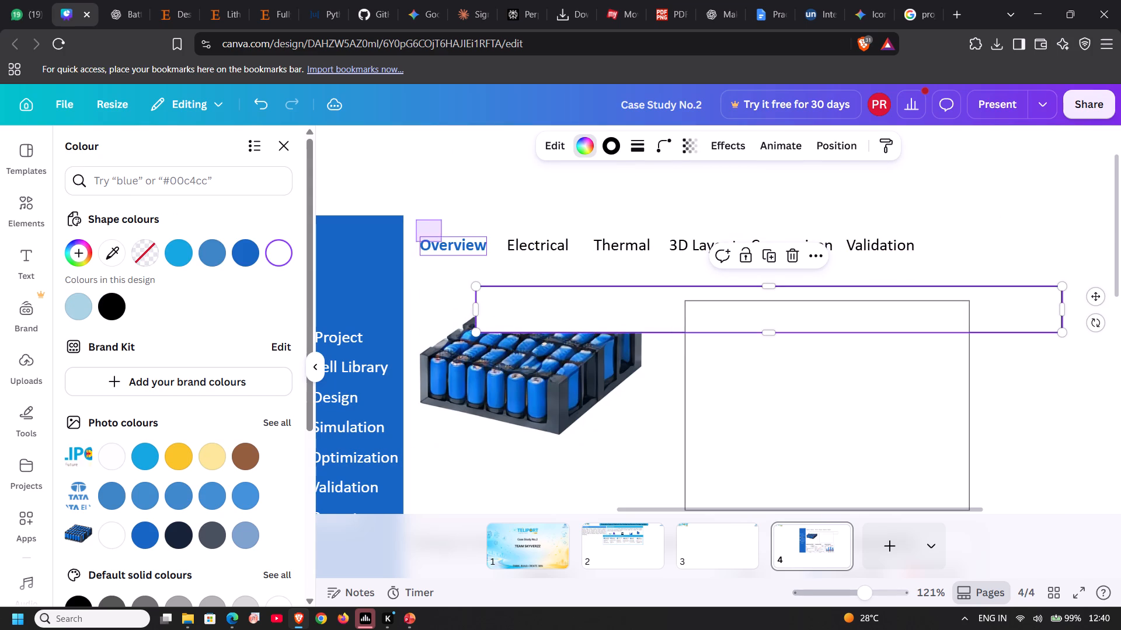
{"action": "left_click_drag", "start_coordinate": [444, 243], "coordinate": [912, 261]}
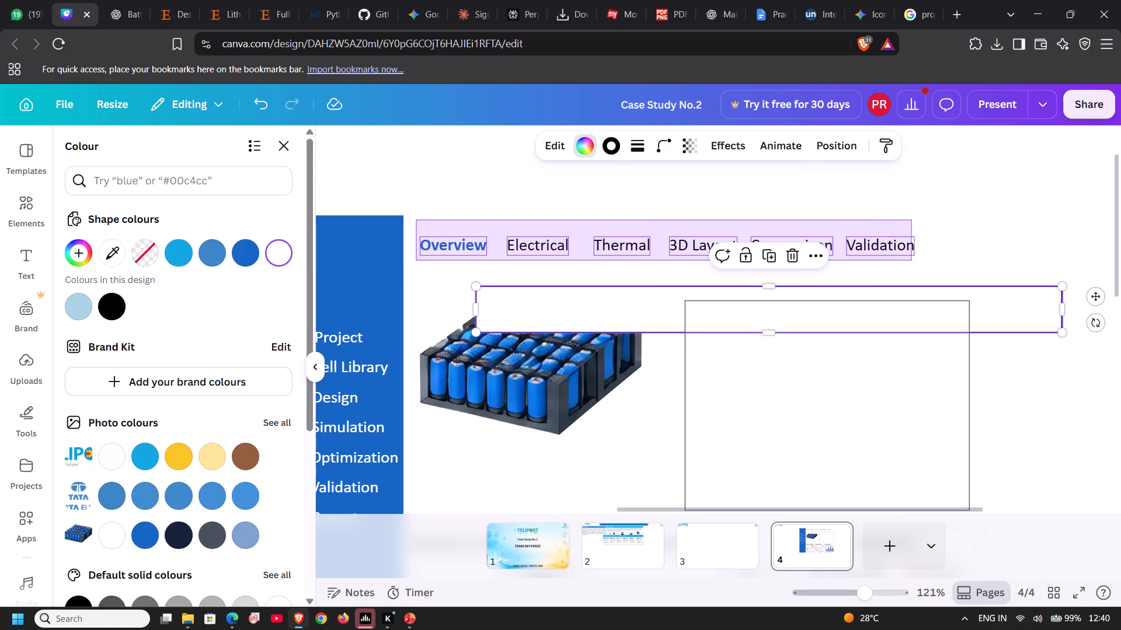
{"action": "left_click_drag", "start_coordinate": [912, 261], "coordinate": [930, 259]}
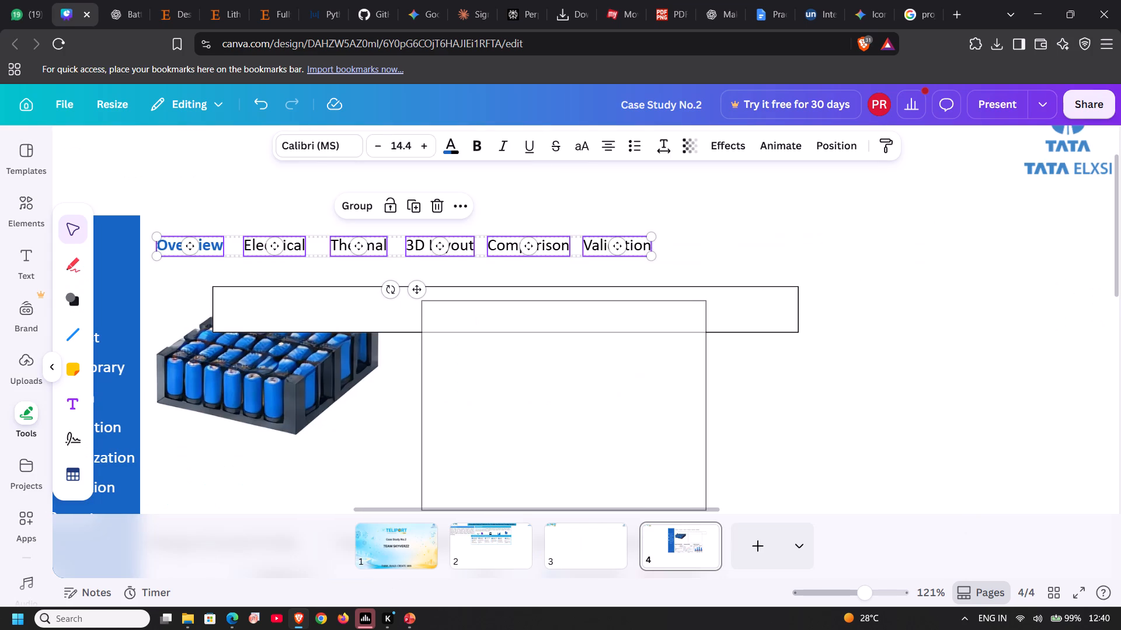
{"action": "key", "text": "ctrl+g"}
{"action": "left_click", "coordinate": [930, 259]}
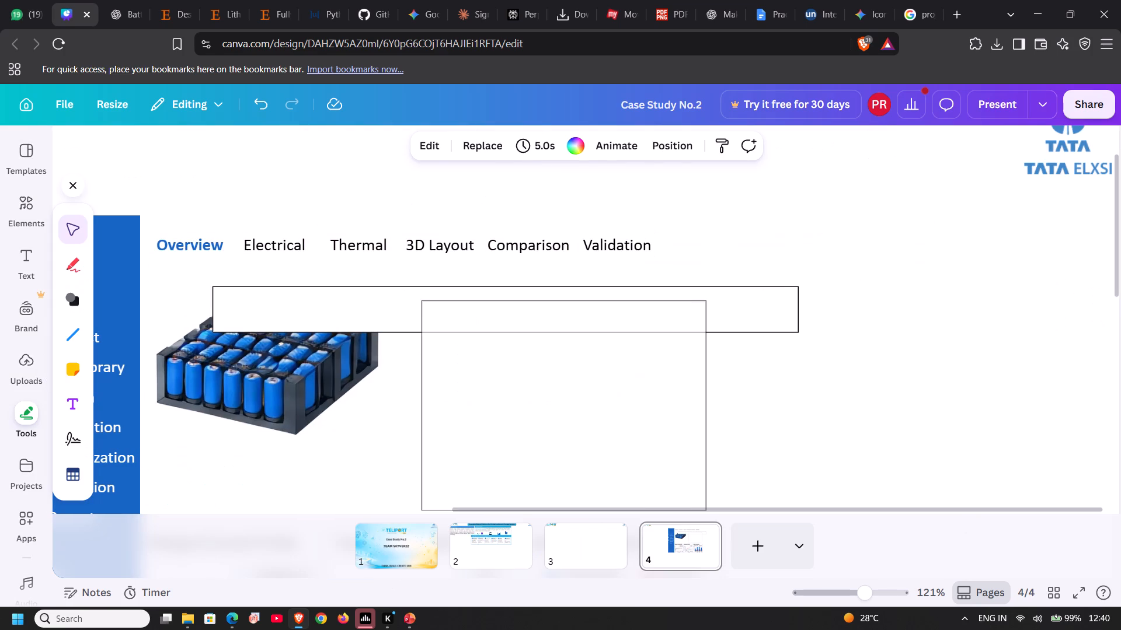
Move the tab bar box back around the grouped labels, flush with the top and edge of the blue sidebar.
{"action": "left_click_drag", "start_coordinate": [340, 299], "coordinate": [265, 233]}
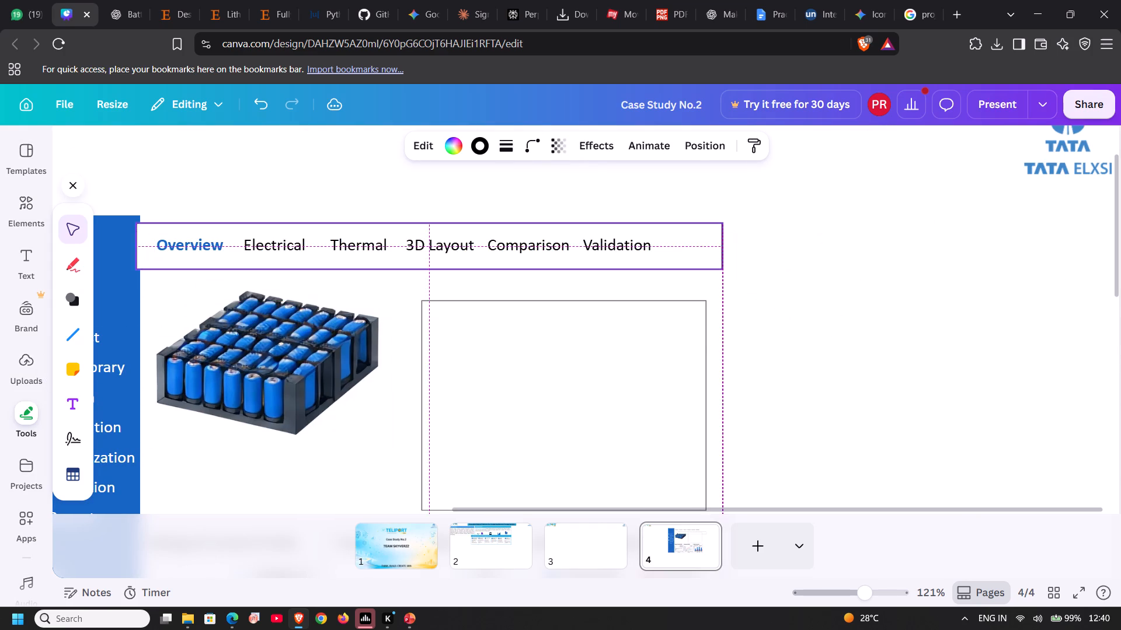
{"action": "left_click_drag", "start_coordinate": [265, 233], "coordinate": [270, 228]}
{"action": "left_click", "coordinate": [301, 177]}
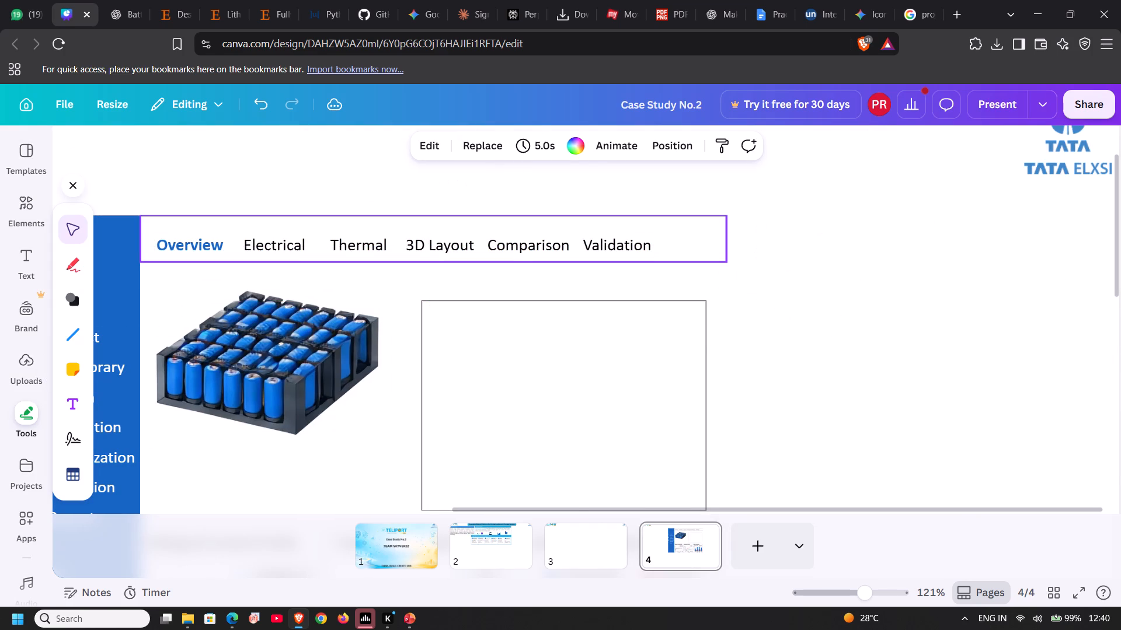
Shift the grouped tab labels up slightly so they sit vertically centred in the tab bar box.
{"action": "left_click", "coordinate": [304, 242]}
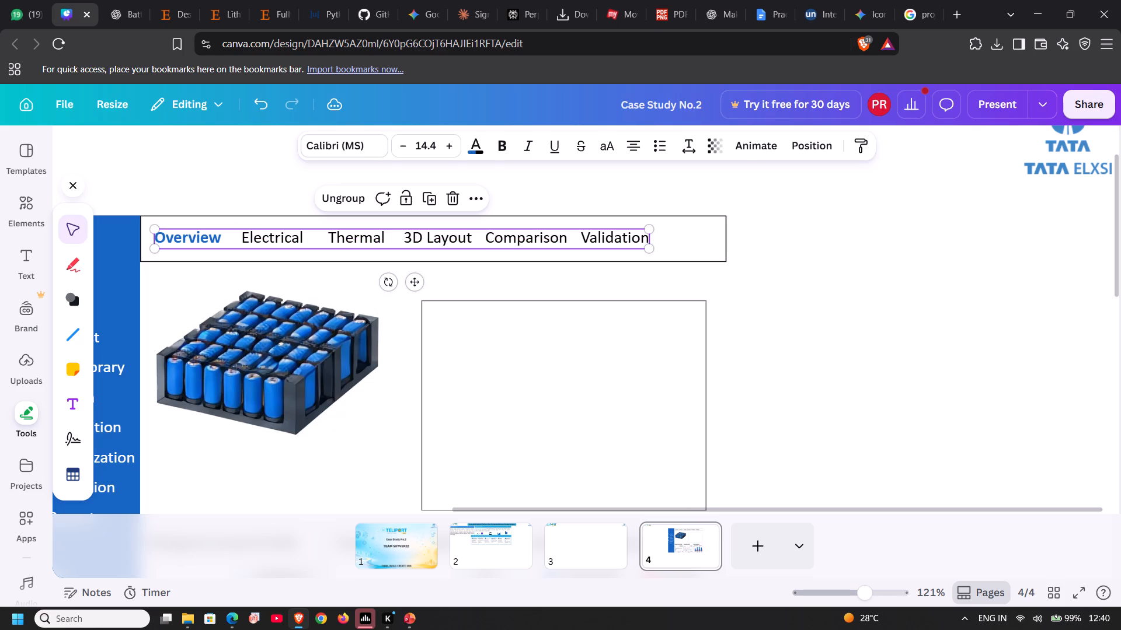
{"action": "left_click", "coordinate": [789, 244]}
{"action": "scroll", "coordinate": [791, 244], "scroll_direction": "right", "scroll_amount": 5}
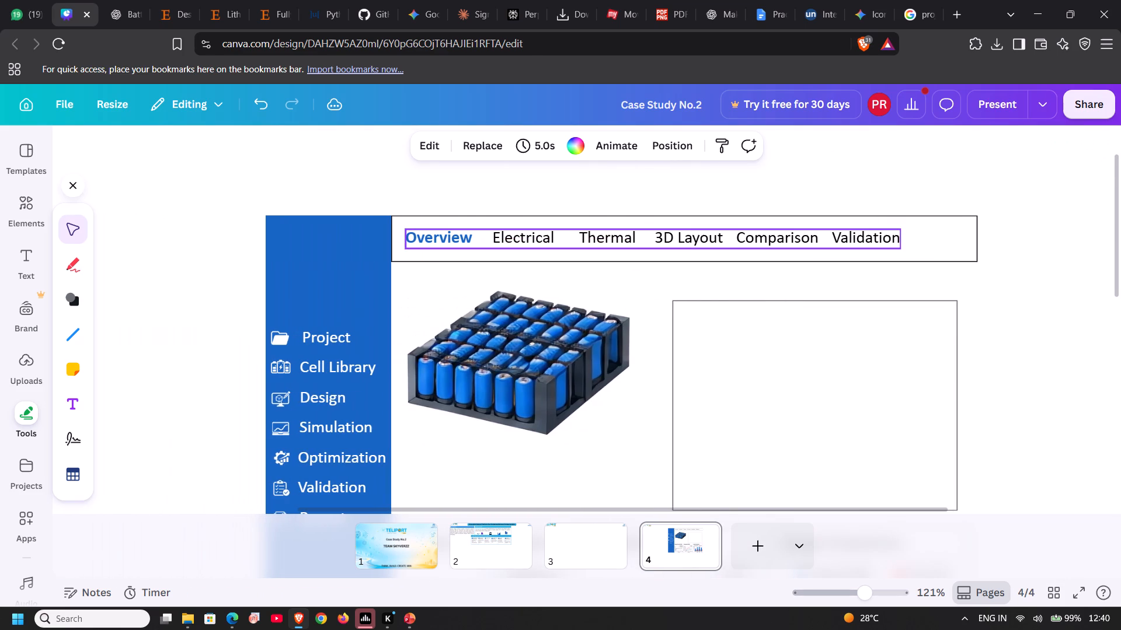
{"action": "left_click", "coordinate": [490, 187]}
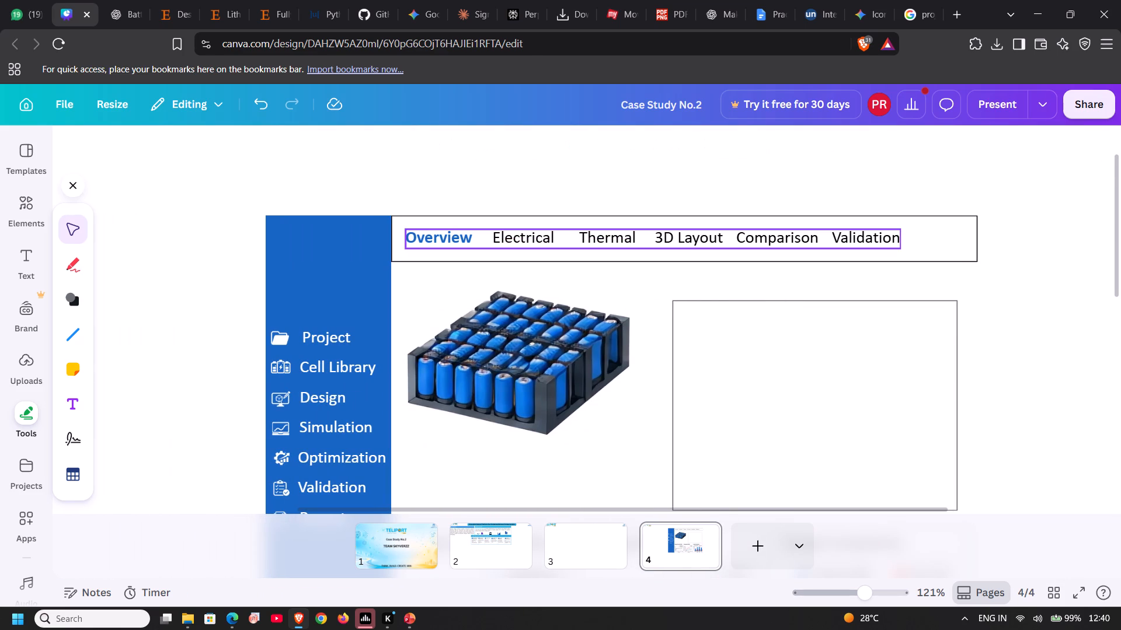
{"action": "left_click", "coordinate": [412, 275]}
Nudge the empty box beside the battery image slightly right and up, closer to the dashboard's right edge.
{"action": "left_click_drag", "start_coordinate": [761, 353], "coordinate": [764, 352]}
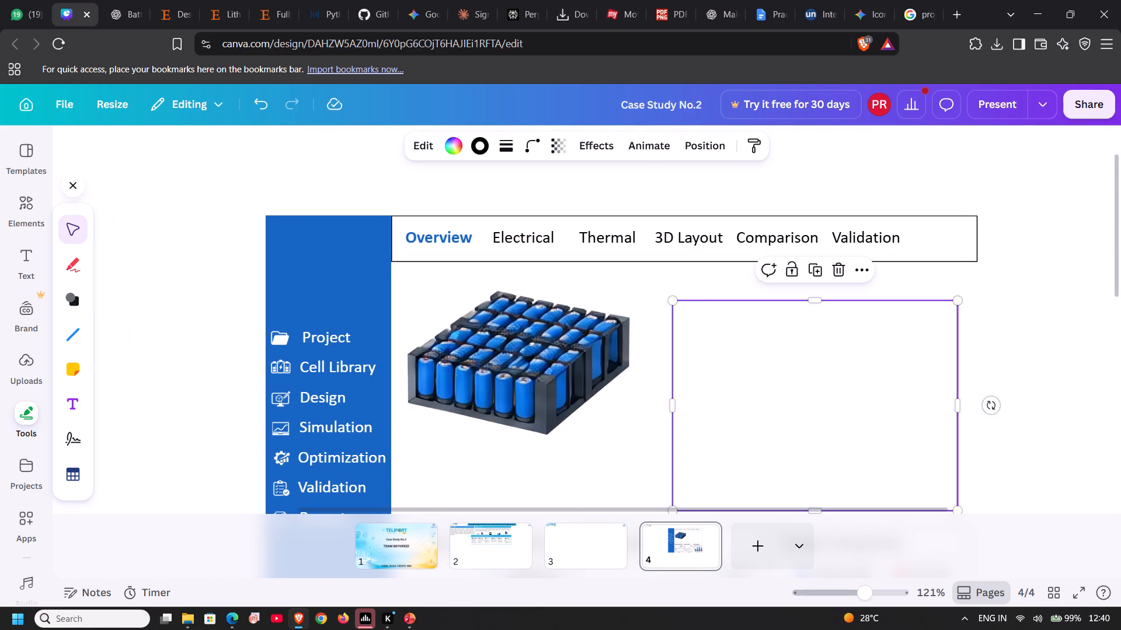
{"action": "left_click_drag", "start_coordinate": [764, 352], "coordinate": [768, 349]}
{"action": "scroll", "coordinate": [770, 348], "scroll_direction": "down", "scroll_amount": 2}
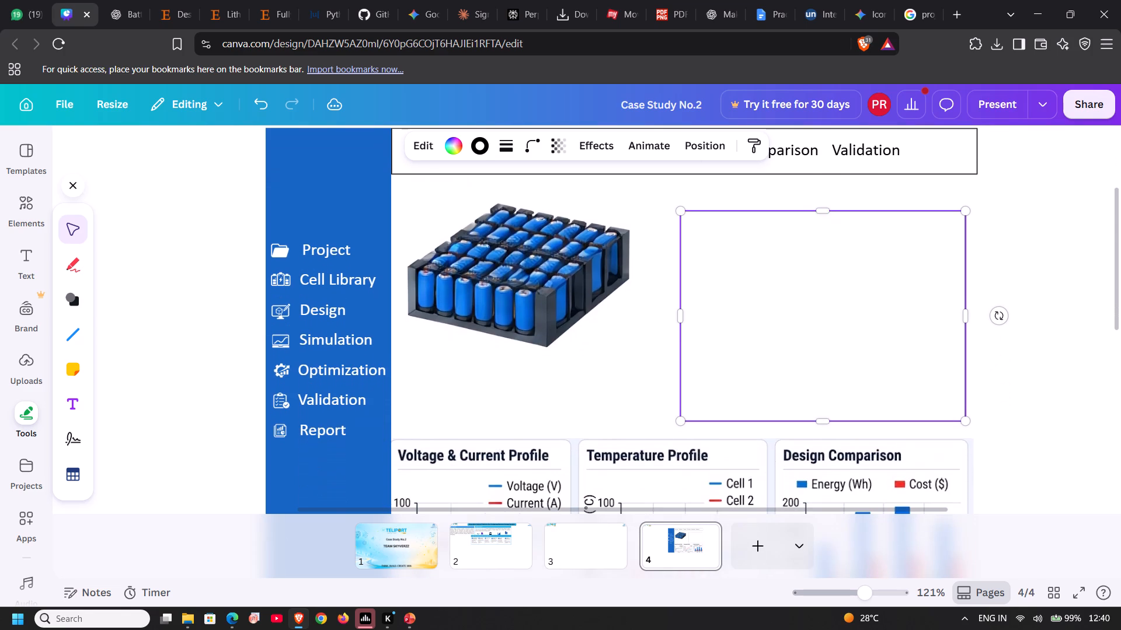
Widen the empty box beside the battery image by extending its right side to the charts' outer edge.
{"action": "left_click_drag", "start_coordinate": [967, 313], "coordinate": [971, 314]}
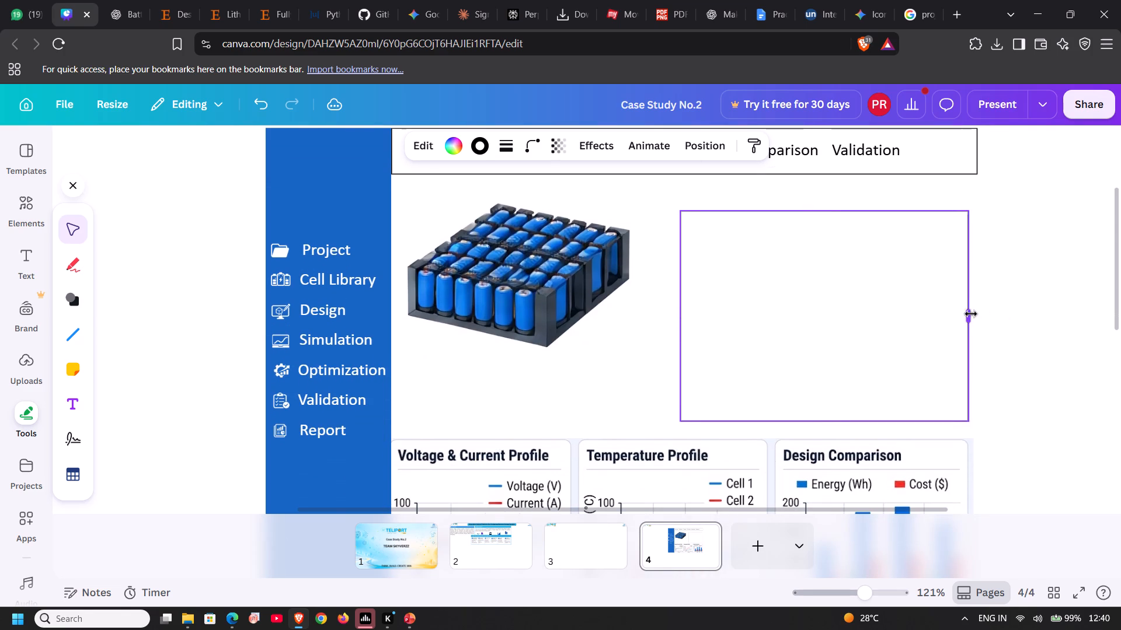
{"action": "left_click_drag", "start_coordinate": [971, 314], "coordinate": [974, 314]}
{"action": "left_click", "coordinate": [1065, 280]}
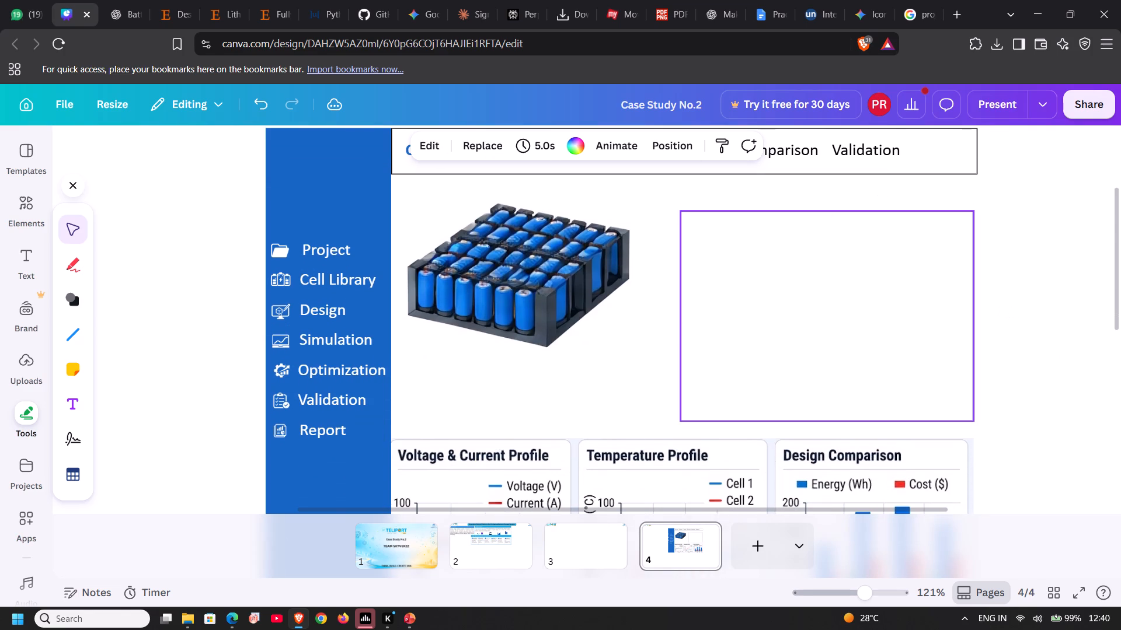
{"action": "left_click", "coordinate": [677, 306]}
{"action": "left_click", "coordinate": [694, 299]}
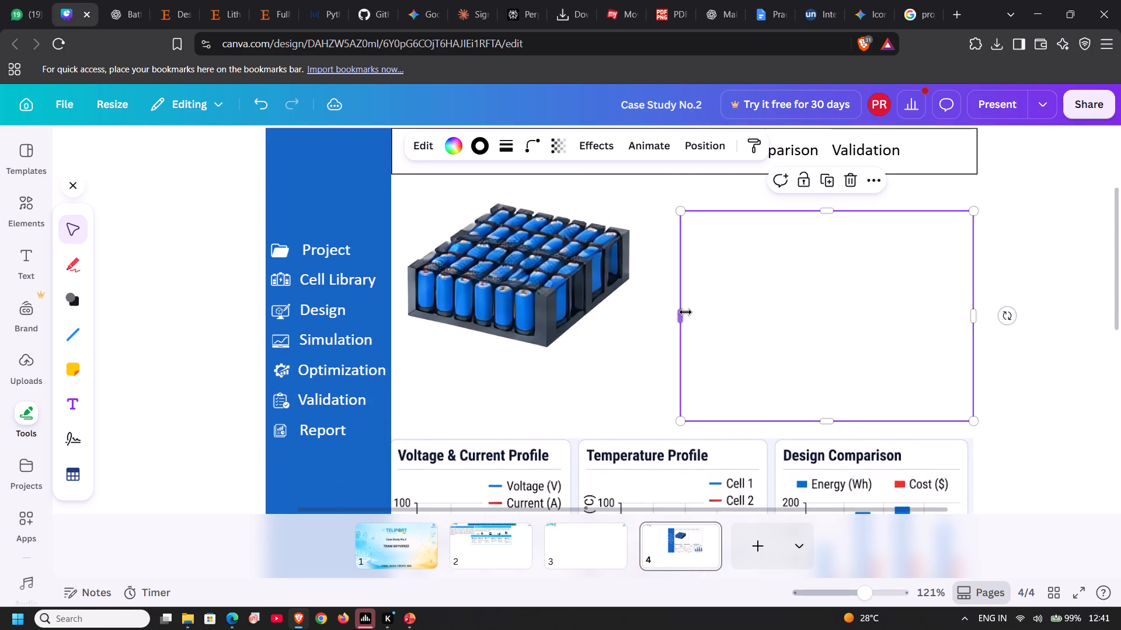
Nudge the battery pack image slightly right, away from the blue sidebar.
{"action": "left_click", "coordinate": [593, 278]}
{"action": "key", "text": "Right"}
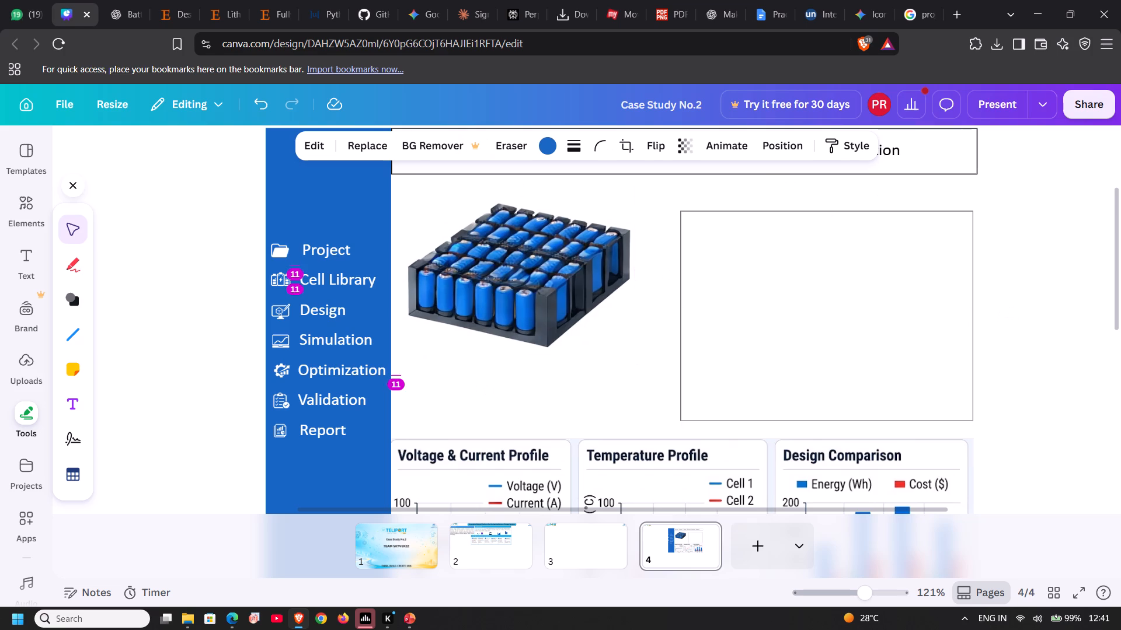
{"action": "key", "text": "Right"}
{"action": "key", "text": "Right"}
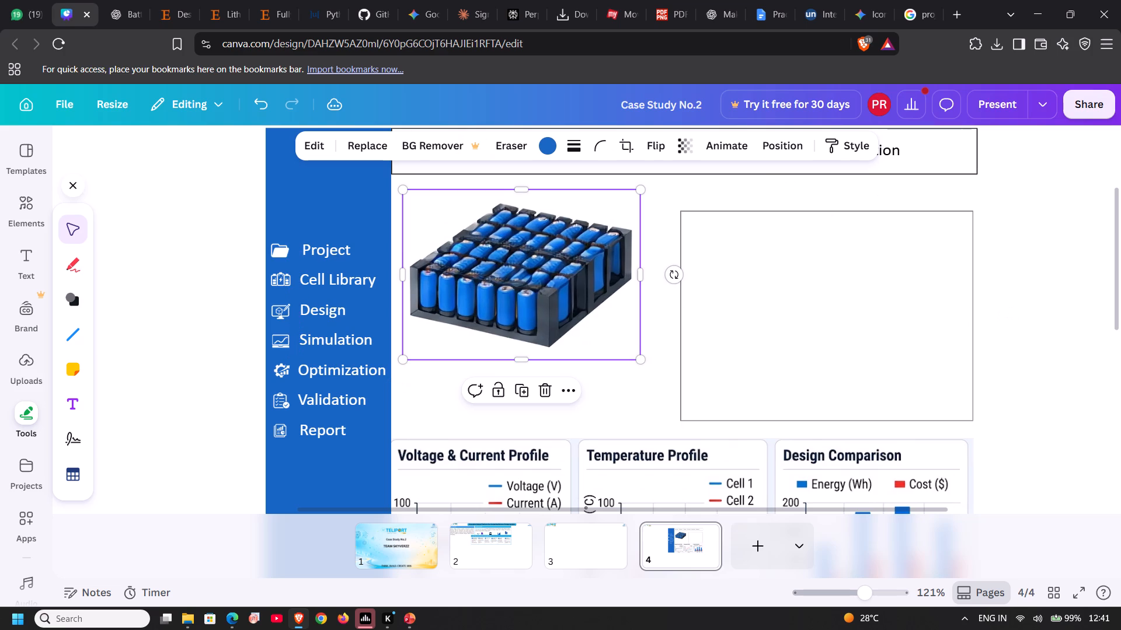
Check the Key Results (Design A) table in the PowerPoint reference dashboard, then return to the Canva page.
{"action": "left_click", "coordinate": [729, 257]}
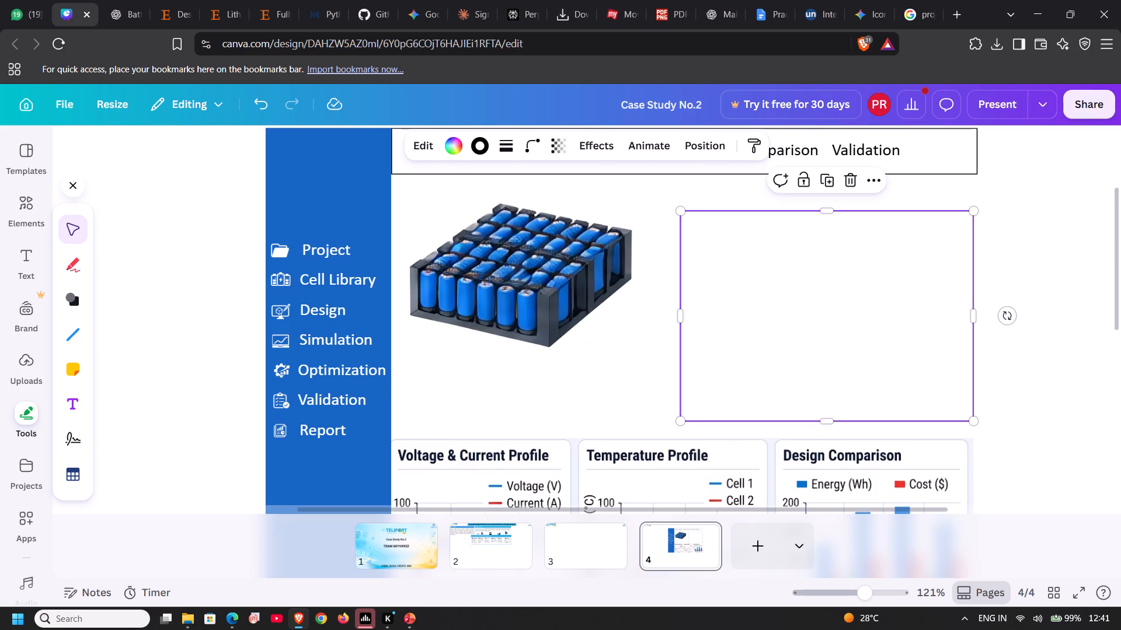
{"action": "left_click", "coordinate": [402, 621]}
{"action": "left_click", "coordinate": [451, 565]}
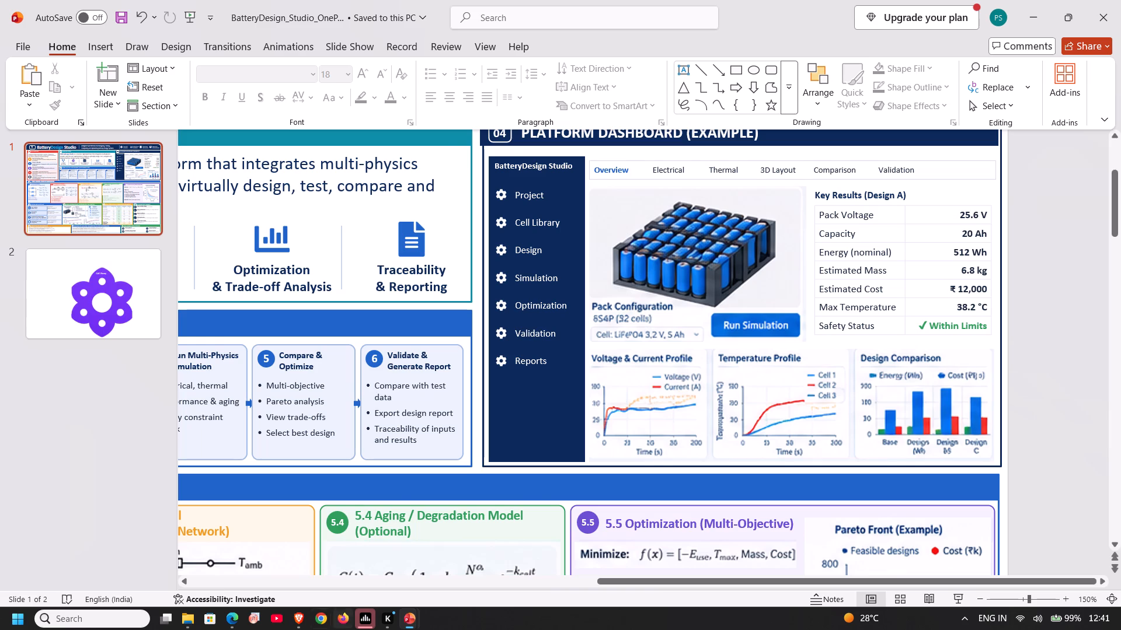
{"action": "left_click", "coordinate": [291, 617]}
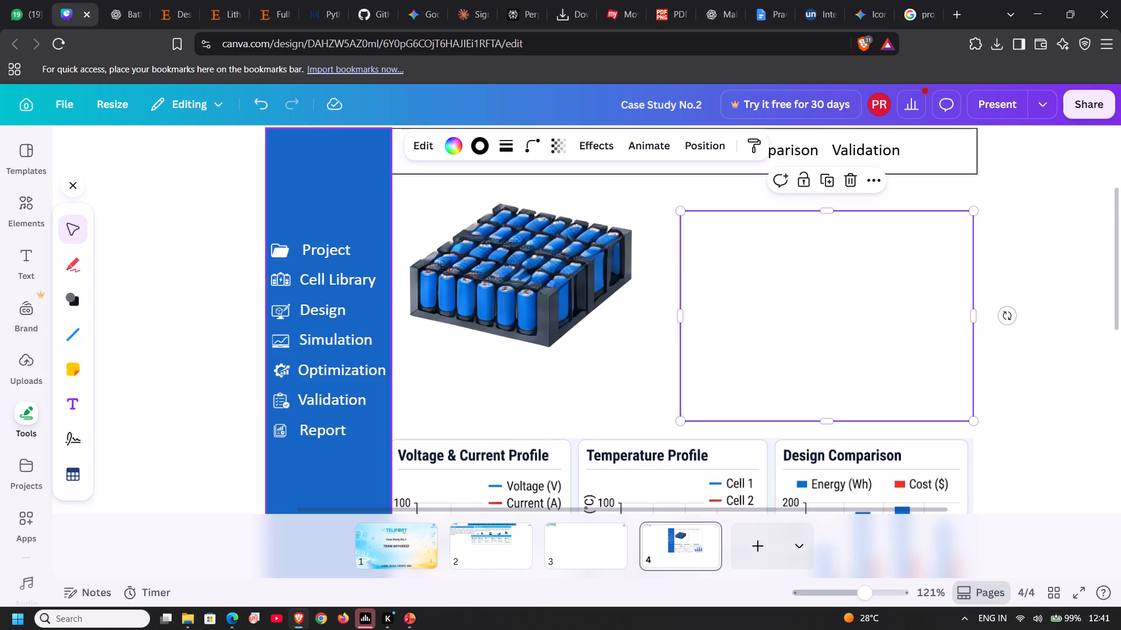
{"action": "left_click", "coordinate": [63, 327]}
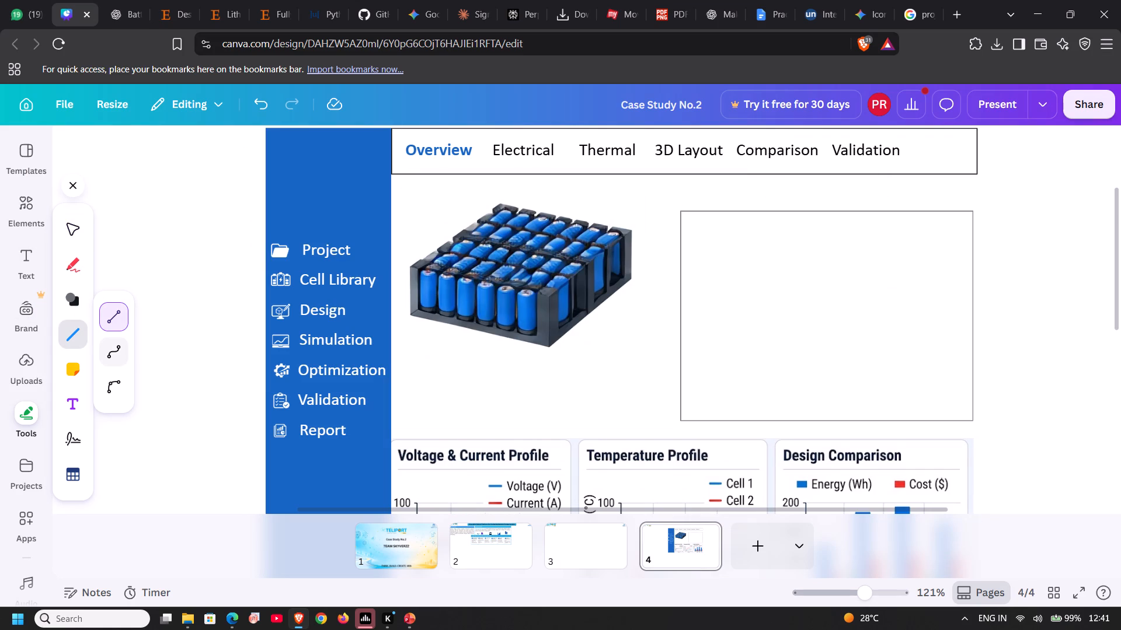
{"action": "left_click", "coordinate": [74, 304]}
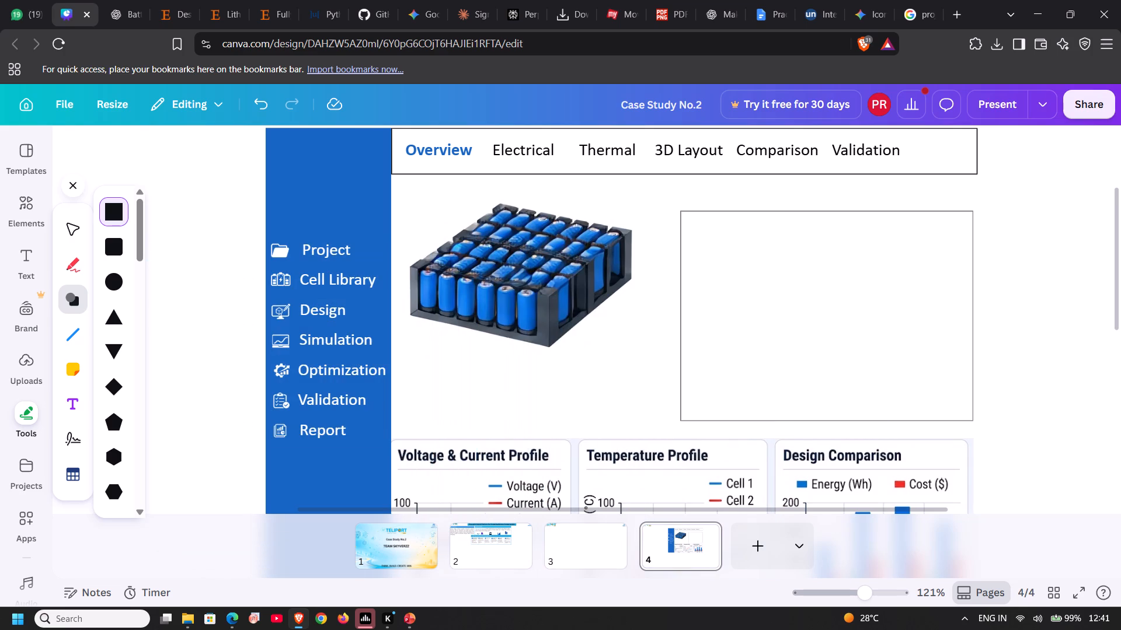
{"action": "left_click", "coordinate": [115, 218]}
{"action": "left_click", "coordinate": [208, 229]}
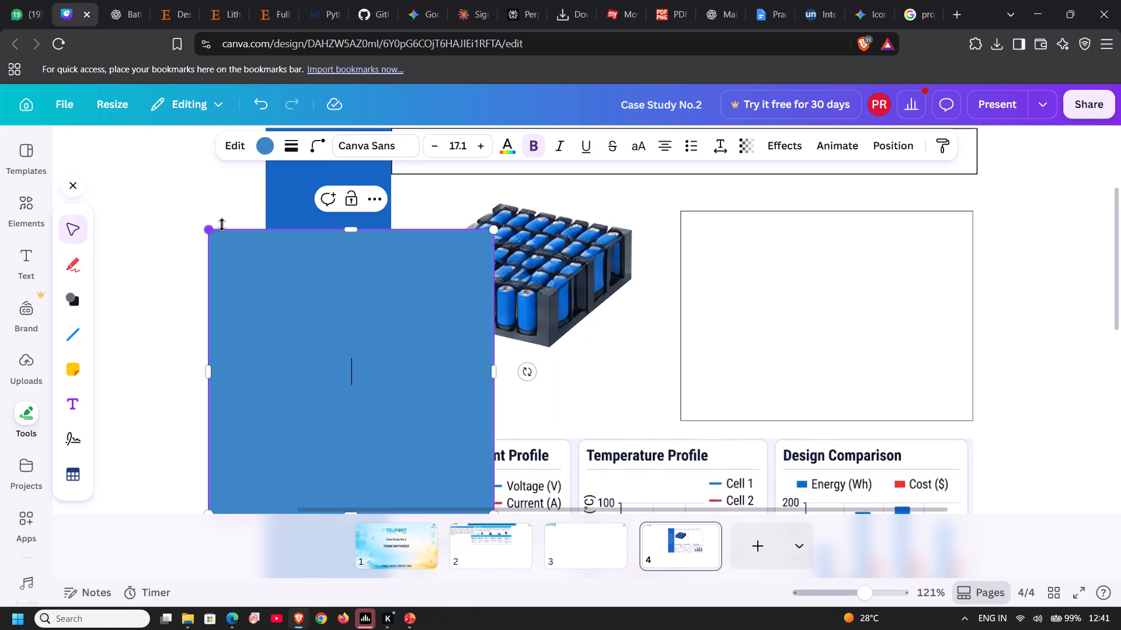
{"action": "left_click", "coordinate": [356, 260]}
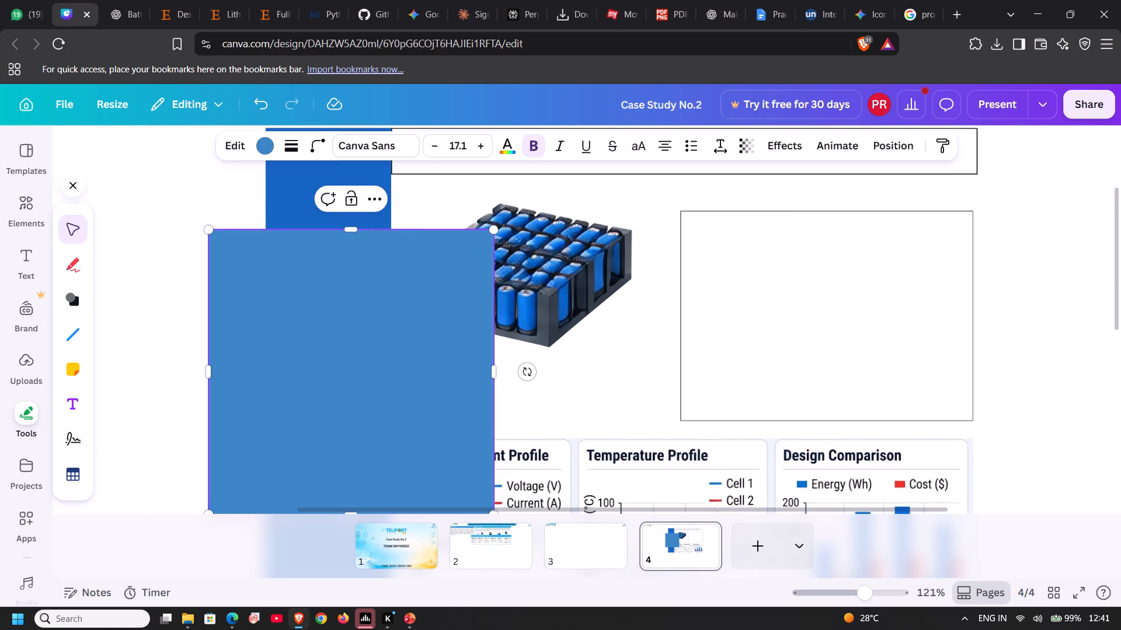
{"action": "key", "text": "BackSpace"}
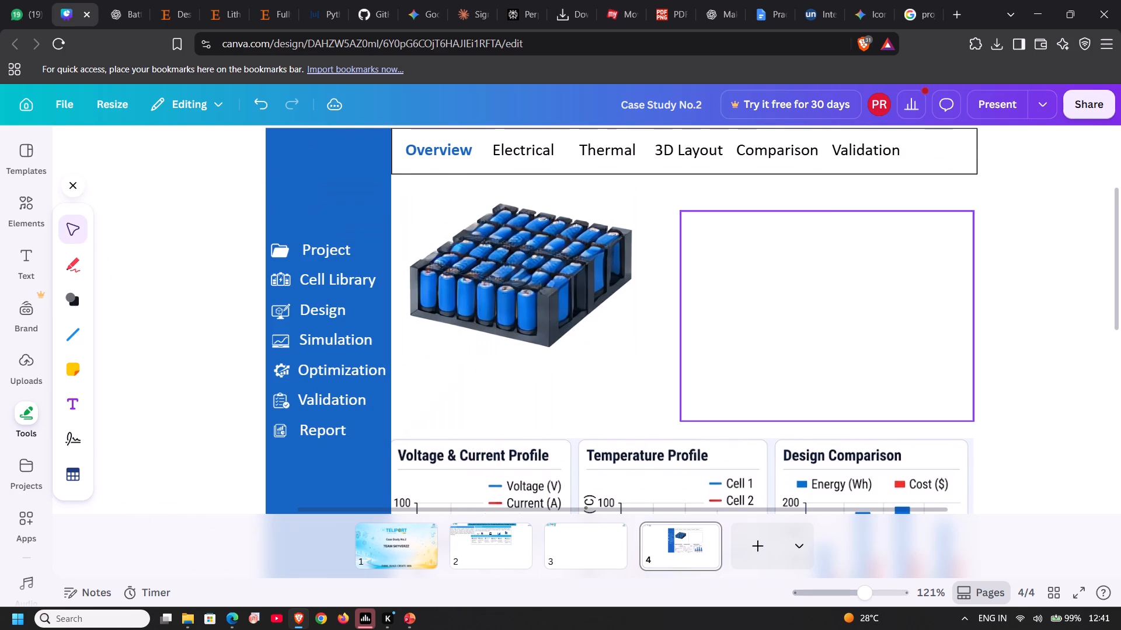
Duplicate the empty box beside the battery image and shrink the copy's height to a thin table row.
{"action": "left_click", "coordinate": [768, 244]}
{"action": "key", "text": "ctrl+c"}
{"action": "key", "text": "ctrl+v"}
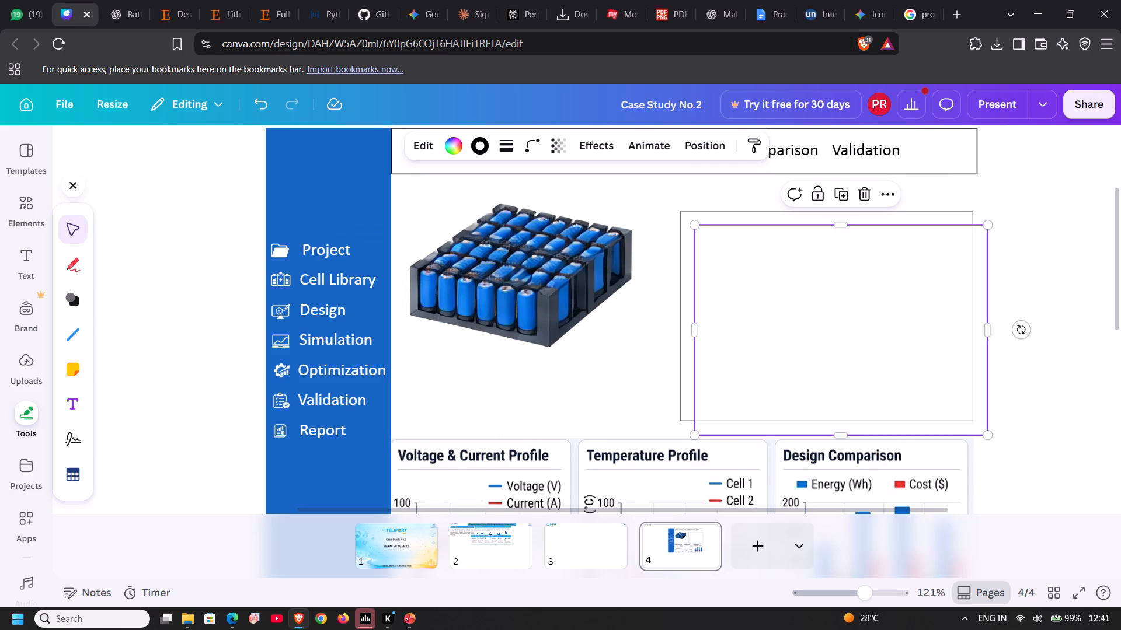
{"action": "left_click_drag", "start_coordinate": [841, 431], "coordinate": [828, 281]}
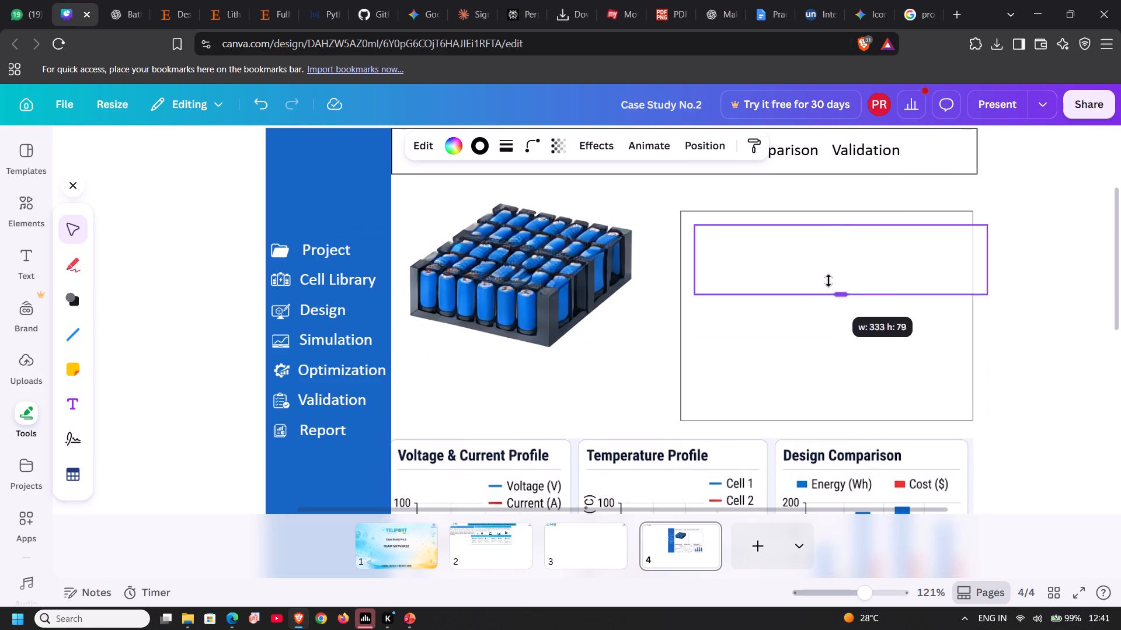
{"action": "left_click_drag", "start_coordinate": [828, 281], "coordinate": [828, 246]}
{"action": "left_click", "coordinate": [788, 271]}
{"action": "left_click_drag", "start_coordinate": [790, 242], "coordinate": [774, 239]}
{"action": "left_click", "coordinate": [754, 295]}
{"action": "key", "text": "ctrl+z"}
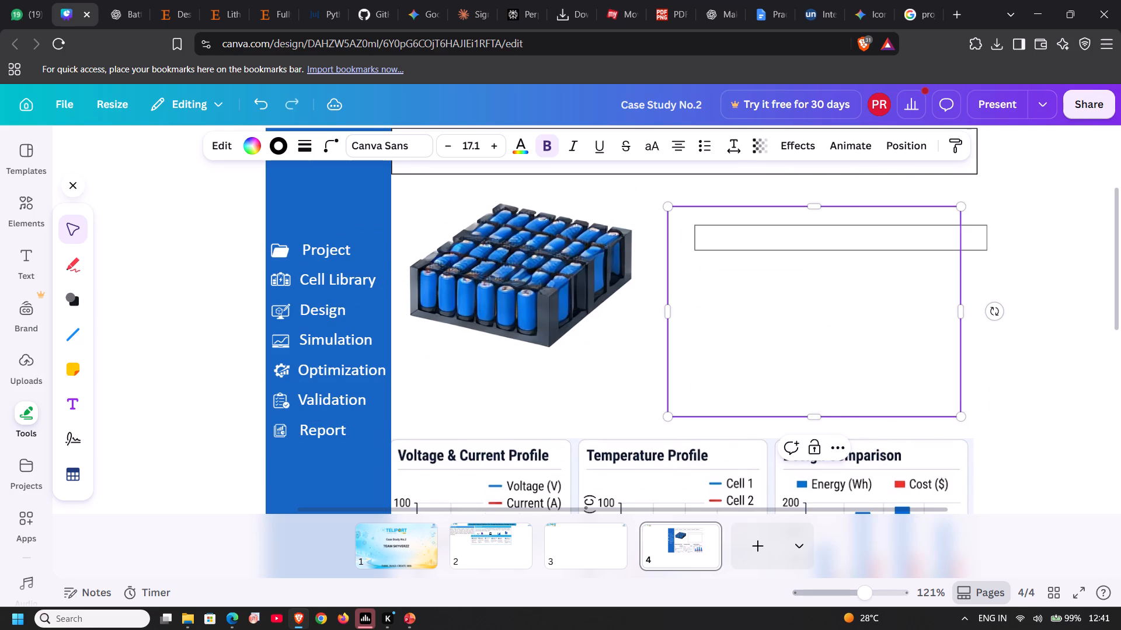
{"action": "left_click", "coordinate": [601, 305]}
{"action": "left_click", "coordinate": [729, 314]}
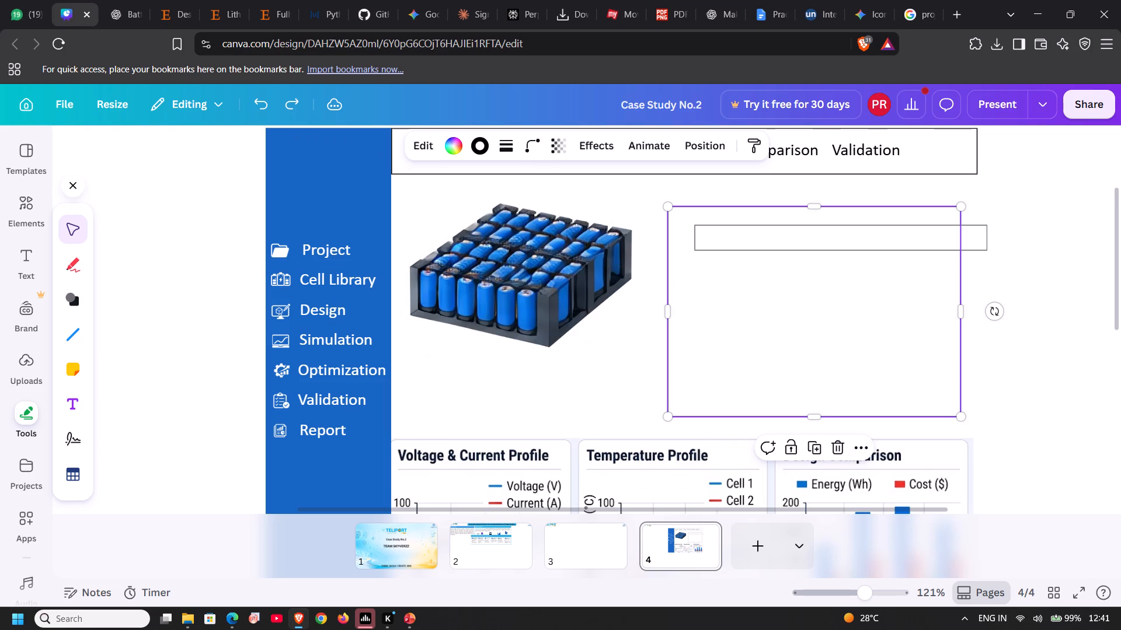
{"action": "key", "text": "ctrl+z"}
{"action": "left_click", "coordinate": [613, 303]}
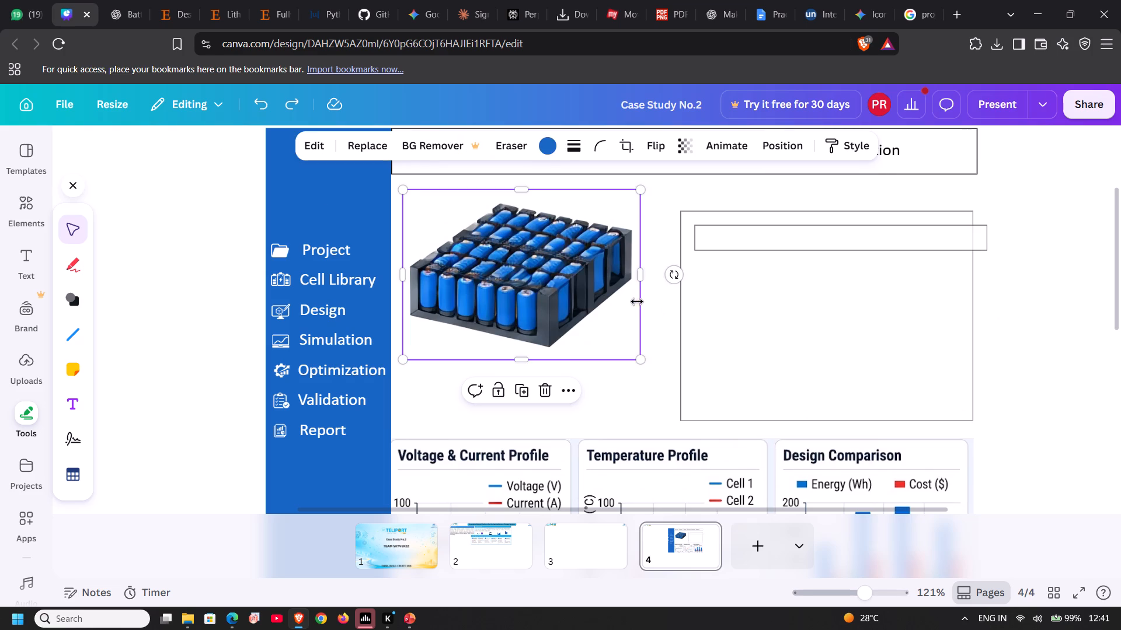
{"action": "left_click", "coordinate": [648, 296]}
Move the thin row box to the top of the large empty box, flush with its top and side edges.
{"action": "left_click", "coordinate": [738, 239]}
{"action": "left_click_drag", "start_coordinate": [738, 239], "coordinate": [726, 236]}
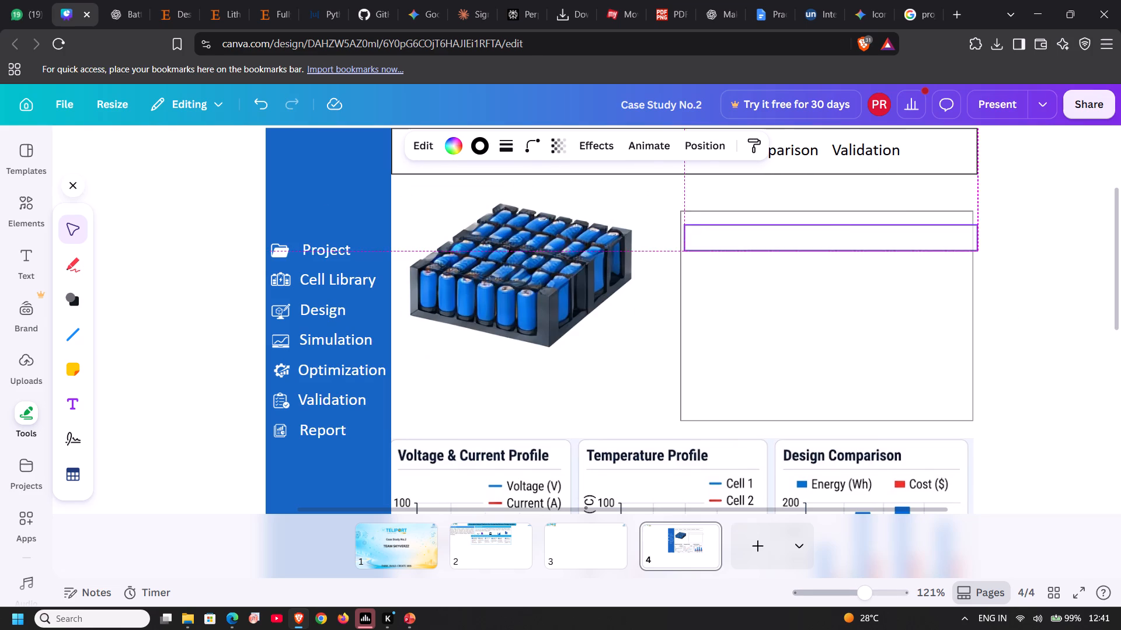
{"action": "left_click_drag", "start_coordinate": [726, 236], "coordinate": [727, 234]}
{"action": "left_click", "coordinate": [727, 234]}
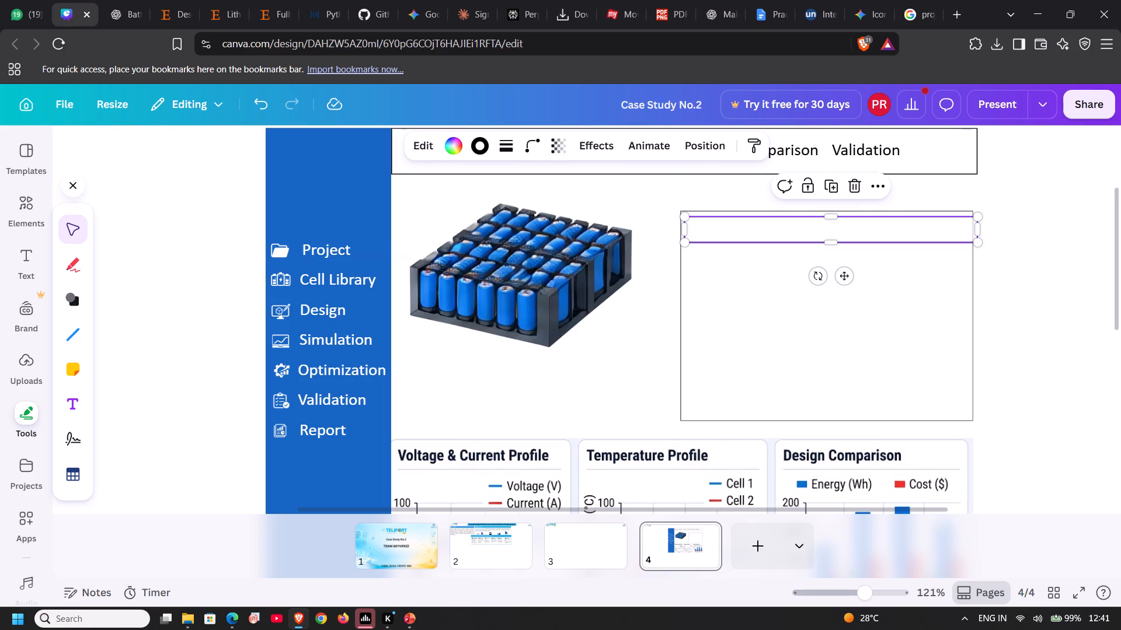
{"action": "key", "text": "Left"}
{"action": "key", "text": "Left"}
{"action": "key", "text": "Left"}
{"action": "key", "text": "Left"}
{"action": "key", "text": "Left"}
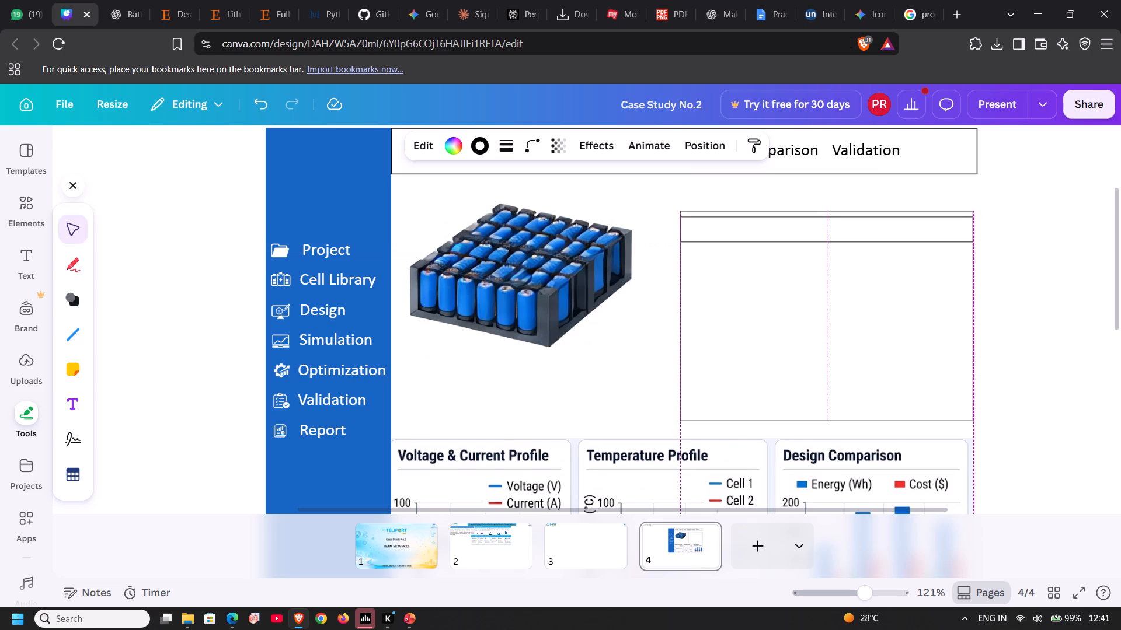
{"action": "key", "text": "Up"}
{"action": "key", "text": "Up"}
{"action": "key", "text": "Up"}
{"action": "key", "text": "Up"}
{"action": "key", "text": "Up"}
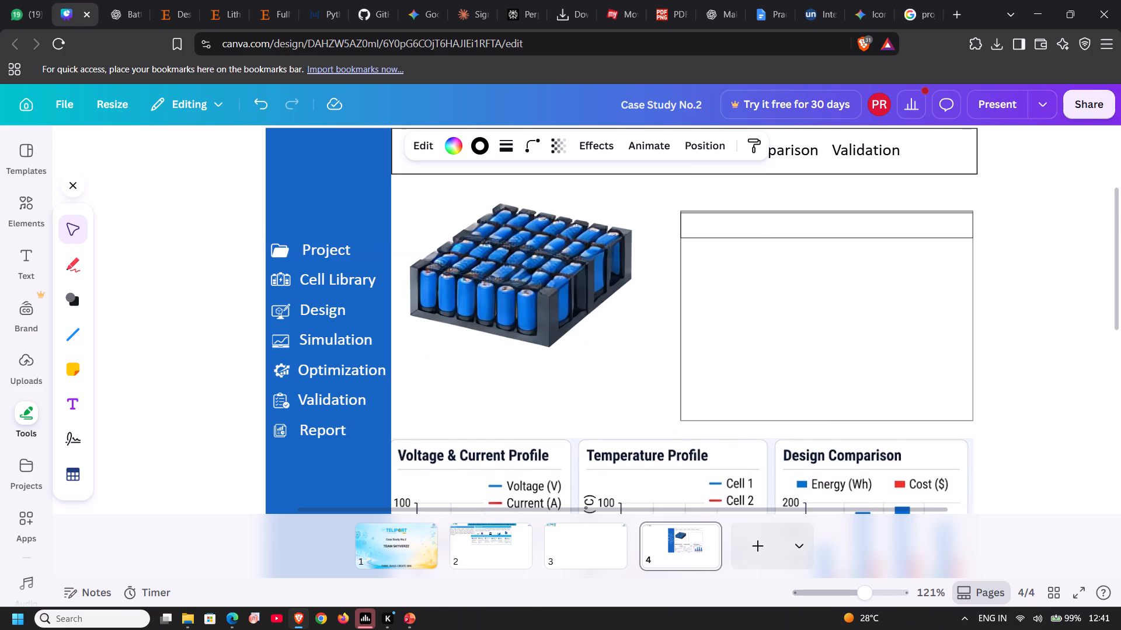
{"action": "key", "text": "Up"}
{"action": "key", "text": "Up"}
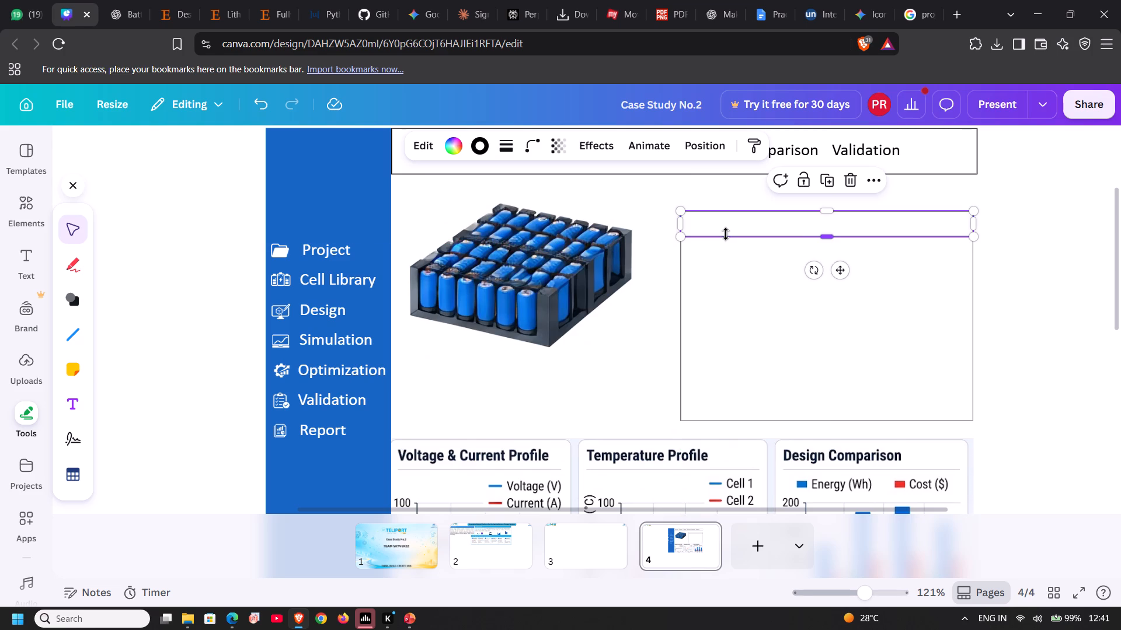
Duplicate the top row box and place the copy directly beneath it as the second row, aligned with the large box's sides.
{"action": "key", "text": "ctrl+c"}
{"action": "key", "text": "ctrl+v"}
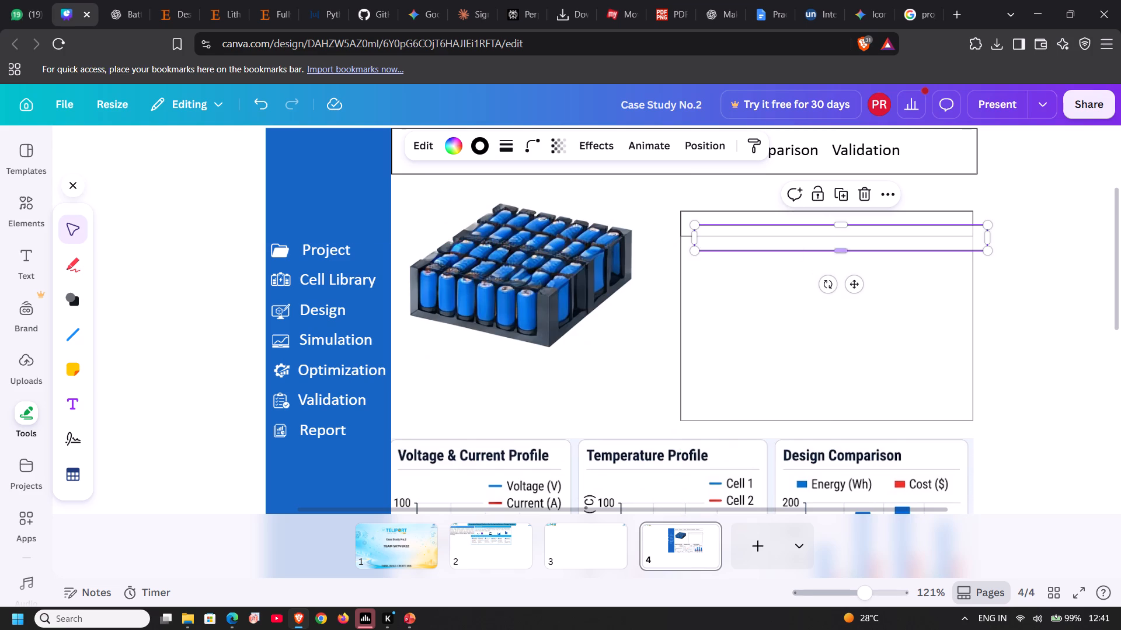
{"action": "left_click_drag", "start_coordinate": [848, 286], "coordinate": [833, 297]}
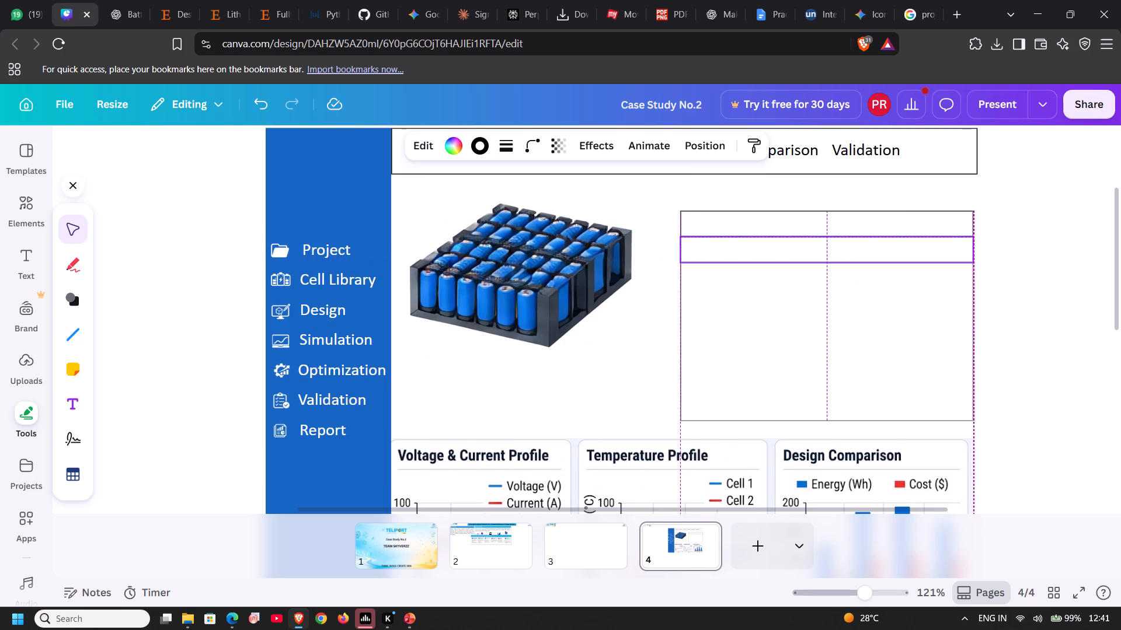
{"action": "left_click_drag", "start_coordinate": [833, 297], "coordinate": [832, 296]}
{"action": "left_click", "coordinate": [737, 316]}
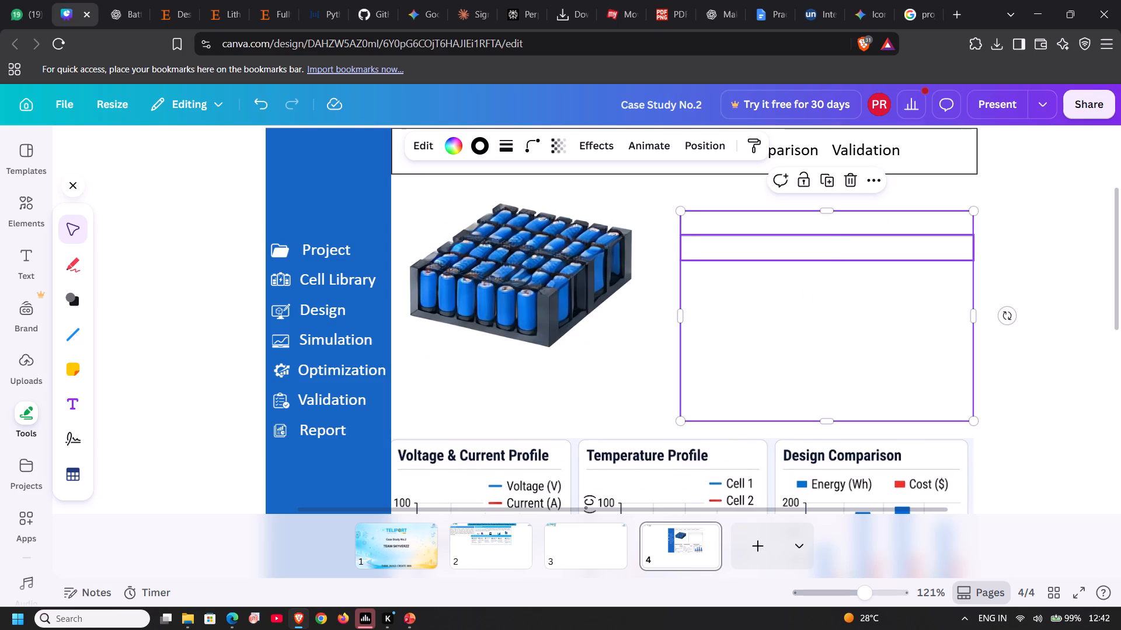
{"action": "left_click", "coordinate": [800, 254]}
{"action": "key", "text": "Down"}
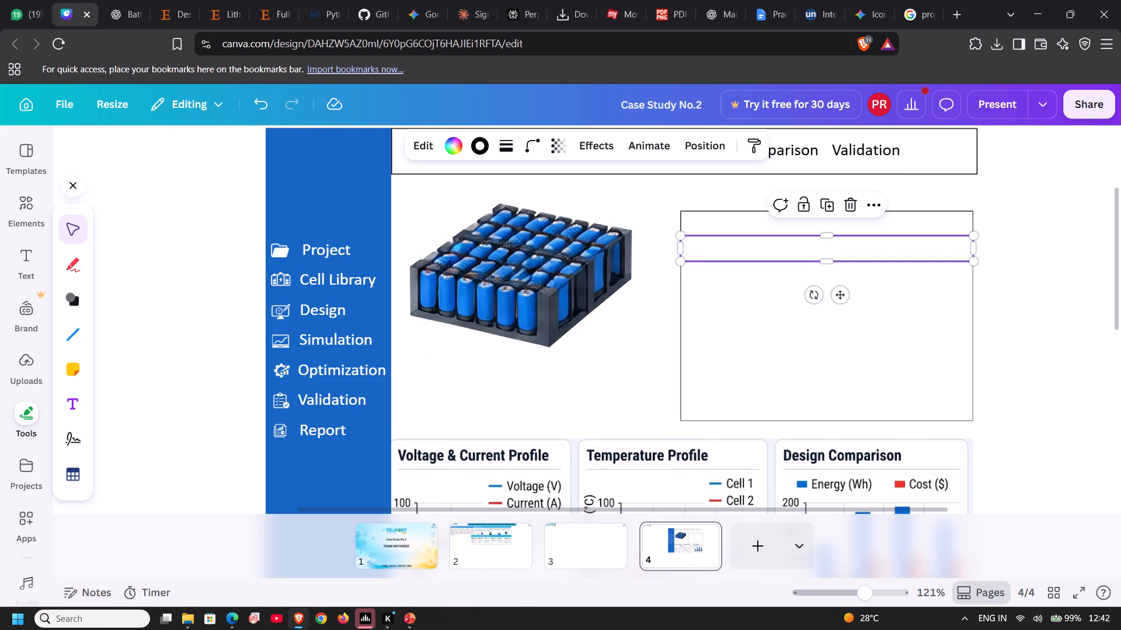
Set the transparency of the second row box to 40.
{"action": "left_click", "coordinate": [617, 338]}
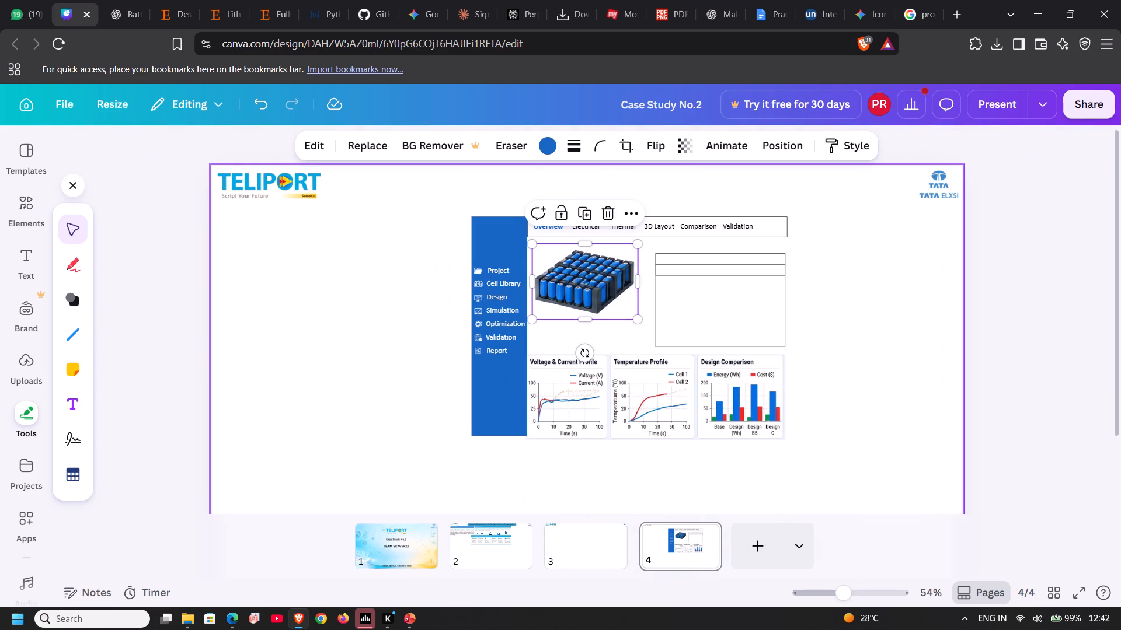
{"action": "scroll", "coordinate": [911, 348], "scroll_direction": "up", "scroll_amount": 4}
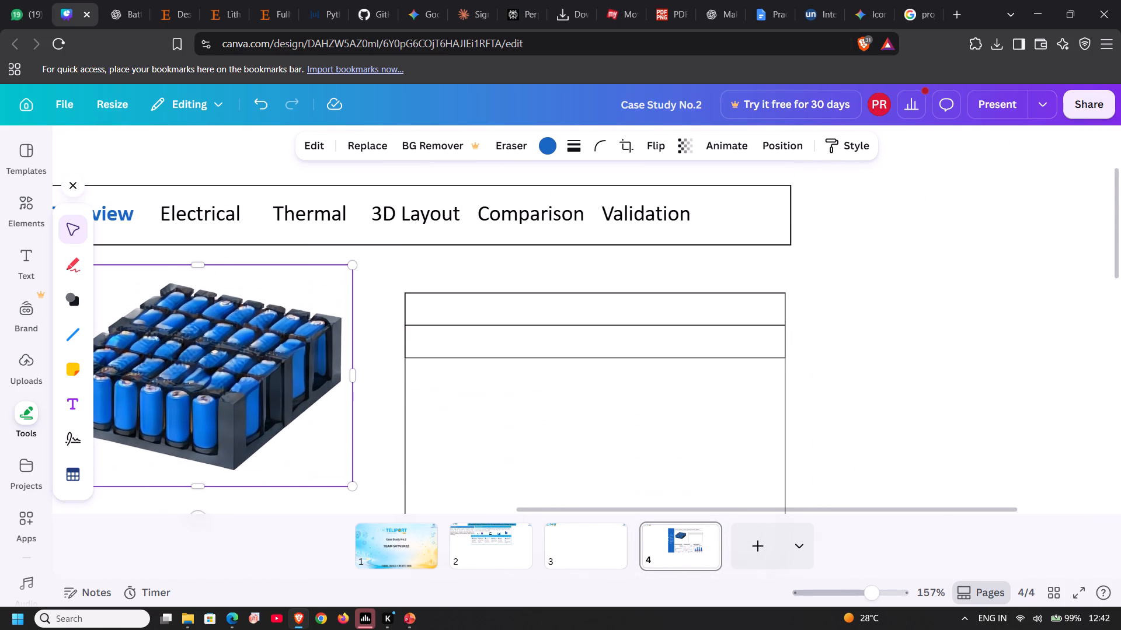
{"action": "left_click", "coordinate": [686, 362]}
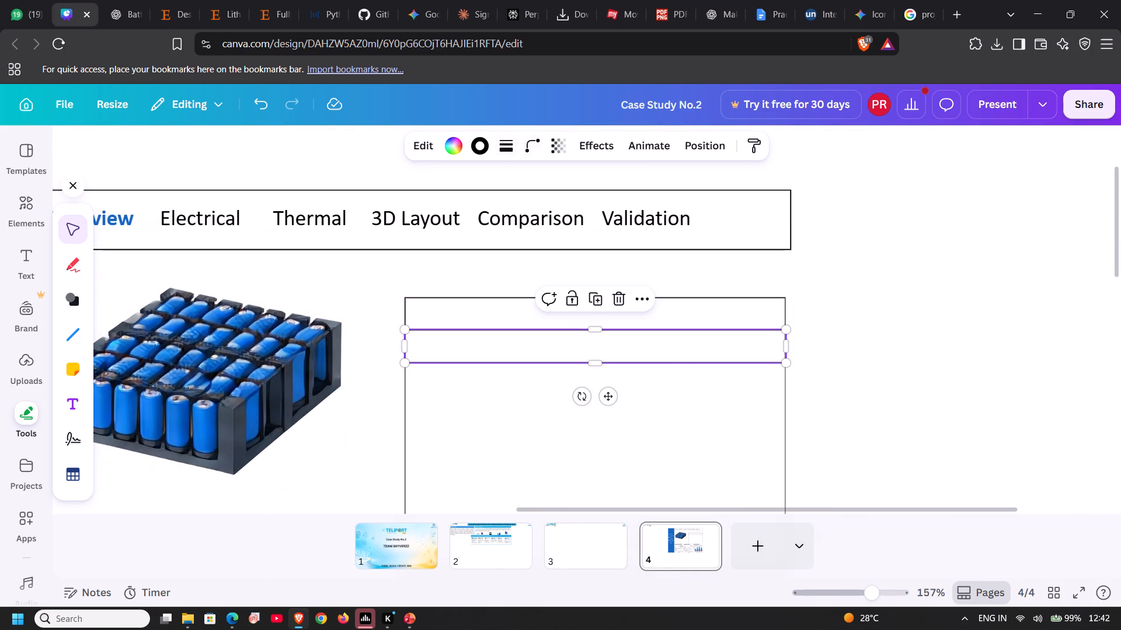
{"action": "left_click", "coordinate": [563, 138]}
{"action": "left_click_drag", "start_coordinate": [548, 208], "coordinate": [539, 209]}
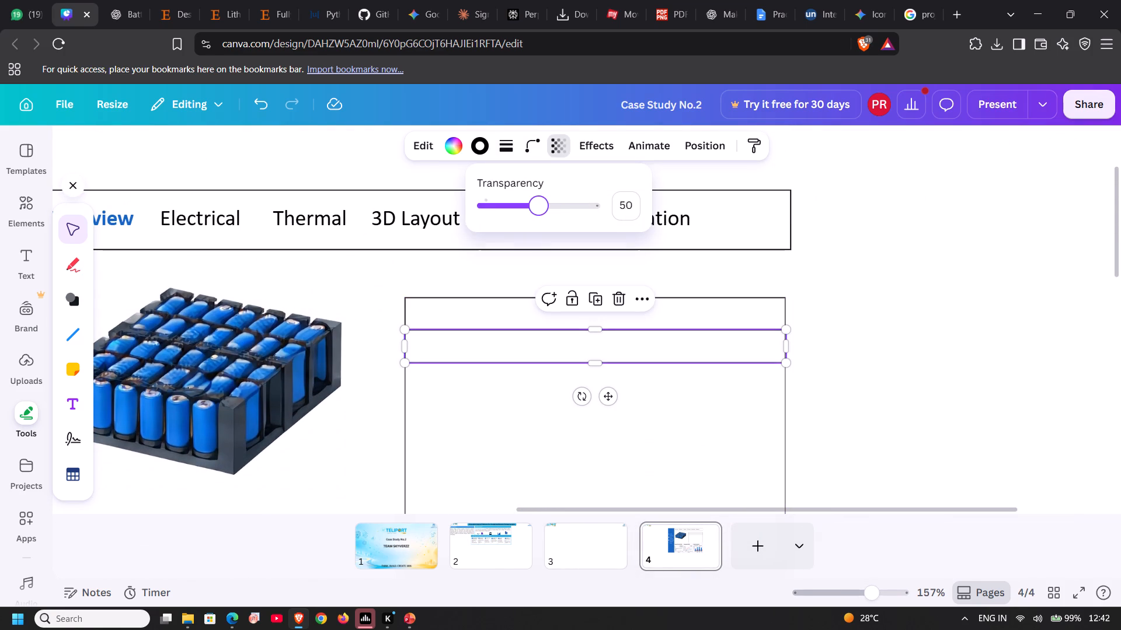
{"action": "left_click_drag", "start_coordinate": [539, 209], "coordinate": [527, 209]}
{"action": "left_click", "coordinate": [840, 276]}
Reduce the transparency of the top row box to match the second row.
{"action": "left_click", "coordinate": [734, 298]}
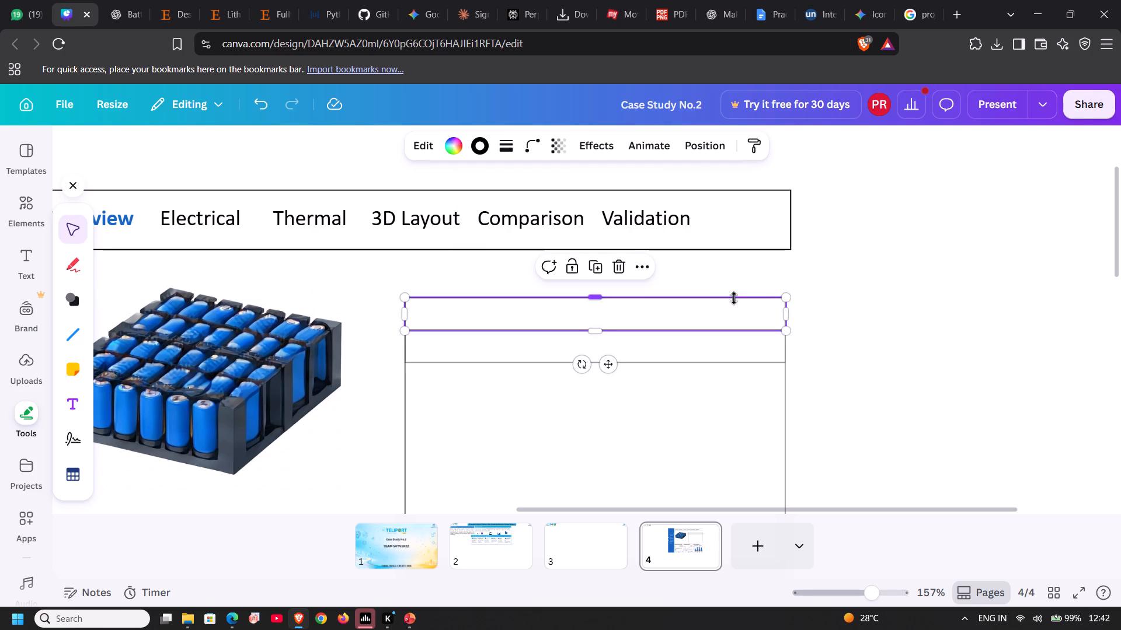
{"action": "left_click", "coordinate": [557, 162]}
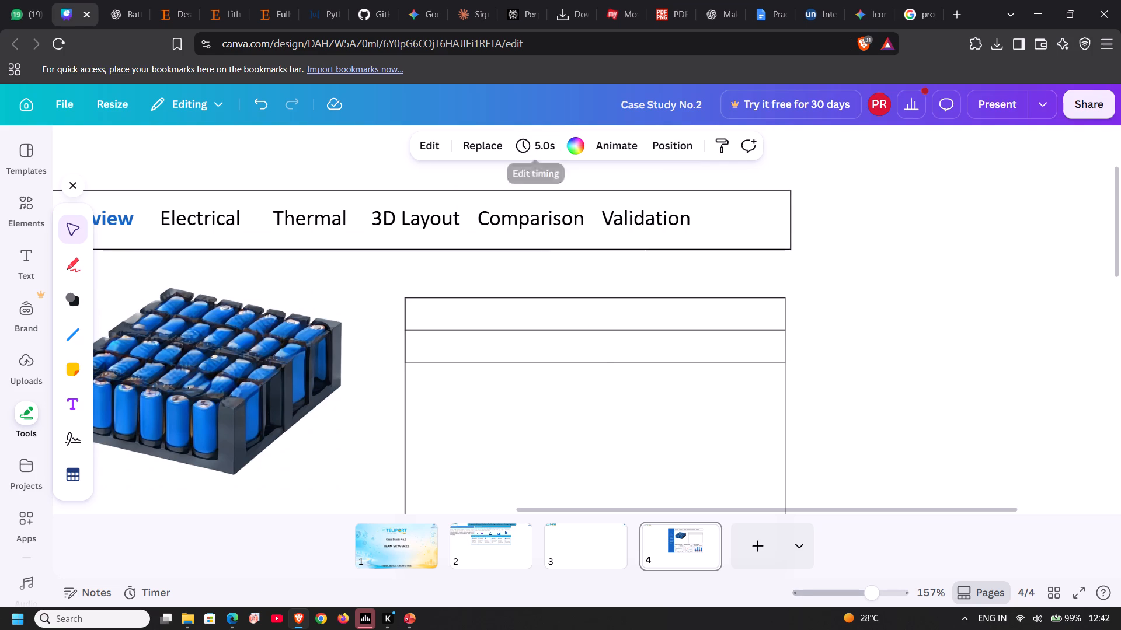
{"action": "left_click", "coordinate": [549, 308]}
{"action": "left_click", "coordinate": [561, 140]}
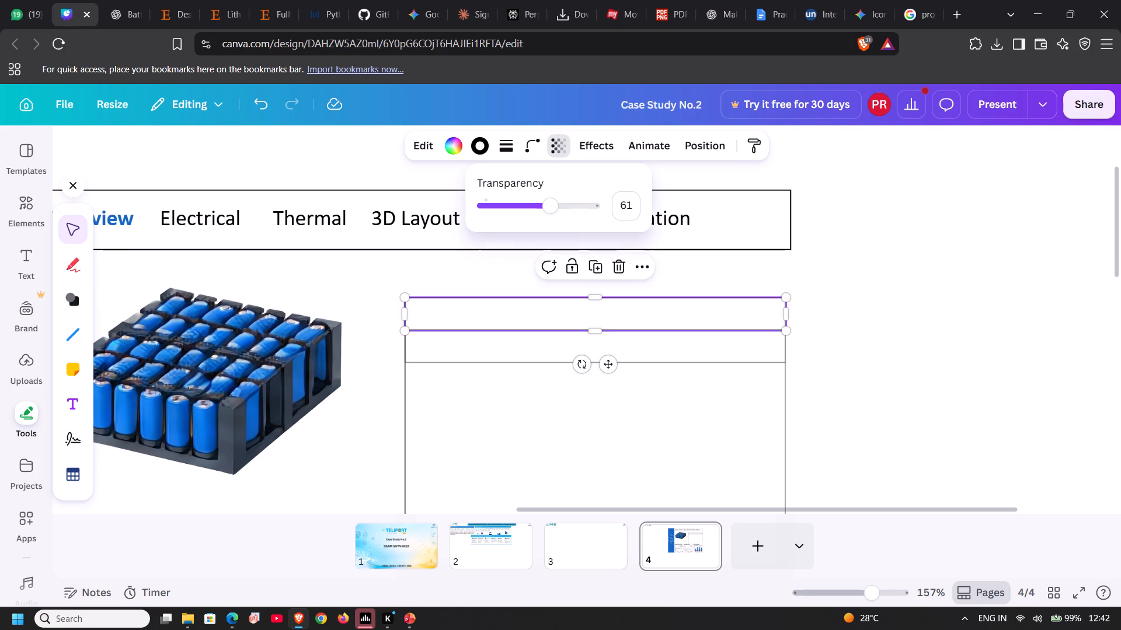
{"action": "left_click_drag", "start_coordinate": [550, 207], "coordinate": [535, 210]}
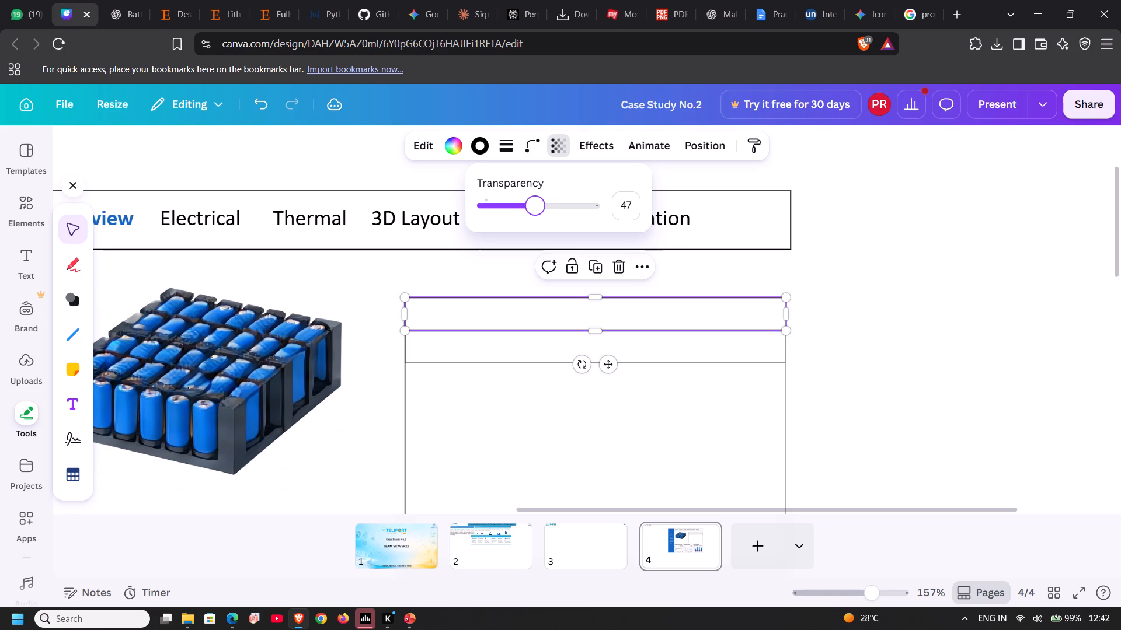
{"action": "left_click_drag", "start_coordinate": [535, 210], "coordinate": [527, 210]}
{"action": "left_click", "coordinate": [840, 292]}
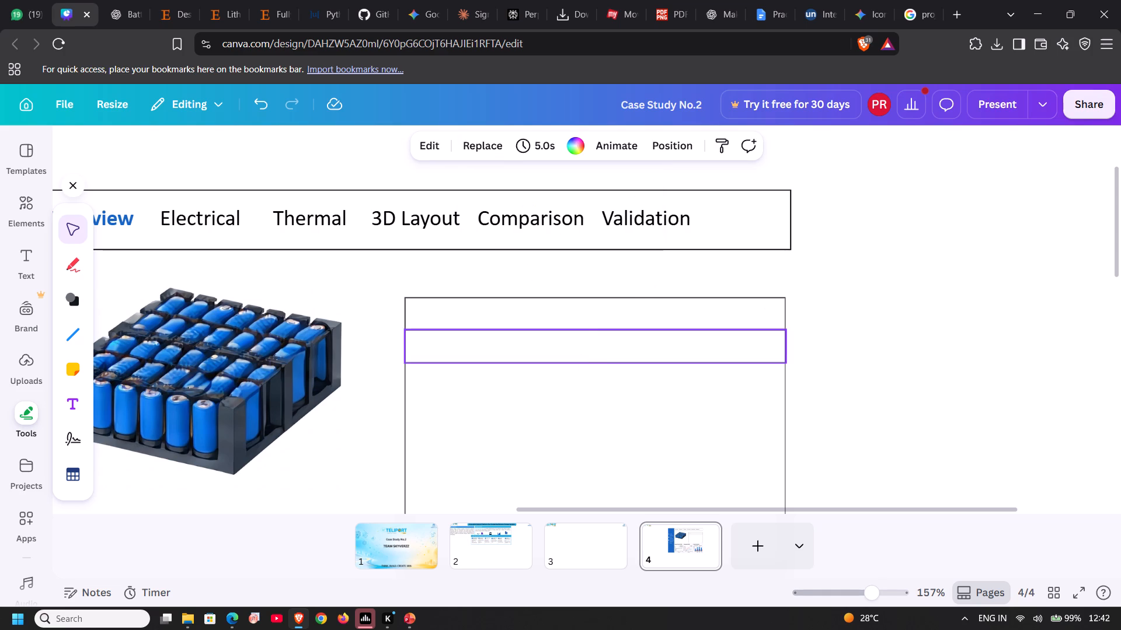
Duplicate the second row box and place the copy directly beneath it as the third row, nudged flush against the second.
{"action": "left_click", "coordinate": [685, 359]}
{"action": "key", "text": "ctrl+c"}
{"action": "key", "text": "ctrl+v"}
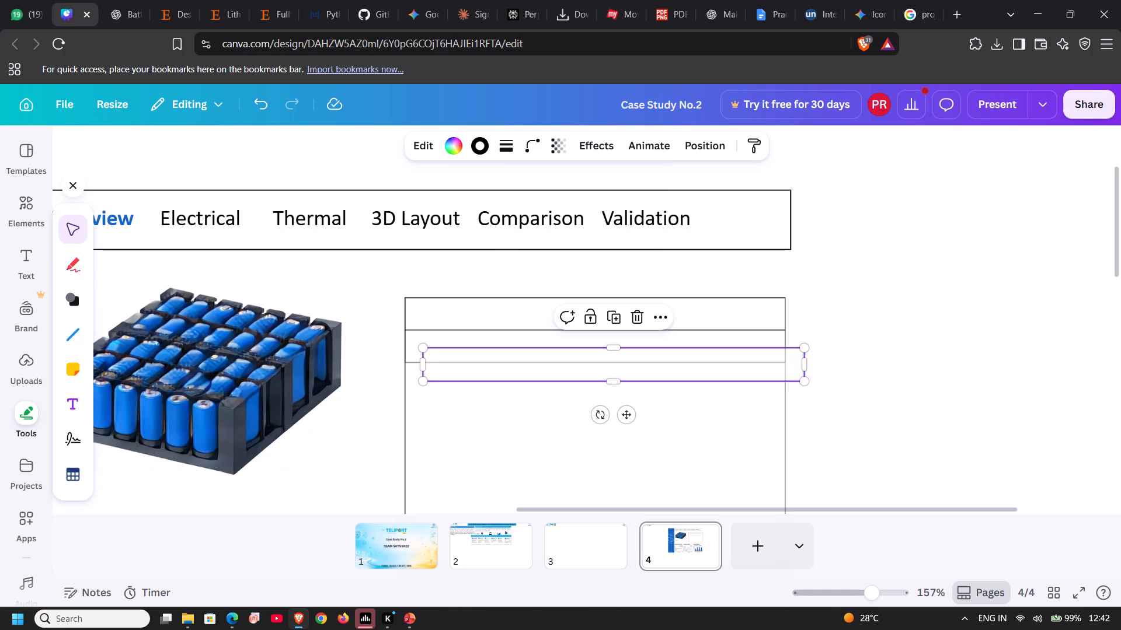
{"action": "left_click_drag", "start_coordinate": [627, 414], "coordinate": [606, 432]}
{"action": "left_click", "coordinate": [878, 370]}
{"action": "scroll", "coordinate": [878, 370], "scroll_direction": "down", "scroll_amount": 2}
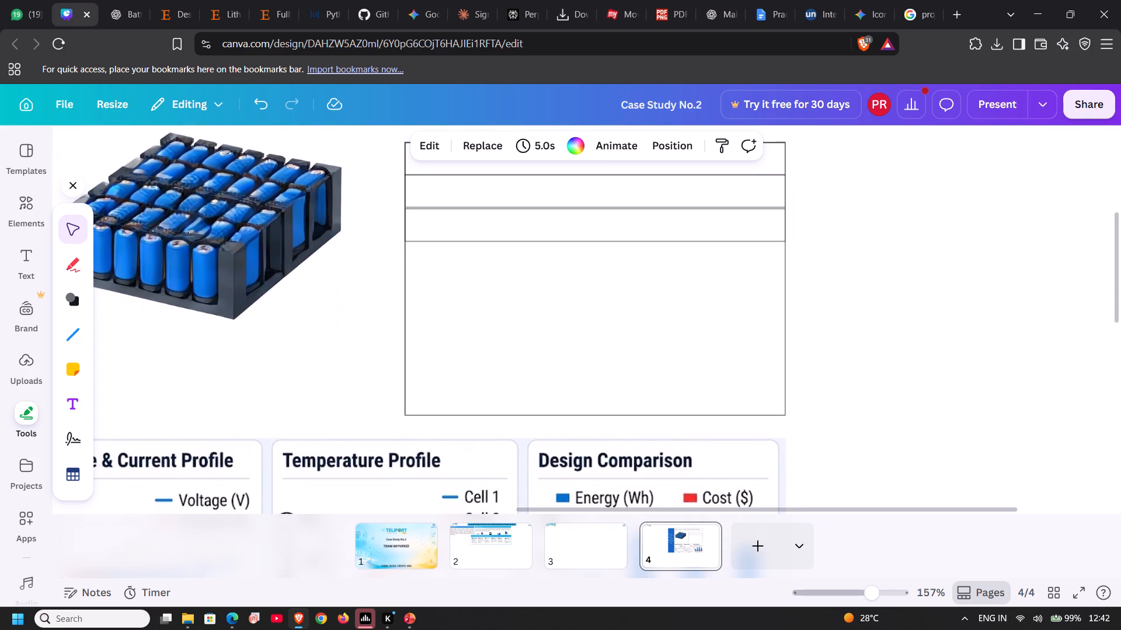
{"action": "scroll", "coordinate": [878, 370], "scroll_direction": "down", "scroll_amount": 1}
{"action": "left_click", "coordinate": [585, 230]}
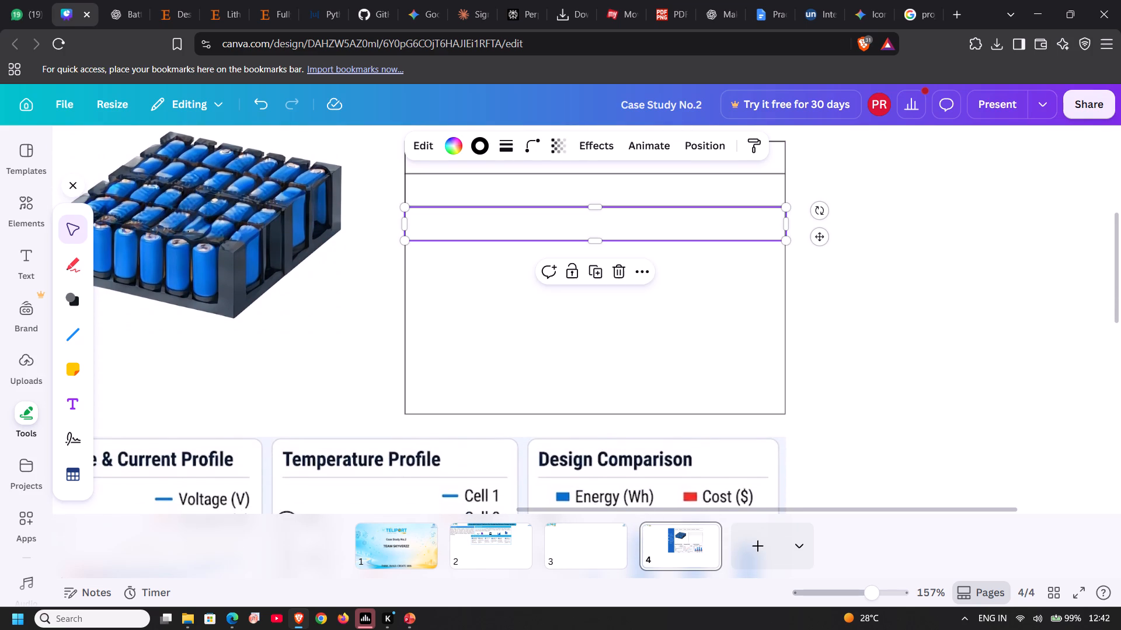
{"action": "key", "text": "Up"}
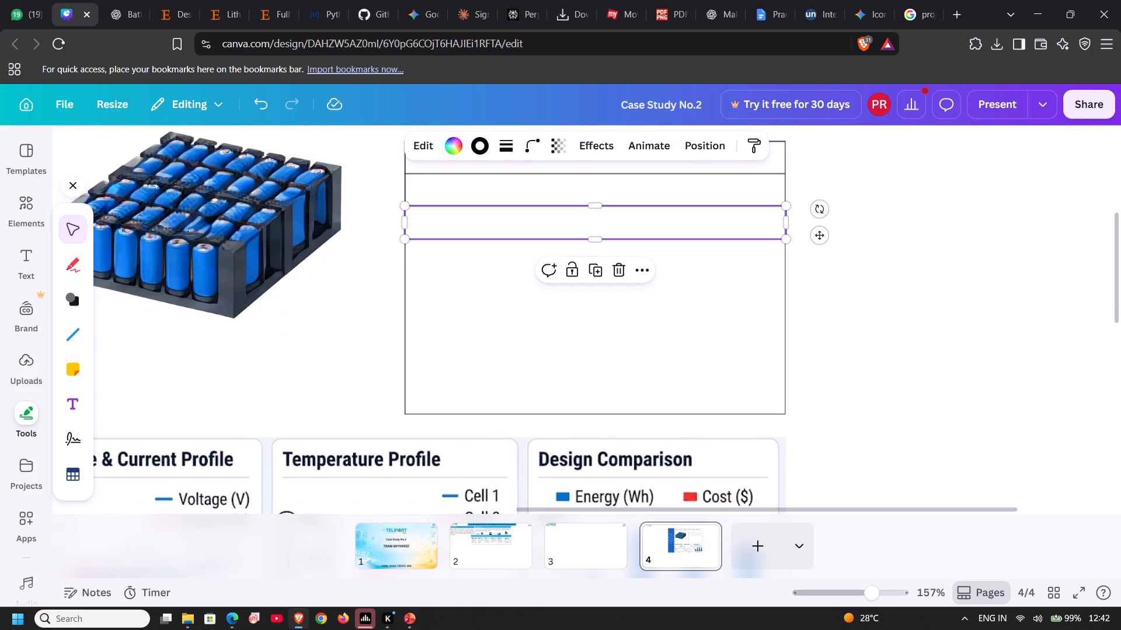
{"action": "left_click", "coordinate": [851, 260]}
Duplicate the third row box.
{"action": "left_click", "coordinate": [632, 216]}
{"action": "key", "text": "ctrl+c"}
{"action": "key", "text": "ctrl+v"}
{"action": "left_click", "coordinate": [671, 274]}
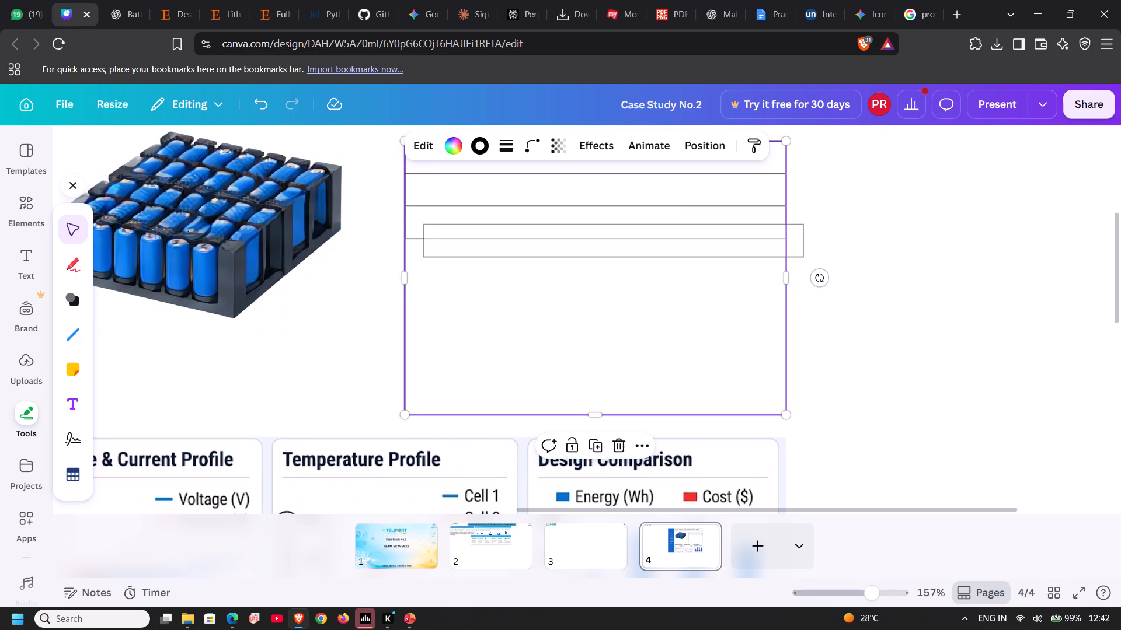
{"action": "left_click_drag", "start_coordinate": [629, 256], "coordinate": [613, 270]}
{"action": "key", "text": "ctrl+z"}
Place the new row copy directly beneath the third row as the fourth row, aligned with the large box's sides.
{"action": "left_click", "coordinate": [611, 253]}
{"action": "left_click_drag", "start_coordinate": [611, 253], "coordinate": [605, 253]}
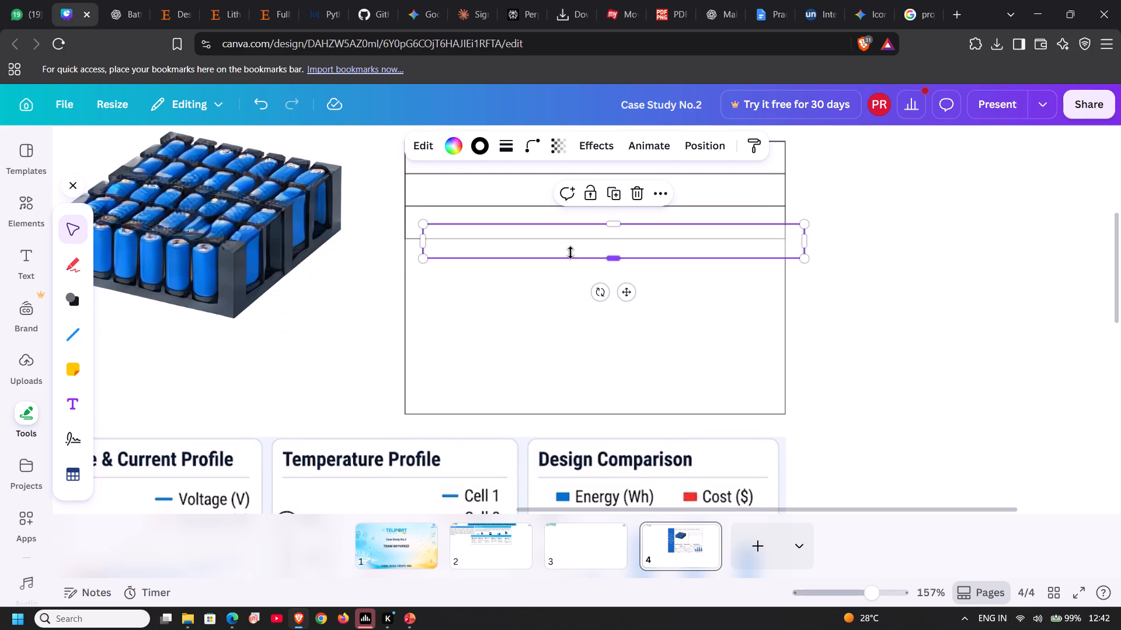
{"action": "left_click_drag", "start_coordinate": [570, 251], "coordinate": [553, 266]}
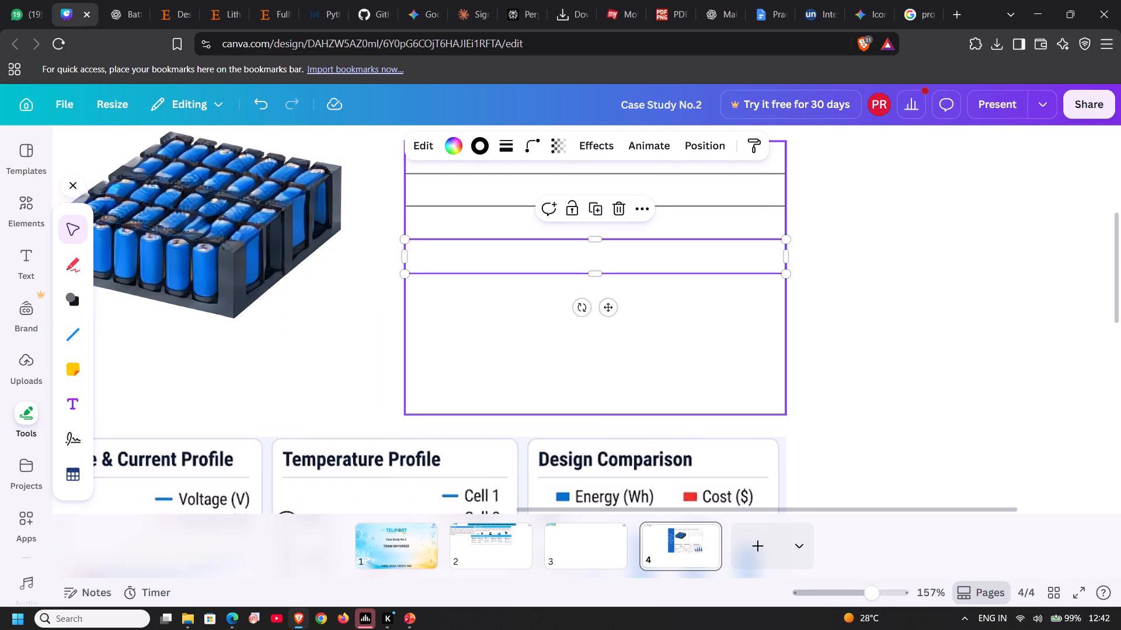
{"action": "left_click", "coordinate": [523, 295]}
{"action": "left_click", "coordinate": [577, 265]}
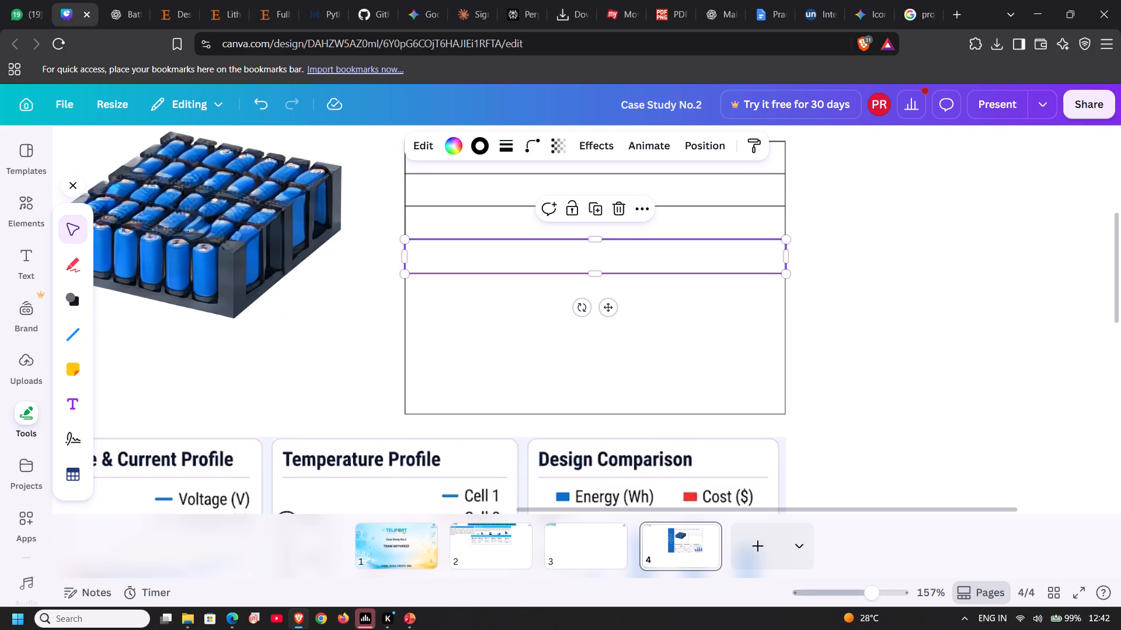
{"action": "key", "text": "Down"}
{"action": "key", "text": "Up"}
{"action": "key", "text": "Up"}
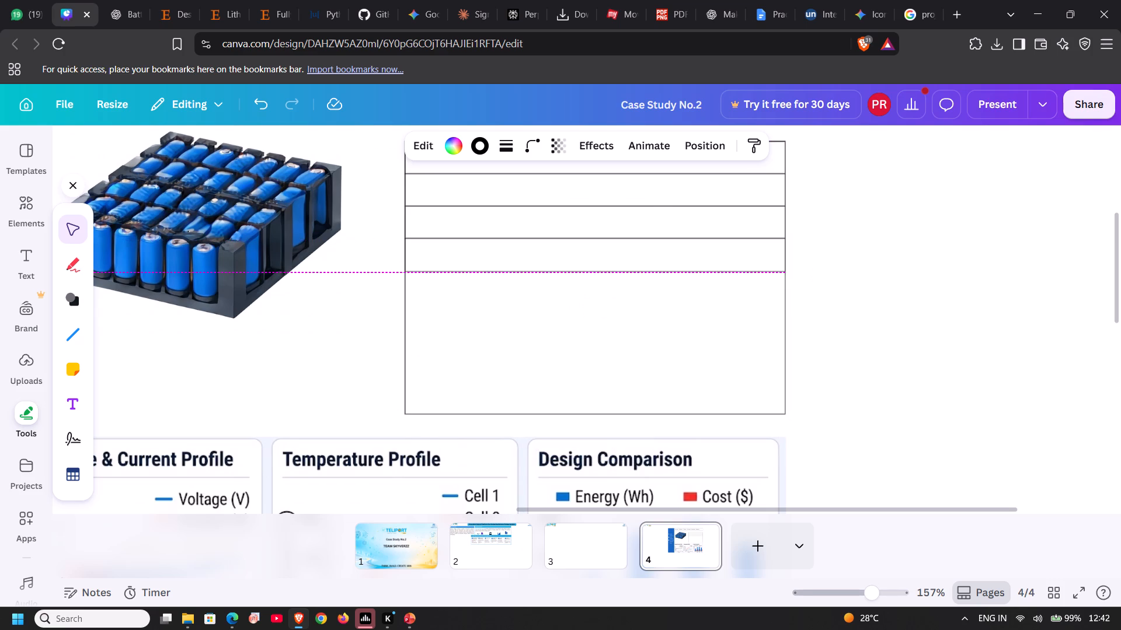
Duplicate the fourth row box and place the copy directly beneath it as the fifth row, aligned with the large box's sides.
{"action": "key", "text": "ctrl+c"}
{"action": "key", "text": "ctrl+v"}
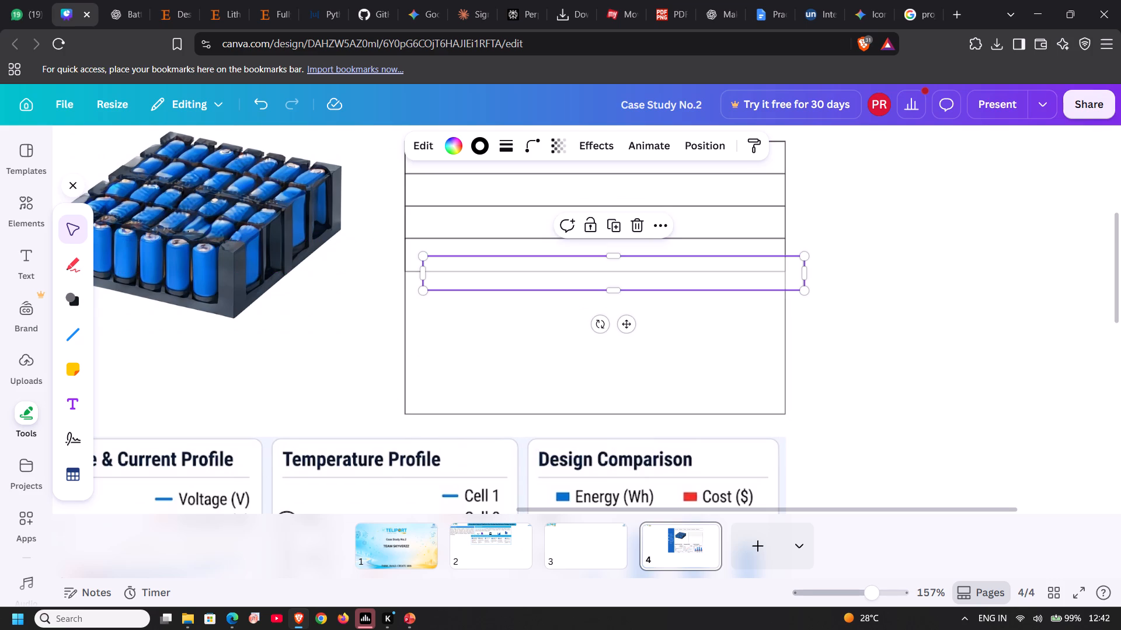
{"action": "left_click_drag", "start_coordinate": [624, 325], "coordinate": [611, 334]}
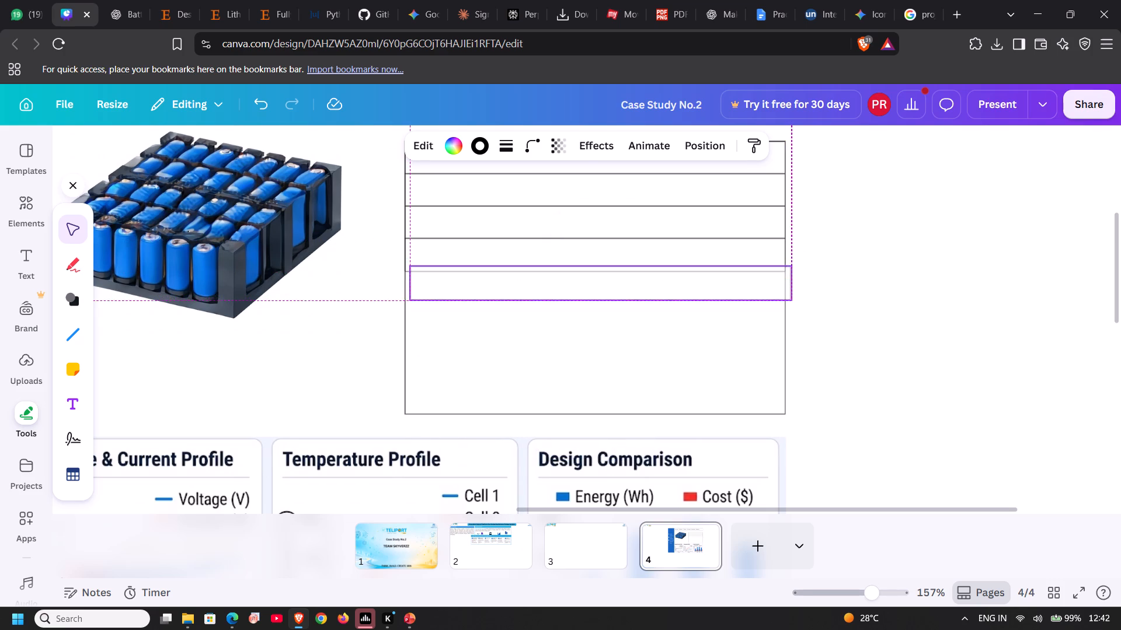
{"action": "left_click_drag", "start_coordinate": [611, 334], "coordinate": [604, 339]}
{"action": "left_click", "coordinate": [532, 349]}
{"action": "left_click", "coordinate": [563, 289]}
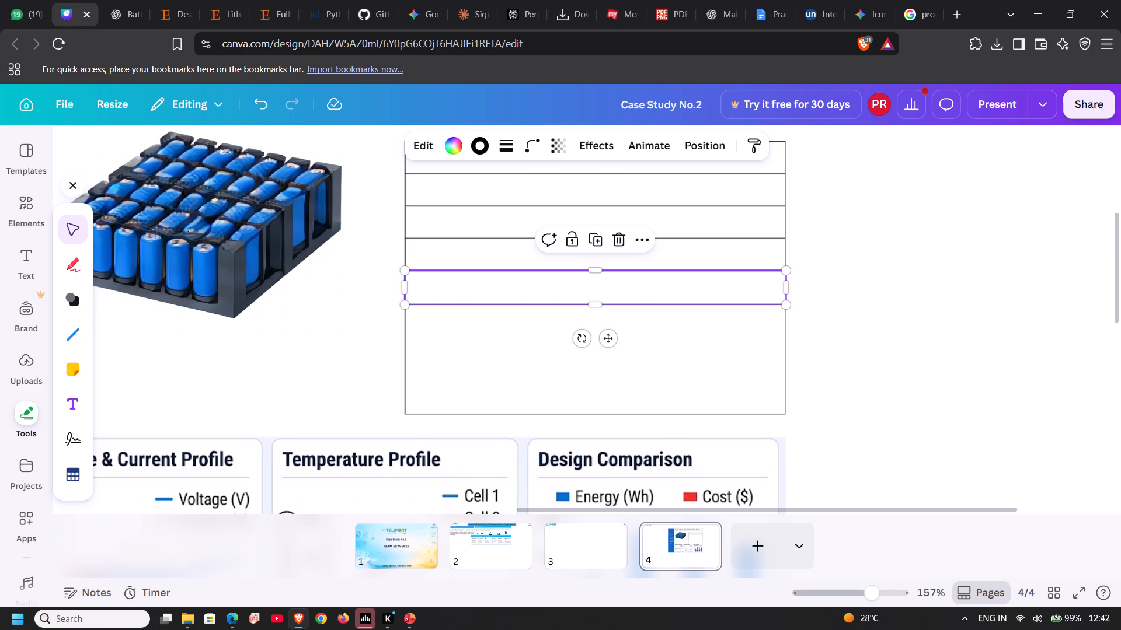
{"action": "key", "text": "Down"}
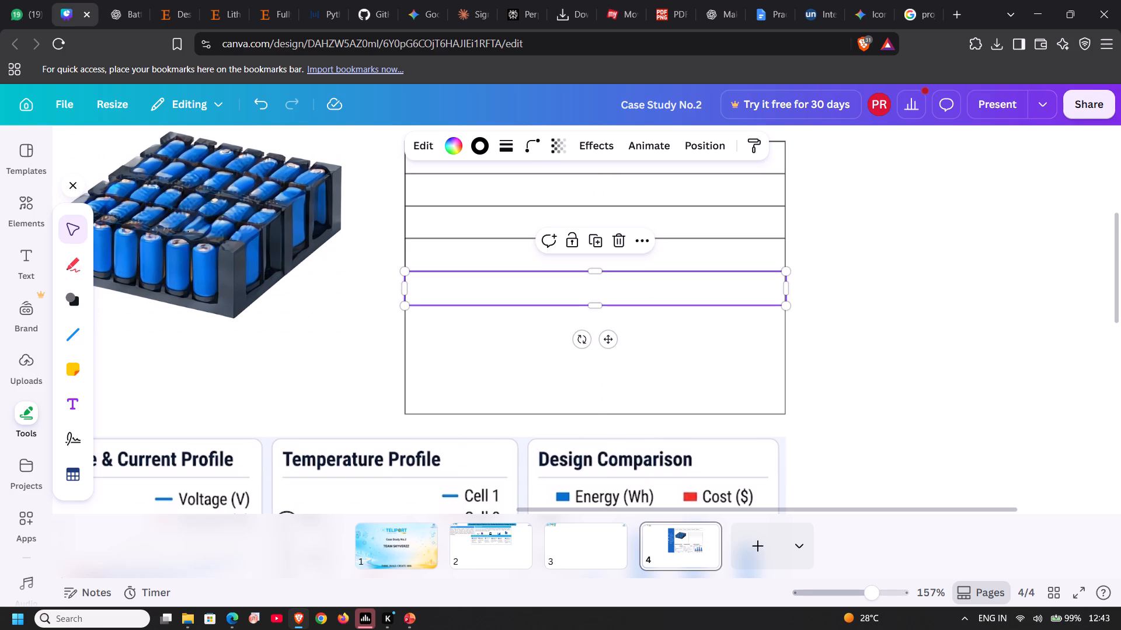
{"action": "left_click", "coordinate": [513, 359]}
Duplicate the fifth row box and place the copy directly beneath it as the sixth row, nudged flush against the fifth.
{"action": "left_click", "coordinate": [534, 282]}
{"action": "key", "text": "ctrl+c"}
{"action": "key", "text": "ctrl+v"}
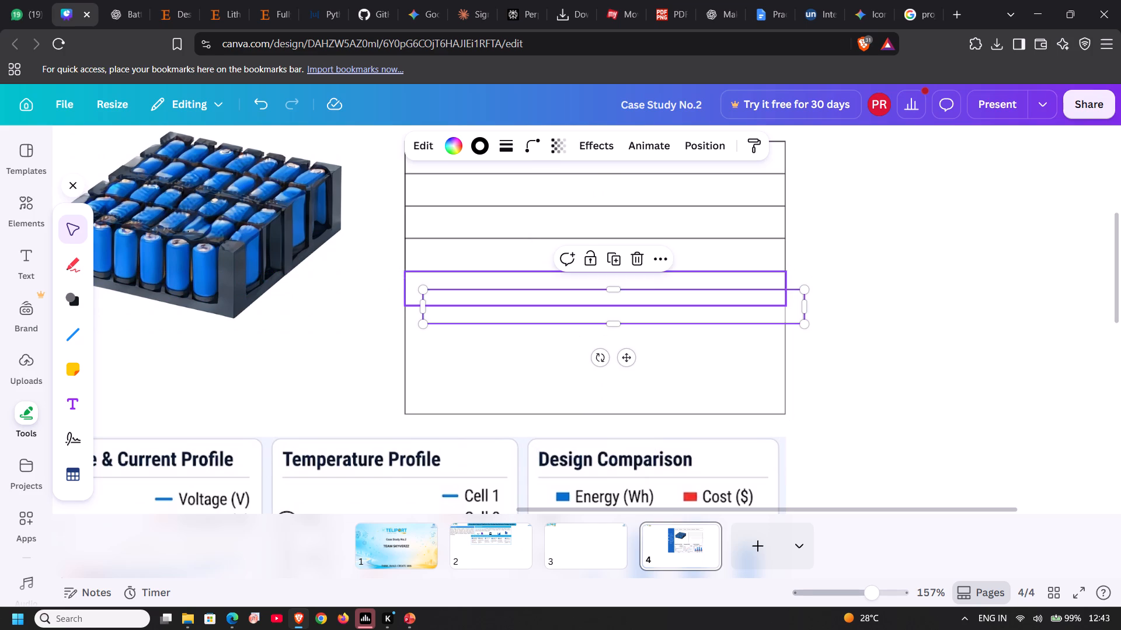
{"action": "left_click_drag", "start_coordinate": [623, 353], "coordinate": [607, 370]}
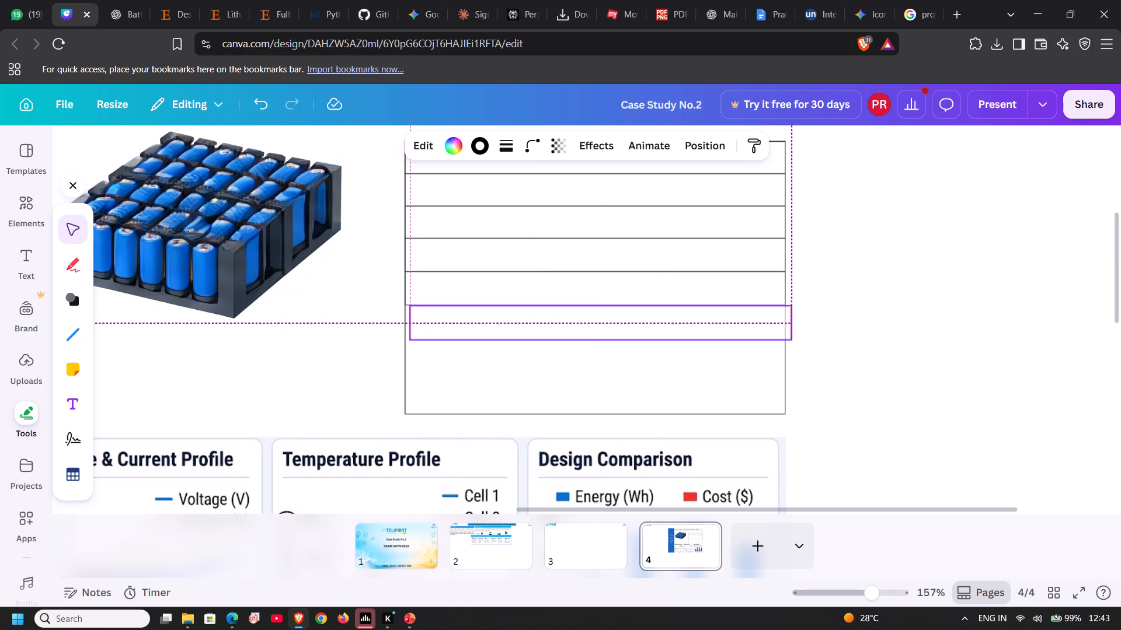
{"action": "left_click_drag", "start_coordinate": [607, 370], "coordinate": [604, 370]}
{"action": "left_click", "coordinate": [532, 389]}
{"action": "left_click", "coordinate": [569, 331]}
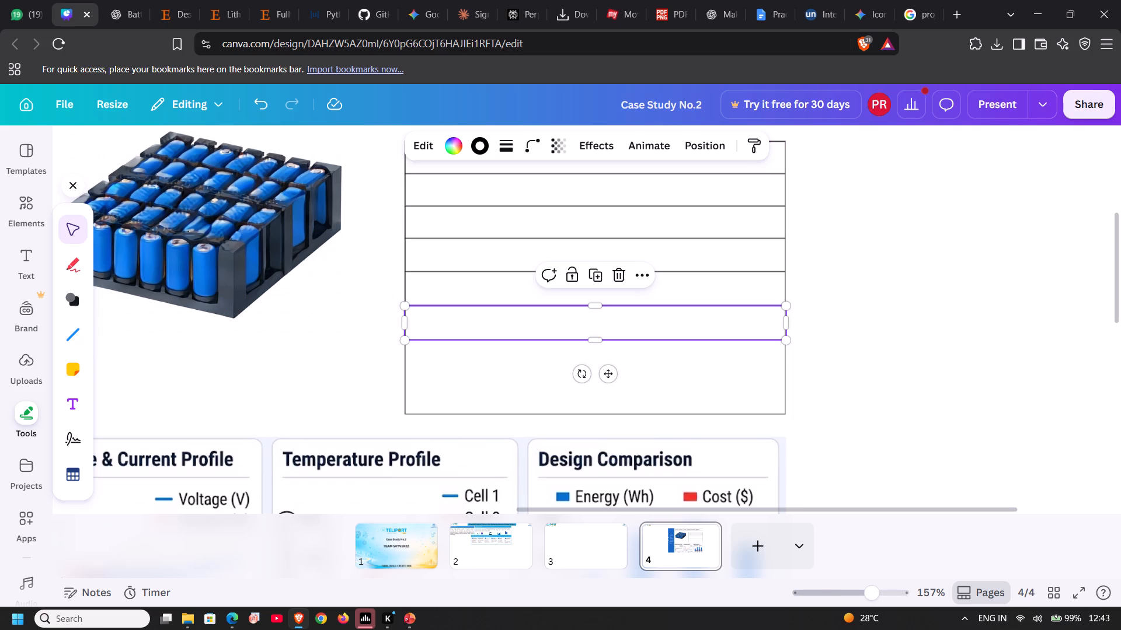
{"action": "key", "text": "Up"}
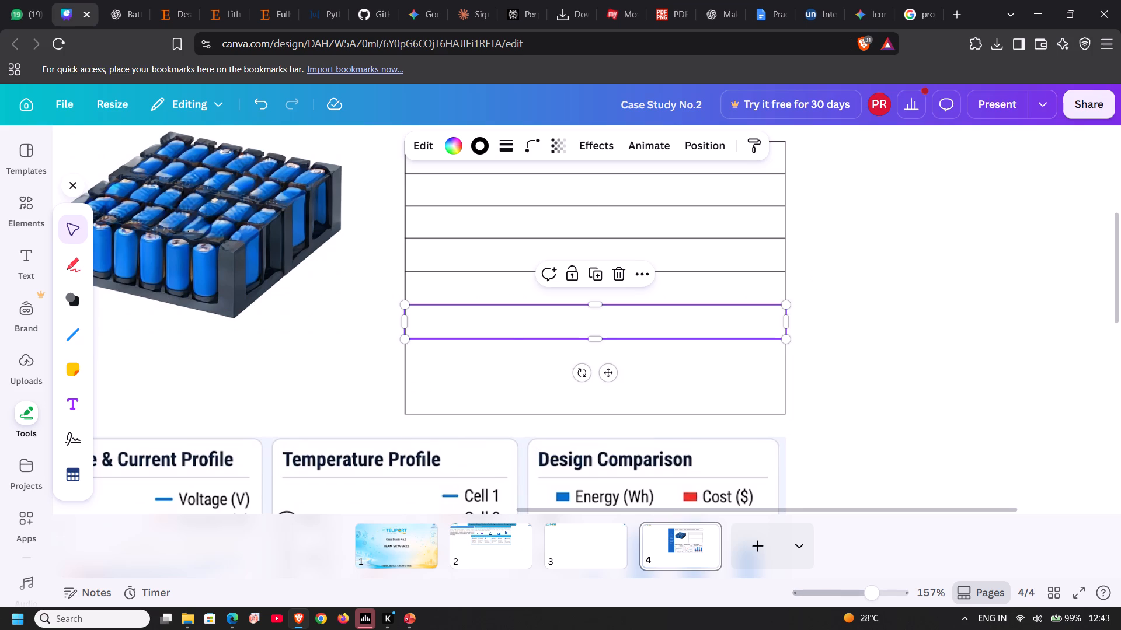
{"action": "left_click", "coordinate": [514, 345]}
Duplicate the sixth row box and place the copy directly beneath it as the seventh row inside the large box.
{"action": "scroll", "coordinate": [517, 377], "scroll_direction": "up", "scroll_amount": 1}
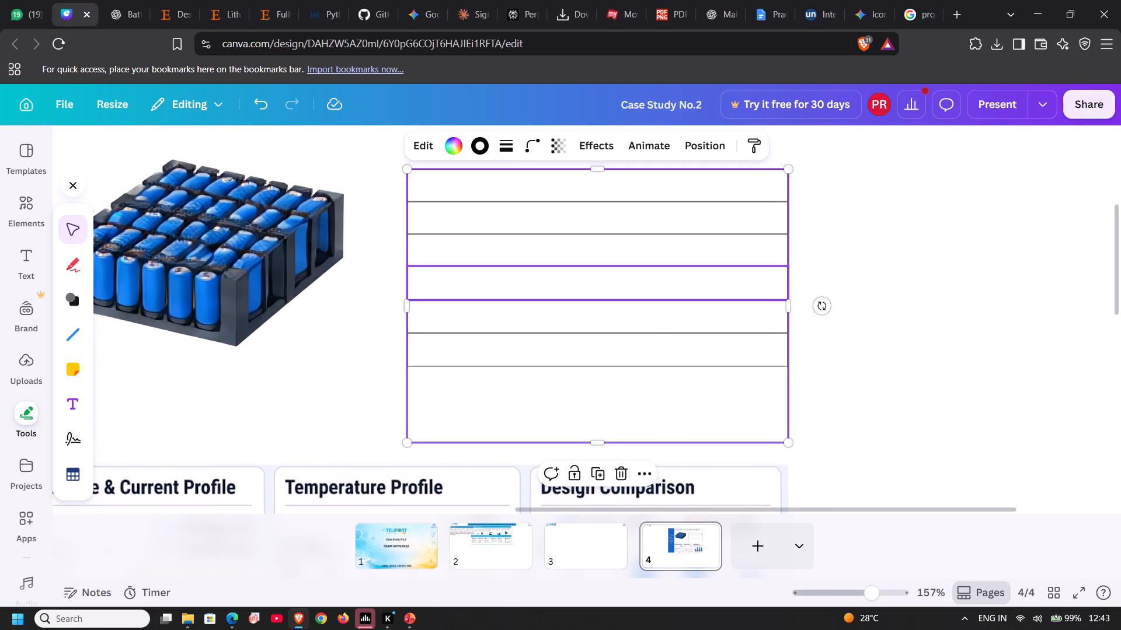
{"action": "left_click", "coordinate": [485, 362]}
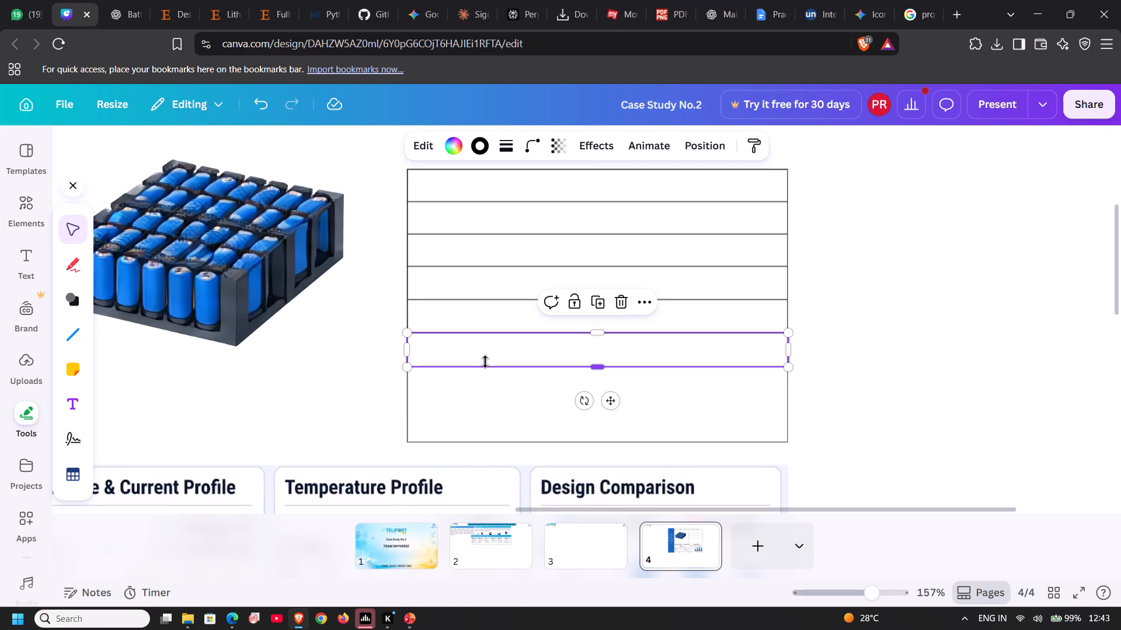
{"action": "key", "text": "ctrl+c"}
{"action": "key", "text": "ctrl+v"}
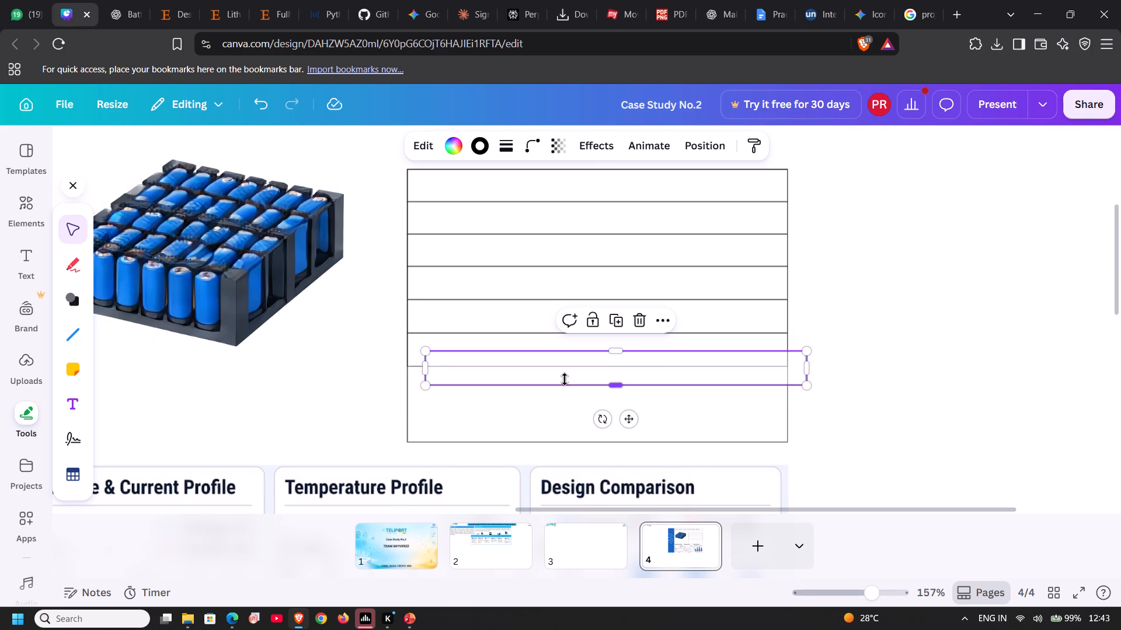
{"action": "left_click_drag", "start_coordinate": [556, 374], "coordinate": [539, 390]}
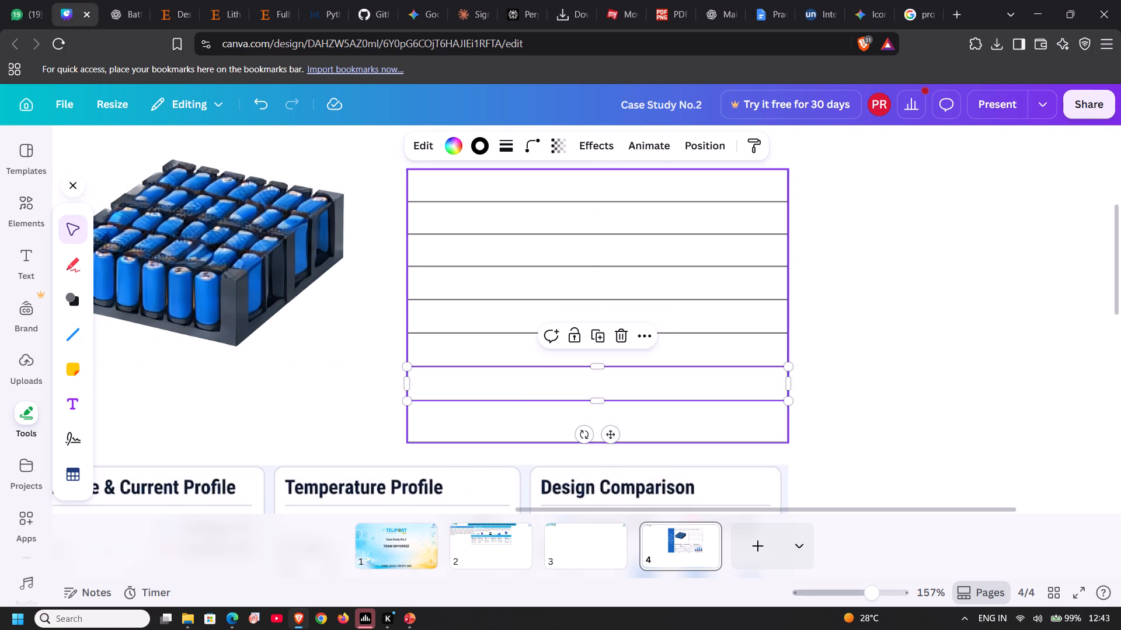
{"action": "left_click", "coordinate": [492, 424]}
{"action": "left_click", "coordinate": [365, 398]}
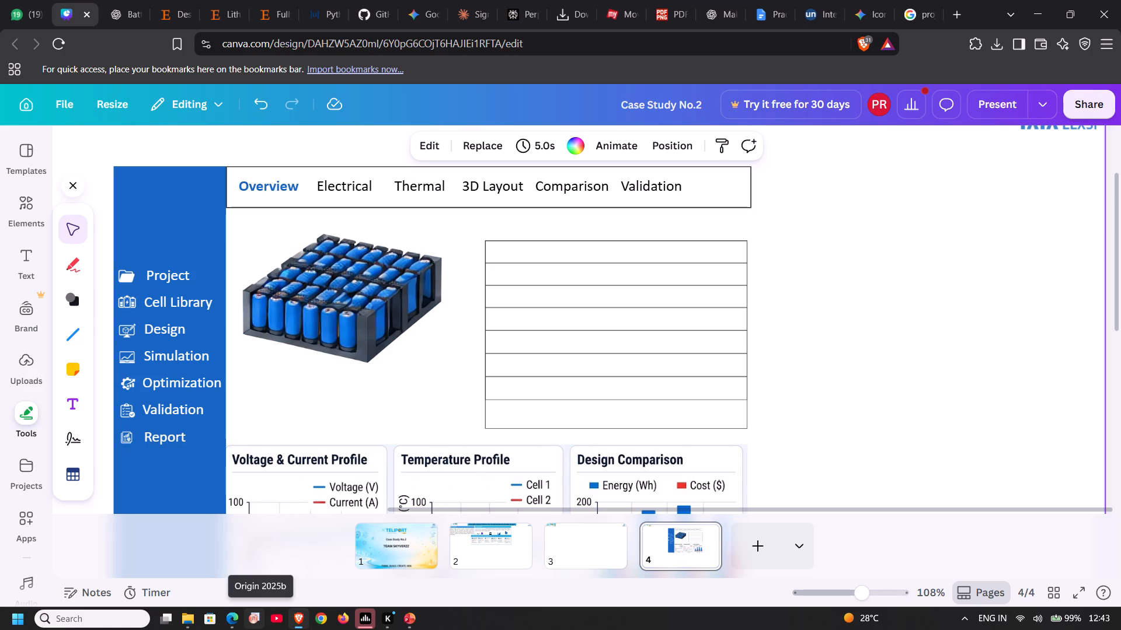
Check the Key Results table in the PowerPoint reference and shorten Canva's large box to the seventh row's bottom edge, height about 203.
{"action": "left_click", "coordinate": [410, 617]}
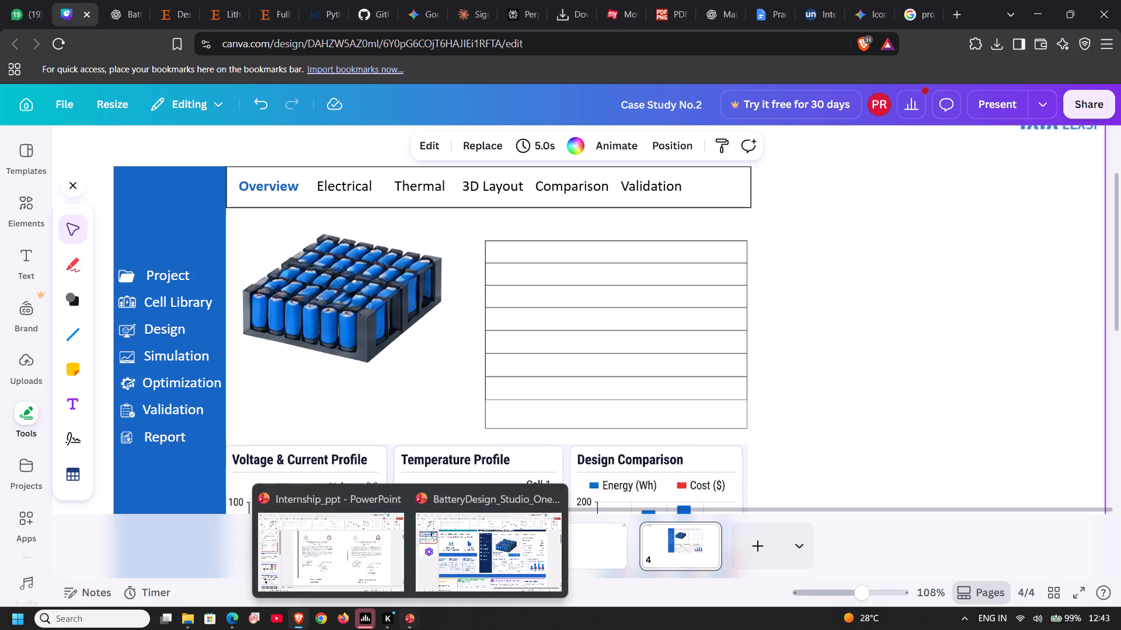
{"action": "left_click", "coordinate": [502, 572]}
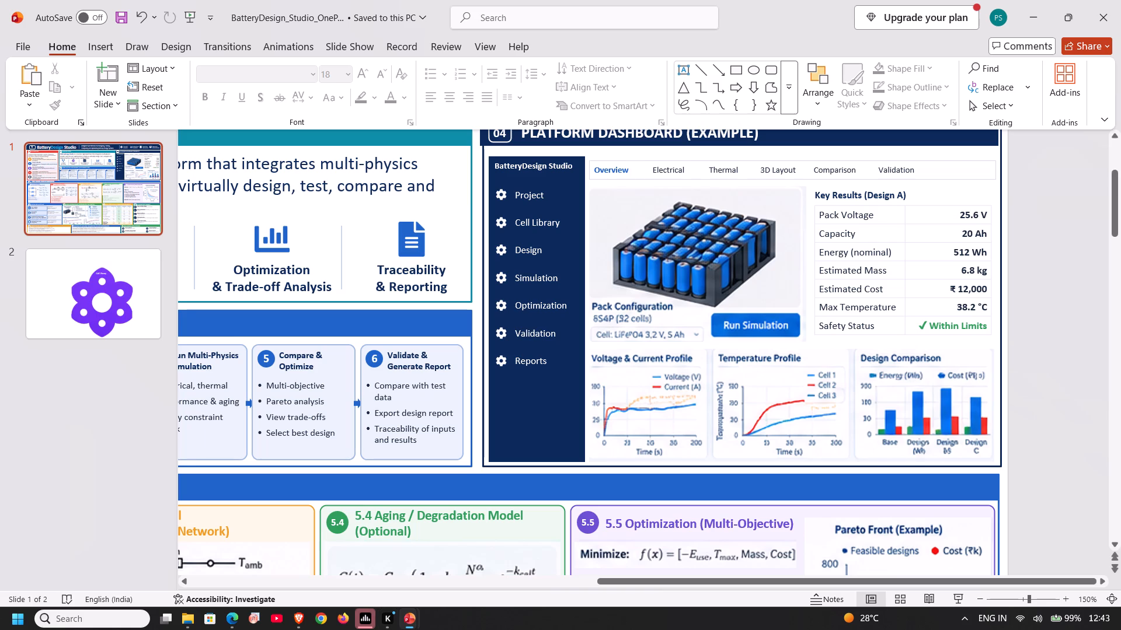
{"action": "left_click", "coordinate": [301, 622]}
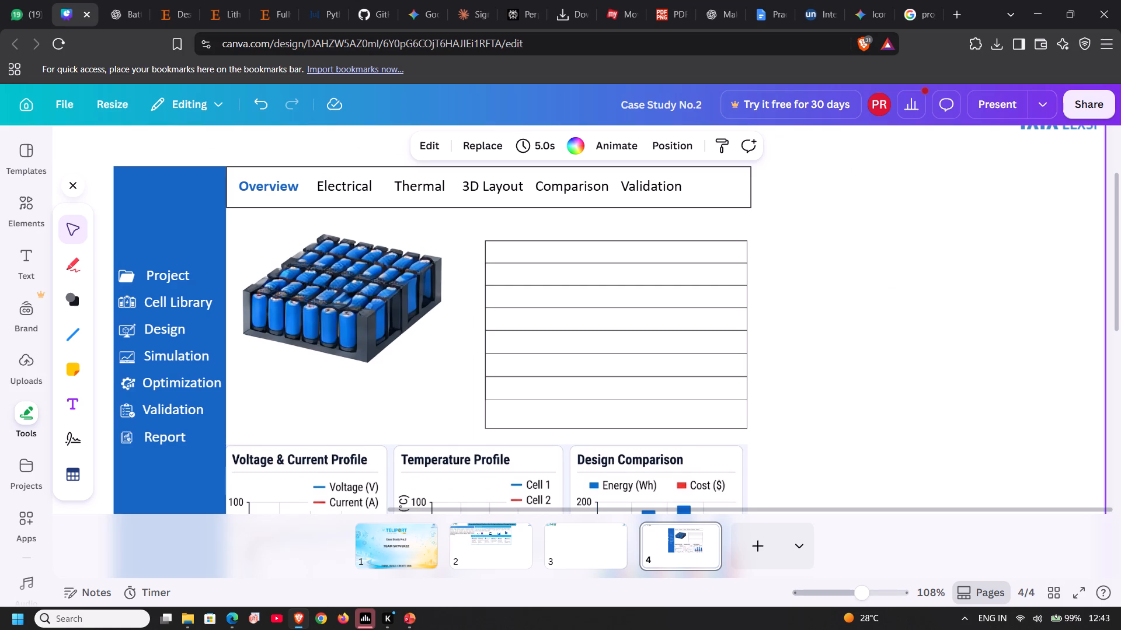
{"action": "left_click", "coordinate": [547, 416]}
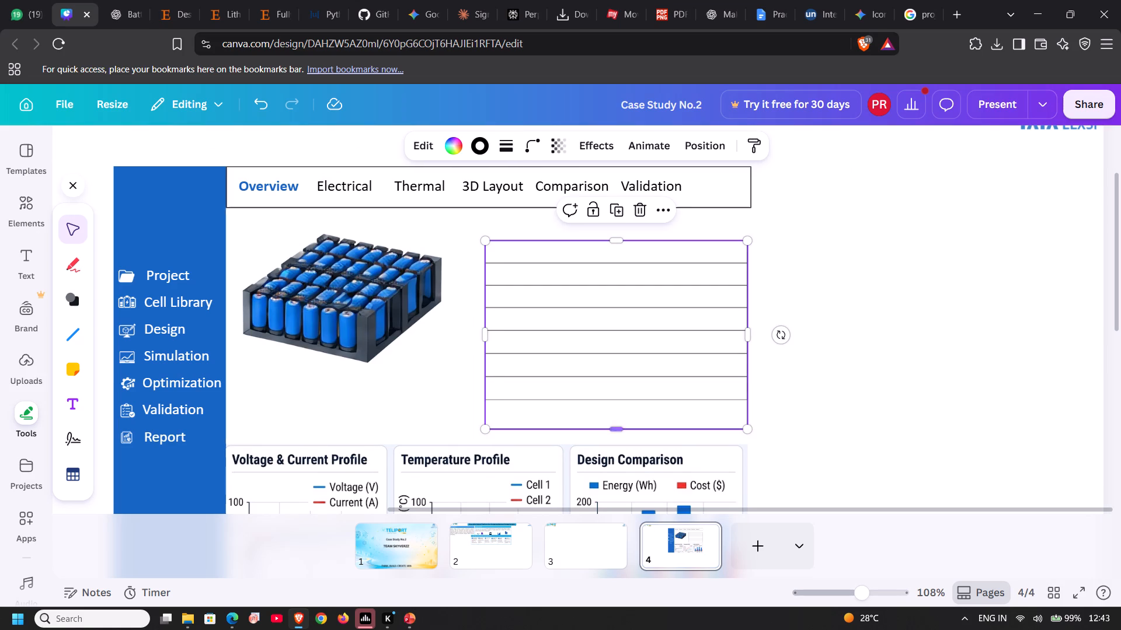
{"action": "left_click_drag", "start_coordinate": [614, 429], "coordinate": [615, 426]}
{"action": "left_click_drag", "start_coordinate": [615, 426], "coordinate": [621, 400]}
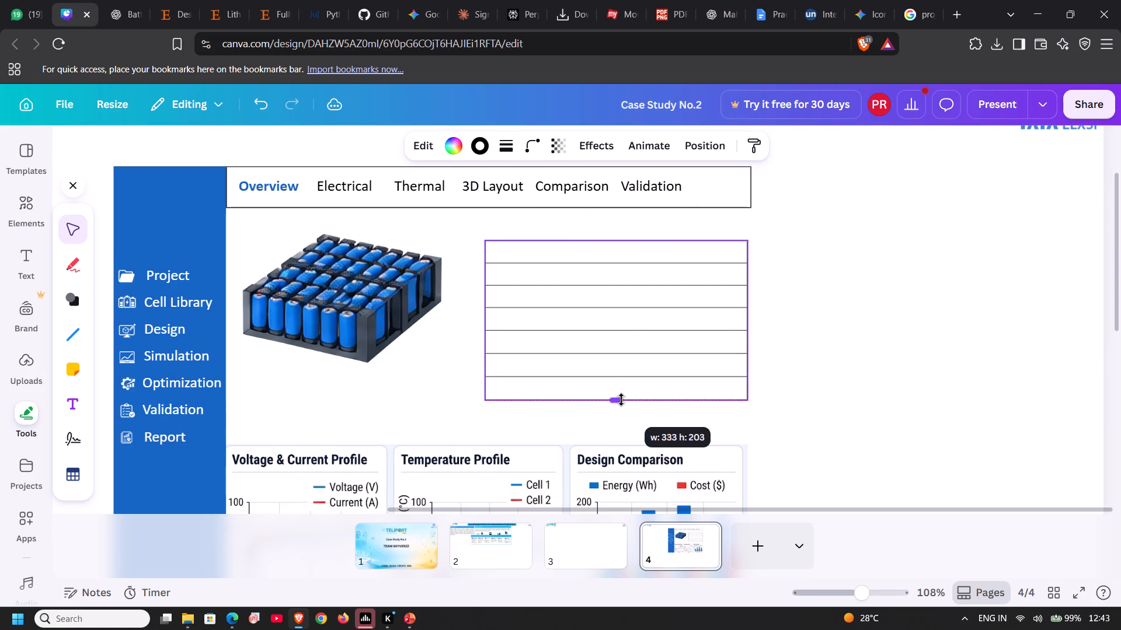
Group the large box and its seven row boxes into a single table object.
{"action": "left_click_drag", "start_coordinate": [621, 400], "coordinate": [622, 400]}
{"action": "left_click", "coordinate": [602, 409]}
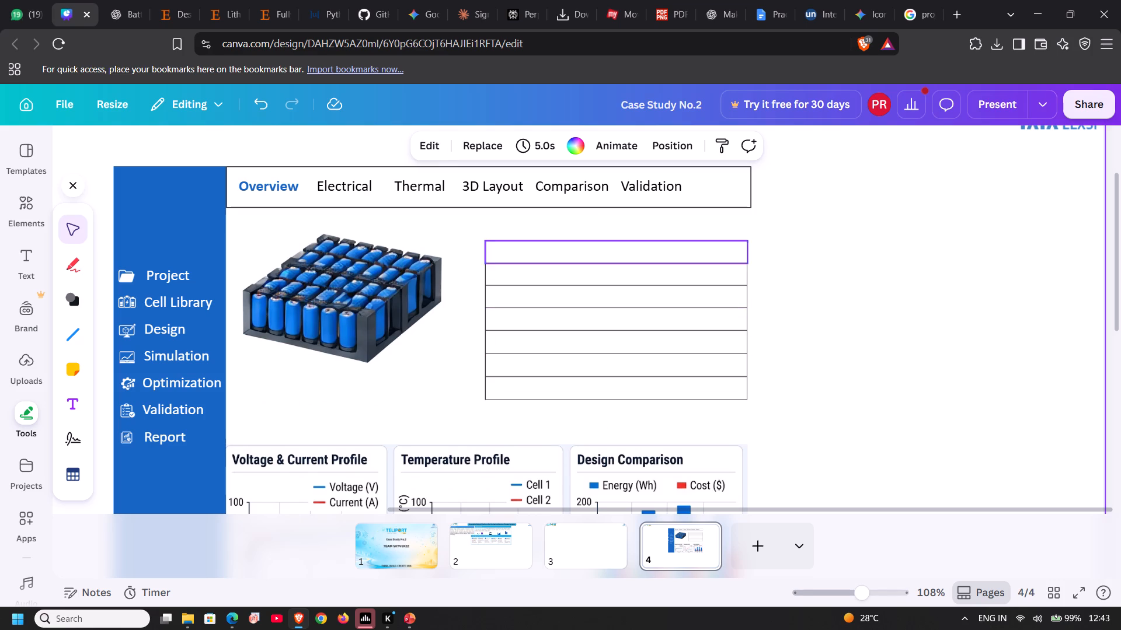
{"action": "left_click_drag", "start_coordinate": [768, 229], "coordinate": [523, 383]}
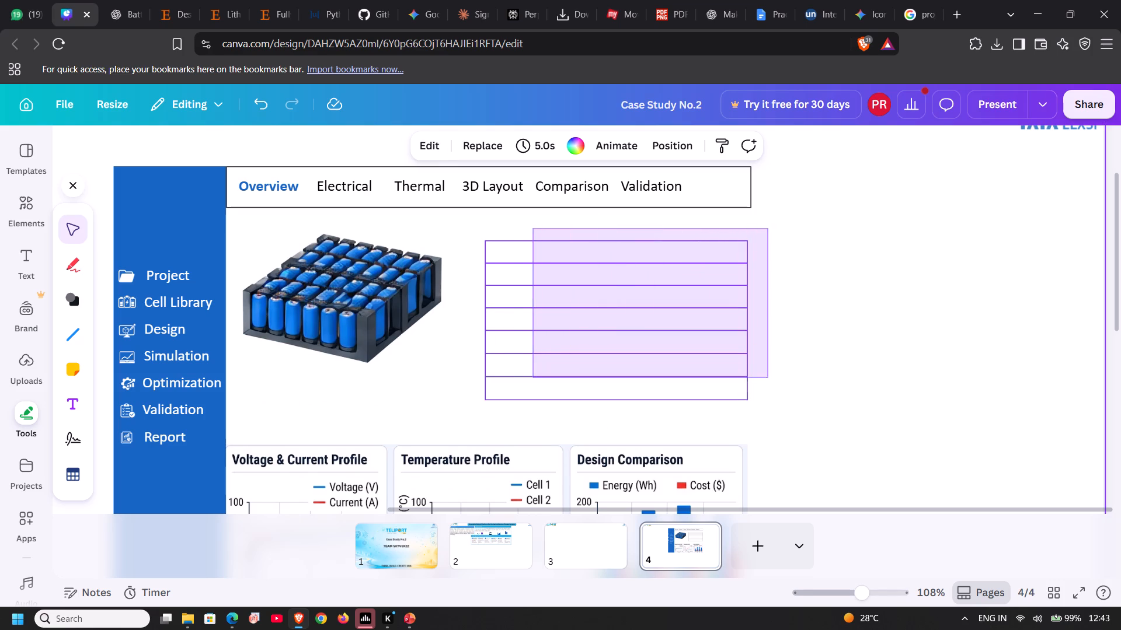
{"action": "left_click_drag", "start_coordinate": [523, 383], "coordinate": [473, 405]}
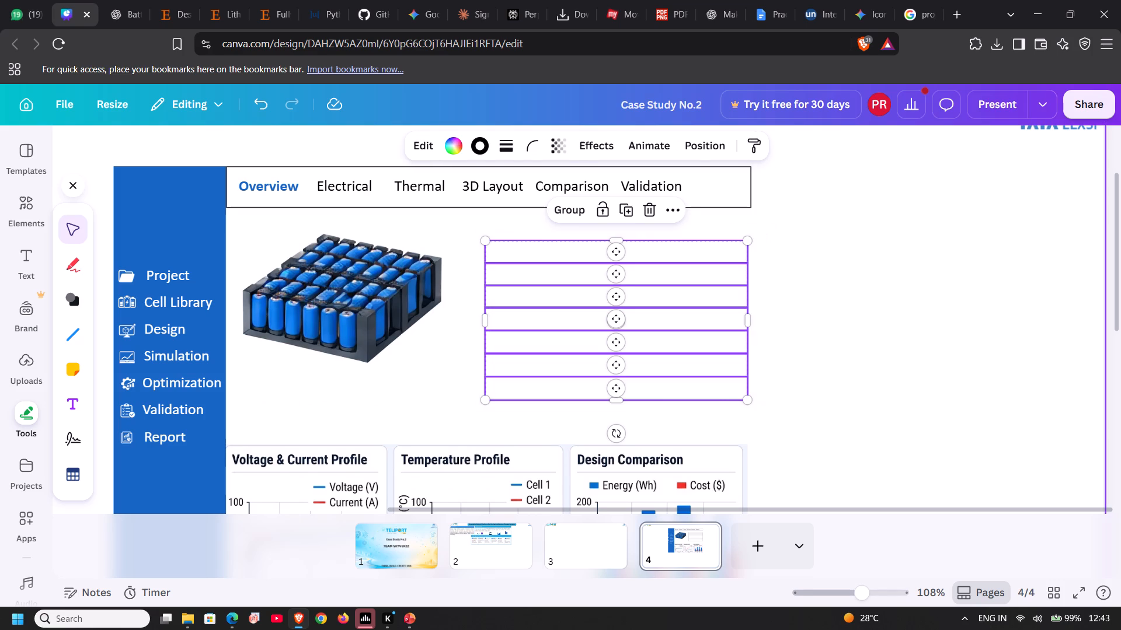
{"action": "key", "text": "ctrl+g"}
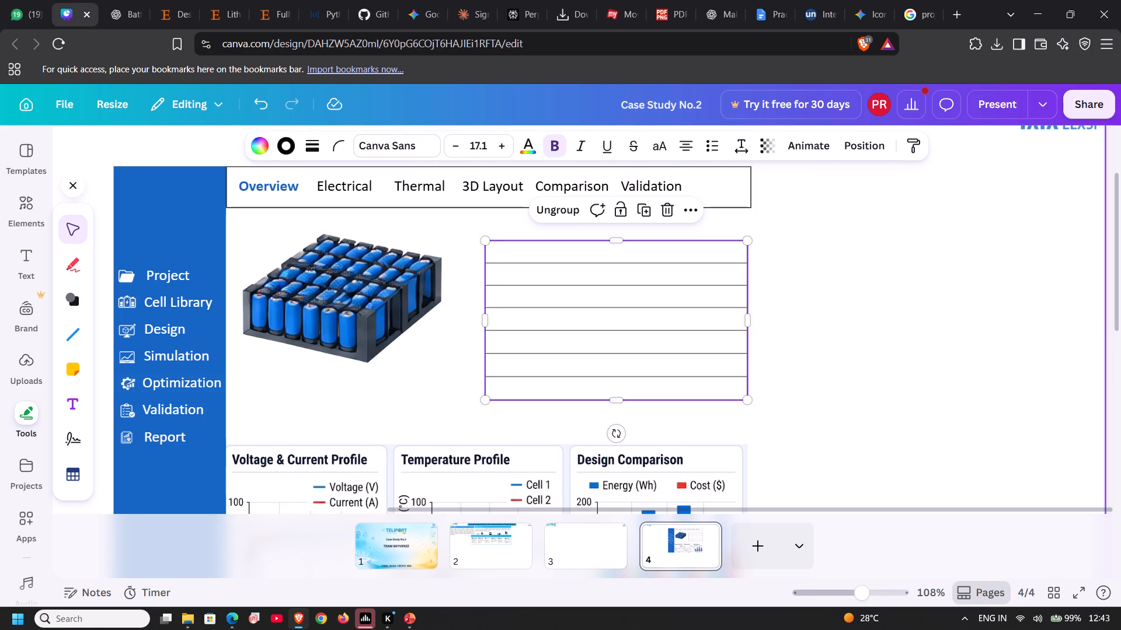
{"action": "left_click", "coordinate": [907, 306]}
Move the grouped table slightly lower and stretch it vertically to a height of about 213, keeping it above the charts.
{"action": "left_click_drag", "start_coordinate": [704, 349], "coordinate": [705, 360]}
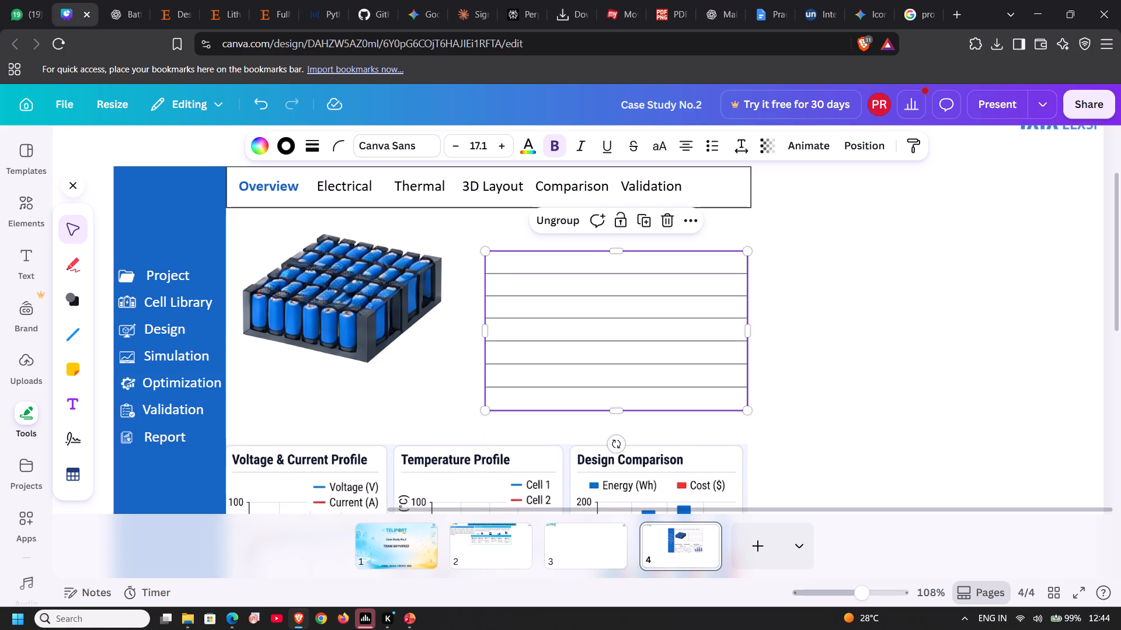
{"action": "left_click", "coordinate": [925, 319]}
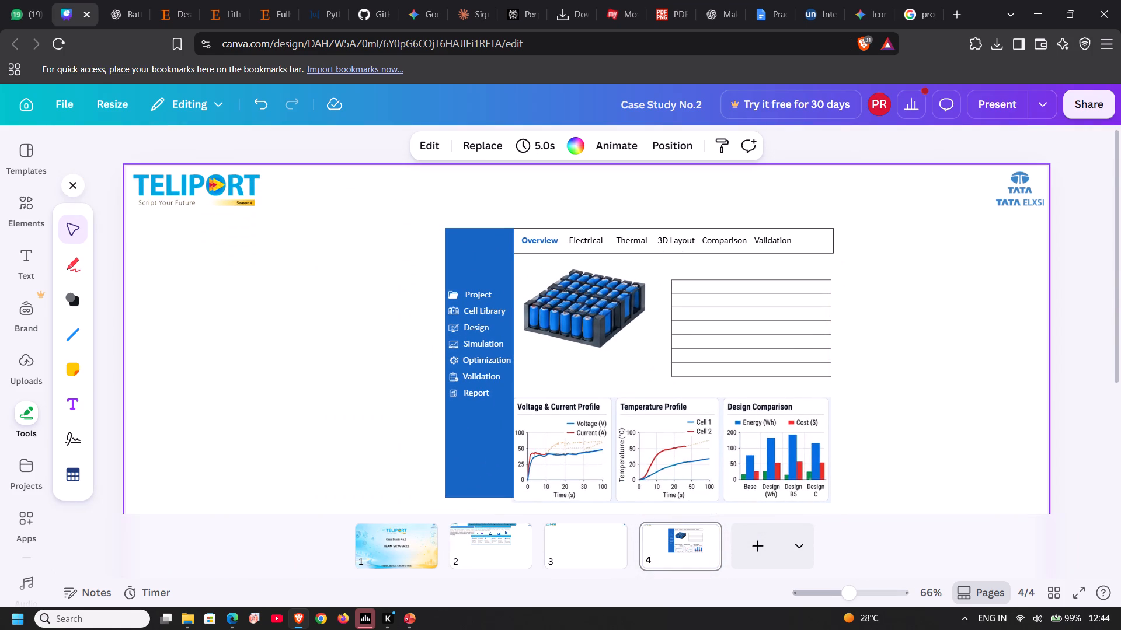
{"action": "left_click", "coordinate": [779, 319]}
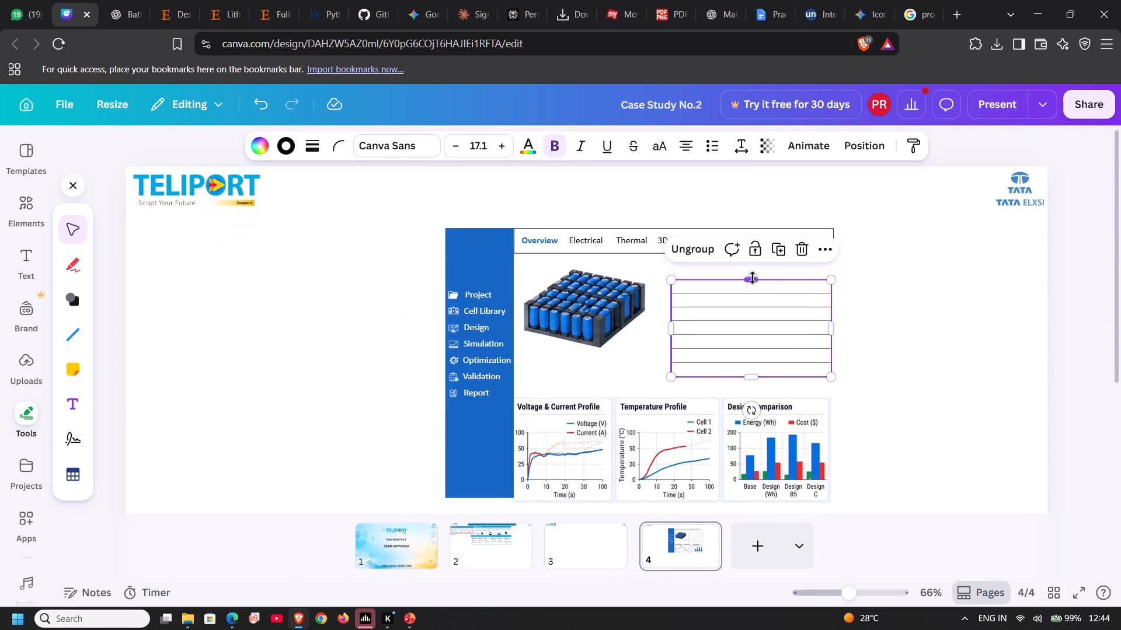
{"action": "left_click_drag", "start_coordinate": [753, 276], "coordinate": [752, 271]}
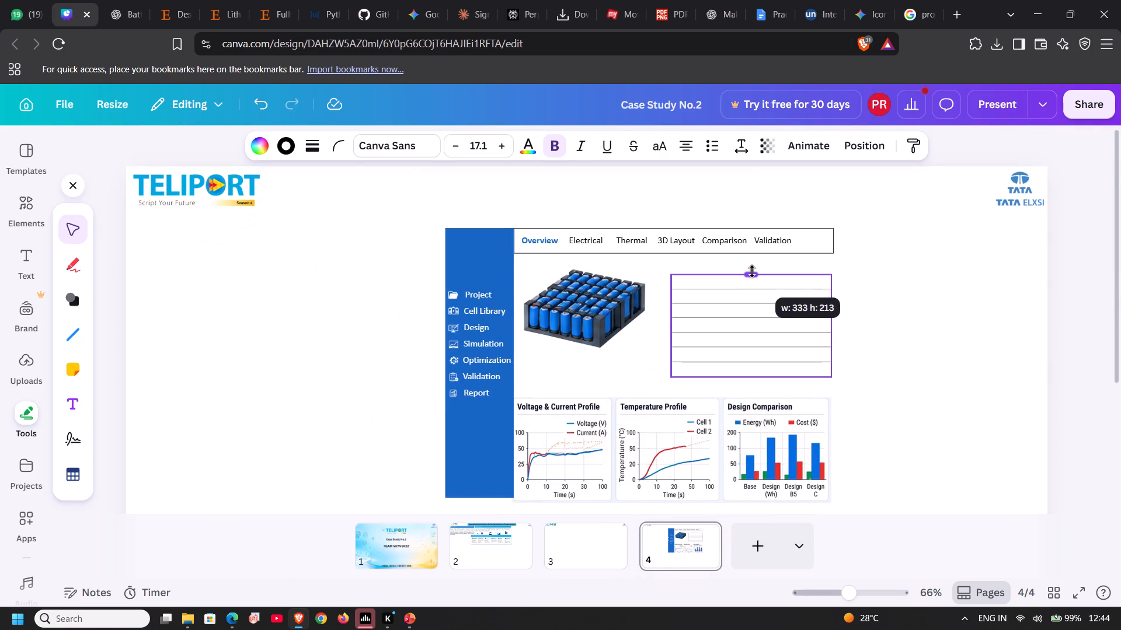
{"action": "left_click_drag", "start_coordinate": [752, 271], "coordinate": [752, 271]}
{"action": "left_click", "coordinate": [882, 302]}
{"action": "left_click_drag", "start_coordinate": [743, 335], "coordinate": [743, 337]}
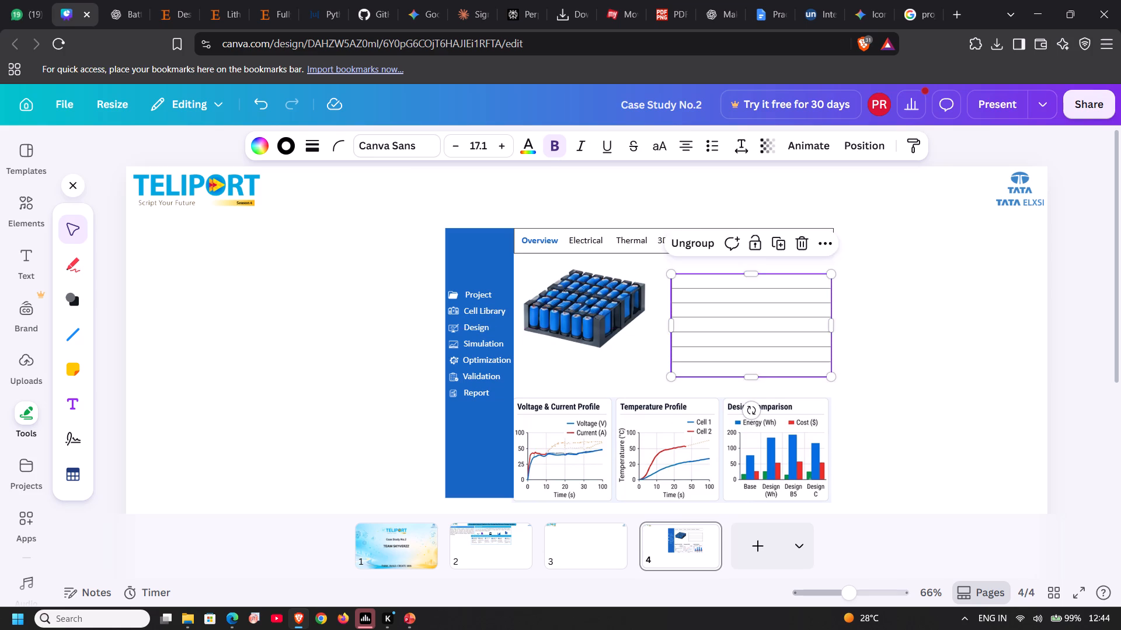
{"action": "left_click_drag", "start_coordinate": [743, 337], "coordinate": [745, 342]}
{"action": "left_click", "coordinate": [904, 298]}
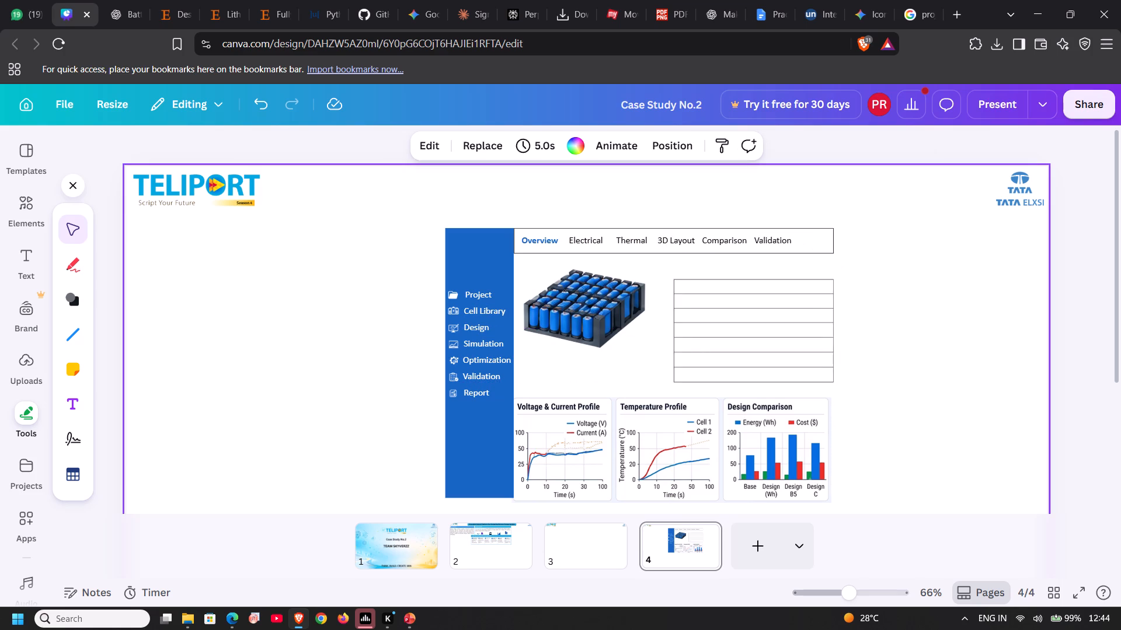
Nudge the table group slightly left and widen it by extending its left edge toward the battery pack image.
{"action": "left_click", "coordinate": [726, 336]}
{"action": "key", "text": "Left"}
{"action": "key", "text": "Left"}
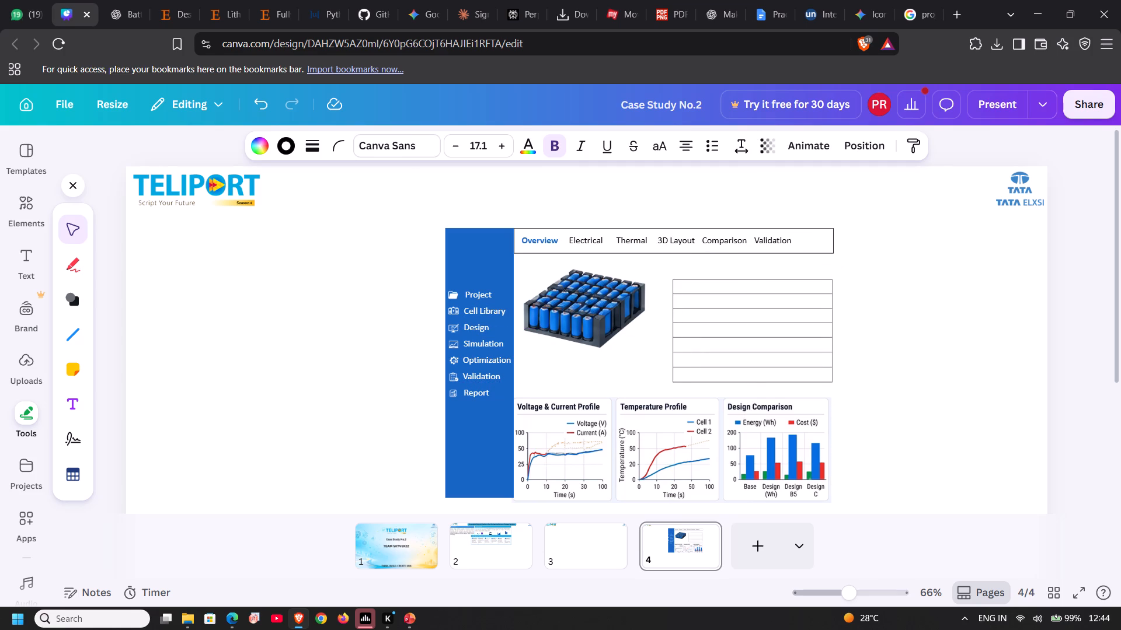
{"action": "left_click", "coordinate": [726, 336]}
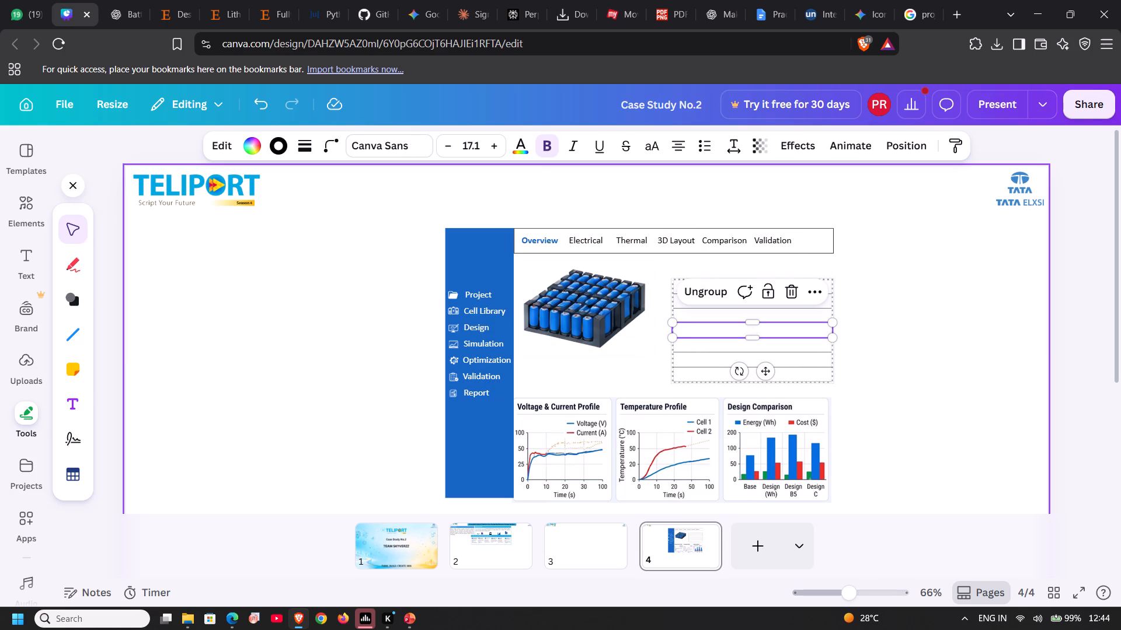
{"action": "left_click", "coordinate": [923, 348]}
{"action": "left_click", "coordinate": [674, 381]}
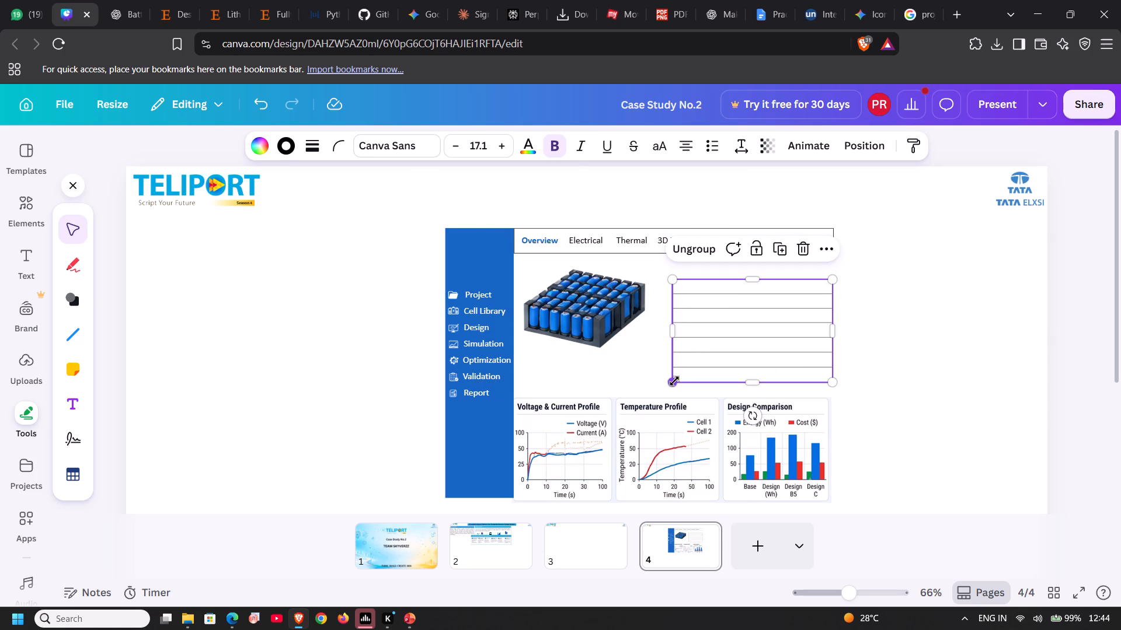
{"action": "left_click_drag", "start_coordinate": [676, 329], "coordinate": [667, 330]}
{"action": "left_click", "coordinate": [932, 315]}
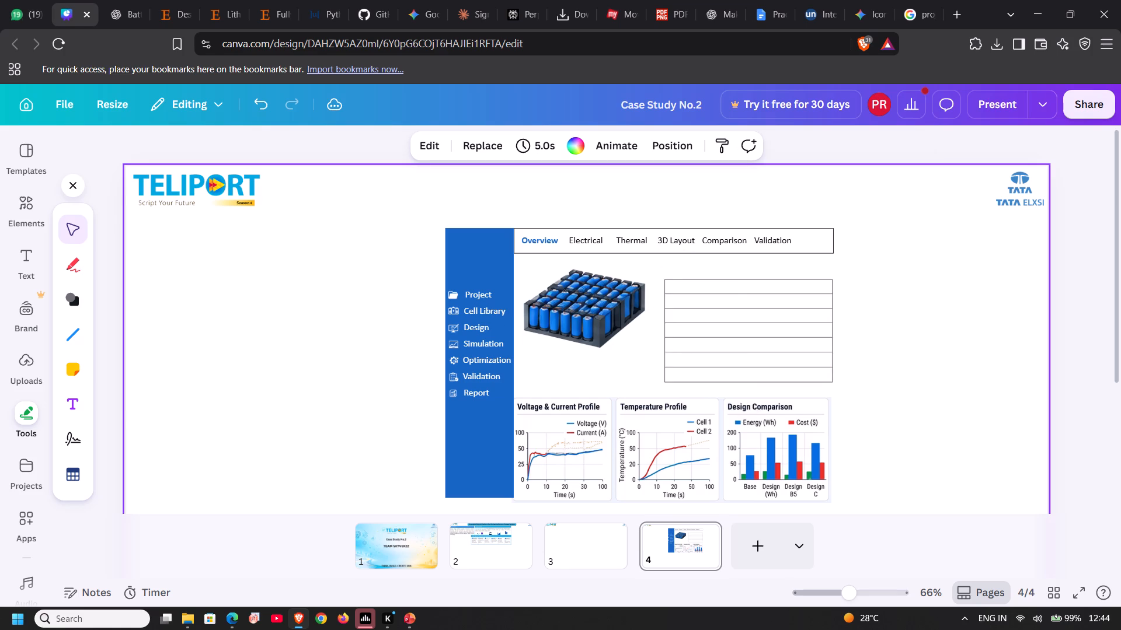
Add a straight line in the empty area left of the dashboard and lay it out roughly horizontal.
{"action": "left_click", "coordinate": [69, 335]}
{"action": "left_click", "coordinate": [106, 318]}
{"action": "left_click", "coordinate": [224, 307]}
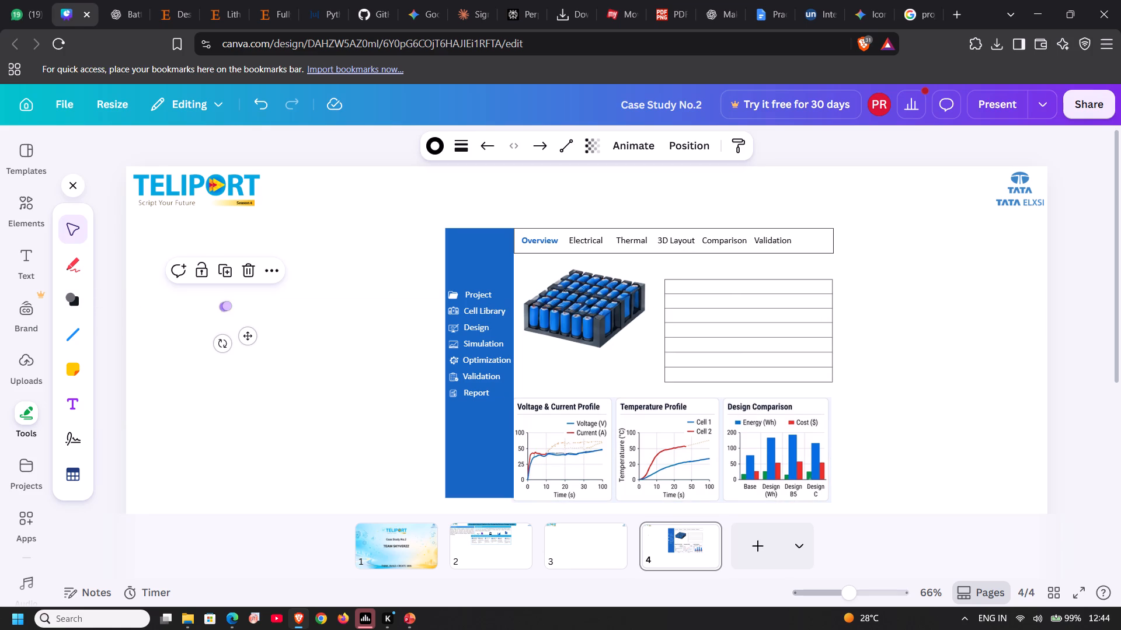
{"action": "left_click_drag", "start_coordinate": [231, 303], "coordinate": [286, 317]}
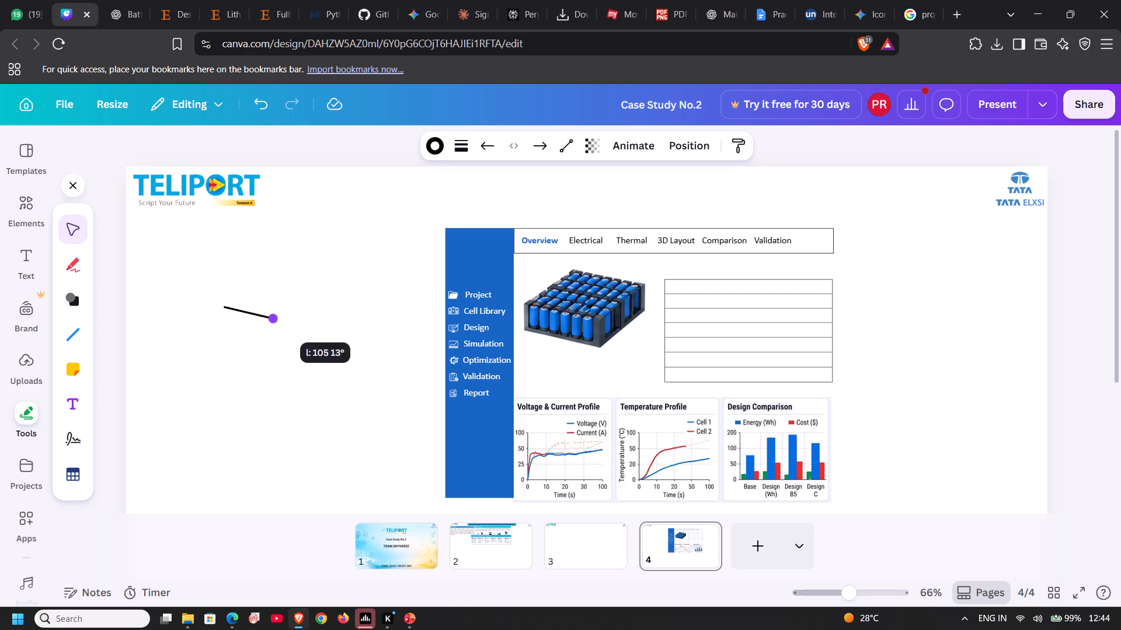
{"action": "left_click_drag", "start_coordinate": [286, 317], "coordinate": [347, 302]}
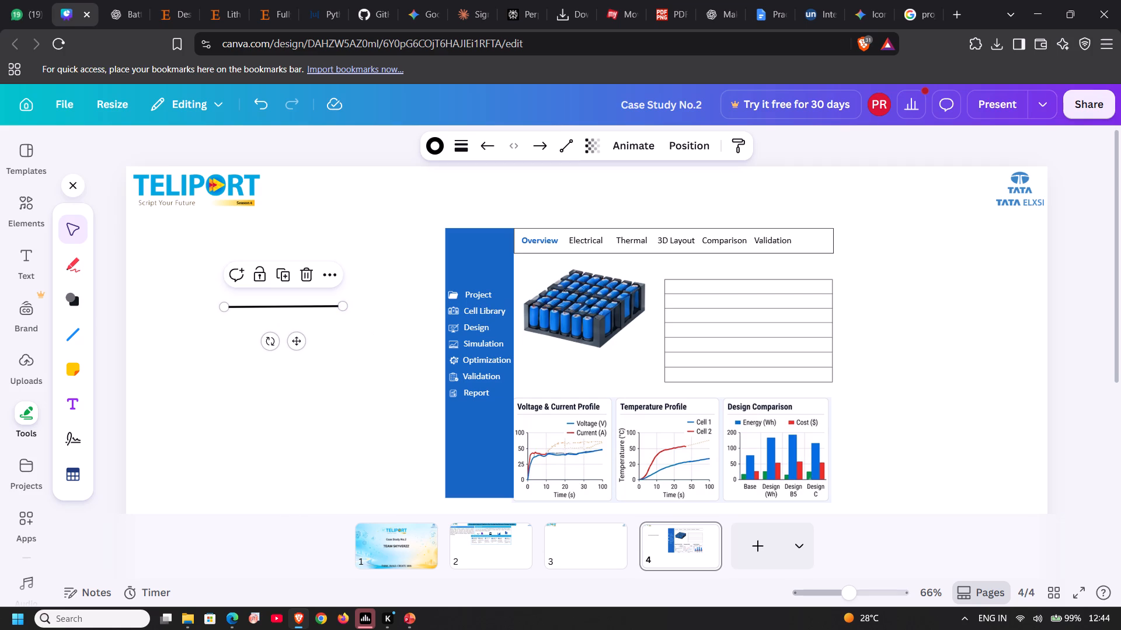
Set the new line's transparency to 12 and try to set its stroke weight to 1.
{"action": "left_click", "coordinate": [588, 153]}
{"action": "left_click_drag", "start_coordinate": [626, 211], "coordinate": [588, 211]}
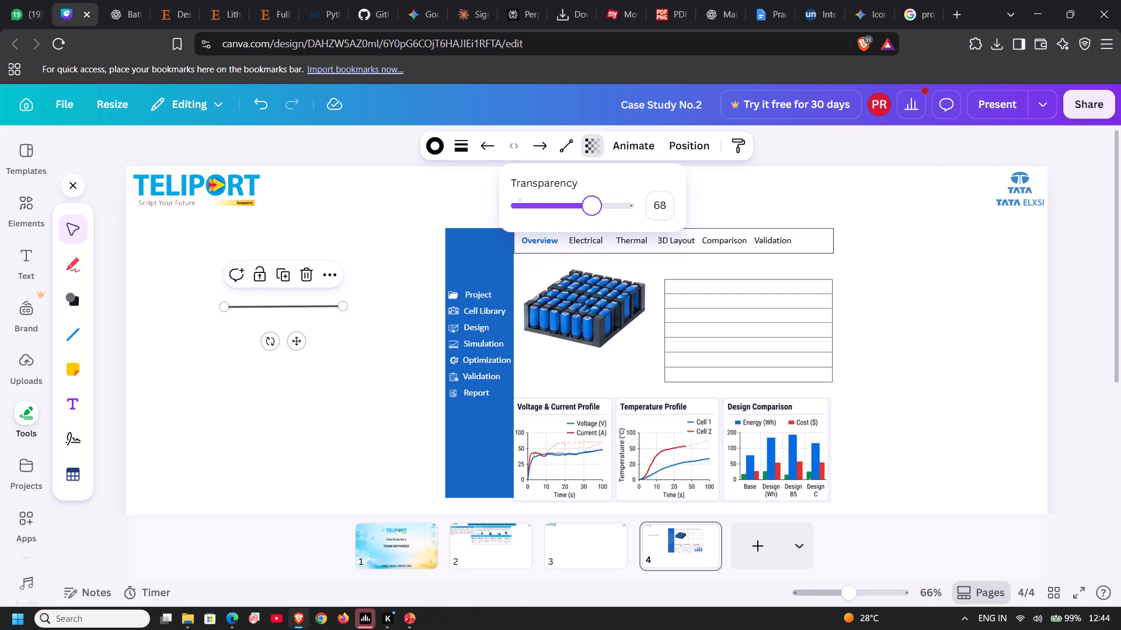
{"action": "left_click_drag", "start_coordinate": [588, 211], "coordinate": [530, 216]}
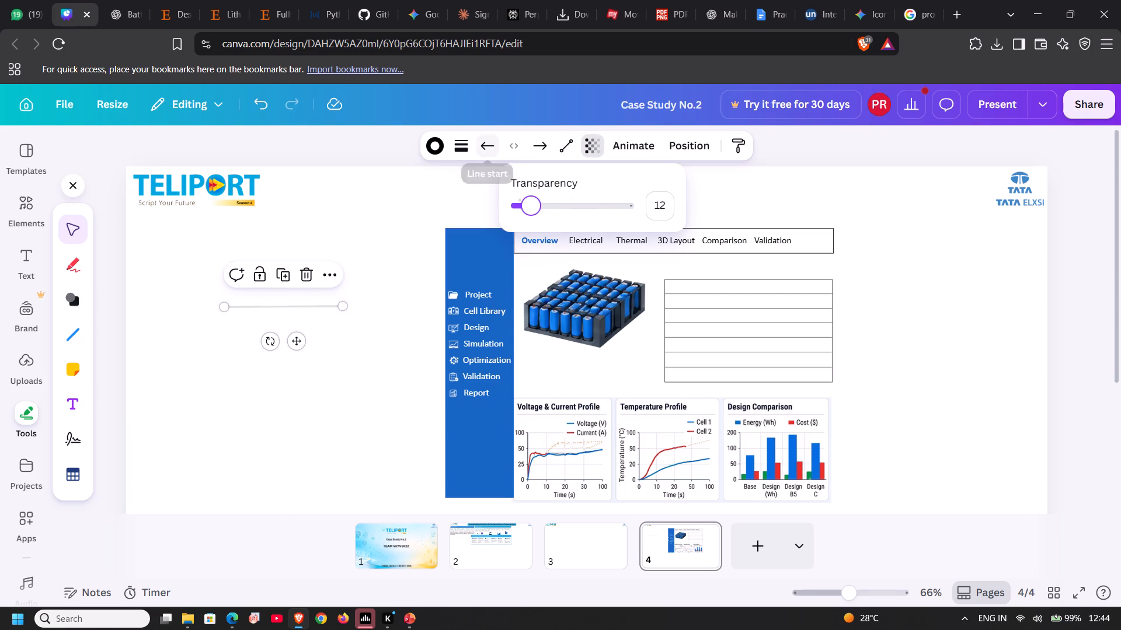
{"action": "left_click", "coordinate": [461, 149]}
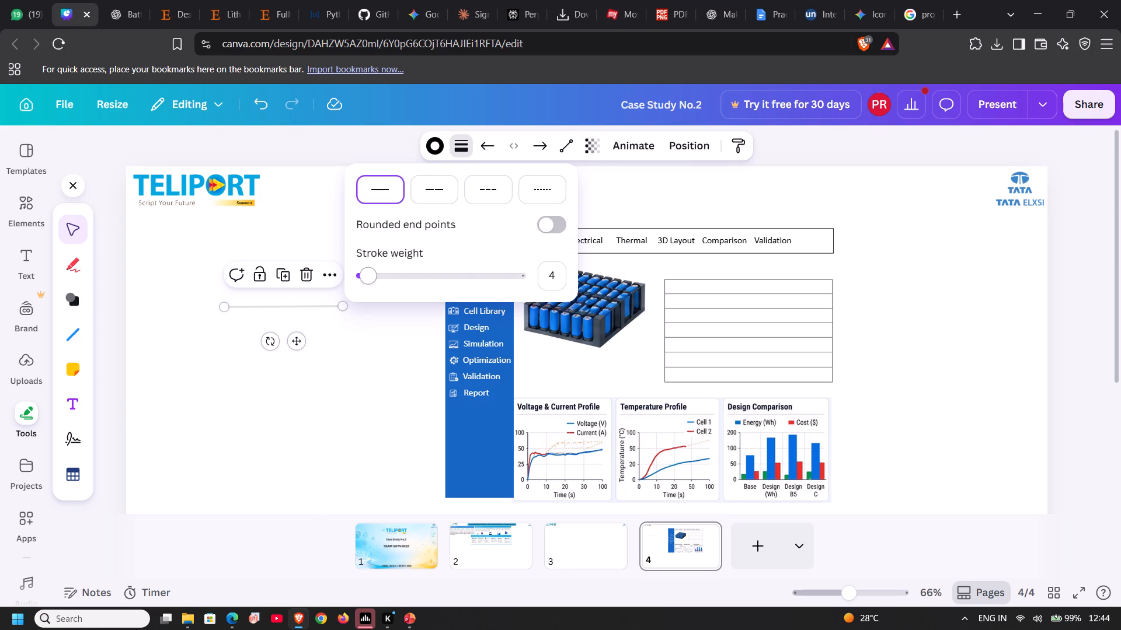
{"action": "left_click", "coordinate": [551, 272]}
{"action": "key", "text": "1"}
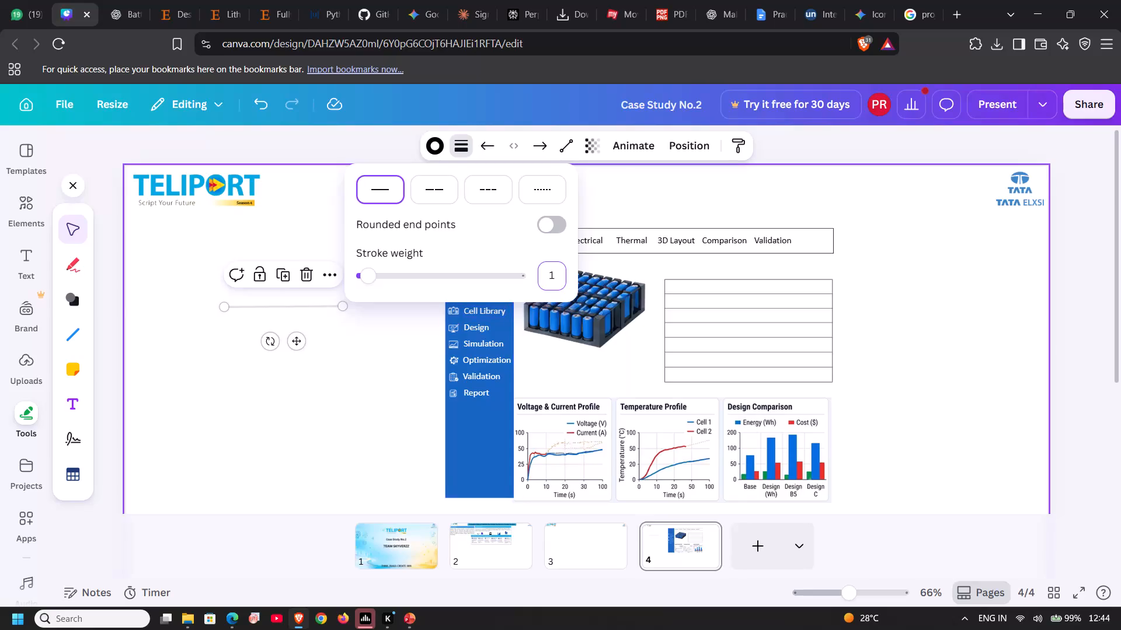
{"action": "left_click", "coordinate": [416, 335]}
Move the line onto the table and make it a vertical column divider down the middle, from top edge to bottom edge.
{"action": "left_click_drag", "start_coordinate": [325, 303], "coordinate": [665, 355]}
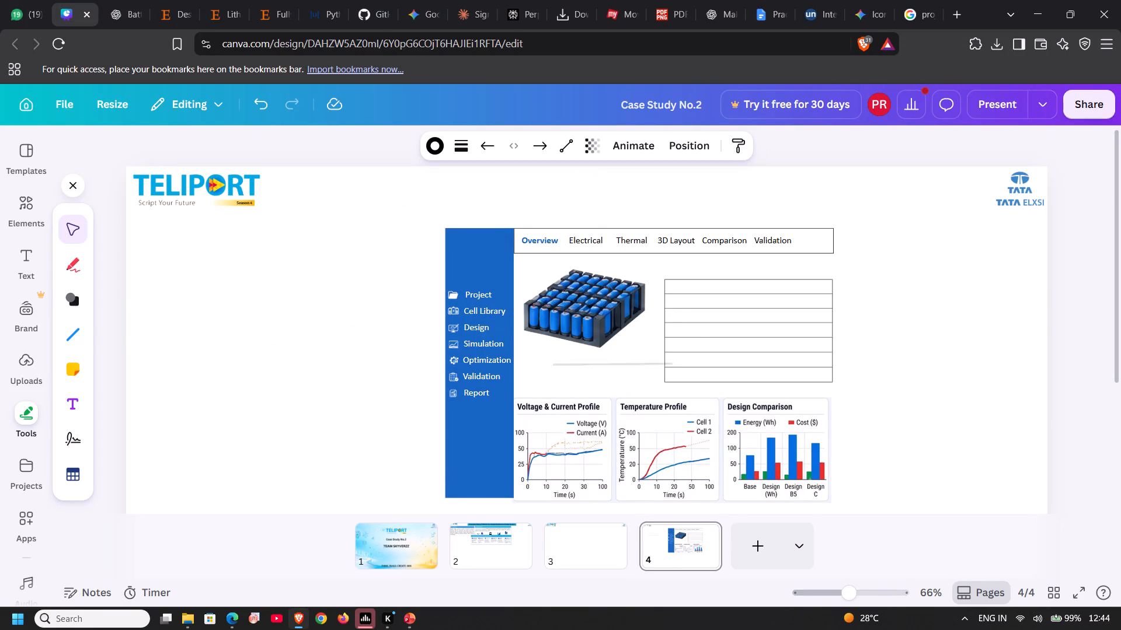
{"action": "left_click_drag", "start_coordinate": [665, 355], "coordinate": [843, 278]}
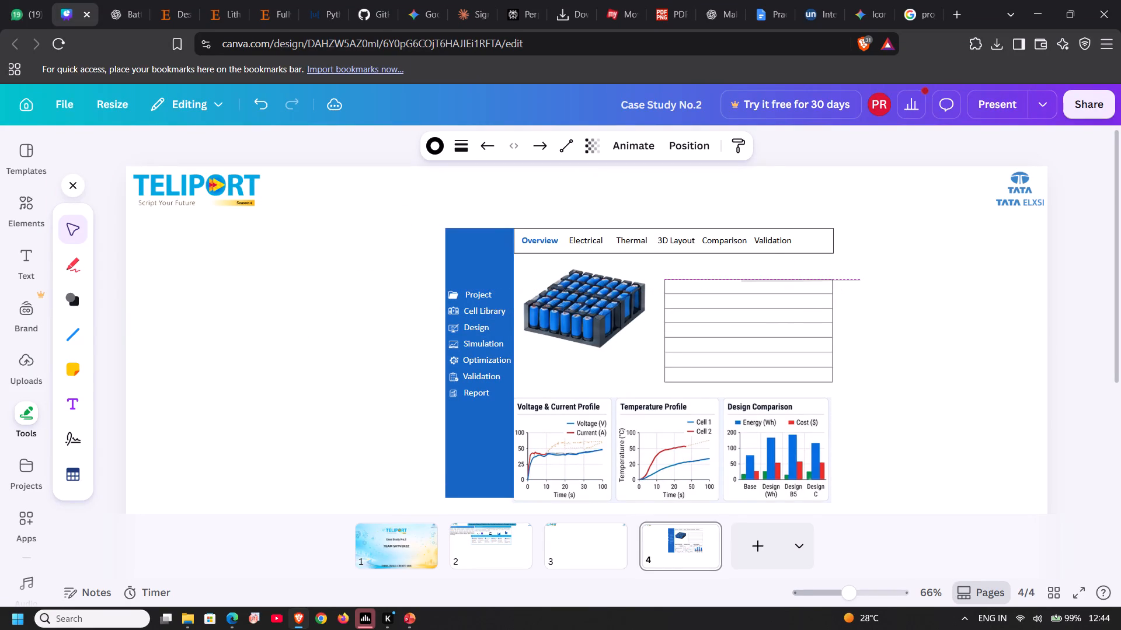
{"action": "left_click_drag", "start_coordinate": [843, 278], "coordinate": [843, 278]}
{"action": "left_click_drag", "start_coordinate": [860, 280], "coordinate": [770, 393]}
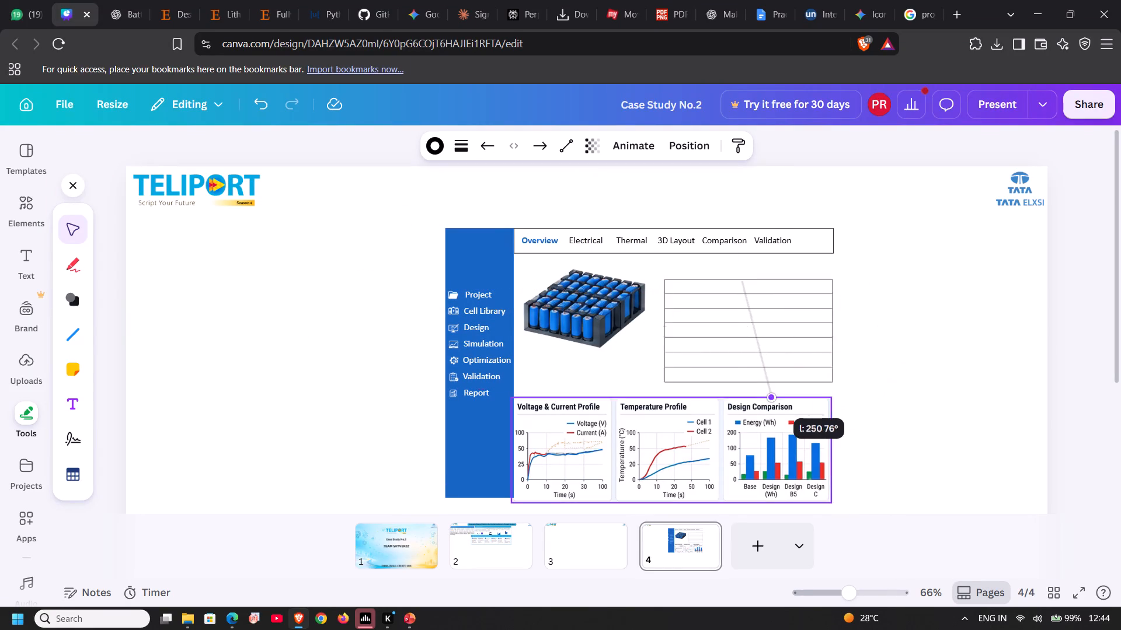
{"action": "left_click_drag", "start_coordinate": [770, 393], "coordinate": [747, 375]}
{"action": "left_click_drag", "start_coordinate": [743, 281], "coordinate": [746, 287]}
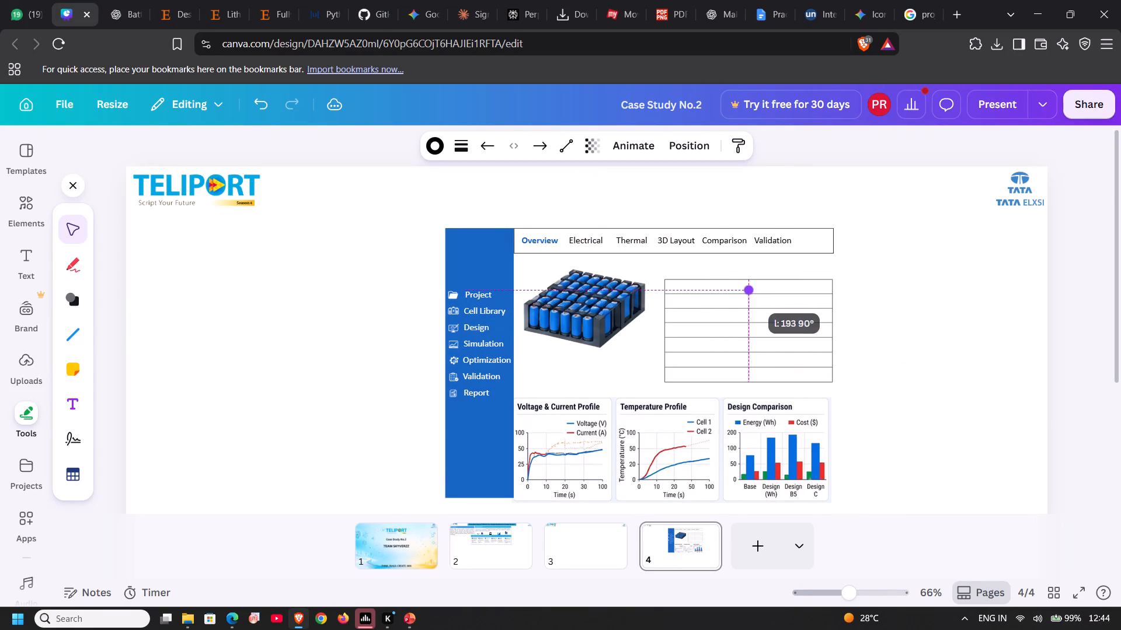
{"action": "left_click_drag", "start_coordinate": [746, 287], "coordinate": [749, 280]}
{"action": "left_click", "coordinate": [897, 277]}
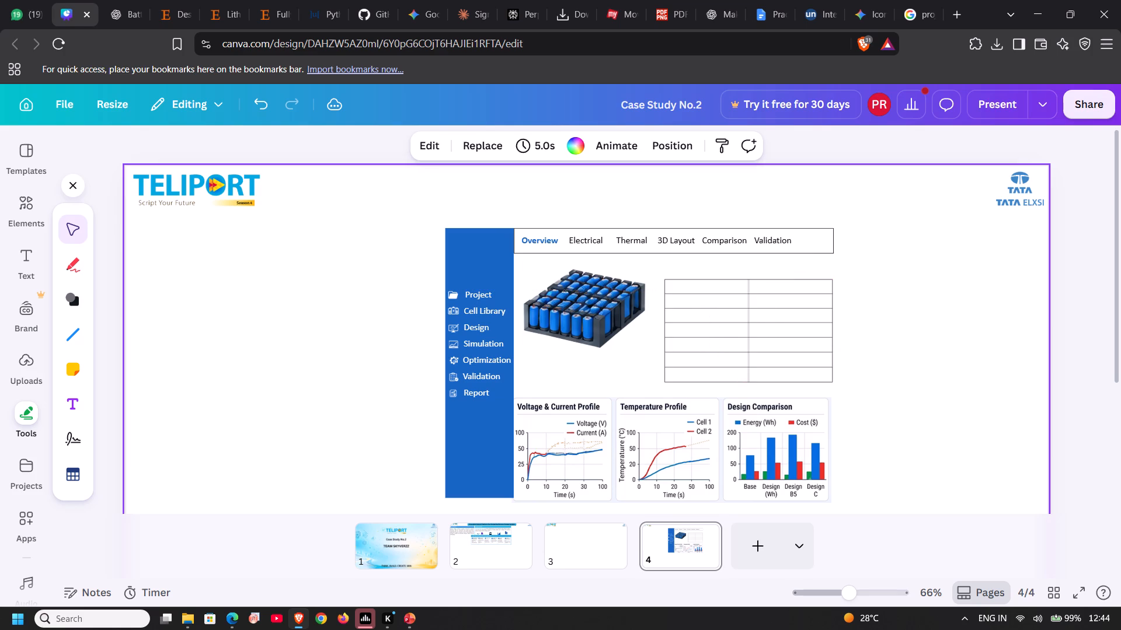
Set the vertical divider line's stroke weight to 1.
{"action": "left_click", "coordinate": [747, 289]}
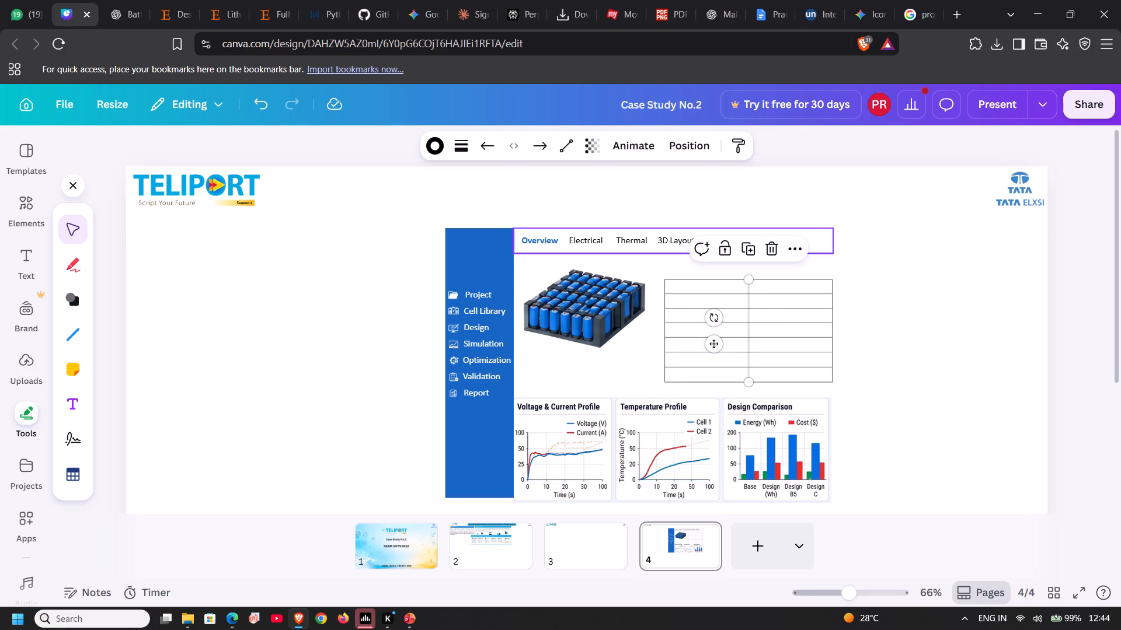
{"action": "left_click", "coordinate": [587, 145]}
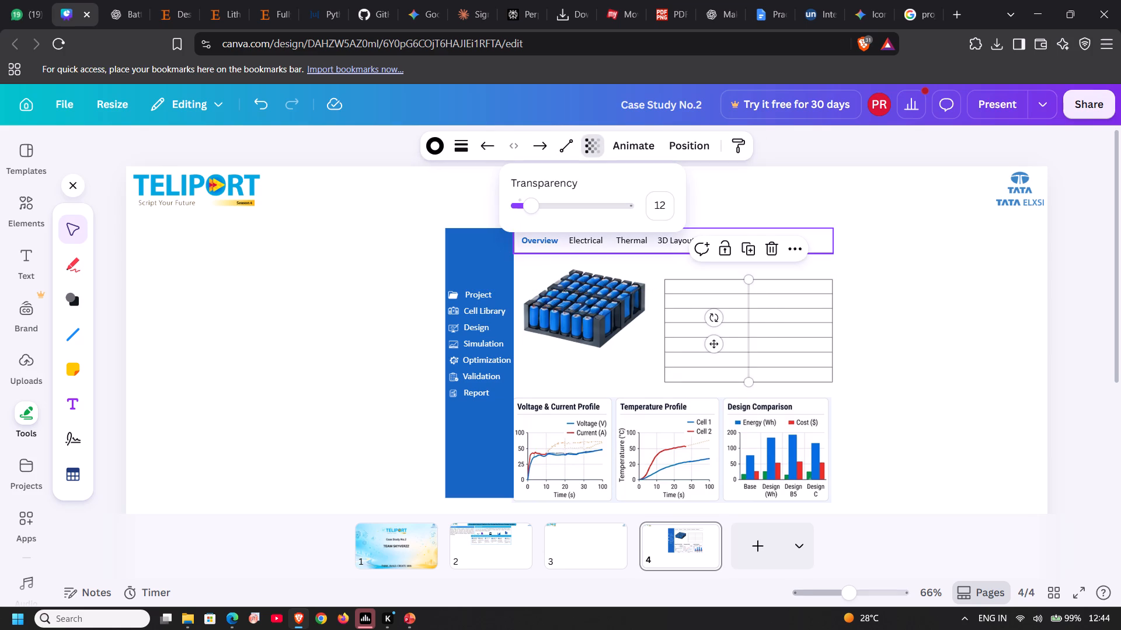
{"action": "left_click", "coordinate": [461, 142]}
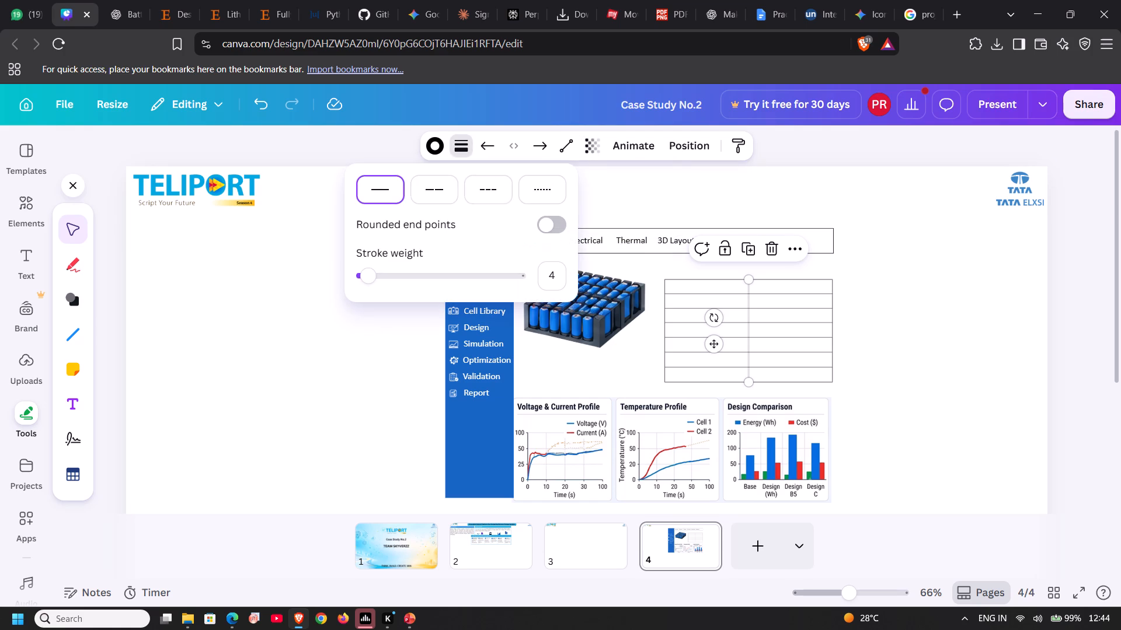
{"action": "left_click", "coordinate": [559, 277]}
{"action": "key", "text": "1"}
{"action": "key", "text": "Return"}
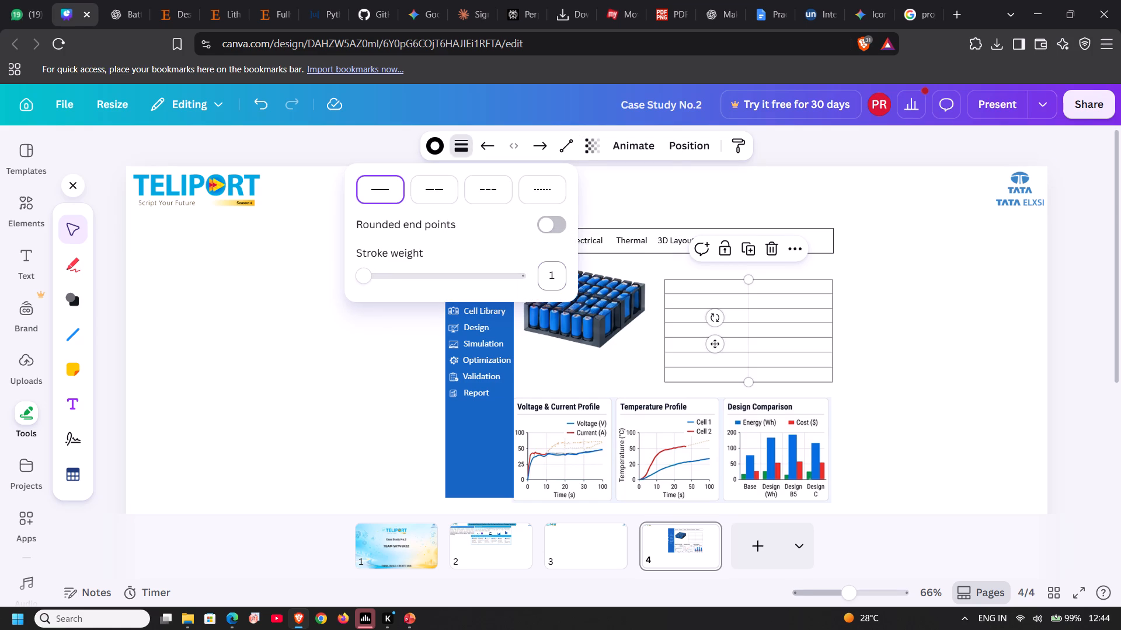
{"action": "left_click", "coordinate": [876, 264]}
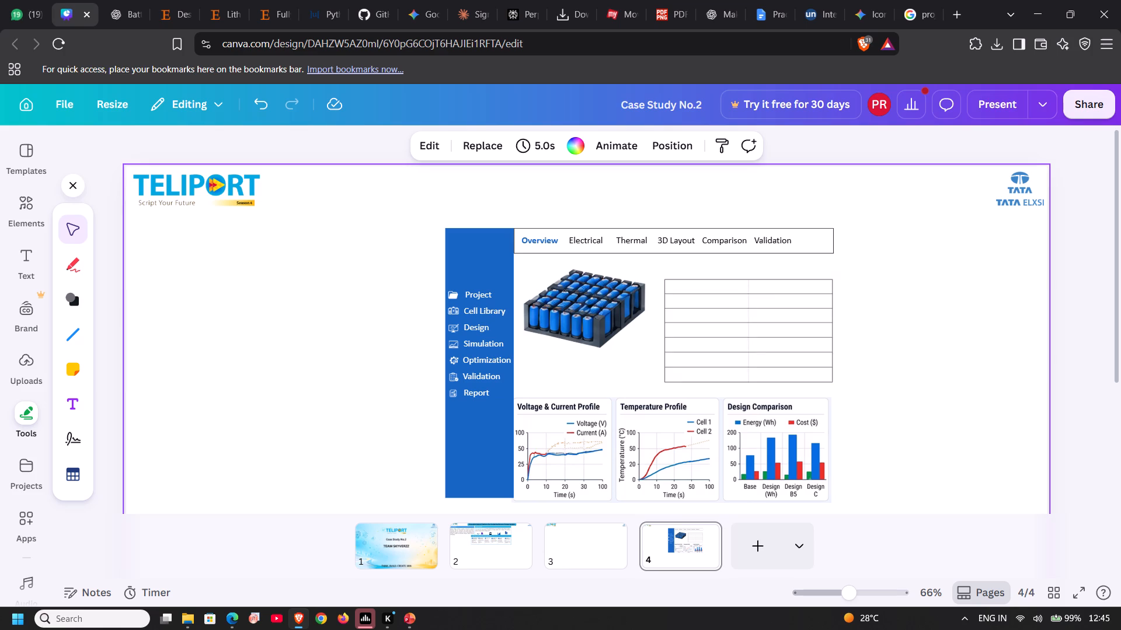
Check the two-column Key Results (Design A) table in the BatteryDesign Studio PowerPoint reference and return to Canva.
{"action": "left_click", "coordinate": [405, 614]}
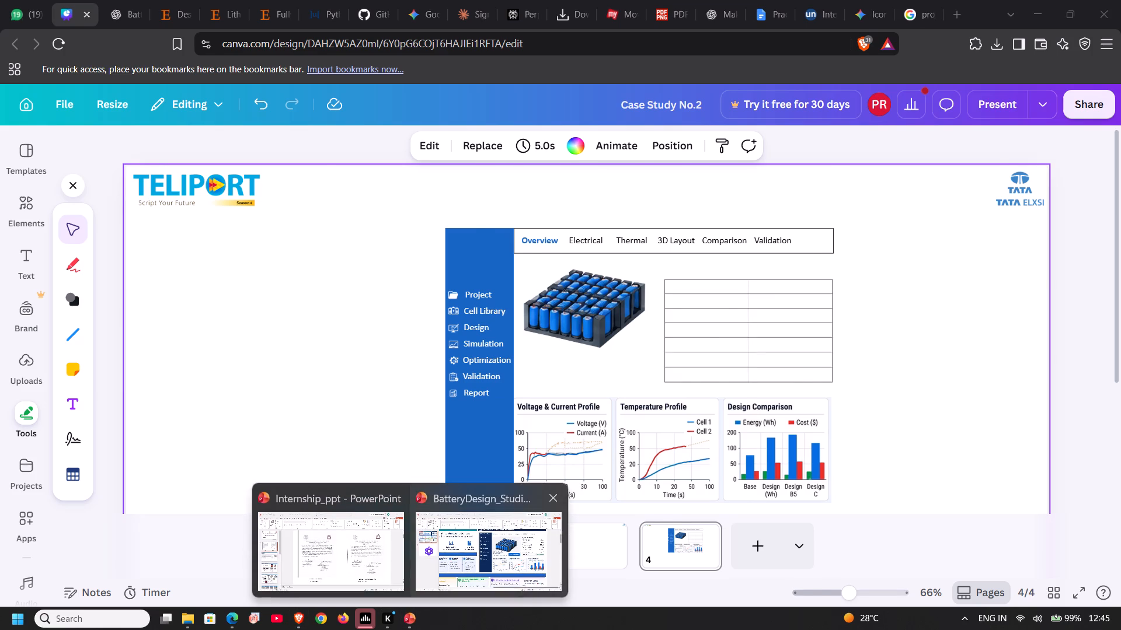
{"action": "left_click", "coordinate": [511, 549]}
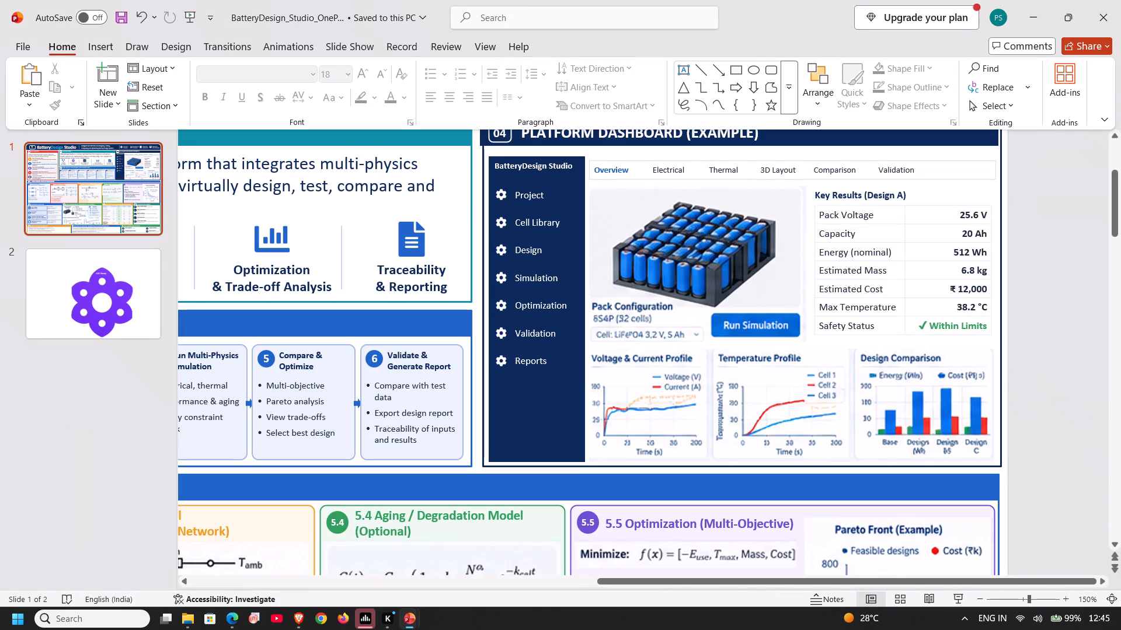
{"action": "left_click", "coordinate": [297, 615]}
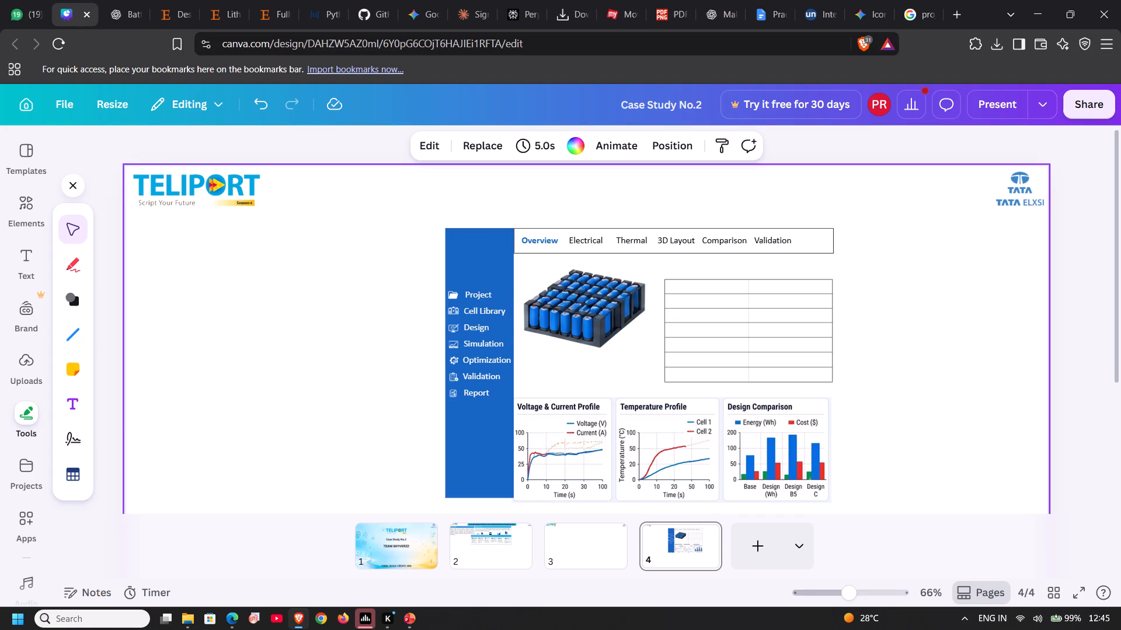
Duplicate the Electrical tab label and move the copy into the first row of the table's left column.
{"action": "left_click", "coordinate": [586, 244]}
{"action": "left_click", "coordinate": [588, 237]}
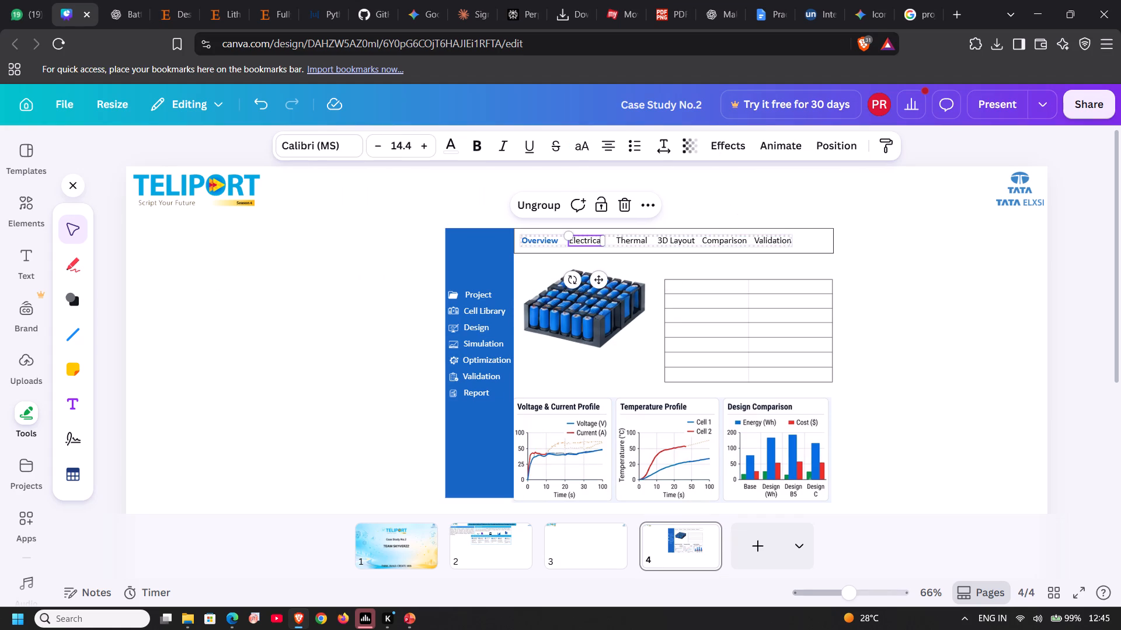
{"action": "key", "text": "ctrl+c"}
{"action": "key", "text": "ctrl+v"}
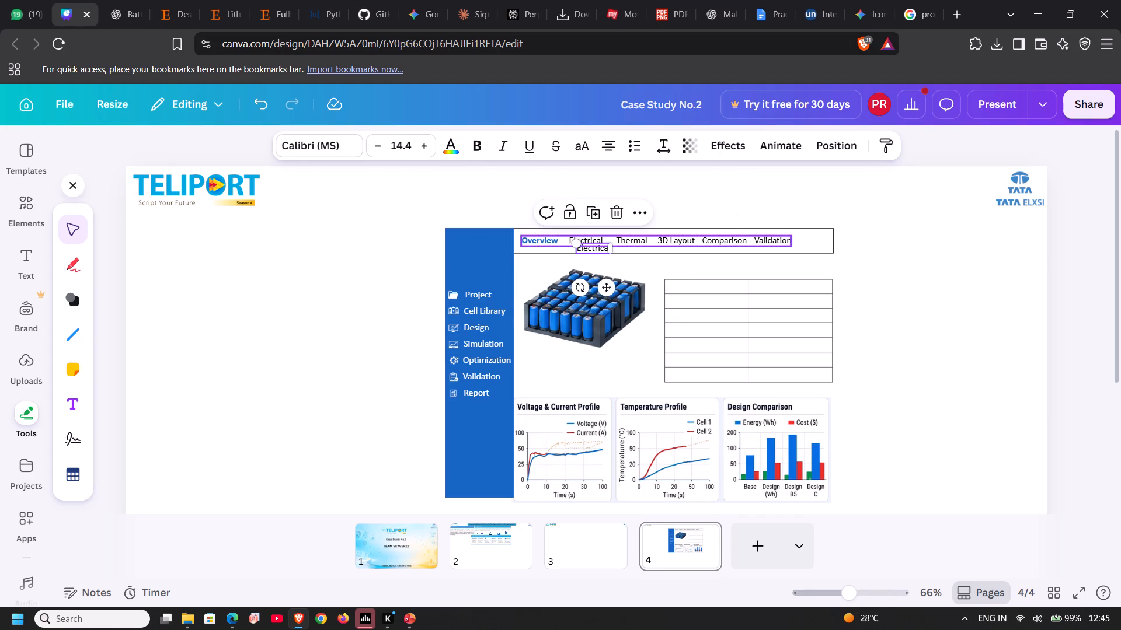
{"action": "left_click_drag", "start_coordinate": [609, 287], "coordinate": [639, 294]}
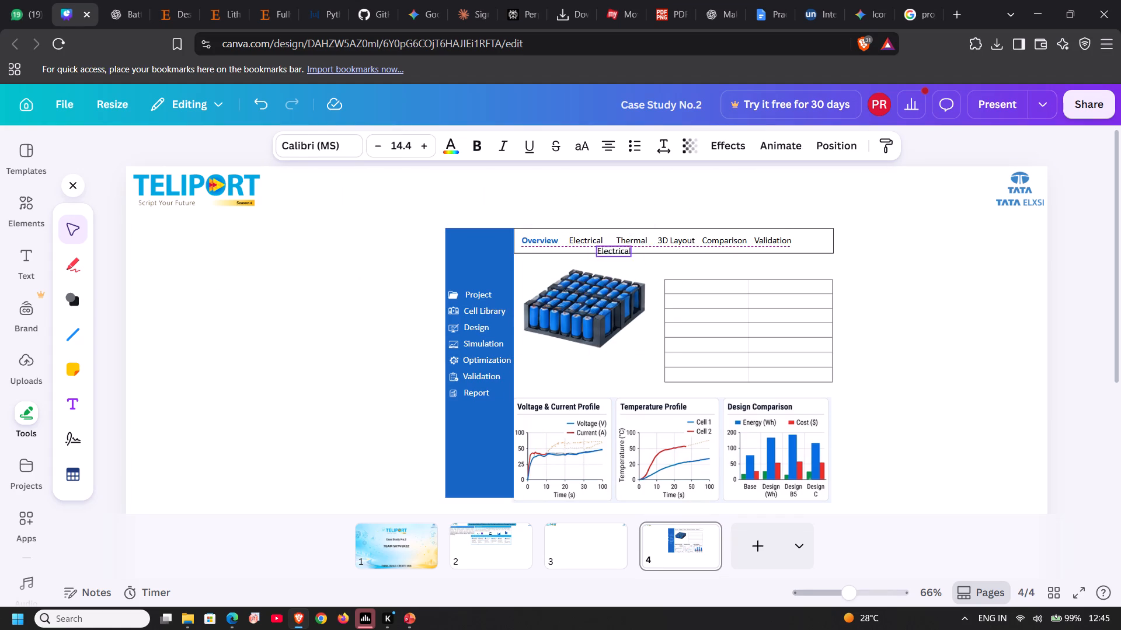
{"action": "left_click_drag", "start_coordinate": [639, 294], "coordinate": [703, 323]}
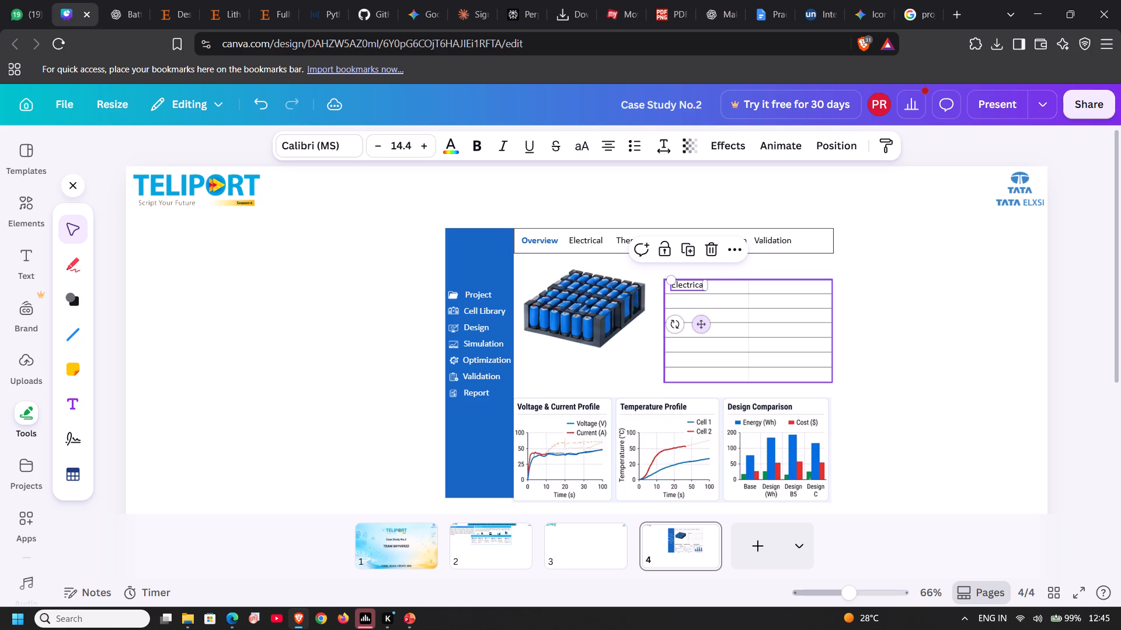
Replace the copied label's text with "Pack Voltage" and widen its text box to fit on one line.
{"action": "double_click", "coordinate": [681, 282]}
{"action": "type", "text": "Pack"}
{"action": "key", "text": "space"}
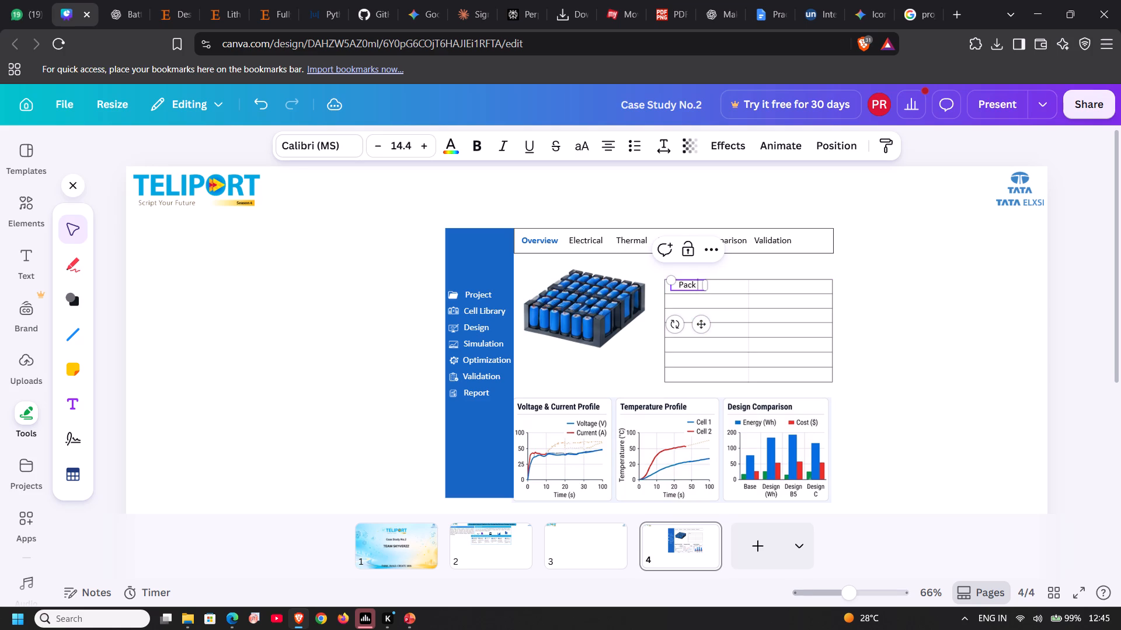
{"action": "type", "text": "Voltage"}
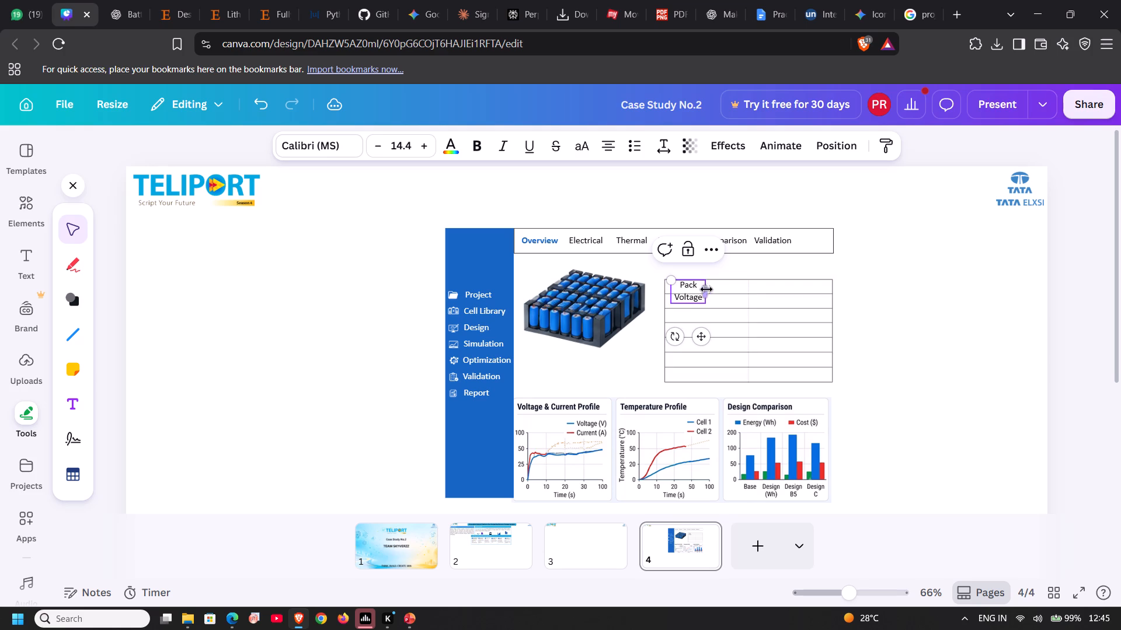
{"action": "left_click_drag", "start_coordinate": [706, 290], "coordinate": [722, 292]}
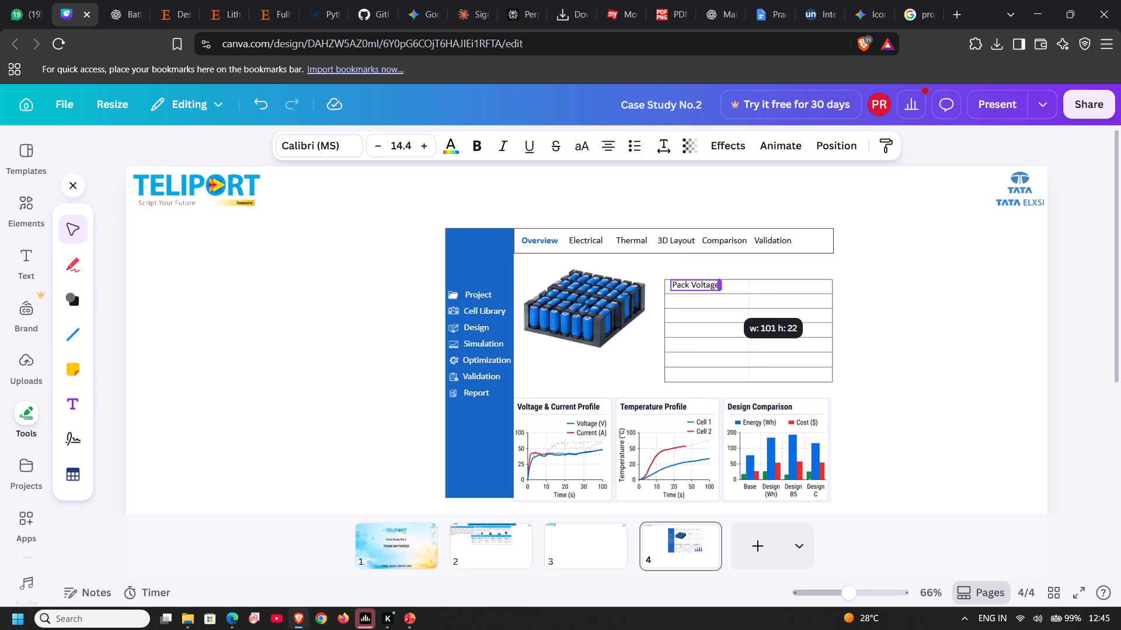
{"action": "left_click_drag", "start_coordinate": [722, 292], "coordinate": [723, 292]}
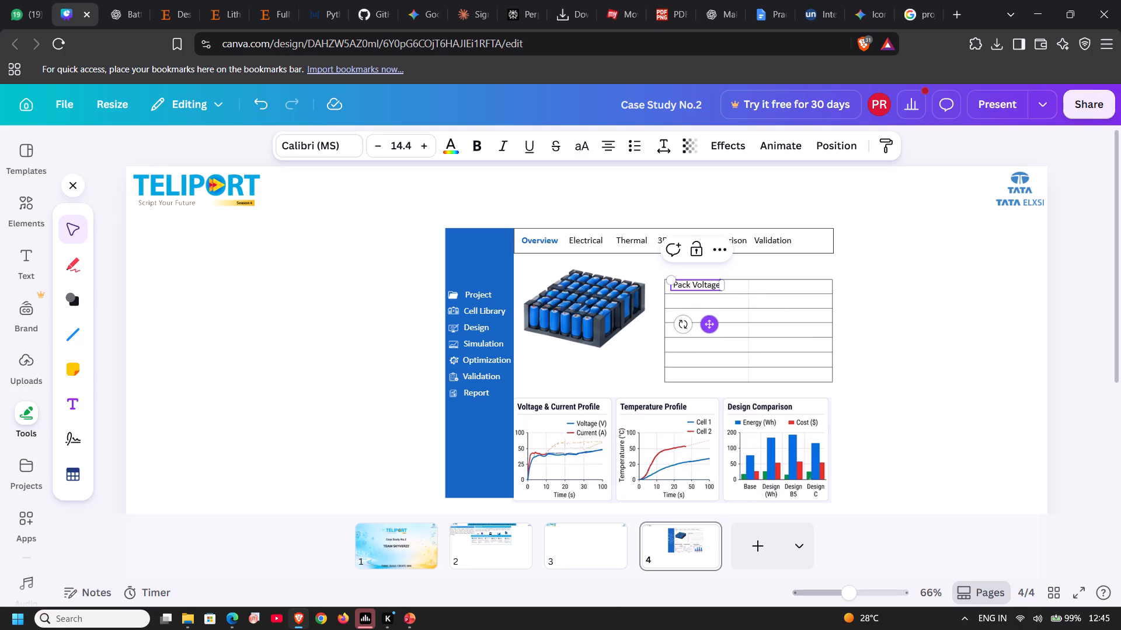
Duplicate the Pack Voltage label into the table's second row and change the copy's text to "Capacity".
{"action": "left_click", "coordinate": [708, 325]}
{"action": "key", "text": "ctrl+c"}
{"action": "key", "text": "ctrl+v"}
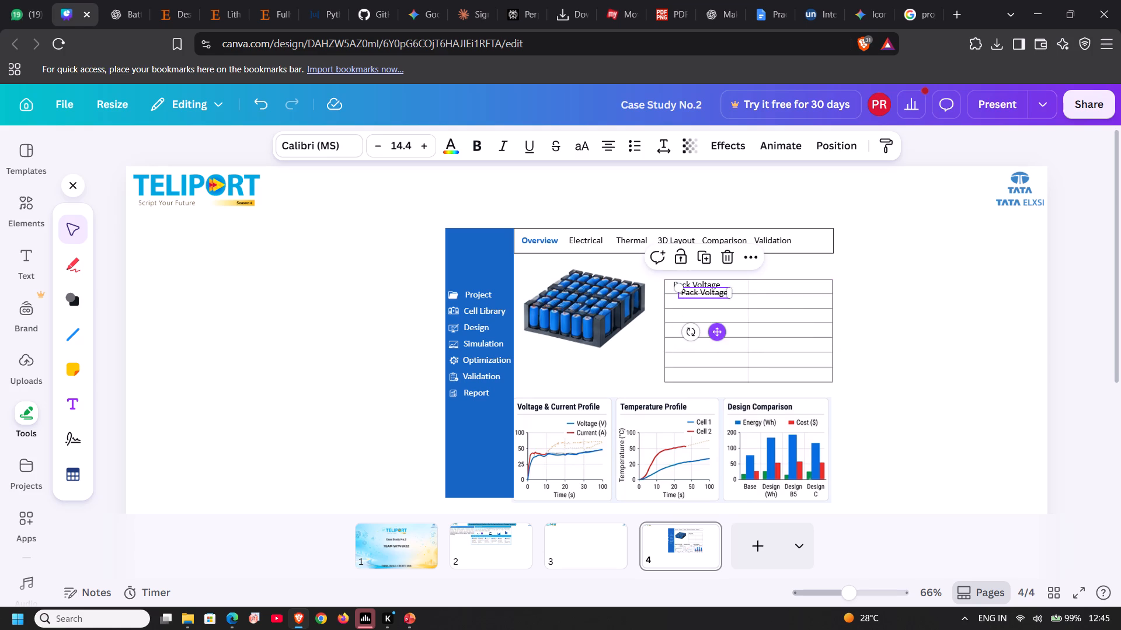
{"action": "left_click_drag", "start_coordinate": [719, 333], "coordinate": [715, 341]}
{"action": "left_click", "coordinate": [701, 299]}
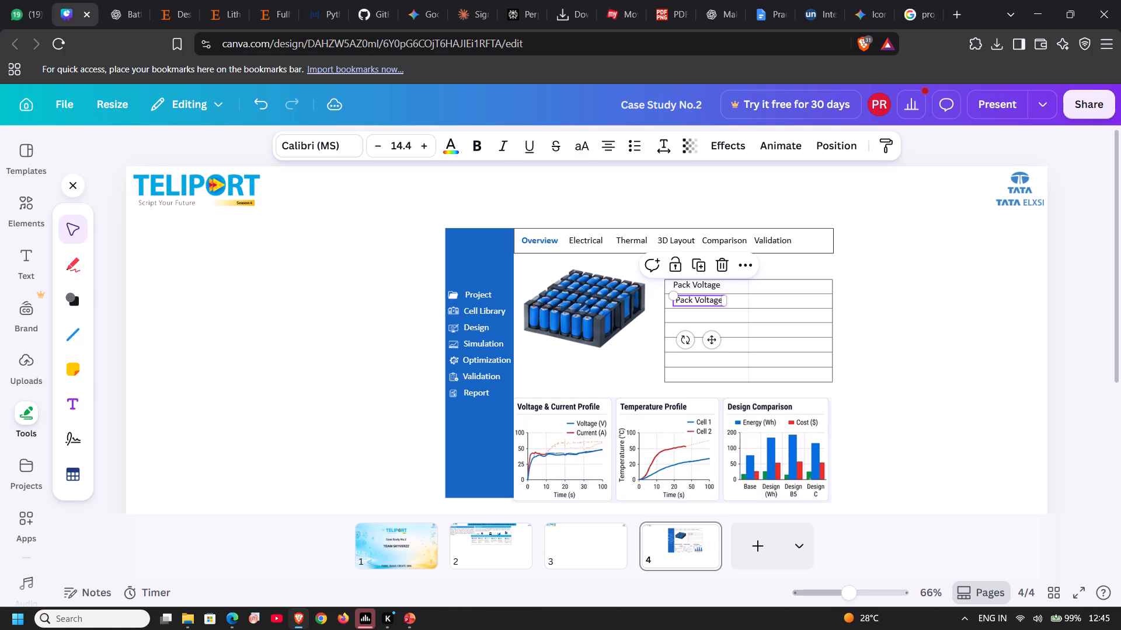
{"action": "type", "text": "Capa"}
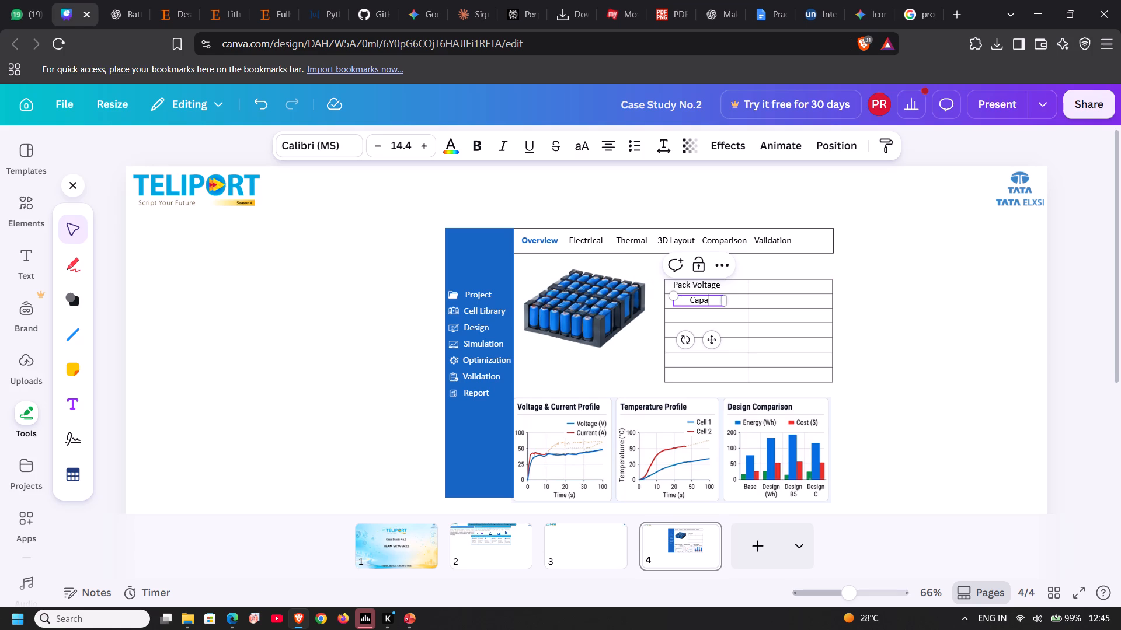
{"action": "type", "text": "city"}
Duplicate the Capacity label and place the copy in the third row of the table's left column.
{"action": "left_click", "coordinate": [711, 340]}
{"action": "key", "text": "ctrl+c"}
{"action": "key", "text": "ctrl+v"}
{"action": "left_click_drag", "start_coordinate": [716, 352], "coordinate": [711, 352]}
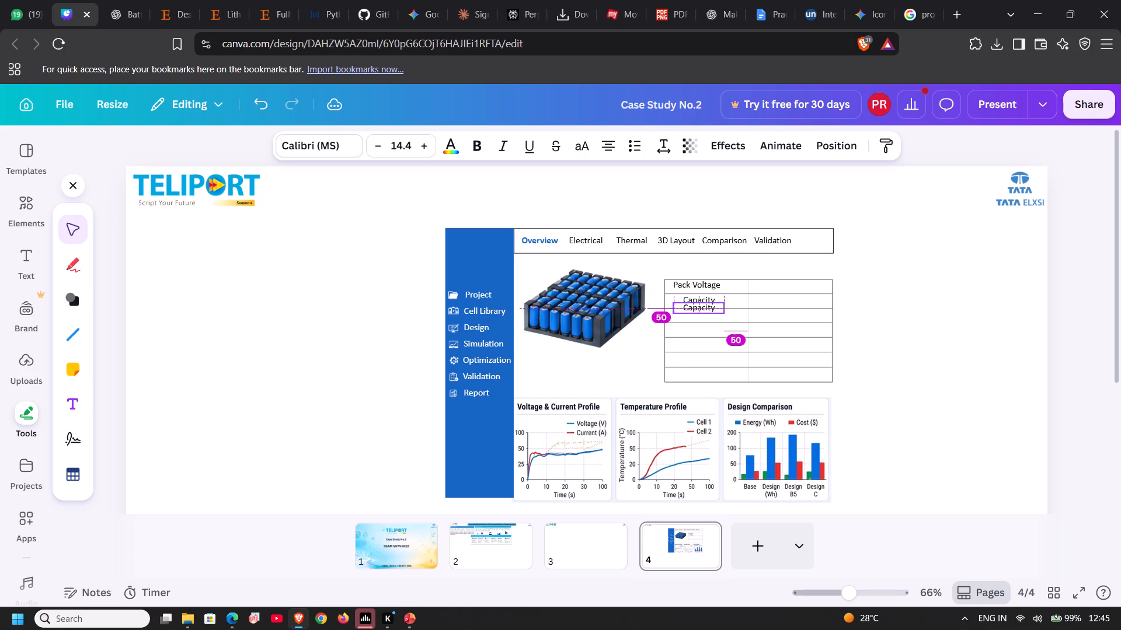
{"action": "left_click_drag", "start_coordinate": [711, 352], "coordinate": [704, 358]}
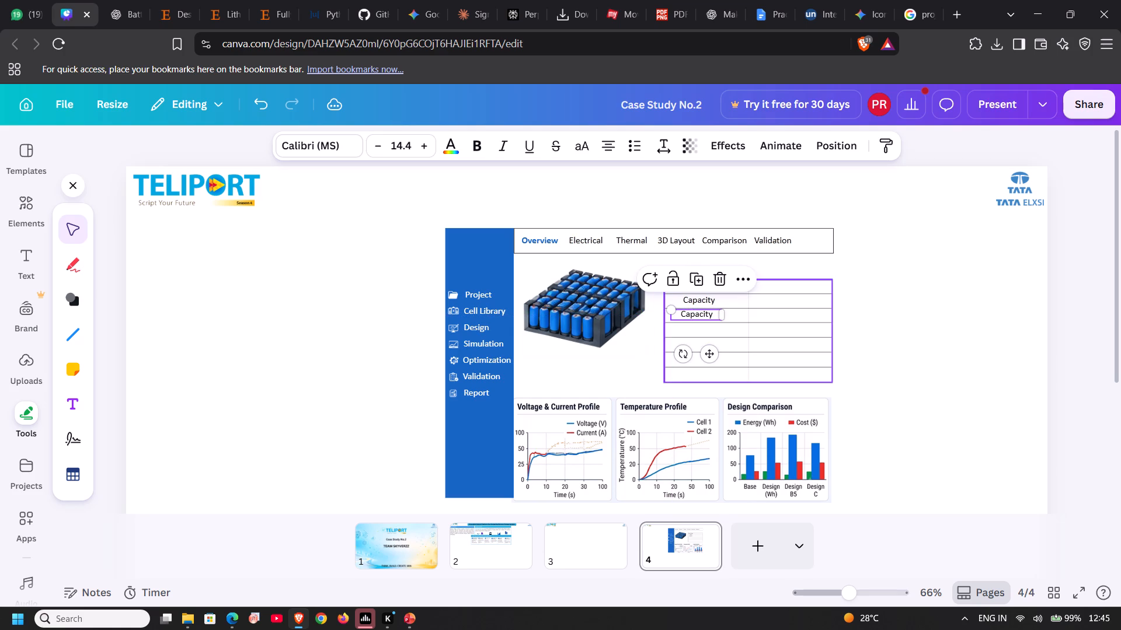
Using the PowerPoint reference, change the third-row label to "Energy (nominal)" and widen its text box to one line.
{"action": "left_click", "coordinate": [699, 314]}
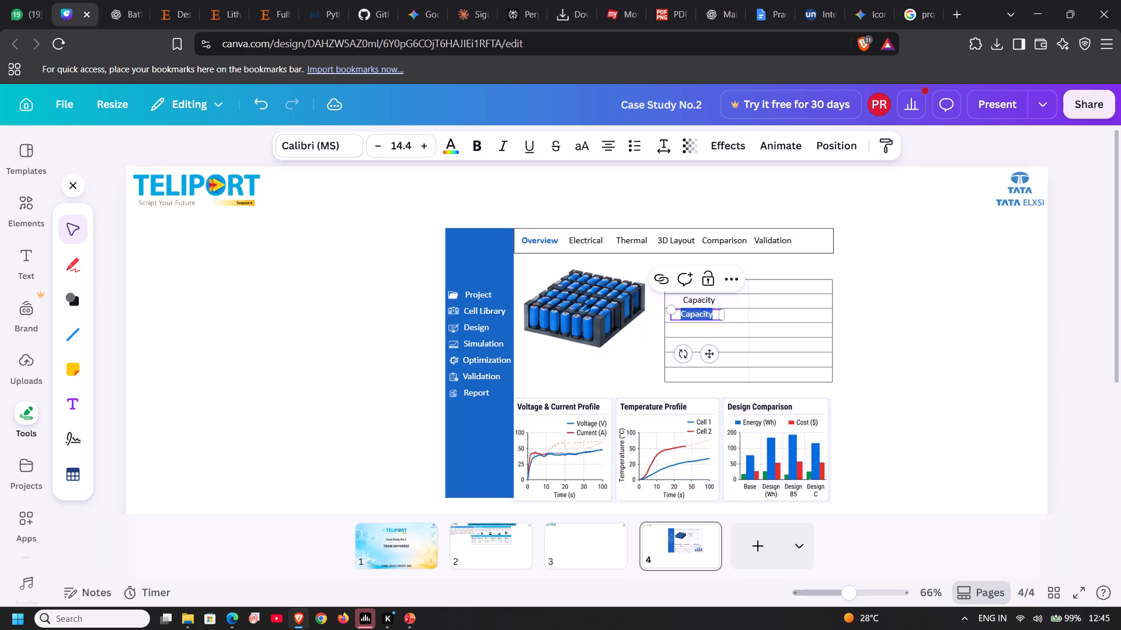
{"action": "left_click", "coordinate": [481, 579]}
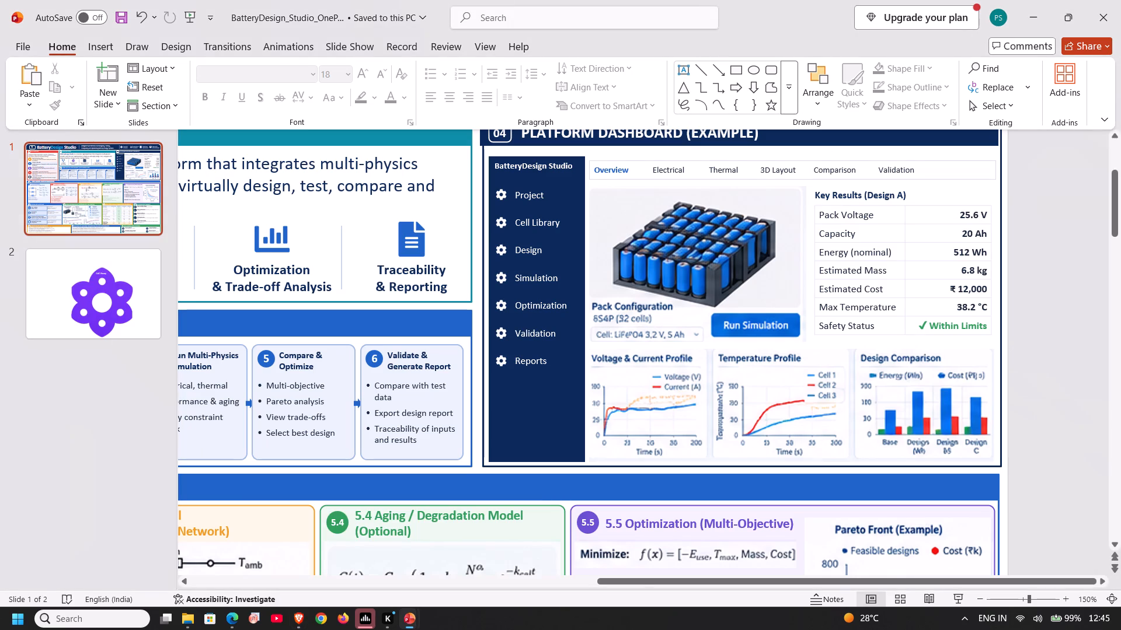
{"action": "left_click", "coordinate": [297, 616]}
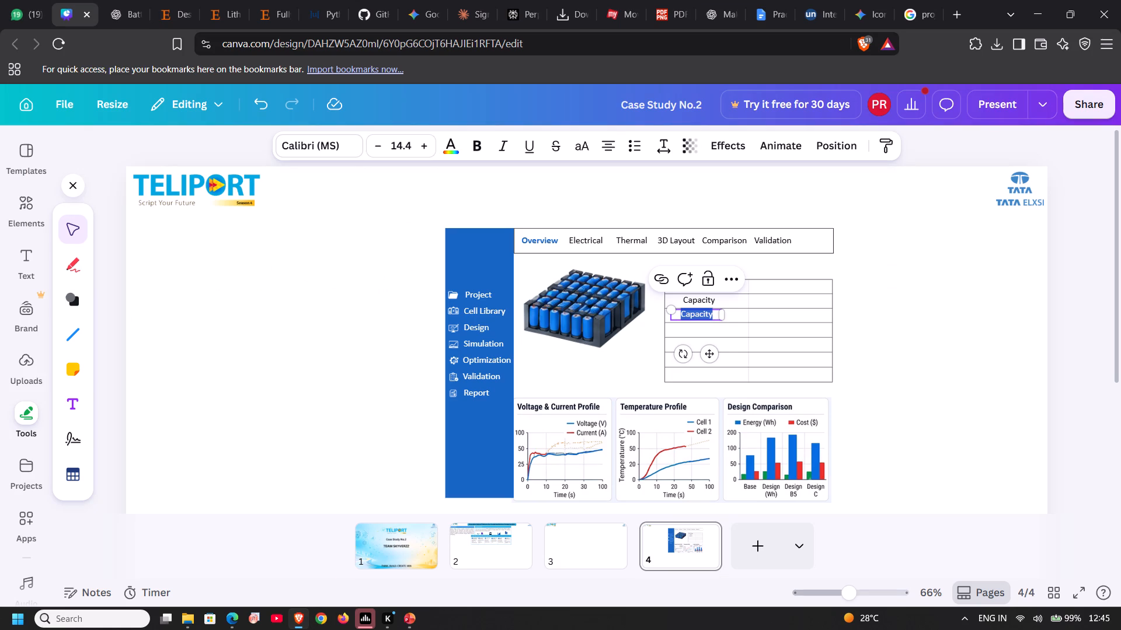
{"action": "type", "text": "Energy"}
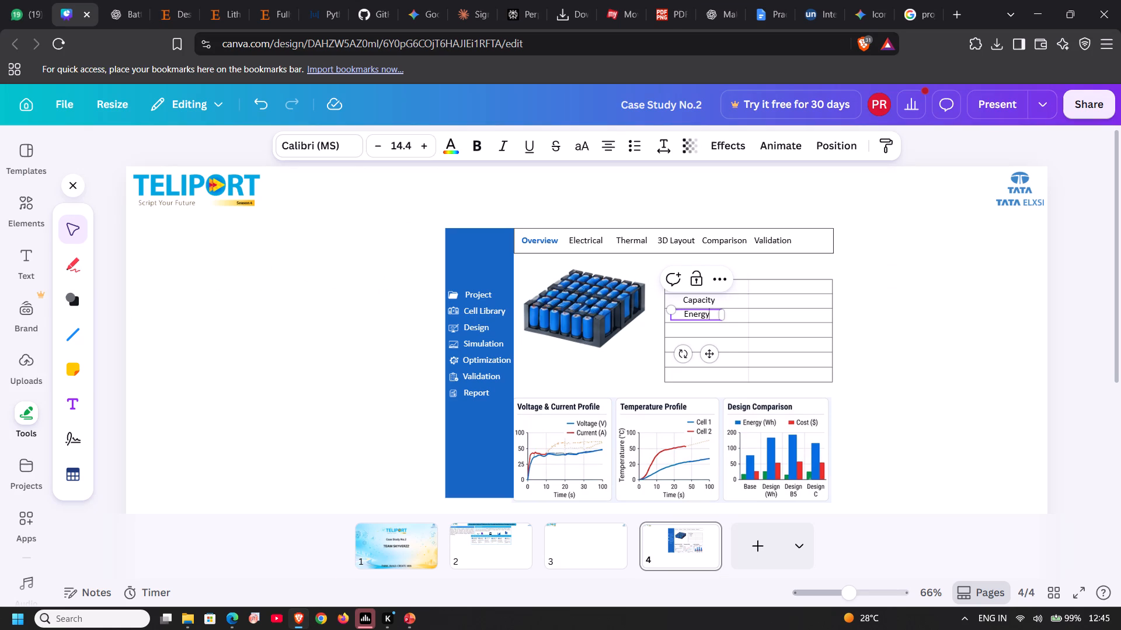
{"action": "key", "text": "space"}
{"action": "type", "text": "9"}
{"action": "key", "text": "BackSpace"}
{"action": "key", "text": "shift+parenleft"}
{"action": "type", "text": "nominal"}
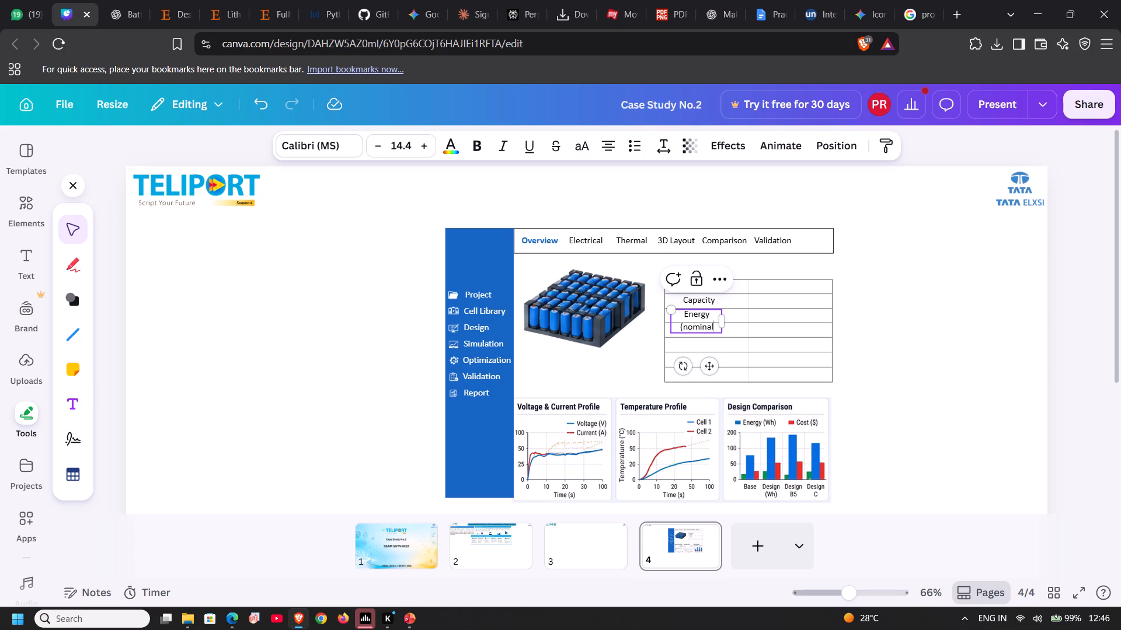
{"action": "key", "text": "shift+parenright"}
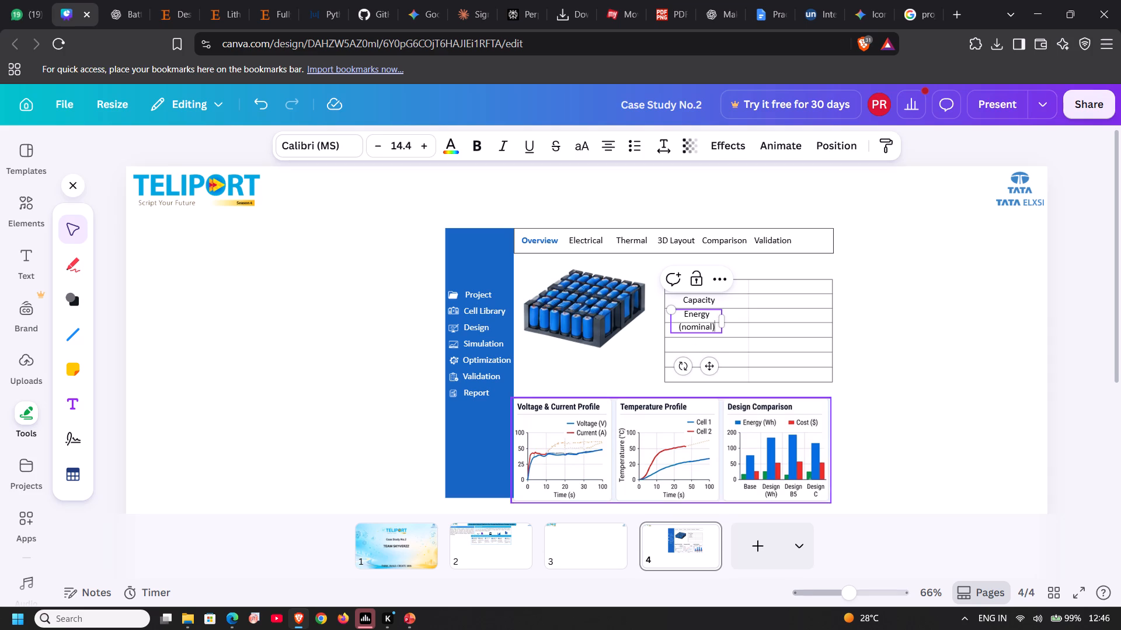
{"action": "left_click_drag", "start_coordinate": [725, 321], "coordinate": [740, 323]}
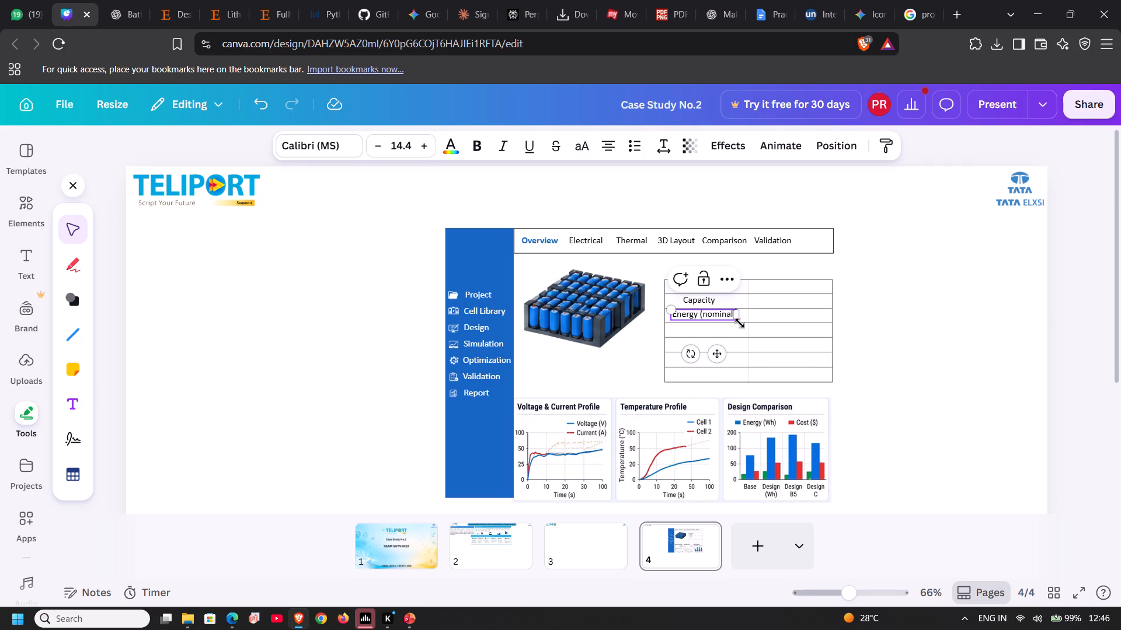
Duplicate the Energy (nominal) label and place the copy in the fourth row of the table's left column.
{"action": "left_click", "coordinate": [718, 353]}
{"action": "key", "text": "ctrl+c"}
{"action": "key", "text": "ctrl+v"}
{"action": "left_click_drag", "start_coordinate": [725, 359], "coordinate": [725, 367]}
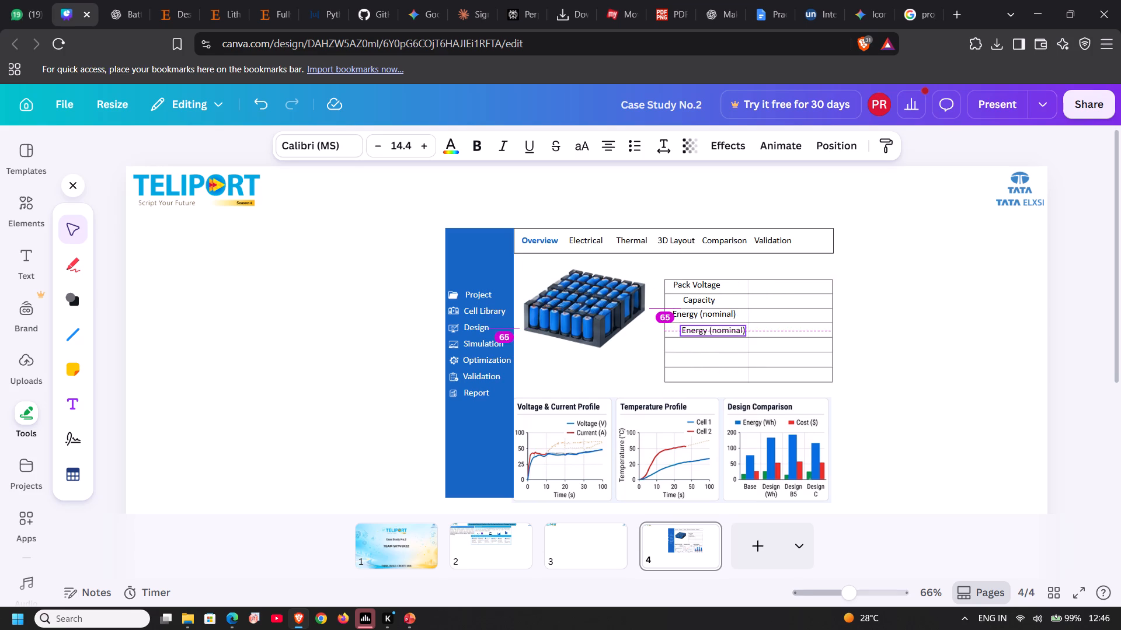
{"action": "left_click_drag", "start_coordinate": [725, 367], "coordinate": [718, 366]}
Check the Key Results labels in the BatteryDesign Studio PowerPoint and change Canva's fourth-row label to "Estimated Mass".
{"action": "left_click", "coordinate": [726, 328]}
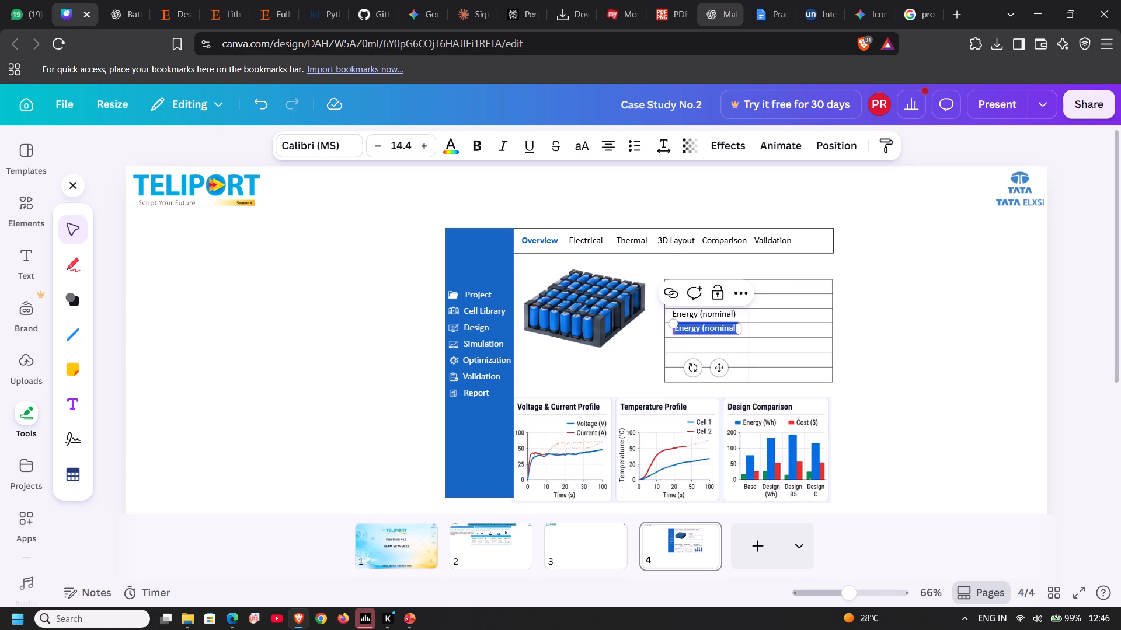
{"action": "left_click", "coordinate": [406, 619]}
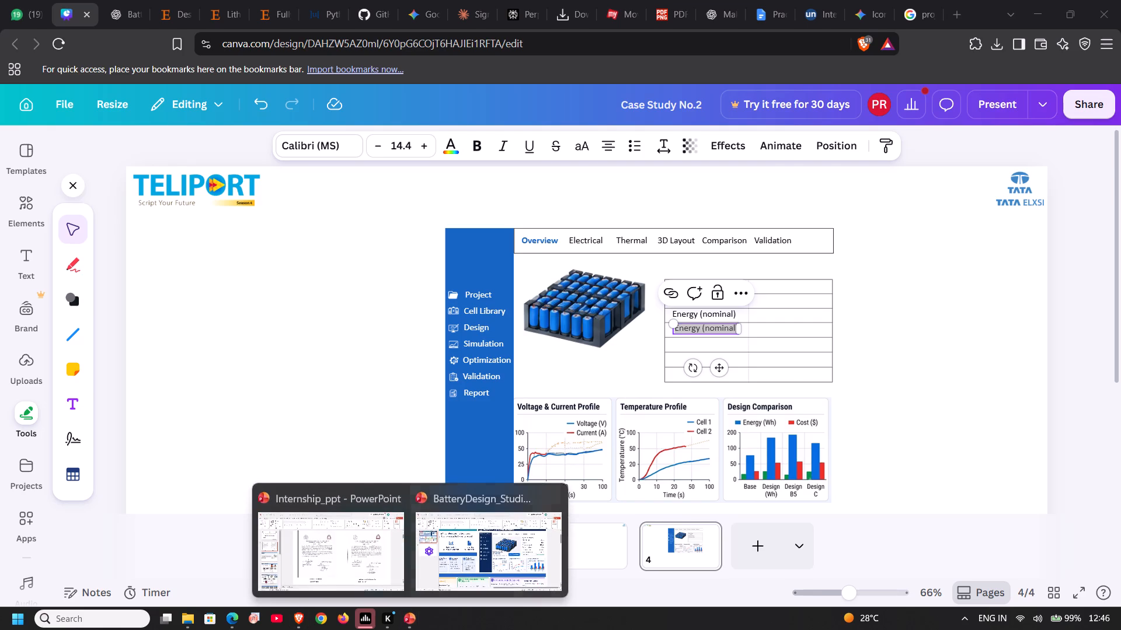
{"action": "left_click", "coordinate": [451, 555]}
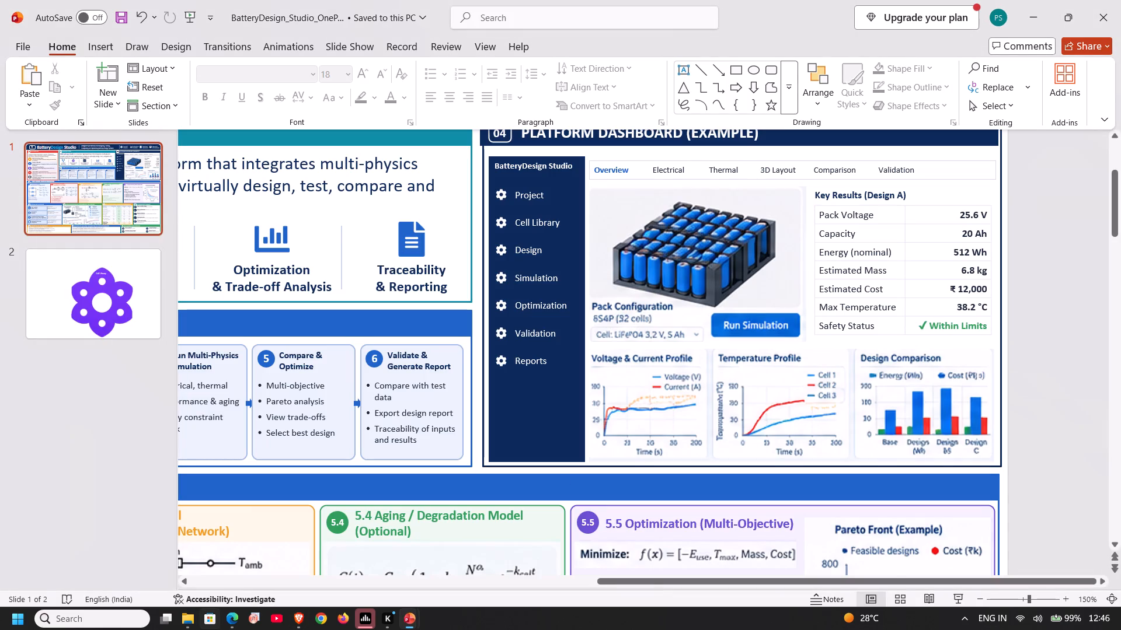
{"action": "left_click", "coordinate": [300, 623]}
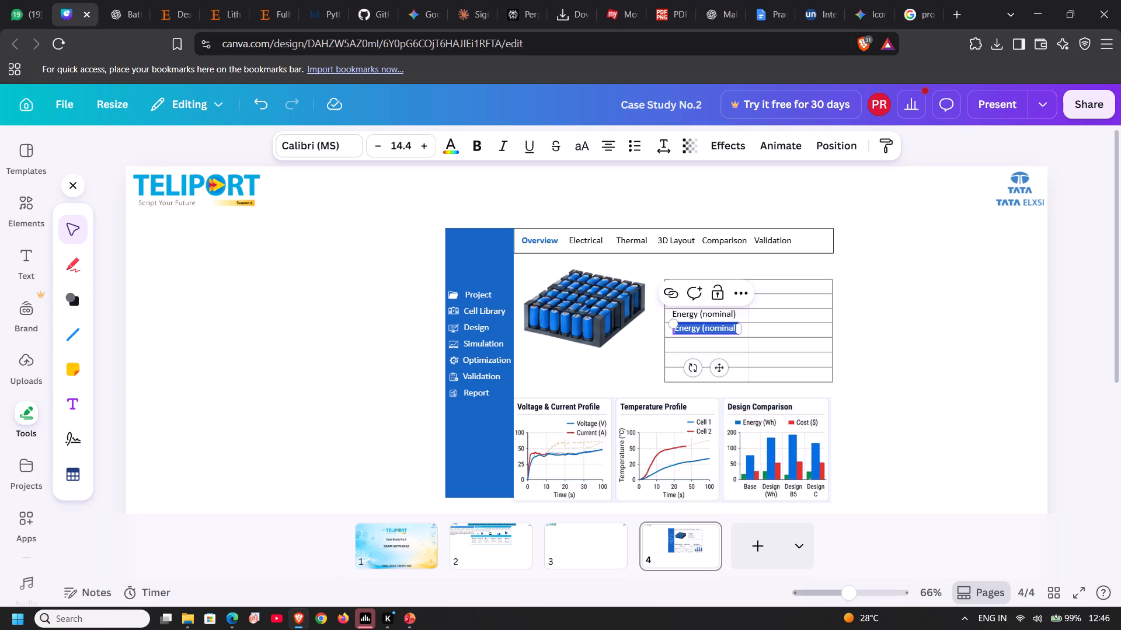
{"action": "type", "text": "Estima"}
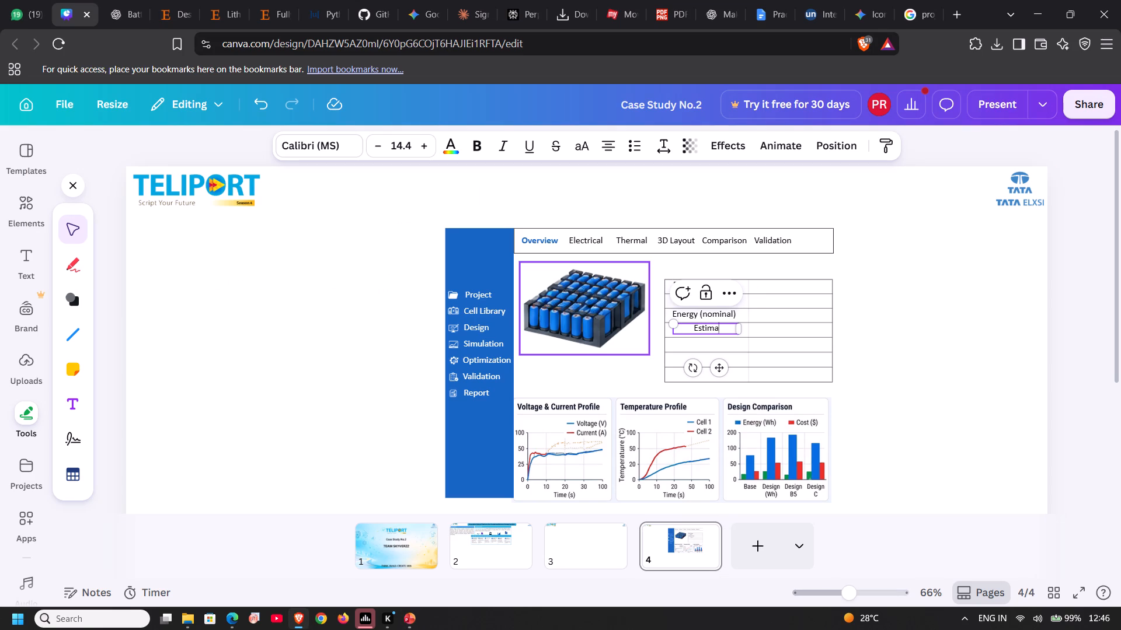
{"action": "type", "text": "ted"}
{"action": "key", "text": "space"}
{"action": "type", "text": "Mass"}
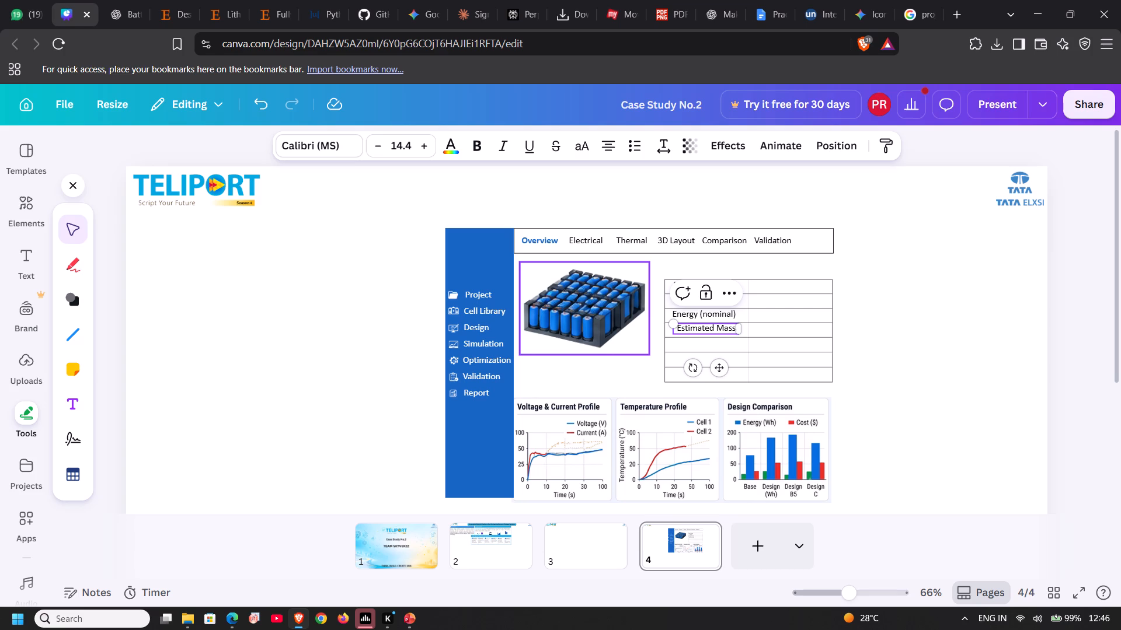
Duplicate the Estimated Mass label in the Key Results table and change the copy's text to "Estimated Cost".
{"action": "left_click", "coordinate": [717, 363]}
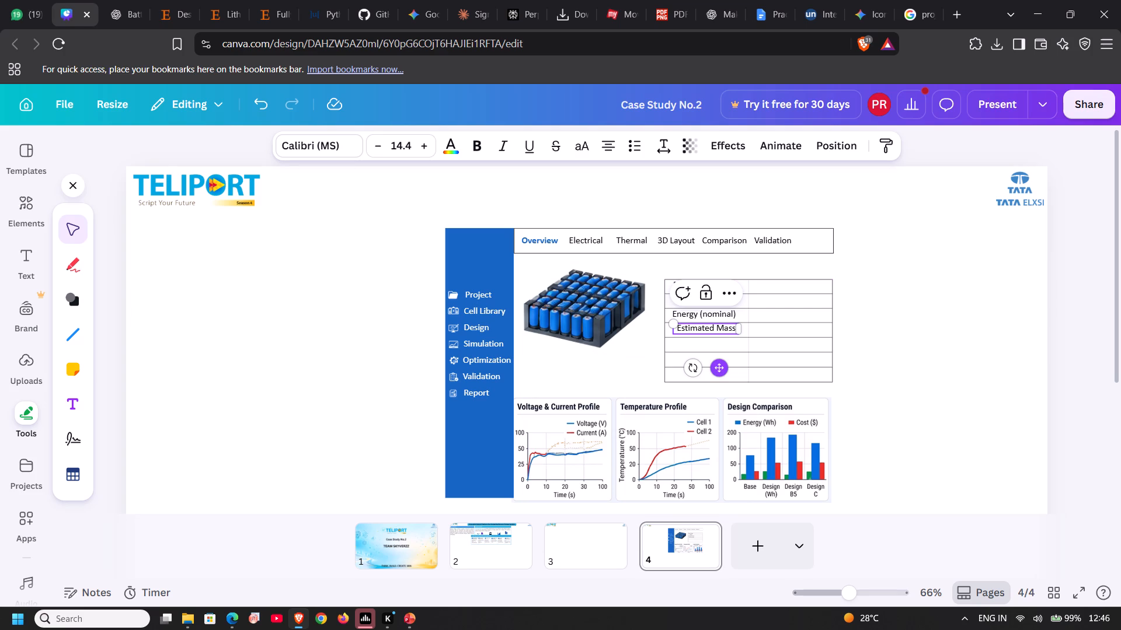
{"action": "key", "text": "ctrl+c"}
{"action": "key", "text": "ctrl+v"}
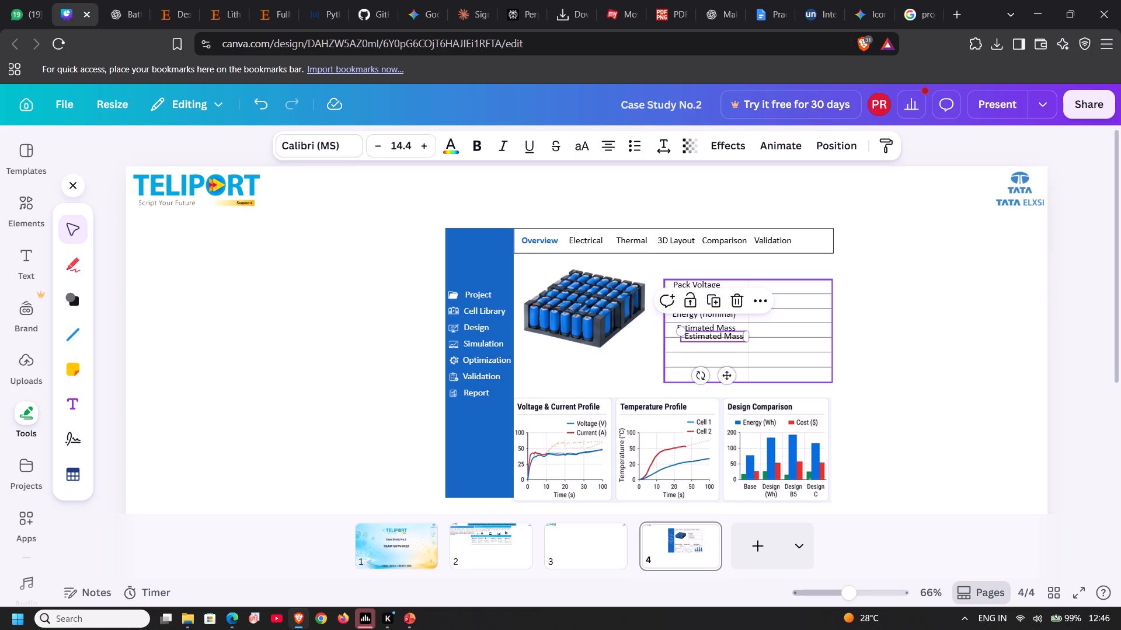
{"action": "left_click", "coordinate": [738, 333]}
{"action": "left_click", "coordinate": [738, 333]}
{"action": "key", "text": "Right"}
{"action": "key", "text": "BackSpace"}
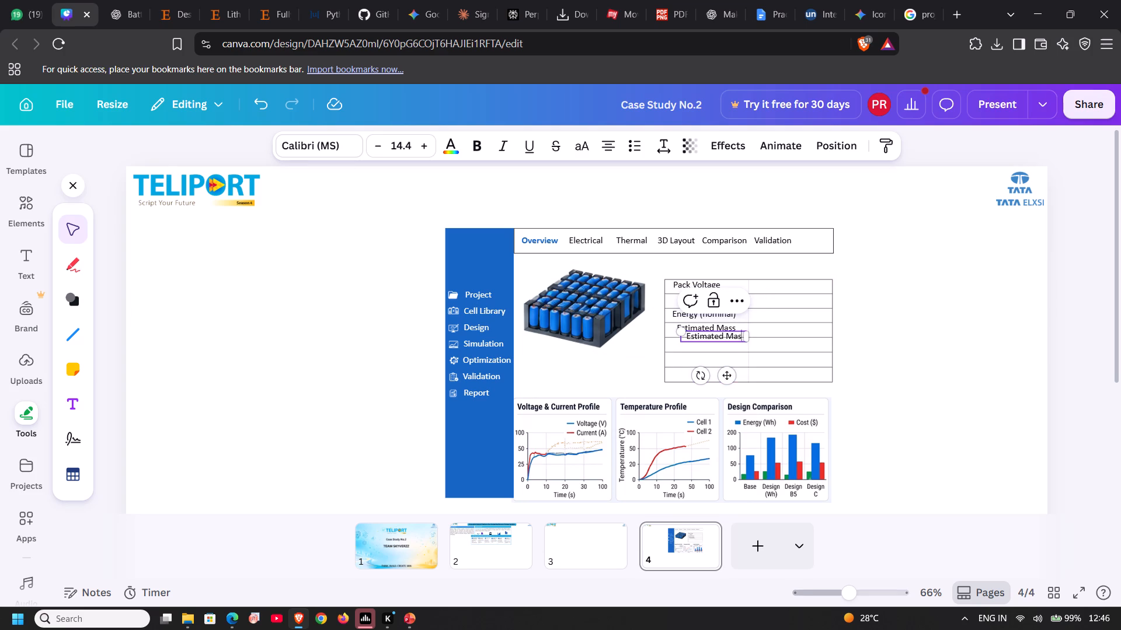
{"action": "key", "text": "BackSpace"}
{"action": "key", "text": "BackSpace"}
{"action": "key", "text": "BackSpace"}
{"action": "type", "text": "Cost"}
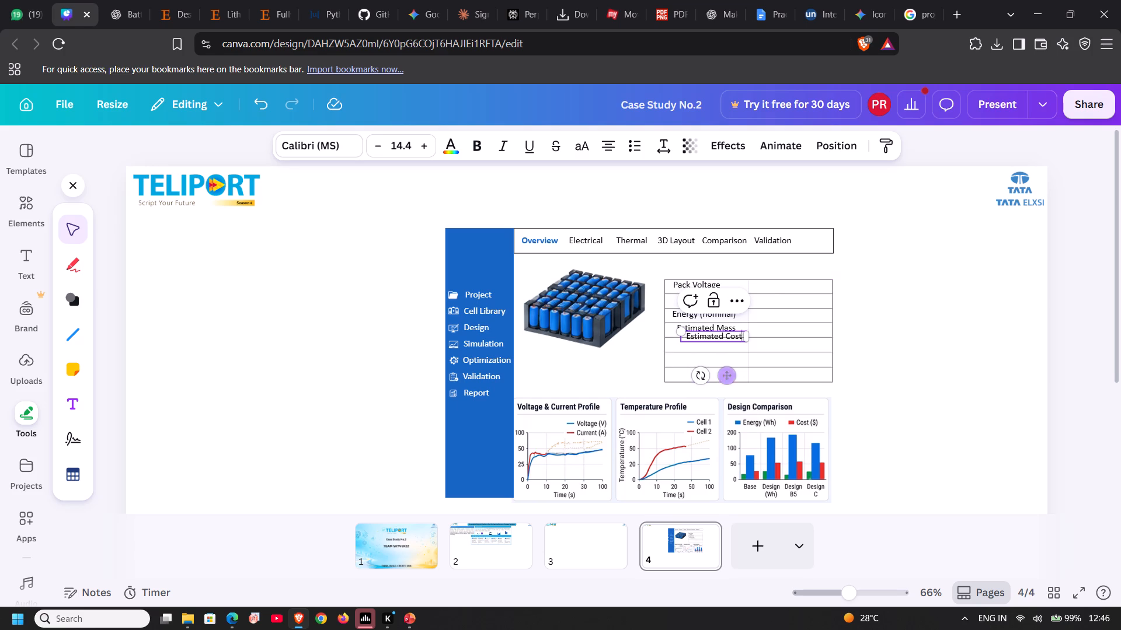
Duplicate the Estimated Cost label, change the copy's text to "Max Temperature", and widen its text box to fit one line.
{"action": "left_click", "coordinate": [729, 372]}
{"action": "key", "text": "ctrl+c"}
{"action": "key", "text": "ctrl+v"}
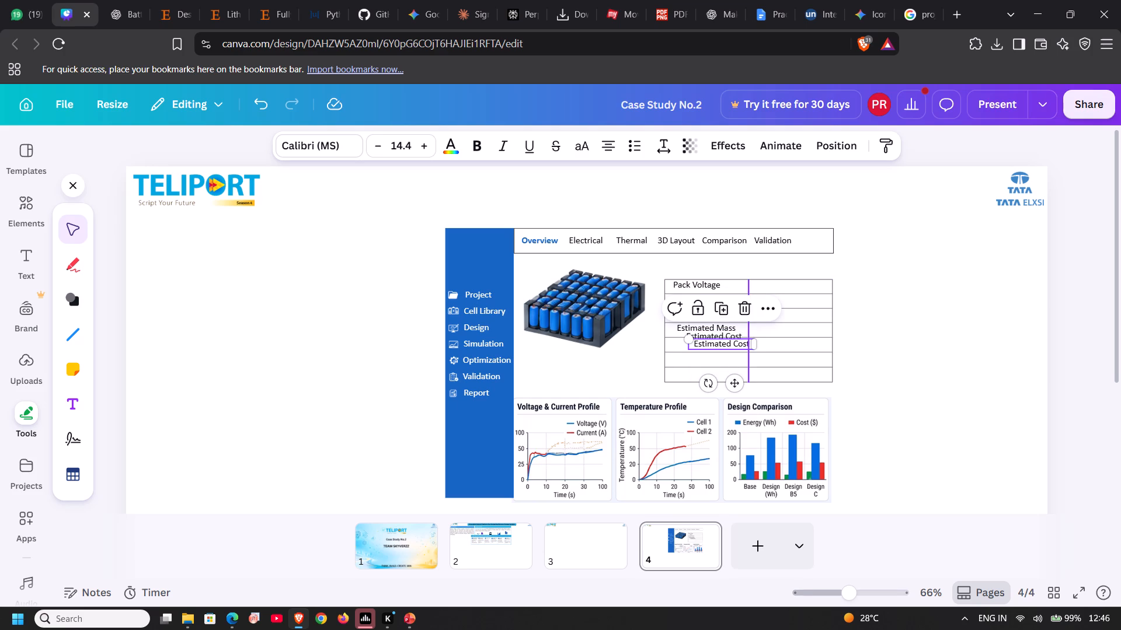
{"action": "key", "text": "shift+m"}
{"action": "double_click", "coordinate": [727, 340]}
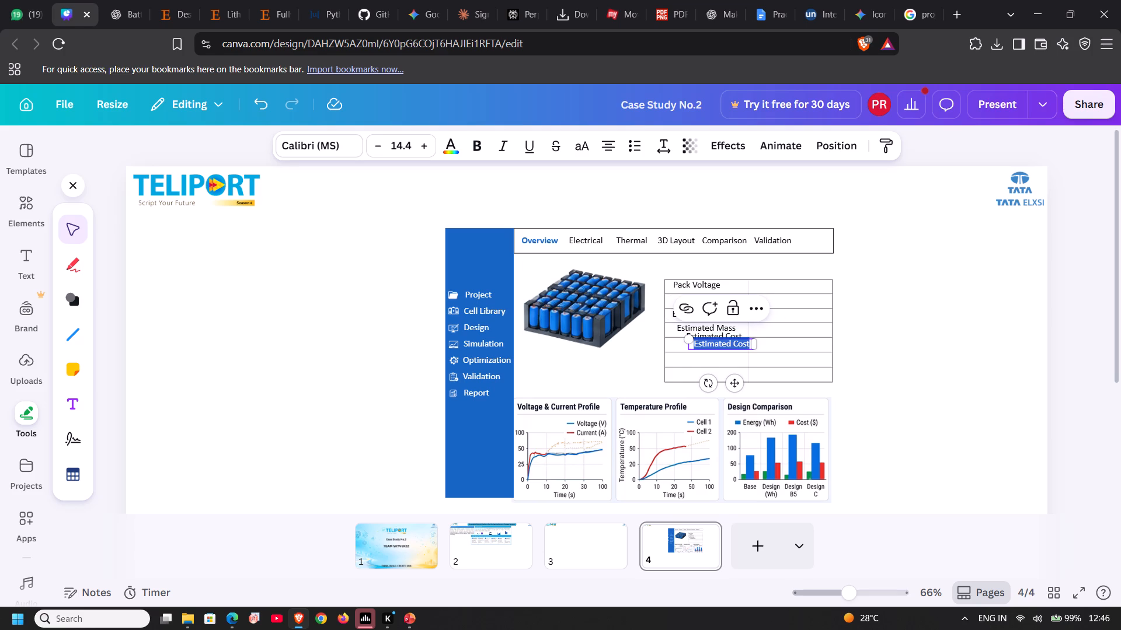
{"action": "type", "text": "Max"}
{"action": "key", "text": "space"}
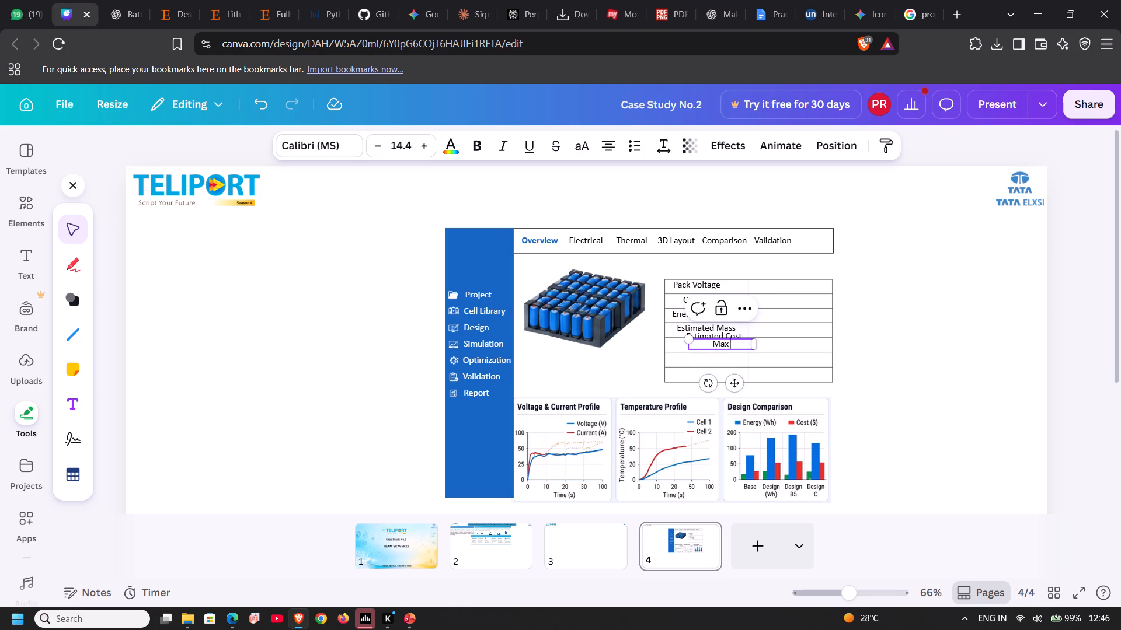
{"action": "type", "text": "te"}
{"action": "type", "text": "mp"}
{"action": "key", "text": "BackSpace"}
{"action": "key", "text": "BackSpace"}
{"action": "key", "text": "BackSpace"}
{"action": "key", "text": "BackSpace"}
{"action": "type", "text": "Temperature"}
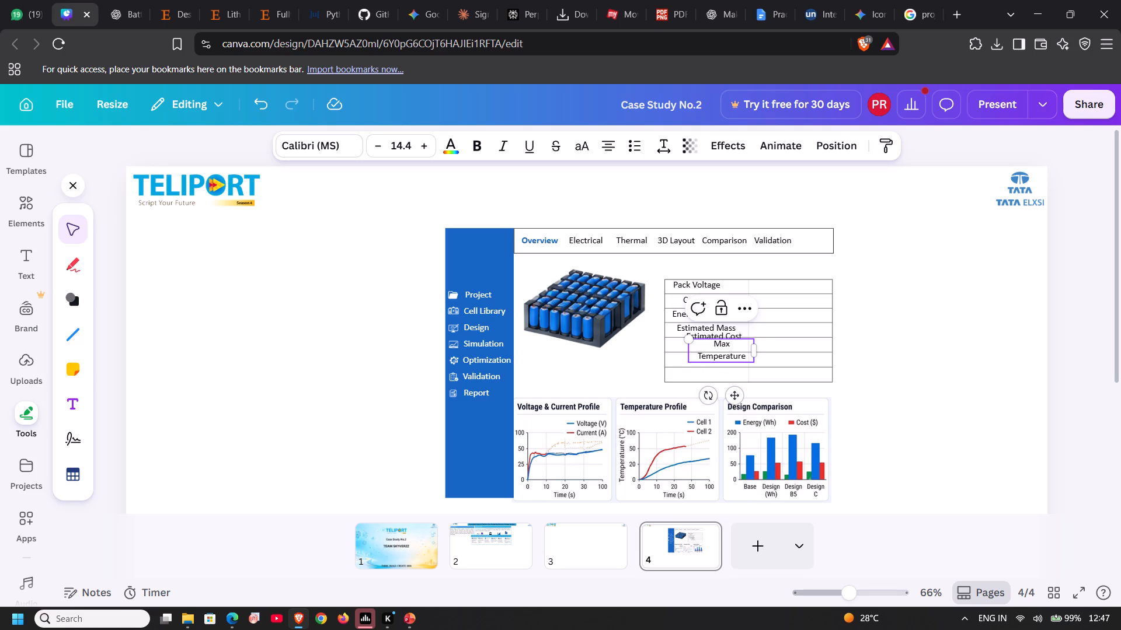
{"action": "left_click_drag", "start_coordinate": [761, 353], "coordinate": [768, 352]}
{"action": "left_click", "coordinate": [910, 349]}
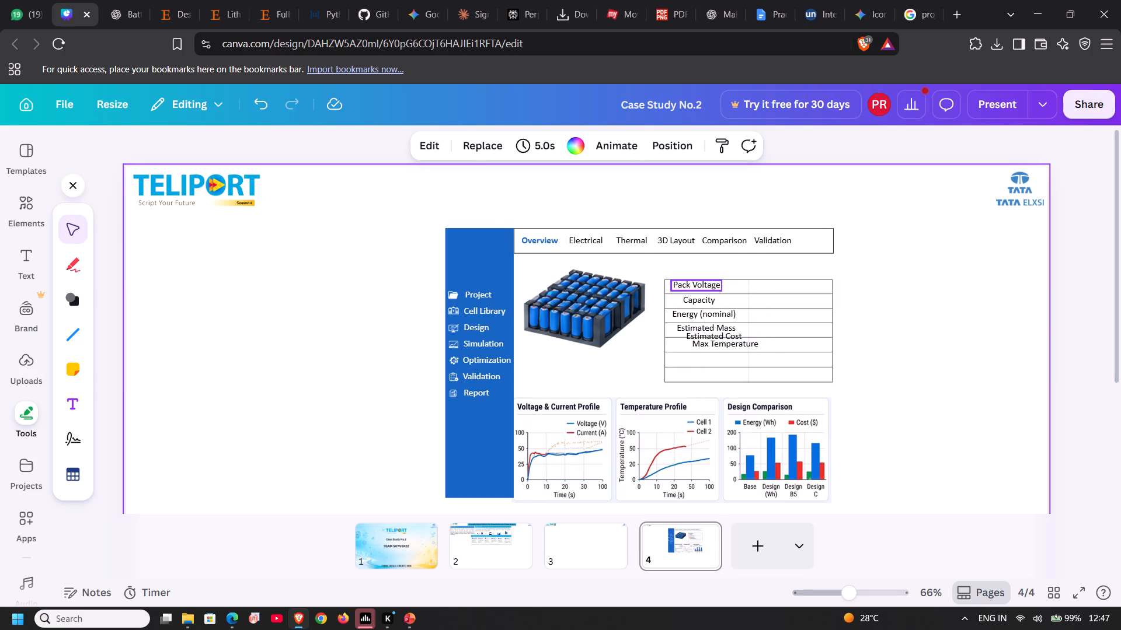
Check the Key Results table in the BatteryDesign Studio PowerPoint, and in Canva nudge the Pack Voltage label slightly down and left within its row.
{"action": "left_click", "coordinate": [704, 283]}
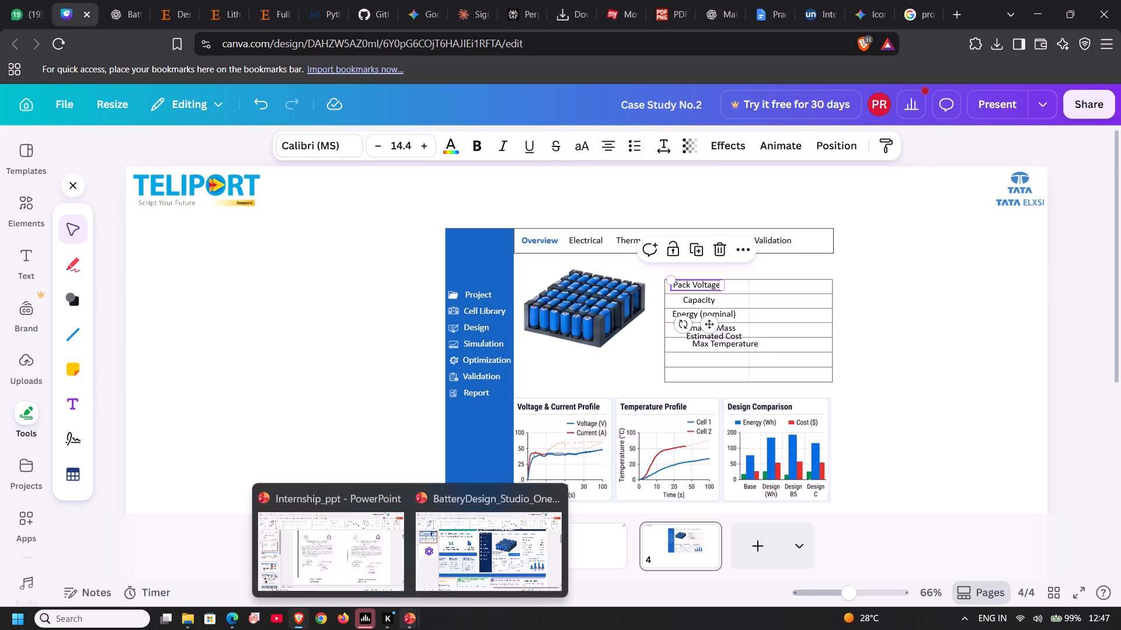
{"action": "left_click", "coordinate": [462, 554]}
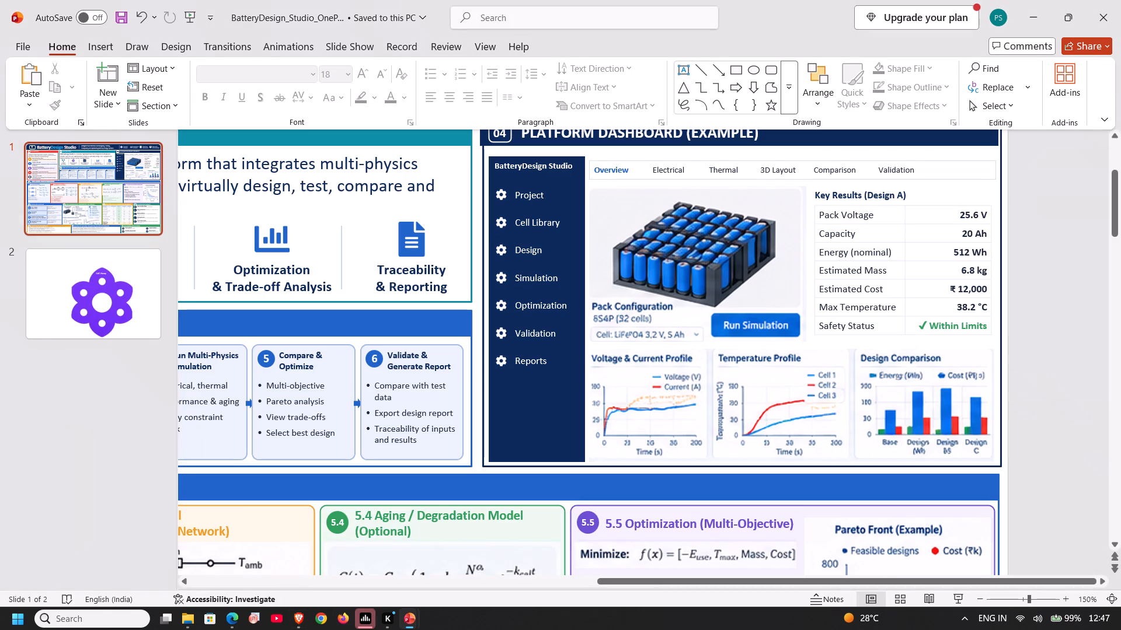
{"action": "left_click", "coordinate": [342, 574]}
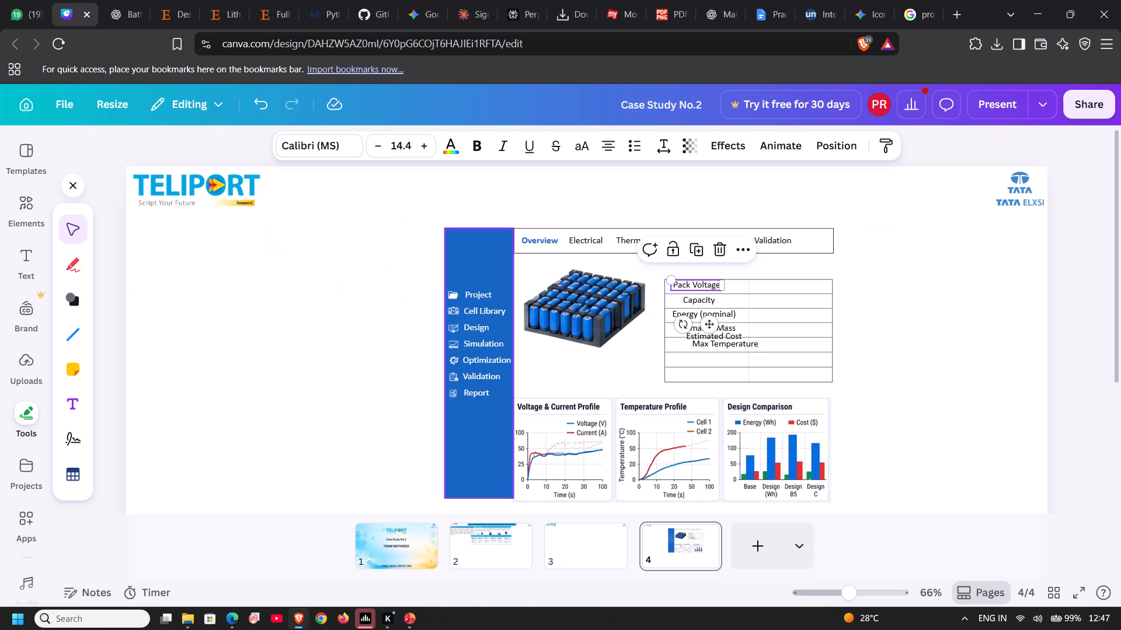
{"action": "left_click", "coordinate": [625, 365]}
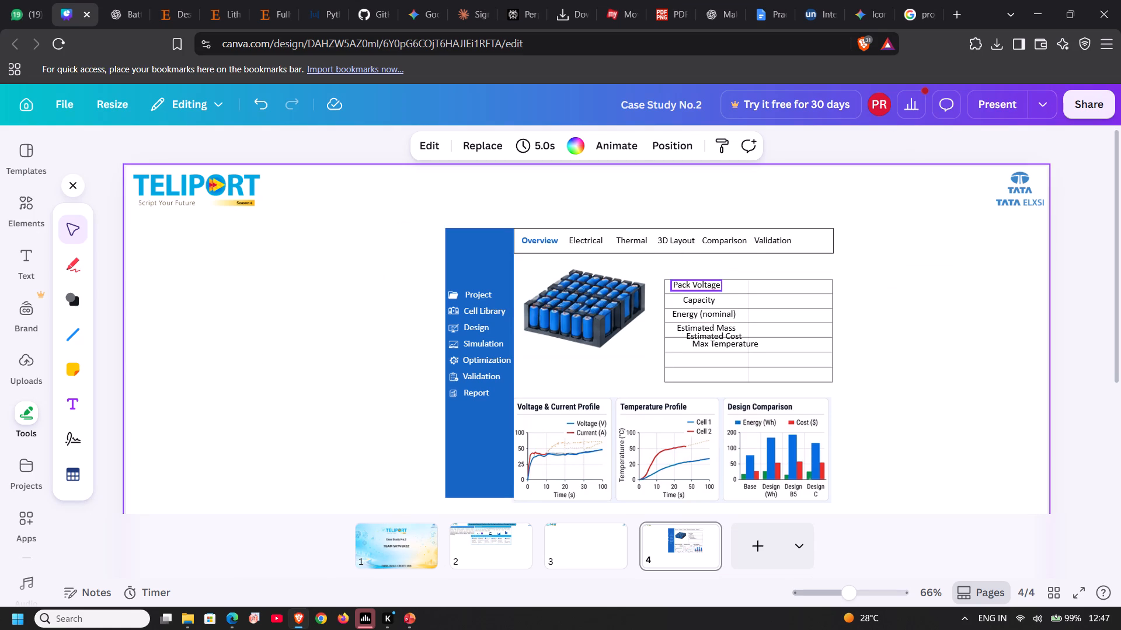
{"action": "left_click", "coordinate": [700, 289]}
{"action": "key", "text": "Down"}
{"action": "key", "text": "Down"}
{"action": "key", "text": "Down"}
{"action": "key", "text": "Left"}
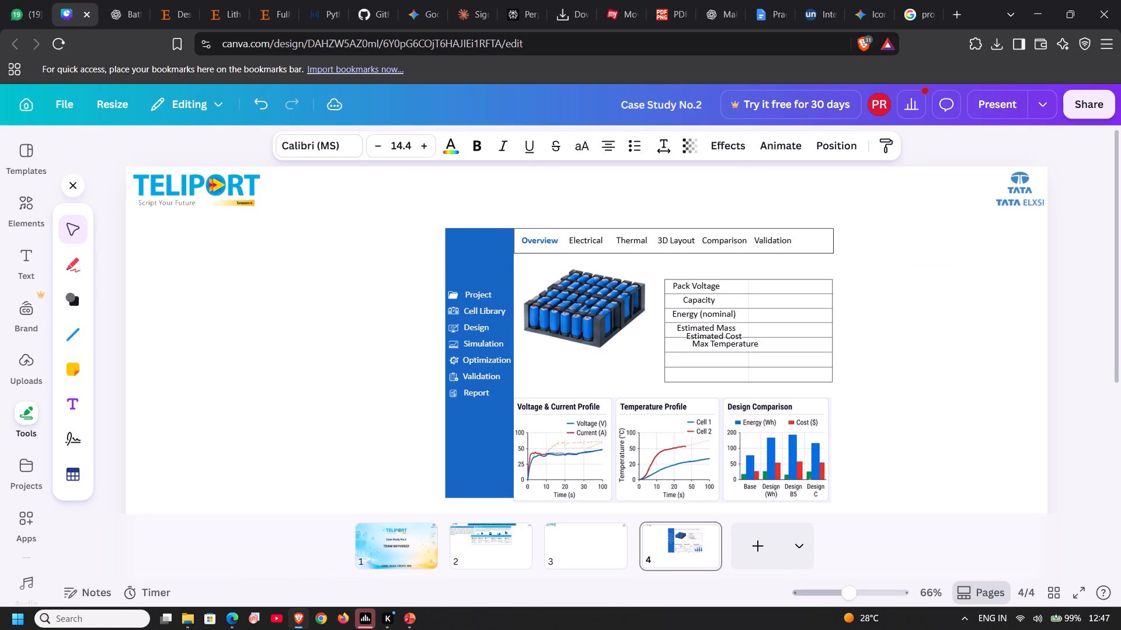
{"action": "key", "text": "Left"}
{"action": "key", "text": "Left"}
{"action": "key", "text": "Left"}
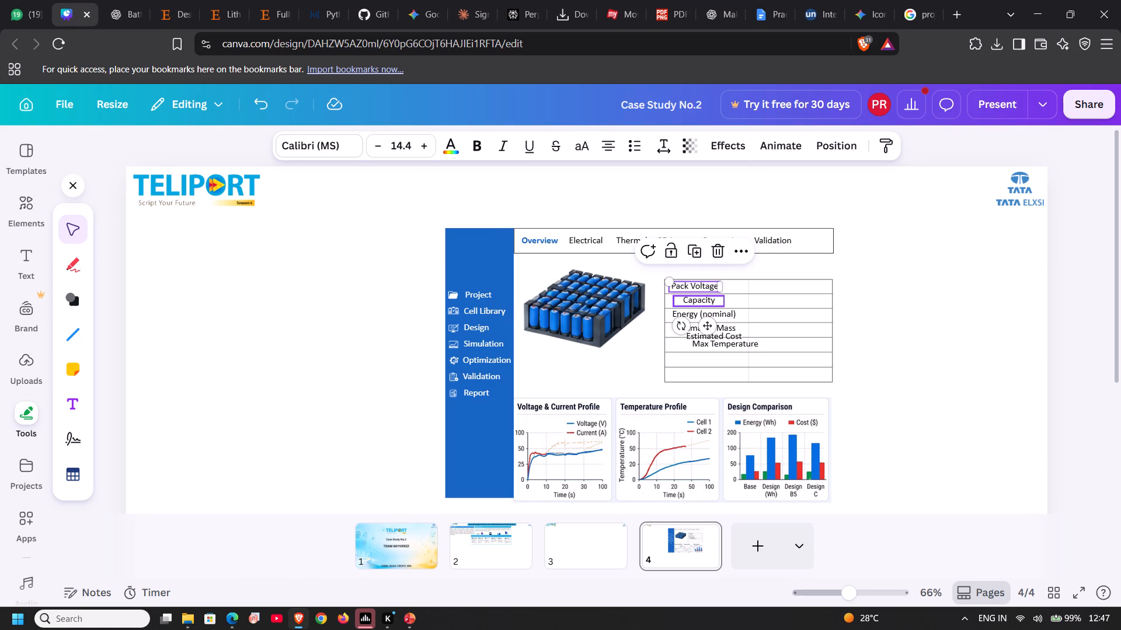
{"action": "key", "text": "Left"}
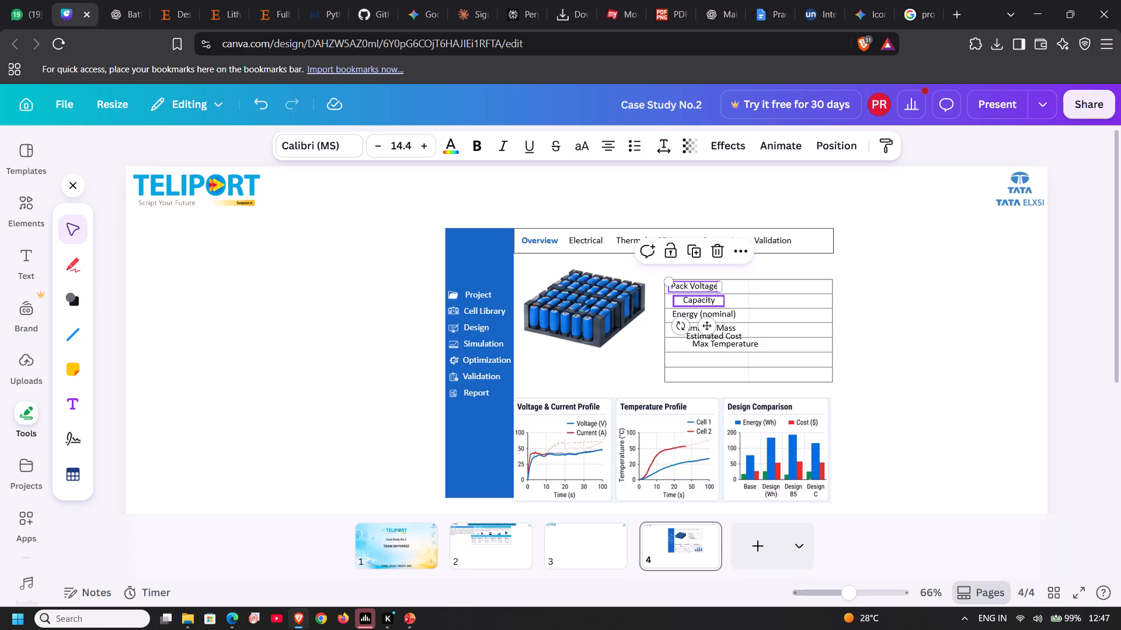
{"action": "key", "text": "Left"}
{"action": "key", "text": "Left"}
{"action": "key", "text": "Right"}
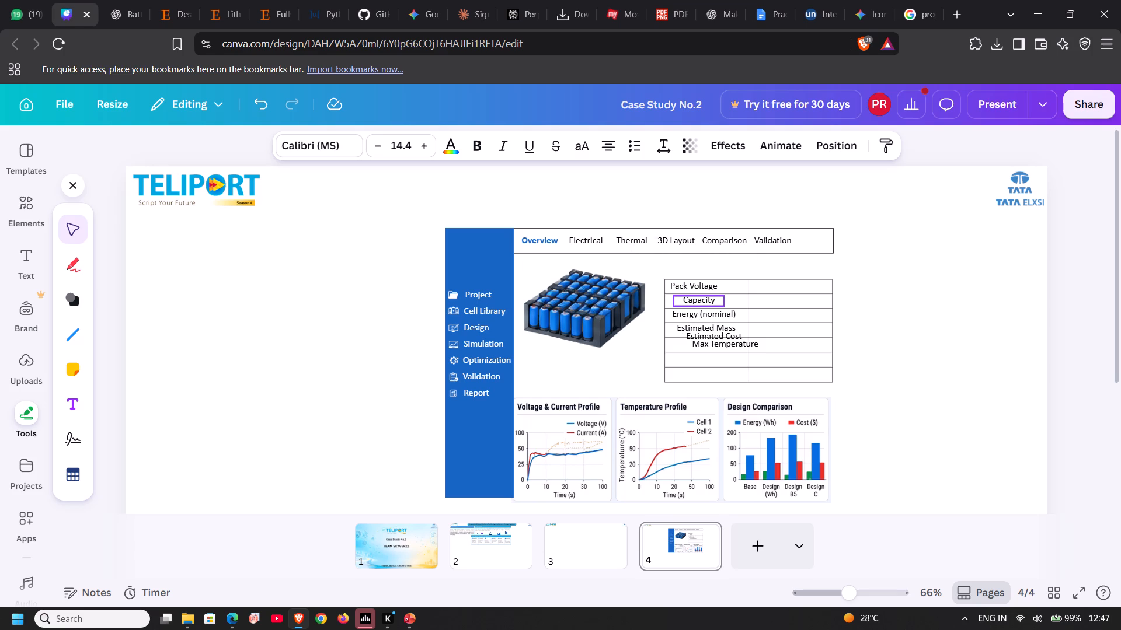
Nudge the Capacity label left until its text lines up with the start of the Pack Voltage label.
{"action": "left_click", "coordinate": [862, 278]}
{"action": "left_click", "coordinate": [706, 299]}
{"action": "key", "text": "Left"}
{"action": "key", "text": "Left"}
{"action": "key", "text": "Left"}
{"action": "key", "text": "Left"}
{"action": "key", "text": "Left"}
{"action": "key", "text": "Left"}
{"action": "key", "text": "Left"}
{"action": "key", "text": "Left"}
{"action": "key", "text": "Left"}
{"action": "key", "text": "Left"}
{"action": "key", "text": "Left"}
{"action": "key", "text": "Left"}
{"action": "key", "text": "Left"}
{"action": "key", "text": "Left"}
{"action": "key", "text": "Left"}
{"action": "key", "text": "Left"}
{"action": "key", "text": "Left"}
{"action": "key", "text": "Left"}
{"action": "key", "text": "Left"}
{"action": "key", "text": "Left"}
{"action": "key", "text": "Left"}
{"action": "key", "text": "Left"}
{"action": "key", "text": "Left"}
{"action": "key", "text": "Left"}
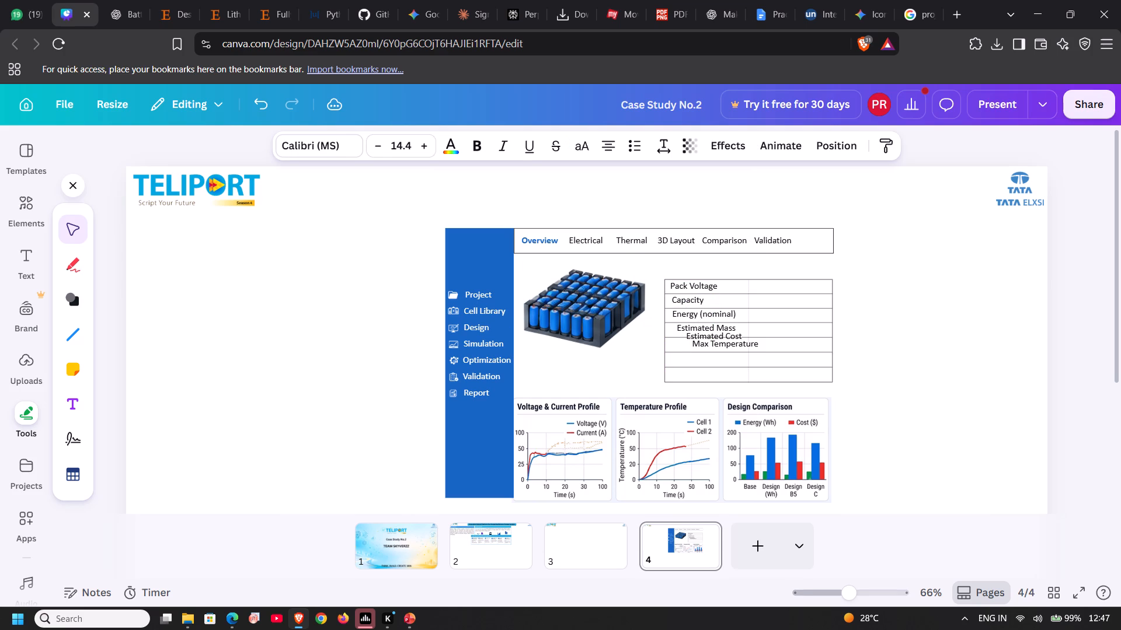
{"action": "key", "text": "Left"}
{"action": "key", "text": "Left"}
{"action": "key", "text": "Down"}
{"action": "key", "text": "Up"}
{"action": "key", "text": "Left"}
{"action": "key", "text": "Left"}
{"action": "key", "text": "Right"}
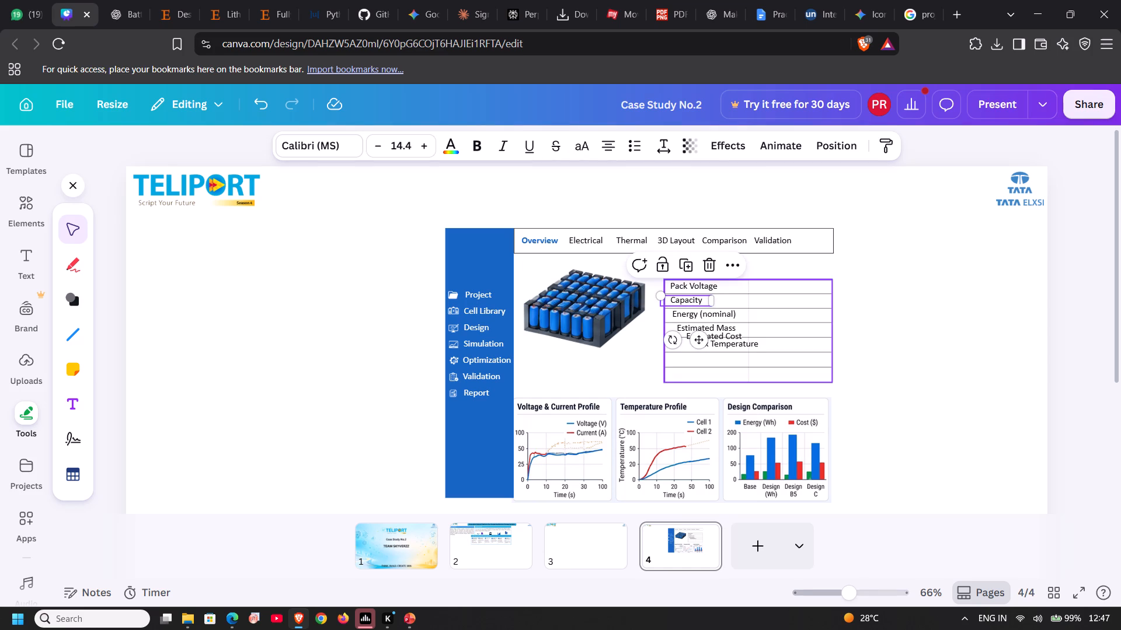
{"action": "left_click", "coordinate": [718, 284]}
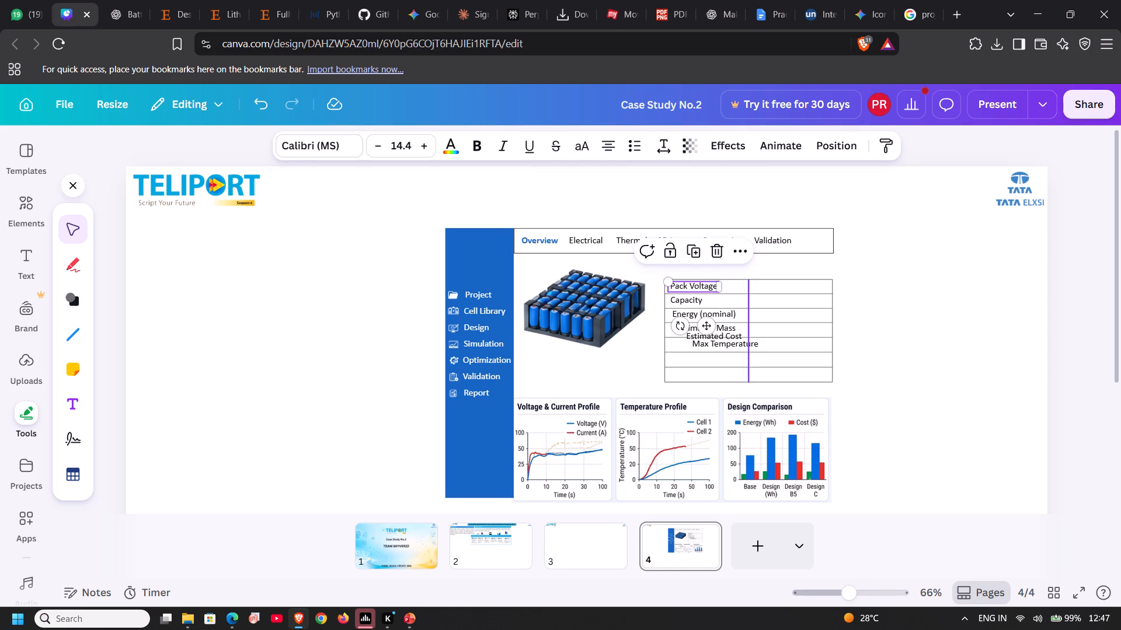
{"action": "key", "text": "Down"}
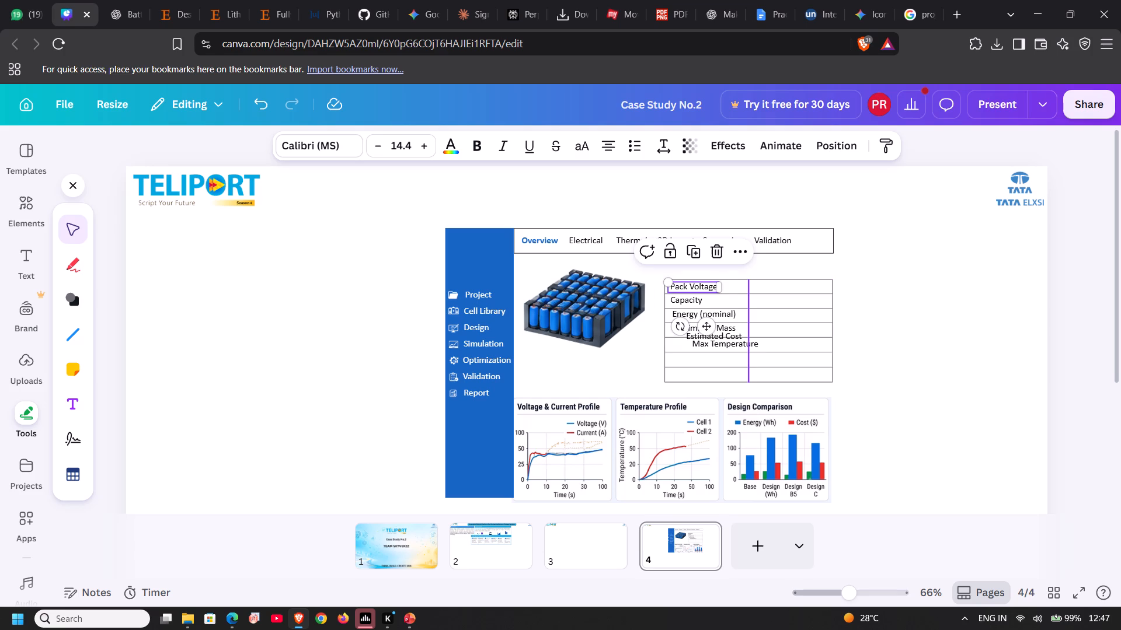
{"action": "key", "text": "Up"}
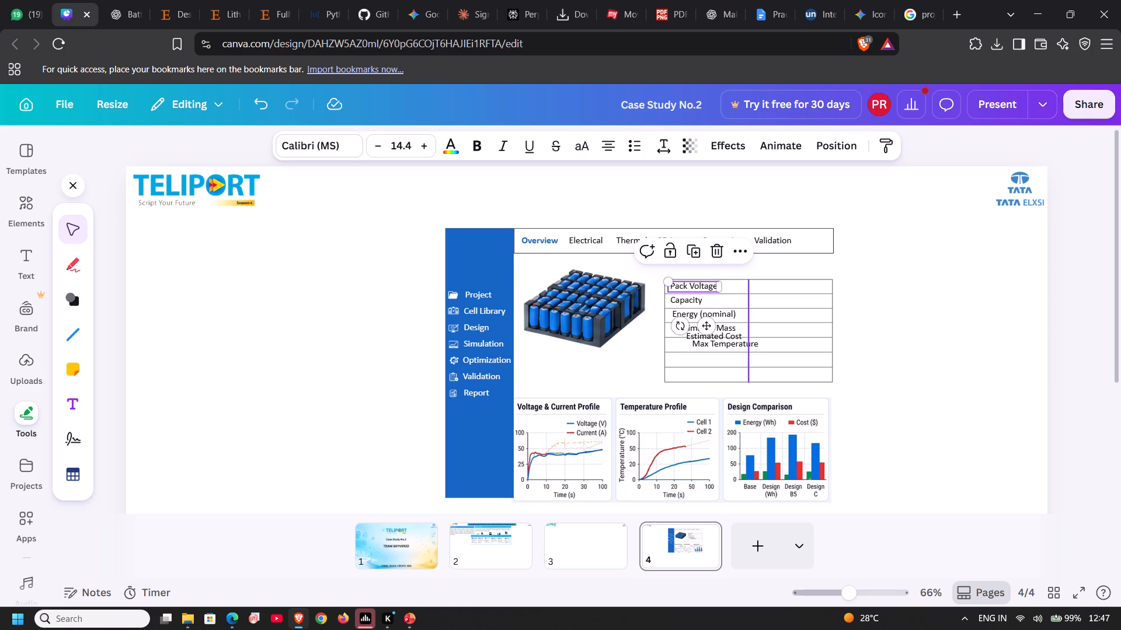
Nudge the Energy (nominal) label left to align with the Capacity label, and slightly down within the third row.
{"action": "left_click", "coordinate": [727, 314]}
{"action": "key", "text": "Left"}
{"action": "key", "text": "Left"}
{"action": "key", "text": "Left"}
{"action": "key", "text": "Left"}
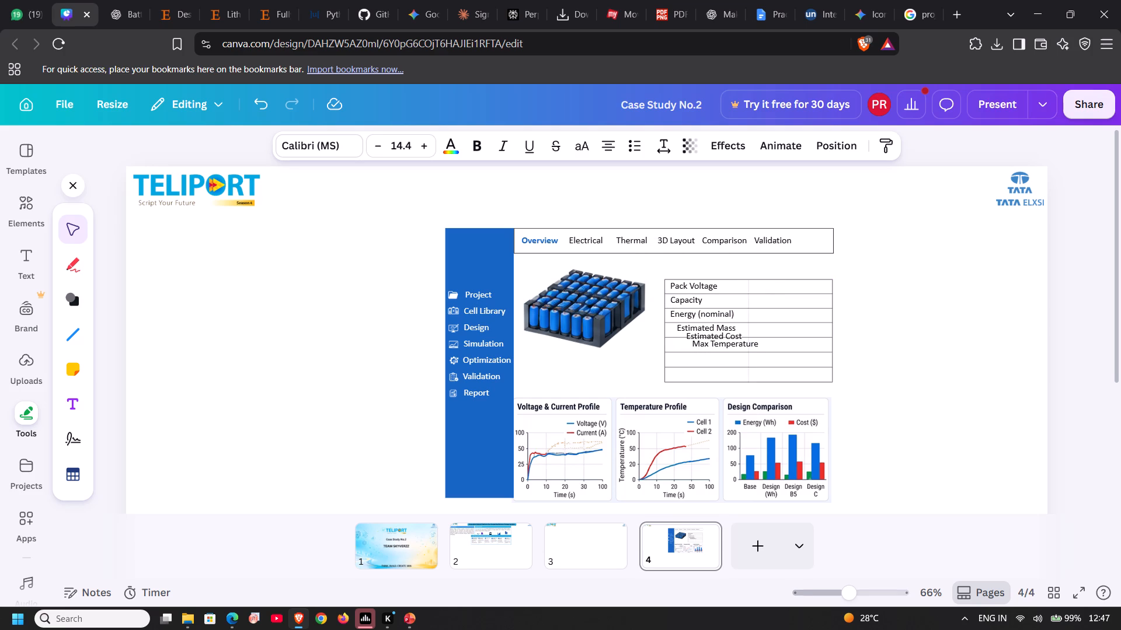
{"action": "key", "text": "Down"}
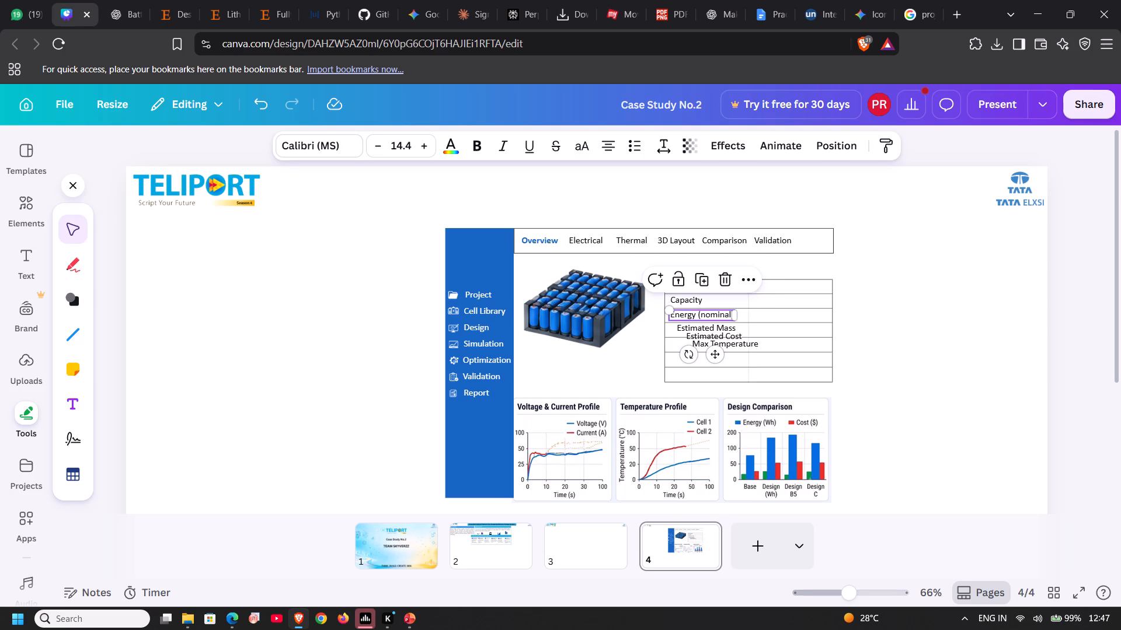
Nudge the Estimated Mass label left toward the start of the Energy (nominal) label, and slightly down within the fourth row.
{"action": "left_click", "coordinate": [733, 327]}
{"action": "left_click", "coordinate": [706, 324]}
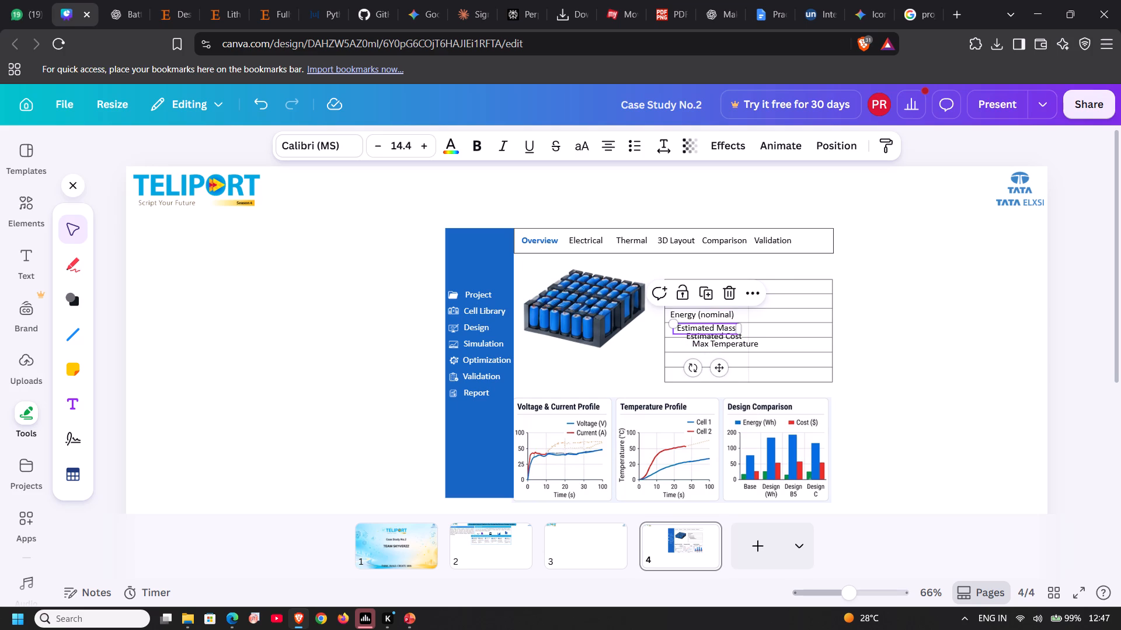
{"action": "key", "text": "Left"}
{"action": "key", "text": "Left"}
{"action": "key", "text": "Left"}
{"action": "key", "text": "Left"}
{"action": "key", "text": "Left"}
{"action": "key", "text": "Left"}
{"action": "key", "text": "Left"}
{"action": "key", "text": "Left"}
{"action": "key", "text": "Left"}
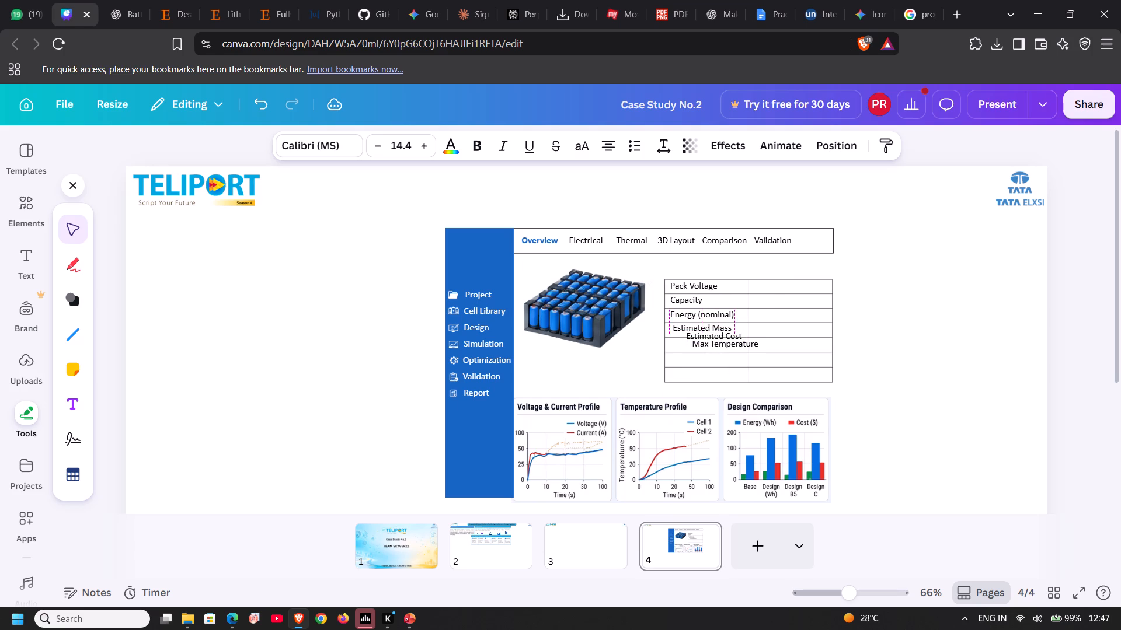
{"action": "key", "text": "Left"}
{"action": "key", "text": "Left"}
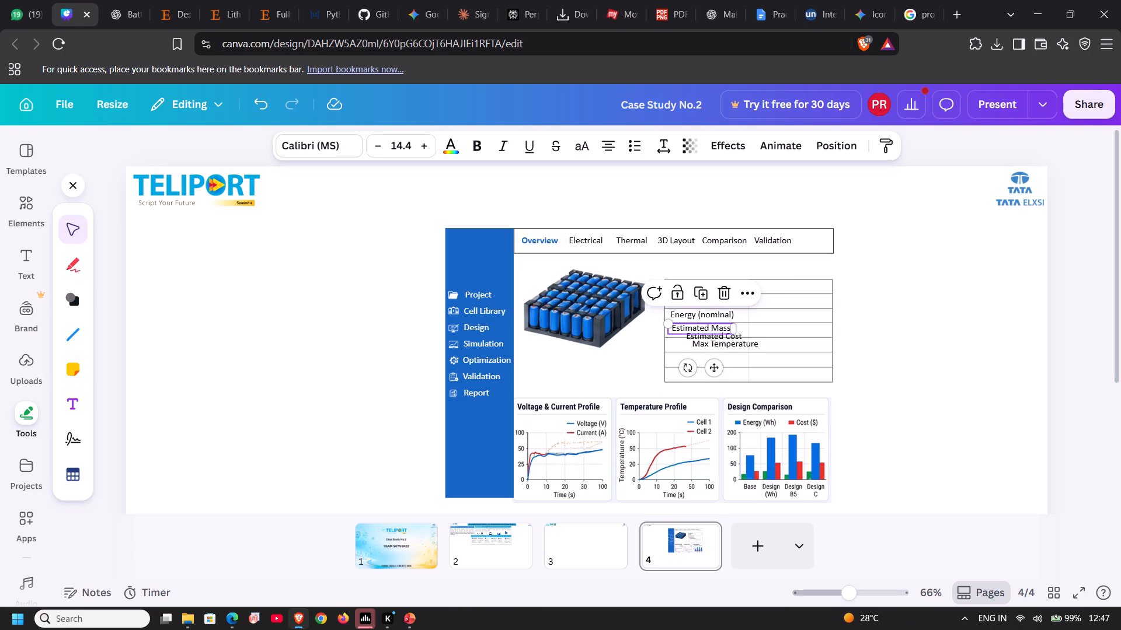
{"action": "key", "text": "Down"}
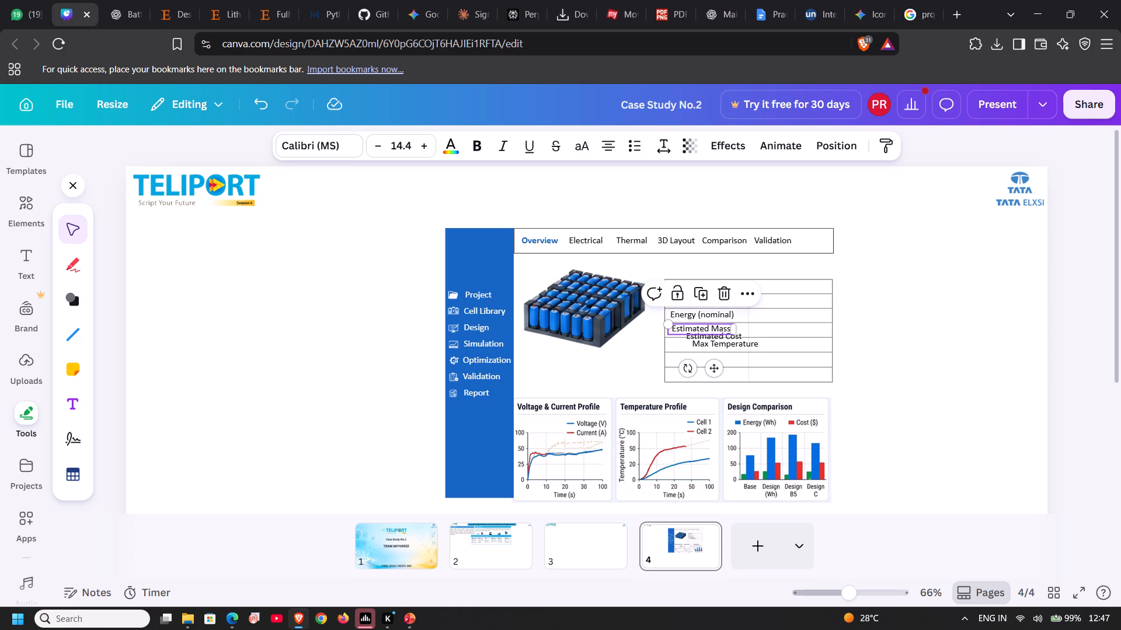
Move the Max Temperature label down and left into the sixth row of the Key Results table.
{"action": "left_click_drag", "start_coordinate": [736, 346], "coordinate": [717, 363]}
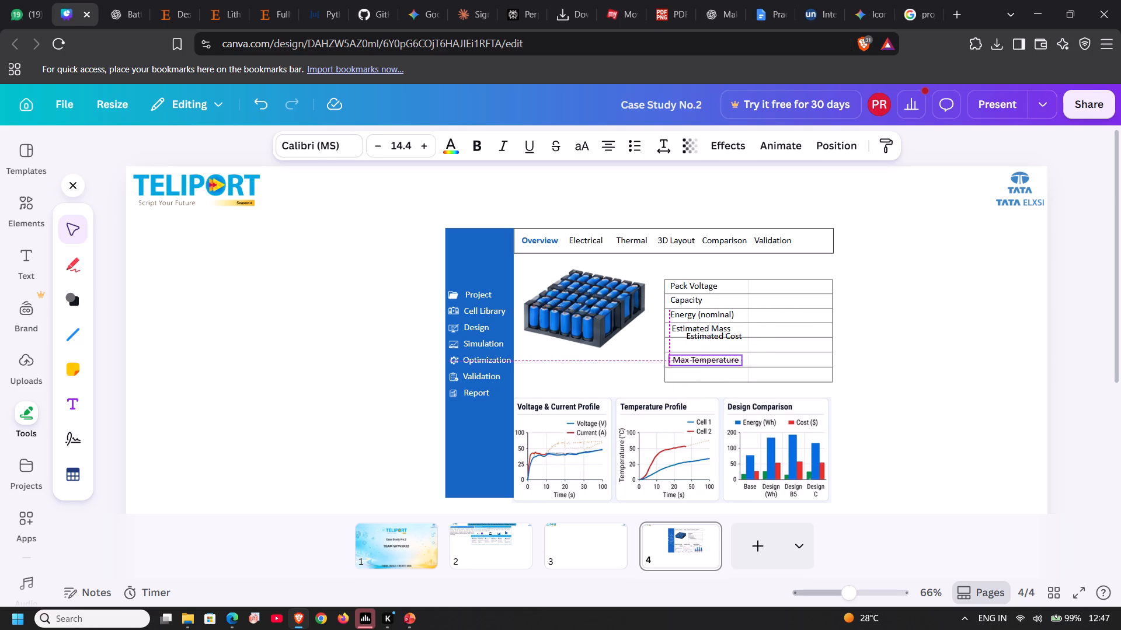
Nudge the Estimated Cost label down into the fifth row and left toward the start of the Estimated Mass label.
{"action": "left_click", "coordinate": [721, 336]}
{"action": "left_click", "coordinate": [714, 339]}
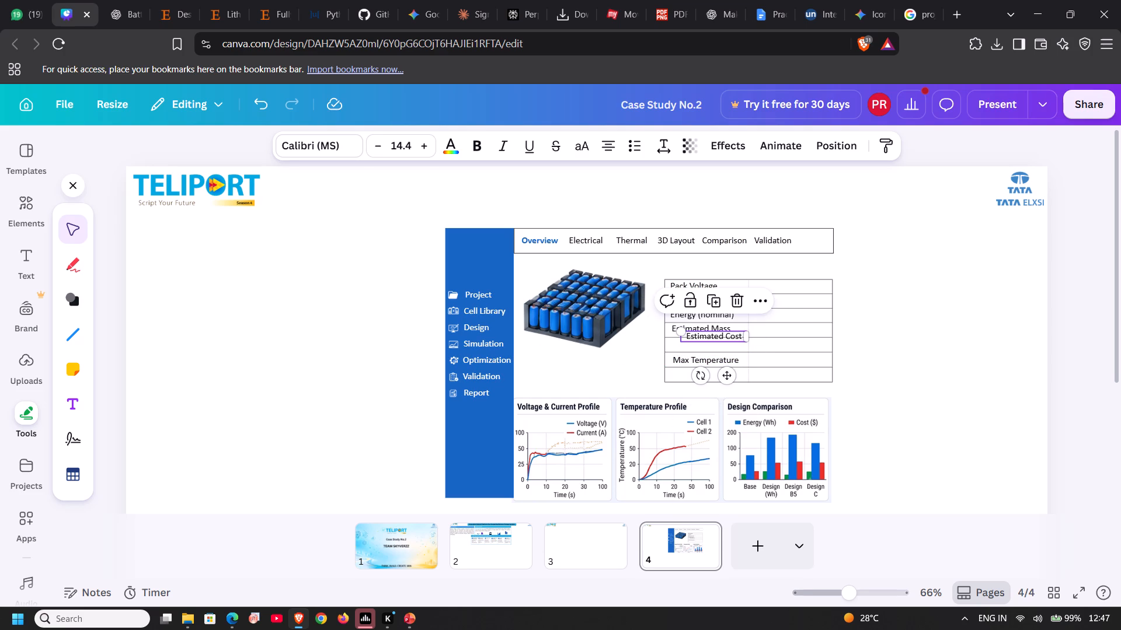
{"action": "key", "text": "Down"}
{"action": "key", "text": "Down"}
{"action": "key", "text": "Down"}
{"action": "key", "text": "Down"}
{"action": "key", "text": "Down"}
{"action": "key", "text": "Down"}
{"action": "key", "text": "Down"}
{"action": "key", "text": "Down"}
{"action": "key", "text": "Down"}
{"action": "key", "text": "Down"}
{"action": "key", "text": "Down"}
{"action": "key", "text": "Down"}
{"action": "key", "text": "Down"}
{"action": "key", "text": "Down"}
{"action": "key", "text": "Down"}
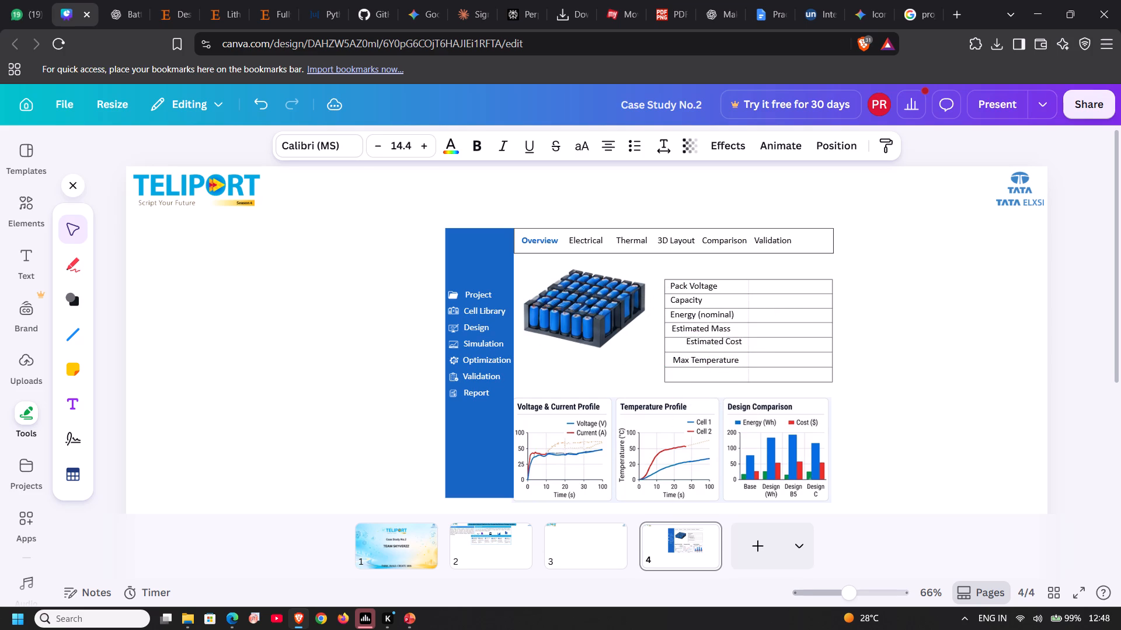
{"action": "key", "text": "Left"}
{"action": "key", "text": "Left"}
{"action": "key", "text": "Left"}
{"action": "key", "text": "Left"}
{"action": "key", "text": "Left"}
{"action": "key", "text": "Left"}
{"action": "key", "text": "Left"}
{"action": "key", "text": "Left"}
{"action": "key", "text": "Left"}
{"action": "key", "text": "Left"}
{"action": "key", "text": "Left"}
{"action": "key", "text": "Left"}
{"action": "key", "text": "Left"}
{"action": "key", "text": "Left"}
{"action": "key", "text": "Left"}
{"action": "key", "text": "Left"}
{"action": "key", "text": "Left"}
{"action": "key", "text": "Left"}
{"action": "key", "text": "Left"}
{"action": "key", "text": "Left"}
{"action": "key", "text": "Left"}
{"action": "key", "text": "Left"}
{"action": "key", "text": "Left"}
{"action": "key", "text": "Left"}
{"action": "key", "text": "Left"}
{"action": "key", "text": "Left"}
{"action": "key", "text": "Left"}
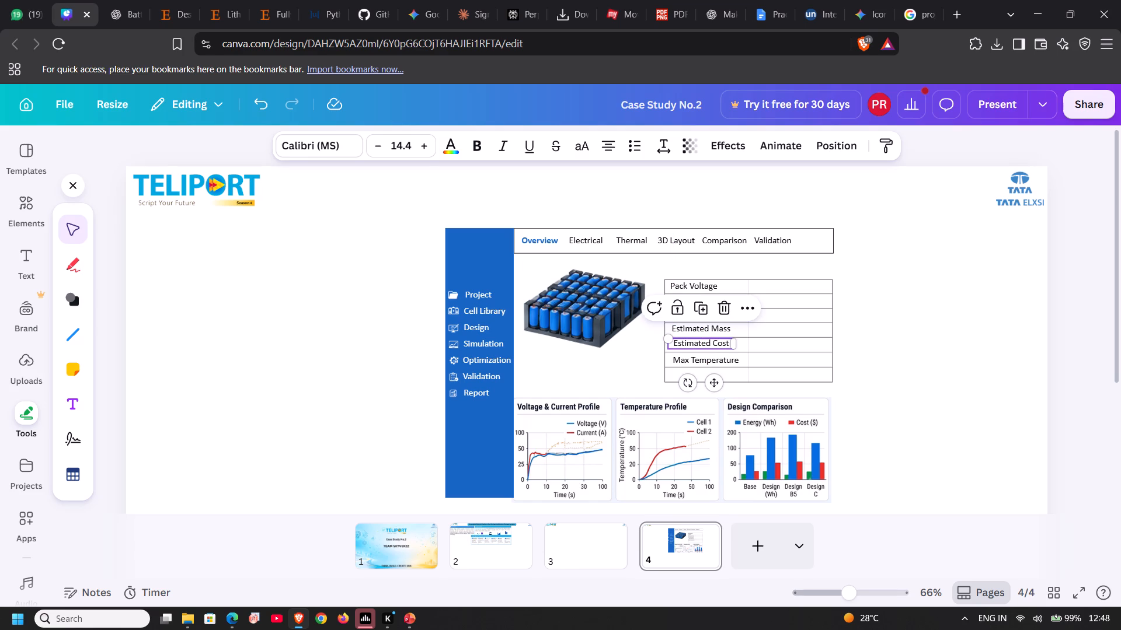
Nudge the Max Temperature, Estimated Cost and Estimated Mass labels slightly left to line up with the labels above.
{"action": "left_click", "coordinate": [711, 356]}
{"action": "key", "text": "Left"}
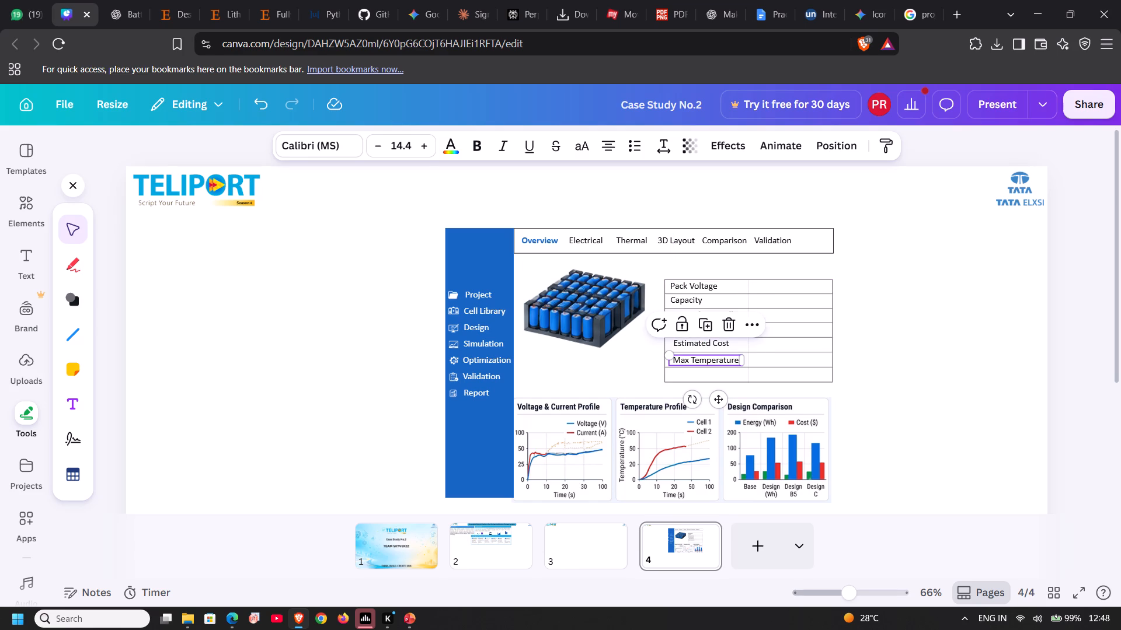
{"action": "key", "text": "Left"}
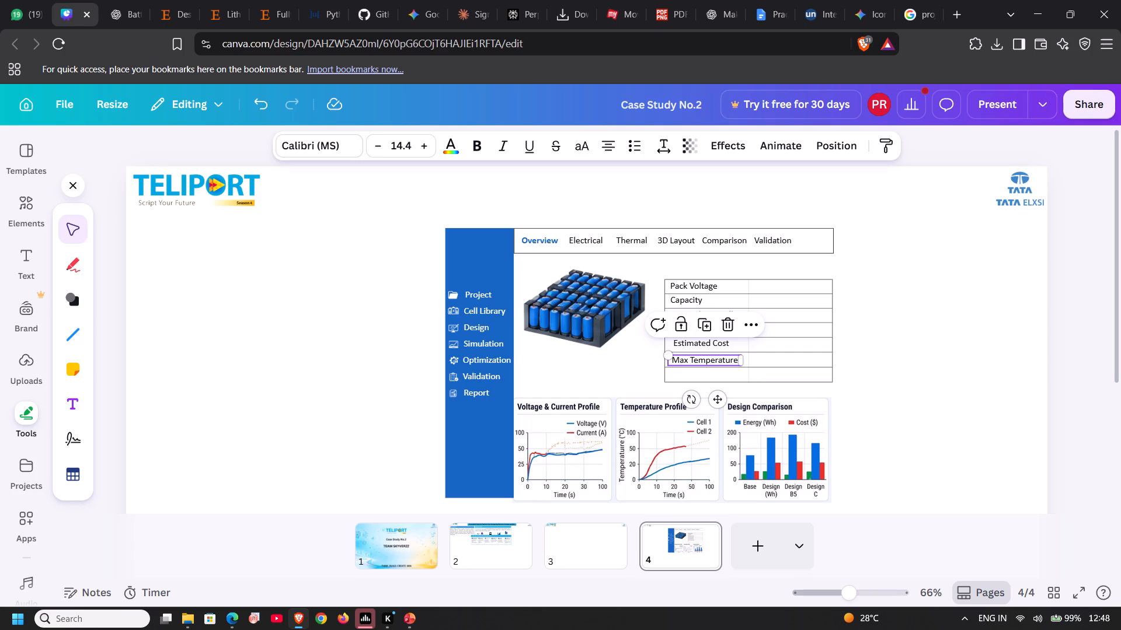
{"action": "left_click", "coordinate": [718, 344]}
{"action": "key", "text": "Left"}
{"action": "key", "text": "Left"}
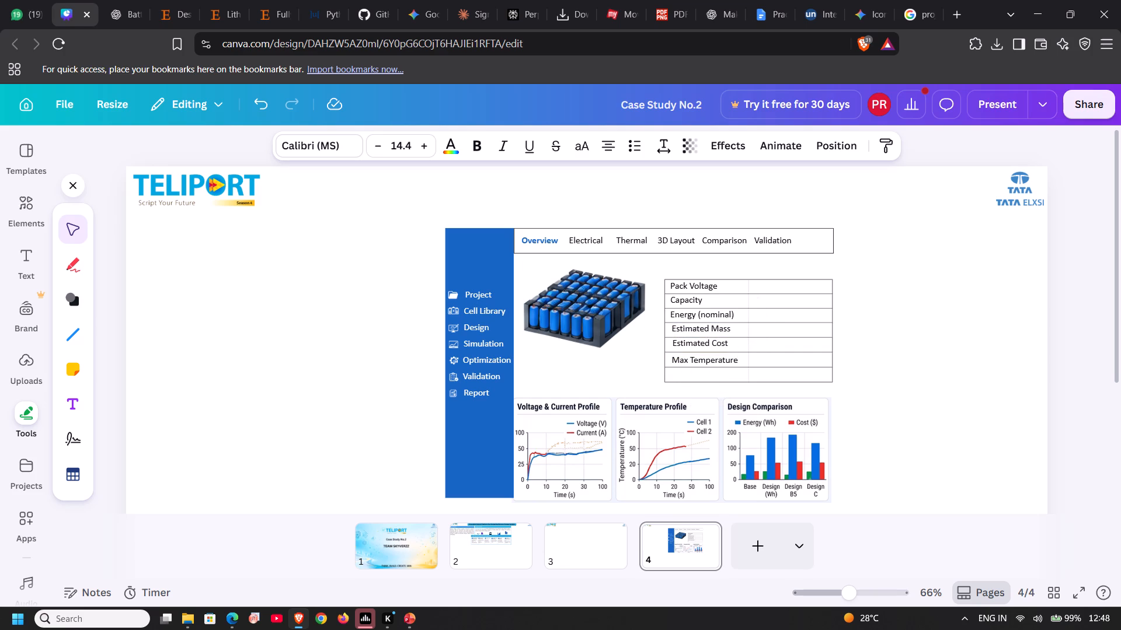
{"action": "key", "text": "Left"}
{"action": "left_click", "coordinate": [704, 328]}
{"action": "key", "text": "Left"}
{"action": "key", "text": "Left"}
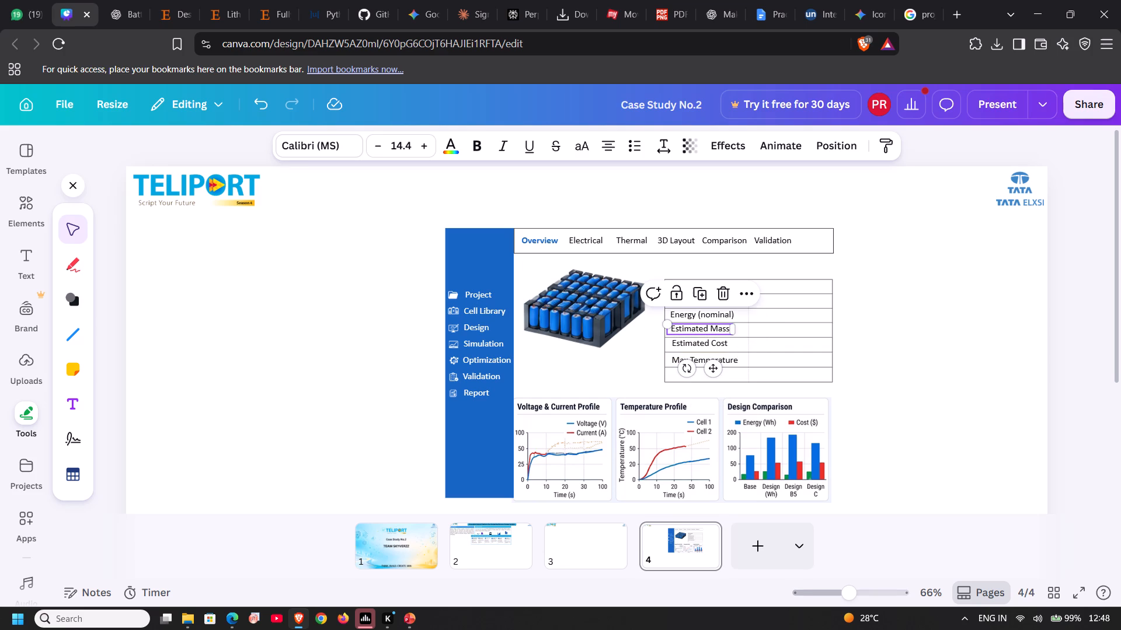
Fine-tune the horizontal alignment up close: shift Energy (nominal) slightly right, and Estimated Cost and Max Temperature slightly left.
{"action": "scroll", "coordinate": [701, 329], "scroll_direction": "right", "scroll_amount": 1}
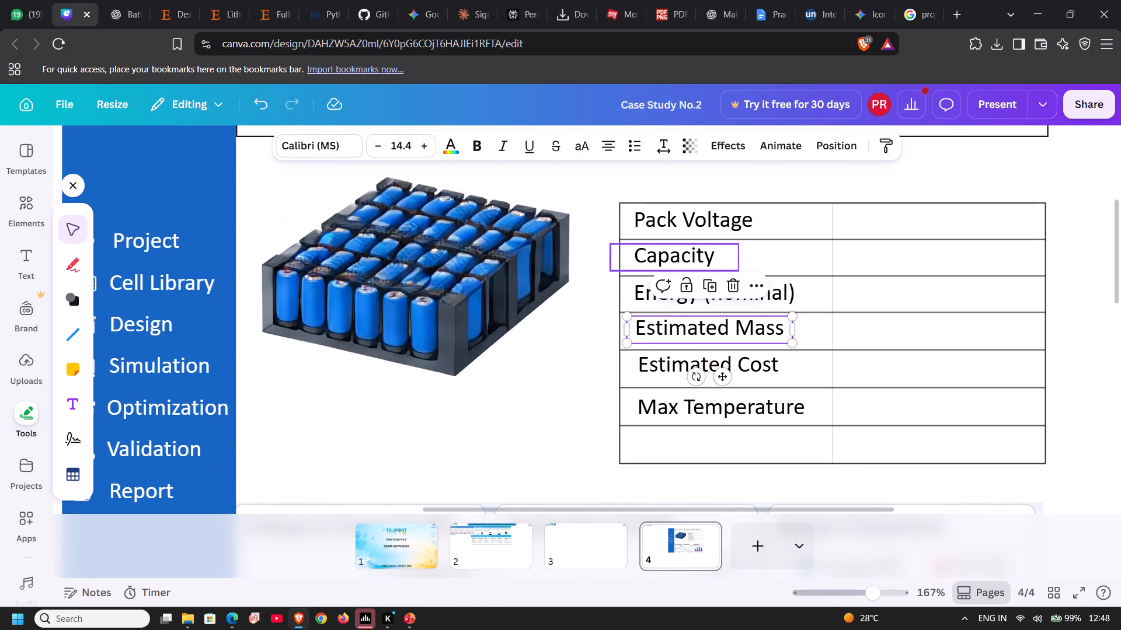
{"action": "left_click", "coordinate": [577, 321]}
{"action": "left_click", "coordinate": [658, 294]}
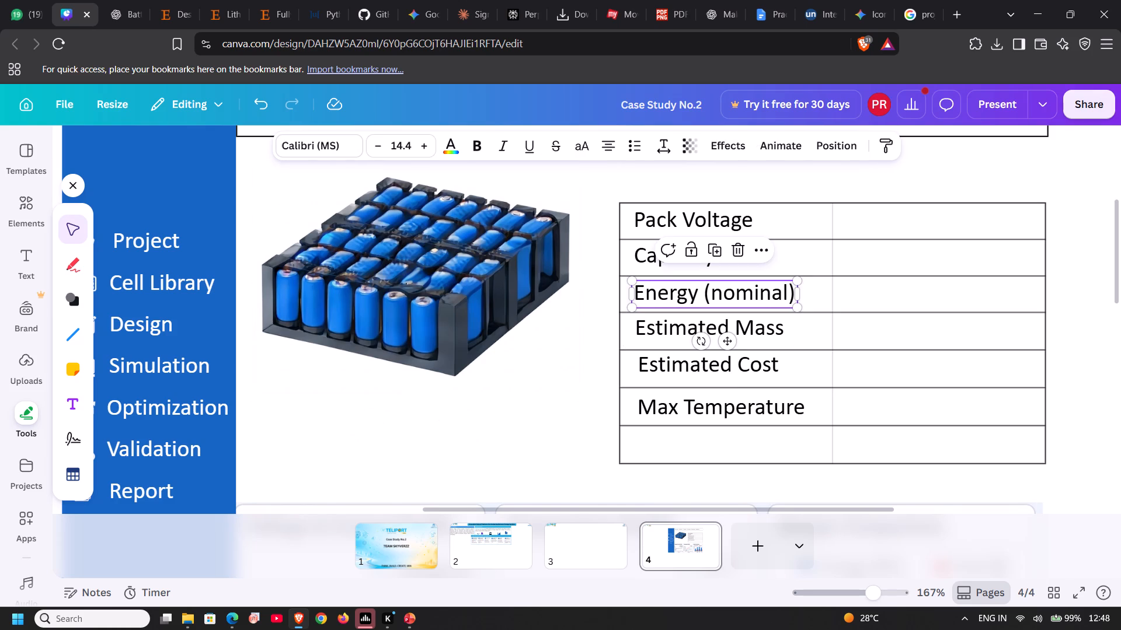
{"action": "key", "text": "Right"}
{"action": "left_click", "coordinate": [656, 324]}
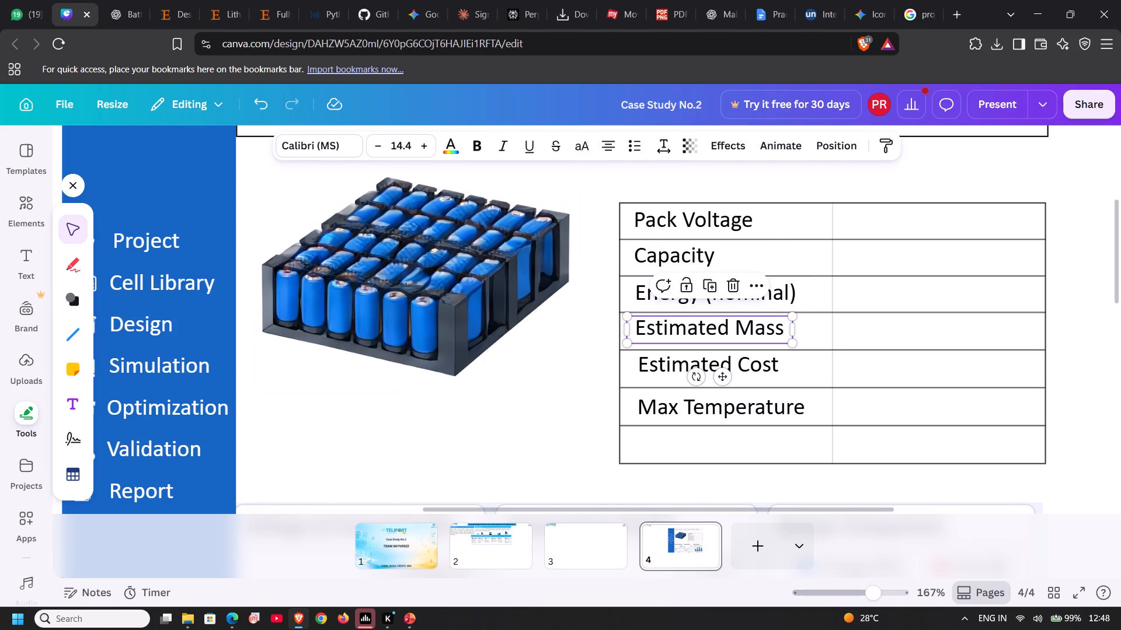
{"action": "key", "text": "Right"}
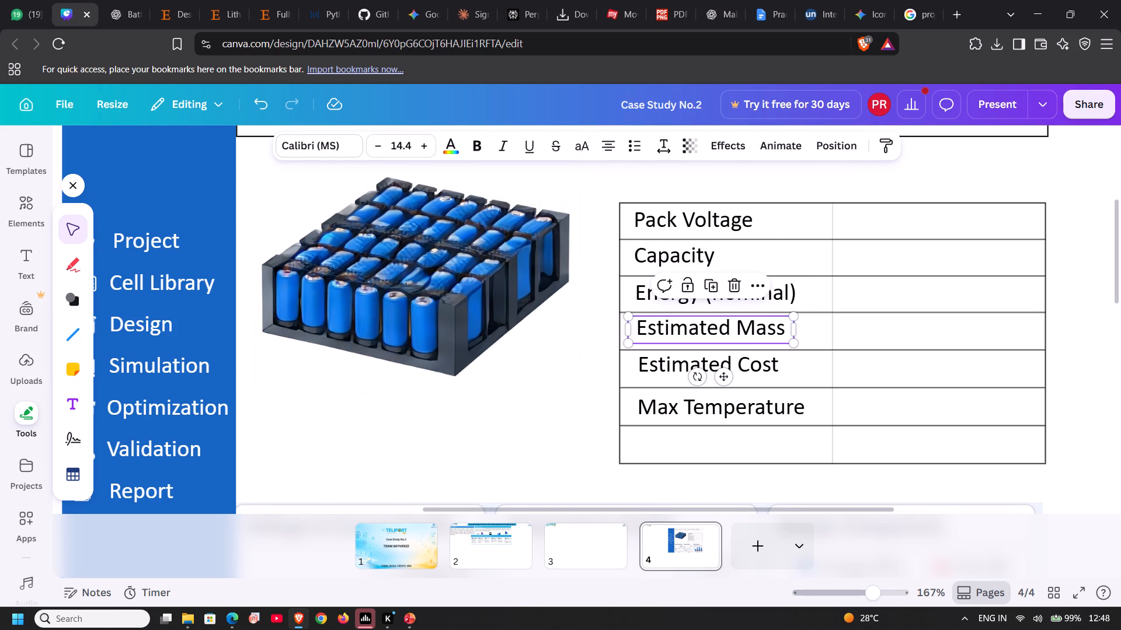
{"action": "key", "text": "Left"}
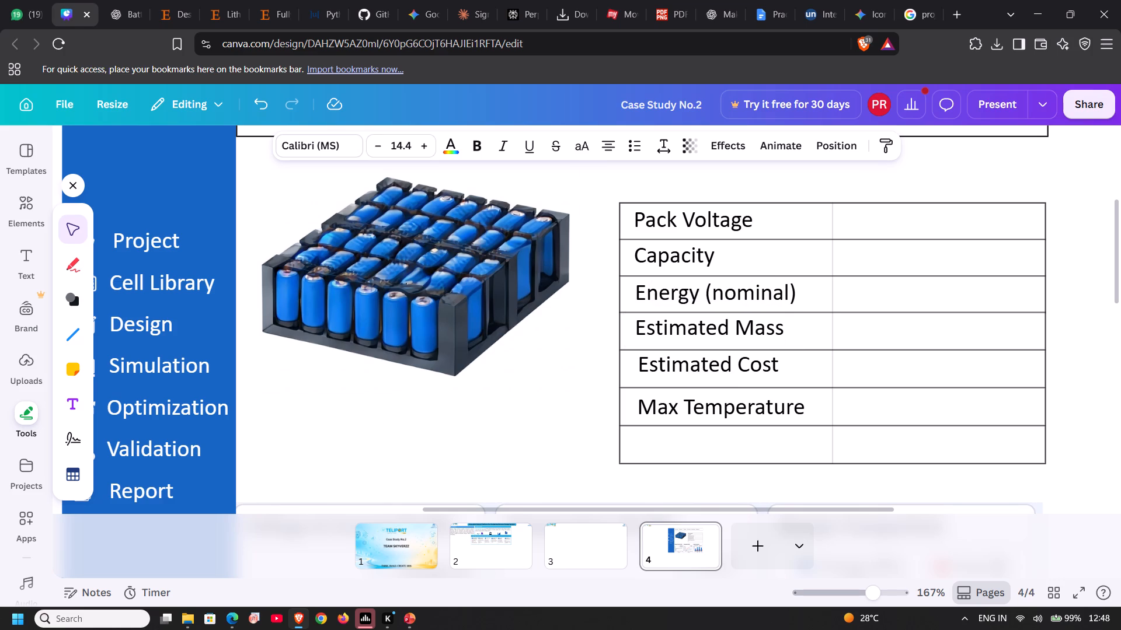
{"action": "left_click", "coordinate": [644, 373]}
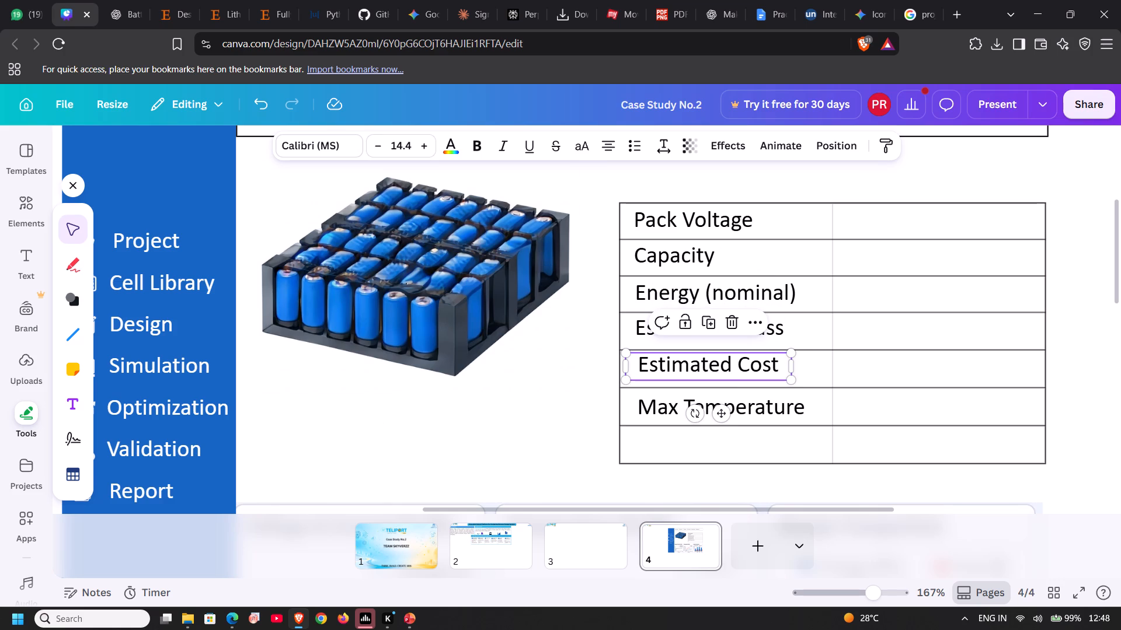
{"action": "key", "text": "Left"}
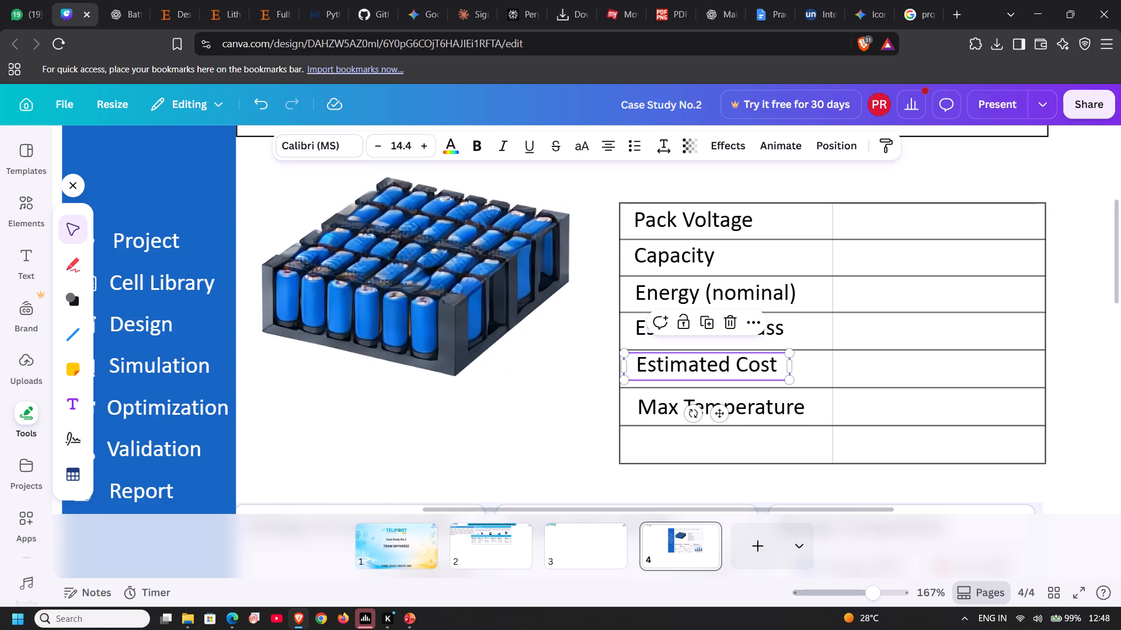
{"action": "left_click", "coordinate": [649, 414]}
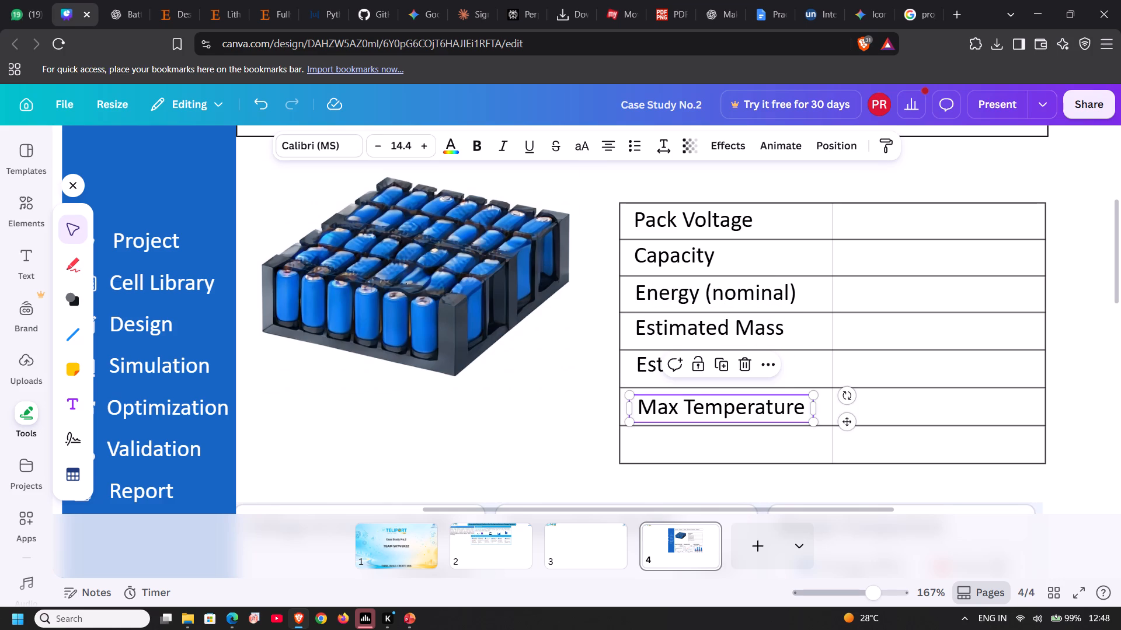
{"action": "key", "text": "Left"}
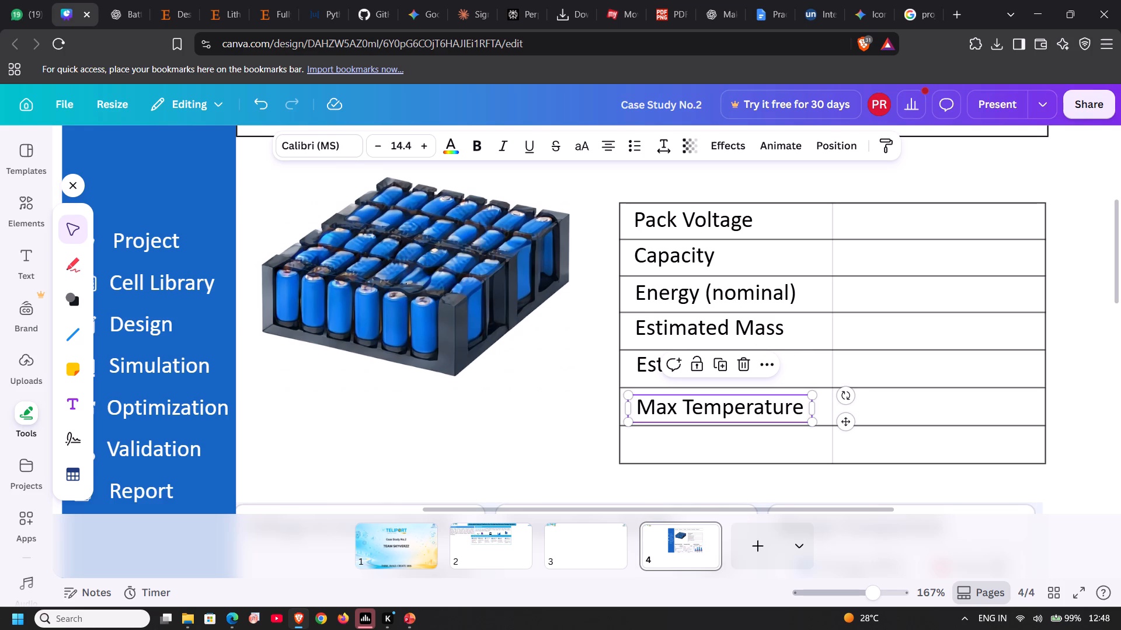
{"action": "left_click", "coordinate": [559, 435]}
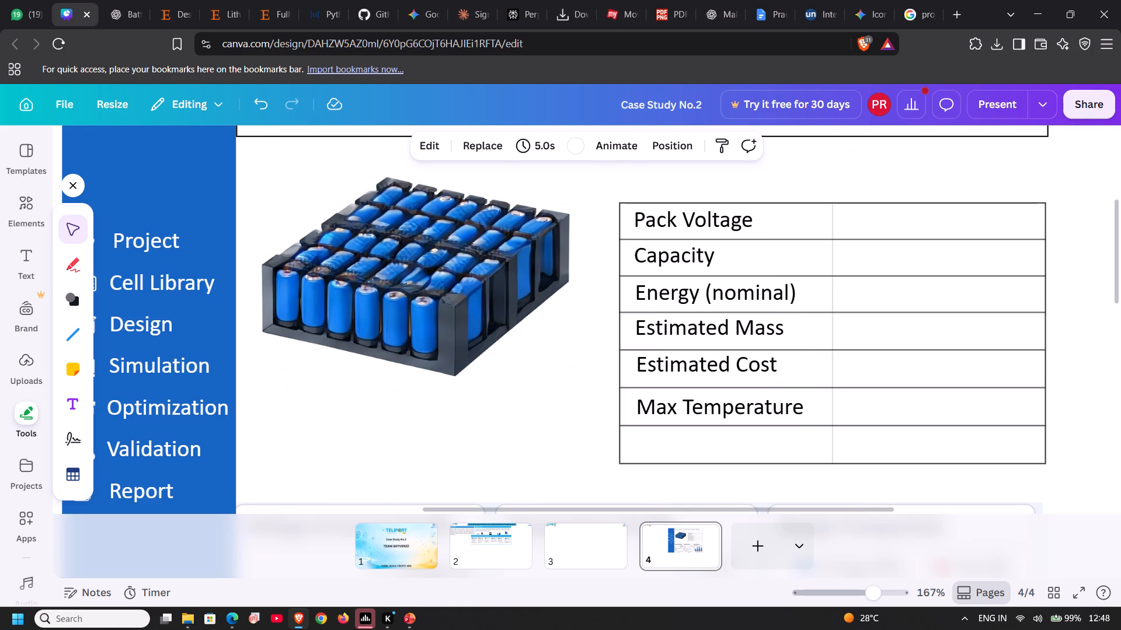
Even out the vertical placement within the rows: shift Estimated Cost and Estimated Mass slightly down and Max Temperature slightly up.
{"action": "key", "text": "Down"}
{"action": "key", "text": "Down"}
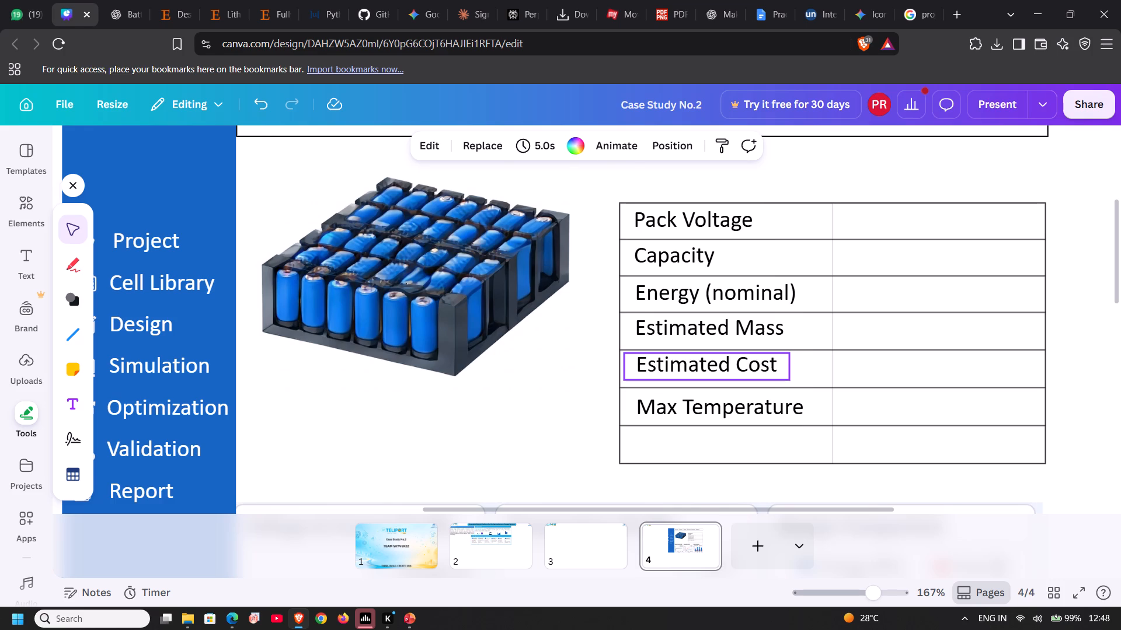
{"action": "key", "text": "Down"}
{"action": "key", "text": "Down"}
{"action": "left_click", "coordinate": [673, 362]}
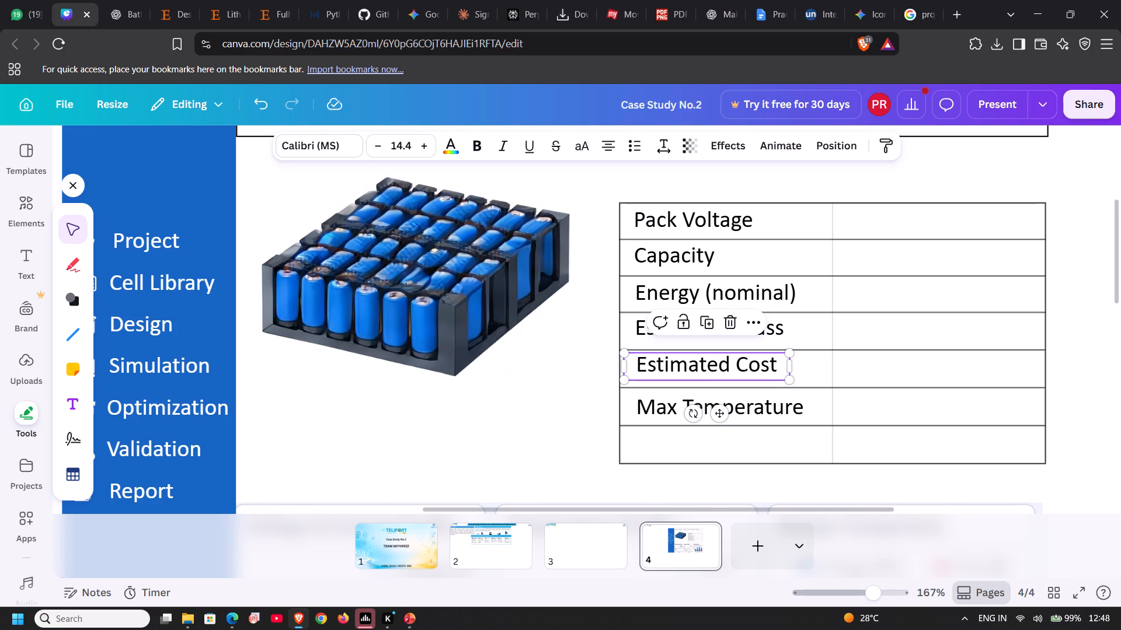
{"action": "key", "text": "Down"}
{"action": "key", "text": "Down"}
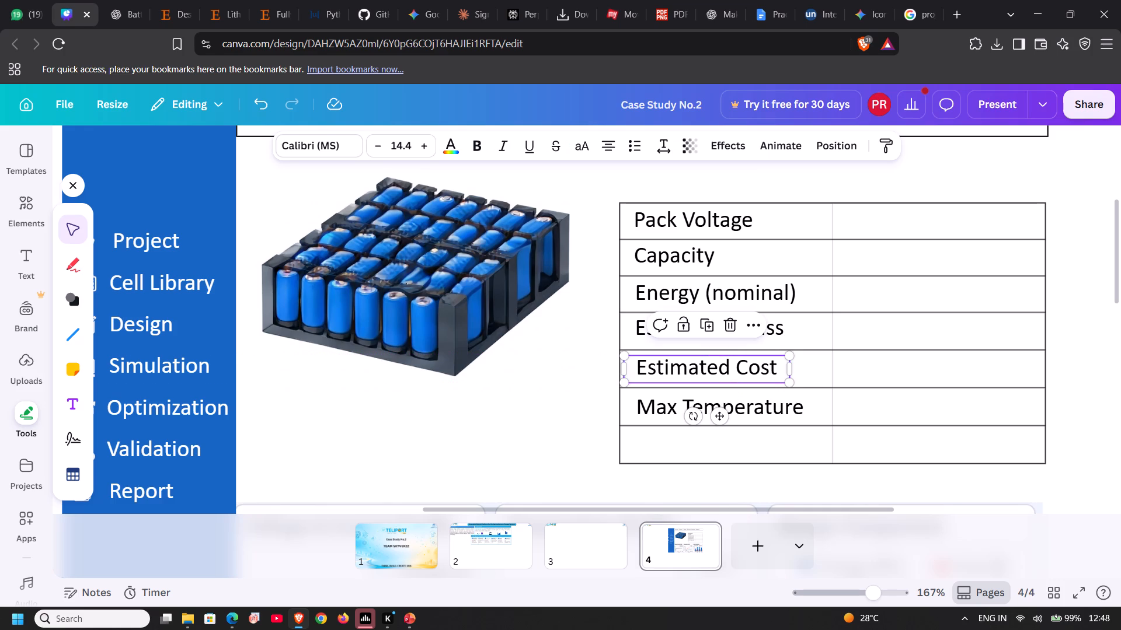
{"action": "left_click", "coordinate": [573, 412]}
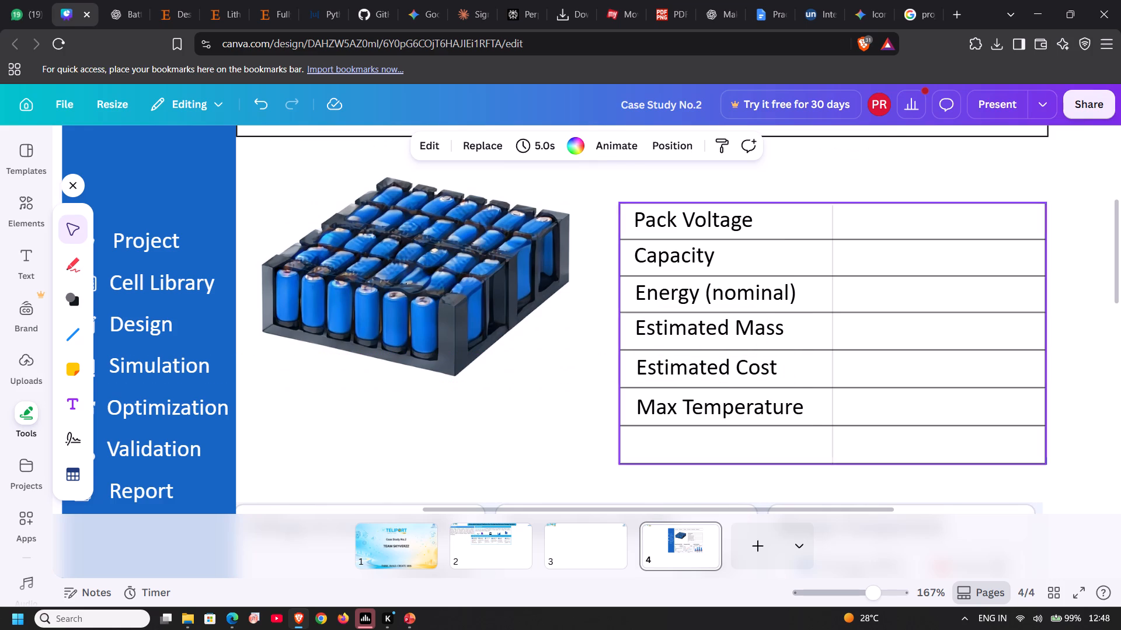
{"action": "left_click", "coordinate": [663, 400]}
{"action": "key", "text": "Up"}
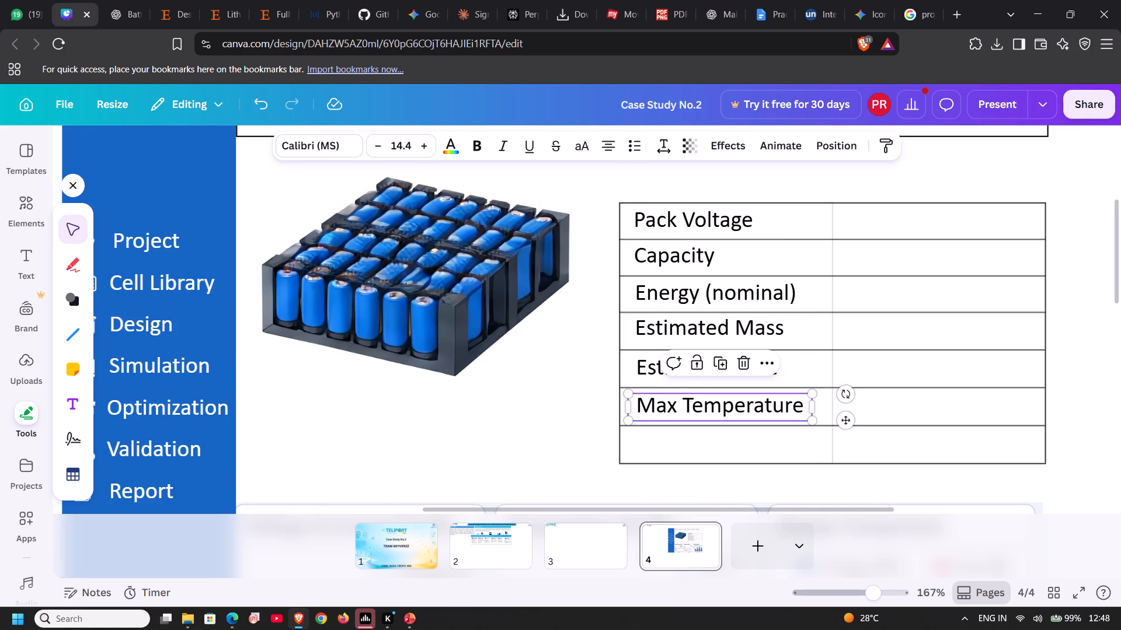
{"action": "left_click", "coordinate": [522, 418]}
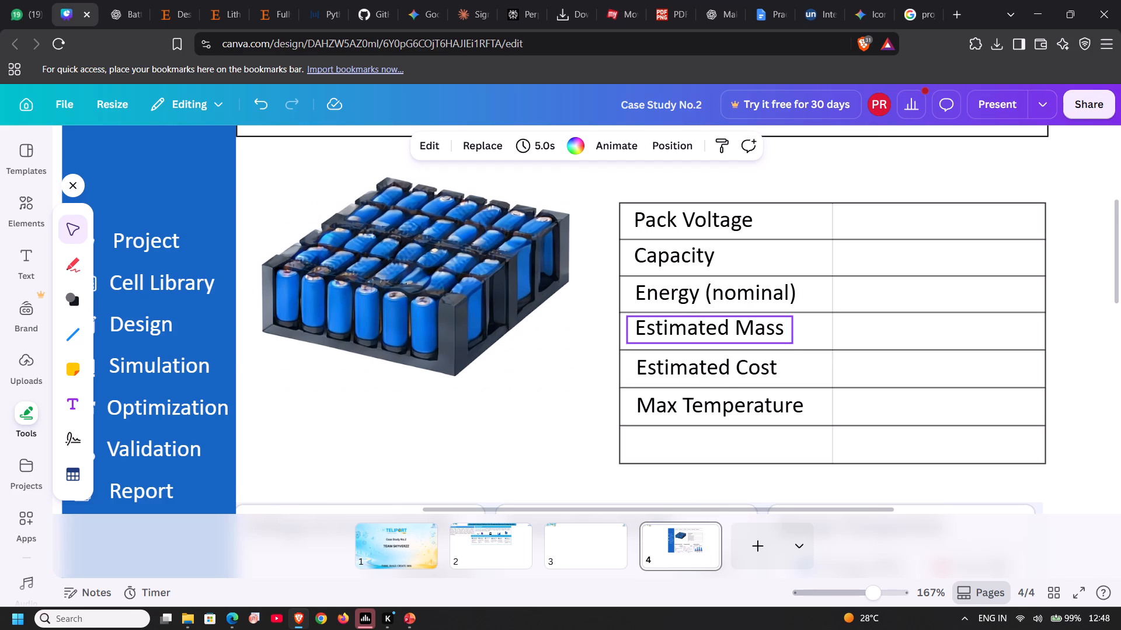
{"action": "left_click", "coordinate": [670, 335]}
{"action": "key", "text": "Down"}
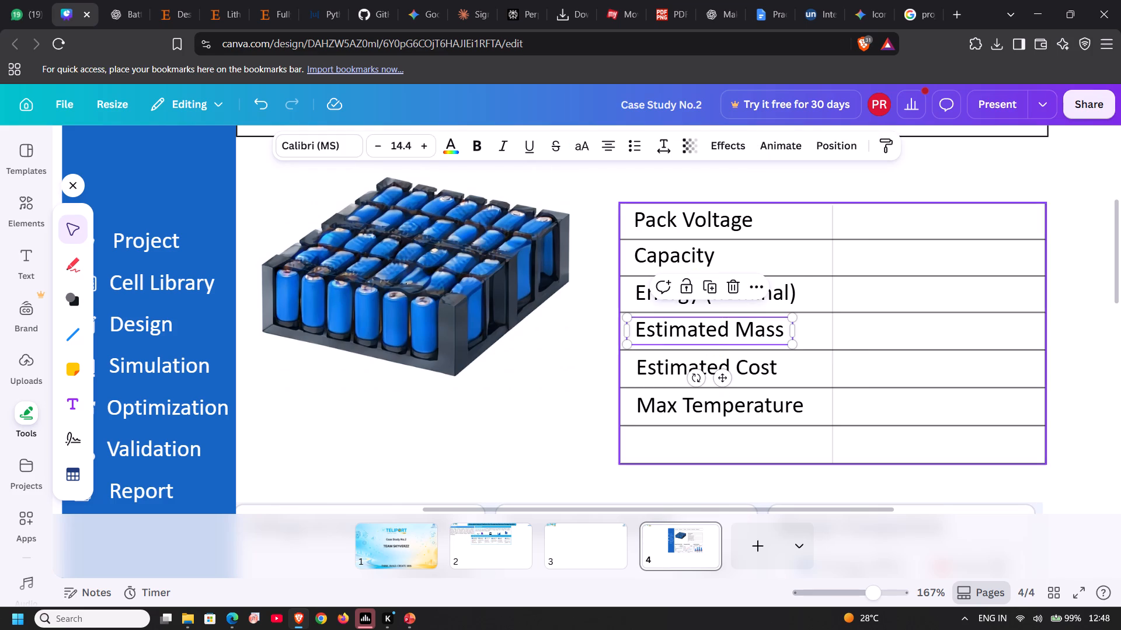
{"action": "left_click", "coordinate": [567, 374]}
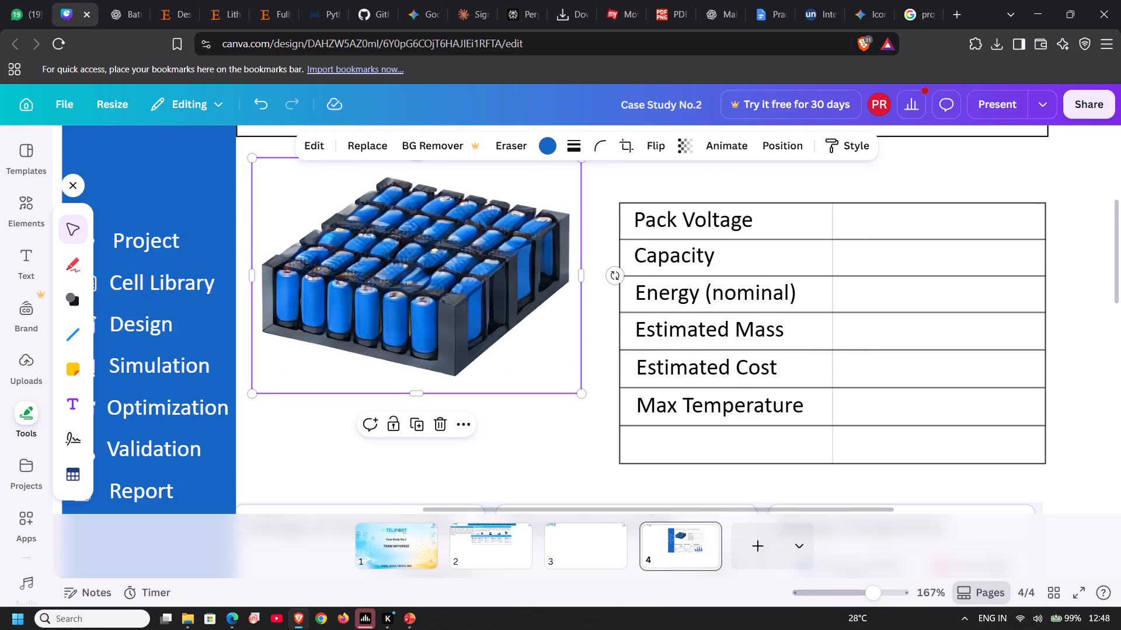
Duplicate the Max Temperature label and place the copy in the empty seventh row of the table.
{"action": "scroll", "coordinate": [576, 445], "scroll_direction": "down", "scroll_amount": 1}
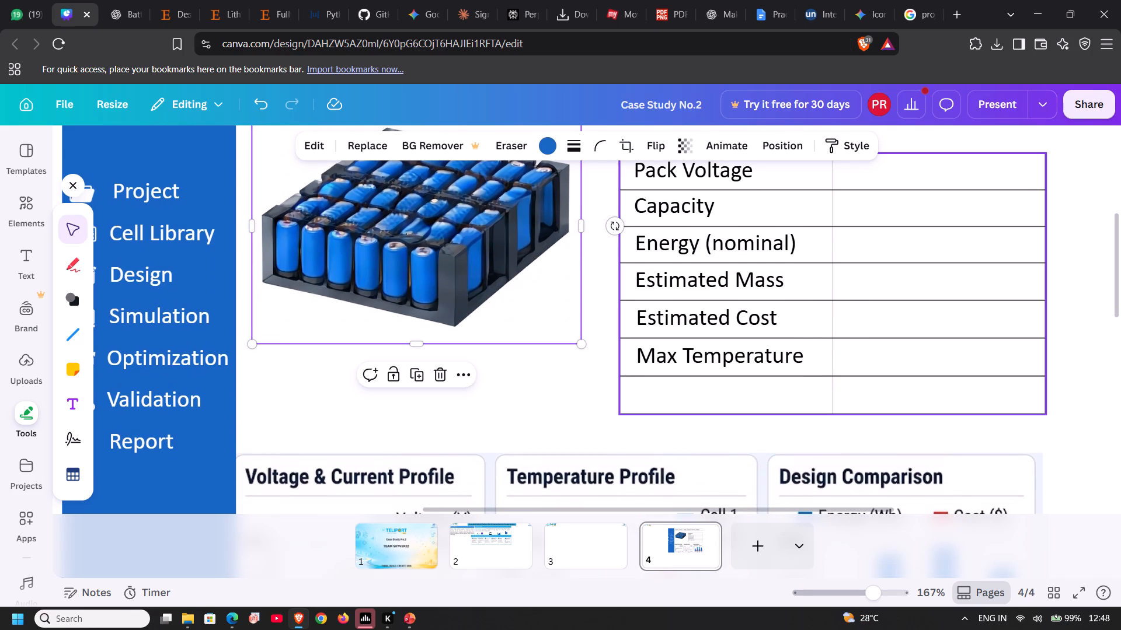
{"action": "left_click", "coordinate": [695, 363]}
{"action": "key", "text": "ctrl+c"}
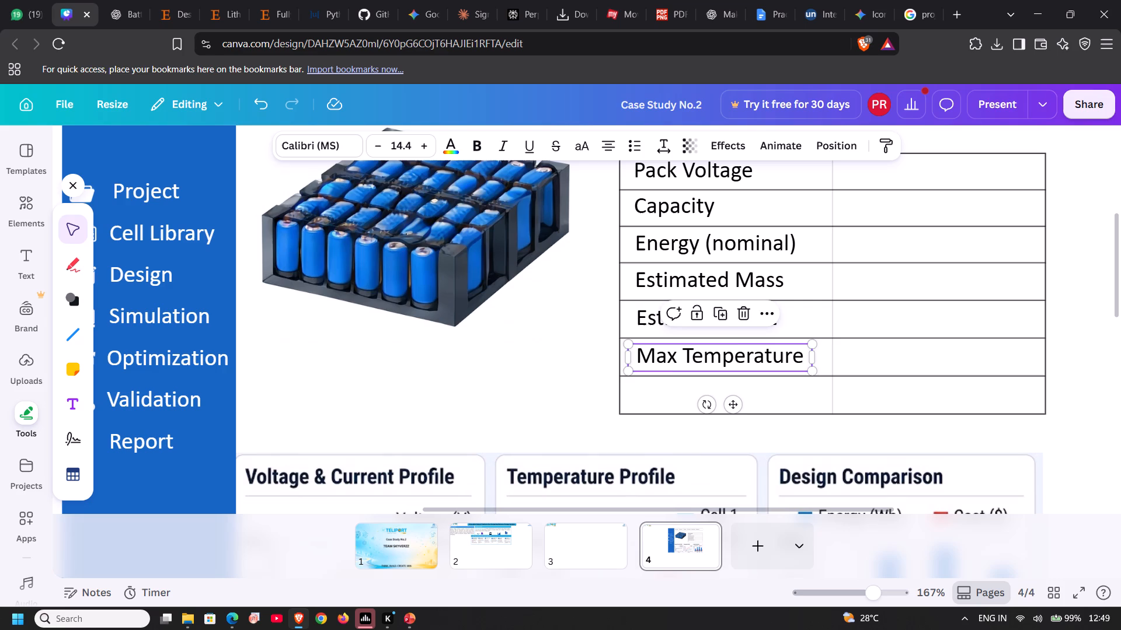
{"action": "key", "text": "ctrl+v"}
{"action": "left_click", "coordinate": [761, 430]}
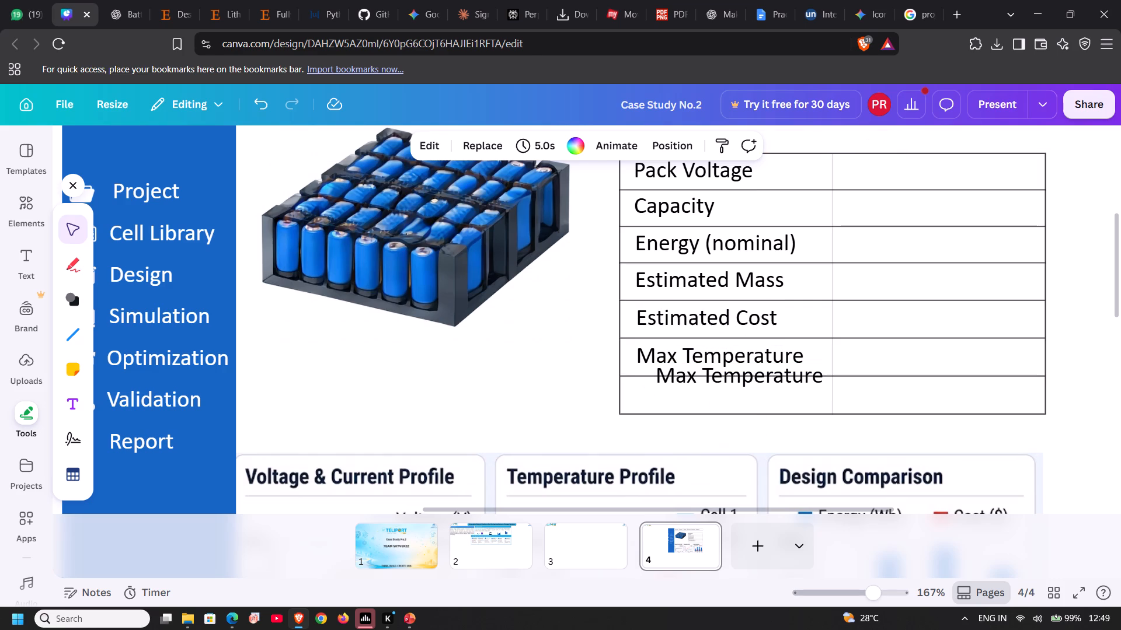
{"action": "left_click", "coordinate": [761, 430]}
{"action": "left_click_drag", "start_coordinate": [760, 385], "coordinate": [756, 387]}
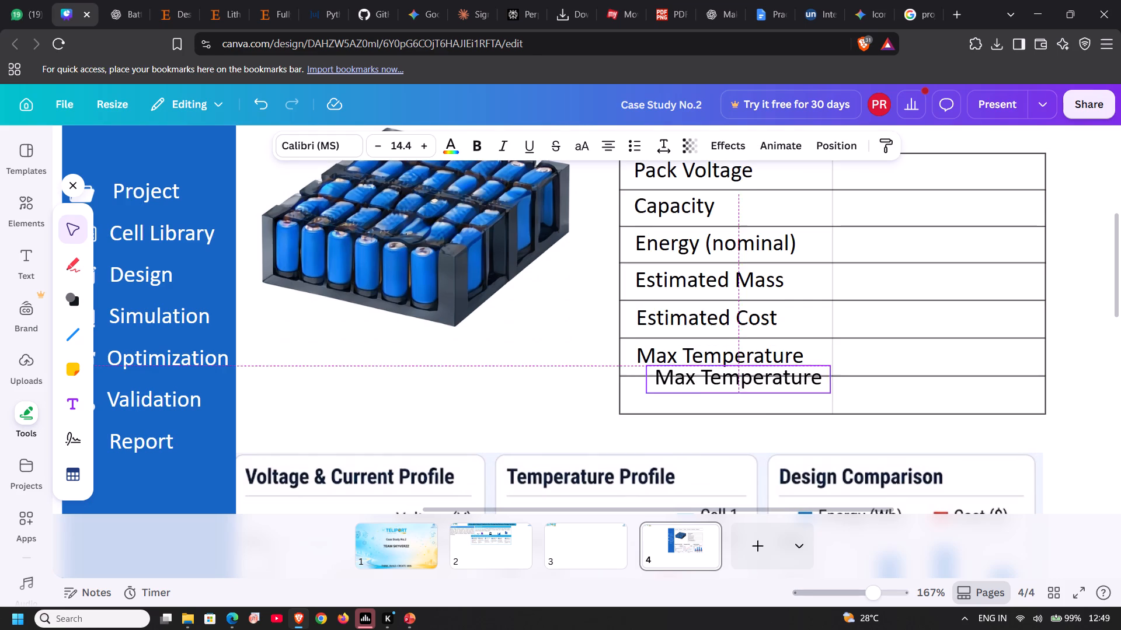
{"action": "left_click_drag", "start_coordinate": [756, 387], "coordinate": [743, 404]}
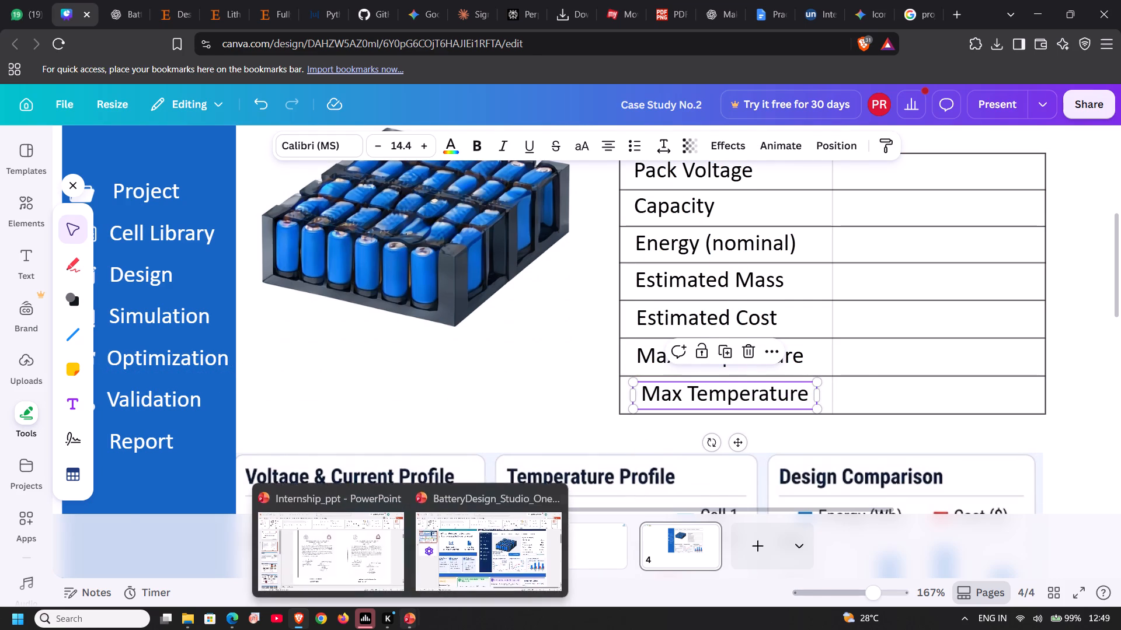
Check the last Key Results row in the PowerPoint reference and change the seventh-row label's text to Safety Status.
{"action": "left_click", "coordinate": [453, 542]}
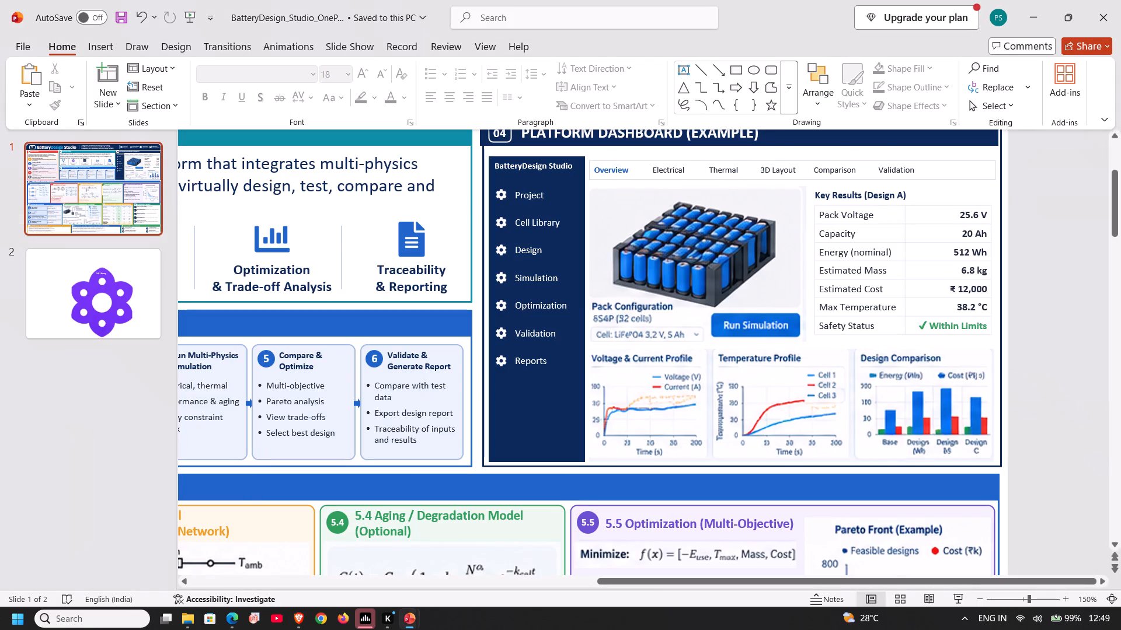
{"action": "left_click", "coordinate": [298, 619]}
{"action": "double_click", "coordinate": [677, 393]}
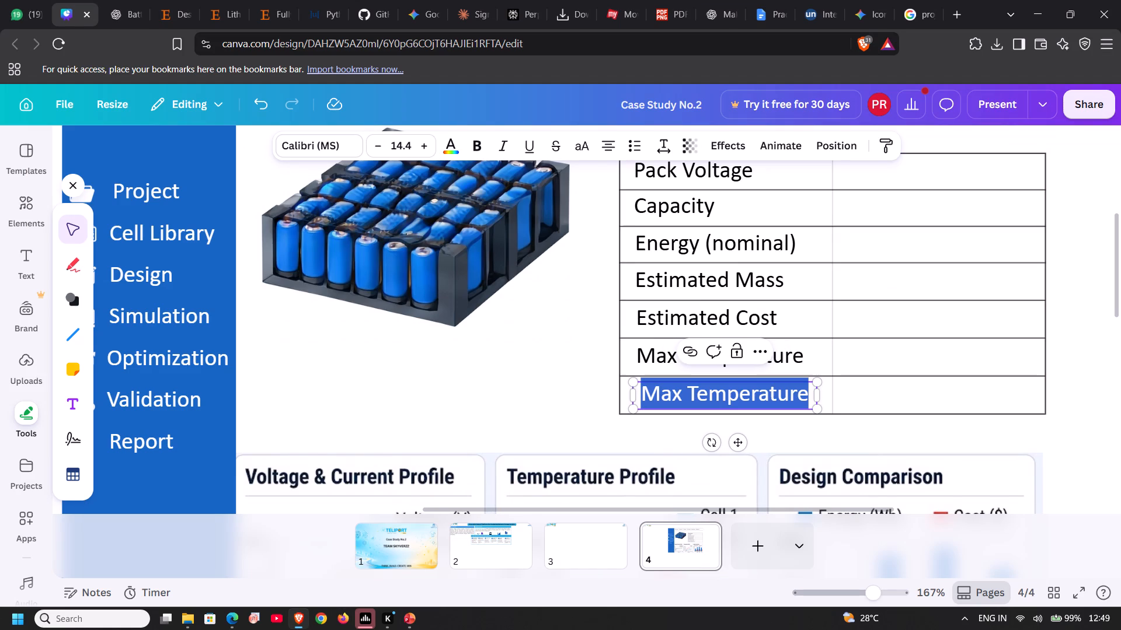
{"action": "key", "text": "shift+s"}
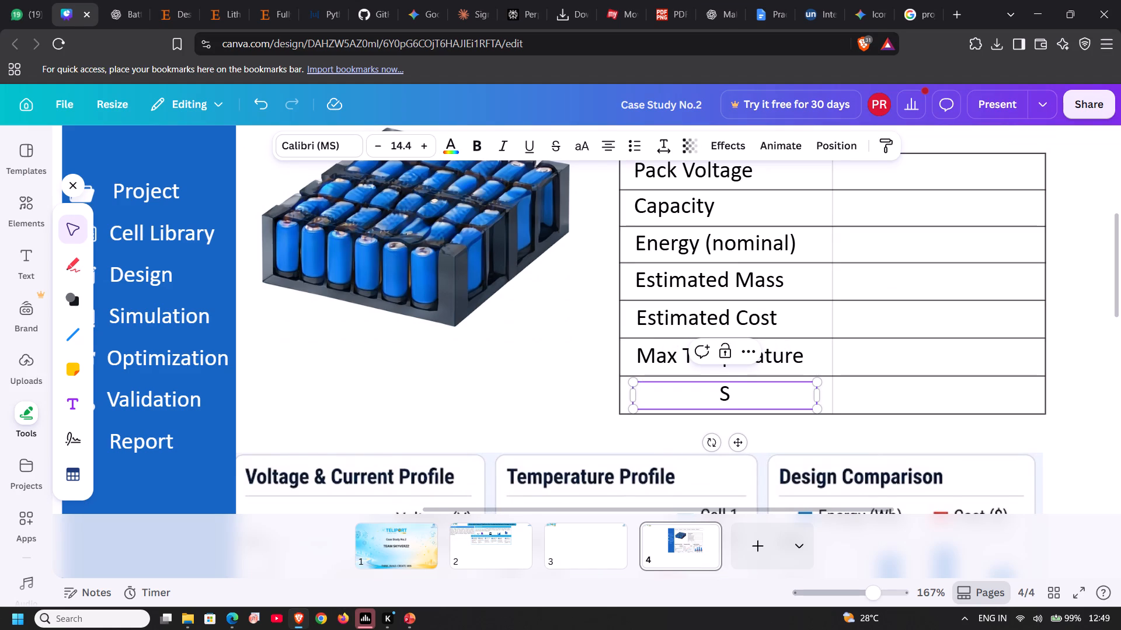
{"action": "type", "text": "afety"}
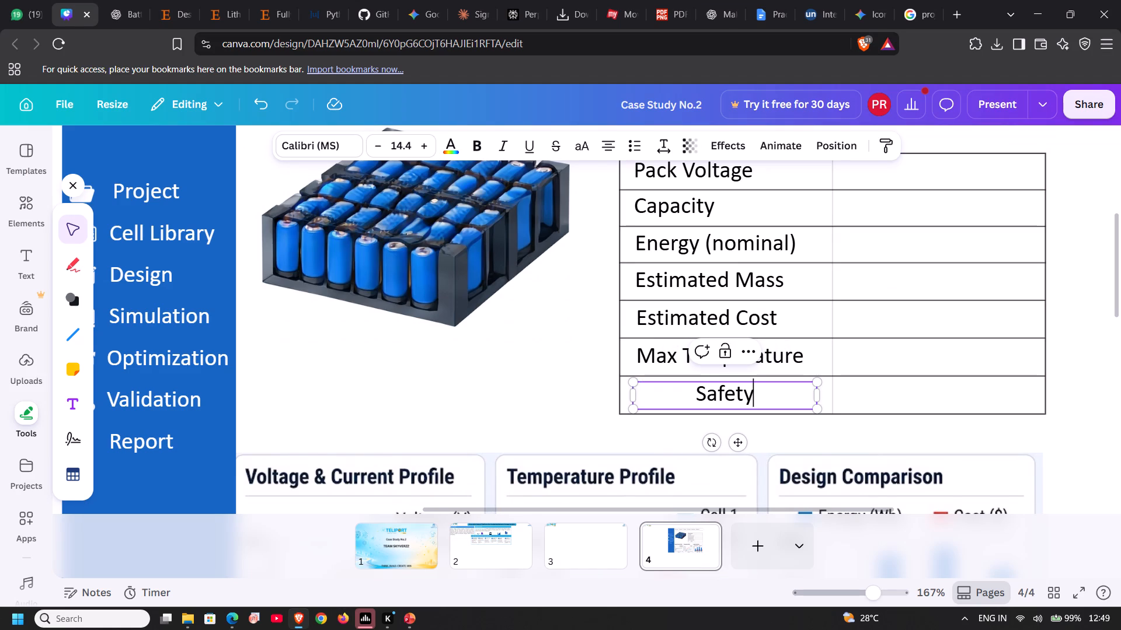
{"action": "key", "text": "space"}
{"action": "type", "text": "Status"}
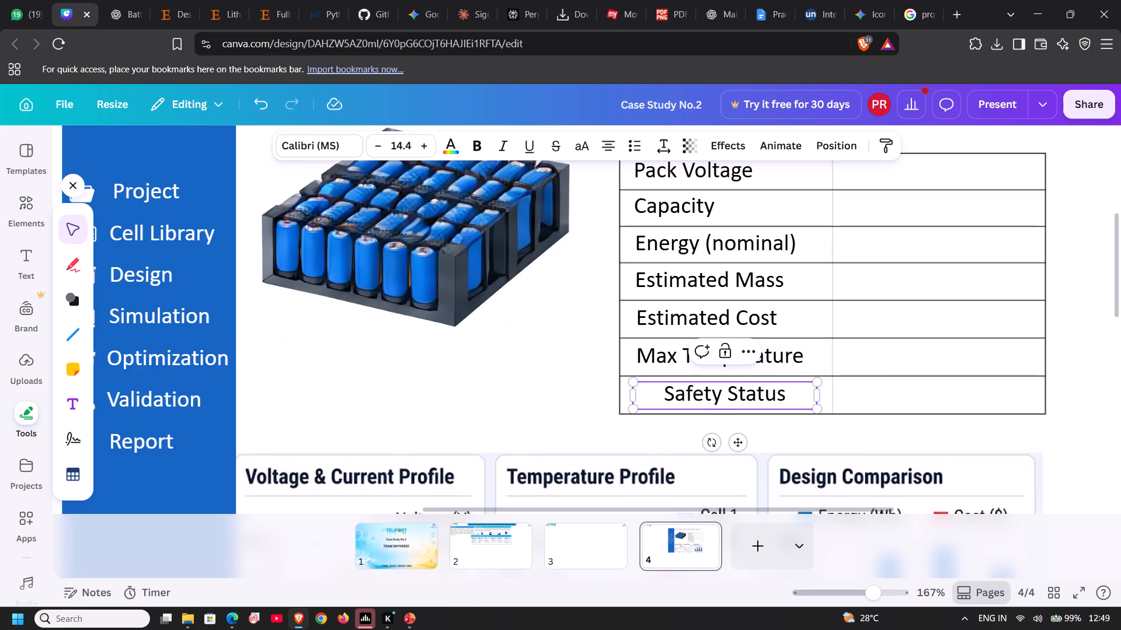
Narrow the Safety Status text box to fit its text and nudge it slightly right to line up with the labels above.
{"action": "left_click_drag", "start_coordinate": [817, 397], "coordinate": [777, 398]}
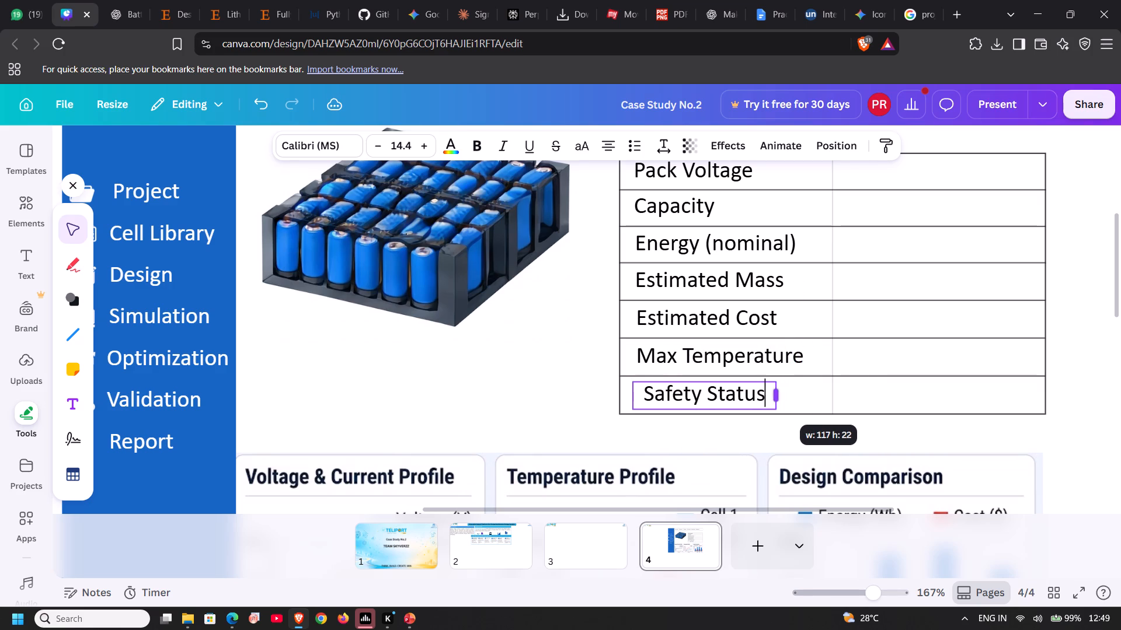
{"action": "left_click_drag", "start_coordinate": [777, 398], "coordinate": [762, 398]}
{"action": "left_click", "coordinate": [792, 395]}
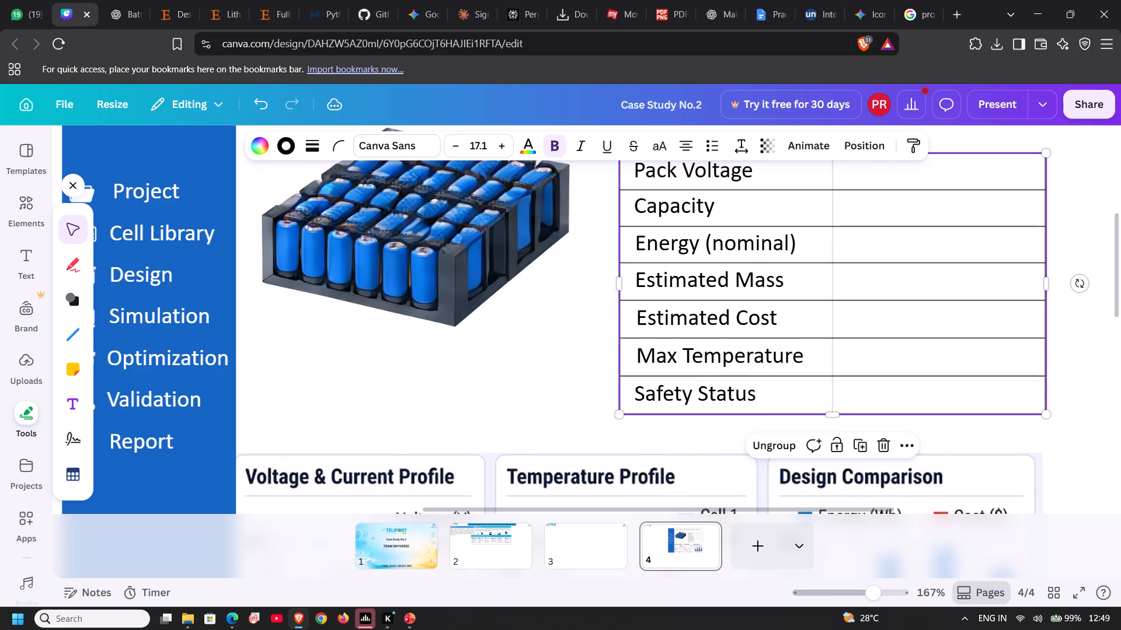
{"action": "left_click", "coordinate": [736, 394]}
{"action": "left_click", "coordinate": [548, 388]}
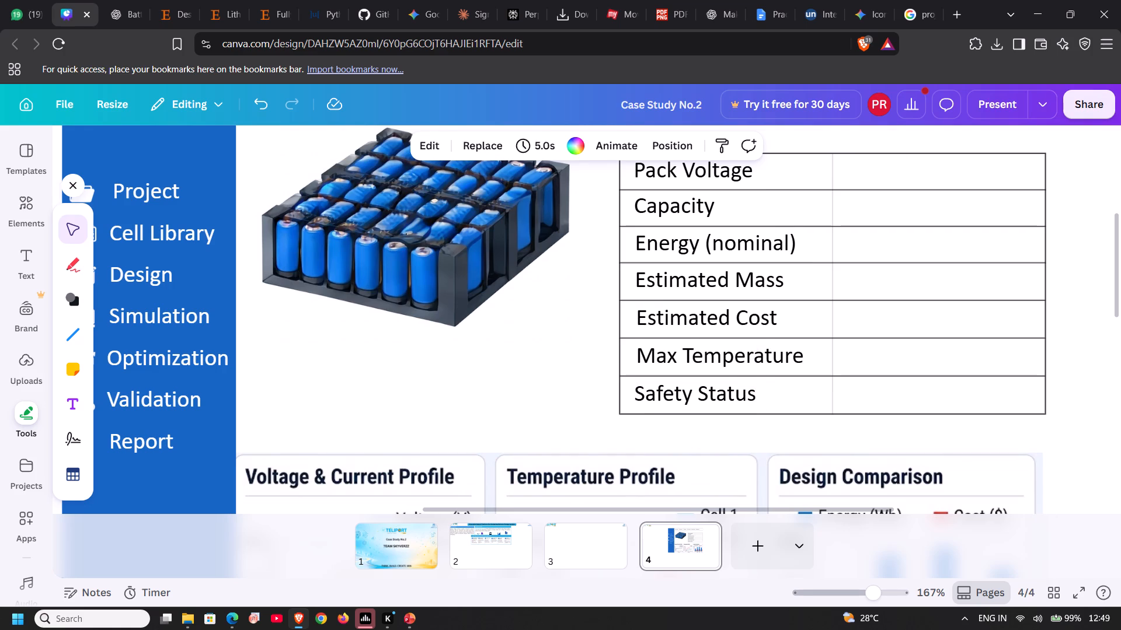
{"action": "left_click", "coordinate": [636, 392]}
{"action": "key", "text": "Right"}
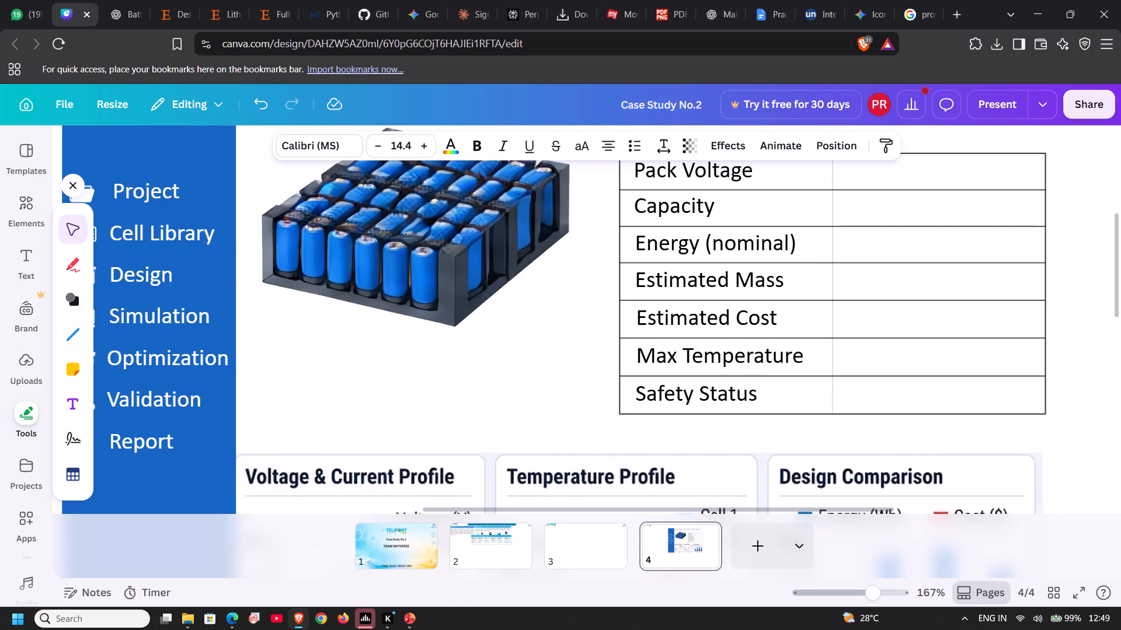
{"action": "left_click", "coordinate": [597, 376]}
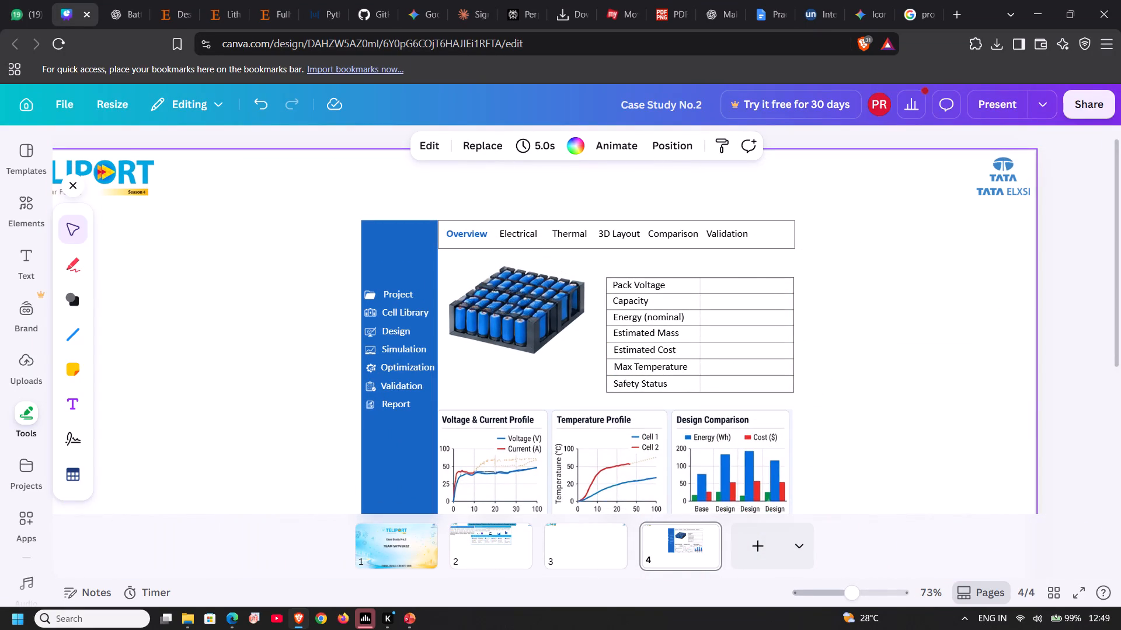
After checking the PowerPoint reference, duplicate the Pack Voltage label and place the copy in the first row's empty value cell.
{"action": "left_click", "coordinate": [418, 619]}
{"action": "left_click", "coordinate": [482, 549]}
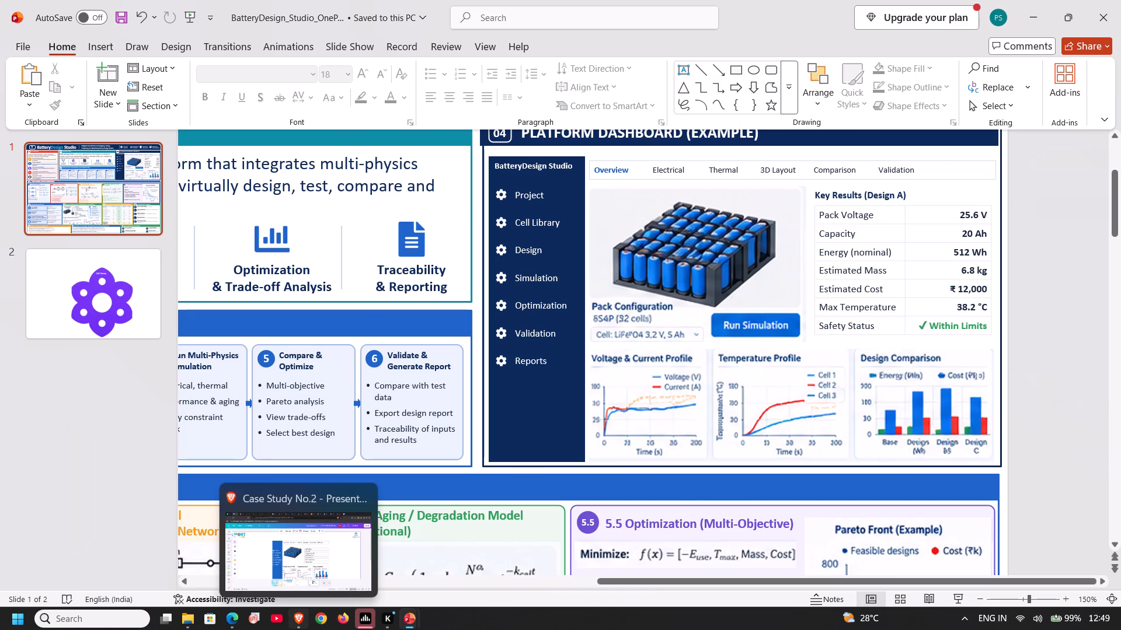
{"action": "left_click", "coordinate": [347, 549]}
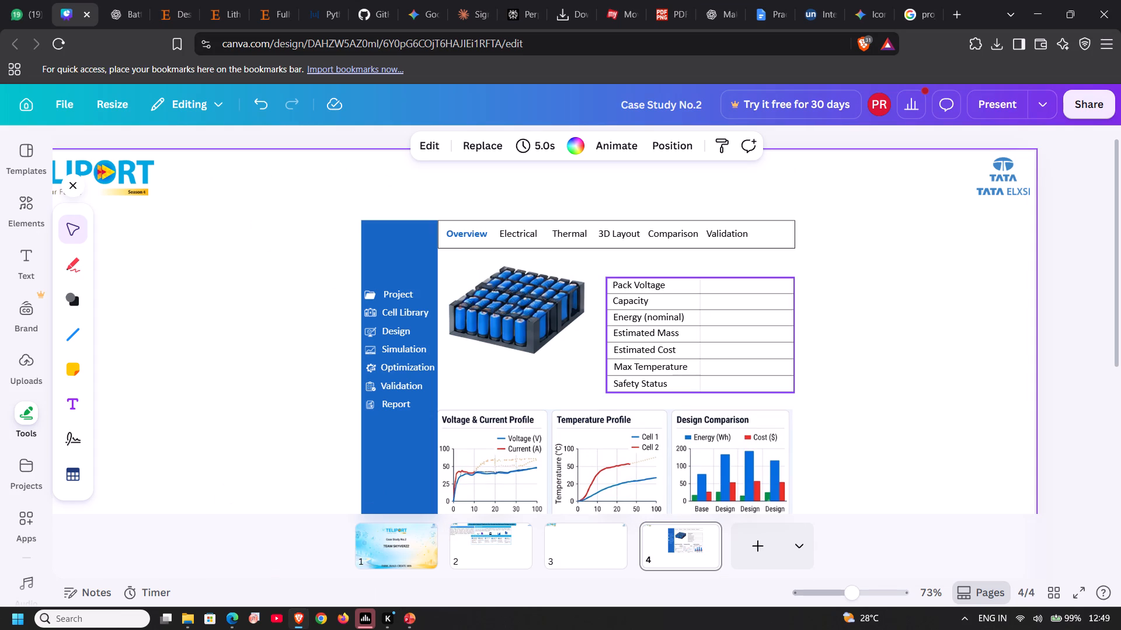
{"action": "left_click", "coordinate": [645, 287]}
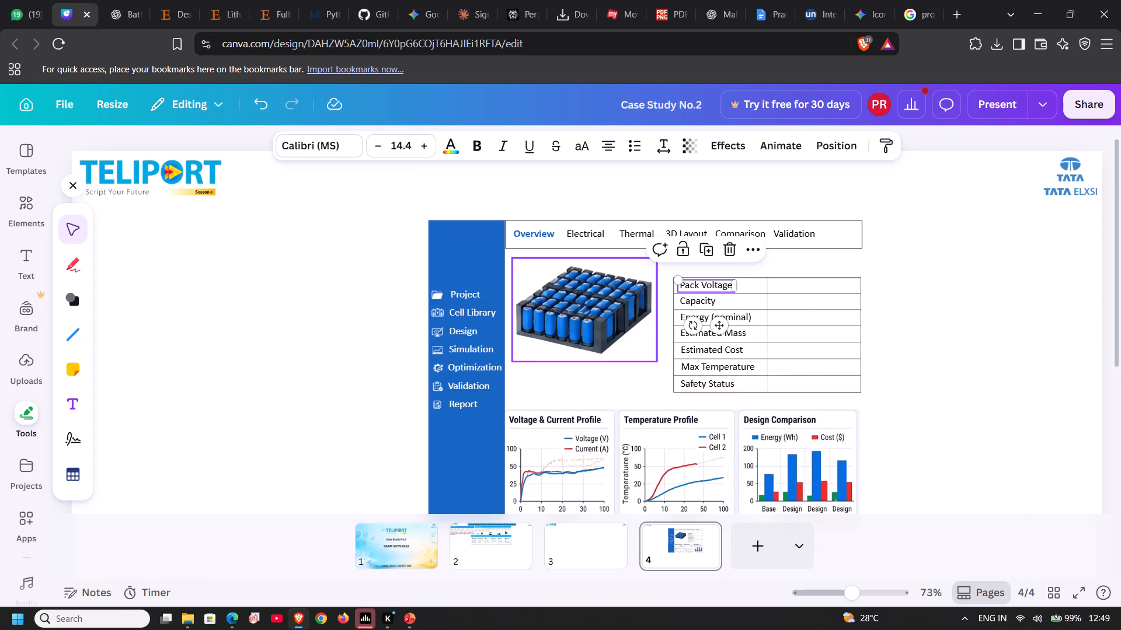
{"action": "key", "text": "ctrl+c"}
{"action": "key", "text": "ctrl+v"}
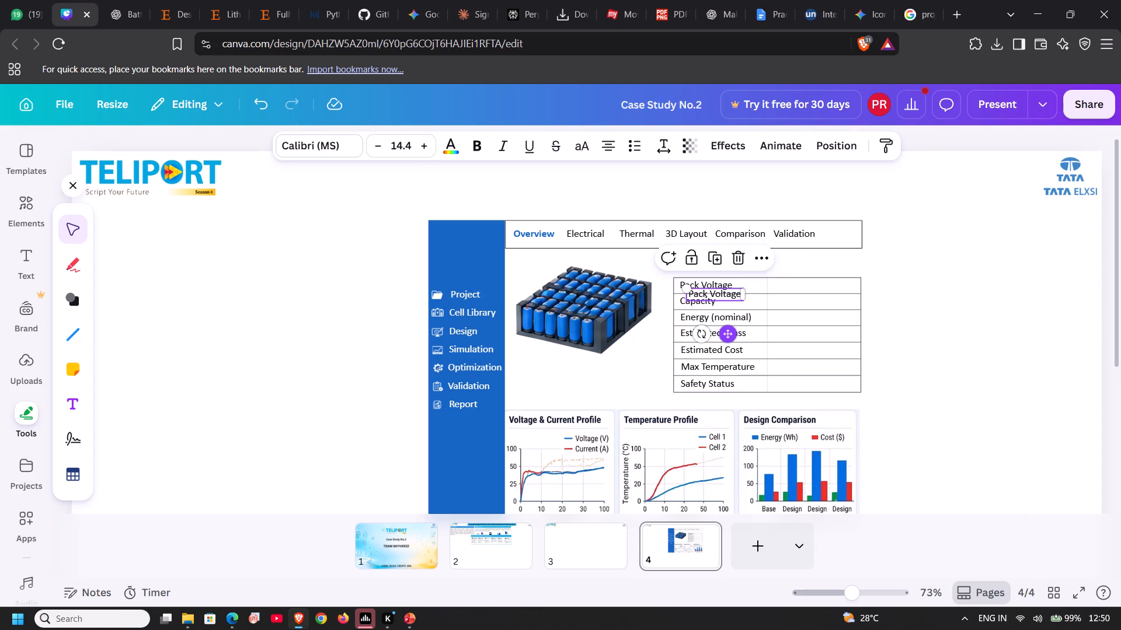
{"action": "left_click_drag", "start_coordinate": [726, 335], "coordinate": [834, 330]}
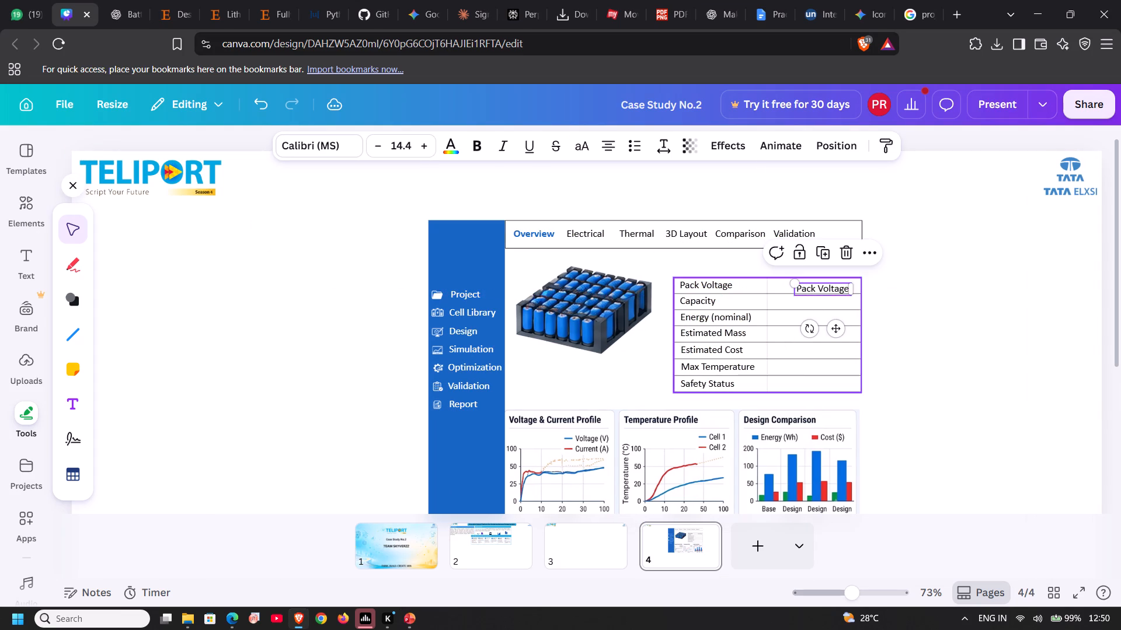
Replace the copied label's text with 25.6 V, checking the unit against the PowerPoint reference.
{"action": "double_click", "coordinate": [835, 289]}
{"action": "type", "text": "25.6"}
{"action": "key", "text": "space"}
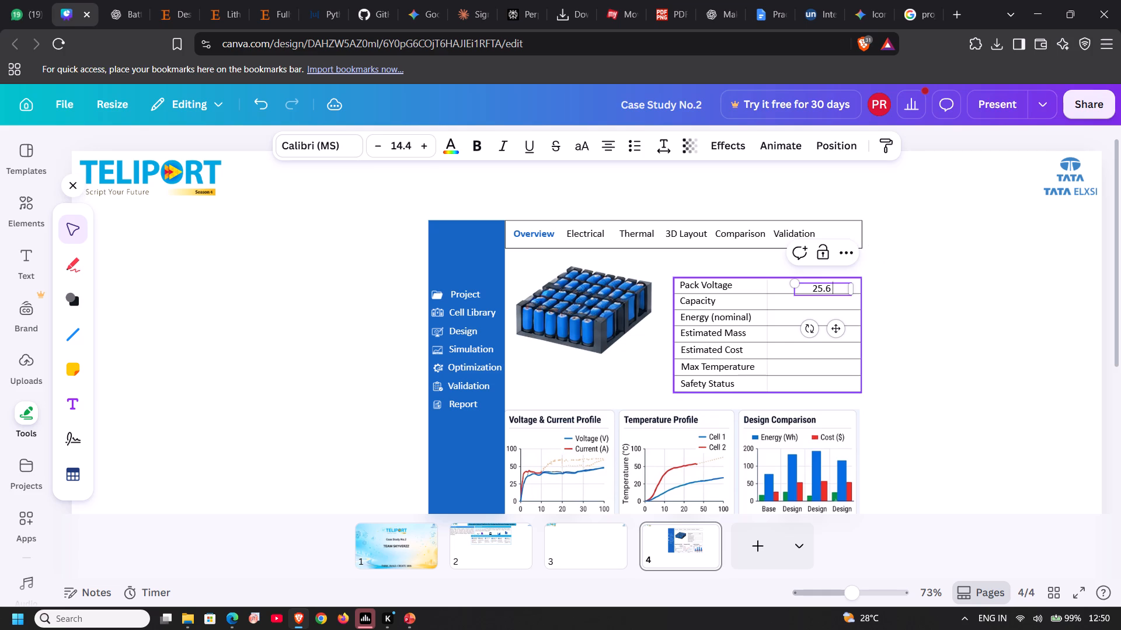
{"action": "key", "text": "k"}
{"action": "key", "text": "shift+v"}
{"action": "left_click", "coordinate": [411, 621]}
{"action": "left_click", "coordinate": [474, 552]}
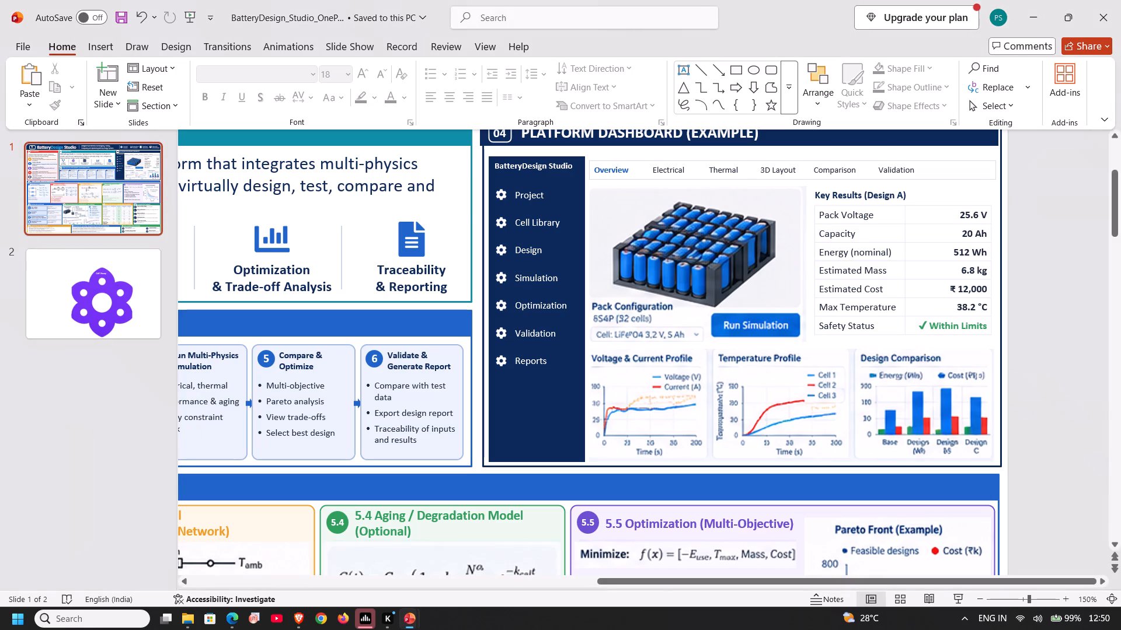
{"action": "left_click", "coordinate": [288, 619]}
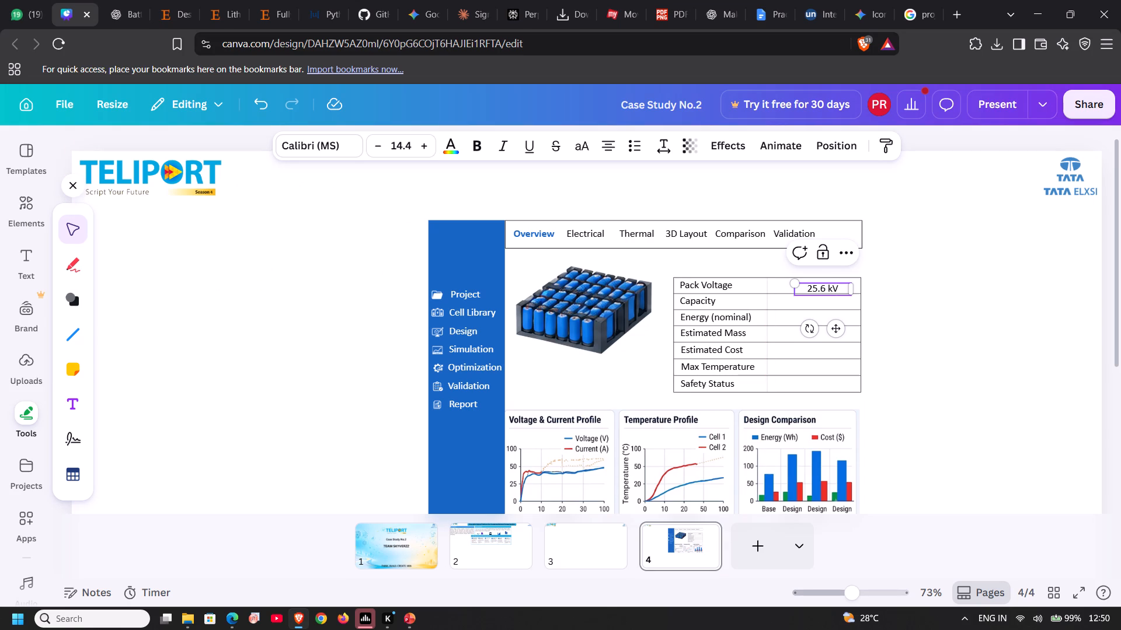
{"action": "left_click", "coordinate": [831, 290]}
{"action": "key", "text": "BackSpace"}
{"action": "key", "text": "Right"}
Make the 25.6 V value bold.
{"action": "left_click_drag", "start_coordinate": [837, 288], "coordinate": [809, 285]}
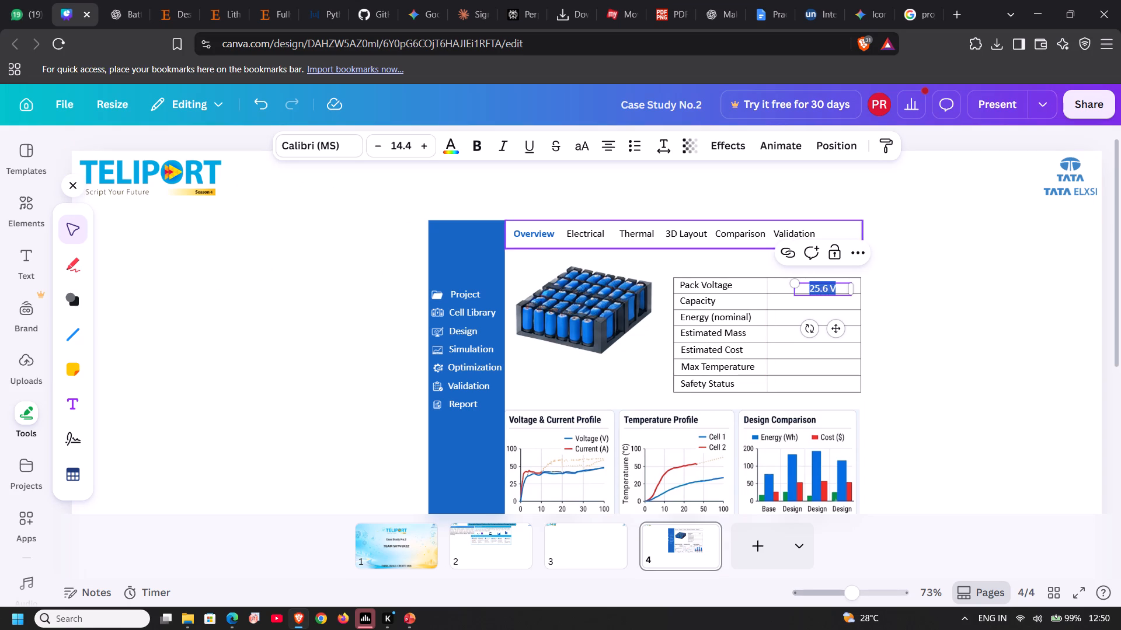
{"action": "left_click", "coordinate": [481, 143]}
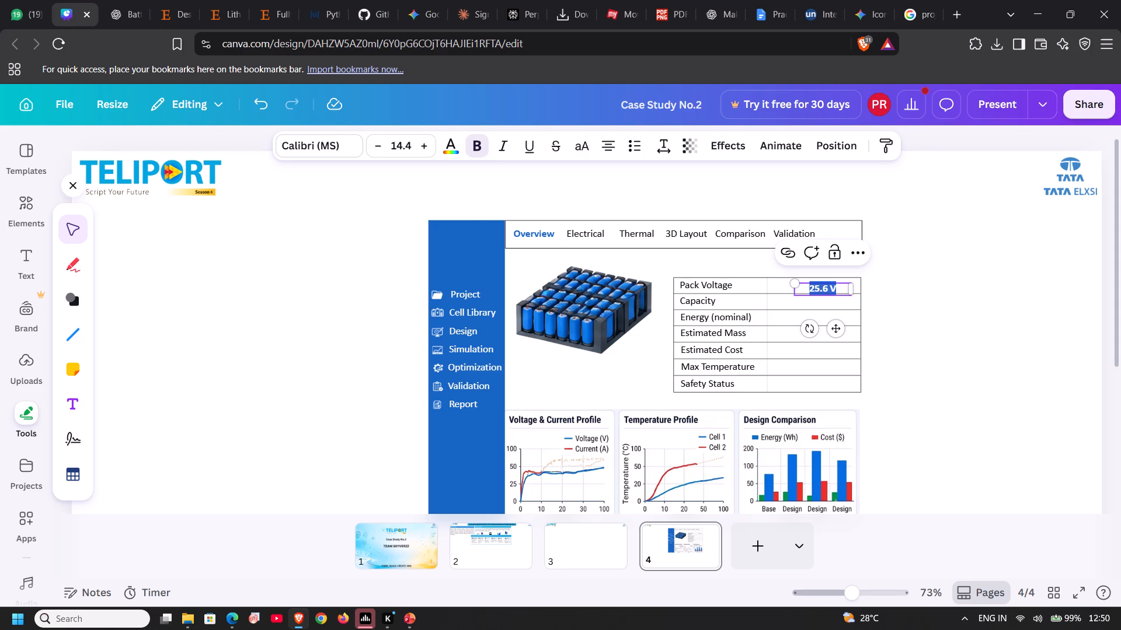
{"action": "left_click", "coordinate": [917, 274]}
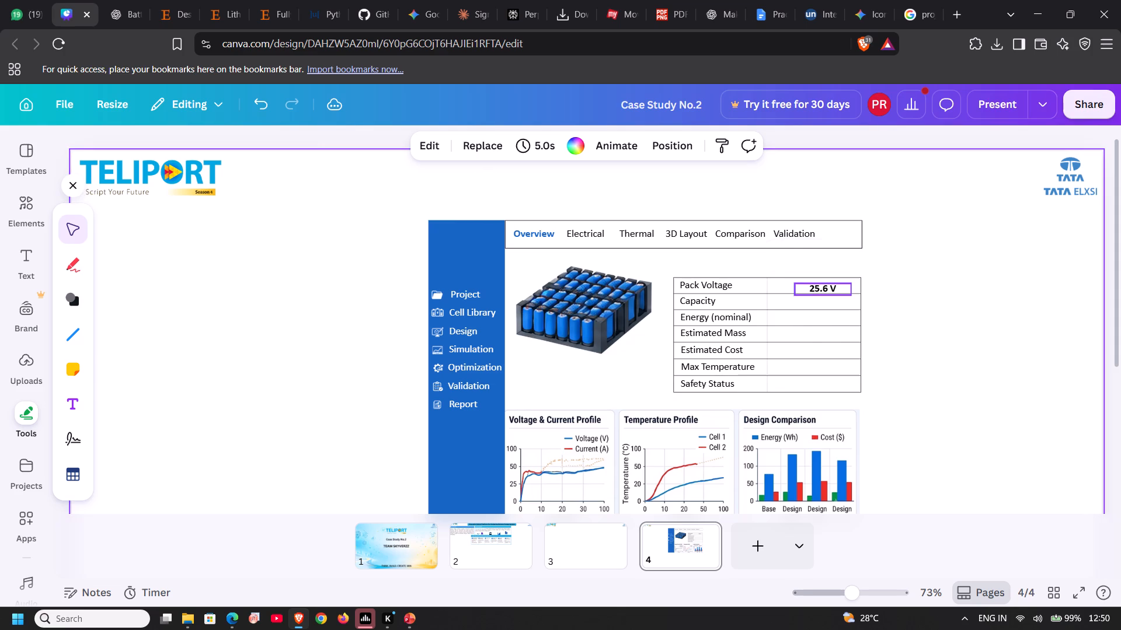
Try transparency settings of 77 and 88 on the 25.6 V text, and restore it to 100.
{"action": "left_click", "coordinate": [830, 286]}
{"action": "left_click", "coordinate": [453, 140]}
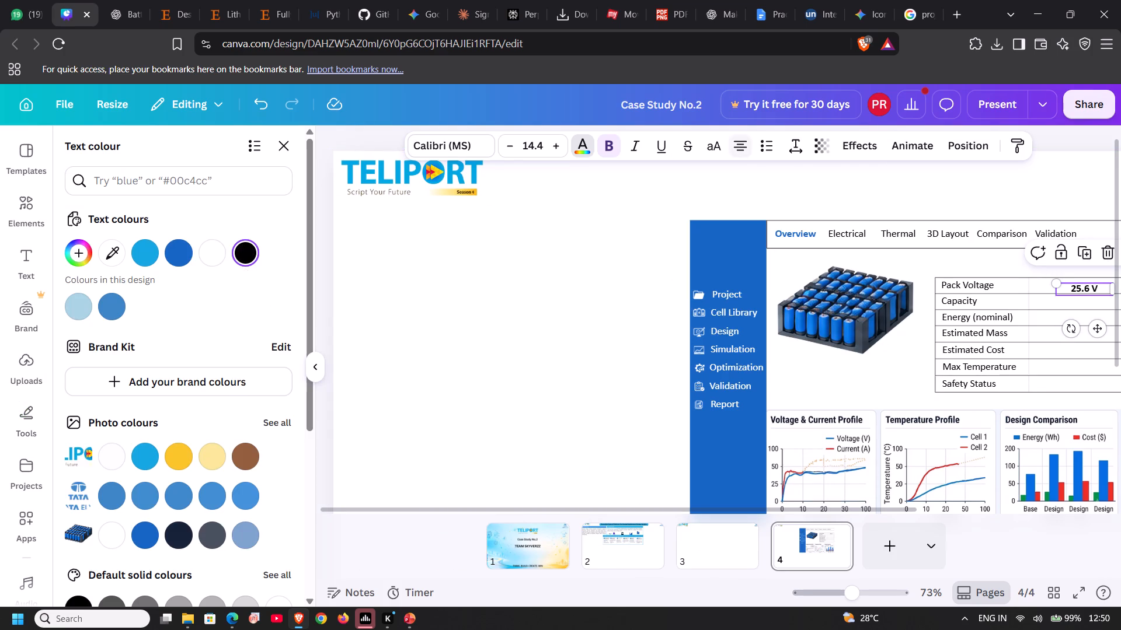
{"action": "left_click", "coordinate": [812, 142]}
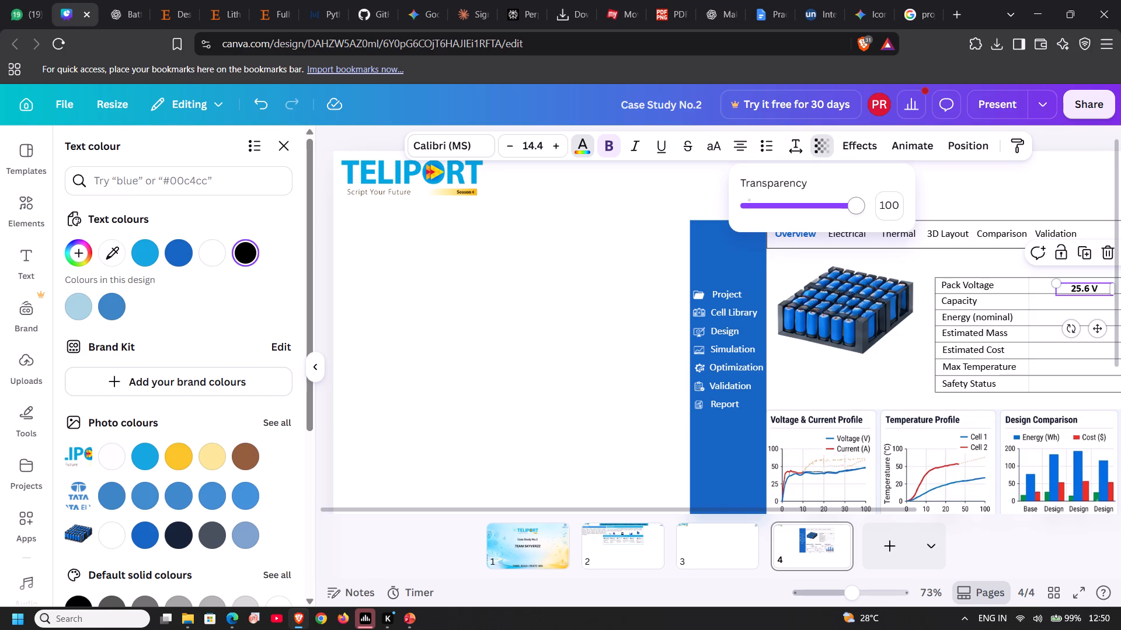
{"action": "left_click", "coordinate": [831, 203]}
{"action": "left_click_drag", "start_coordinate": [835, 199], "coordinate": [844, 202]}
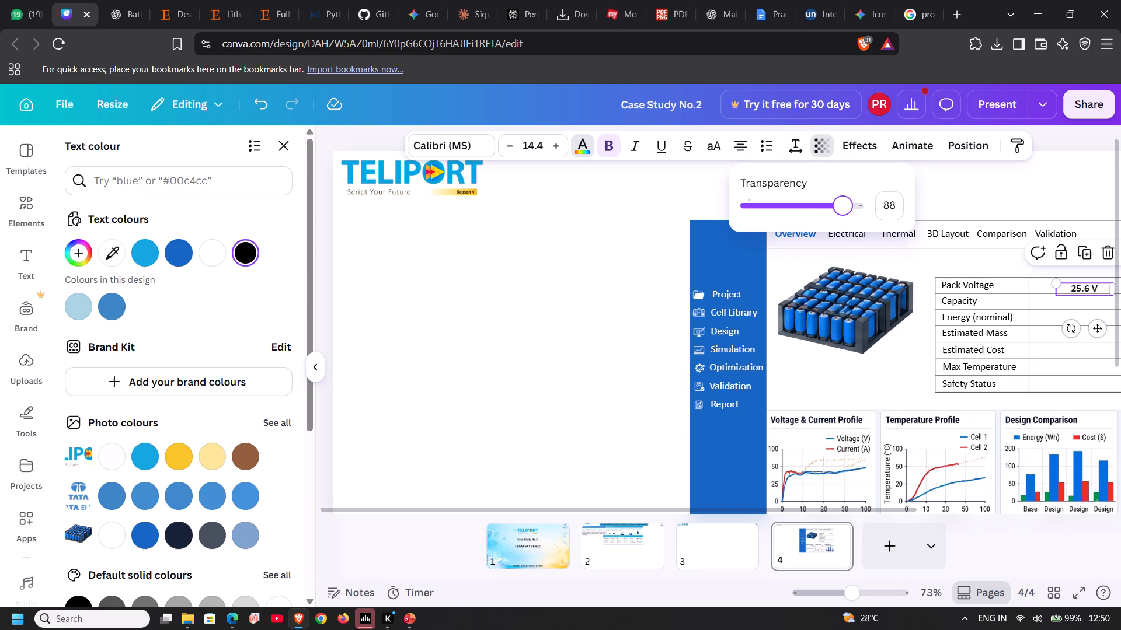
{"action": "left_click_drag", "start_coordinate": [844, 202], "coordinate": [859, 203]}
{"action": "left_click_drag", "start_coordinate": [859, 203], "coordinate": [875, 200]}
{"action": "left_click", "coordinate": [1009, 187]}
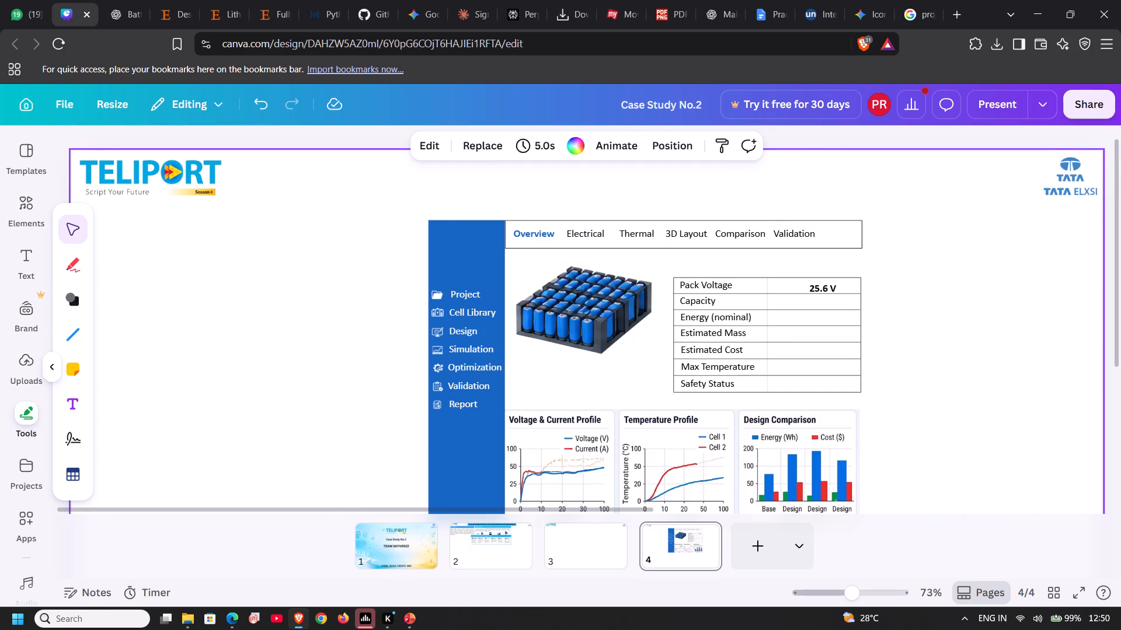
Nudge the 25.6 V value up to line up with the Pack Voltage label, and compare it with the PowerPoint reference.
{"action": "left_click", "coordinate": [833, 292]}
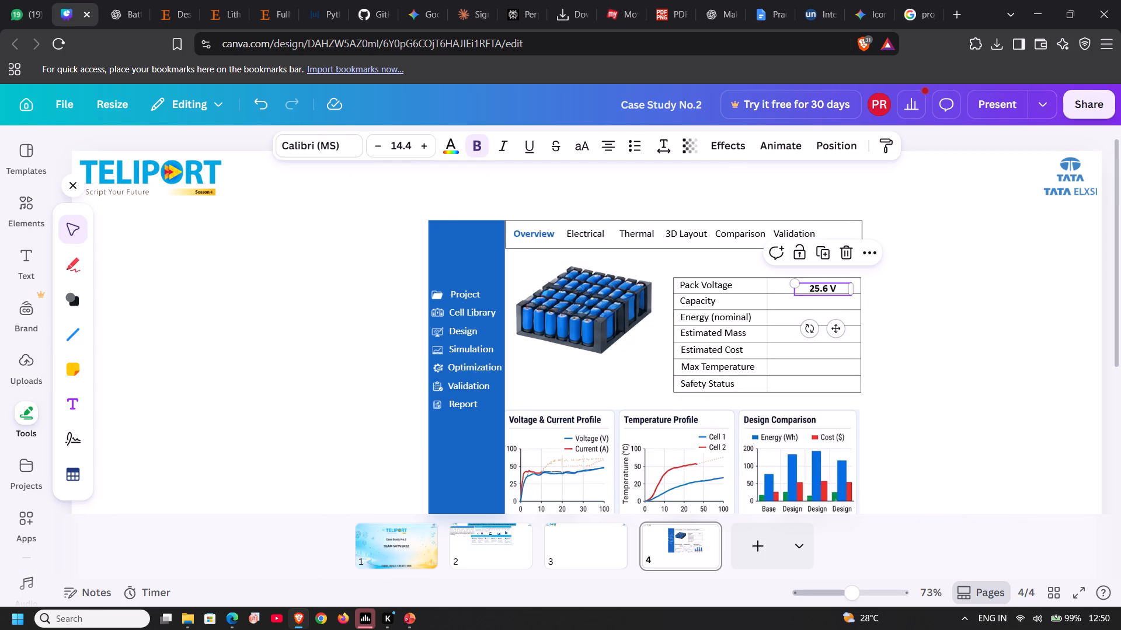
{"action": "key", "text": "Up"}
{"action": "key", "text": "Up"}
{"action": "key", "text": "Up"}
{"action": "key", "text": "Up"}
{"action": "key", "text": "Up"}
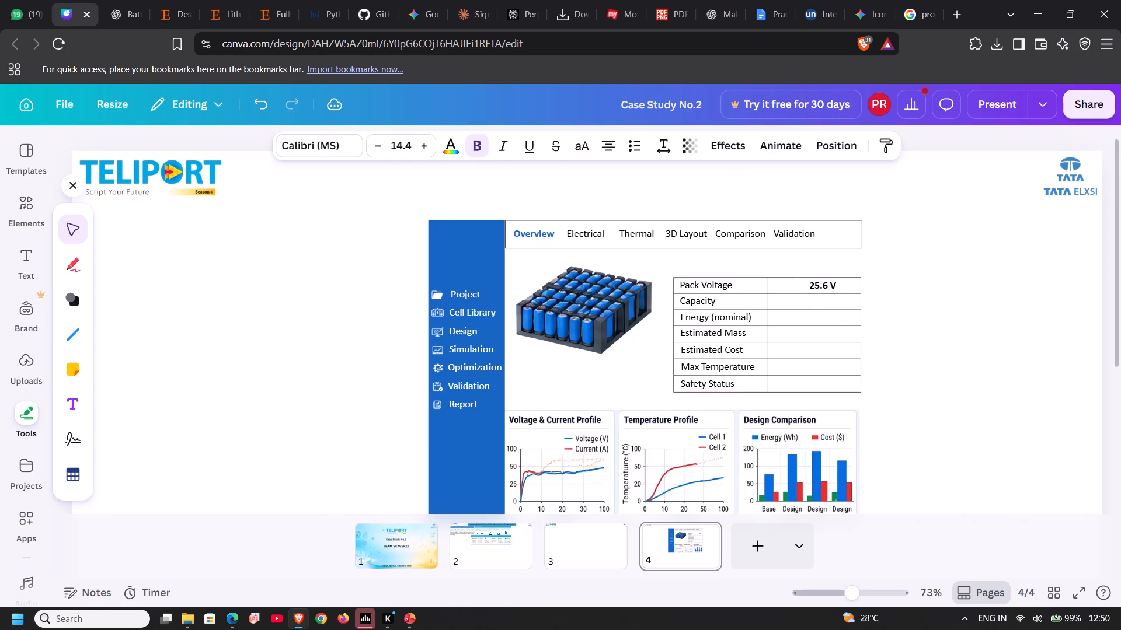
{"action": "left_click", "coordinate": [413, 618]}
{"action": "left_click", "coordinate": [469, 549]}
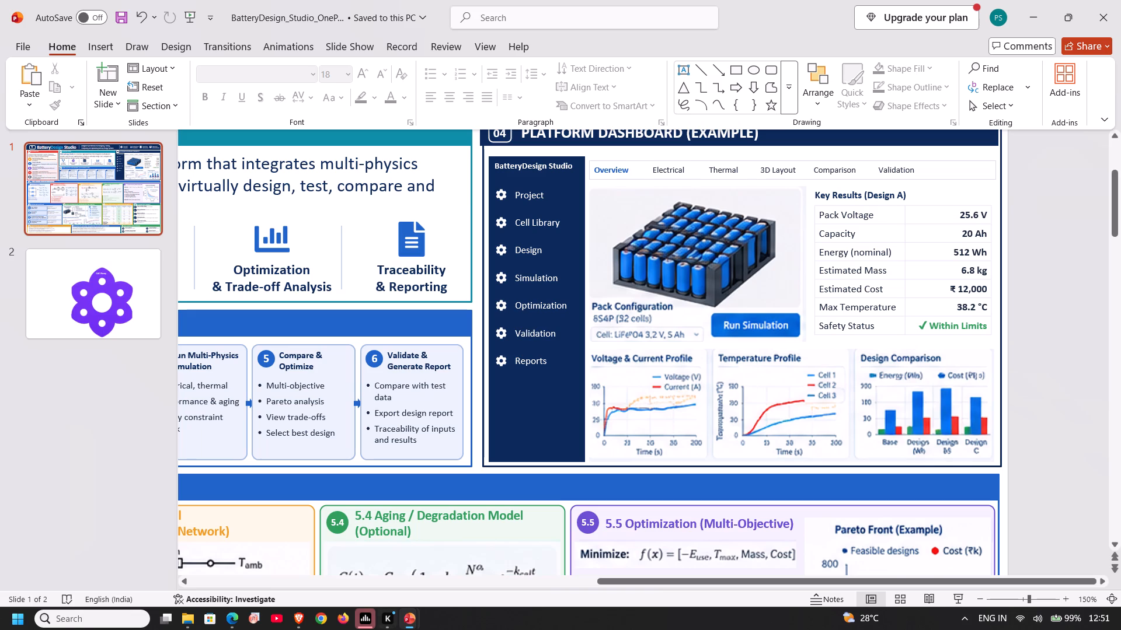
{"action": "left_click", "coordinate": [298, 620]}
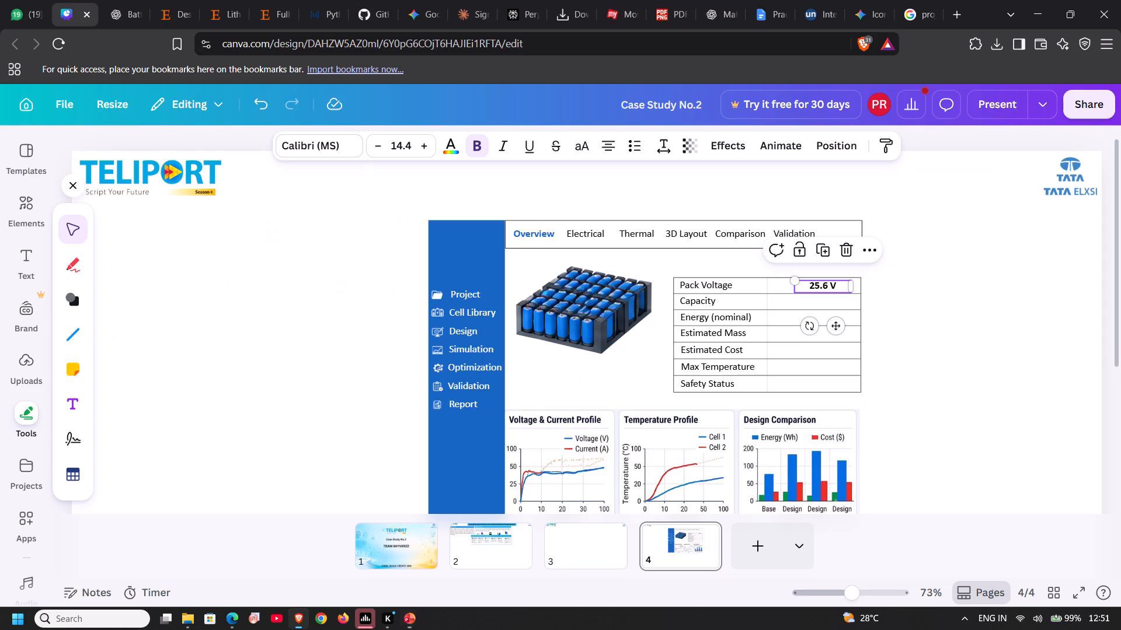
{"action": "left_click", "coordinate": [958, 374]}
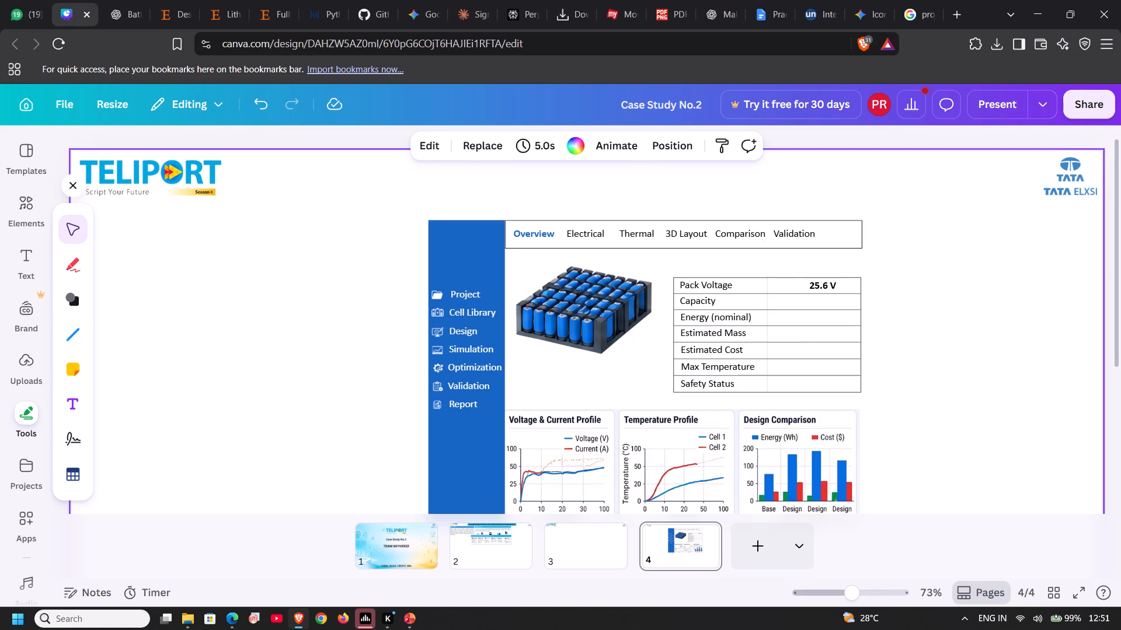
Narrow the 25.6 V text box to fit its text and align it at the right end of the Pack Voltage row.
{"action": "left_click", "coordinate": [831, 284]}
{"action": "left_click_drag", "start_coordinate": [851, 285], "coordinate": [844, 285]}
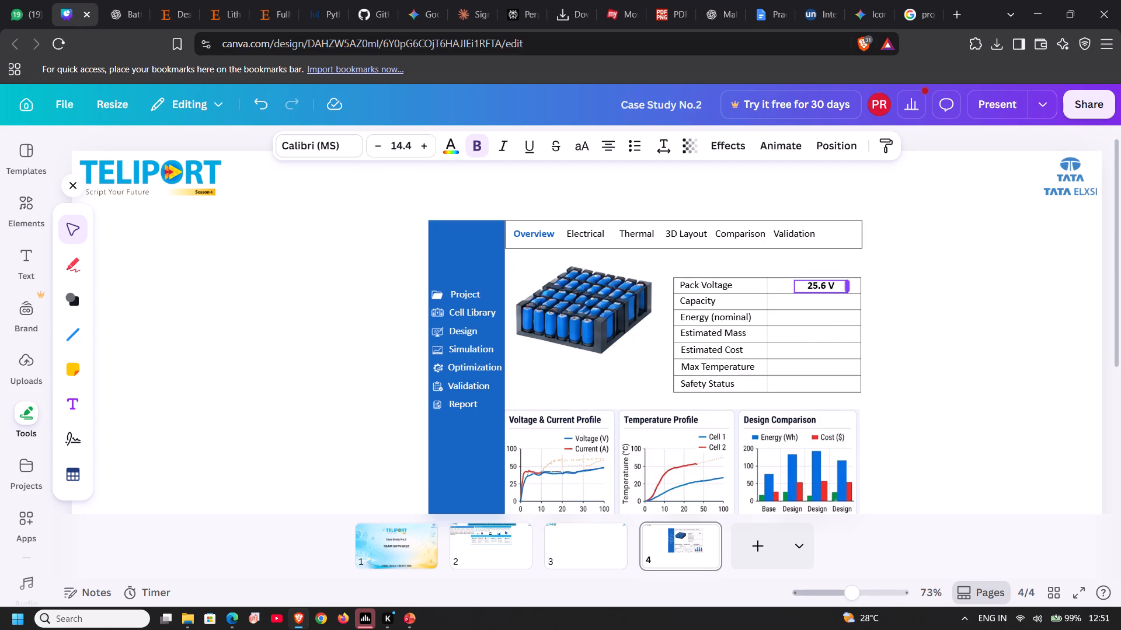
{"action": "left_click_drag", "start_coordinate": [844, 285], "coordinate": [823, 285]}
{"action": "left_click", "coordinate": [929, 274]}
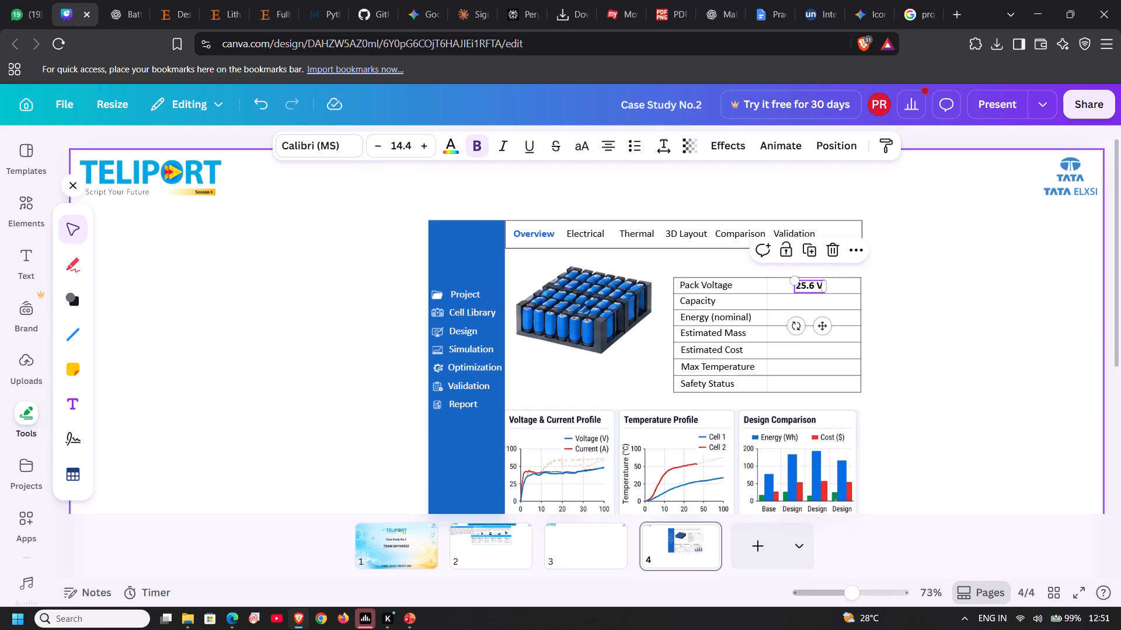
{"action": "left_click_drag", "start_coordinate": [817, 287], "coordinate": [847, 290]}
{"action": "key", "text": "Up"}
{"action": "key", "text": "Up"}
{"action": "key", "text": "Up"}
{"action": "key", "text": "Up"}
{"action": "key", "text": "Up"}
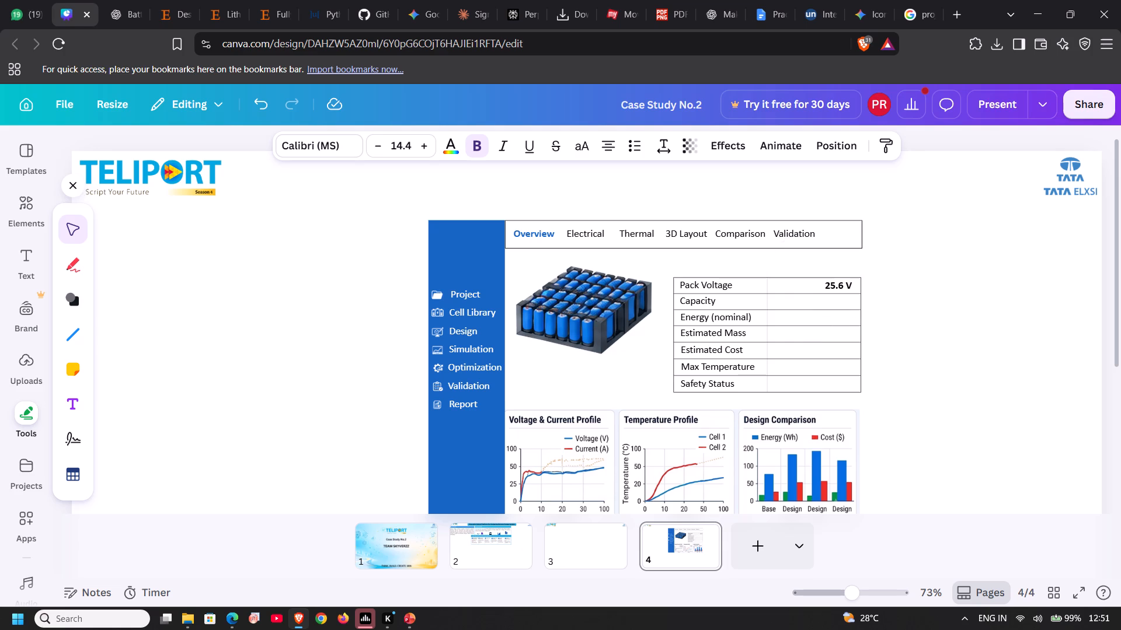
{"action": "key", "text": "Right"}
{"action": "key", "text": "Left"}
{"action": "left_click", "coordinate": [921, 275]}
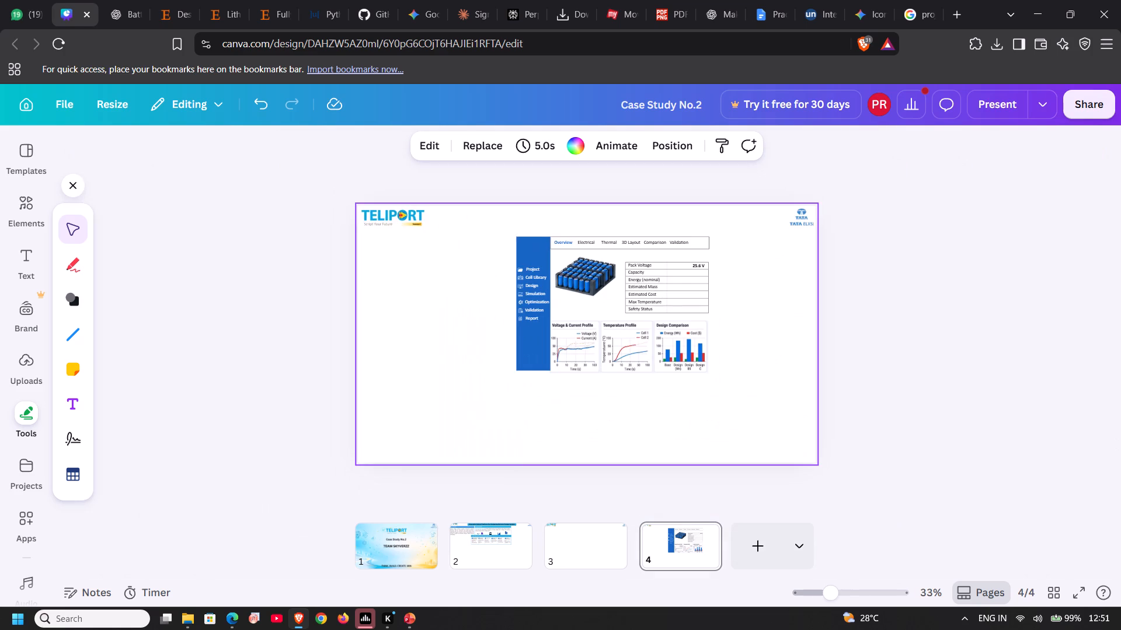
Duplicate the 25.6 V value and place the copy directly below it in the Capacity row.
{"action": "scroll", "coordinate": [882, 271], "scroll_direction": "right", "scroll_amount": 1}
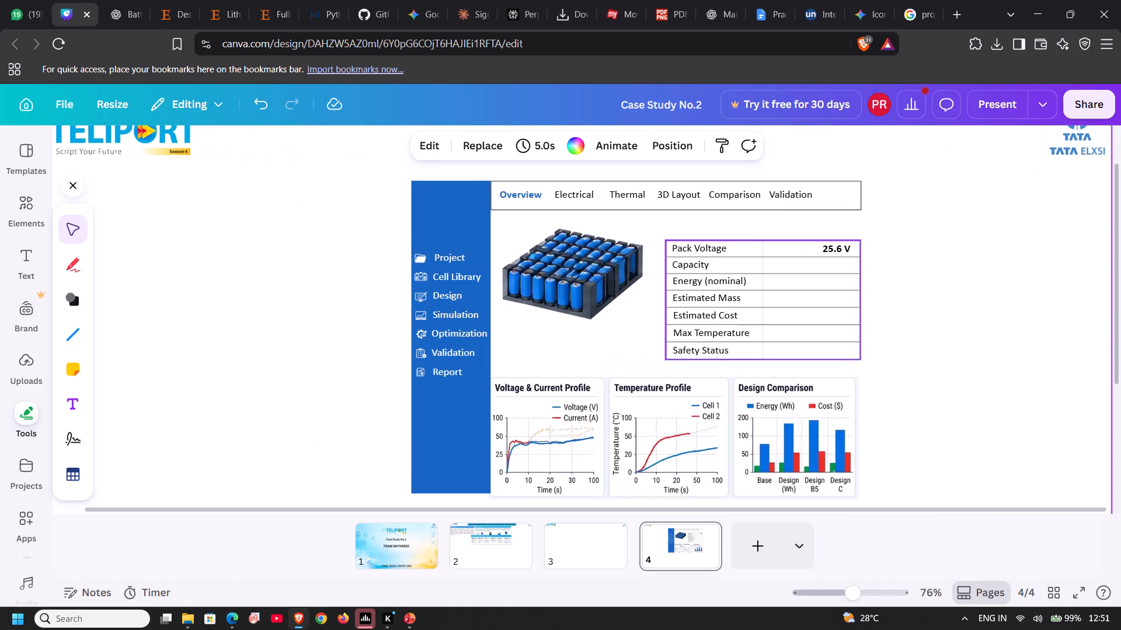
{"action": "left_click", "coordinate": [838, 249]}
{"action": "key", "text": "ctrl+c"}
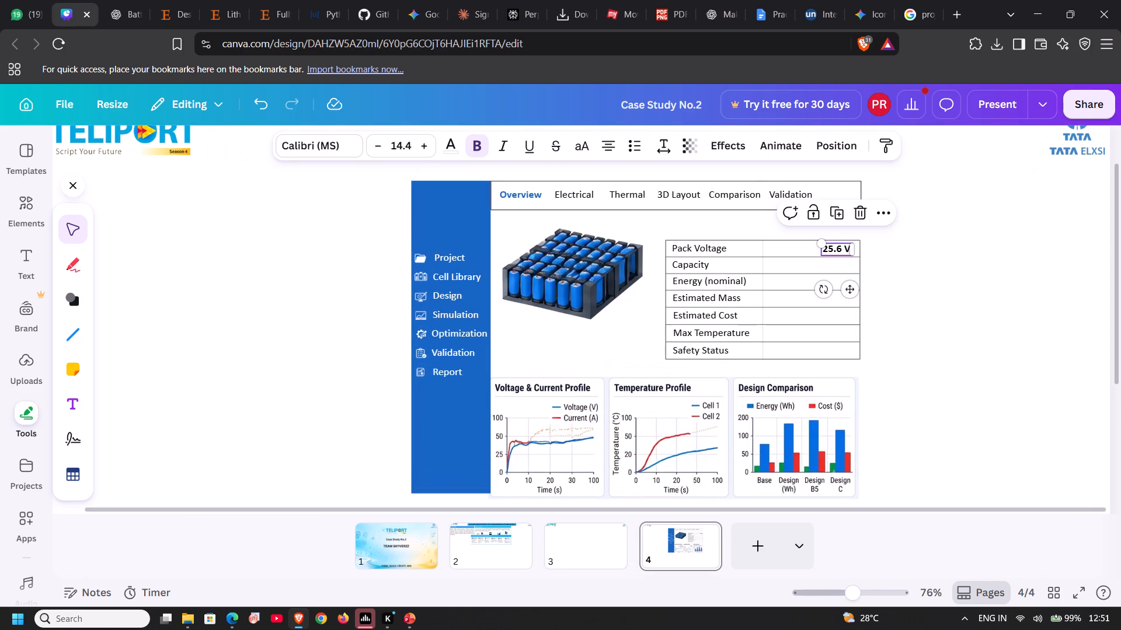
{"action": "key", "text": "ctrl+v"}
{"action": "left_click_drag", "start_coordinate": [854, 299], "coordinate": [848, 309]}
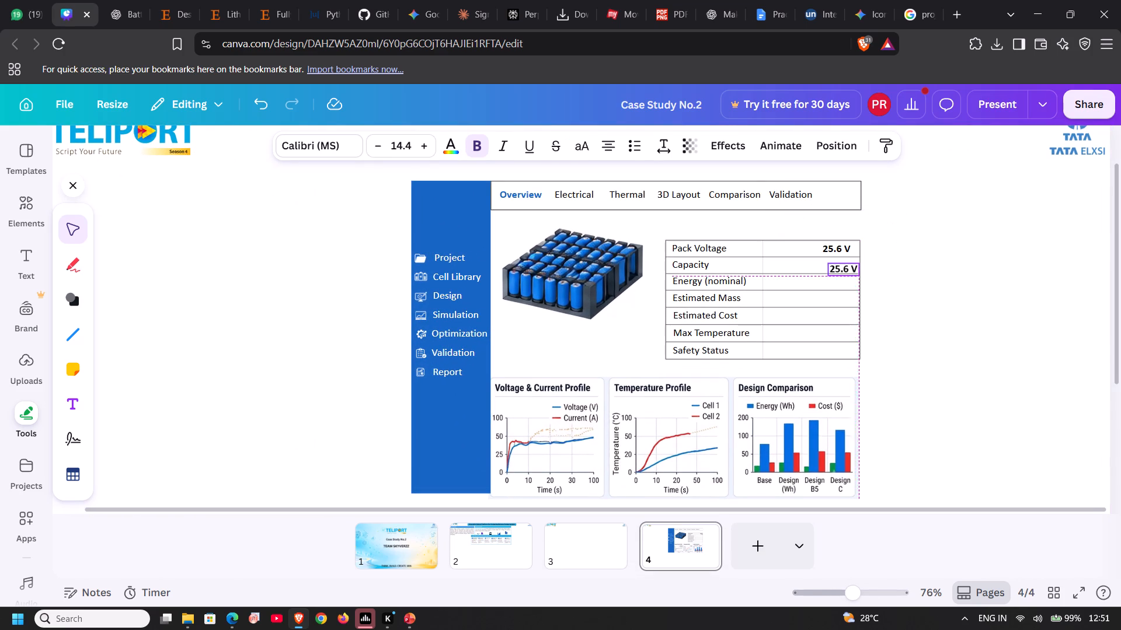
{"action": "left_click_drag", "start_coordinate": [848, 309], "coordinate": [842, 307]}
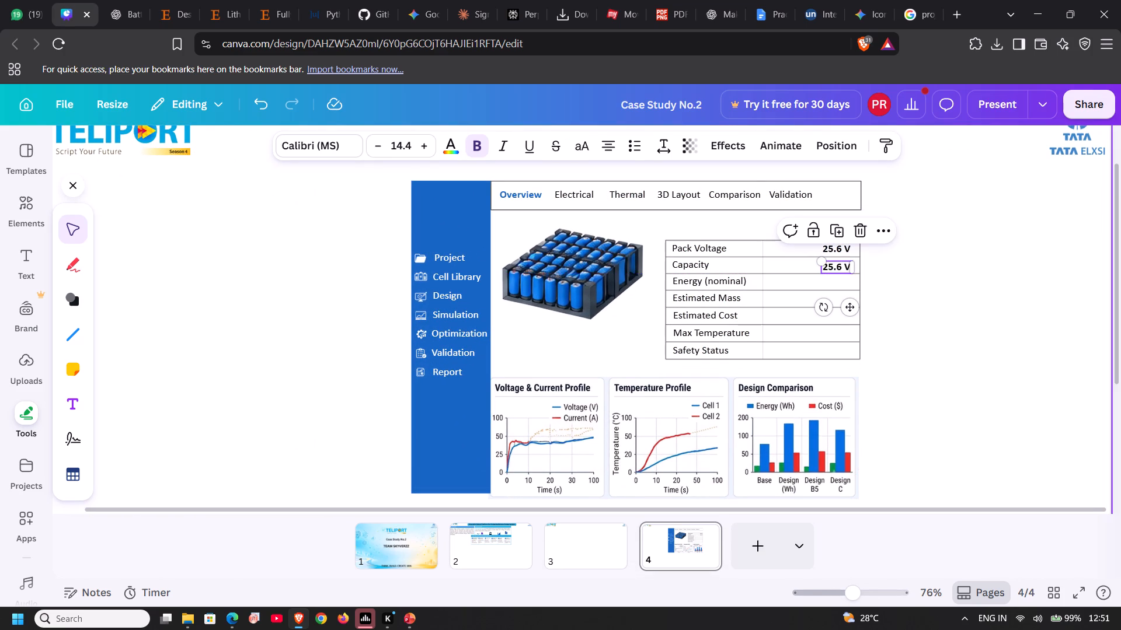
Replace the Capacity row's copied text with 20 Ah and check the Key Results in the PowerPoint reference.
{"action": "left_click", "coordinate": [835, 263]}
{"action": "type", "text": "20"}
{"action": "key", "text": "space"}
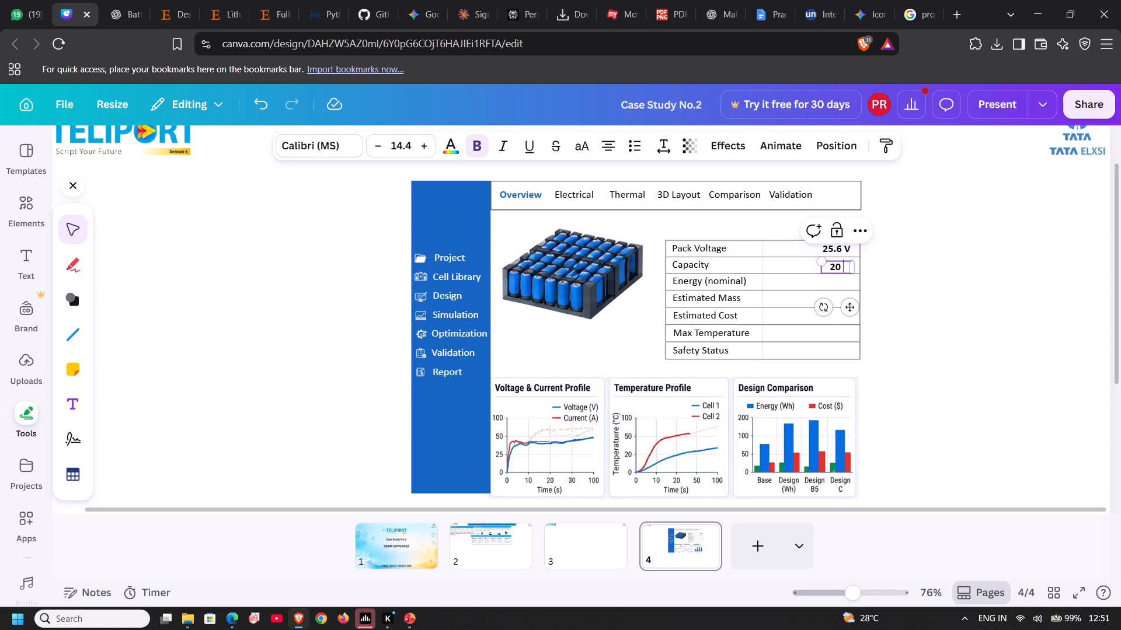
{"action": "key", "text": "shift+a"}
{"action": "key", "text": "h"}
{"action": "left_click", "coordinate": [409, 622]}
{"action": "left_click", "coordinate": [449, 582]}
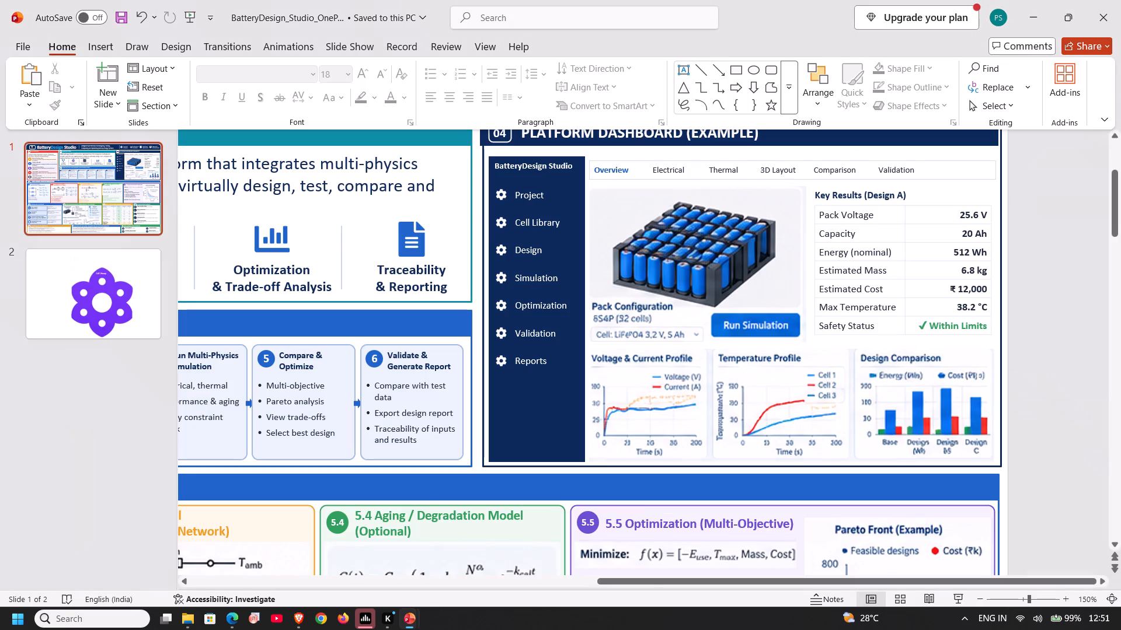
{"action": "left_click", "coordinate": [296, 622]}
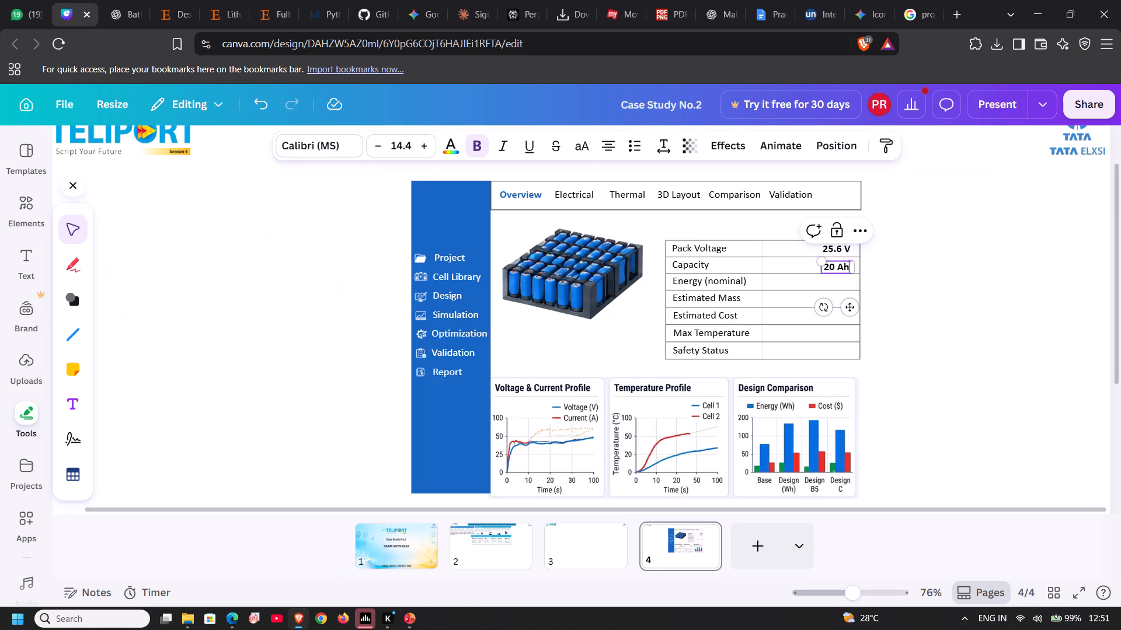
Duplicate the 20 Ah value and place the copy directly below it in the Energy (nominal) row.
{"action": "key", "text": "ctrl+c"}
{"action": "key", "text": "ctrl+v"}
{"action": "left_click", "coordinate": [896, 263]}
{"action": "left_click", "coordinate": [831, 268]}
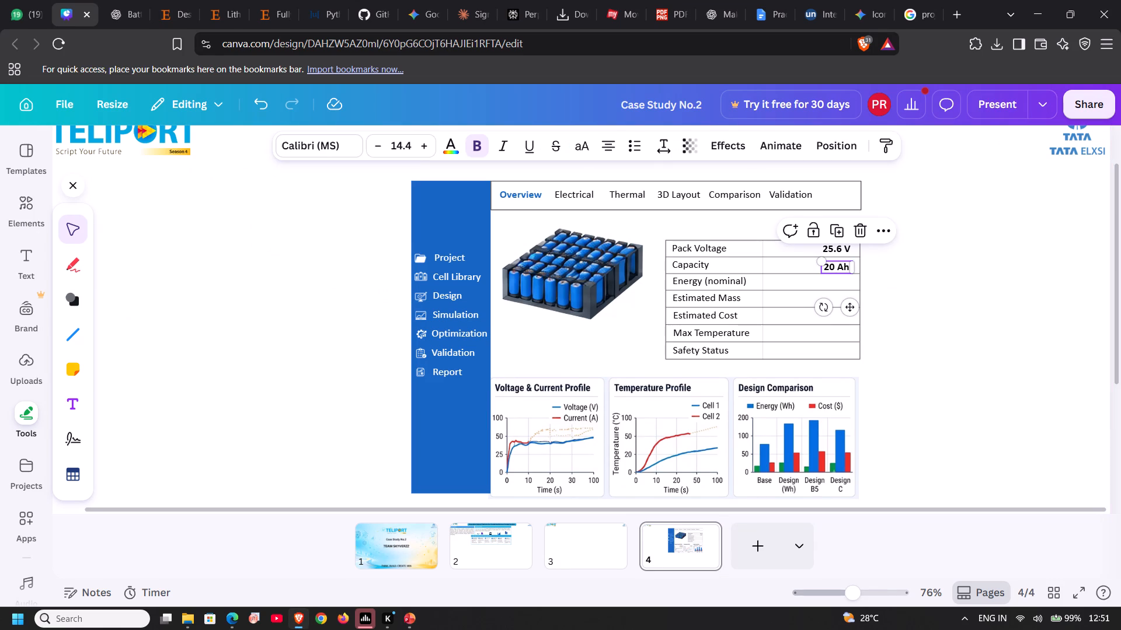
{"action": "key", "text": "ctrl+c"}
{"action": "key", "text": "ctrl+v"}
{"action": "left_click_drag", "start_coordinate": [859, 318], "coordinate": [854, 321]}
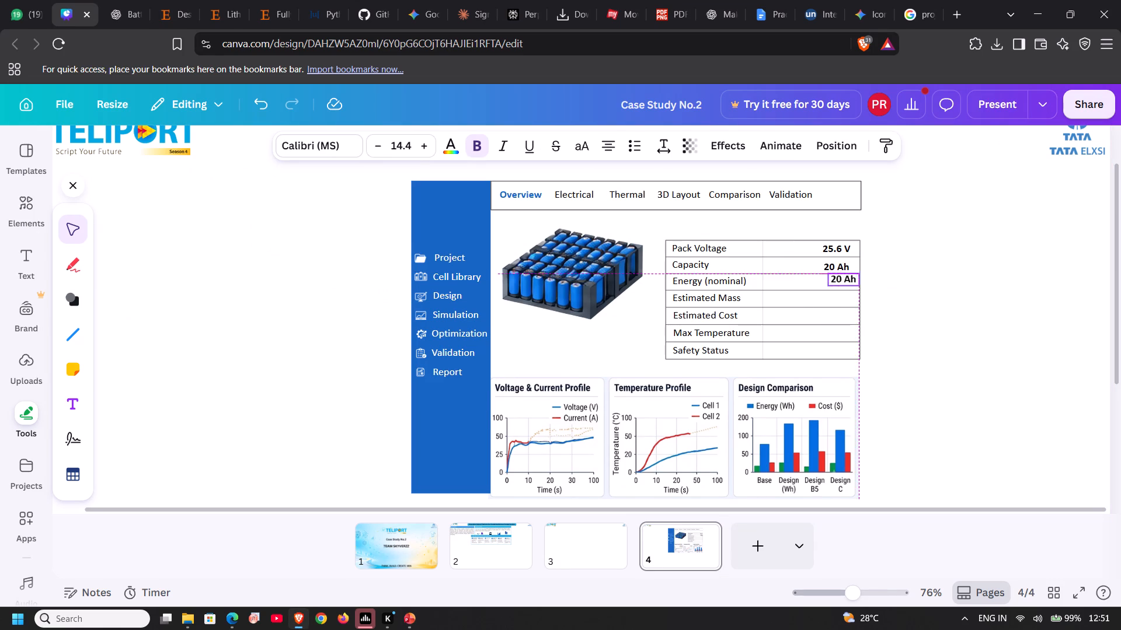
{"action": "left_click_drag", "start_coordinate": [854, 321], "coordinate": [851, 328]}
Replace the Energy (nominal) row's copied text with 512 Wh and widen its box so the value fits on one line.
{"action": "left_click", "coordinate": [838, 281]}
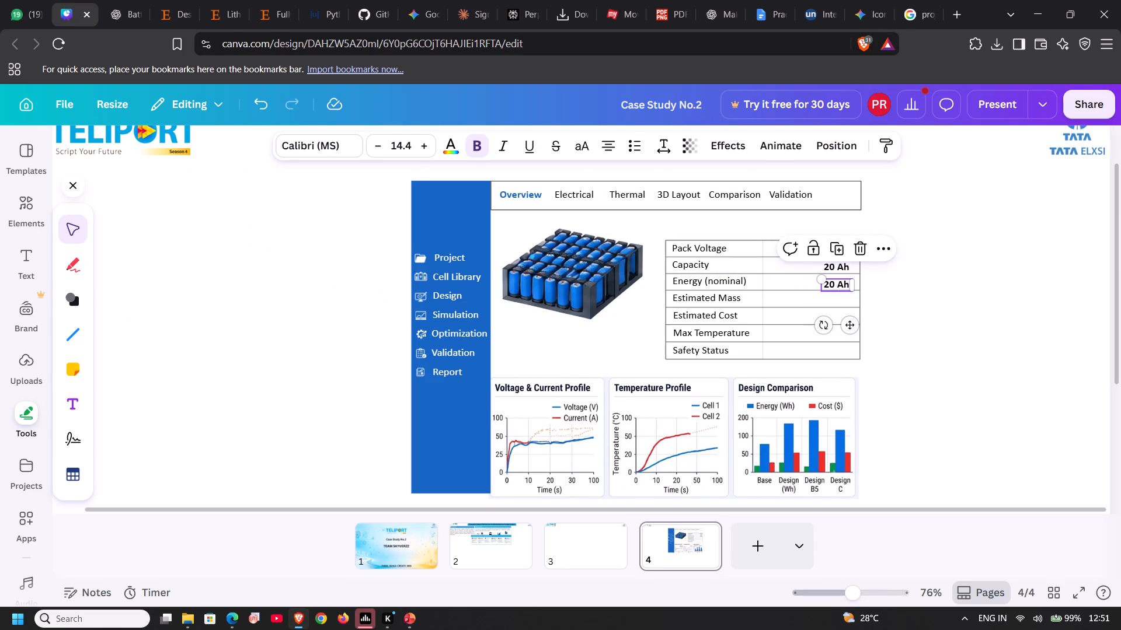
{"action": "type", "text": "512 Wh"}
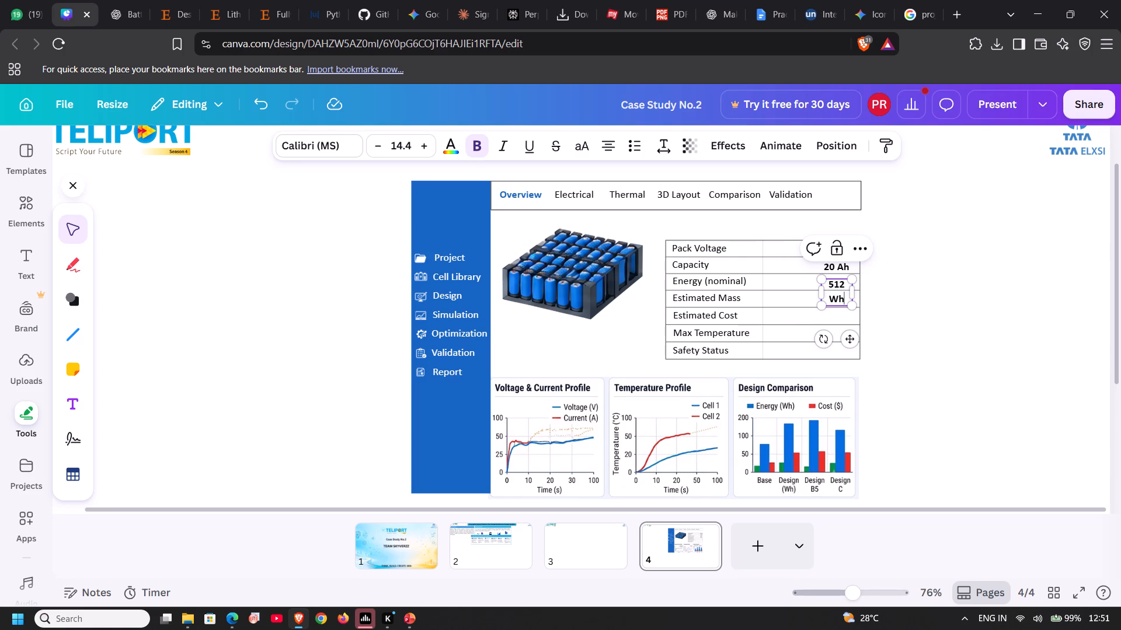
{"action": "left_click", "coordinate": [851, 293]}
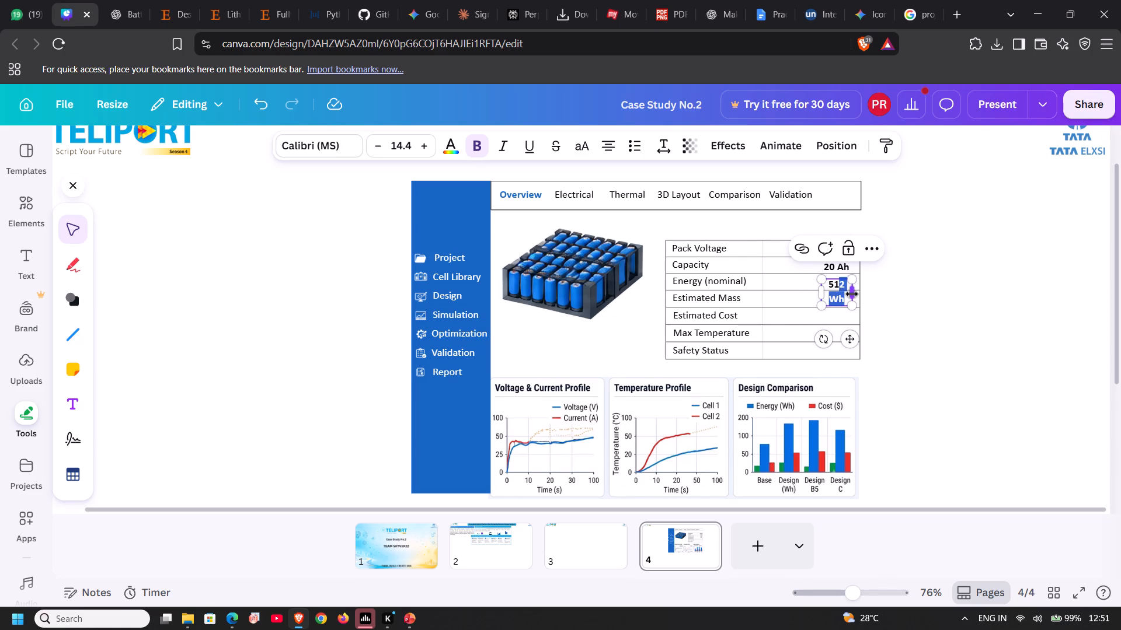
{"action": "left_click", "coordinate": [878, 286]}
{"action": "left_click", "coordinate": [850, 294]}
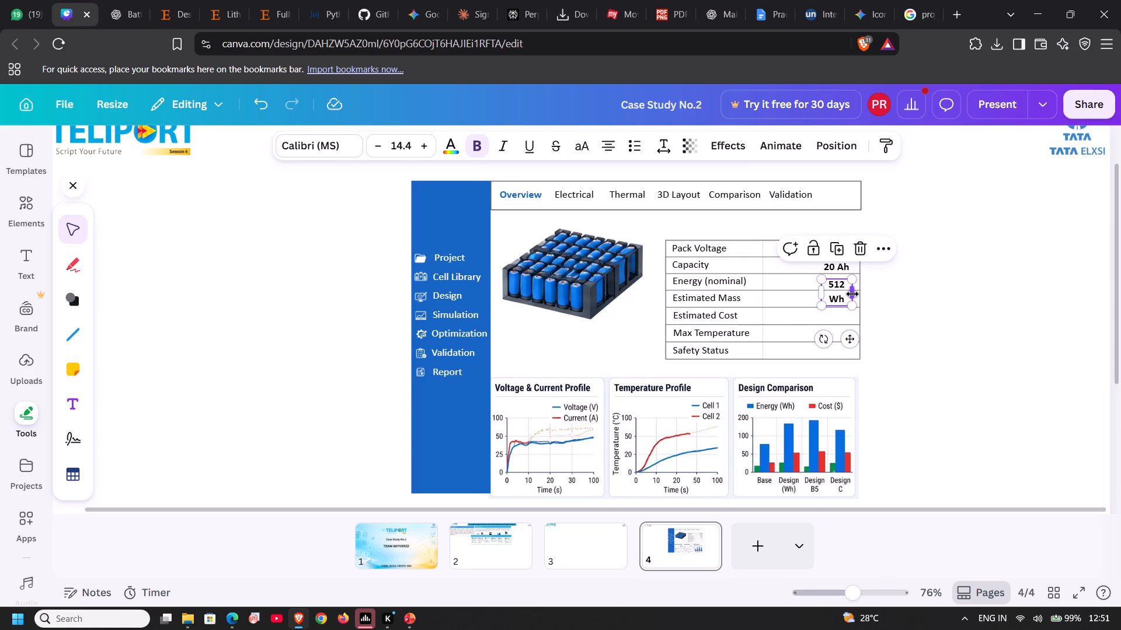
{"action": "left_click", "coordinate": [852, 294]}
{"action": "left_click", "coordinate": [920, 272]}
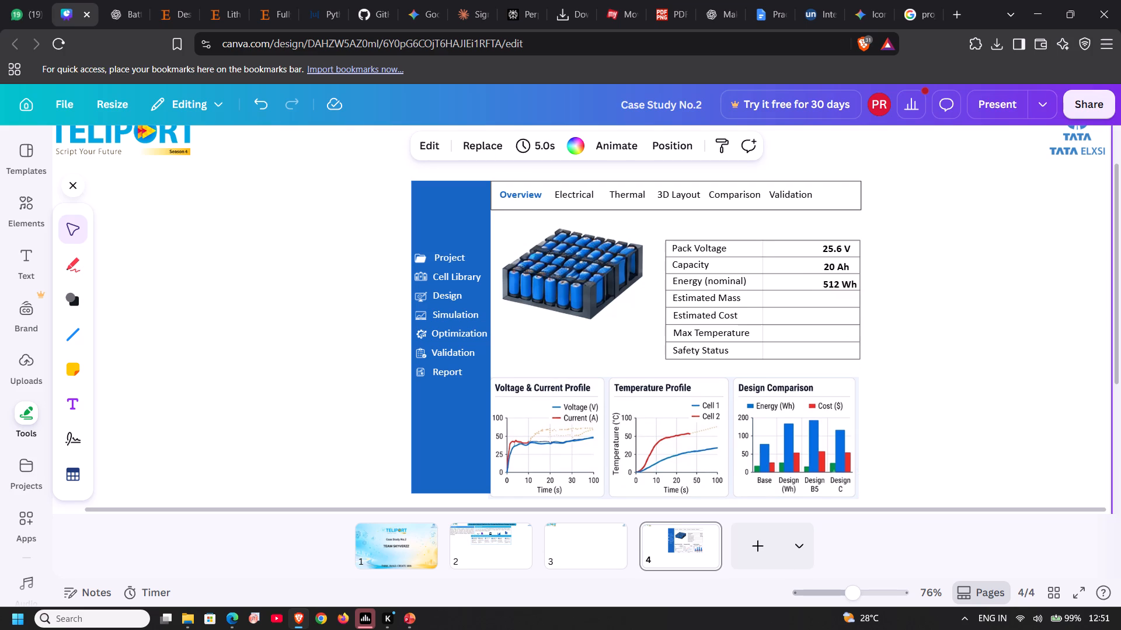
Check the PowerPoint reference, and duplicate the 512 Wh value into the Estimated Mass row.
{"action": "left_click", "coordinate": [297, 616]}
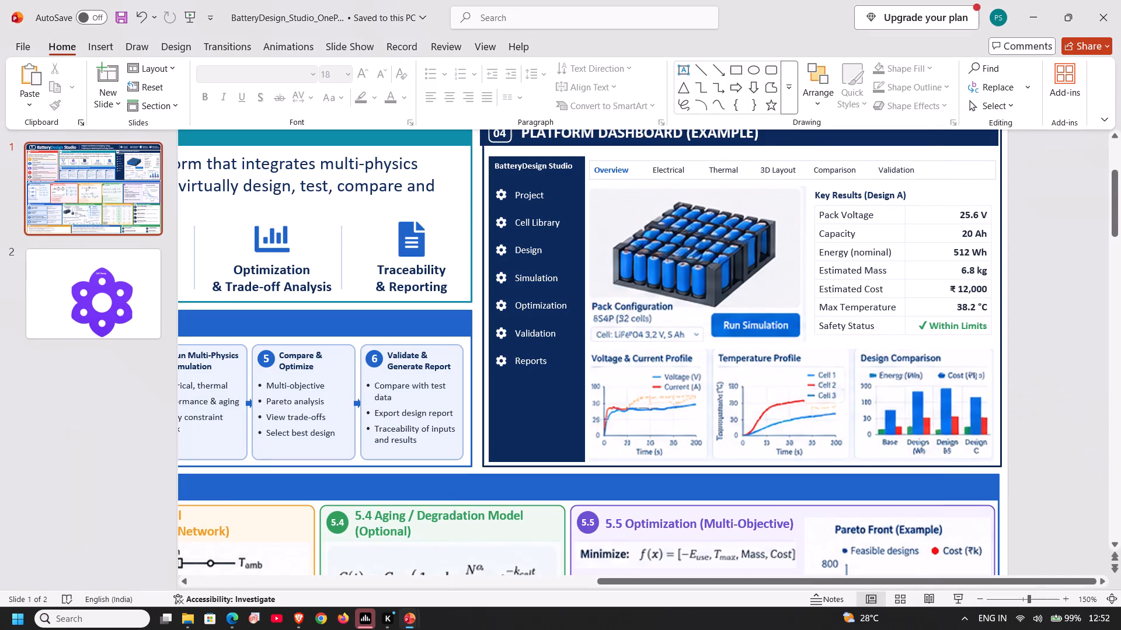
{"action": "left_click", "coordinate": [298, 619]}
{"action": "left_click", "coordinate": [857, 284]}
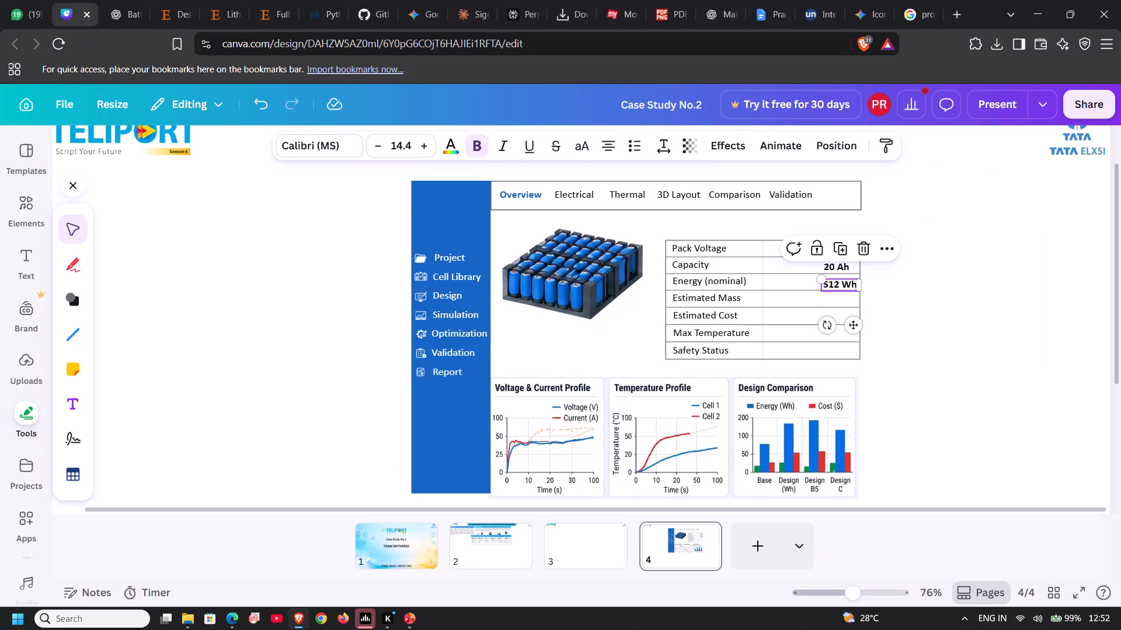
{"action": "key", "text": "ctrl+c"}
{"action": "key", "text": "ctrl+v"}
{"action": "left_click_drag", "start_coordinate": [864, 337], "coordinate": [858, 338]}
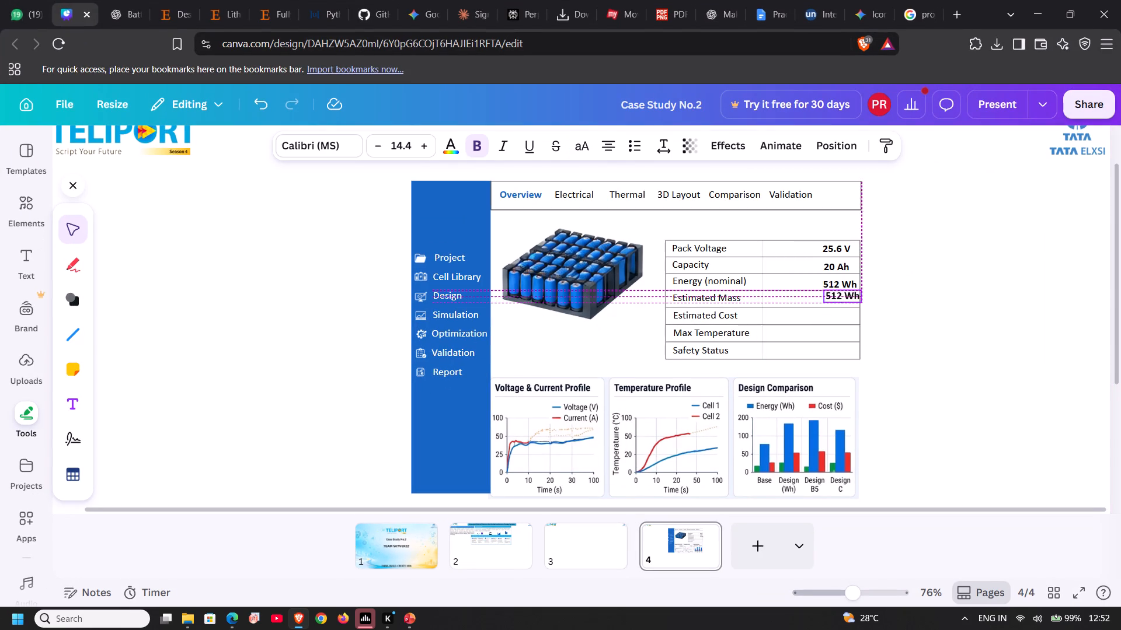
{"action": "left_click_drag", "start_coordinate": [858, 338], "coordinate": [853, 339]}
Replace the Estimated Mass row's copied text with 6.8 Kg.
{"action": "left_click", "coordinate": [837, 295]}
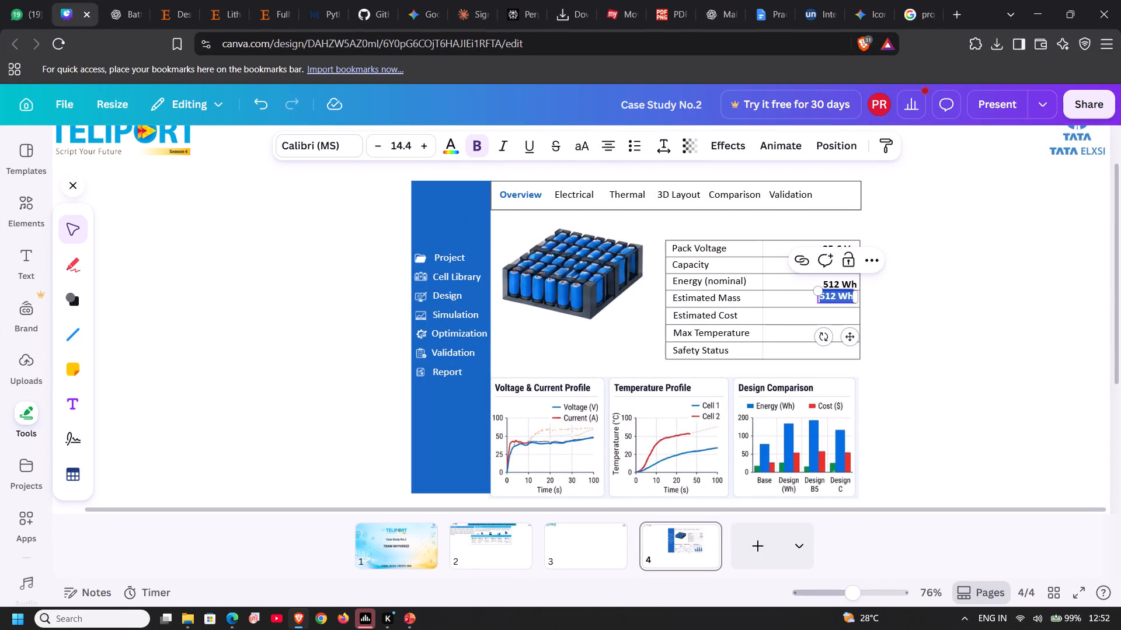
{"action": "key", "text": "6"}
{"action": "type", "text": ".6"}
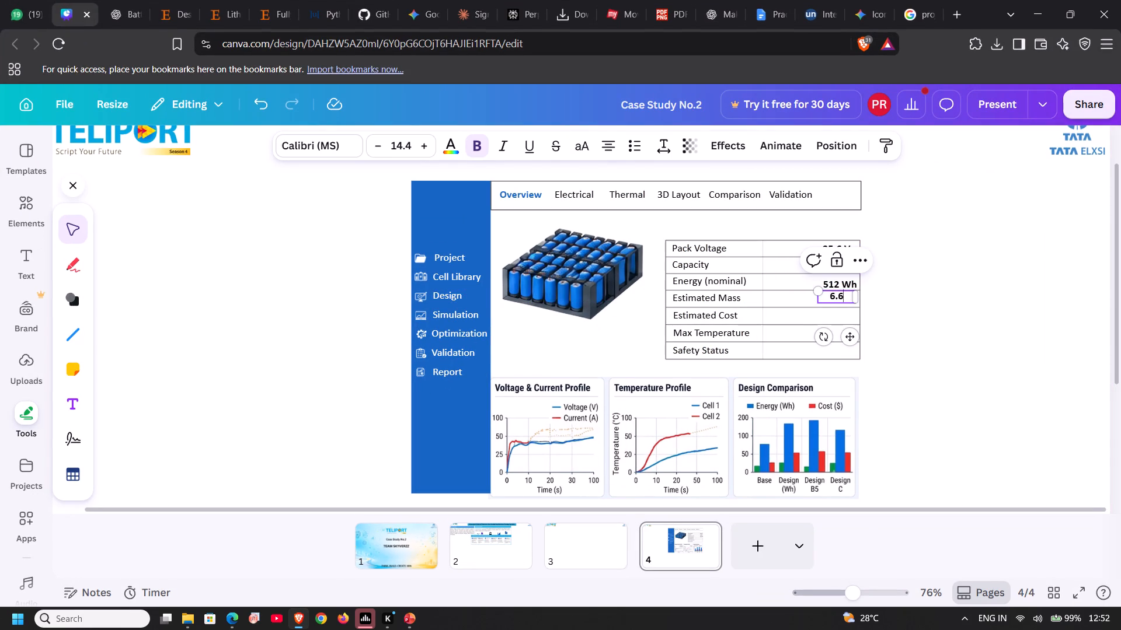
{"action": "key", "text": "space"}
{"action": "key", "text": "k"}
{"action": "key", "text": "BackSpace"}
{"action": "type", "text": "Kg"}
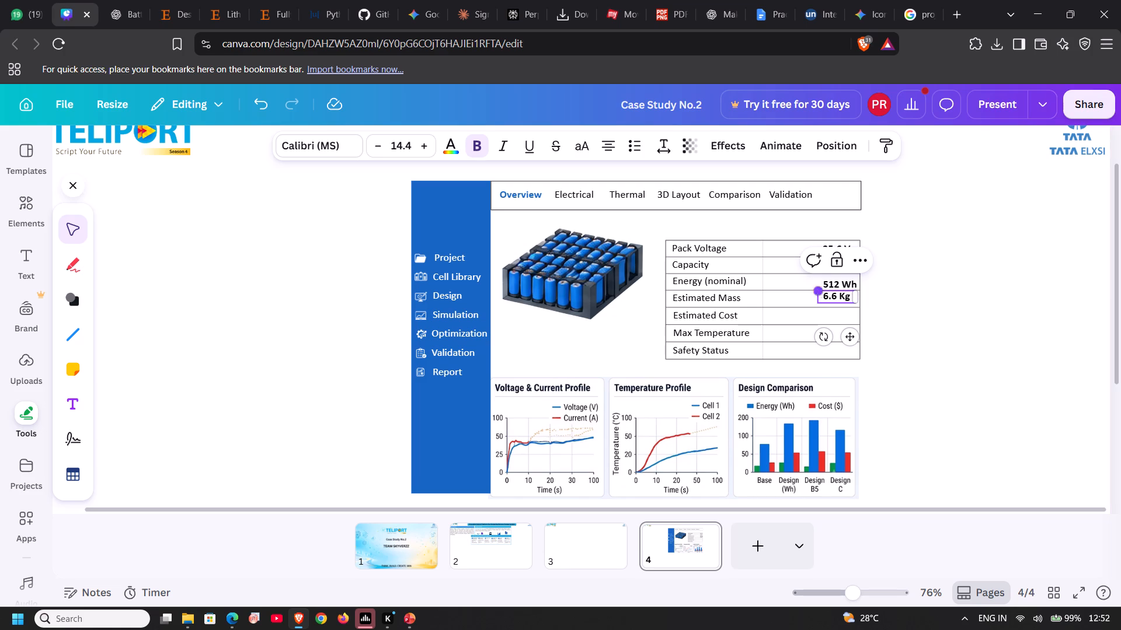
{"action": "left_click", "coordinate": [832, 300]}
{"action": "key", "text": "Right"}
{"action": "key", "text": "BackSpace"}
{"action": "key", "text": "8"}
{"action": "left_click", "coordinate": [913, 282]}
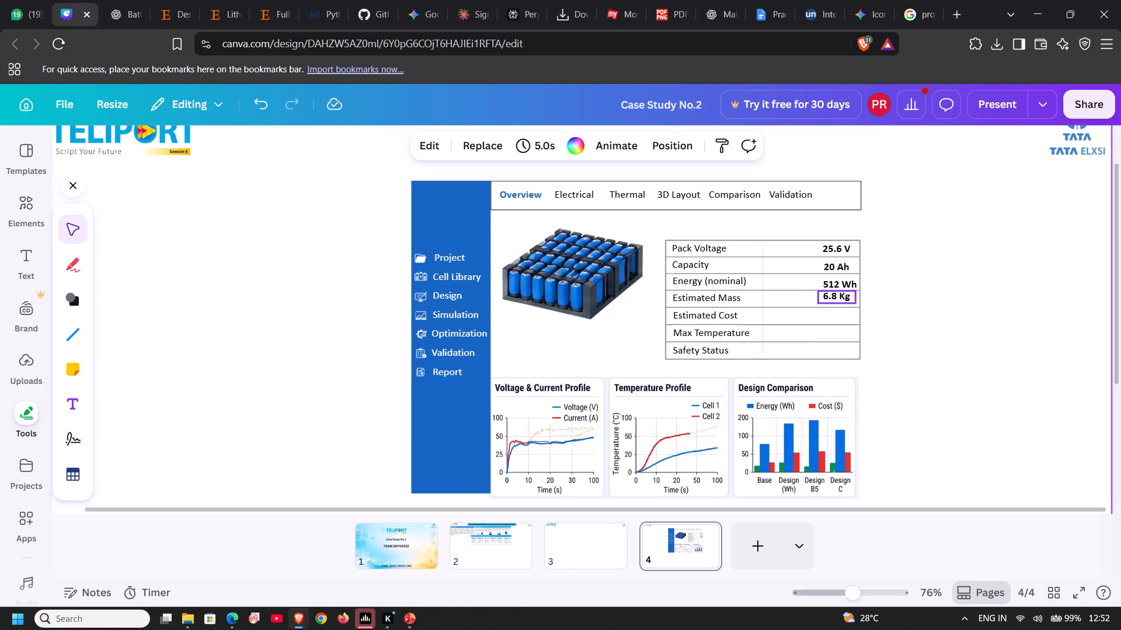
Duplicate the 6.8 Kg value and place the copy in the Estimated Cost row.
{"action": "left_click", "coordinate": [848, 293]}
{"action": "key", "text": "ctrl+c"}
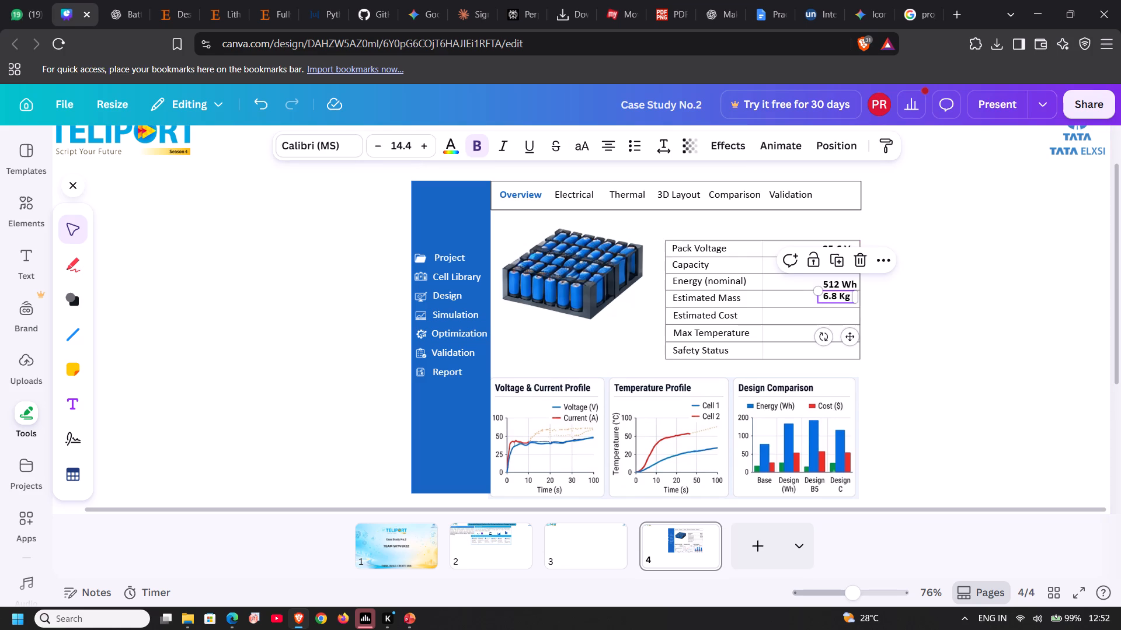
{"action": "key", "text": "ctrl+v"}
{"action": "left_click_drag", "start_coordinate": [858, 342], "coordinate": [851, 354]}
Replace the Estimated Cost row's copied text with Rs. 12000 and widen its box so the value fits on one line.
{"action": "left_click", "coordinate": [828, 311]}
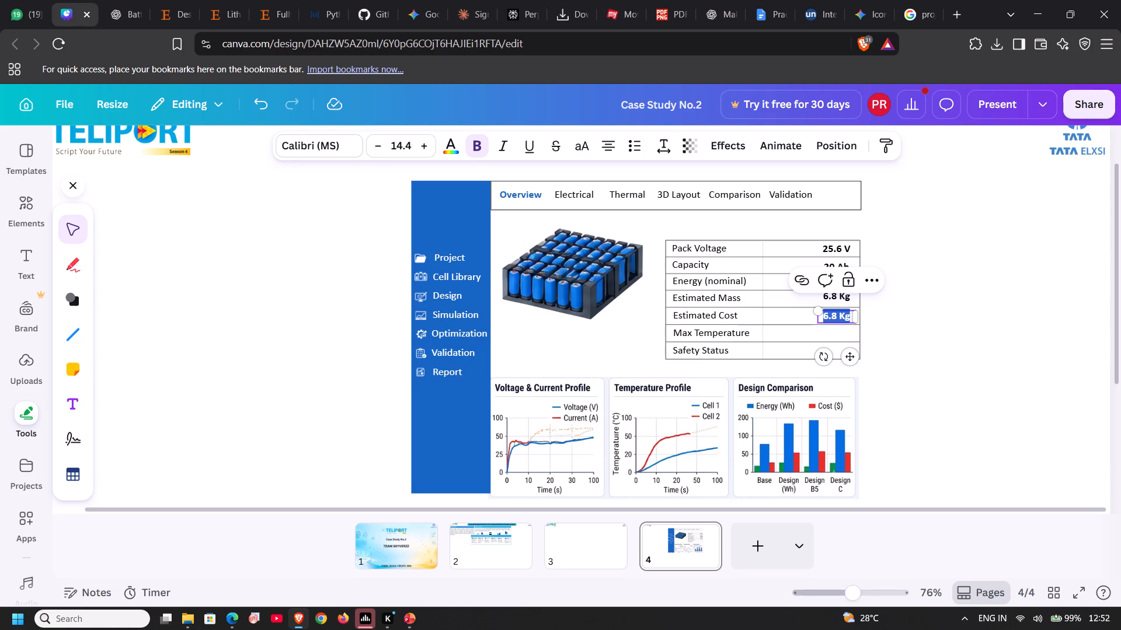
{"action": "key", "text": "shift+r"}
{"action": "type", "text": "s."}
{"action": "key", "text": "space"}
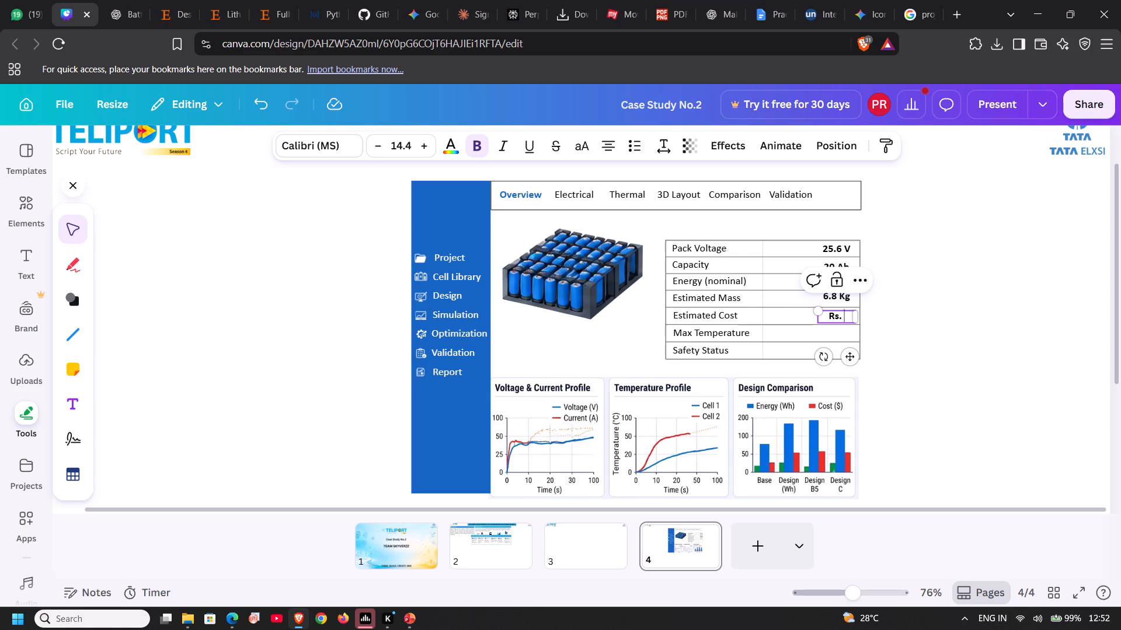
{"action": "type", "text": "12000"}
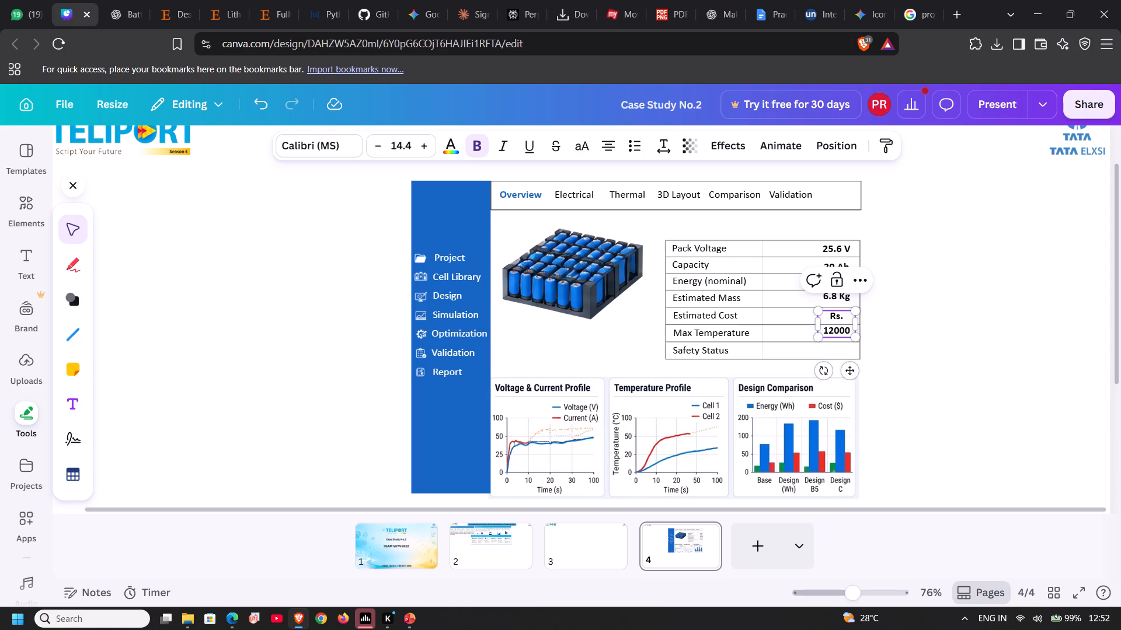
{"action": "left_click_drag", "start_coordinate": [857, 328], "coordinate": [865, 326]}
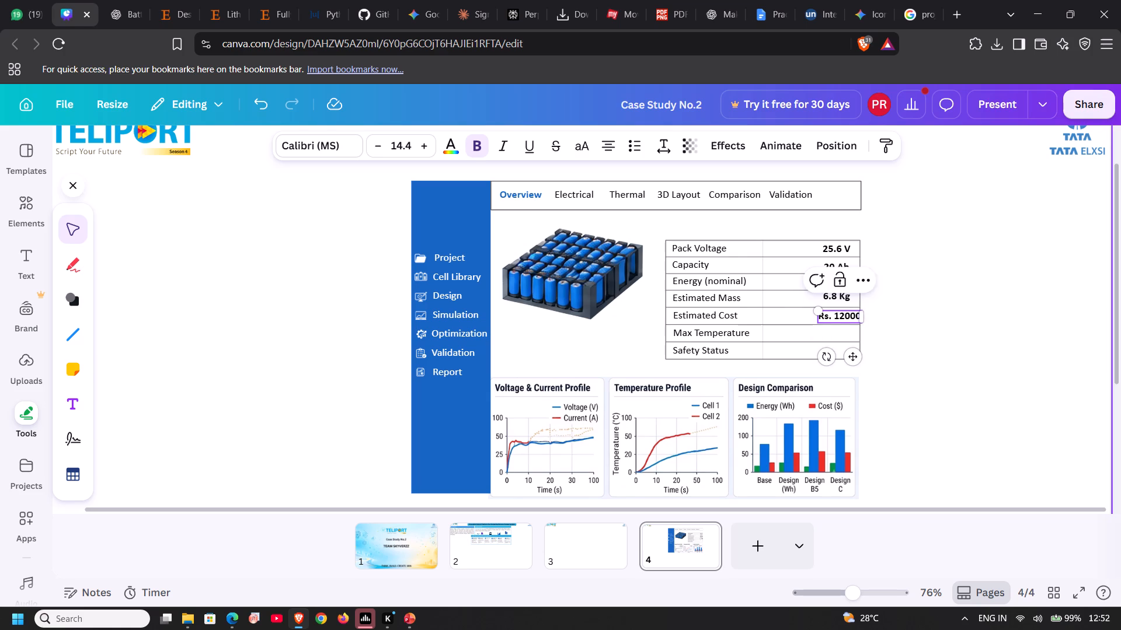
{"action": "left_click", "coordinate": [908, 313]}
Duplicate the Rs. 12000 value and place the copy in the Max Temperature row.
{"action": "left_click", "coordinate": [848, 315]}
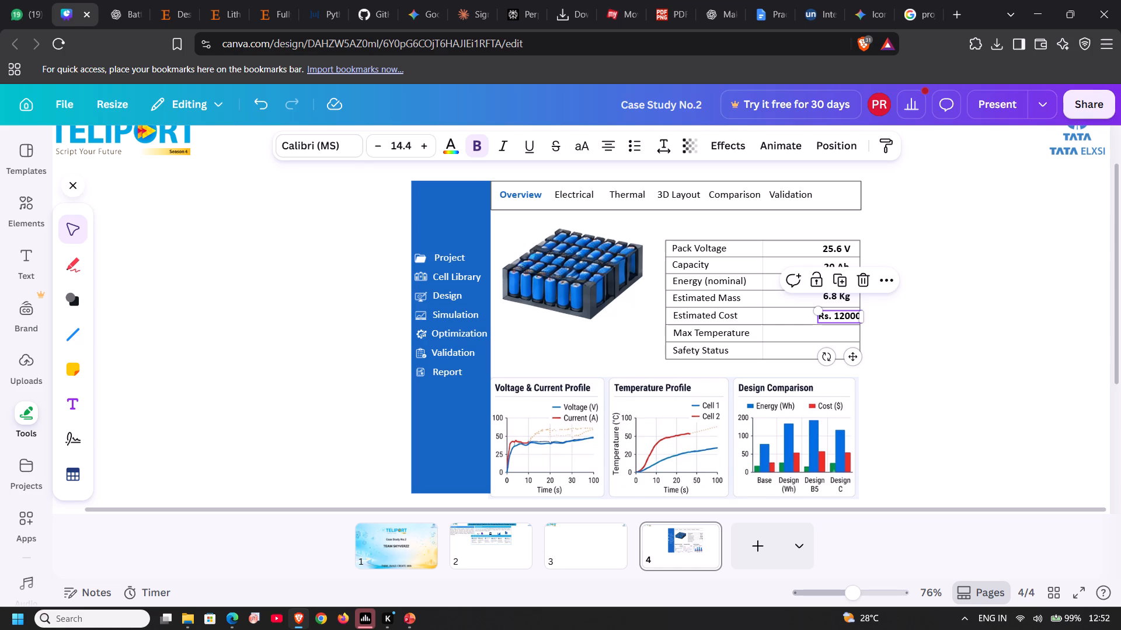
{"action": "key", "text": "ctrl+c"}
{"action": "key", "text": "ctrl+v"}
{"action": "left_click_drag", "start_coordinate": [859, 360], "coordinate": [859, 360]}
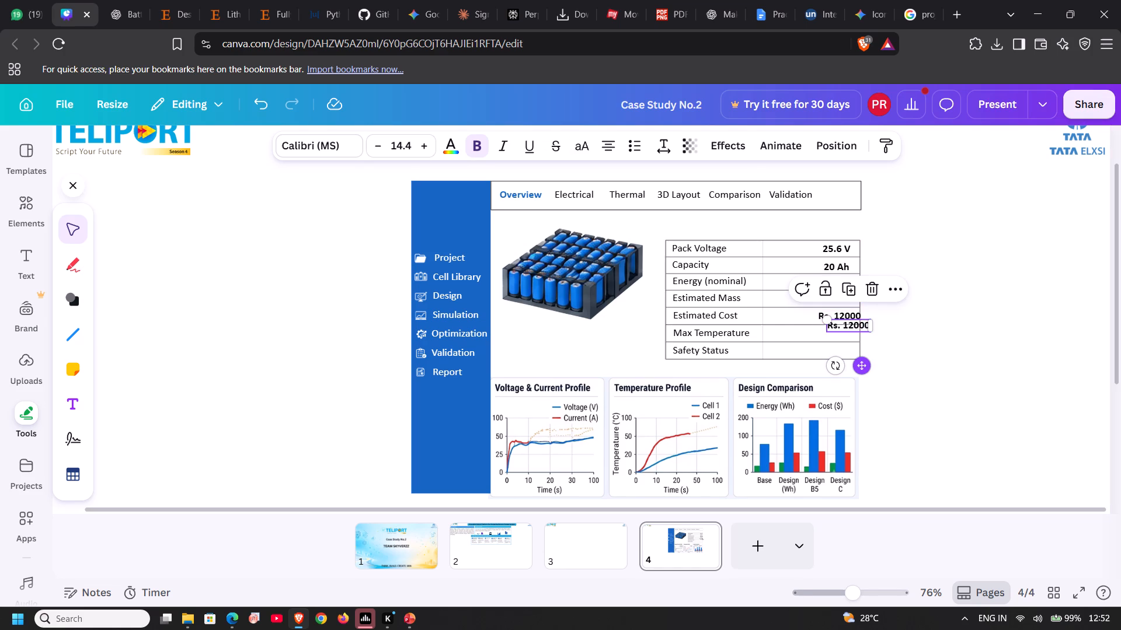
{"action": "left_click_drag", "start_coordinate": [859, 360], "coordinate": [849, 367]}
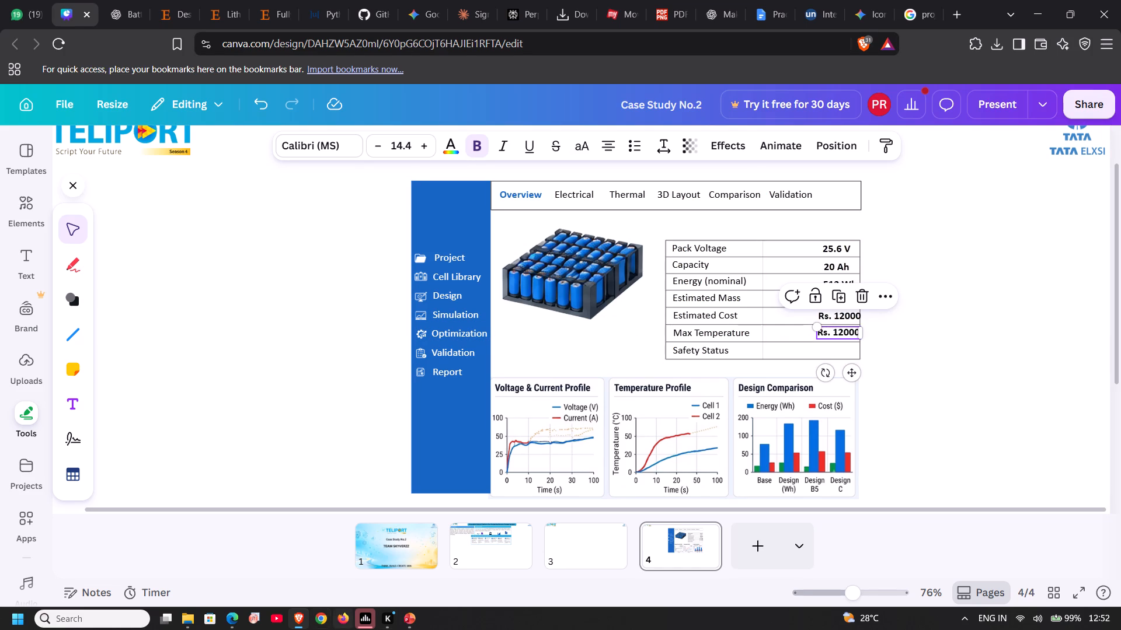
Switch to the PowerPoint reference to check the Max Temperature value in its Key Results table.
{"action": "left_click", "coordinate": [299, 618]}
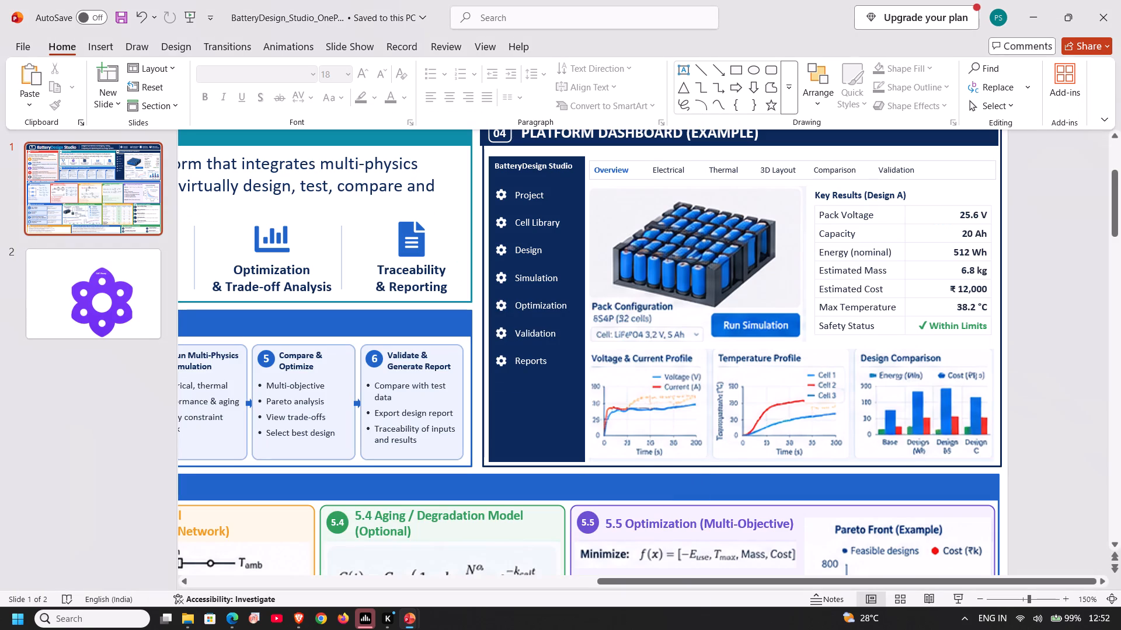
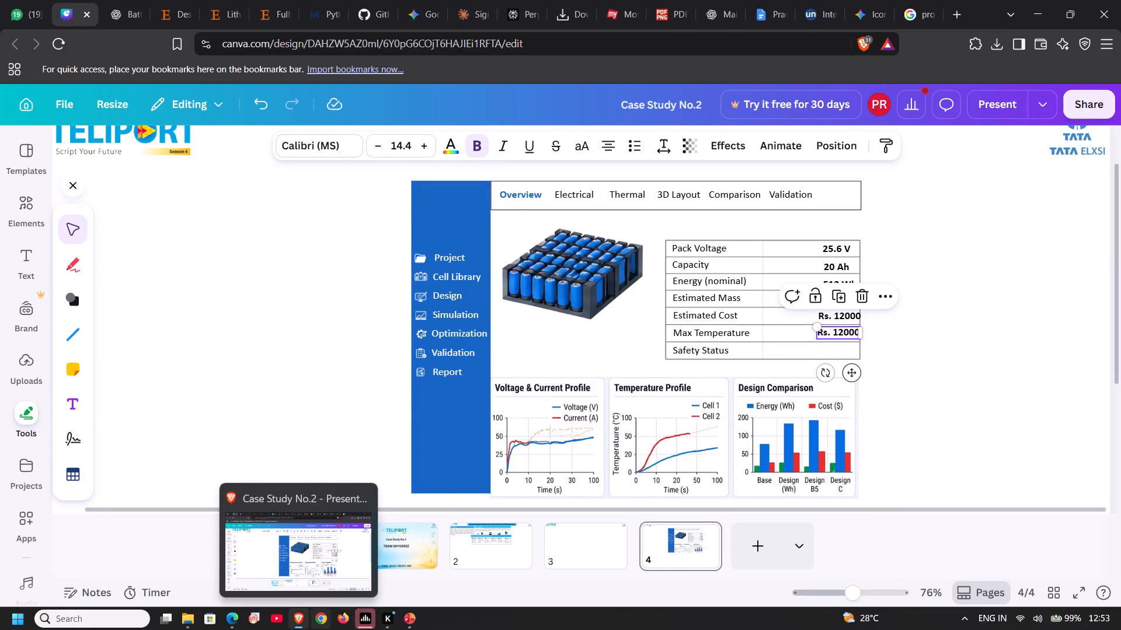
Check the Max Temperature value in the PowerPoint reference, return to Canva and replace that row's copied text with 38.2.
{"action": "left_click", "coordinate": [489, 568]}
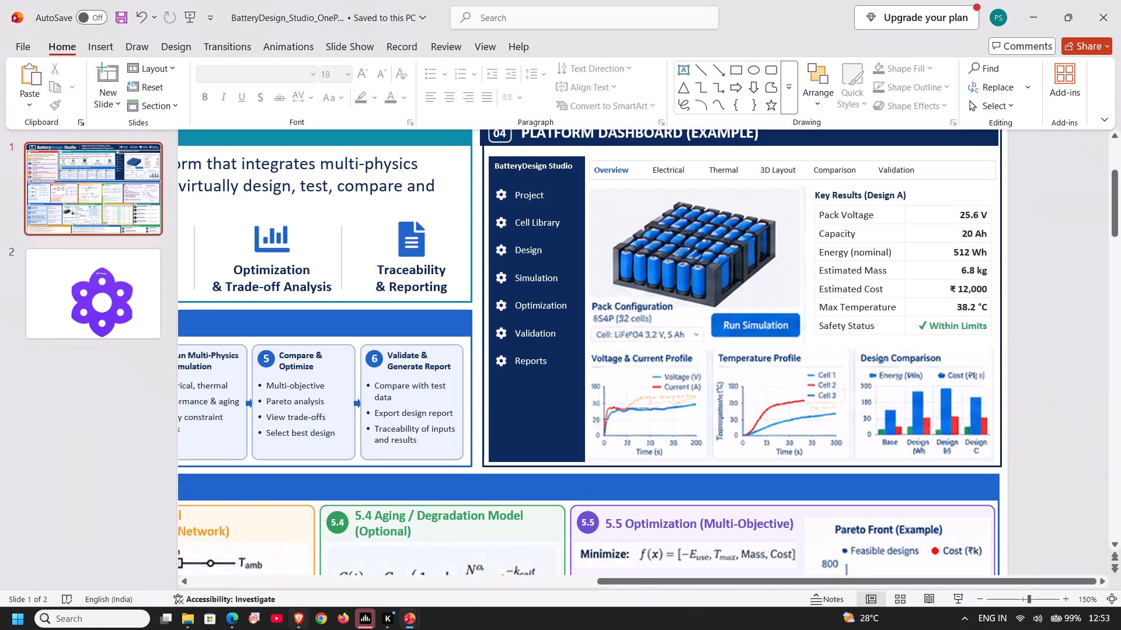
{"action": "left_click", "coordinate": [314, 551]}
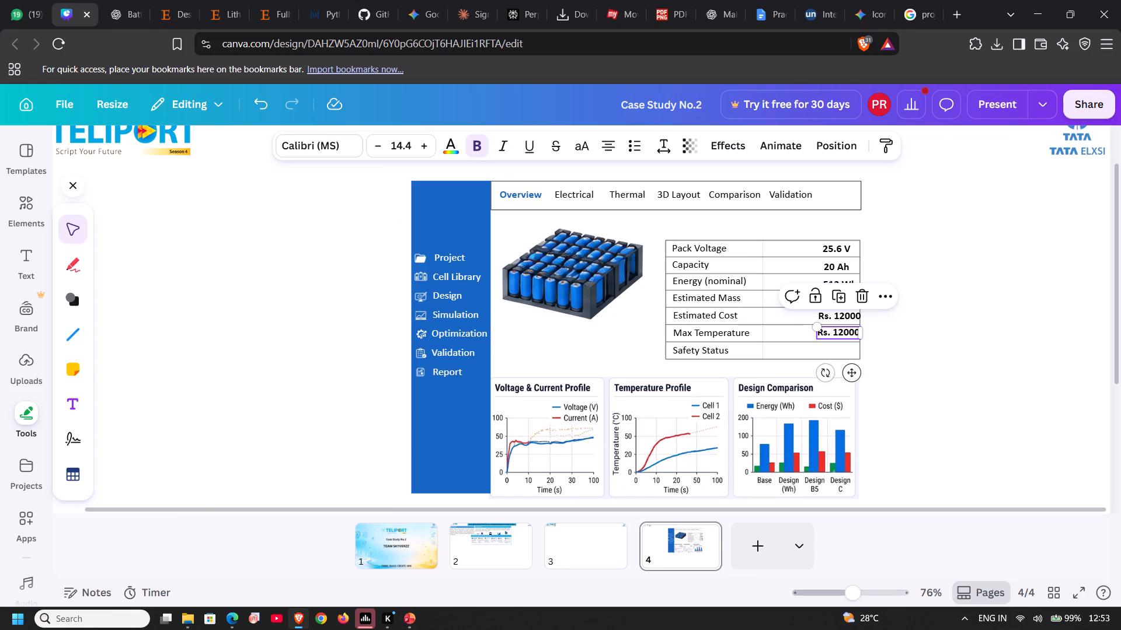
{"action": "left_click", "coordinate": [845, 332]}
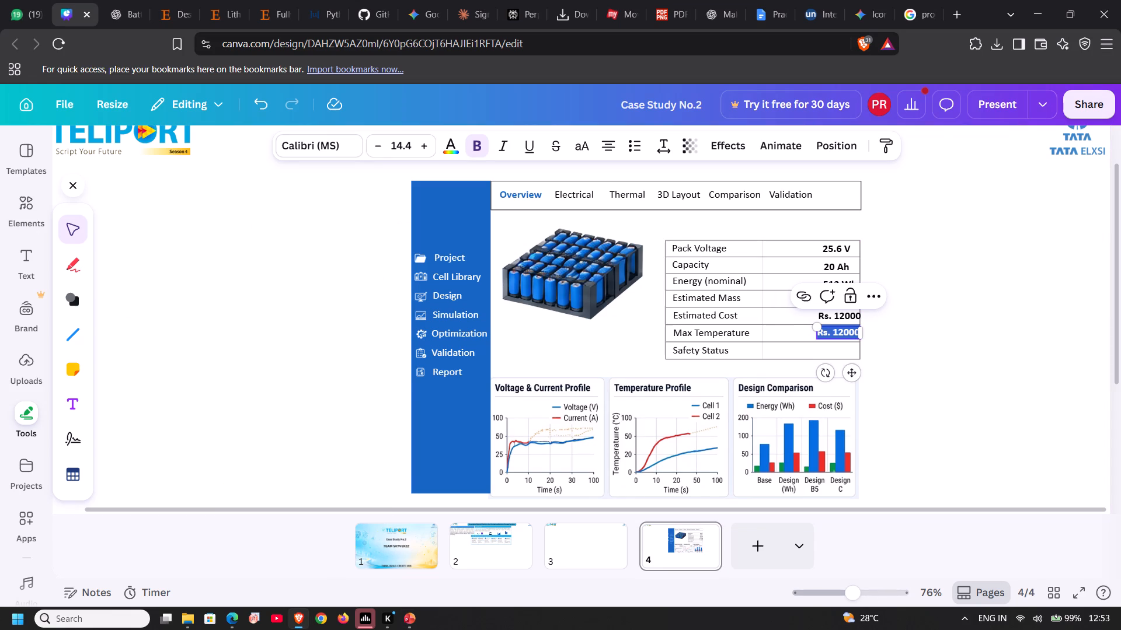
{"action": "key", "text": "3"}
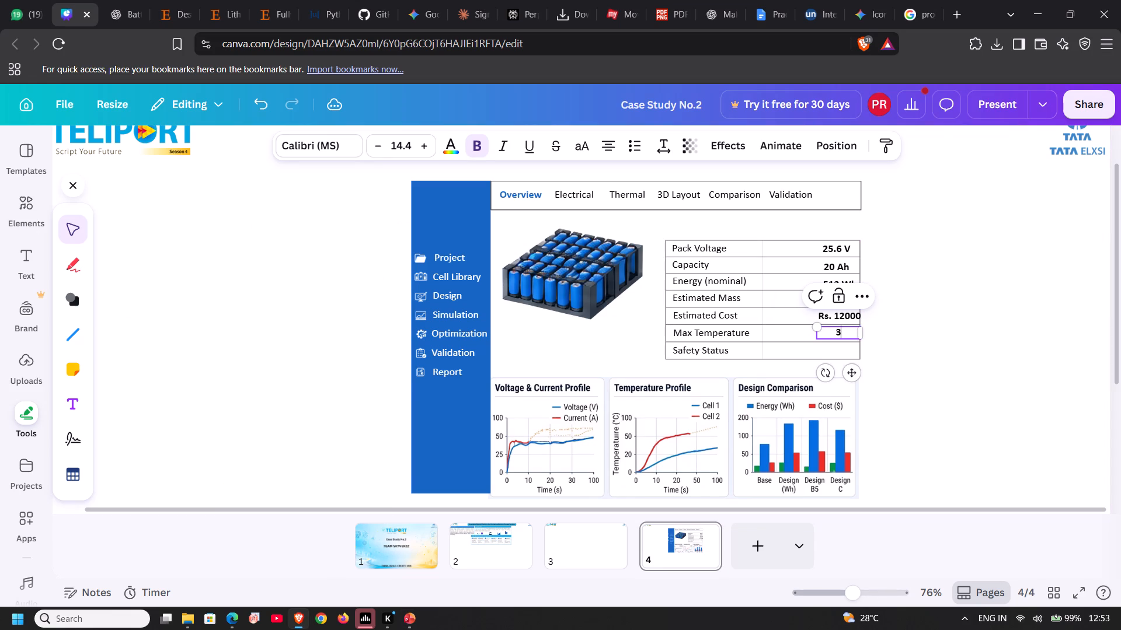
{"action": "key", "text": "8"}
{"action": "type", "text": ".2"}
{"action": "key", "text": "space"}
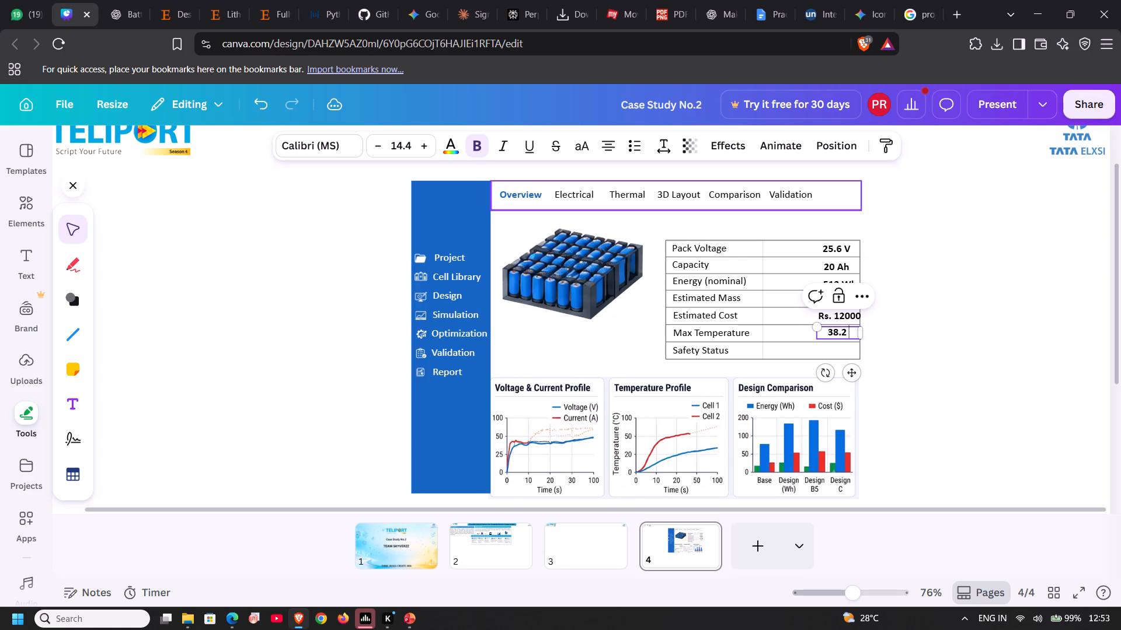
Search the web for the degree celcius symbol, copy °C and paste it after 38.2 in the Max Temperature row.
{"action": "left_click", "coordinate": [957, 12]}
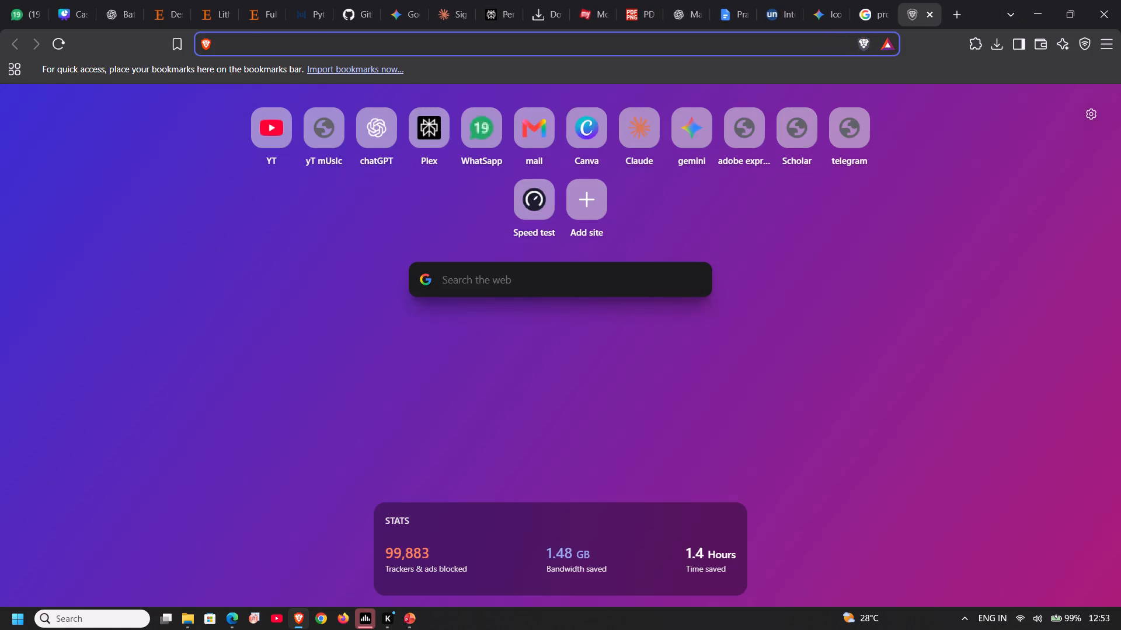
{"action": "left_click", "coordinate": [579, 272]}
{"action": "type", "text": "degree celcius"}
{"action": "key", "text": "space"}
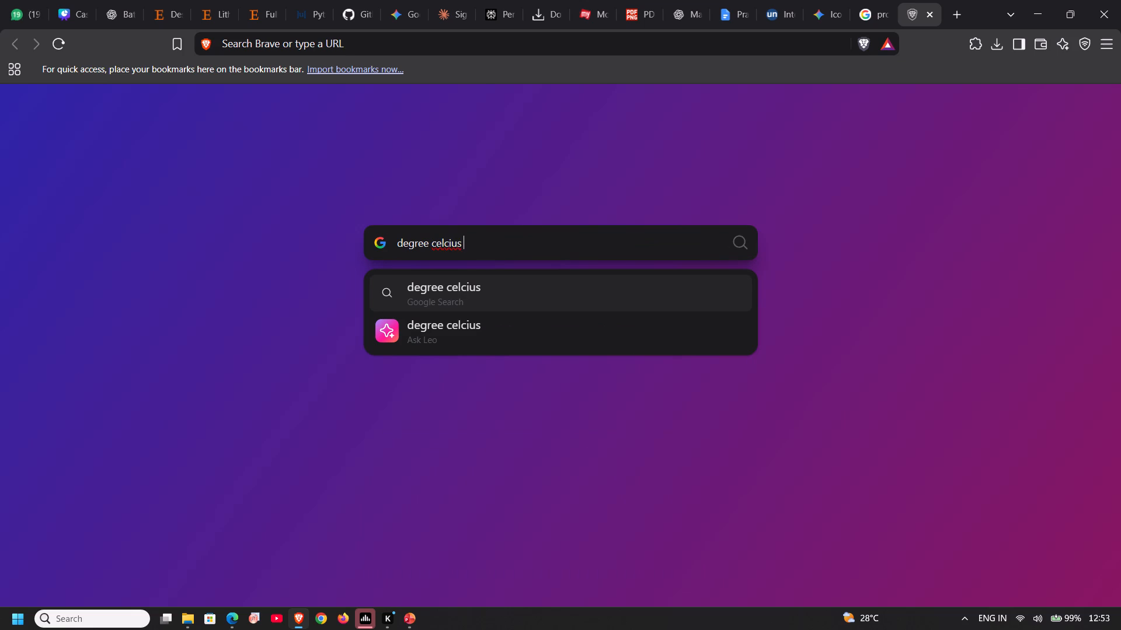
{"action": "type", "text": "symbol"}
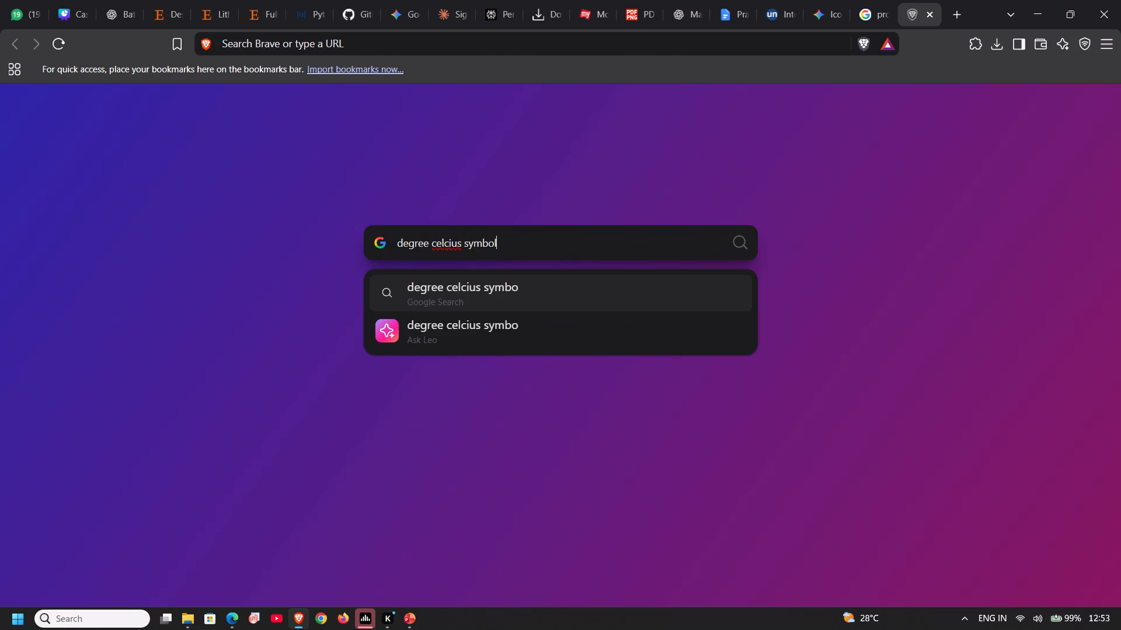
{"action": "key", "text": "Return"}
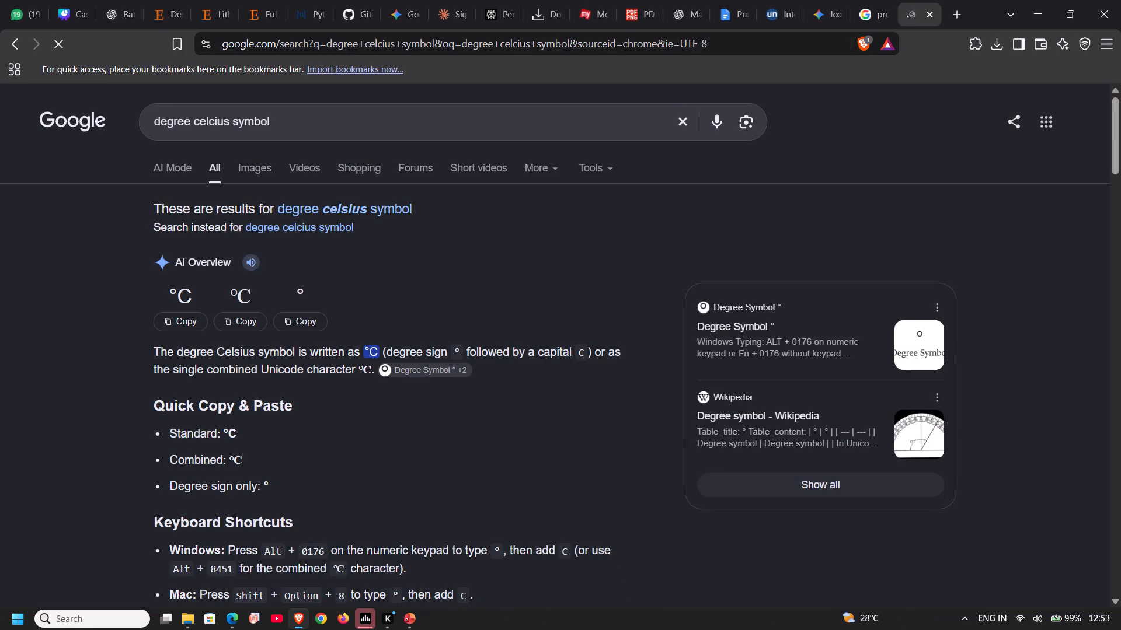
{"action": "left_click_drag", "start_coordinate": [190, 300], "coordinate": [190, 300]}
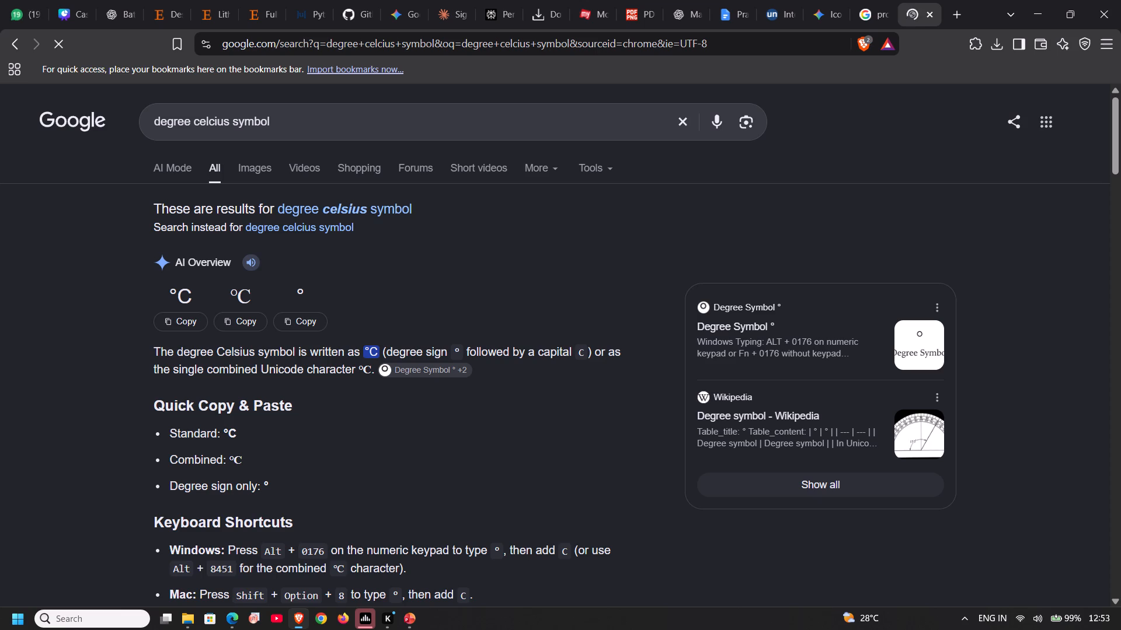
{"action": "left_click_drag", "start_coordinate": [190, 300], "coordinate": [163, 296]}
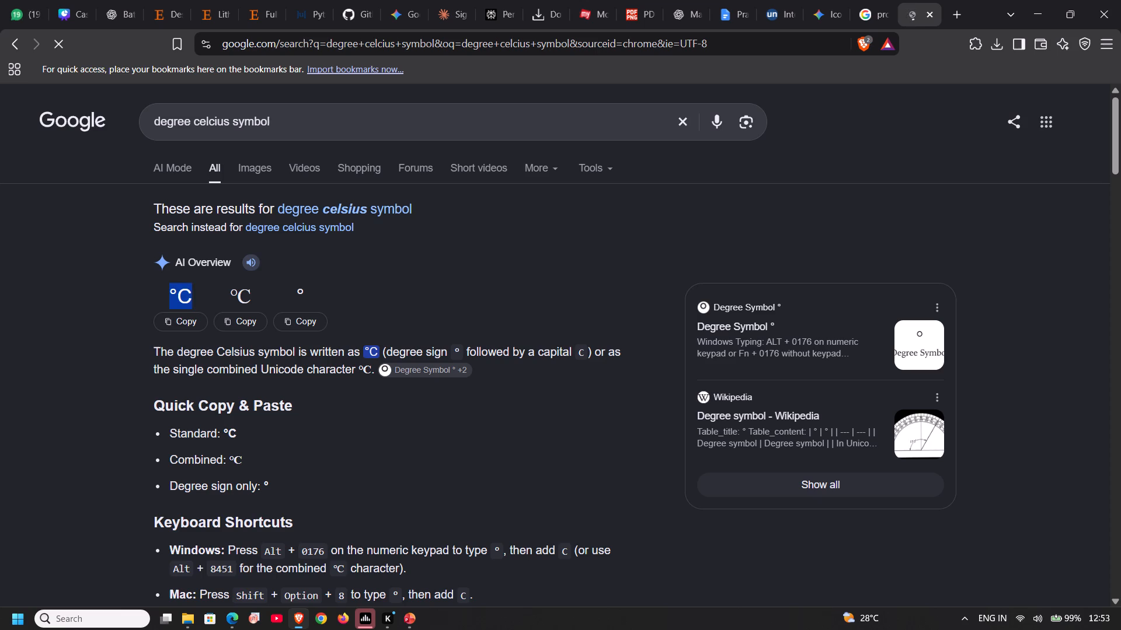
{"action": "key", "text": "ctrl+c"}
{"action": "left_click", "coordinate": [77, 22]}
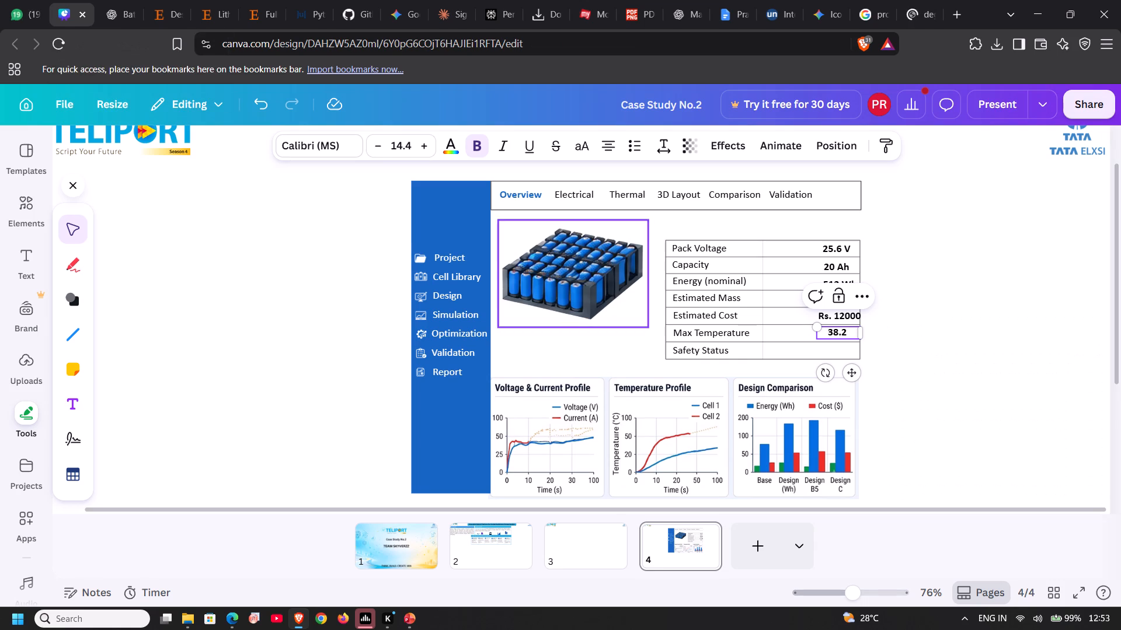
{"action": "key", "text": "ctrl+v"}
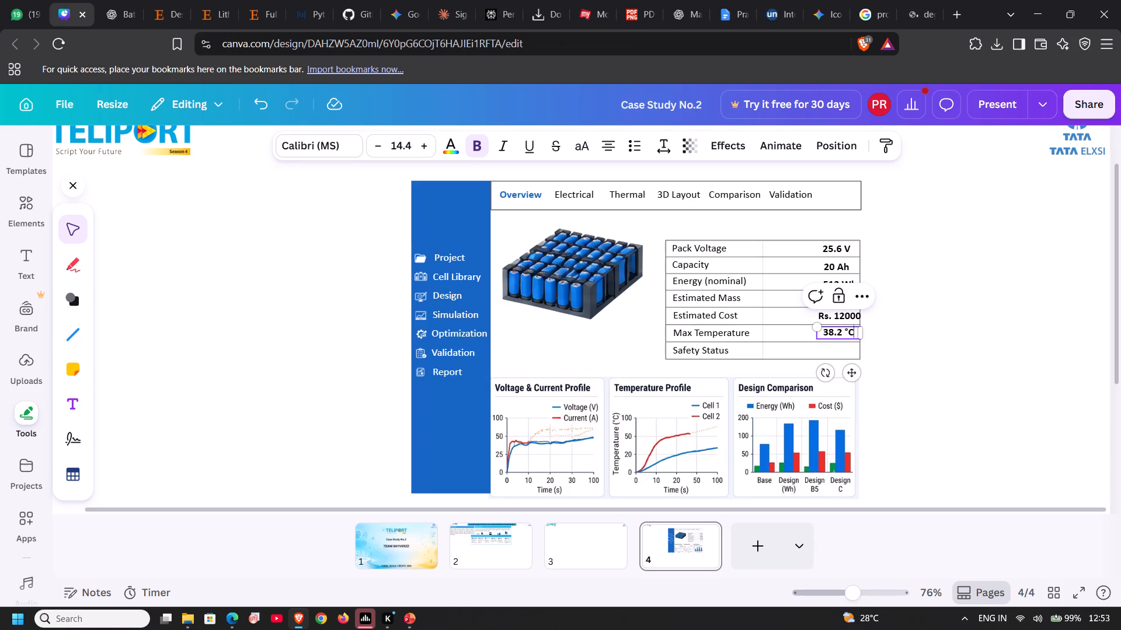
{"action": "left_click", "coordinate": [897, 321]}
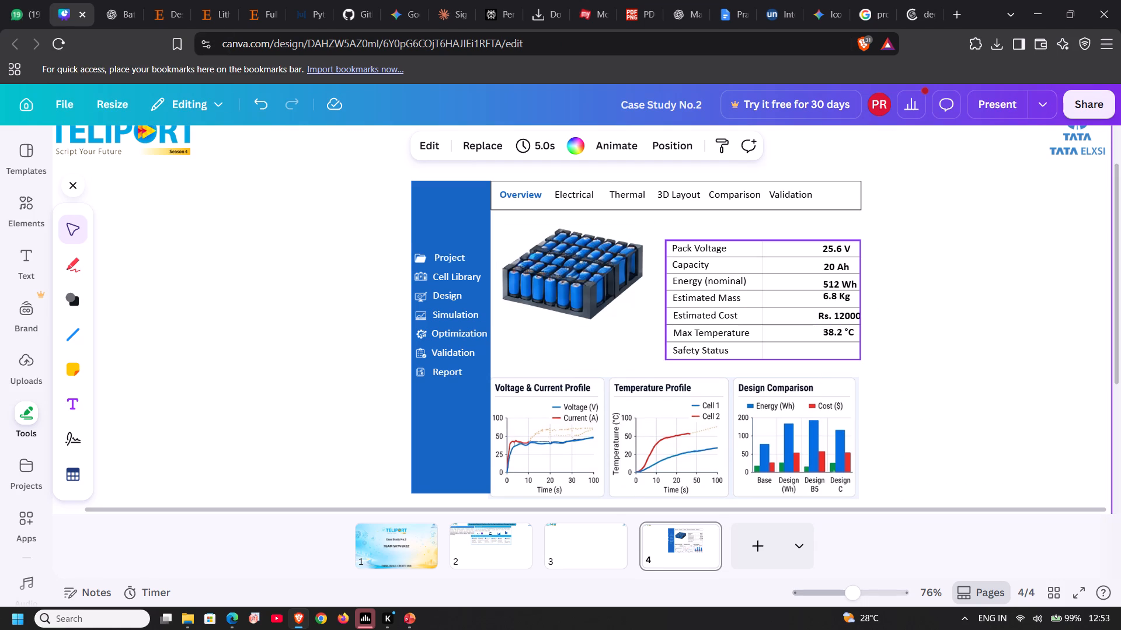
Duplicate the Rs. 12000 value and place the copy in the Safety Status row.
{"action": "left_click", "coordinate": [831, 310]}
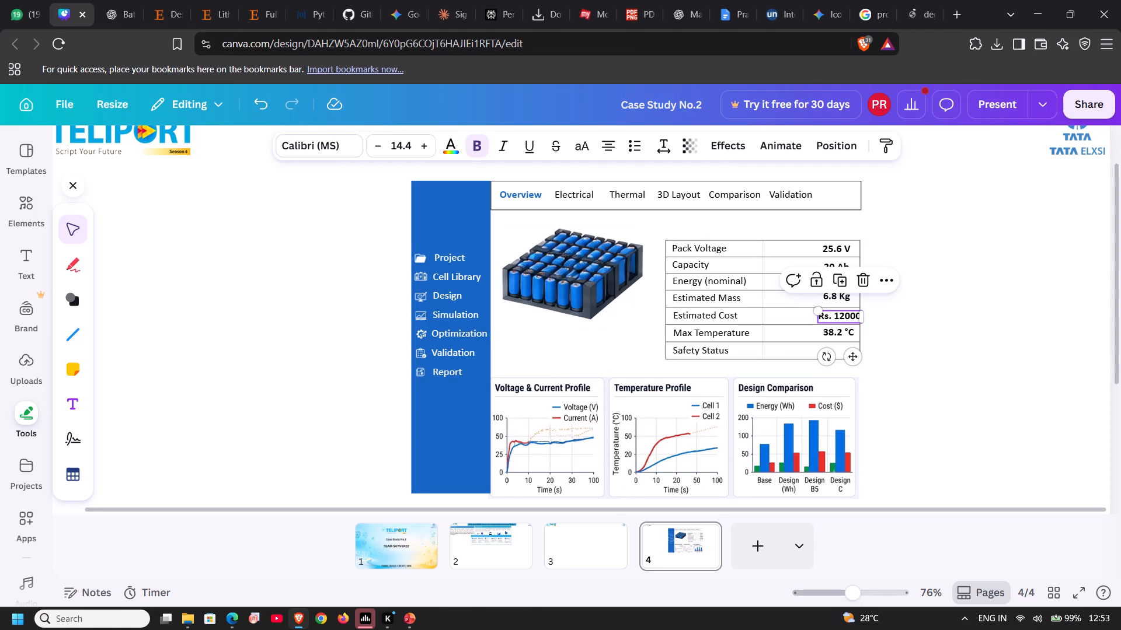
{"action": "key", "text": "ctrl+c"}
{"action": "key", "text": "ctrl+v"}
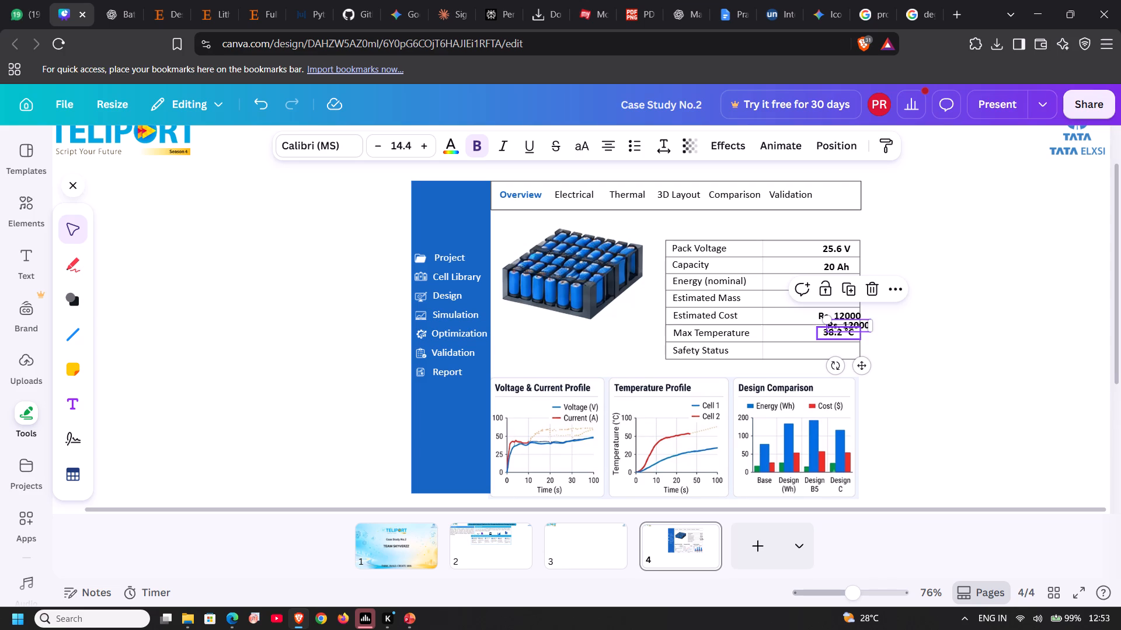
{"action": "left_click_drag", "start_coordinate": [856, 369], "coordinate": [834, 393]}
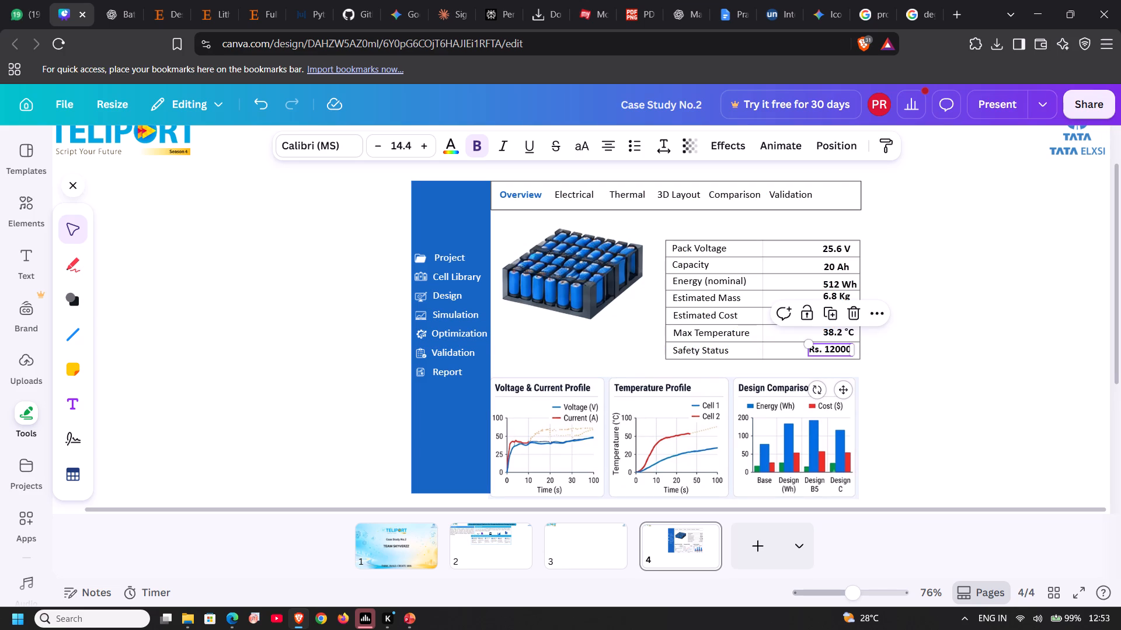
Replace the Safety Status row's copied text with Within Safety.
{"action": "left_click", "coordinate": [831, 348]}
{"action": "key", "text": "shift+w"}
{"action": "key", "text": "i"}
{"action": "key", "text": "t"}
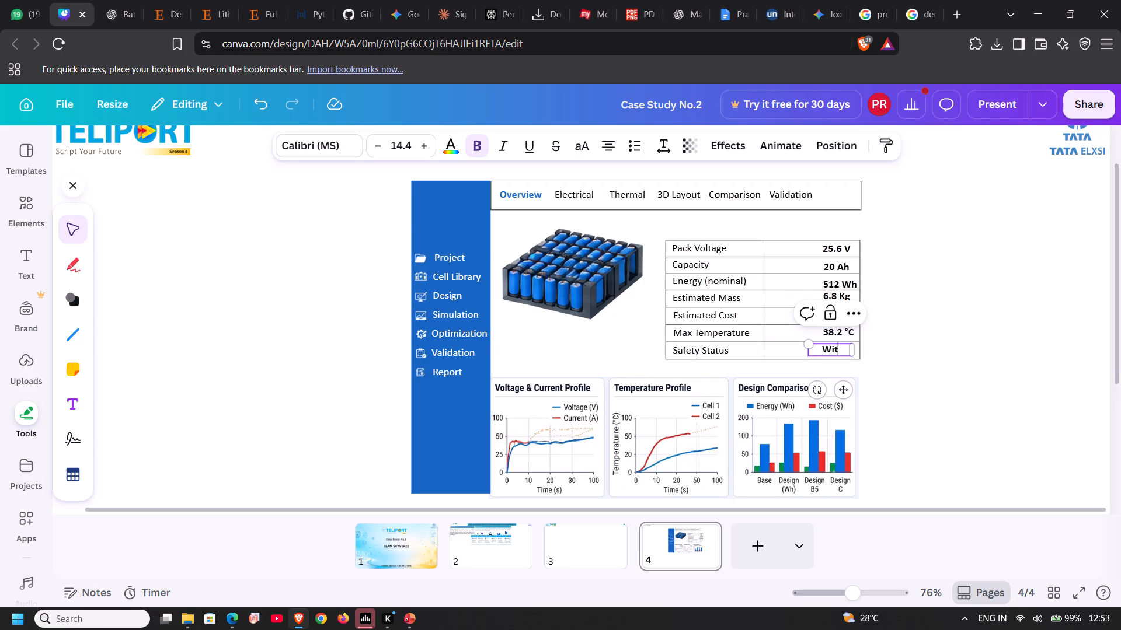
{"action": "key", "text": "h"}
{"action": "type", "text": "in"}
{"action": "key", "text": "space"}
{"action": "key", "text": "shift+s"}
{"action": "key", "text": "a"}
{"action": "type", "text": "ety"}
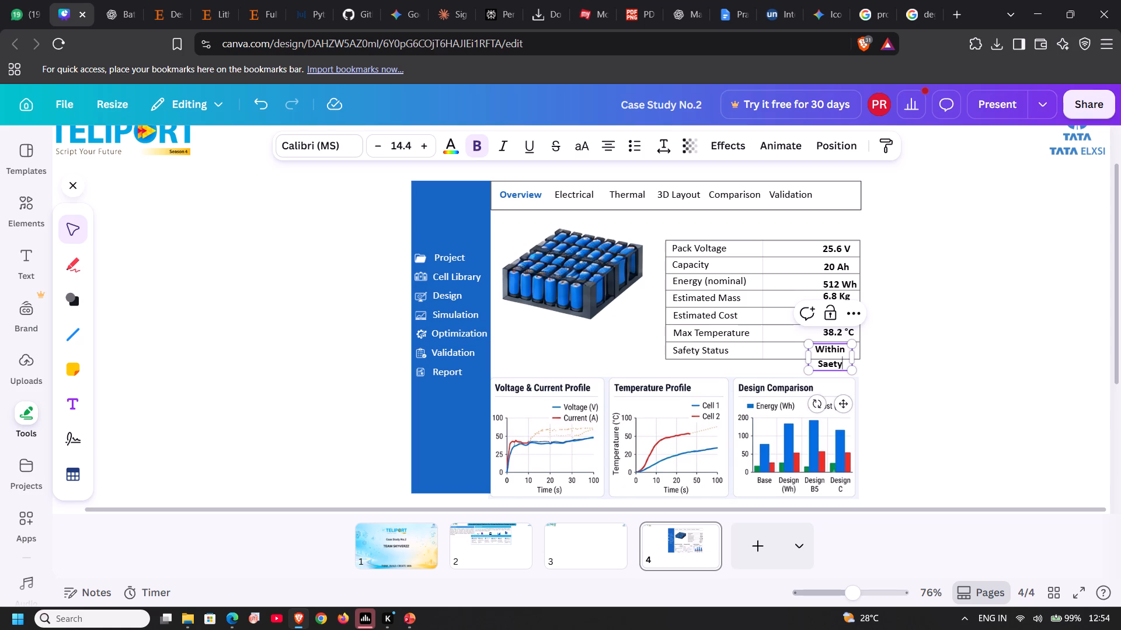
{"action": "key", "text": "Left"}
{"action": "key", "text": "Left"}
{"action": "key", "text": "Left"}
{"action": "key", "text": "f"}
{"action": "left_click", "coordinate": [923, 320]}
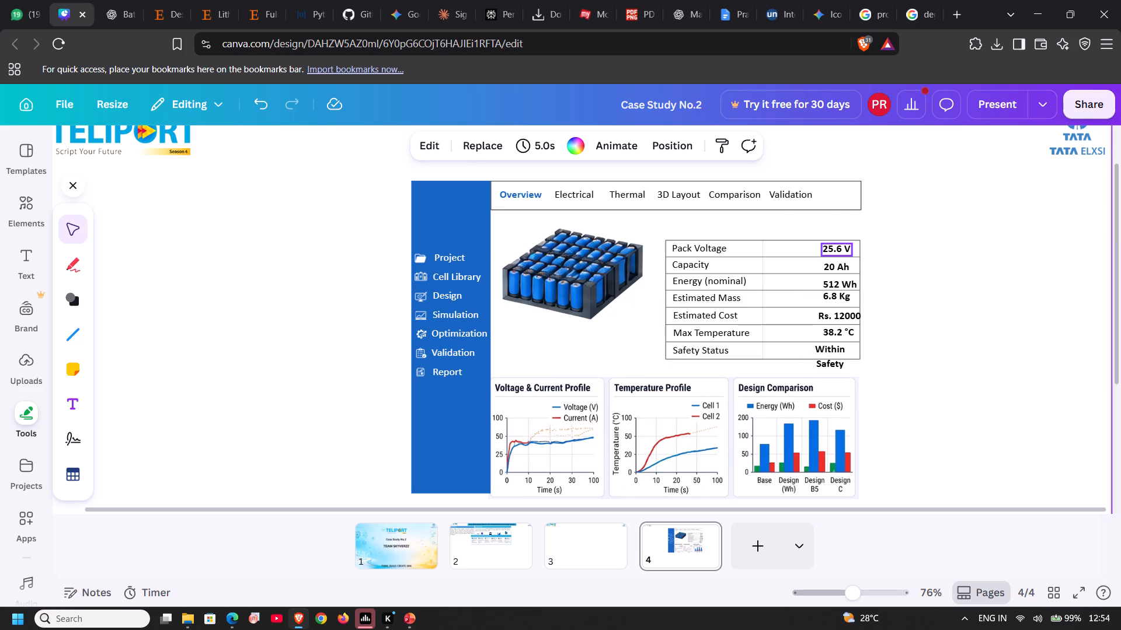
Nudge the 20 Ah value in the Capacity row slightly to the left.
{"action": "left_click", "coordinate": [831, 247]}
{"action": "left_click", "coordinate": [913, 257]}
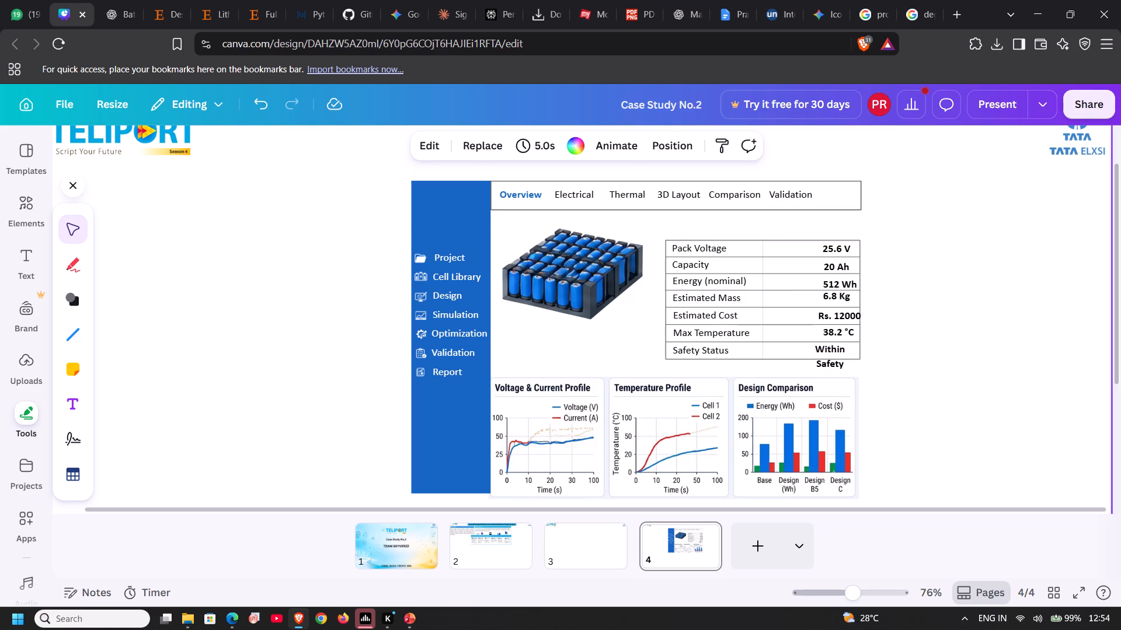
{"action": "left_click", "coordinate": [840, 265]}
{"action": "key", "text": "Left"}
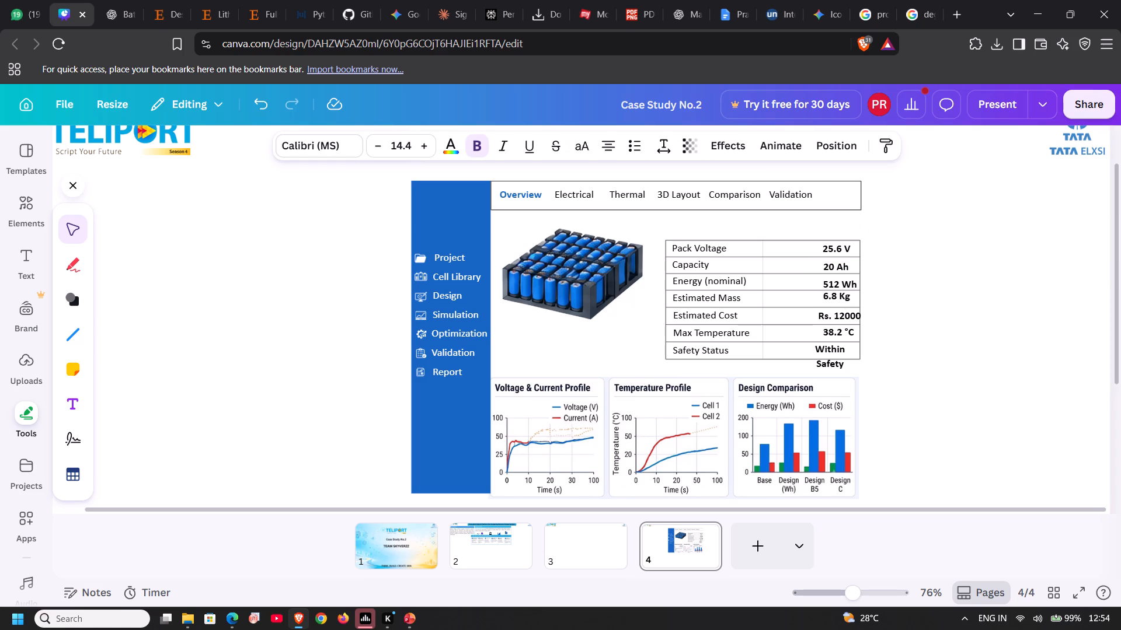
Switch to the PowerPoint reference to check its Key Results table, and return to the Canva presentation.
{"action": "left_click", "coordinate": [410, 621]}
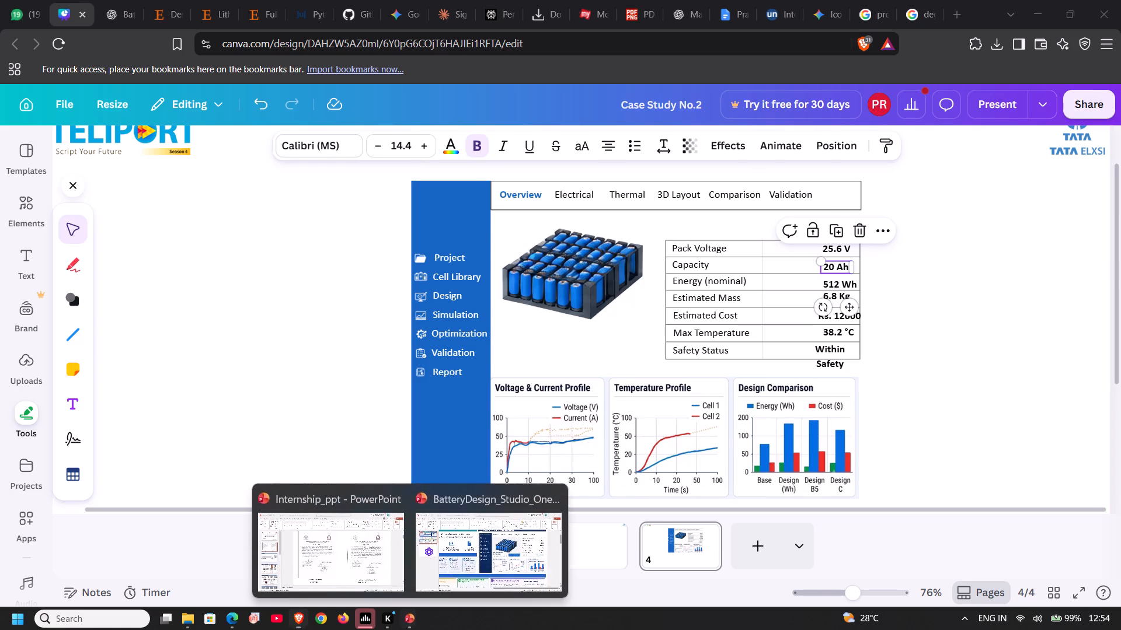
{"action": "left_click", "coordinate": [475, 558]}
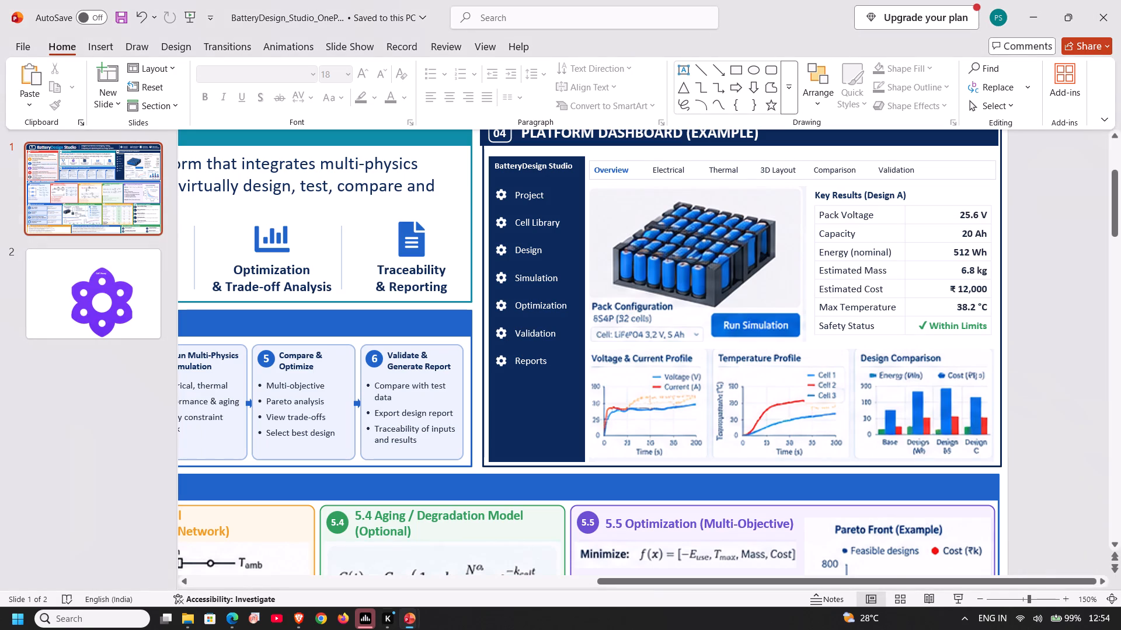
{"action": "left_click", "coordinate": [301, 619]}
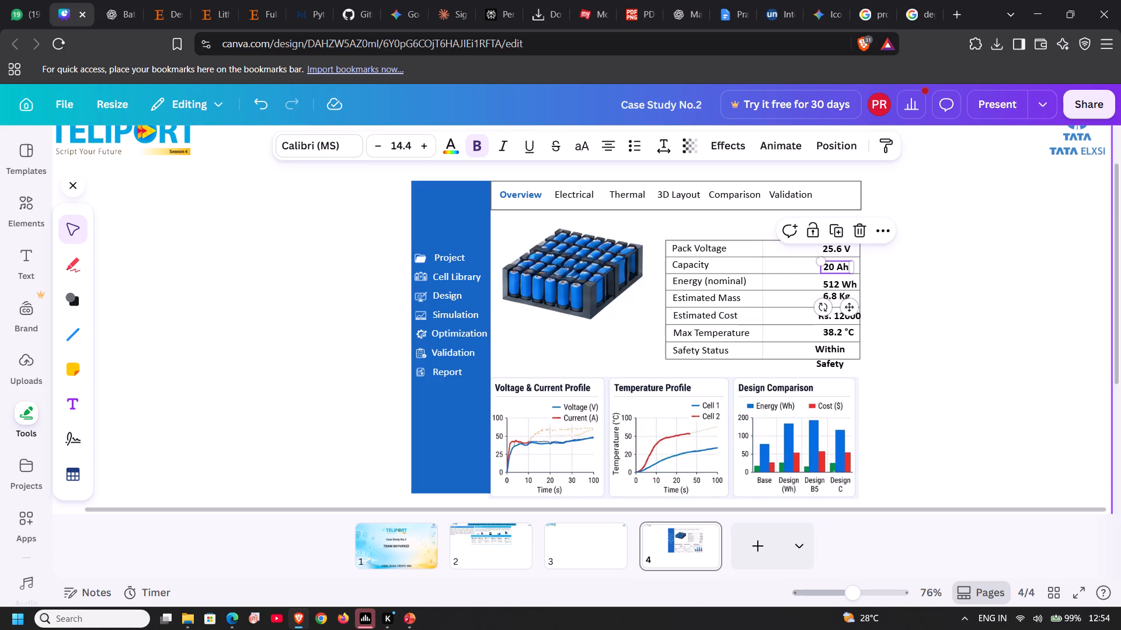
Nudge the 512 Wh value slightly up and to the left within the Energy (nominal) row.
{"action": "left_click", "coordinate": [974, 276]}
{"action": "left_click", "coordinate": [851, 283]}
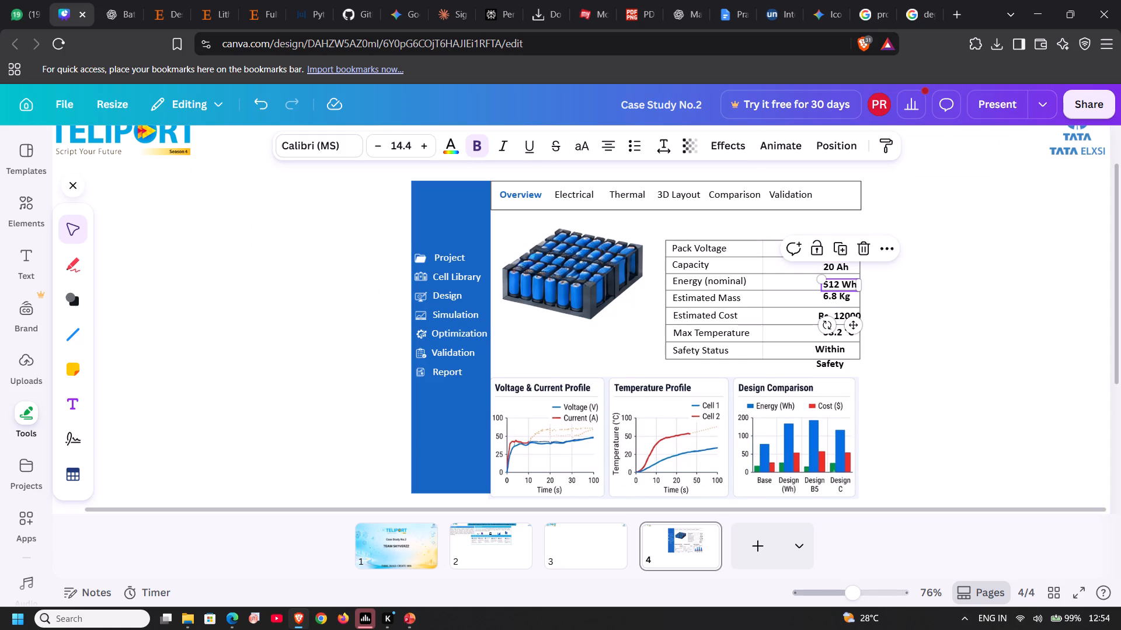
{"action": "key", "text": "Up"}
{"action": "key", "text": "Up"}
{"action": "key", "text": "Up"}
{"action": "key", "text": "Left"}
{"action": "key", "text": "Left"}
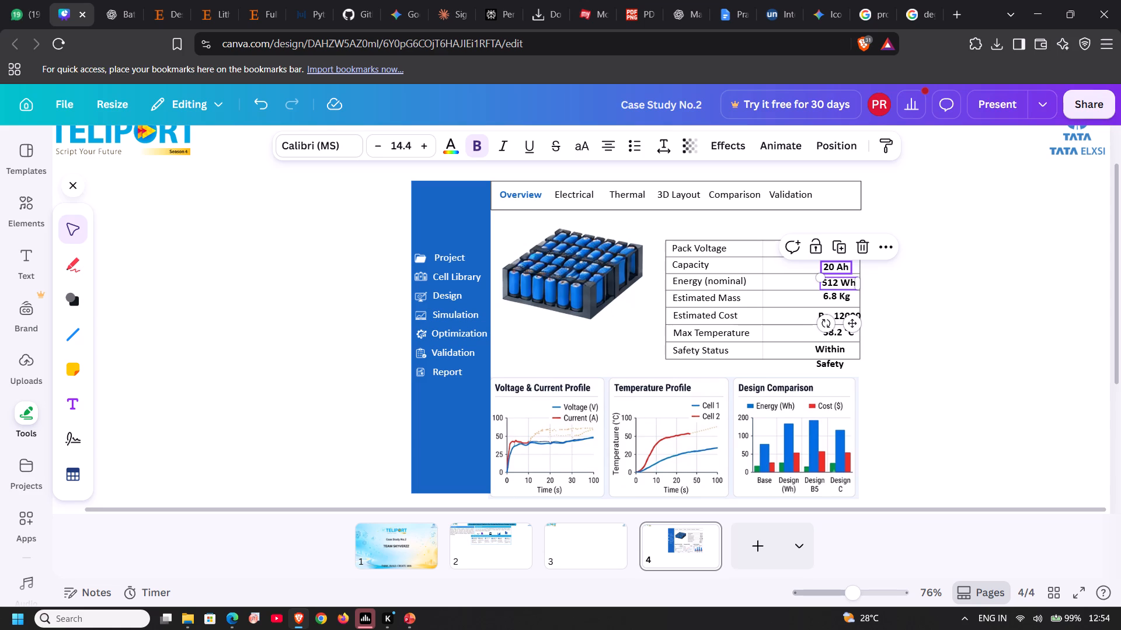
Nudge the 20 Ah value slightly up to align it with the Capacity row.
{"action": "left_click", "coordinate": [841, 265]}
{"action": "key", "text": "Up"}
{"action": "key", "text": "Up"}
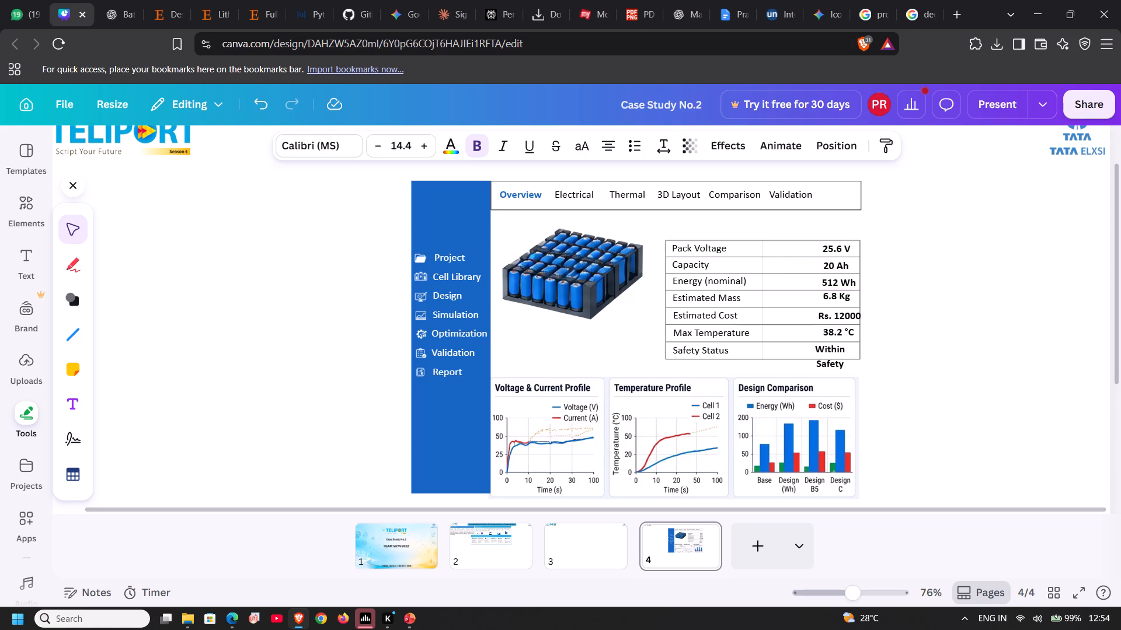
{"action": "key", "text": "Up"}
{"action": "left_click", "coordinate": [1003, 316]}
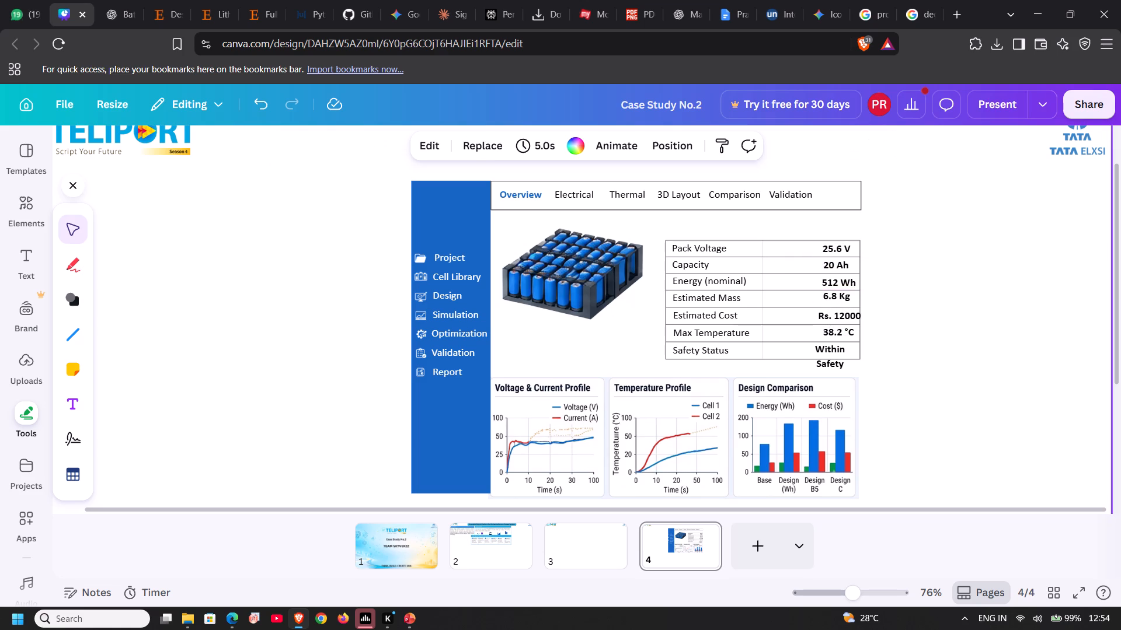
Nudge the 6.8 Kg value slightly down to align it with the Estimated Mass row.
{"action": "left_click", "coordinate": [838, 299]}
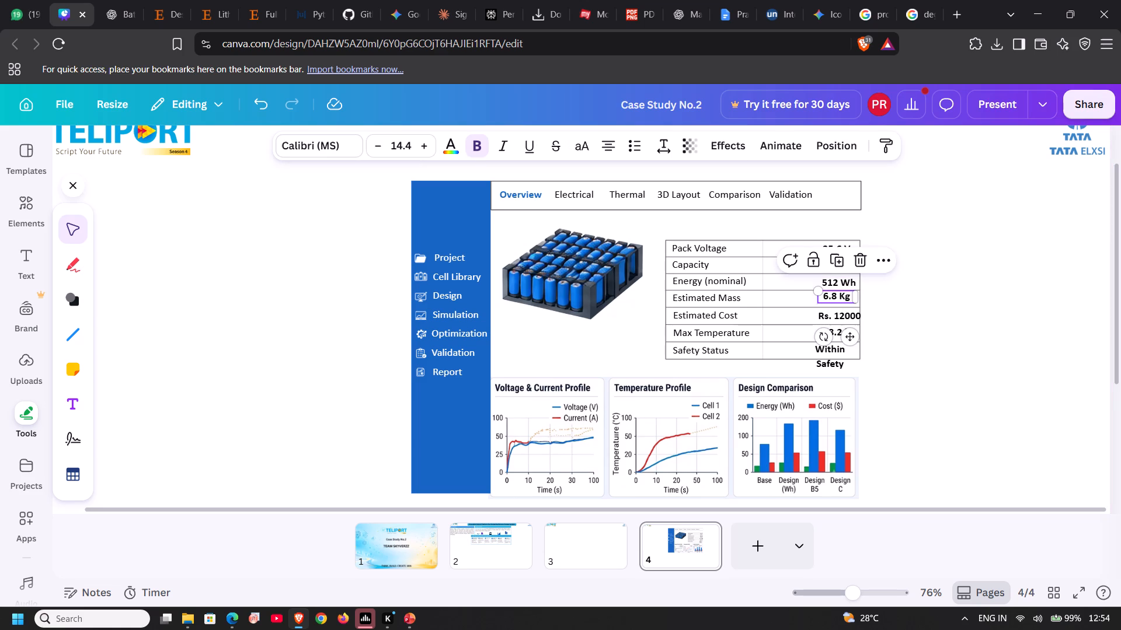
{"action": "key", "text": "Down"}
{"action": "key", "text": "Down"}
{"action": "key", "text": "Down"}
{"action": "key", "text": "Down"}
{"action": "key", "text": "Down"}
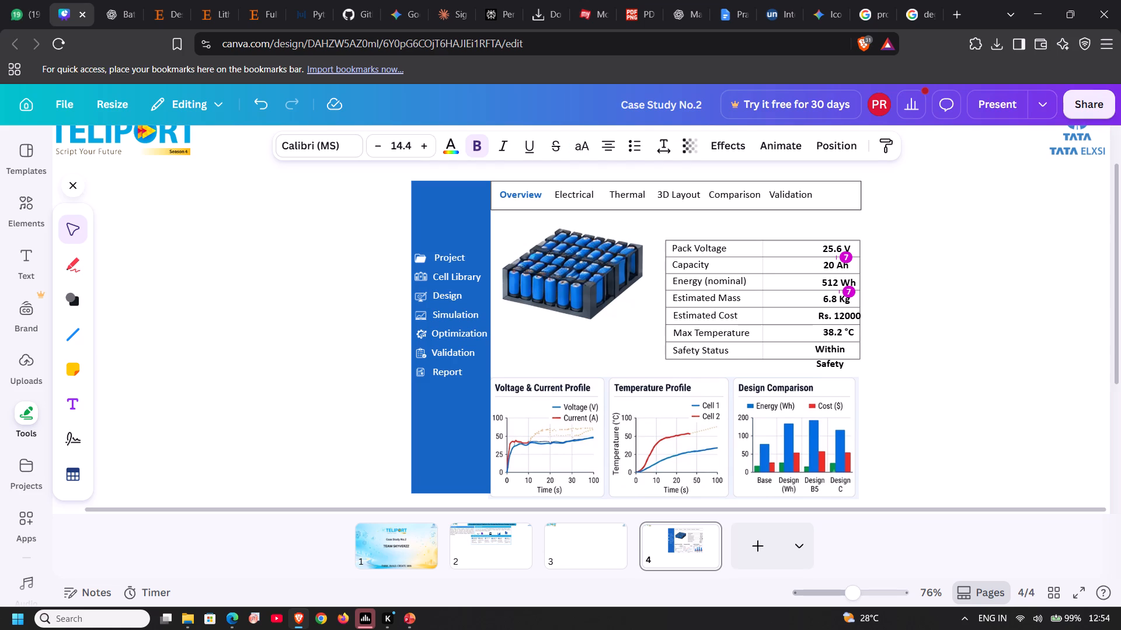
Nudge the Rs. 12000 value left so it sits inside the table's Estimated Cost row.
{"action": "left_click", "coordinate": [910, 282]}
{"action": "left_click", "coordinate": [857, 319]}
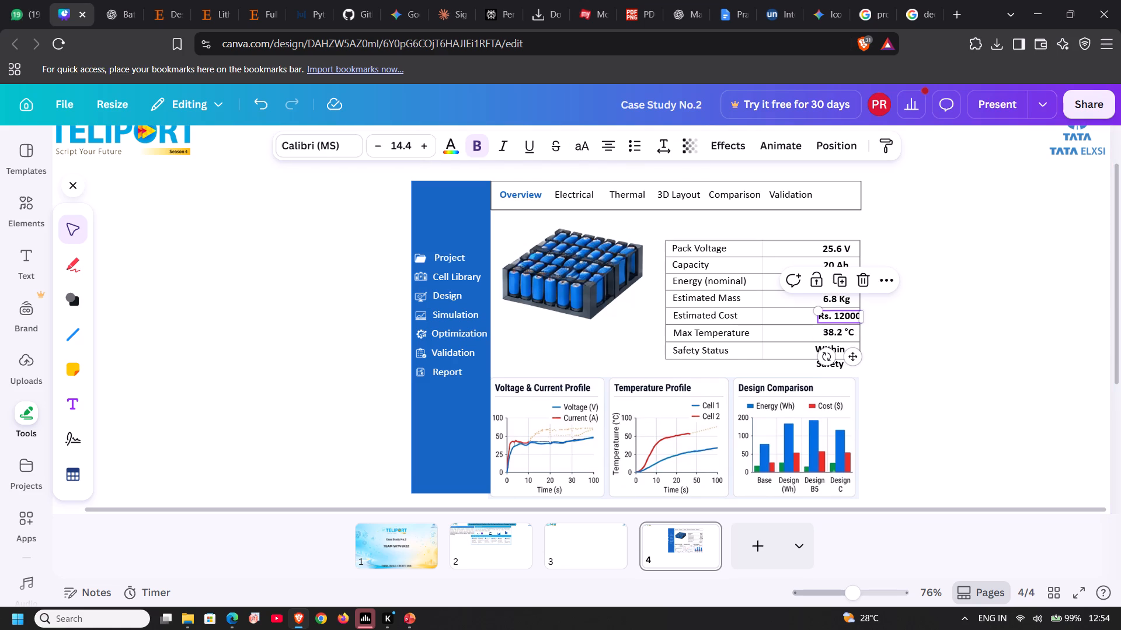
{"action": "key", "text": "Left"}
{"action": "key", "text": "Left"}
{"action": "key", "text": "Left"}
{"action": "key", "text": "Left"}
{"action": "key", "text": "Left"}
{"action": "key", "text": "Left"}
{"action": "key", "text": "Left"}
{"action": "key", "text": "Left"}
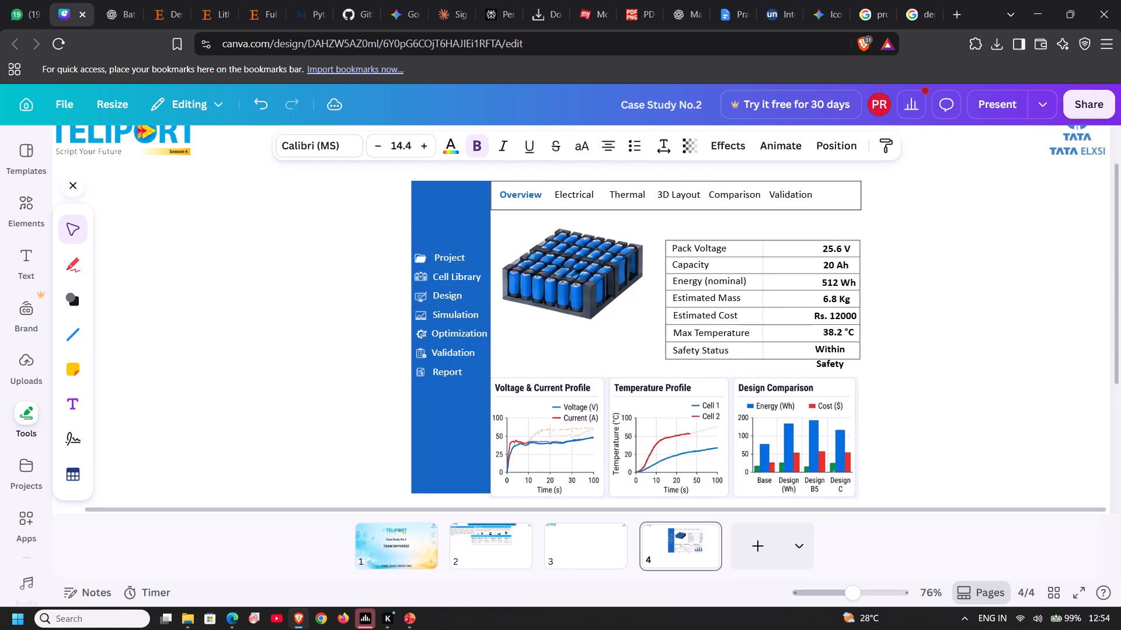
{"action": "key", "text": "Left"}
{"action": "left_click", "coordinate": [880, 309]}
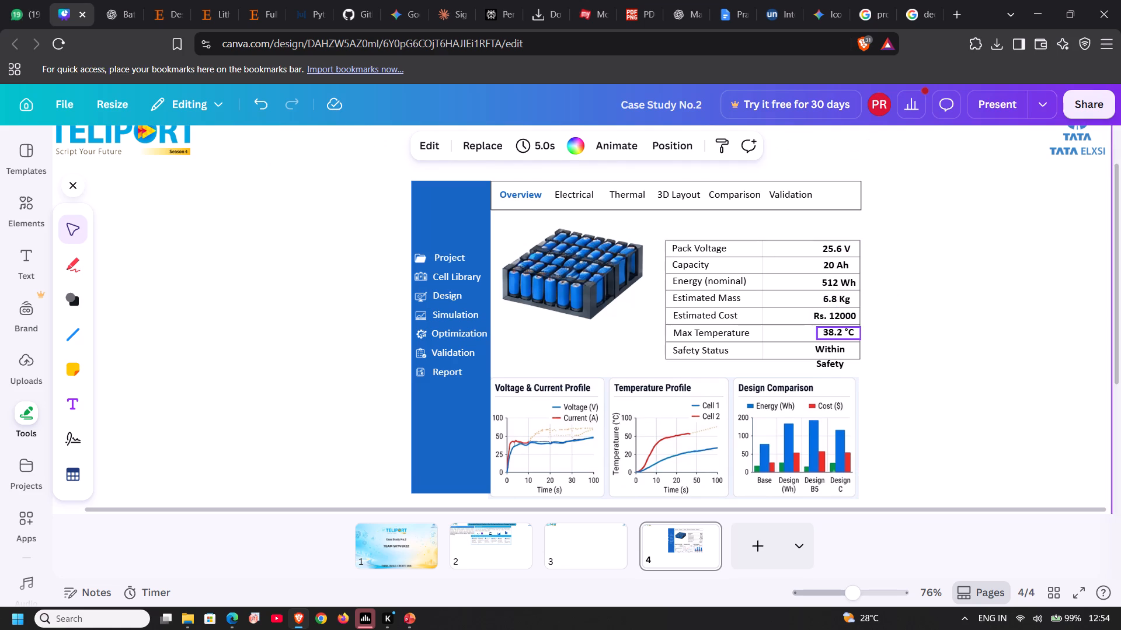
Nudge the 38.2 °C value slightly down within the Max Temperature row.
{"action": "left_click", "coordinate": [843, 337]}
{"action": "key", "text": "Down"}
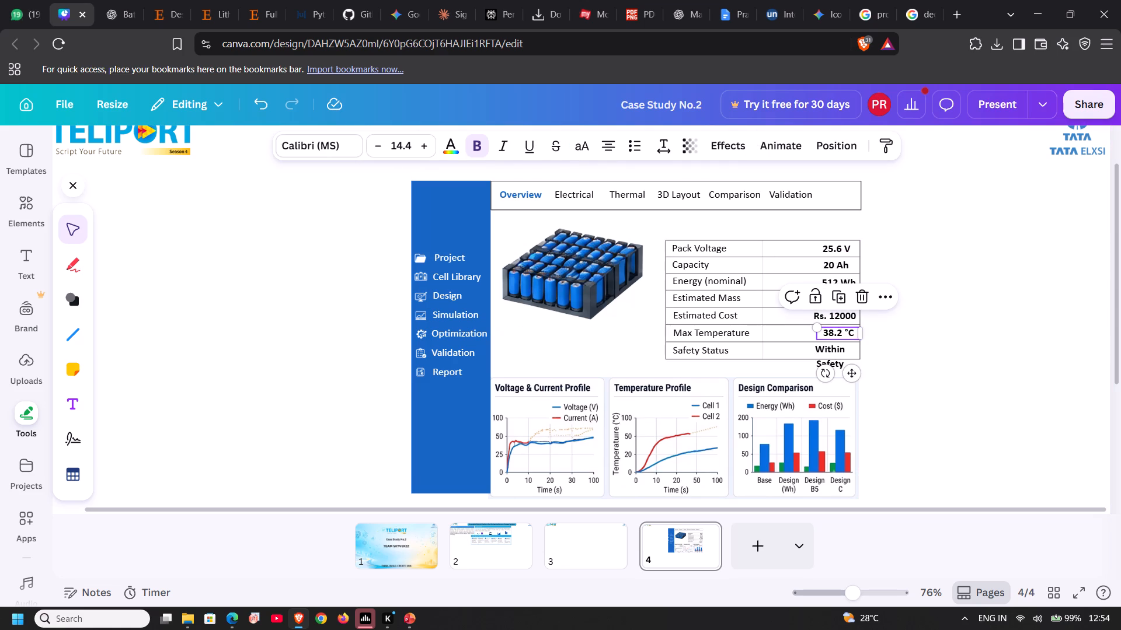
{"action": "left_click", "coordinate": [901, 319]}
Widen the Within Safety text box leftward so its text fits on one line in the Safety Status row.
{"action": "left_click", "coordinate": [830, 352]}
{"action": "left_click_drag", "start_coordinate": [806, 356], "coordinate": [806, 356]}
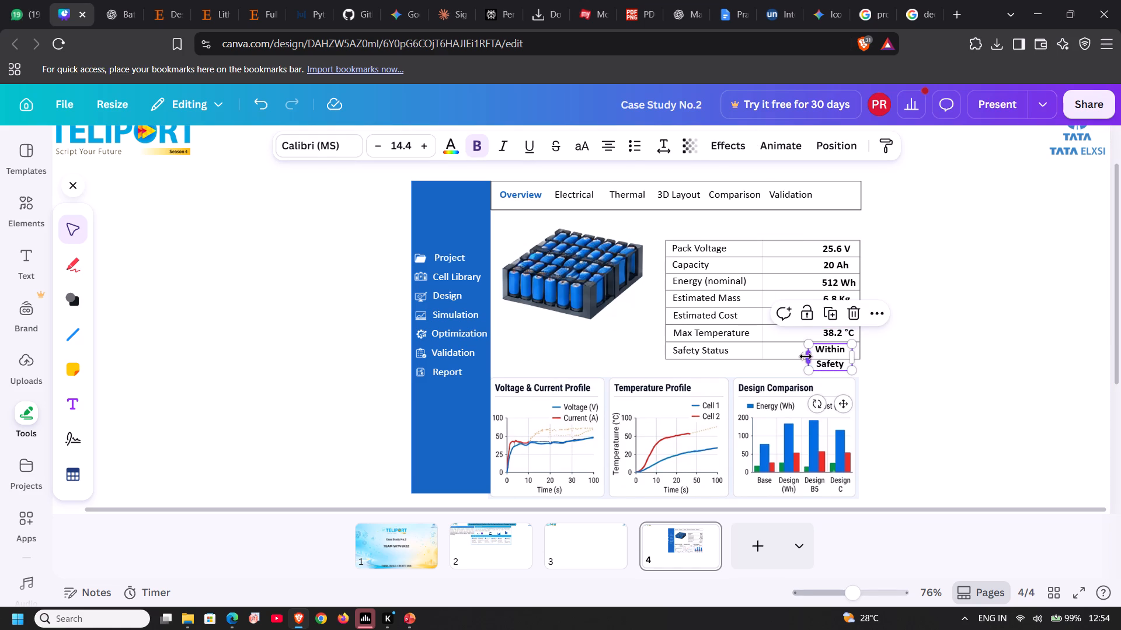
{"action": "left_click_drag", "start_coordinate": [806, 356], "coordinate": [787, 356]}
{"action": "left_click", "coordinate": [935, 313]}
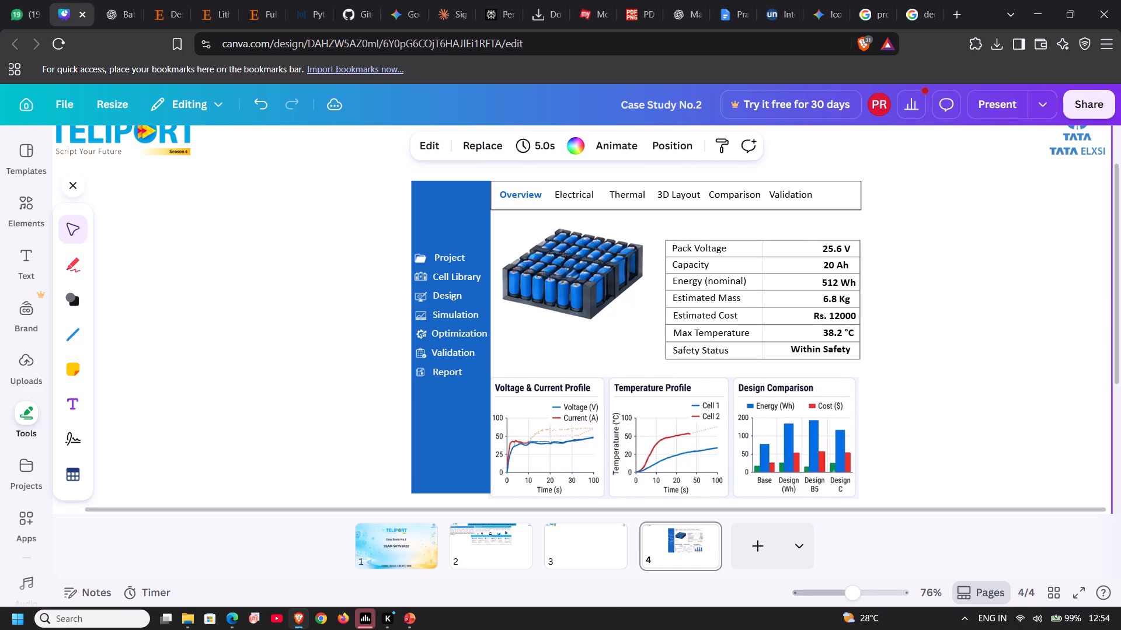
Nudge the Within Safety value right to line it up with the right edge of the values above.
{"action": "left_click", "coordinate": [837, 351]}
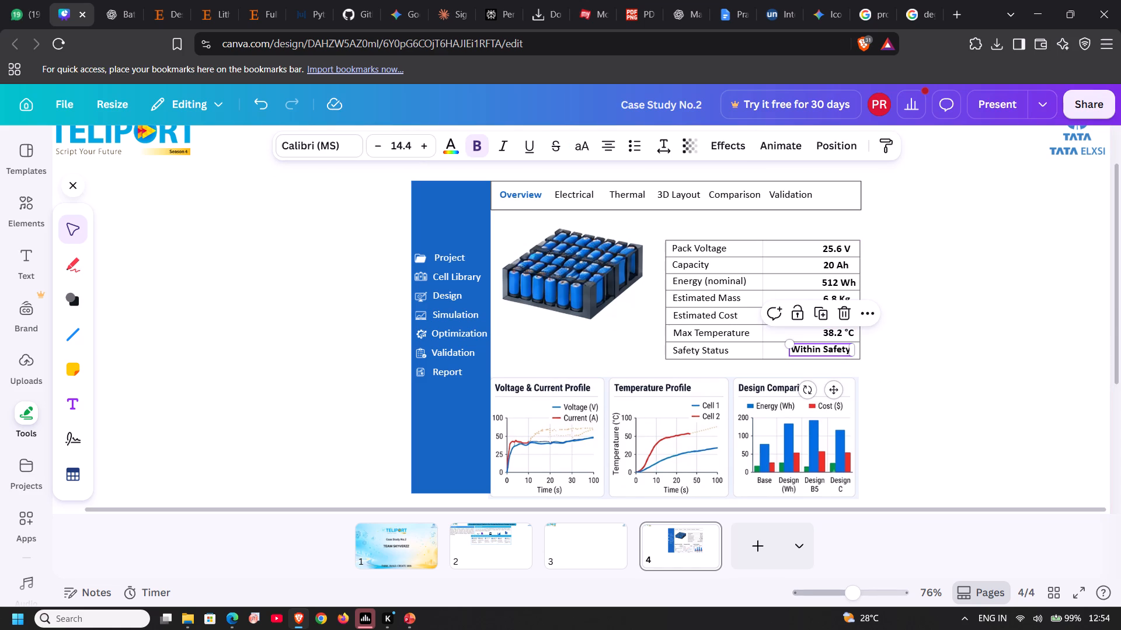
{"action": "key", "text": "Right"}
{"action": "key", "text": "Right"}
{"action": "key", "text": "Right"}
{"action": "key", "text": "Right"}
{"action": "key", "text": "Right"}
{"action": "key", "text": "Right"}
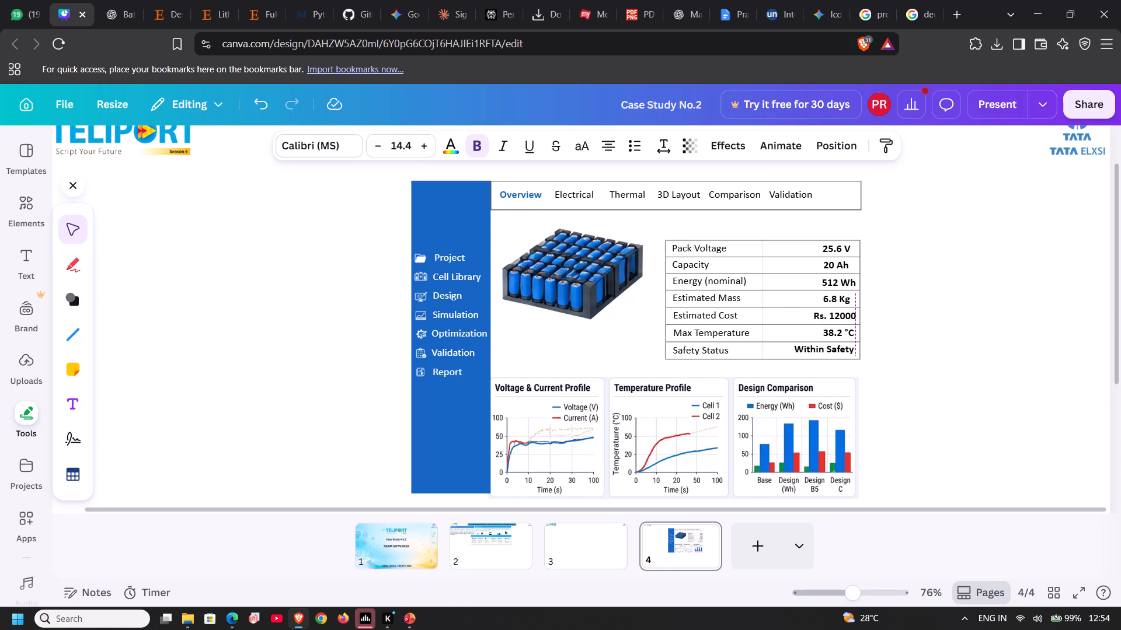
{"action": "left_click", "coordinate": [1031, 300]}
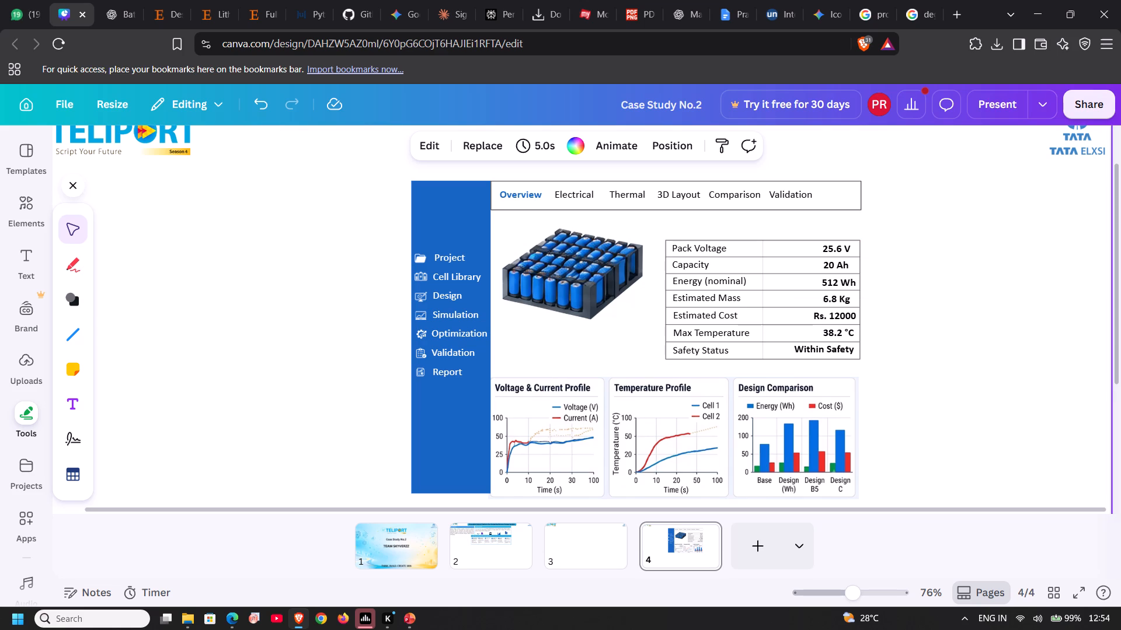
Nudge the 6.8 Kg value slightly right within the Estimated Mass row.
{"action": "left_click", "coordinate": [843, 300]}
{"action": "key", "text": "Right"}
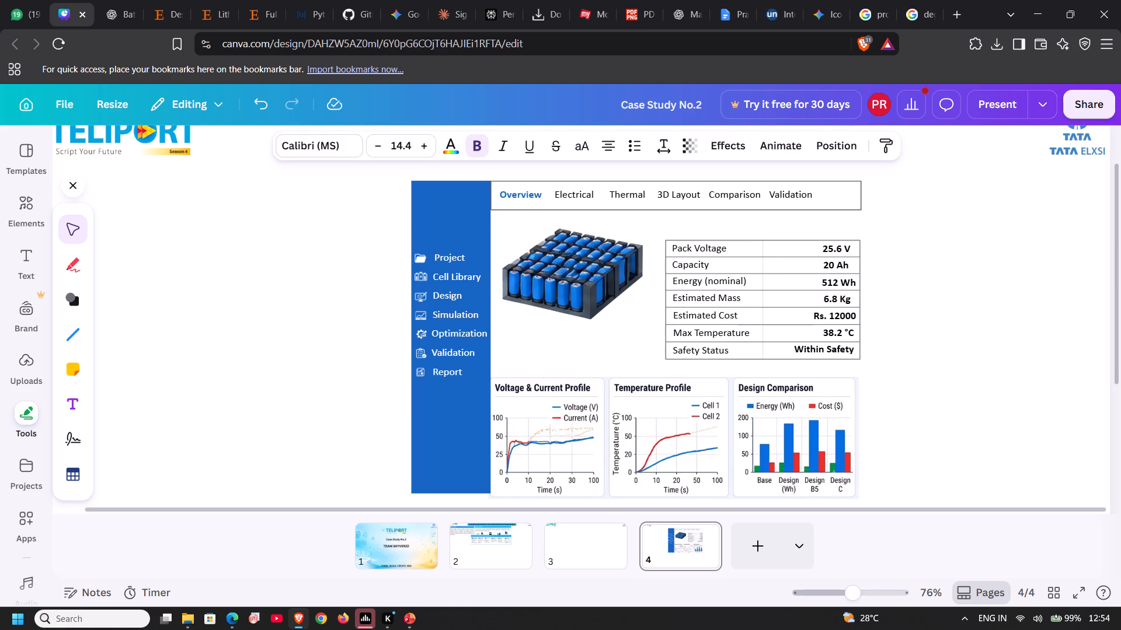
{"action": "left_click", "coordinate": [932, 279]}
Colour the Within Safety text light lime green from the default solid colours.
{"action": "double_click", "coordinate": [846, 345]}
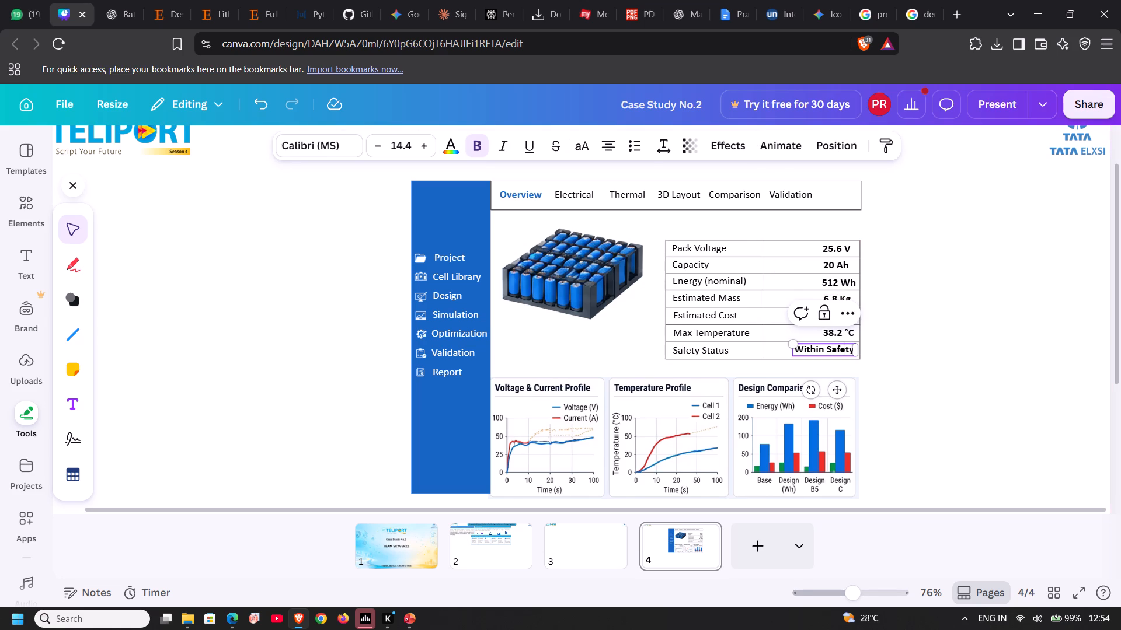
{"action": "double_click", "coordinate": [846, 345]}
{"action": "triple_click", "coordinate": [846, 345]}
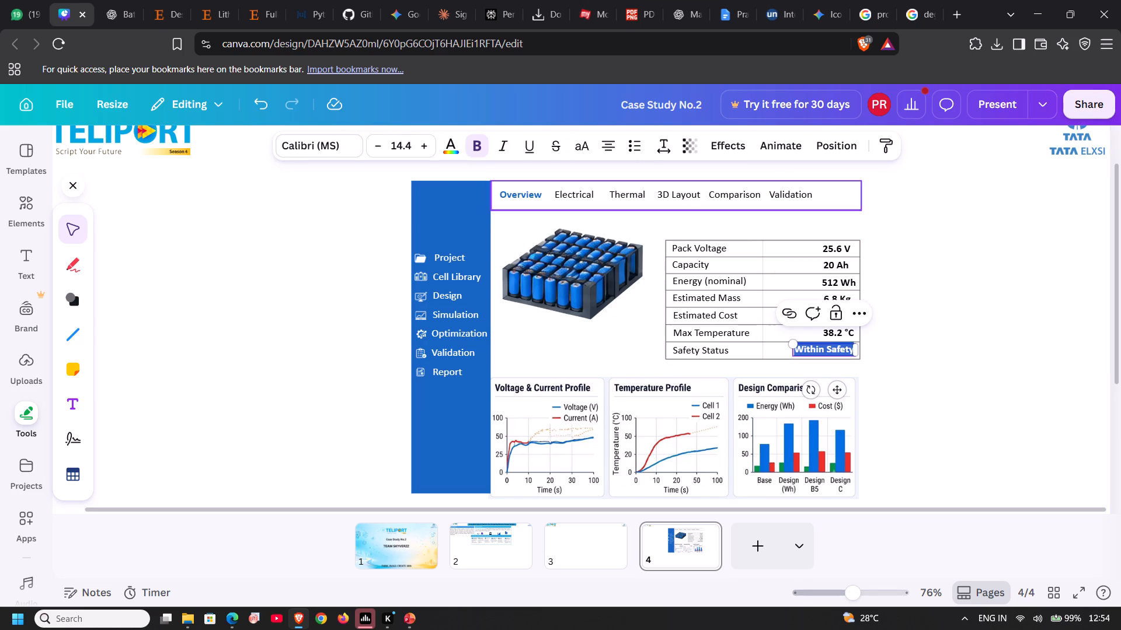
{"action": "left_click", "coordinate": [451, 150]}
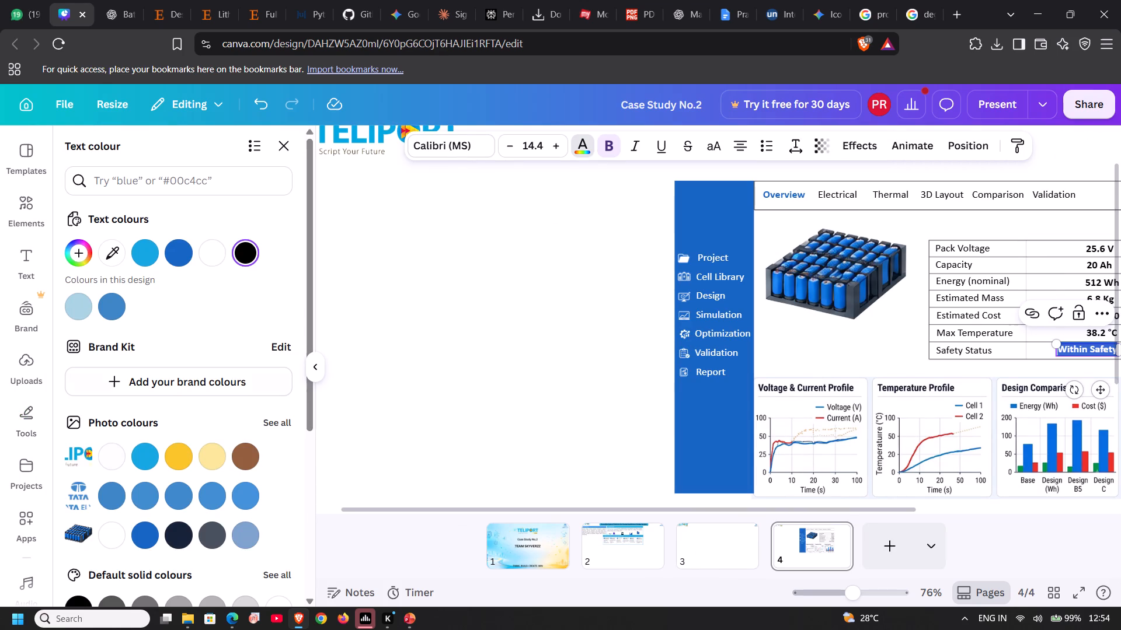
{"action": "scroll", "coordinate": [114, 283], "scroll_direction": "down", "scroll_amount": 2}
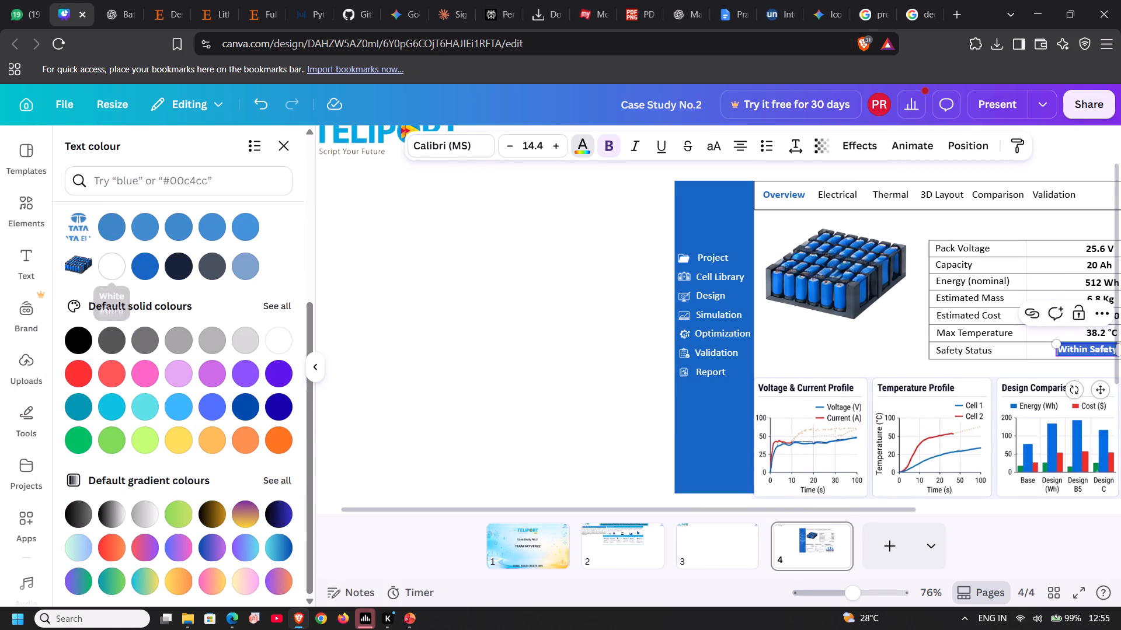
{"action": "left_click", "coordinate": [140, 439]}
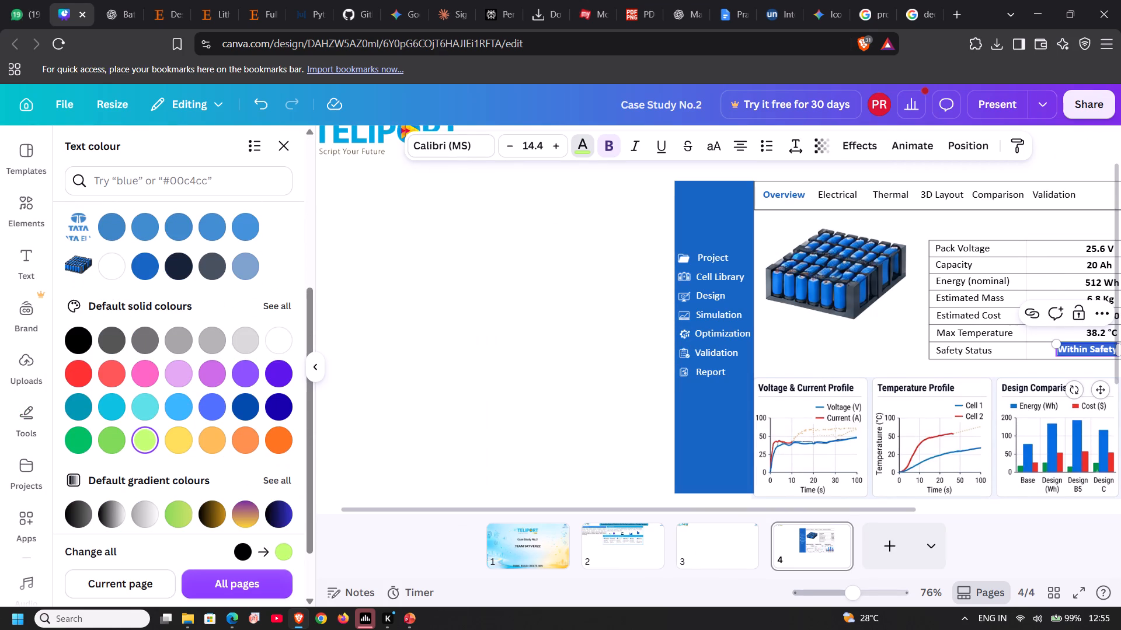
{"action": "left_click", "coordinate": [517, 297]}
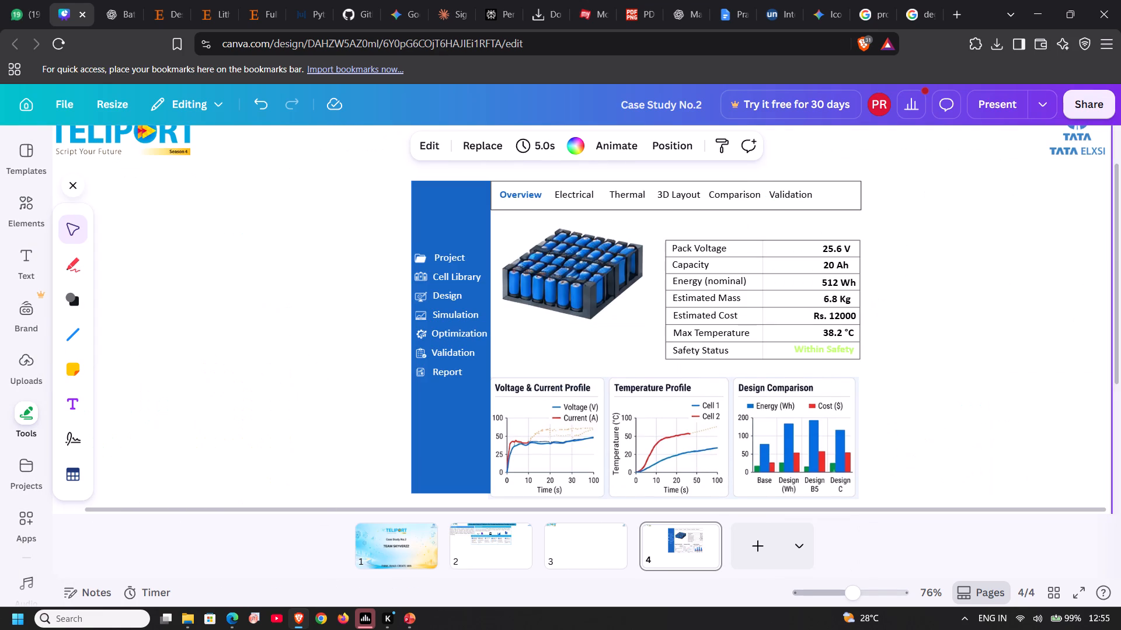
Recolour the Within Safety text with the medium grass green from the default solid colours.
{"action": "double_click", "coordinate": [829, 348]}
{"action": "double_click", "coordinate": [829, 348]}
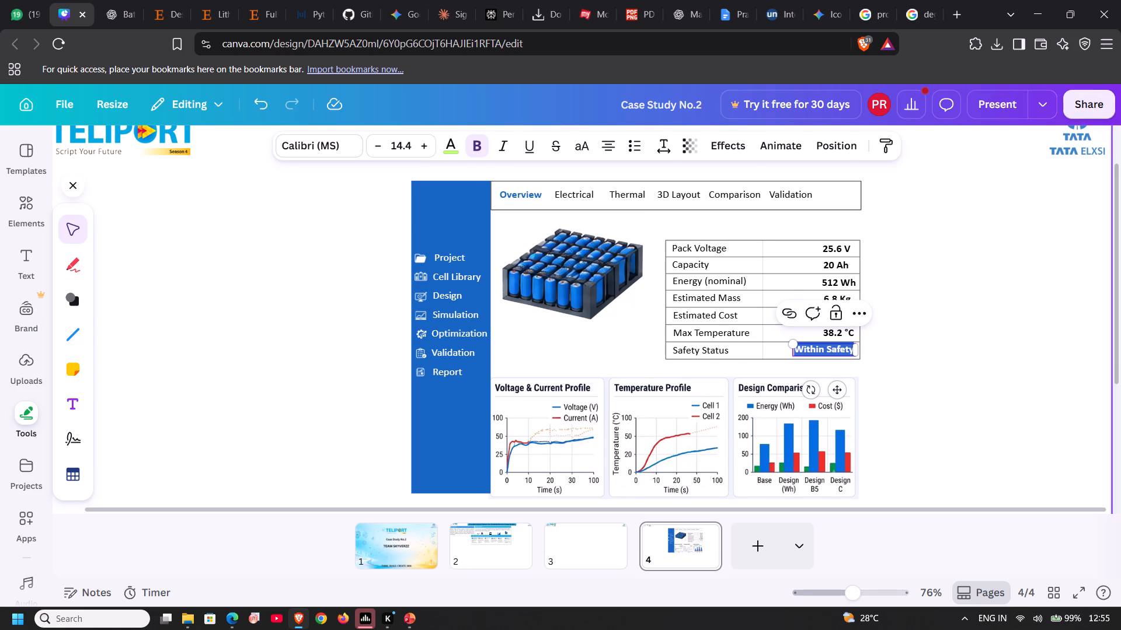
{"action": "left_click", "coordinate": [449, 147]}
{"action": "scroll", "coordinate": [250, 447], "scroll_direction": "down", "scroll_amount": 1}
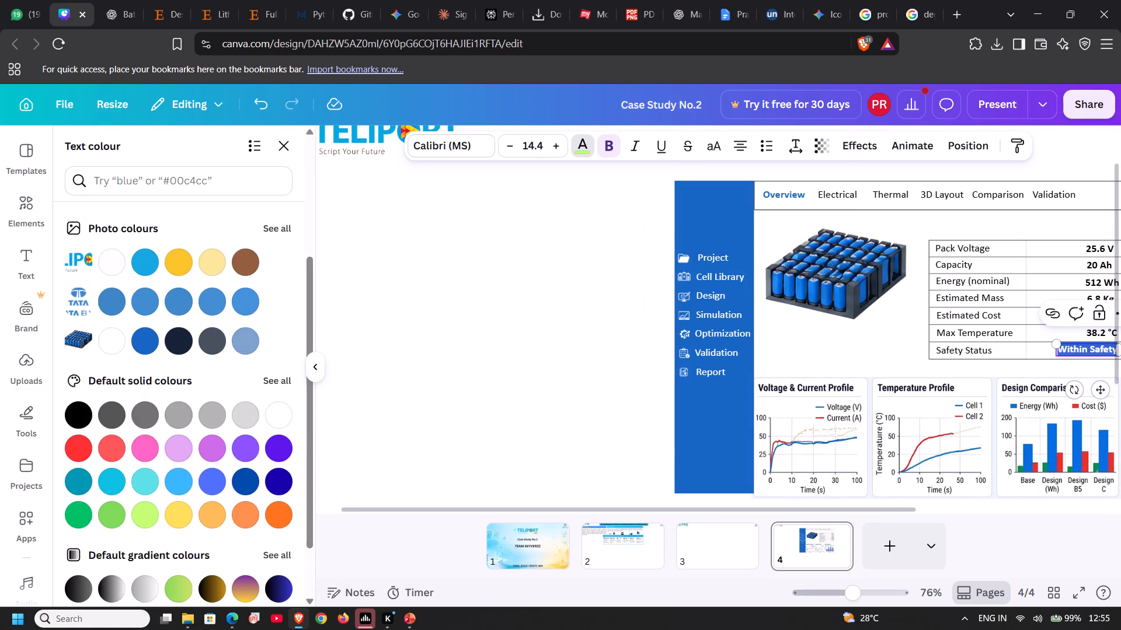
{"action": "left_click", "coordinate": [109, 512]}
{"action": "left_click", "coordinate": [557, 293]}
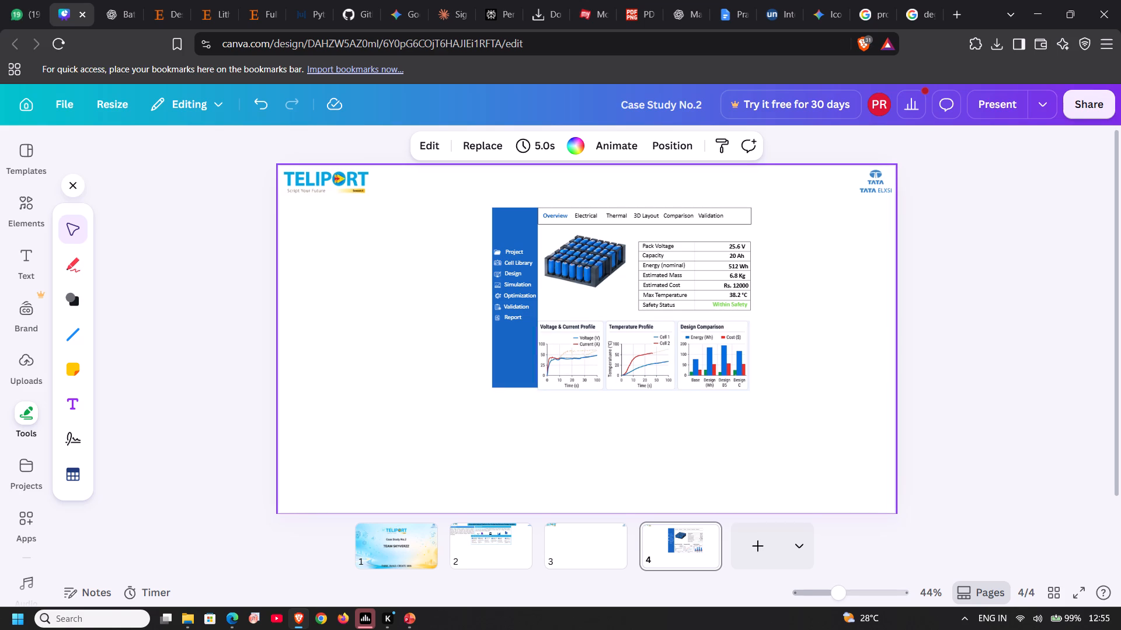
Switch to the PowerPoint reference to check its platform dashboard example.
{"action": "left_click", "coordinate": [409, 610]}
{"action": "left_click", "coordinate": [452, 552]}
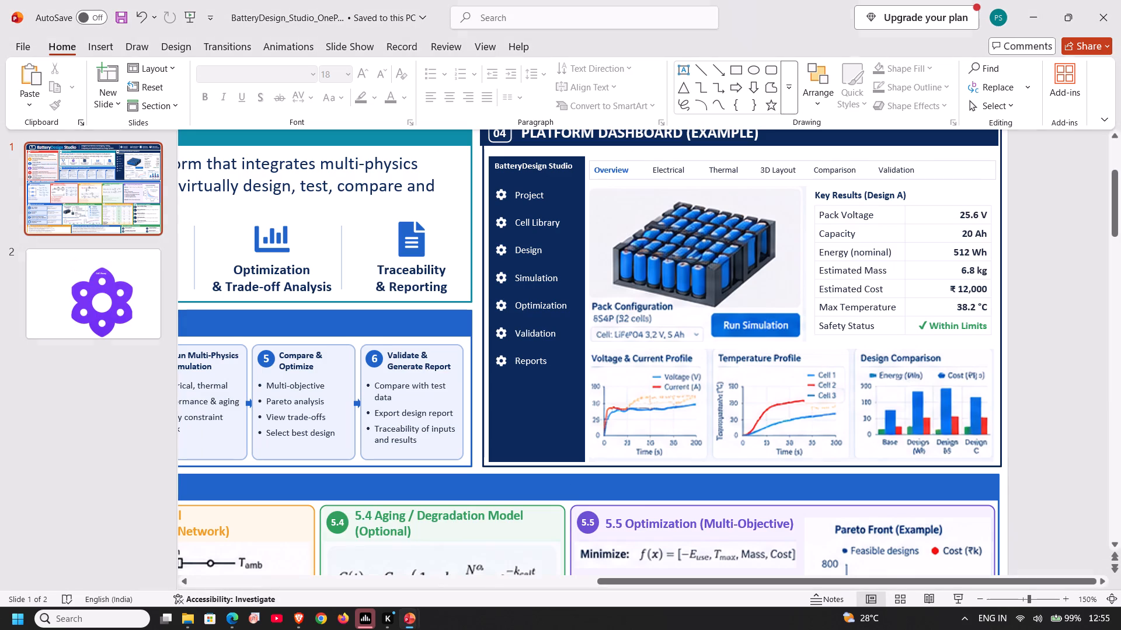
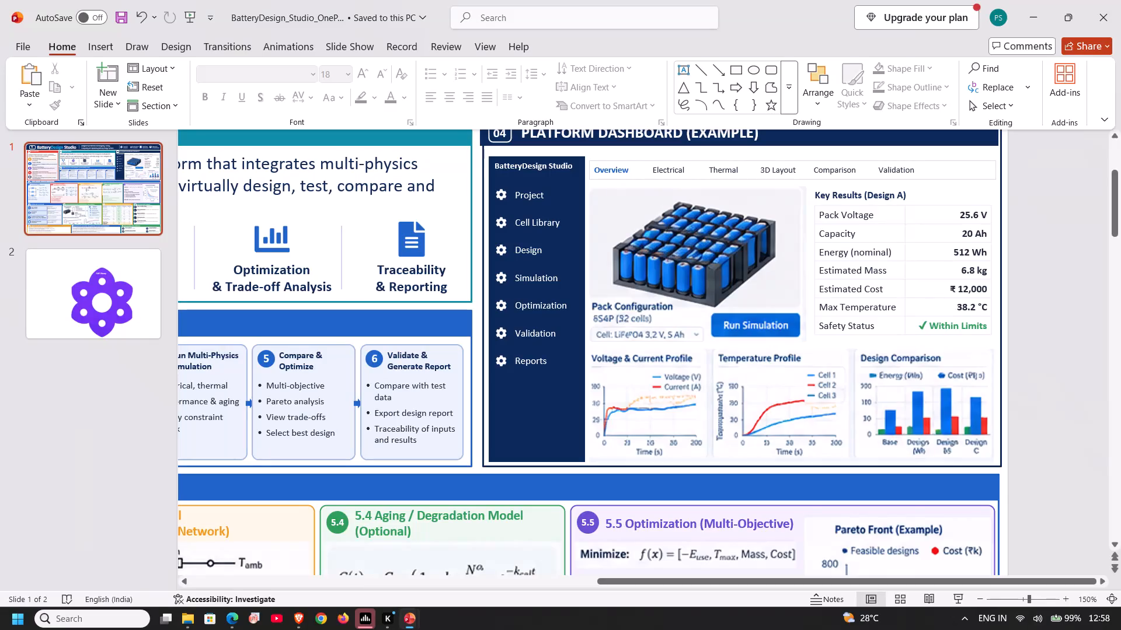
Switch back to the Canva presentation and recolour the sidebar rectangle cobalt blue from the default solid colours.
{"action": "left_click", "coordinate": [296, 623]}
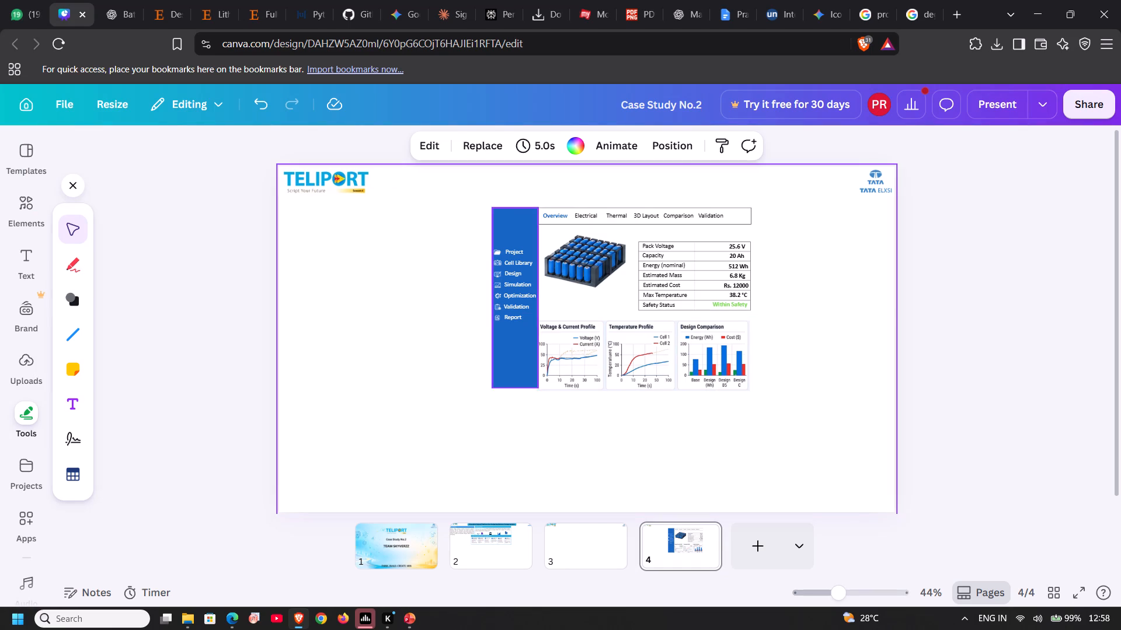
{"action": "left_click", "coordinate": [508, 327]}
{"action": "left_click", "coordinate": [462, 141]}
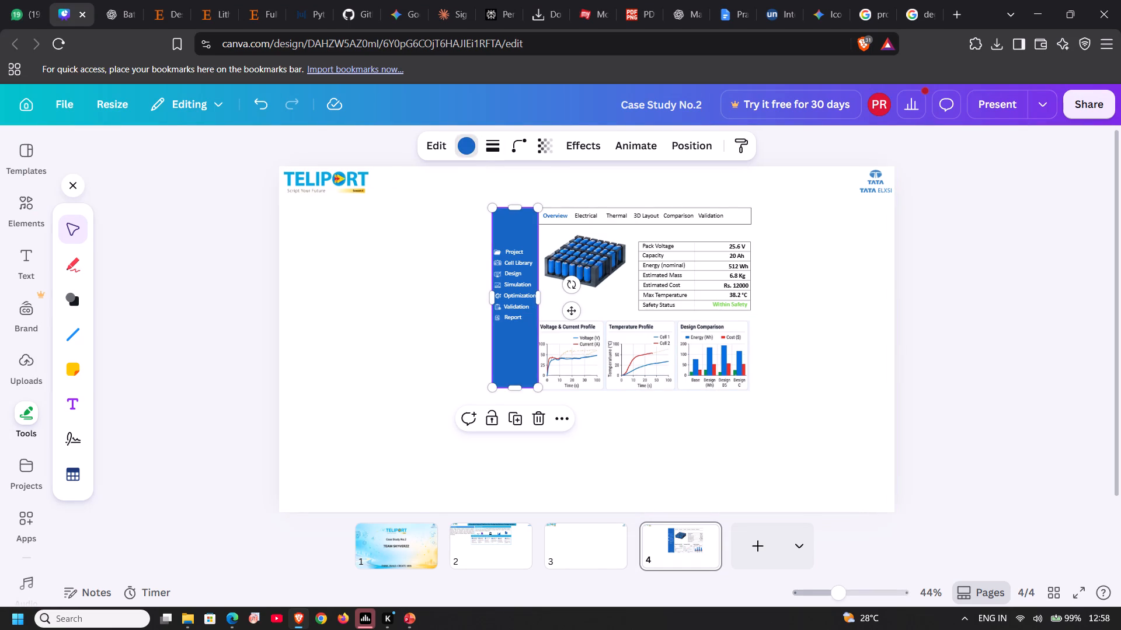
{"action": "scroll", "coordinate": [184, 447], "scroll_direction": "down", "scroll_amount": 1}
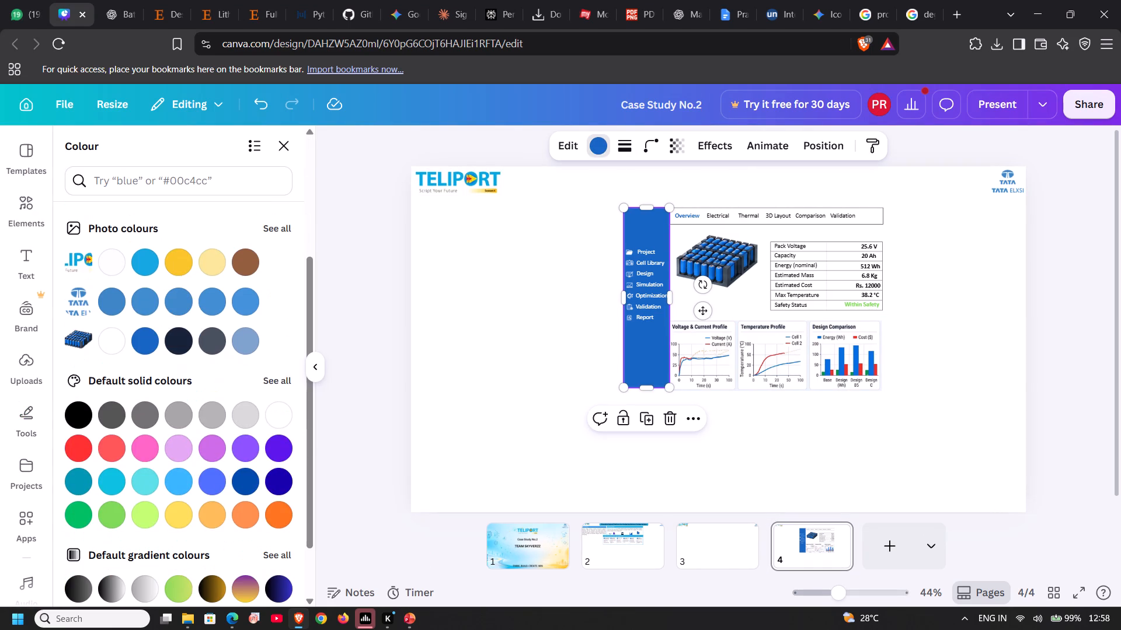
{"action": "left_click", "coordinate": [240, 475]}
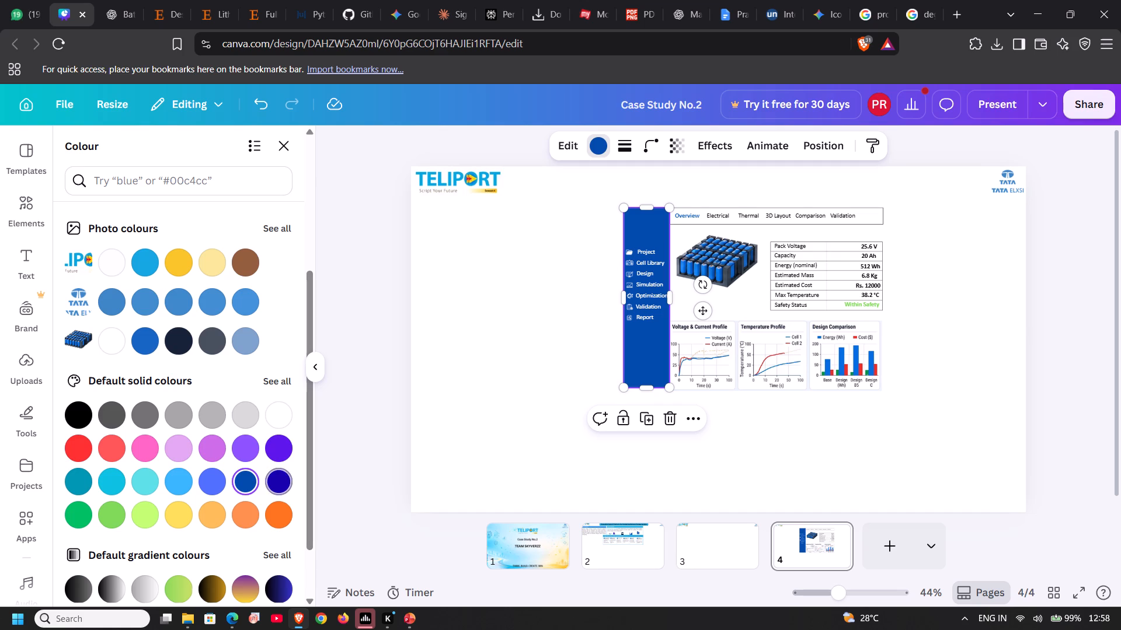
{"action": "left_click", "coordinate": [273, 485]}
{"action": "left_click", "coordinate": [242, 493]}
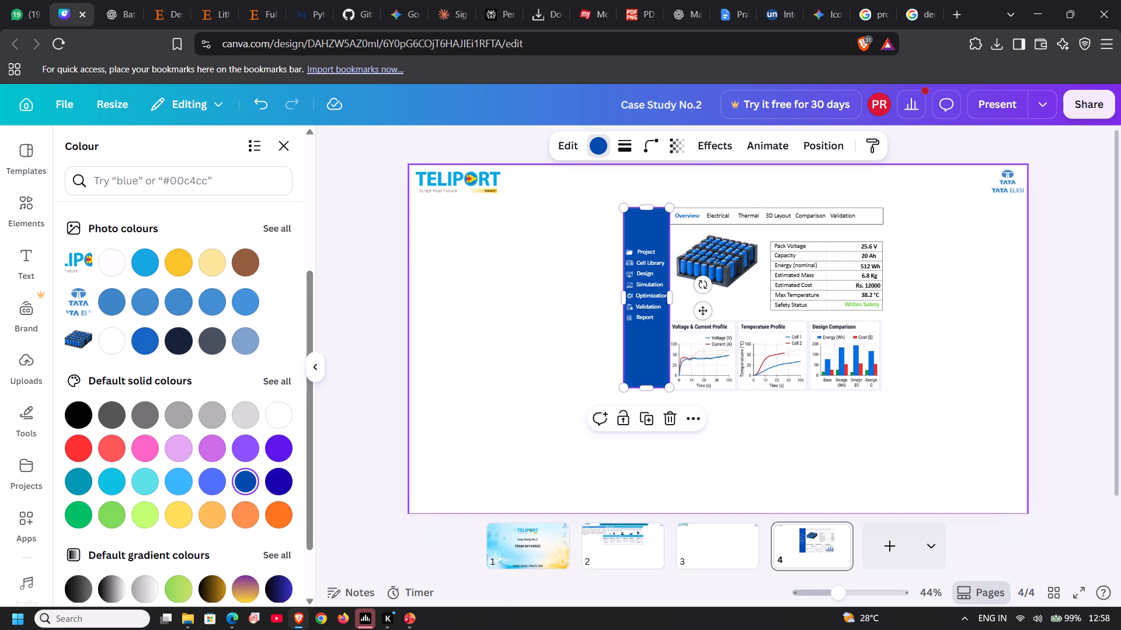
{"action": "left_click", "coordinate": [459, 412]}
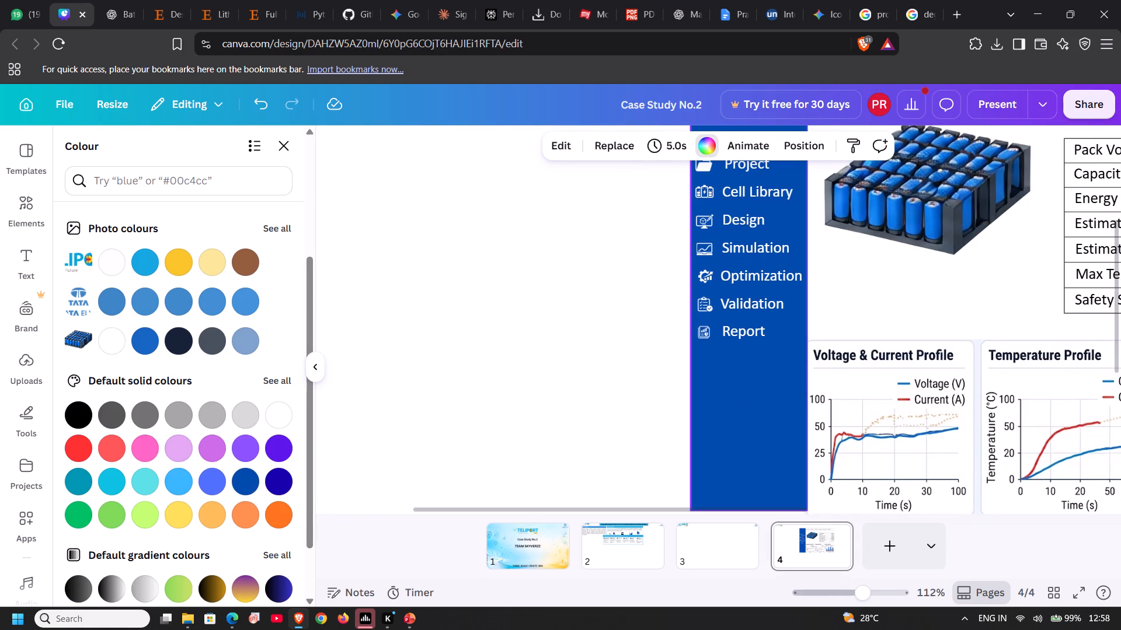
Move the blue sidebar rectangle left, clear of the white menu icons and labels it sits behind.
{"action": "left_click_drag", "start_coordinate": [701, 358], "coordinate": [702, 313]}
{"action": "left_click_drag", "start_coordinate": [700, 378], "coordinate": [507, 415]}
Group all the white sidebar icons and labels, from Project to Report, into a single object.
{"action": "left_click_drag", "start_coordinate": [709, 402], "coordinate": [691, 195]}
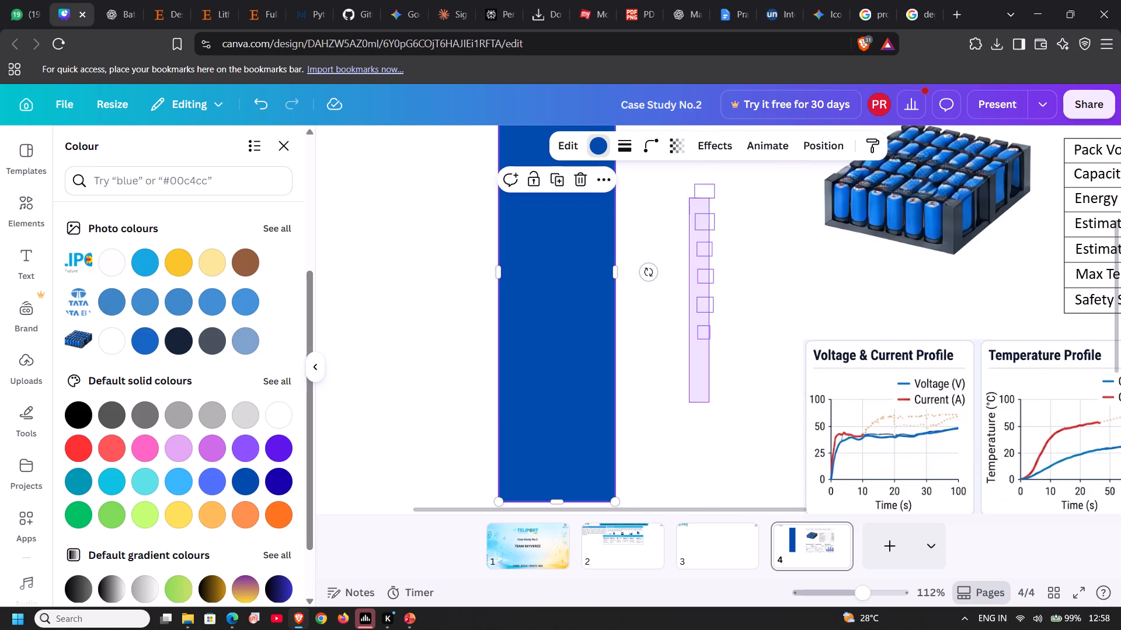
{"action": "left_click_drag", "start_coordinate": [691, 195], "coordinate": [736, 145]}
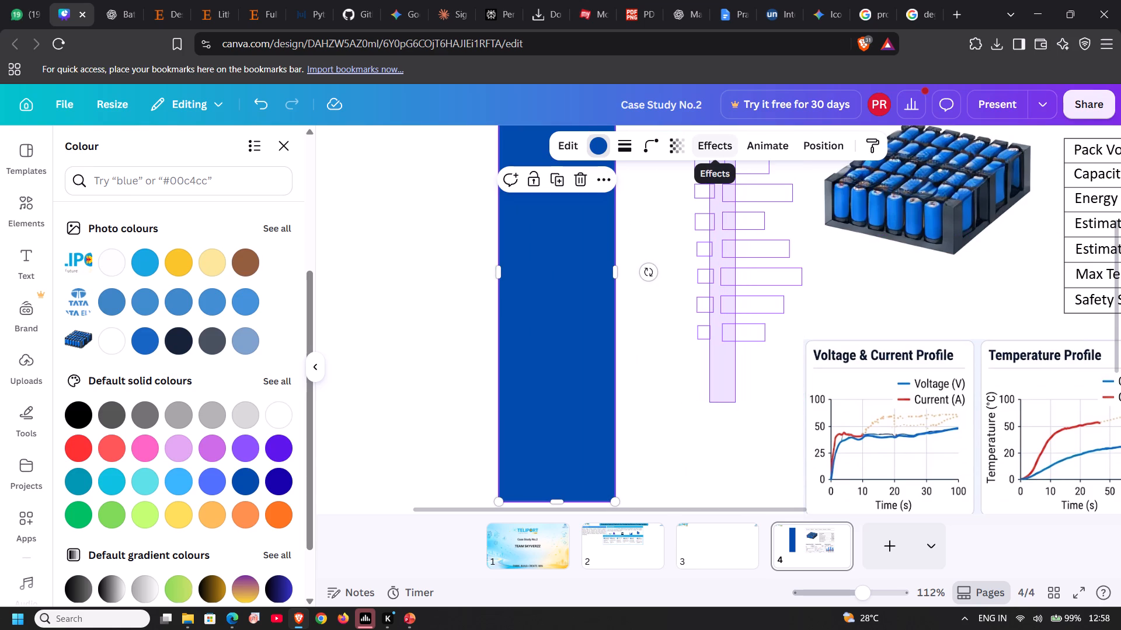
{"action": "left_click_drag", "start_coordinate": [736, 145], "coordinate": [731, 155]}
{"action": "scroll", "coordinate": [736, 145], "scroll_direction": "up", "scroll_amount": 1}
{"action": "left_click", "coordinate": [670, 228]}
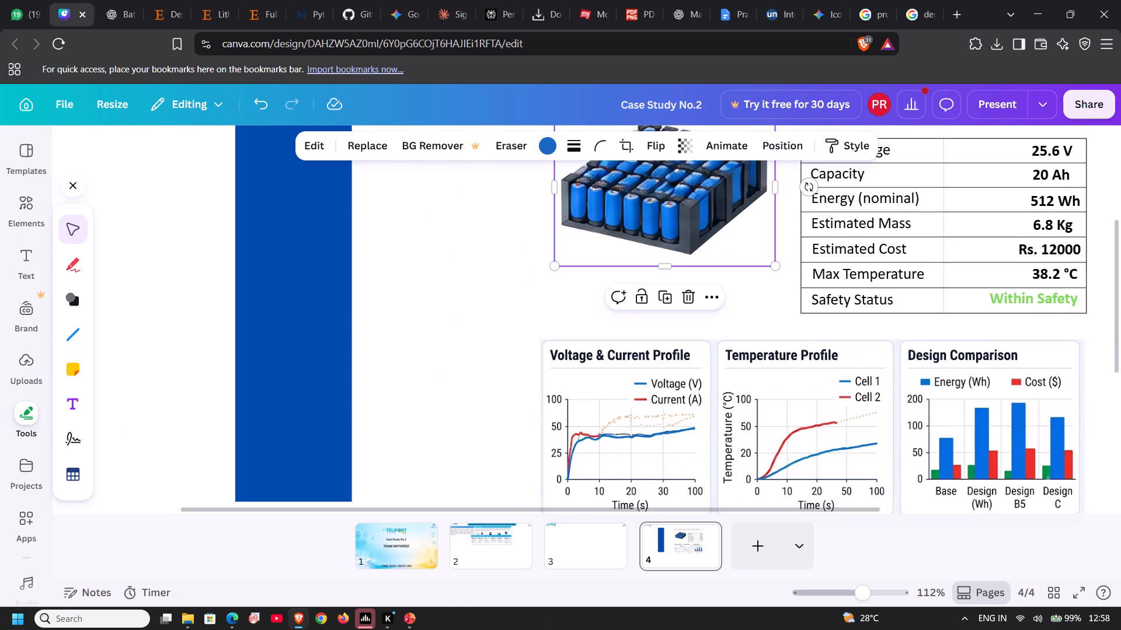
{"action": "scroll", "coordinate": [441, 360], "scroll_direction": "up", "scroll_amount": 1}
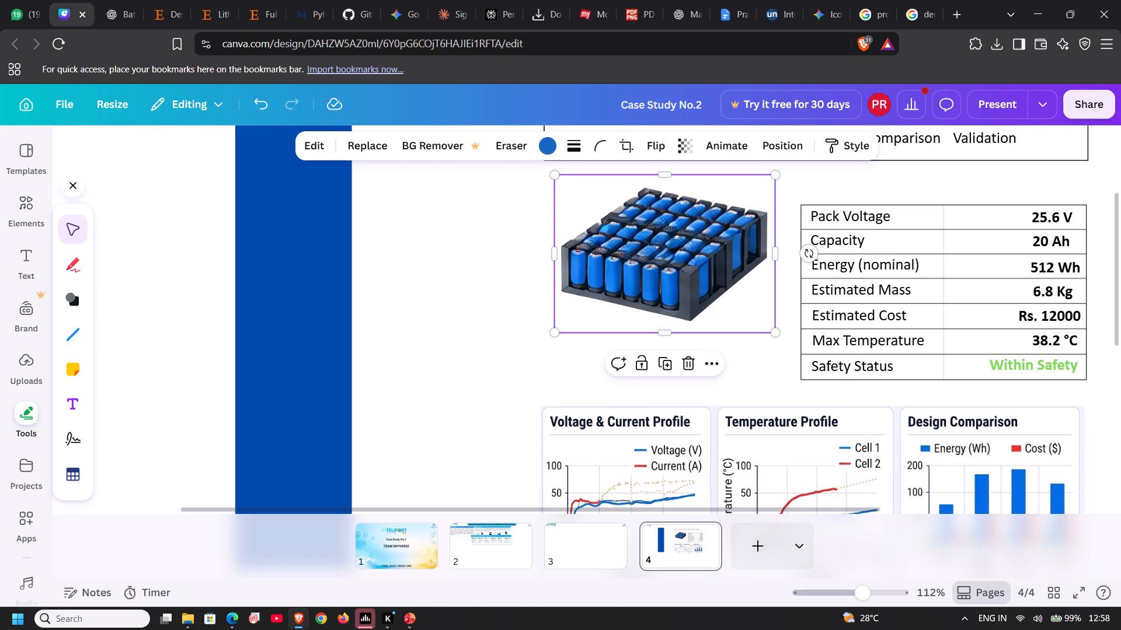
{"action": "left_click_drag", "start_coordinate": [395, 173], "coordinate": [523, 434]}
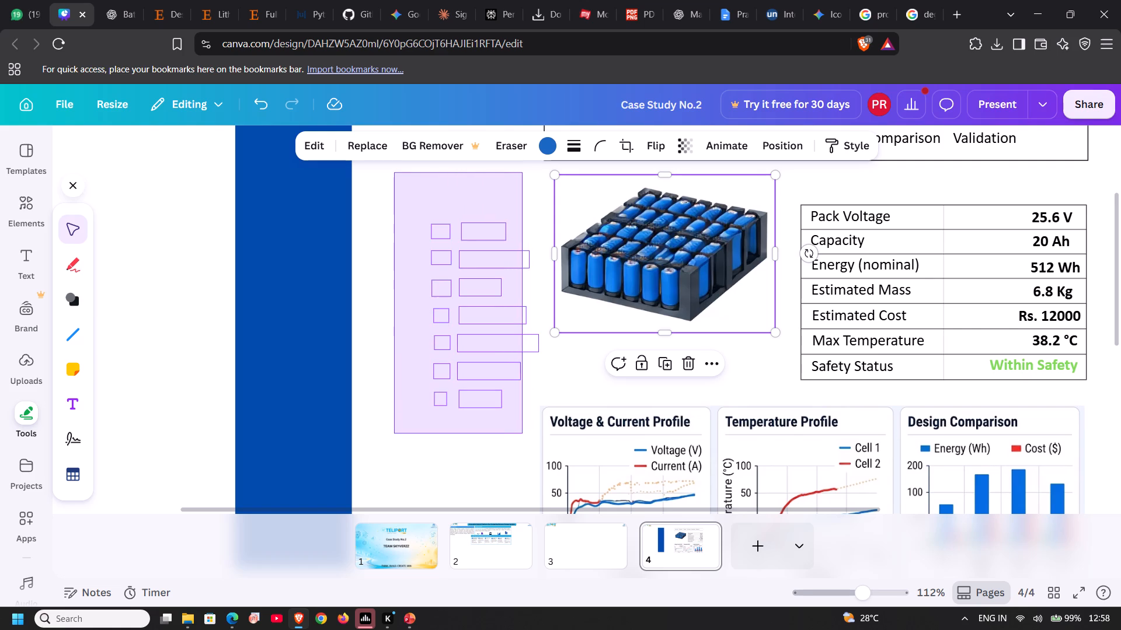
{"action": "left_click_drag", "start_coordinate": [523, 434], "coordinate": [527, 442]}
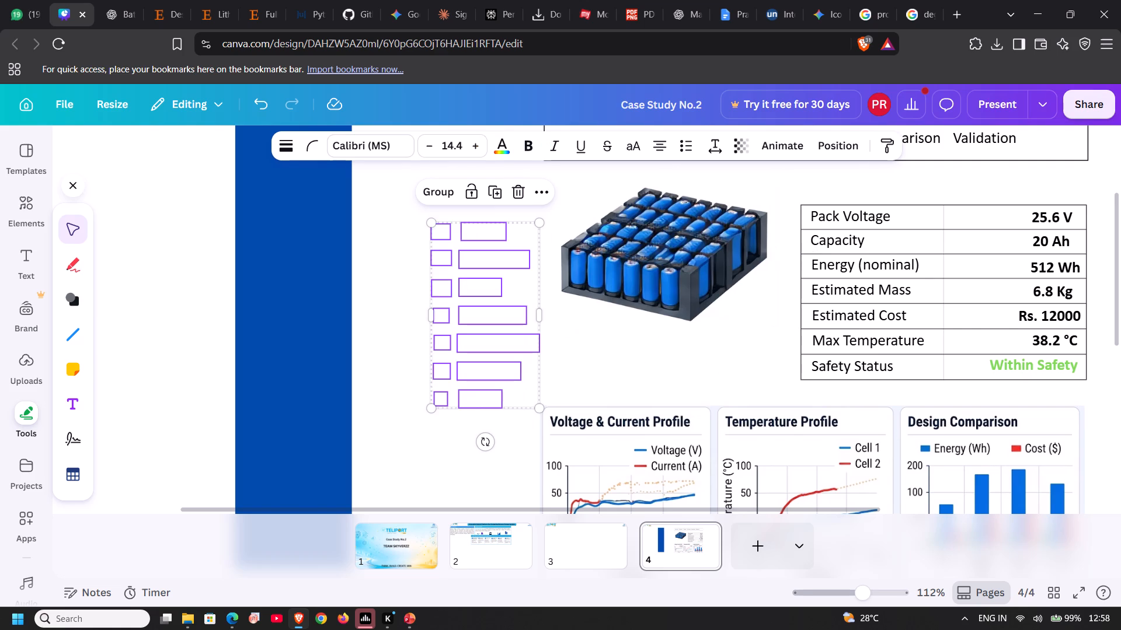
{"action": "key", "text": "ctrl+g"}
{"action": "left_click", "coordinate": [381, 394]}
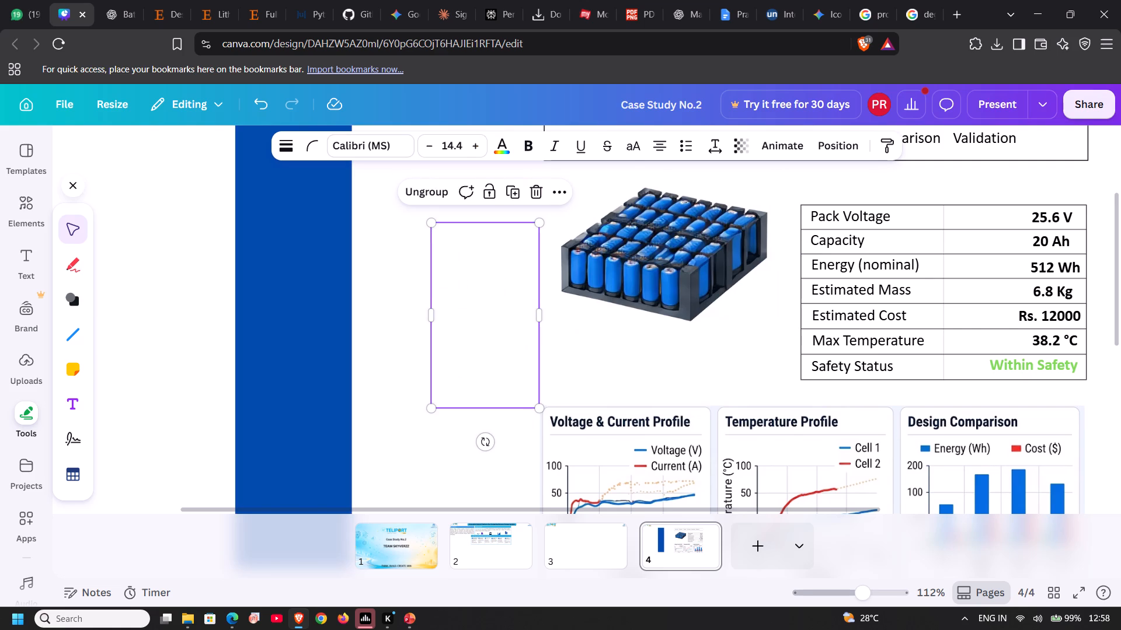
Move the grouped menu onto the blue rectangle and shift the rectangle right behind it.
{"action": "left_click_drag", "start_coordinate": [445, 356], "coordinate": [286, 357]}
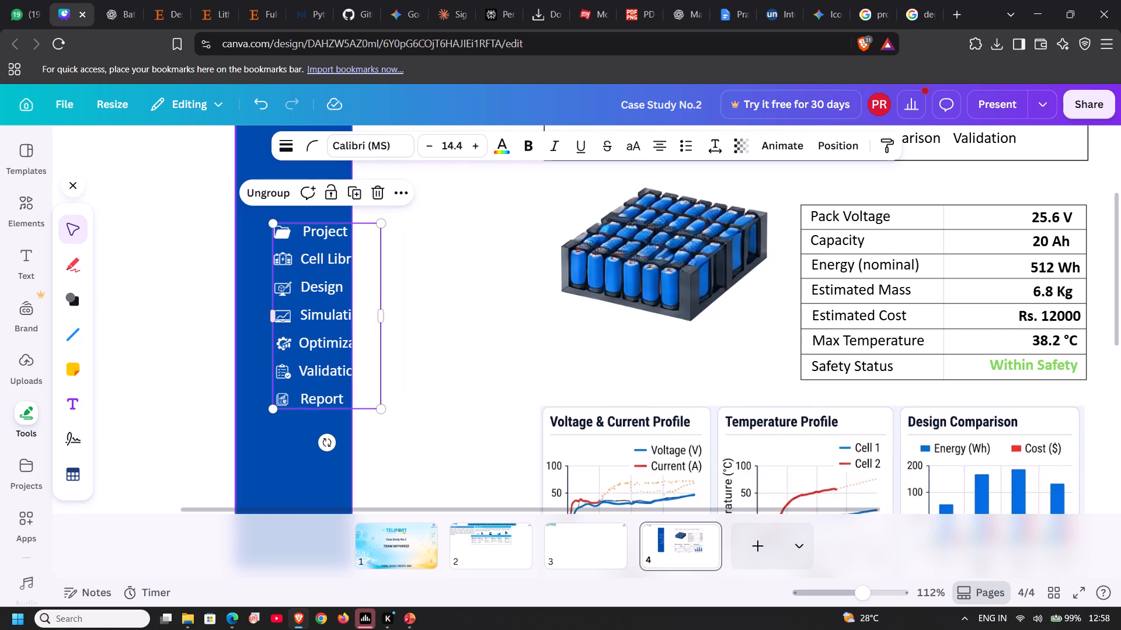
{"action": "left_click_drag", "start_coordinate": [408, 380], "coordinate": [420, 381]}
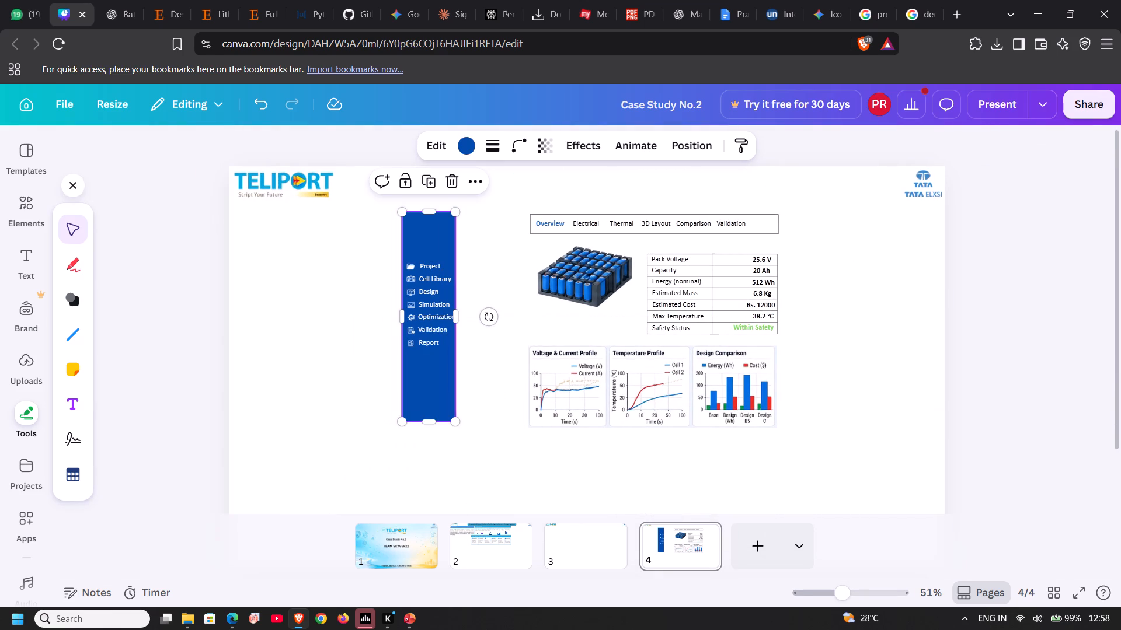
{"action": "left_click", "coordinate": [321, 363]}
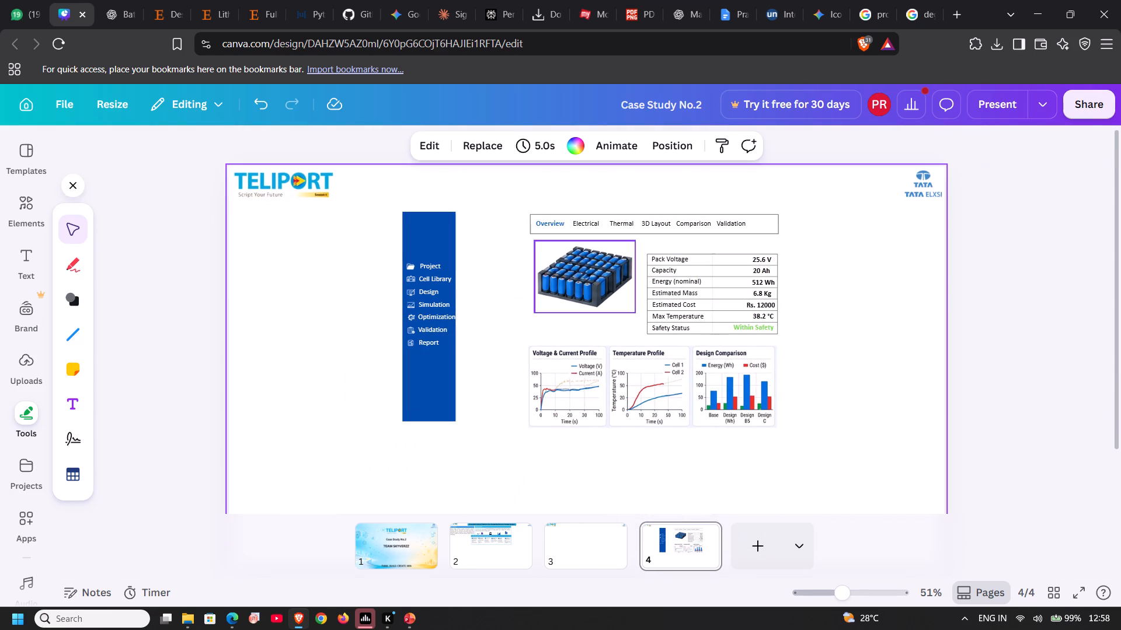
Place the blue sidebar rectangle flush against the left edge of the Overview header box, with their top edges level.
{"action": "left_click_drag", "start_coordinate": [425, 378], "coordinate": [497, 376]}
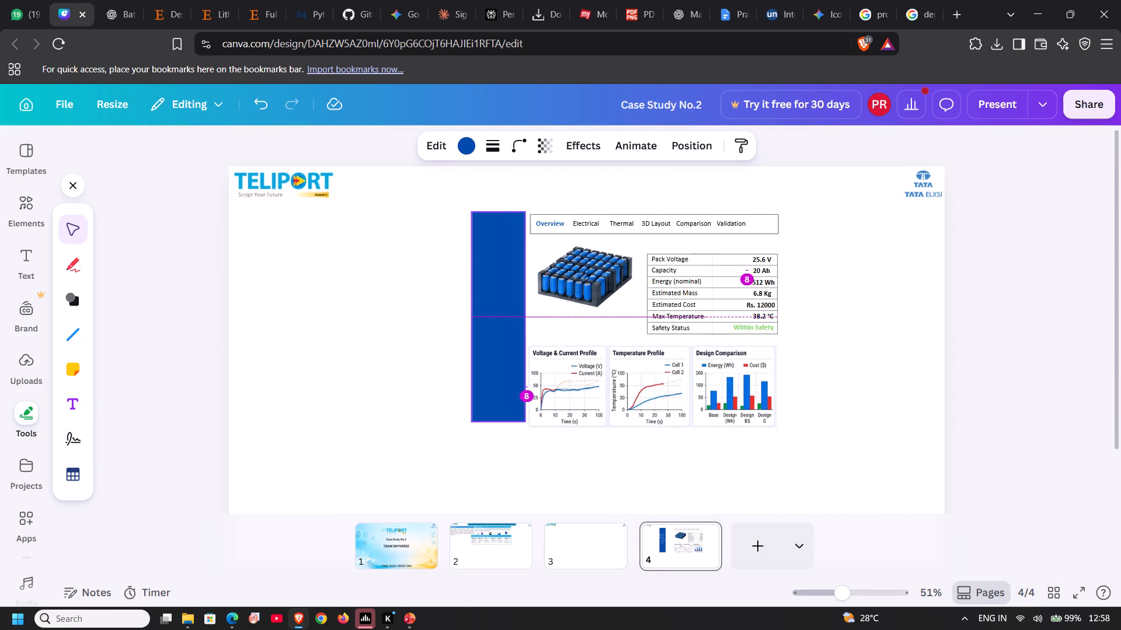
{"action": "left_click_drag", "start_coordinate": [497, 376], "coordinate": [494, 385]}
{"action": "left_click", "coordinate": [498, 375]}
{"action": "left_click_drag", "start_coordinate": [499, 374], "coordinate": [502, 369]}
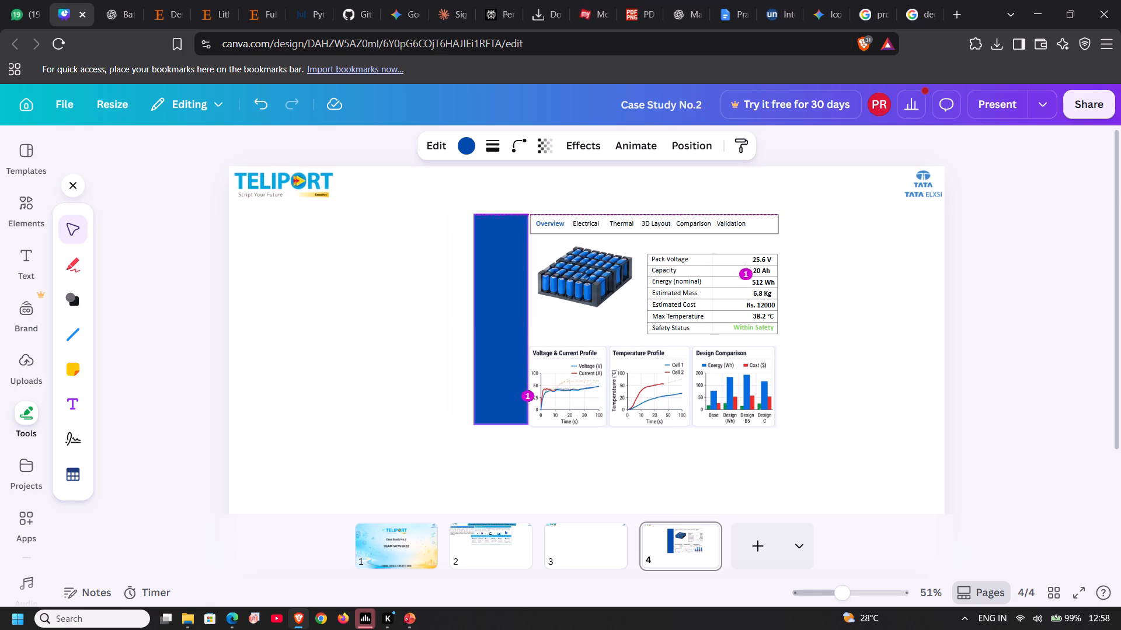
{"action": "left_click", "coordinate": [399, 366]}
{"action": "left_click", "coordinate": [481, 335]}
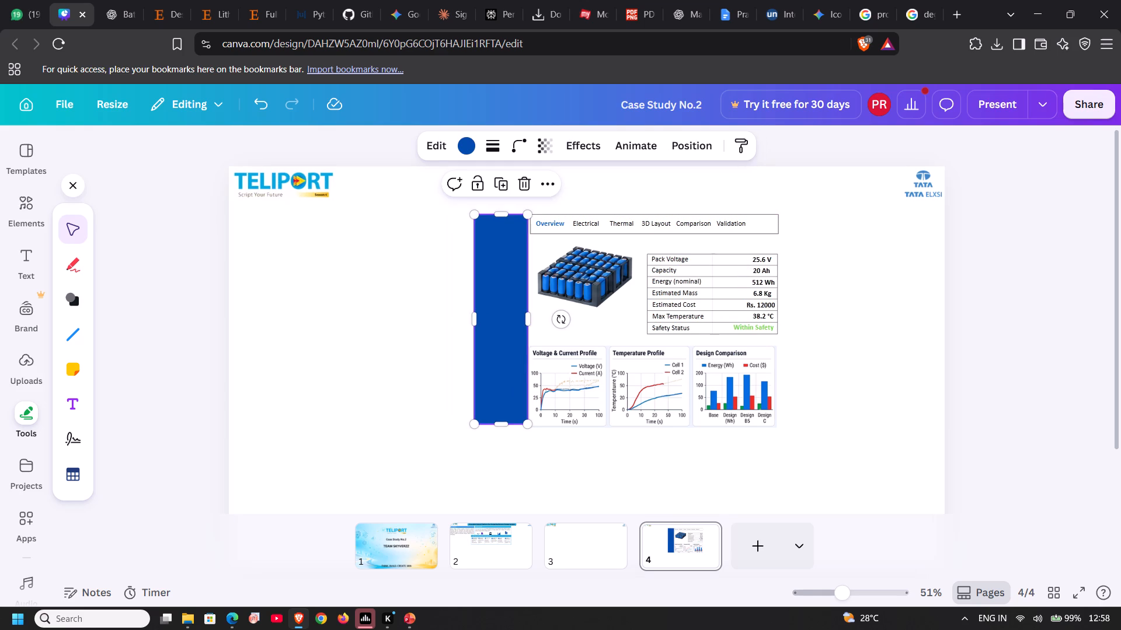
{"action": "key", "text": "Right"}
{"action": "key", "text": "Right"}
{"action": "key", "text": "Right"}
{"action": "key", "text": "Right"}
{"action": "key", "text": "Right"}
{"action": "key", "text": "Right"}
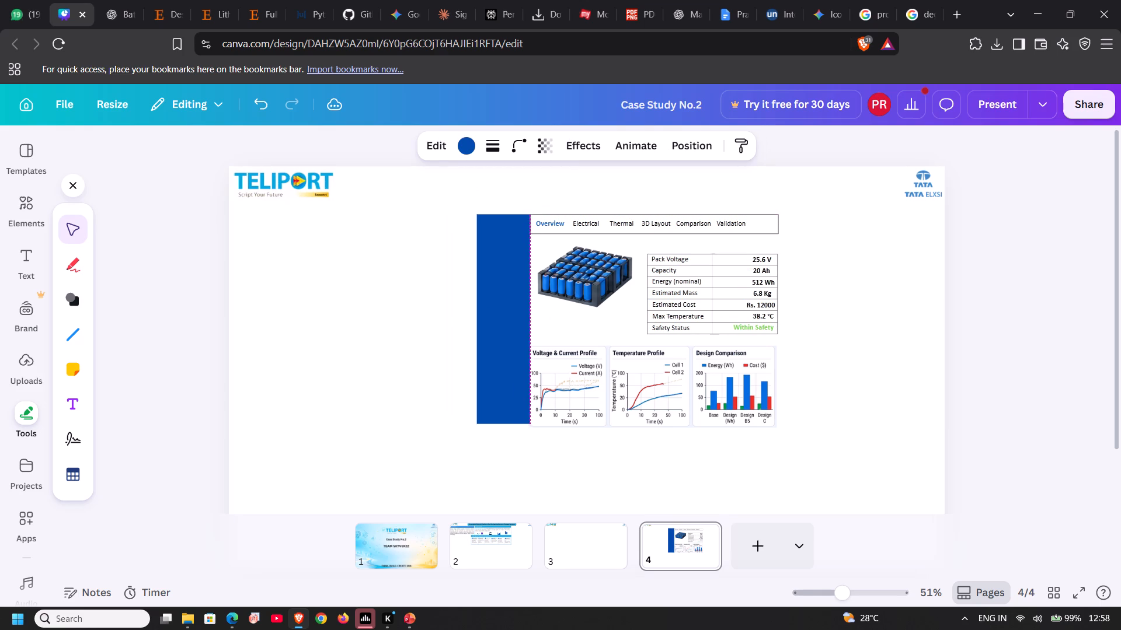
{"action": "key", "text": "Up"}
{"action": "key", "text": "Up"}
{"action": "key", "text": "Down"}
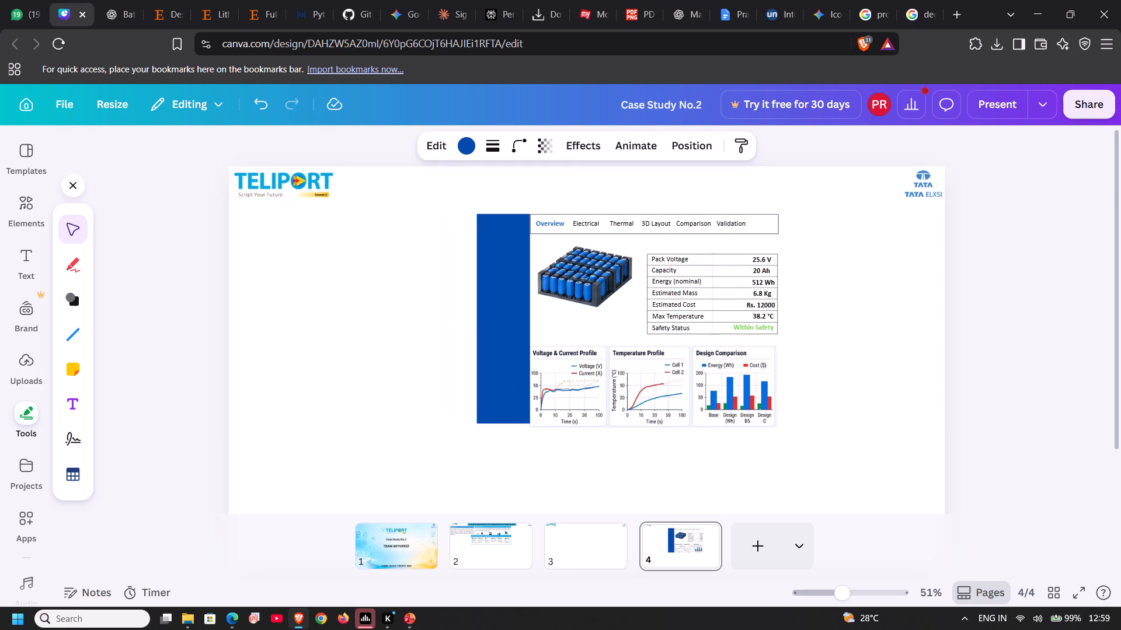
{"action": "key", "text": "Down"}
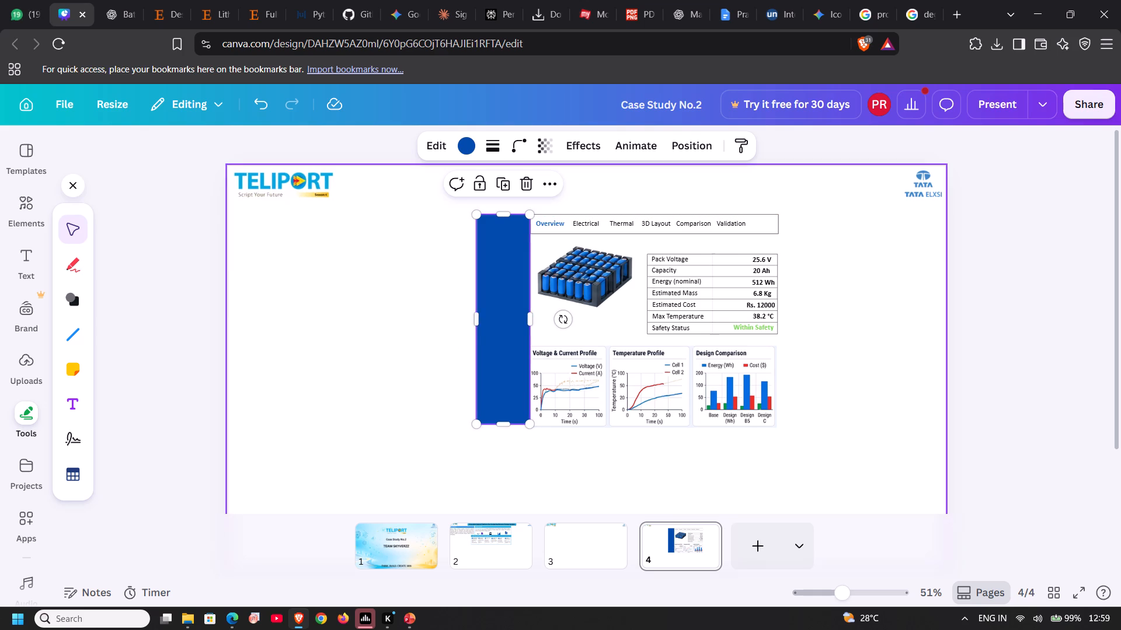
Move the grouped menu onto the upper part of the repositioned blue rectangle, with Project near its top.
{"action": "left_click", "coordinate": [414, 371]}
{"action": "left_click_drag", "start_coordinate": [417, 318], "coordinate": [493, 287]}
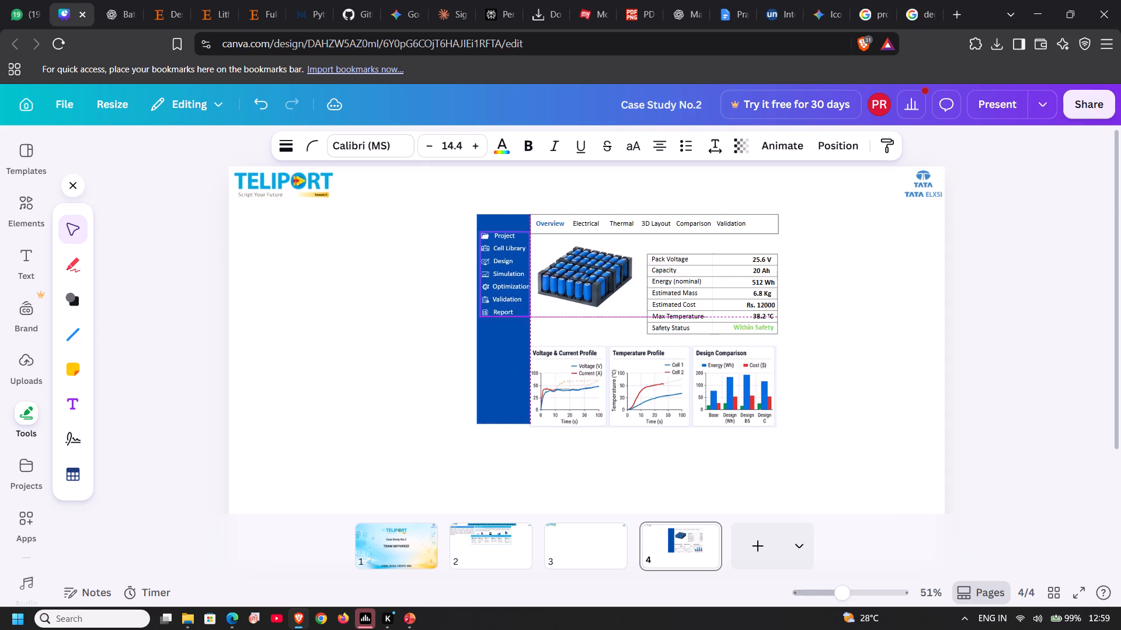
{"action": "left_click_drag", "start_coordinate": [493, 287], "coordinate": [490, 282]}
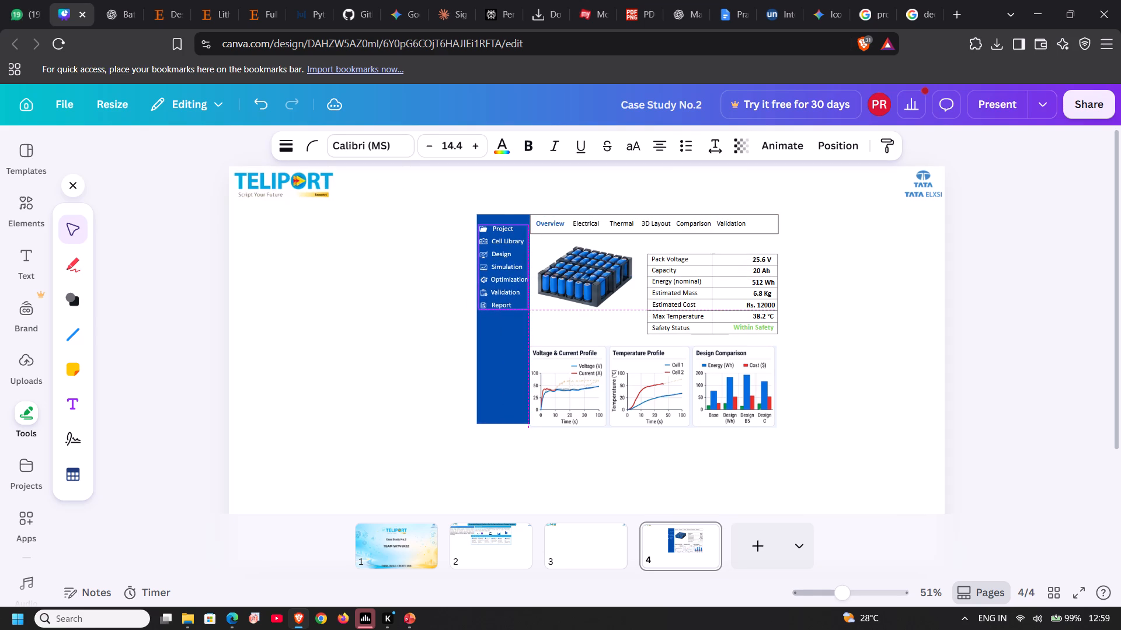
{"action": "left_click_drag", "start_coordinate": [490, 282], "coordinate": [490, 282]}
{"action": "left_click", "coordinate": [415, 310]}
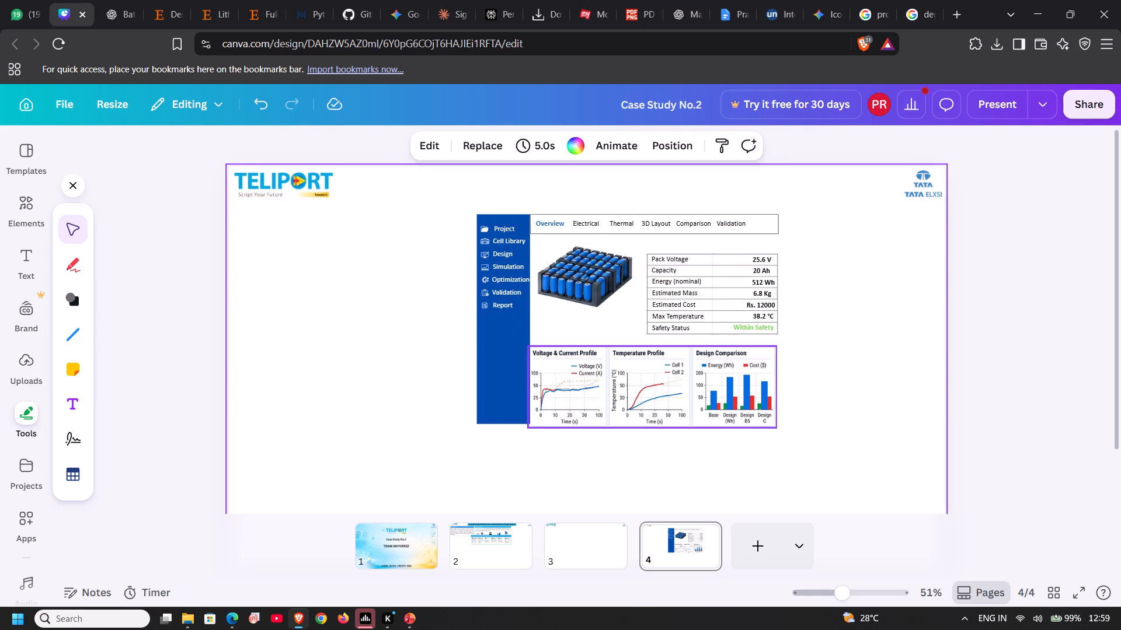
Nudge the three-chart image up to just below the Safety Status row of the results table.
{"action": "left_click", "coordinate": [598, 403]}
{"action": "key", "text": "Up"}
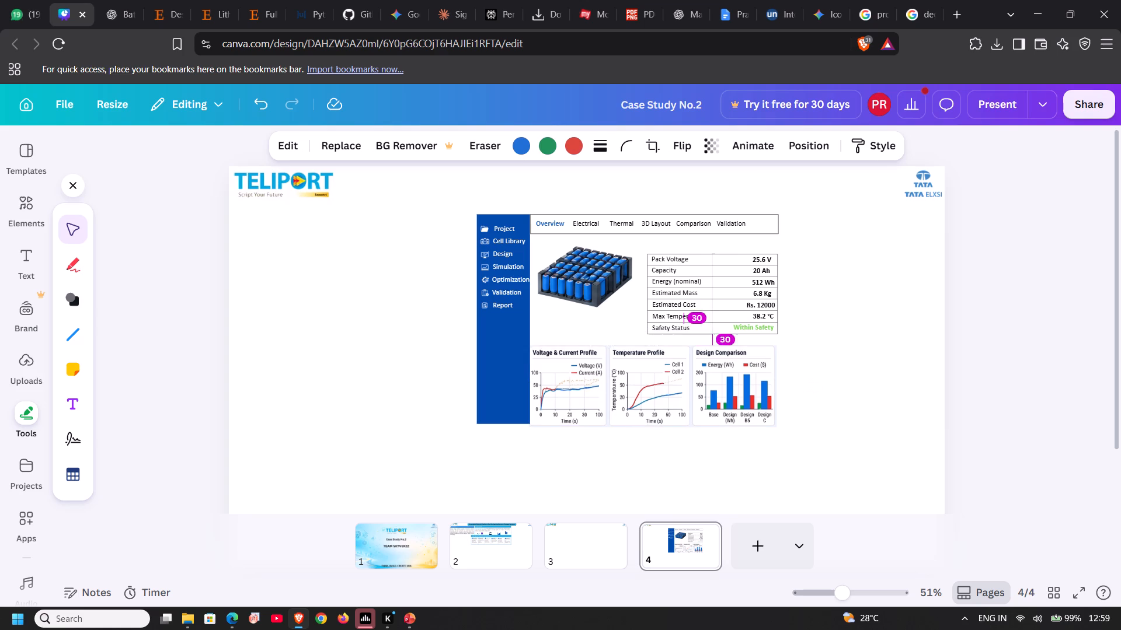
{"action": "key", "text": "Up"}
{"action": "key", "text": "Up"}
{"action": "key", "text": "Up"}
{"action": "key", "text": "Up"}
{"action": "key", "text": "Up"}
{"action": "key", "text": "Up"}
{"action": "key", "text": "Up"}
{"action": "key", "text": "Up"}
{"action": "key", "text": "Up"}
{"action": "key", "text": "Up"}
{"action": "key", "text": "Up"}
{"action": "key", "text": "Up"}
{"action": "key", "text": "Up"}
{"action": "key", "text": "Up"}
{"action": "key", "text": "Up"}
{"action": "key", "text": "Up"}
{"action": "key", "text": "Up"}
{"action": "key", "text": "Up"}
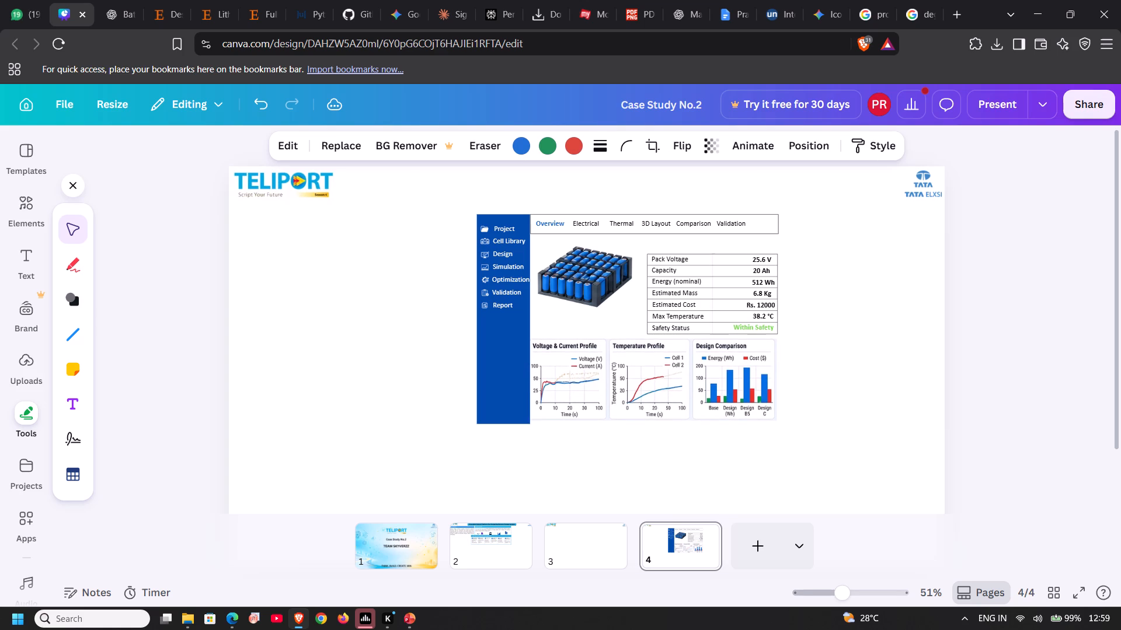
{"action": "key", "text": "Up"}
{"action": "key", "text": "Up"}
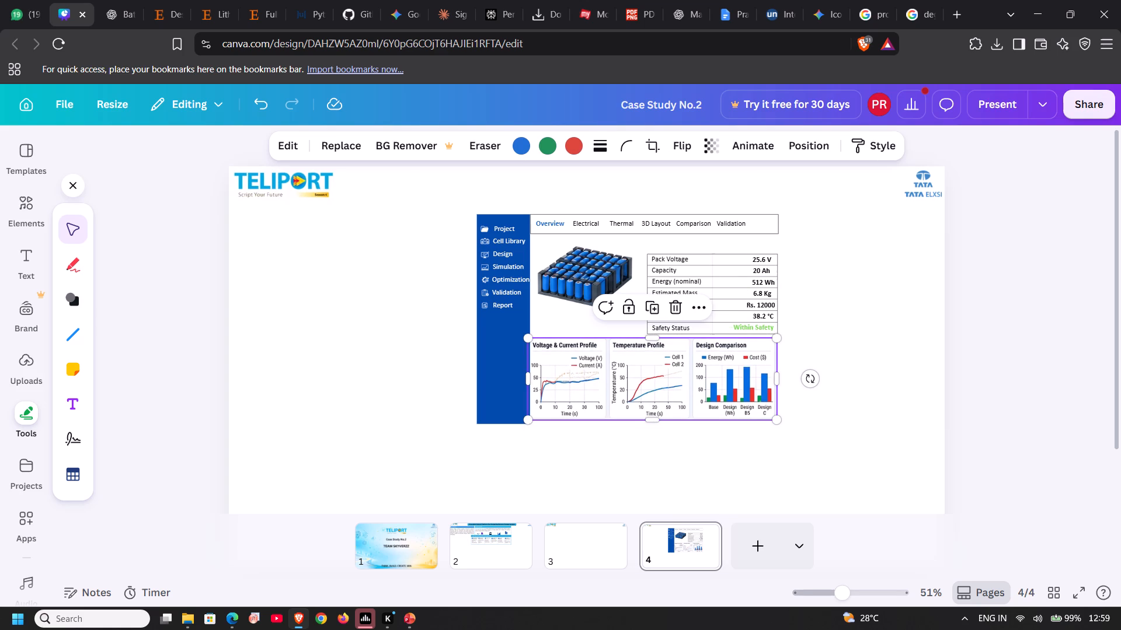
Shorten the blue sidebar rectangle to a height of about 551, level with the bottom of the chart image.
{"action": "left_click", "coordinate": [513, 396]}
{"action": "left_click_drag", "start_coordinate": [506, 421], "coordinate": [507, 415]}
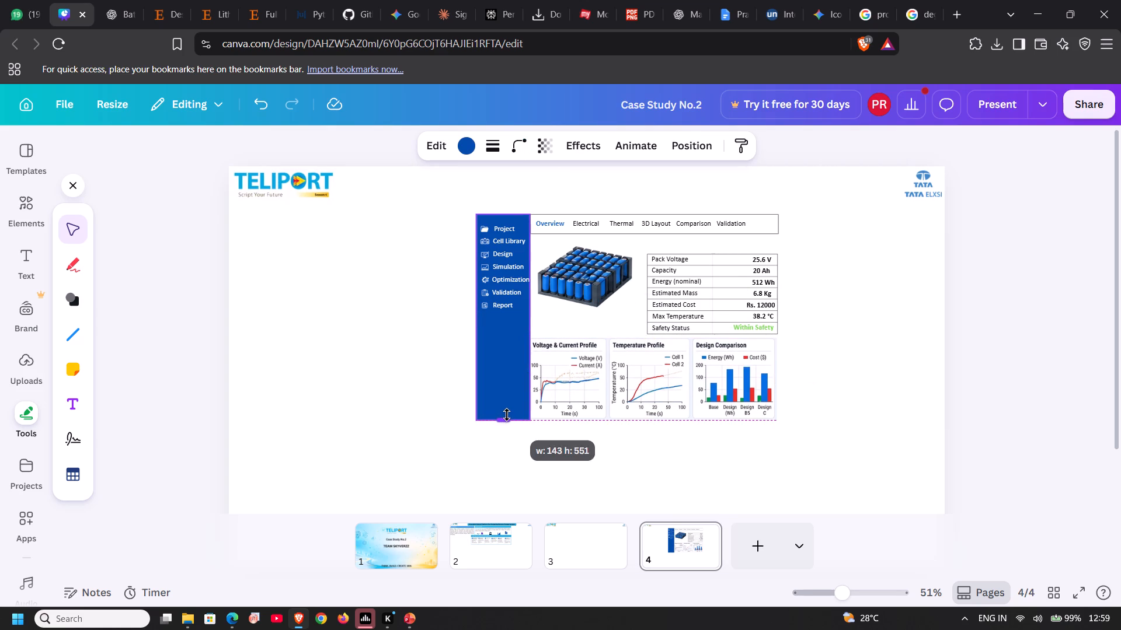
{"action": "left_click_drag", "start_coordinate": [507, 415], "coordinate": [507, 413]}
{"action": "left_click", "coordinate": [396, 393]}
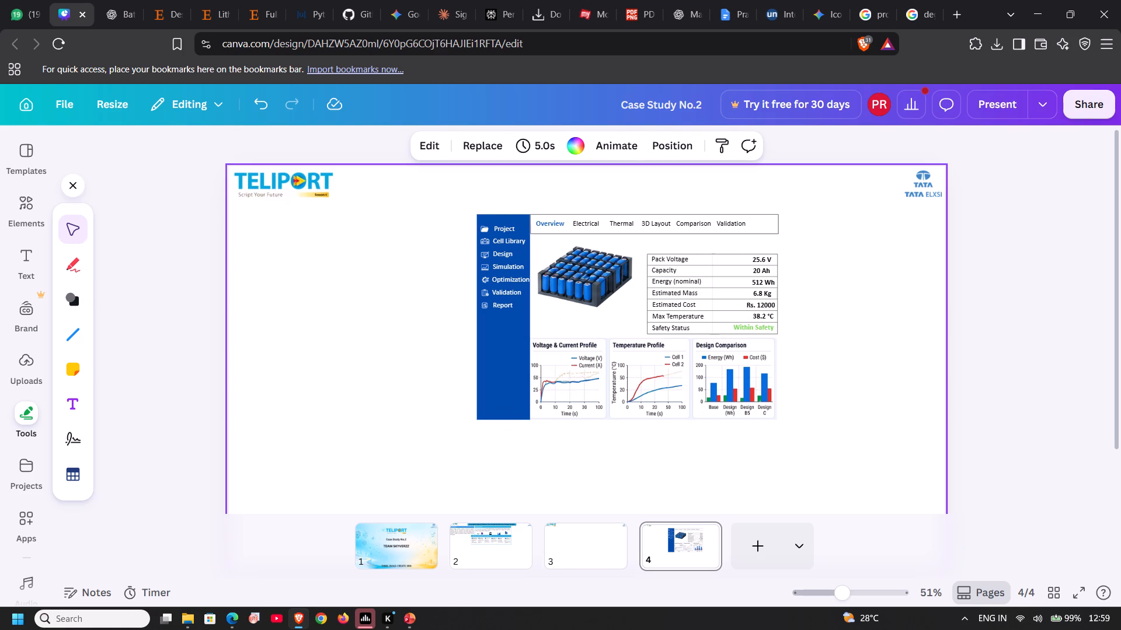
Shorten the blue sidebar rectangle slightly to a height of about 545, close to the lower borders of the chart cards.
{"action": "scroll", "coordinate": [478, 385], "scroll_direction": "right", "scroll_amount": 1}
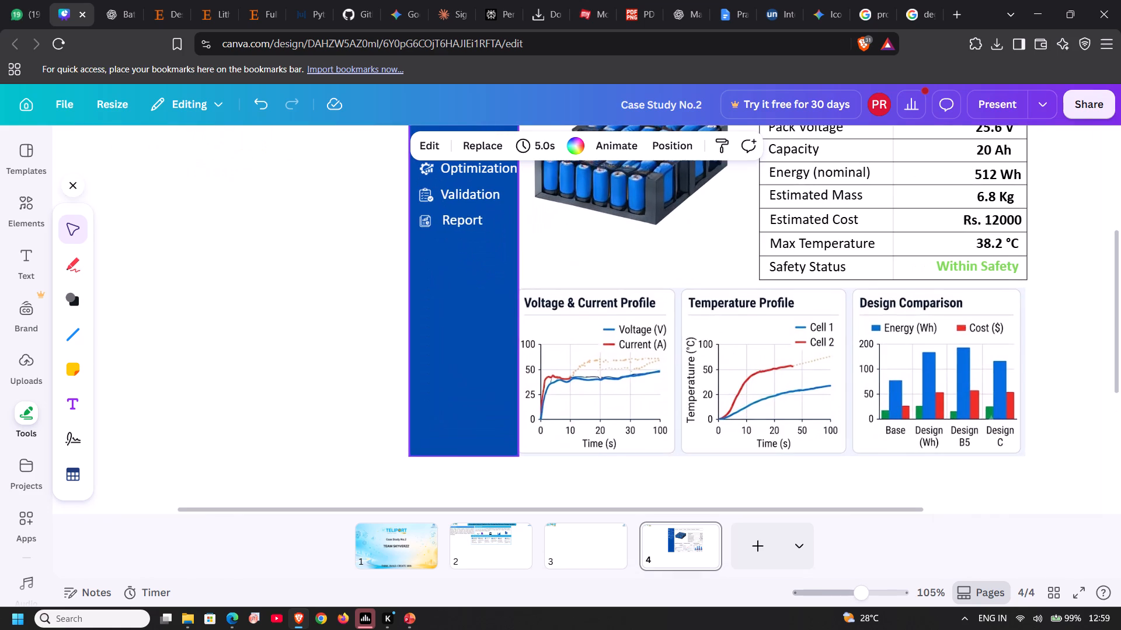
{"action": "left_click", "coordinate": [476, 393]}
{"action": "left_click_drag", "start_coordinate": [464, 455], "coordinate": [462, 450]}
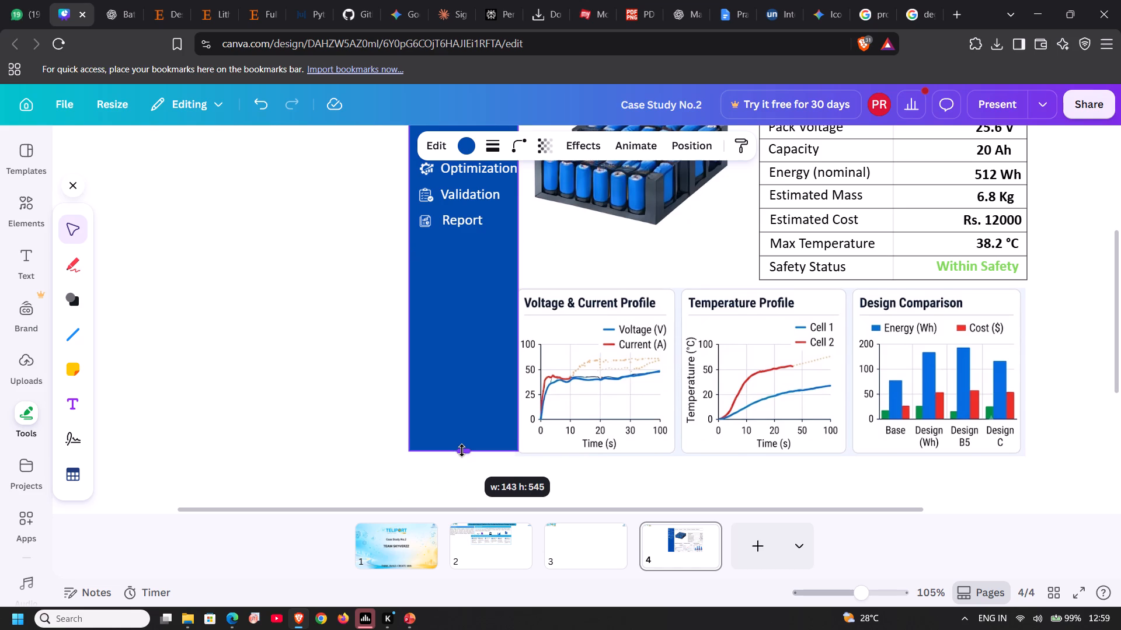
{"action": "left_click_drag", "start_coordinate": [462, 450], "coordinate": [457, 450]}
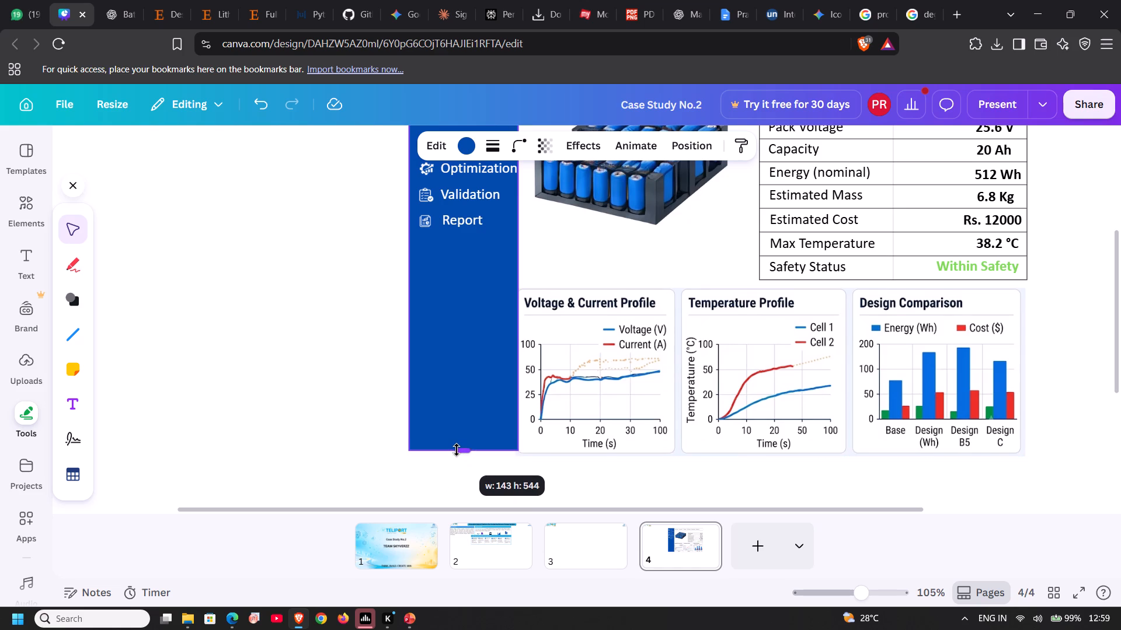
{"action": "left_click_drag", "start_coordinate": [457, 450], "coordinate": [456, 452]}
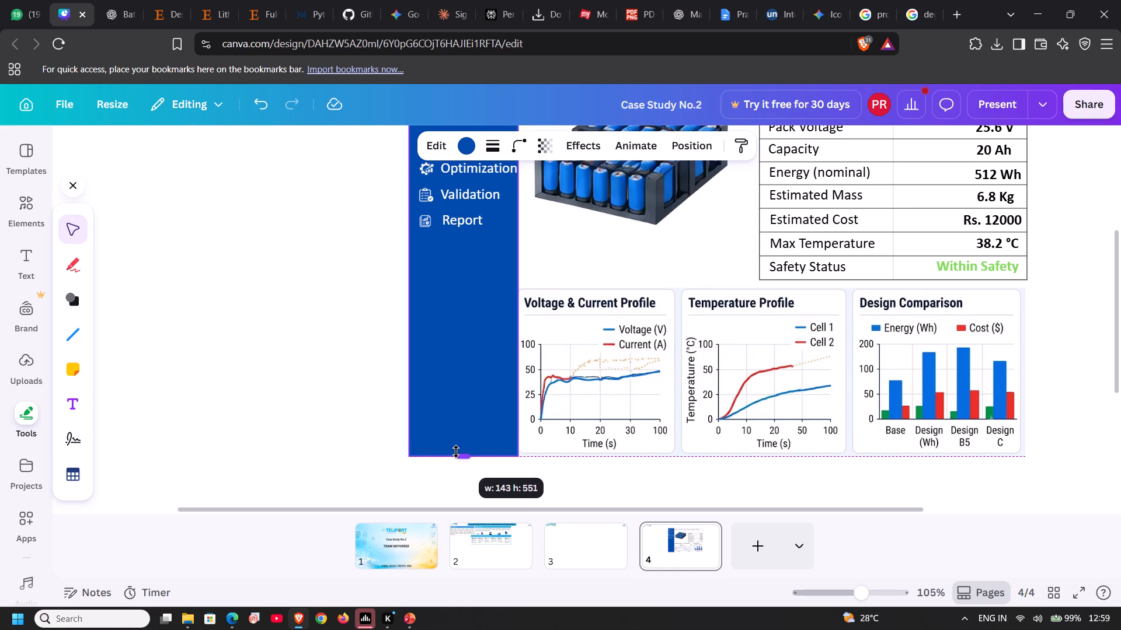
{"action": "left_click_drag", "start_coordinate": [456, 452], "coordinate": [452, 450]}
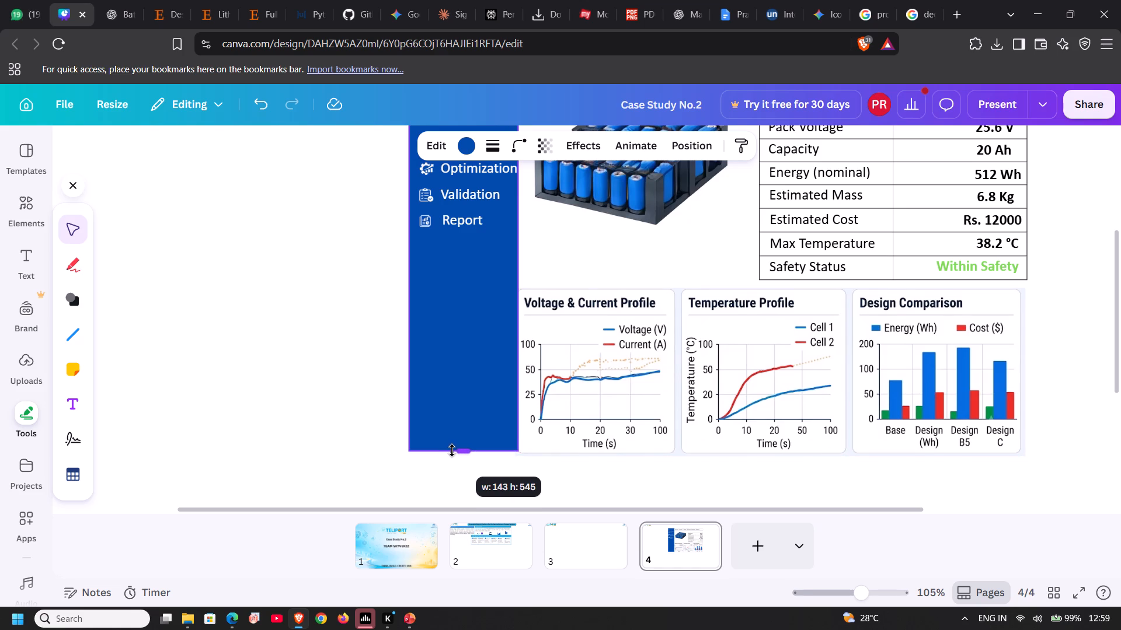
{"action": "left_click_drag", "start_coordinate": [452, 450], "coordinate": [451, 451]}
{"action": "left_click", "coordinate": [387, 422]}
Nudge the battery pack image up by 16 small increments so it sits just beneath the Overview header box.
{"action": "scroll", "coordinate": [386, 422], "scroll_direction": "up", "scroll_amount": 1}
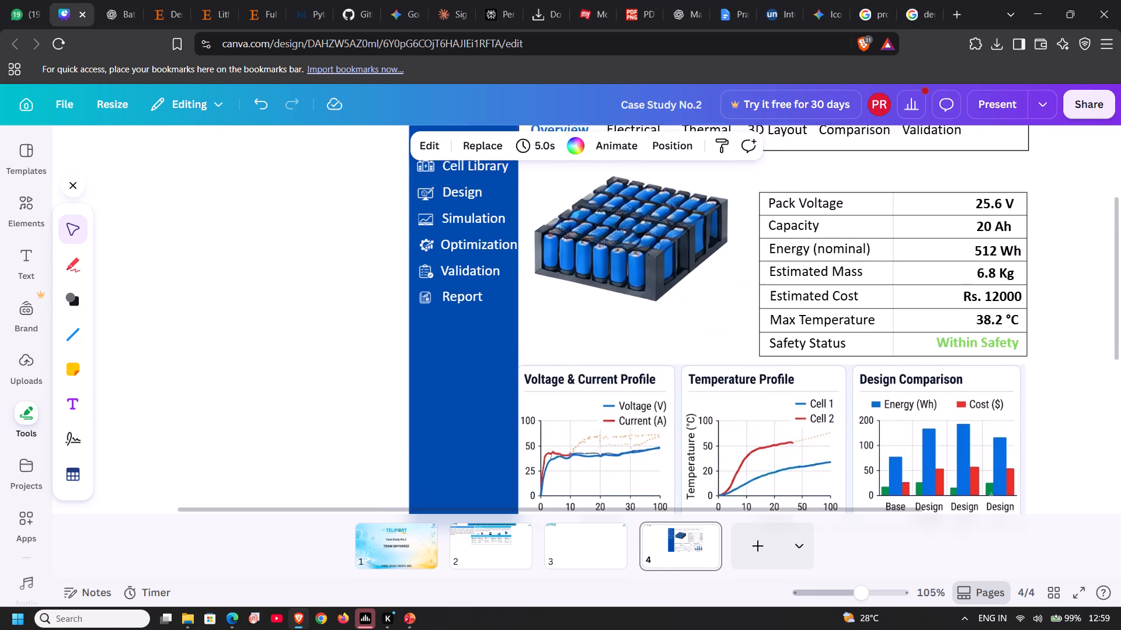
{"action": "scroll", "coordinate": [386, 422], "scroll_direction": "up", "scroll_amount": 1}
{"action": "scroll", "coordinate": [386, 422], "scroll_direction": "left", "scroll_amount": 2}
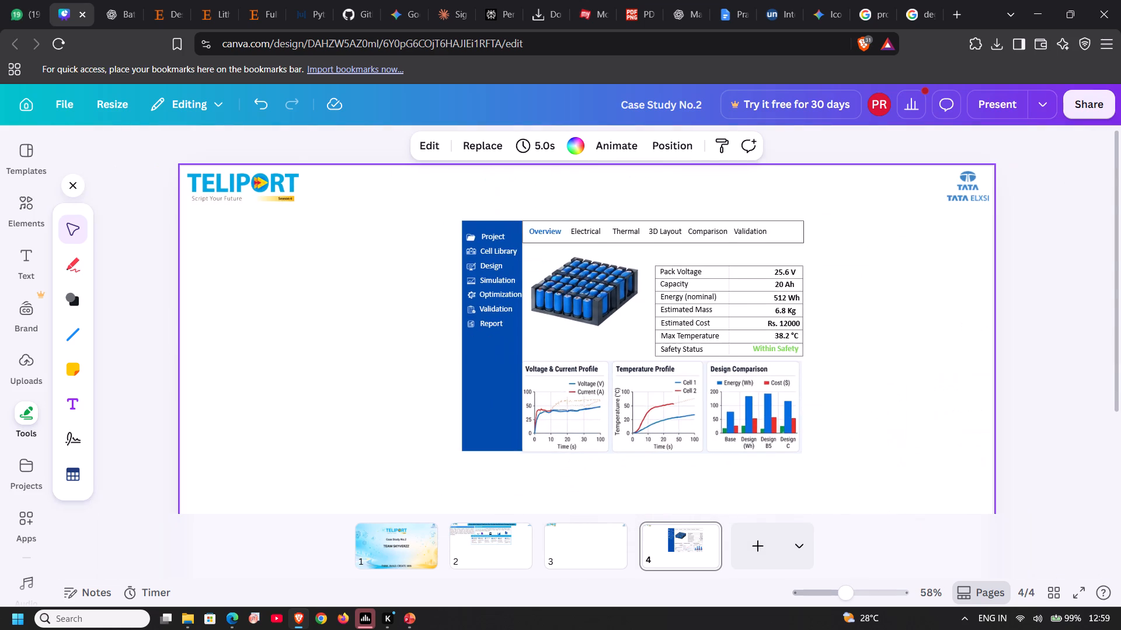
{"action": "left_click", "coordinate": [619, 290]}
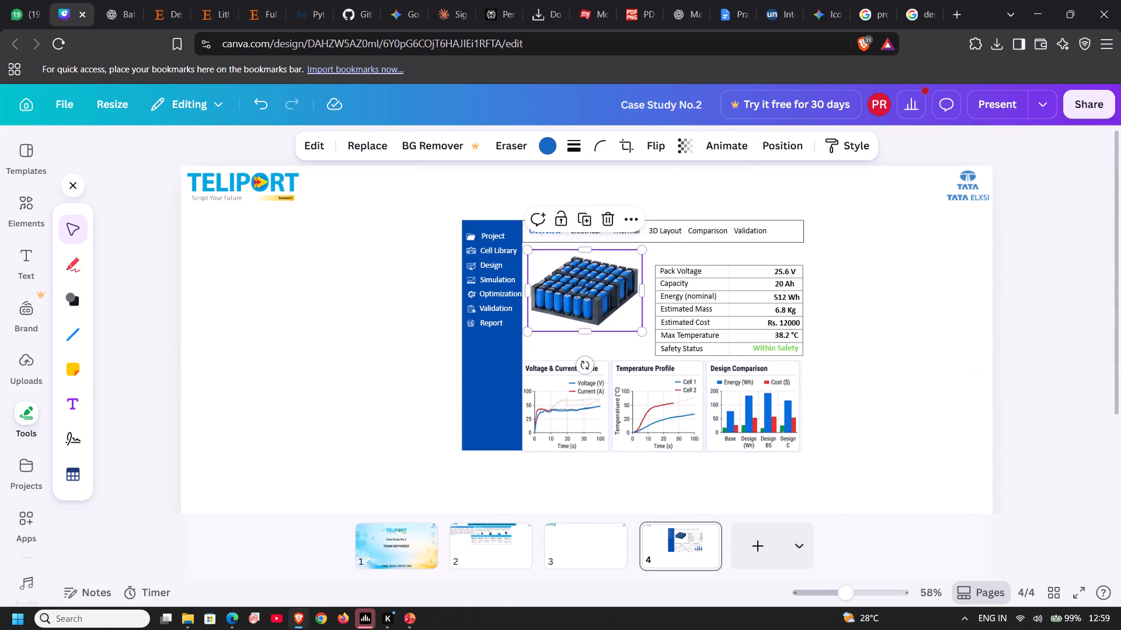
{"action": "key", "text": "Up"}
{"action": "key", "text": "Up"}
{"action": "key", "text": "Up"}
{"action": "key", "text": "Up"}
{"action": "key", "text": "Up"}
{"action": "key", "text": "Up"}
{"action": "key", "text": "Up"}
{"action": "key", "text": "Up"}
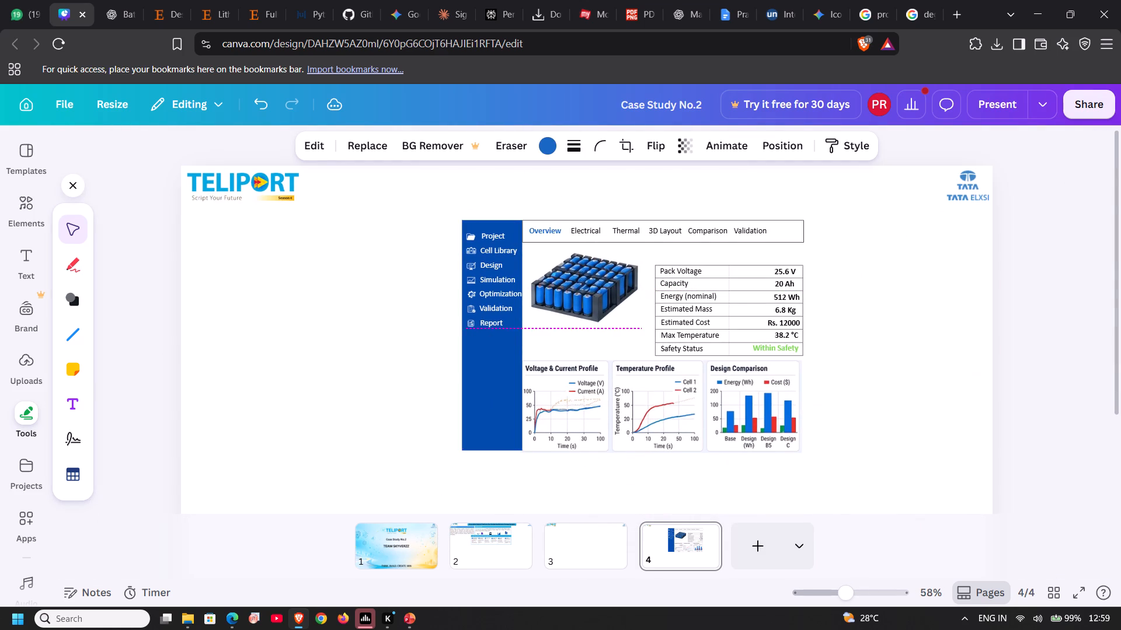
{"action": "key", "text": "Up"}
{"action": "key", "text": "Up"}
{"action": "key", "text": "Up"}
{"action": "key", "text": "Up"}
{"action": "key", "text": "Up"}
{"action": "key", "text": "Up"}
{"action": "key", "text": "Up"}
{"action": "key", "text": "Up"}
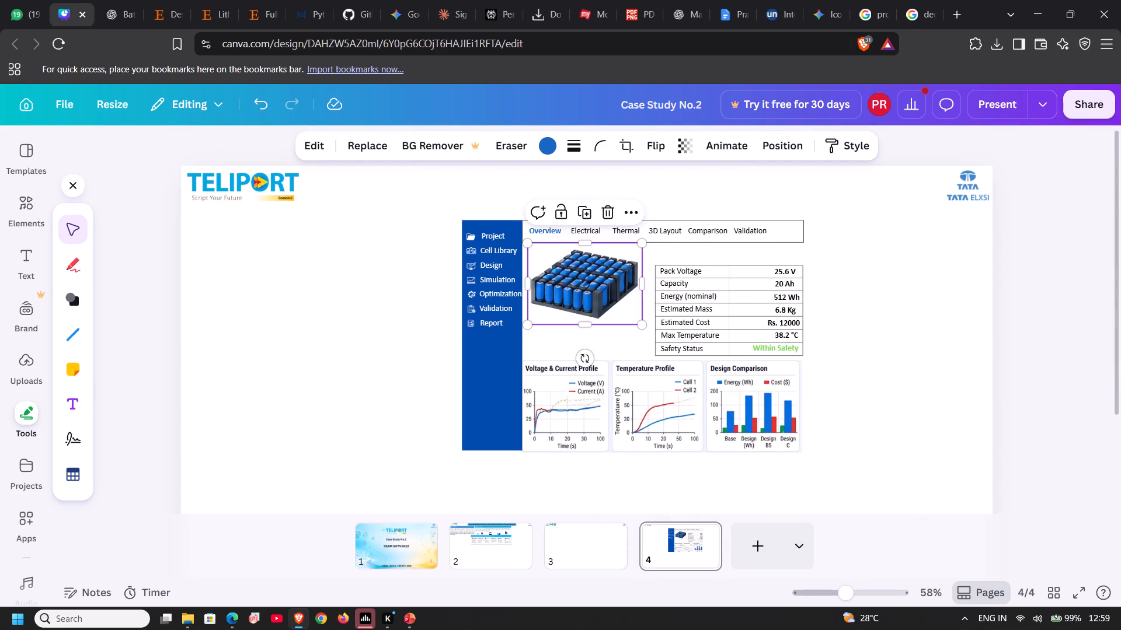
Nudge the grouped sidebar menu down four increments and a net one increment left within the blue rectangle.
{"action": "left_click", "coordinate": [480, 307]}
{"action": "key", "text": "Down"}
{"action": "key", "text": "Down"}
{"action": "key", "text": "Down"}
{"action": "key", "text": "Down"}
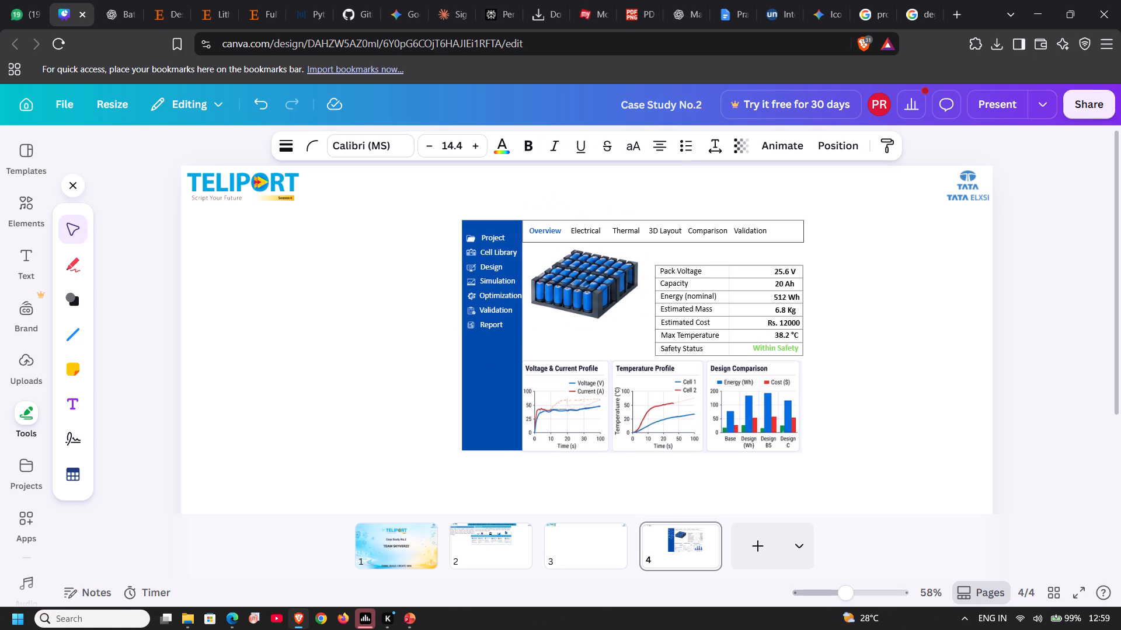
{"action": "key", "text": "Left"}
{"action": "key", "text": "Left"}
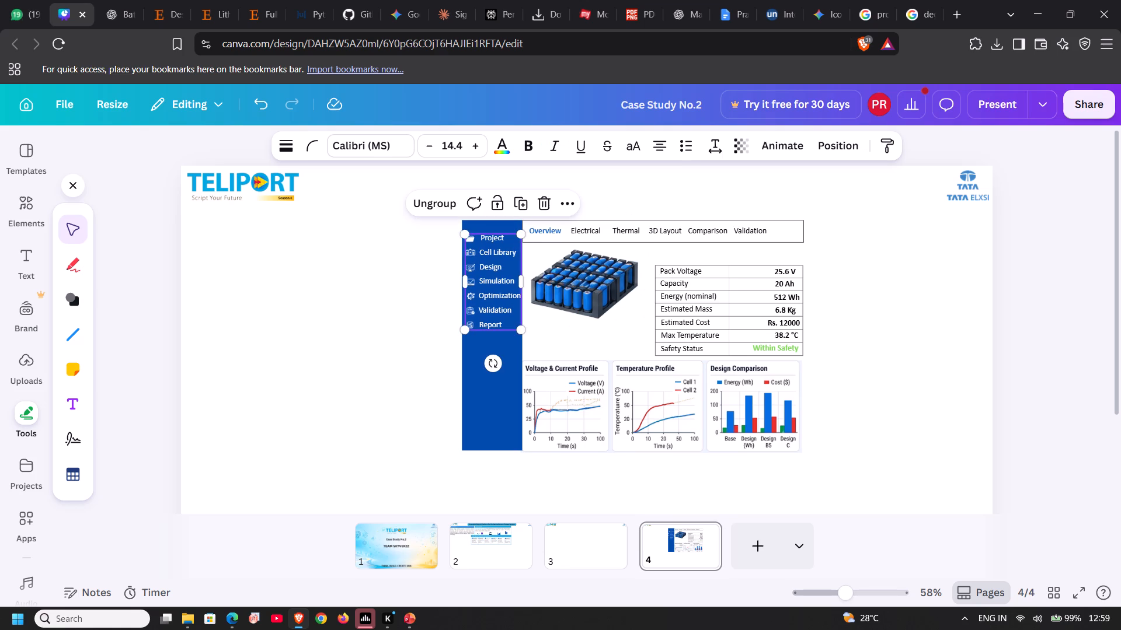
{"action": "key", "text": "Right"}
{"action": "left_click", "coordinate": [405, 325]}
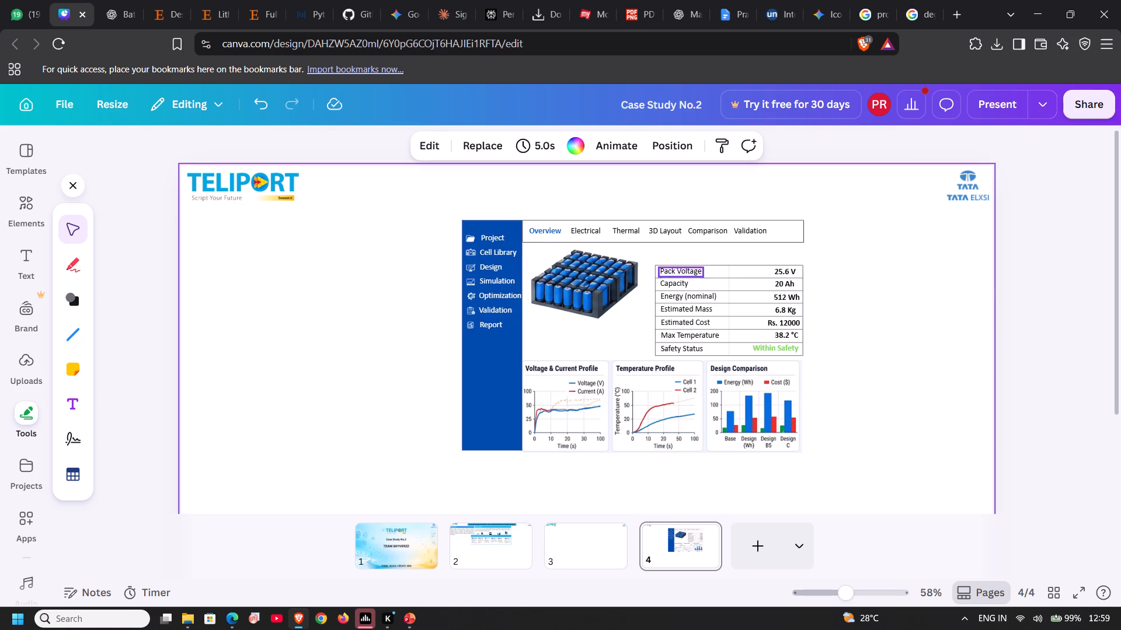
Duplicate the Electrical header label and place the copy just above the Pack Voltage row of the results table.
{"action": "double_click", "coordinate": [590, 231]}
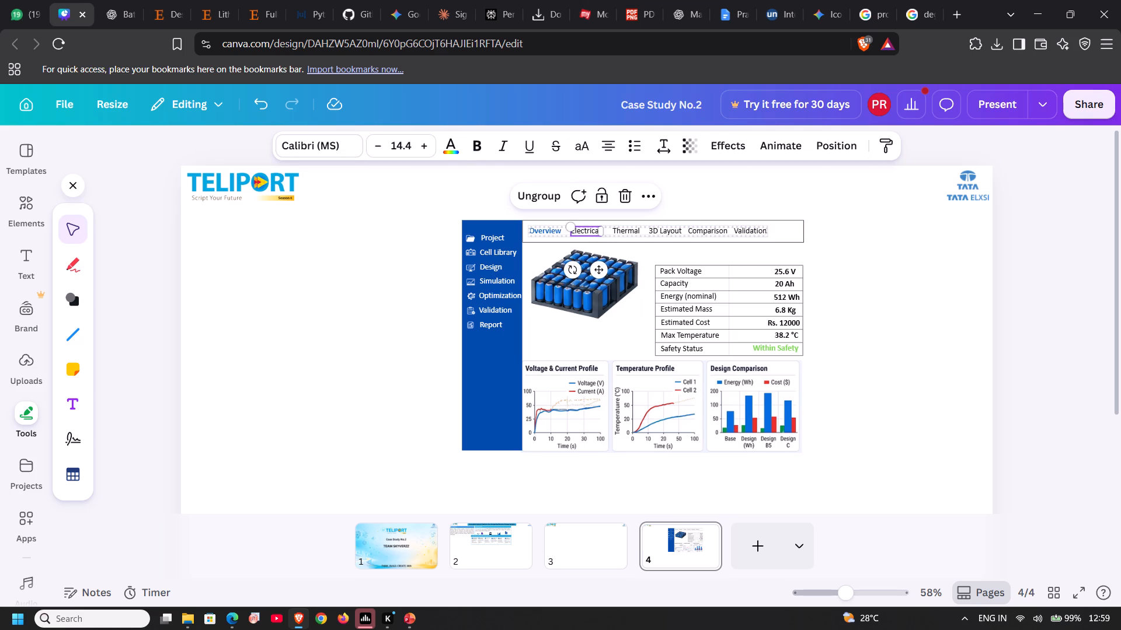
{"action": "key", "text": "ctrl+c"}
{"action": "key", "text": "ctrl+v"}
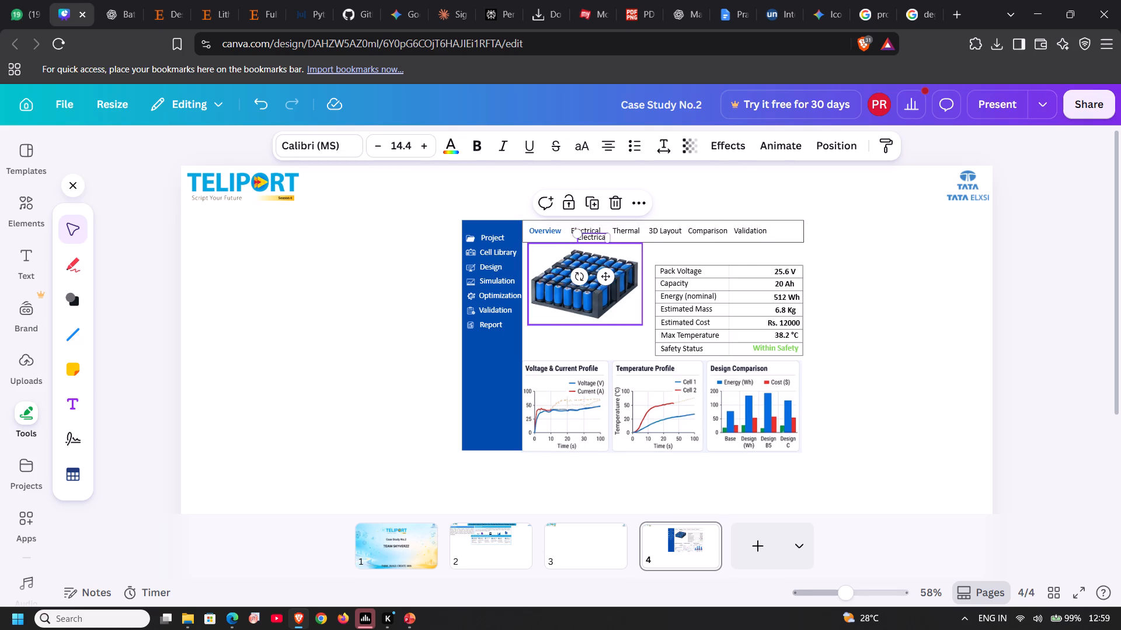
{"action": "left_click_drag", "start_coordinate": [605, 274], "coordinate": [690, 293]}
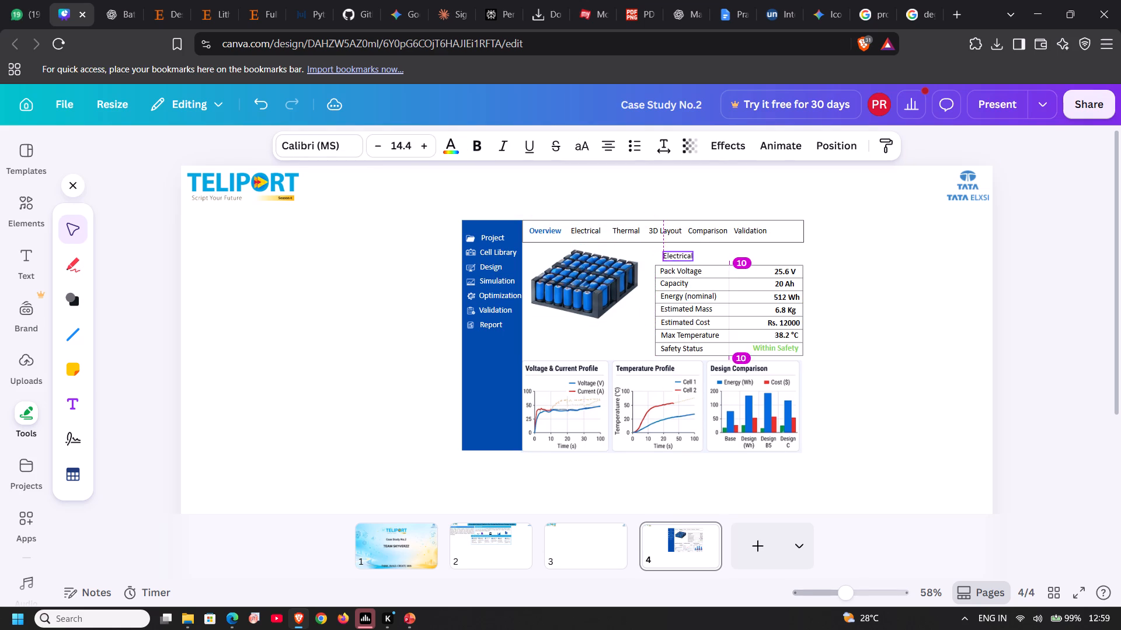
{"action": "left_click_drag", "start_coordinate": [690, 293], "coordinate": [695, 290]}
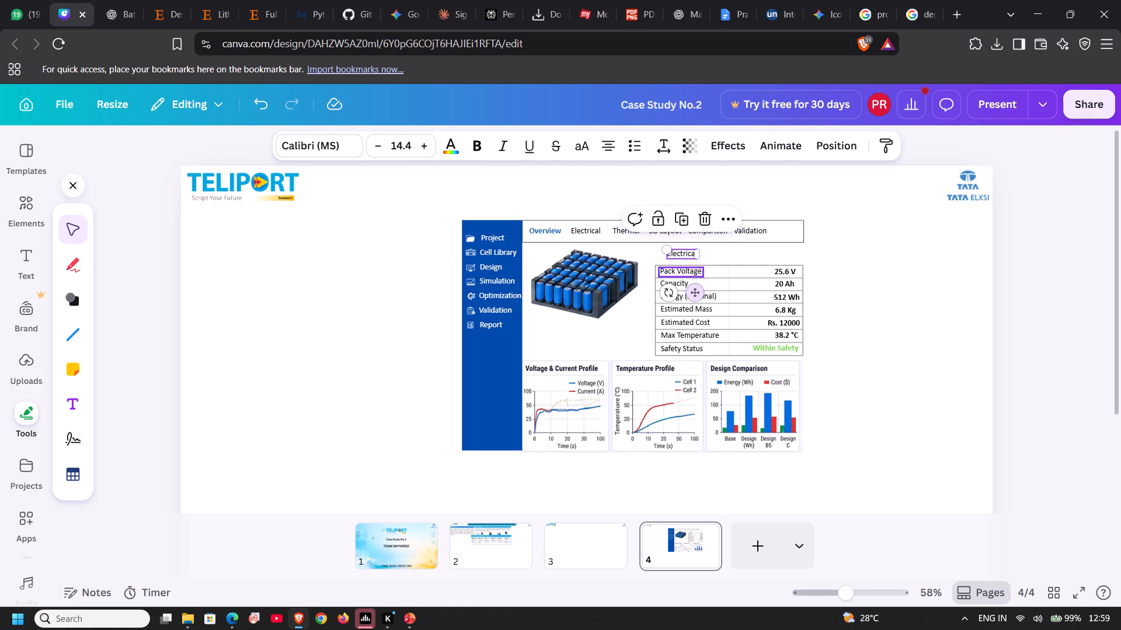
Check the table heading in the PowerPoint reference, then change the copied label to "Key Results (Design A)", widened to fit one line.
{"action": "left_click", "coordinate": [415, 618]}
{"action": "left_click", "coordinate": [476, 561]}
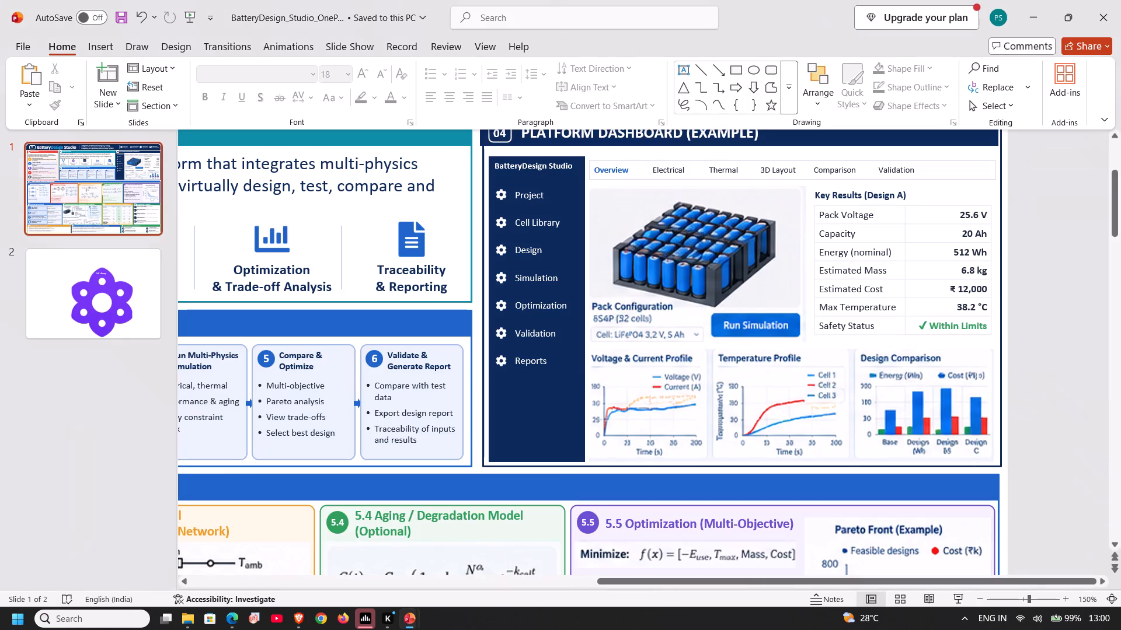
{"action": "left_click", "coordinate": [299, 622]}
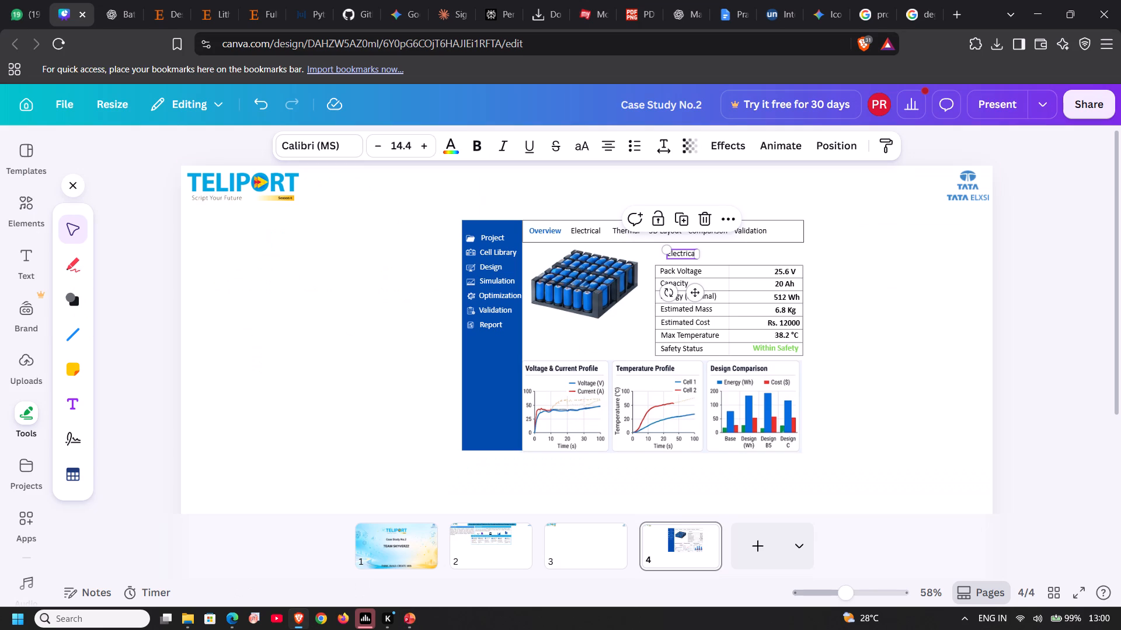
{"action": "left_click", "coordinate": [680, 252]}
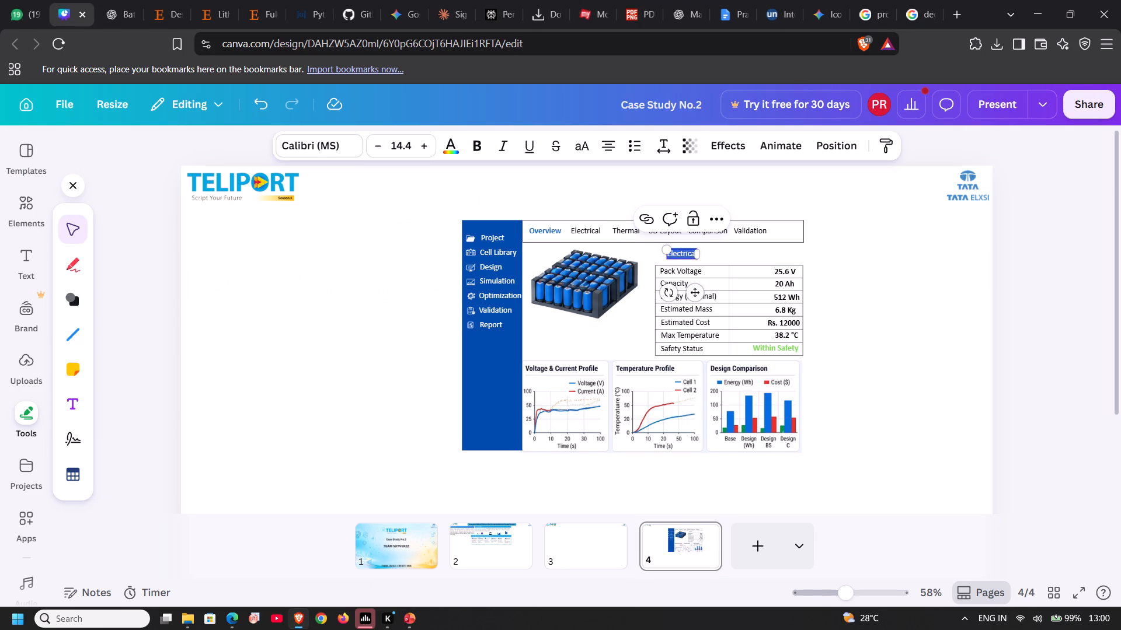
{"action": "type", "text": "Key"}
{"action": "key", "text": "space"}
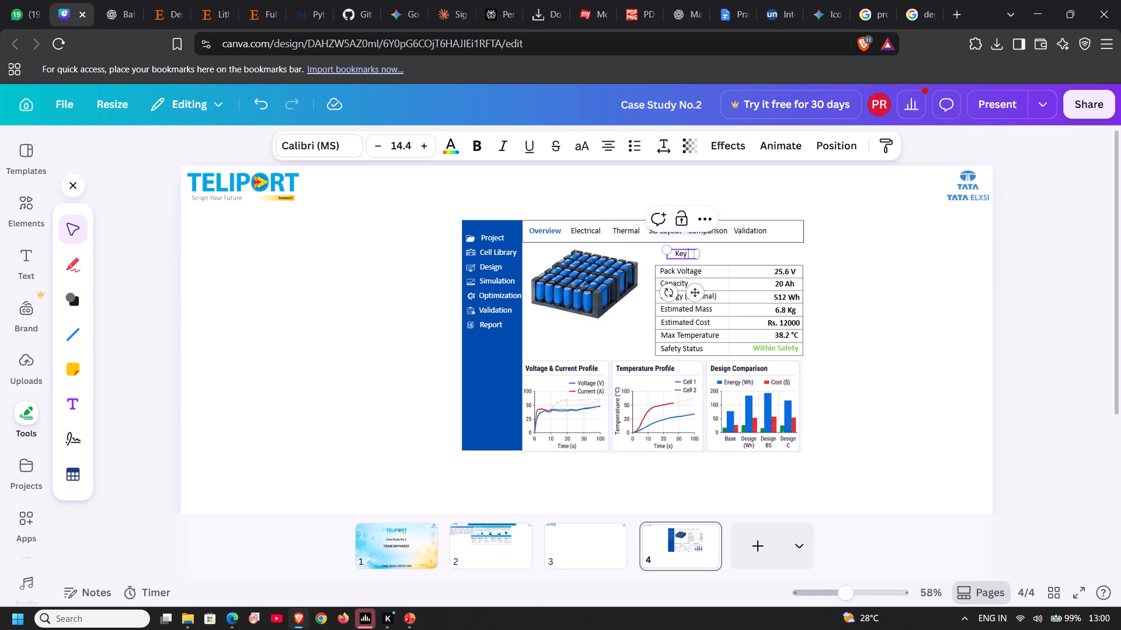
{"action": "type", "text": "Results"}
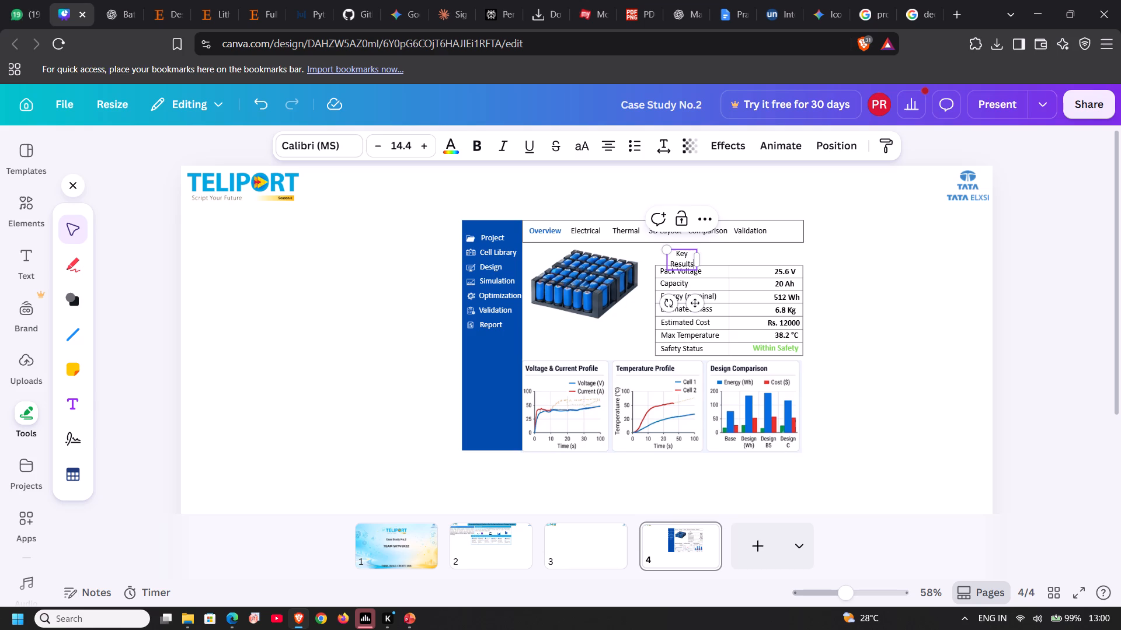
{"action": "left_click_drag", "start_coordinate": [698, 261], "coordinate": [703, 261]}
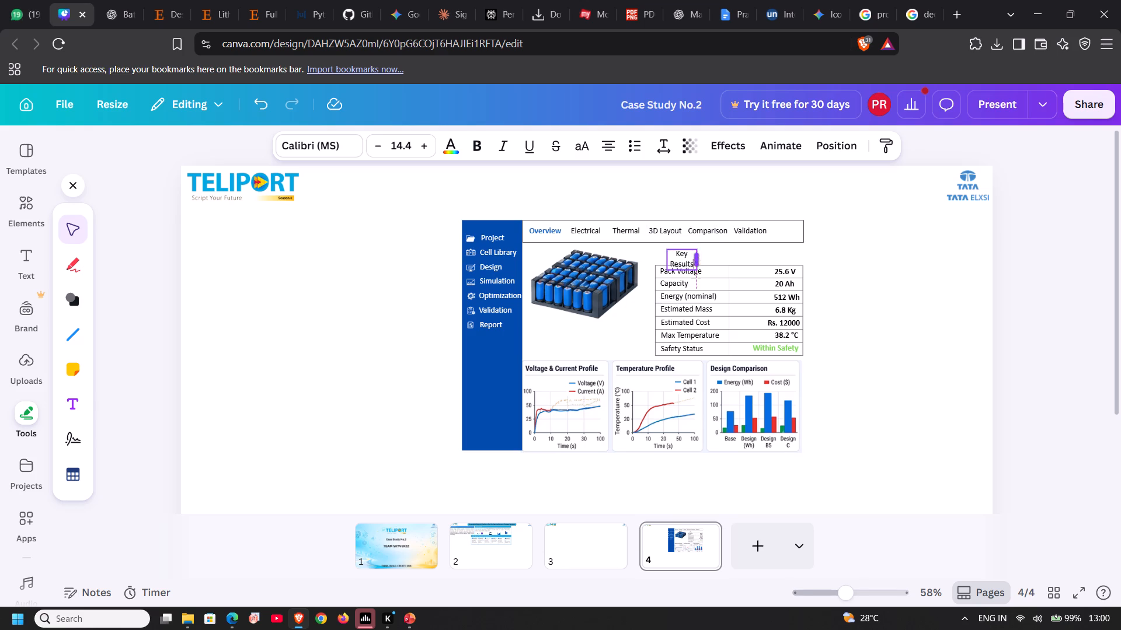
{"action": "left_click_drag", "start_coordinate": [703, 261], "coordinate": [746, 258]}
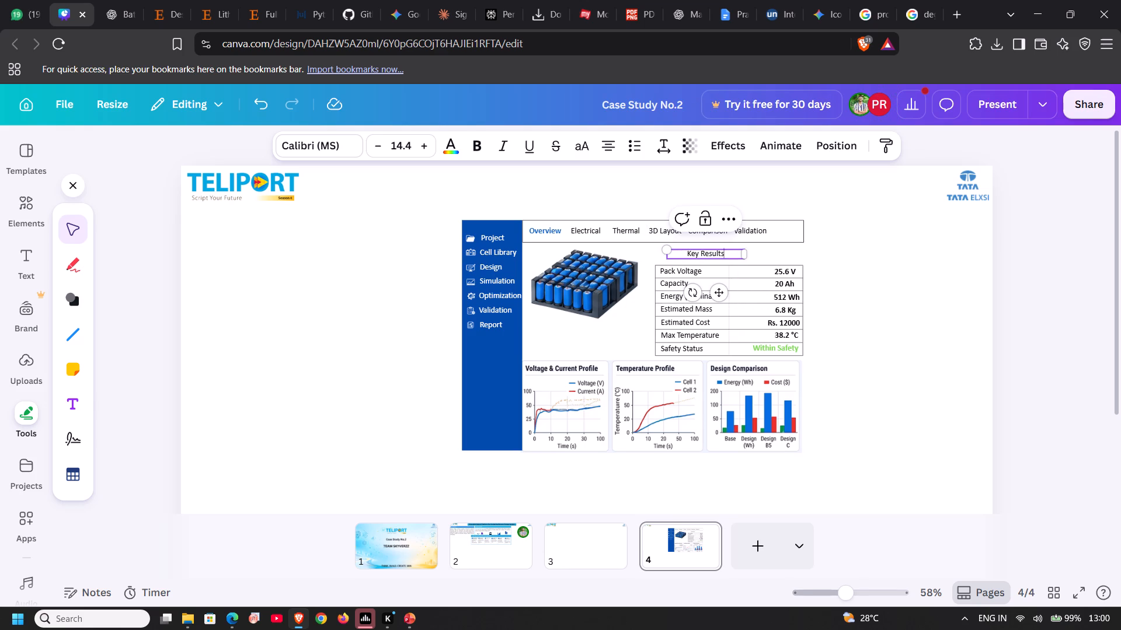
{"action": "key", "text": "space"}
{"action": "type", "text": "(Desig"}
{"action": "type", "text": "n"}
{"action": "key", "text": "space"}
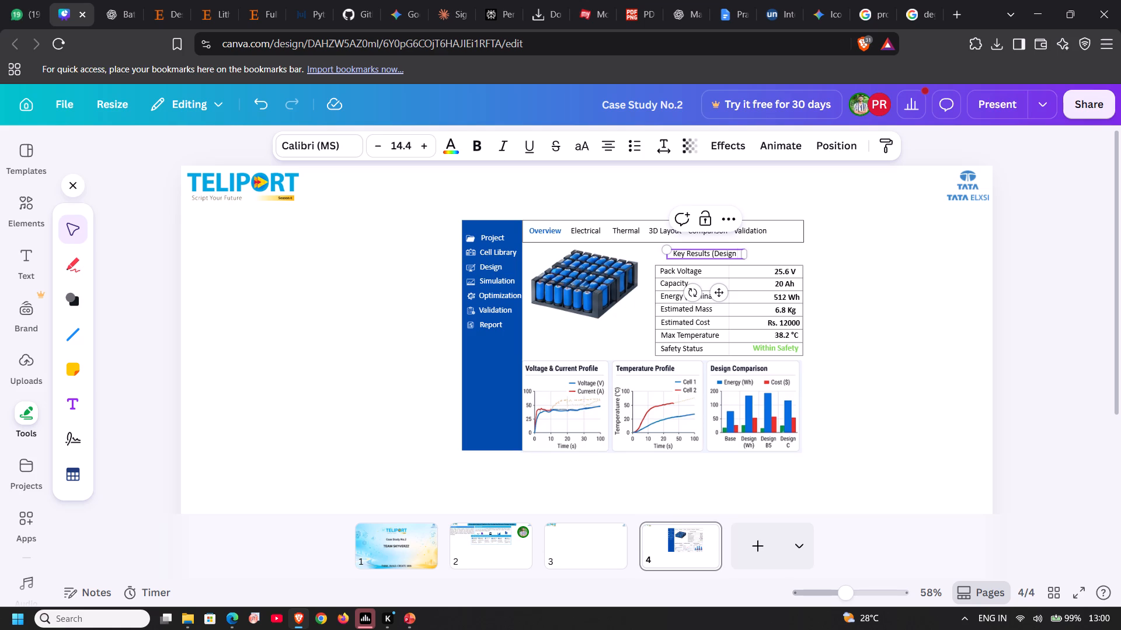
{"action": "key", "text": "shift+a"}
{"action": "key", "text": "shift+parenright"}
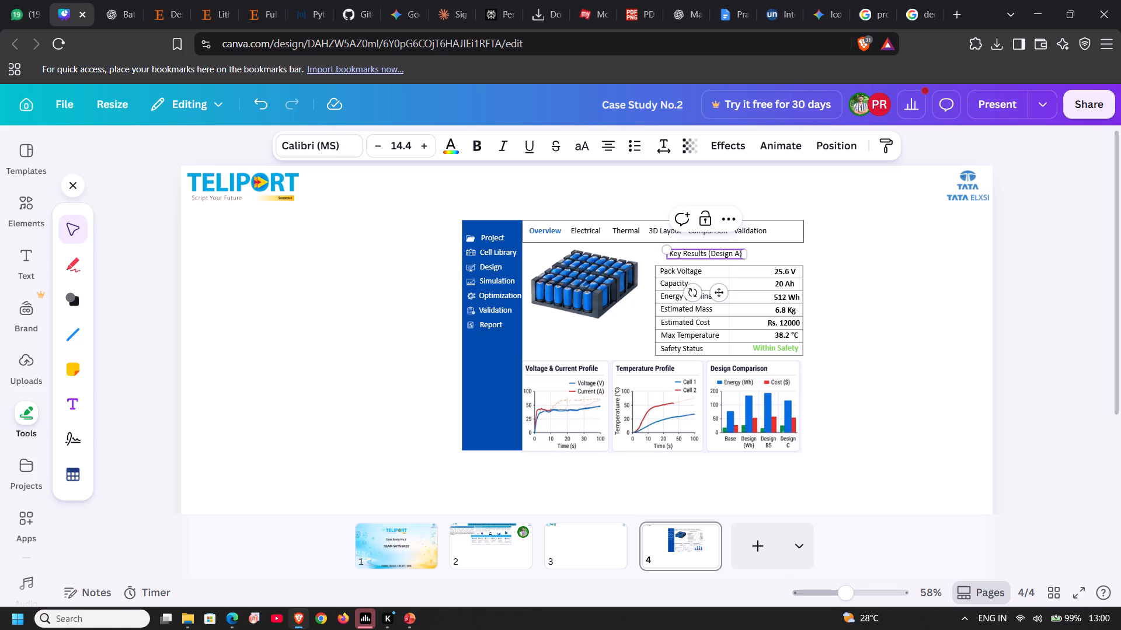
Make the "Key Results (Design A)" heading bold and colour its text medium blue from the design's colours.
{"action": "left_click", "coordinate": [847, 249]}
{"action": "double_click", "coordinate": [733, 250]}
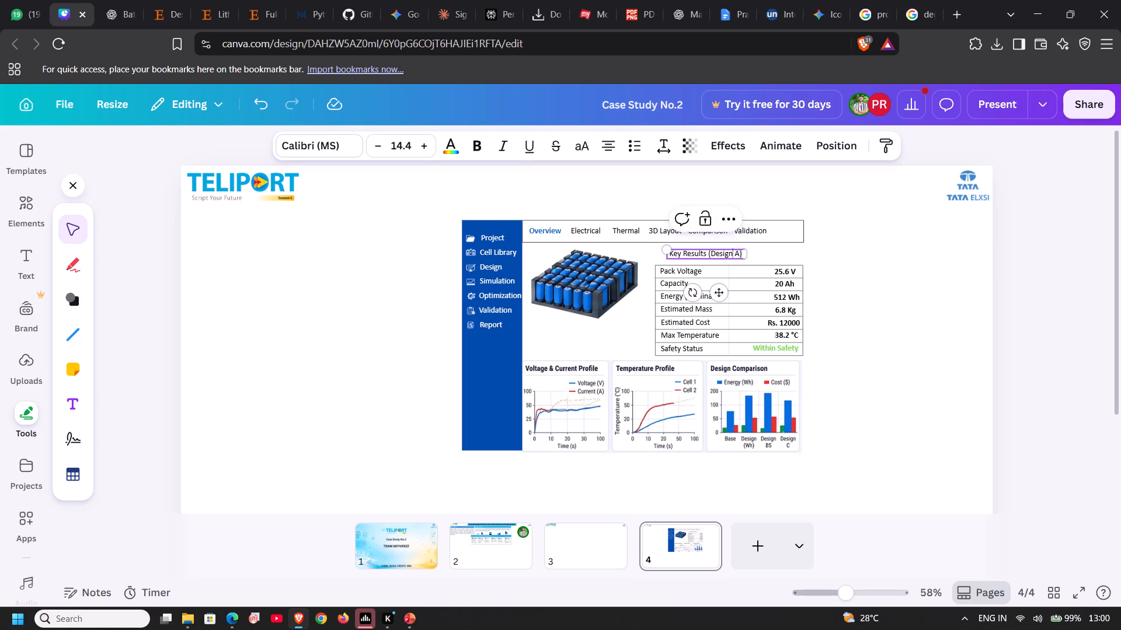
{"action": "double_click", "coordinate": [733, 250]}
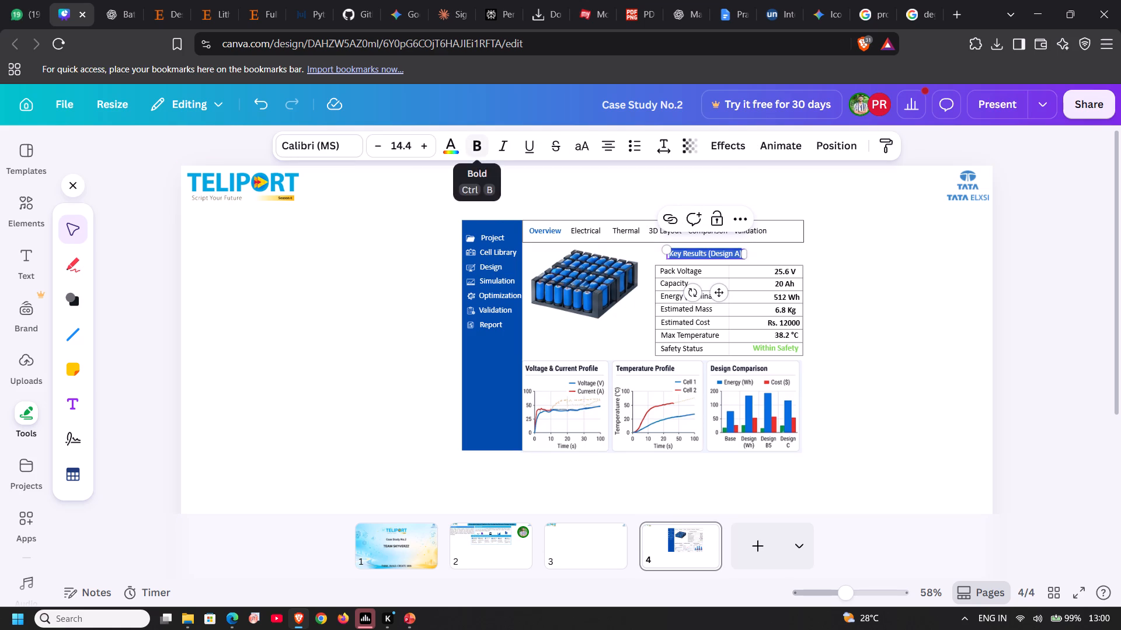
{"action": "left_click", "coordinate": [475, 144]}
{"action": "left_click", "coordinate": [446, 144]}
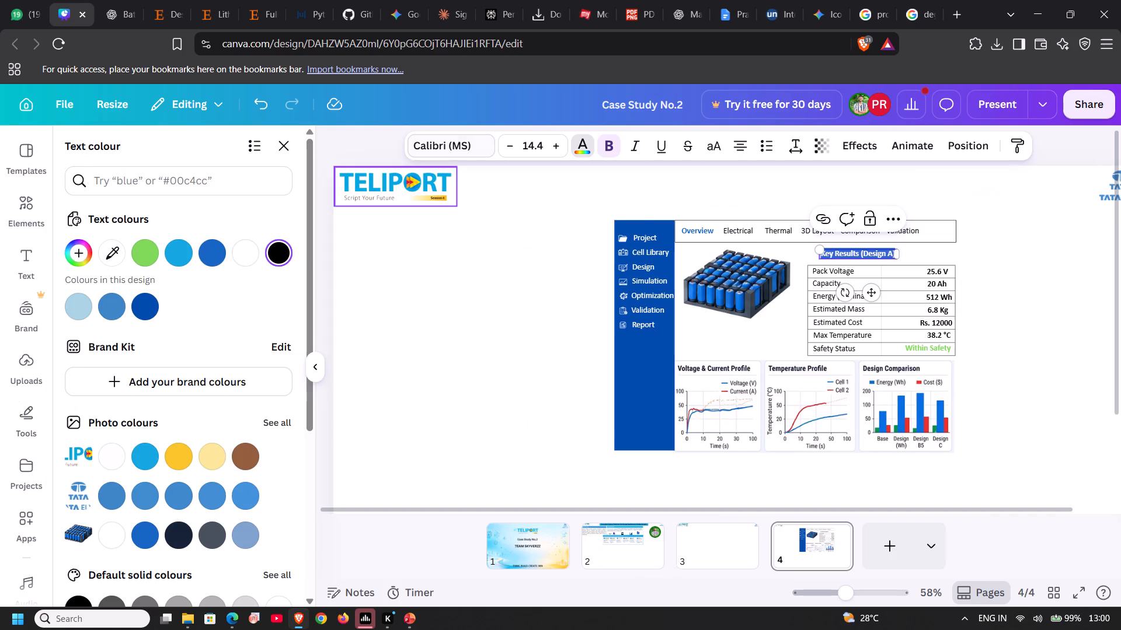
{"action": "left_click", "coordinate": [111, 307]}
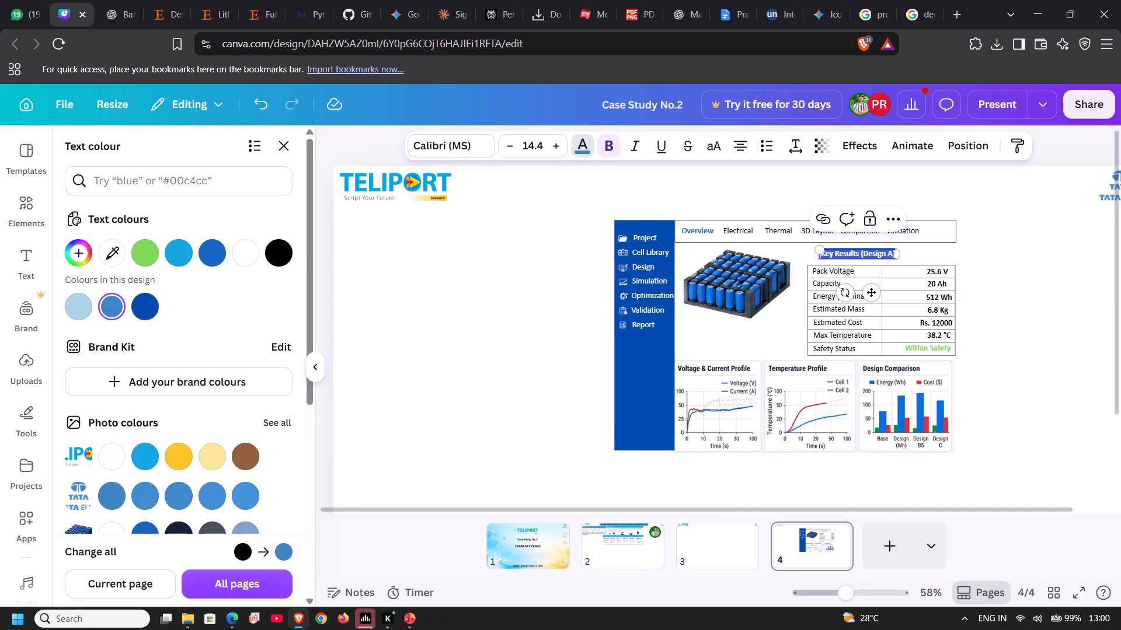
{"action": "left_click", "coordinate": [515, 264]}
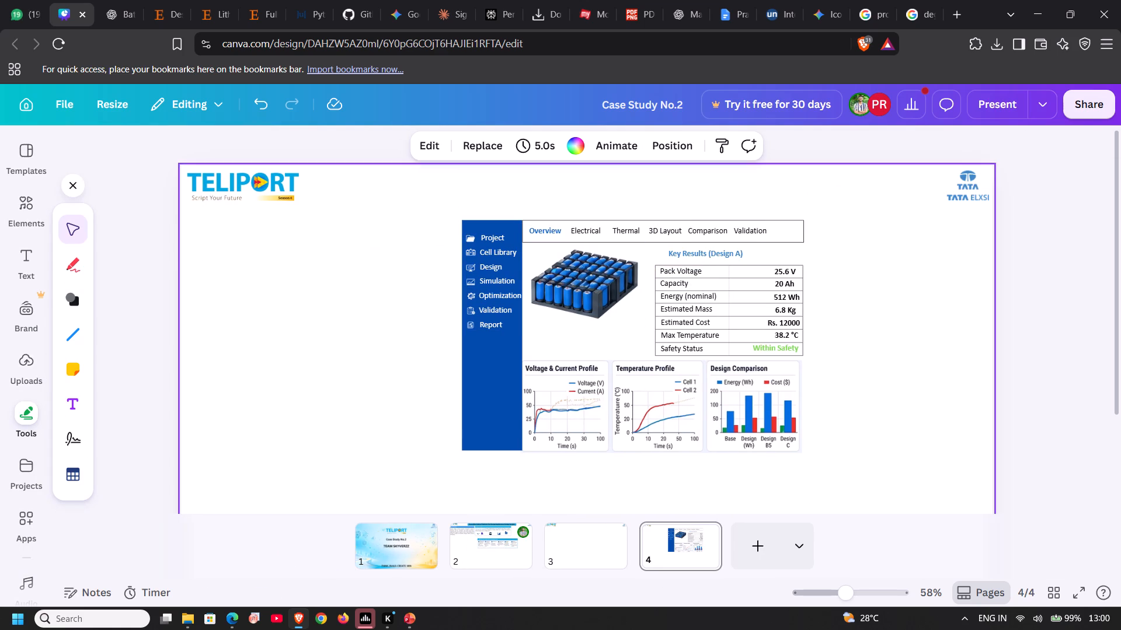
Recolour the "Key Results (Design A)" heading with the dark blue from the design's colours.
{"action": "double_click", "coordinate": [703, 254]}
{"action": "double_click", "coordinate": [703, 254]}
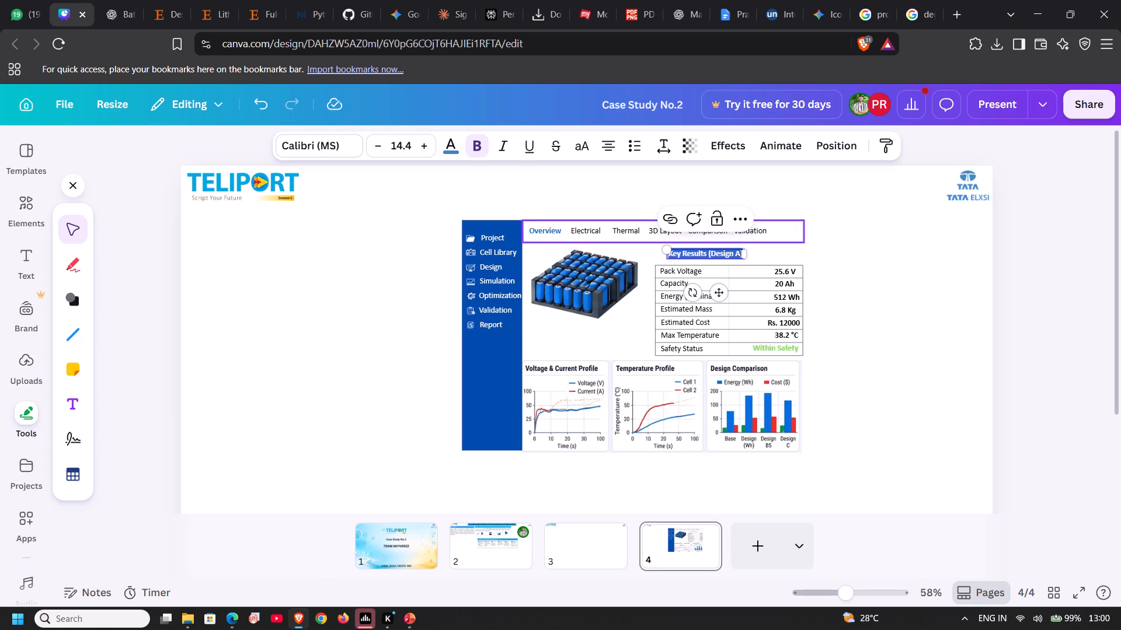
{"action": "left_click", "coordinate": [452, 138]}
{"action": "left_click", "coordinate": [114, 344]}
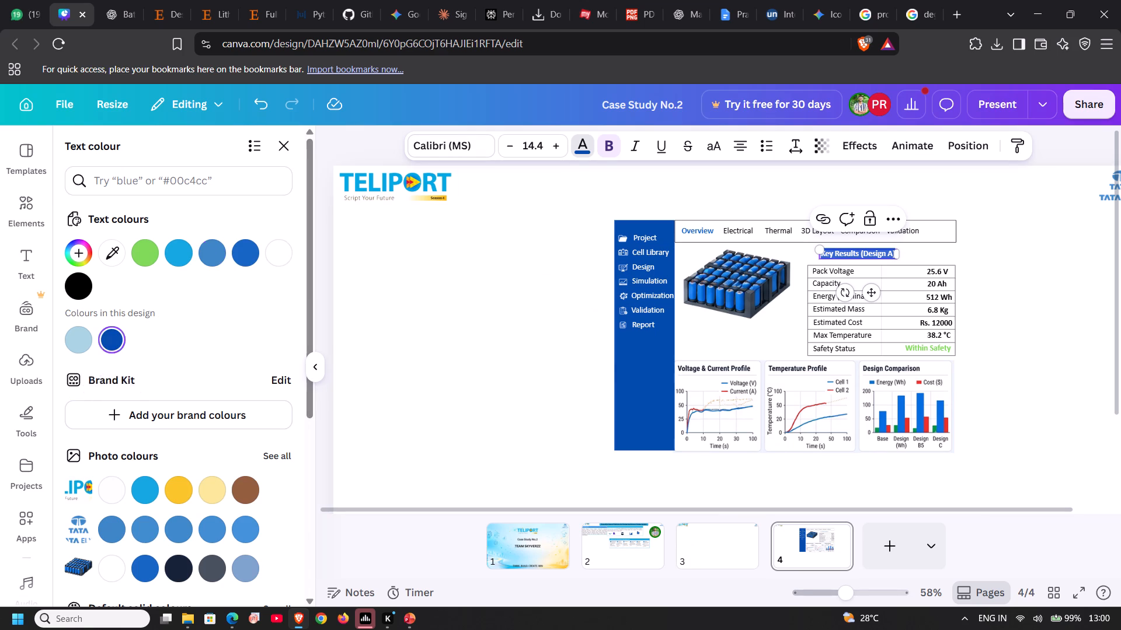
{"action": "left_click", "coordinate": [594, 262]}
{"action": "left_click", "coordinate": [889, 274]}
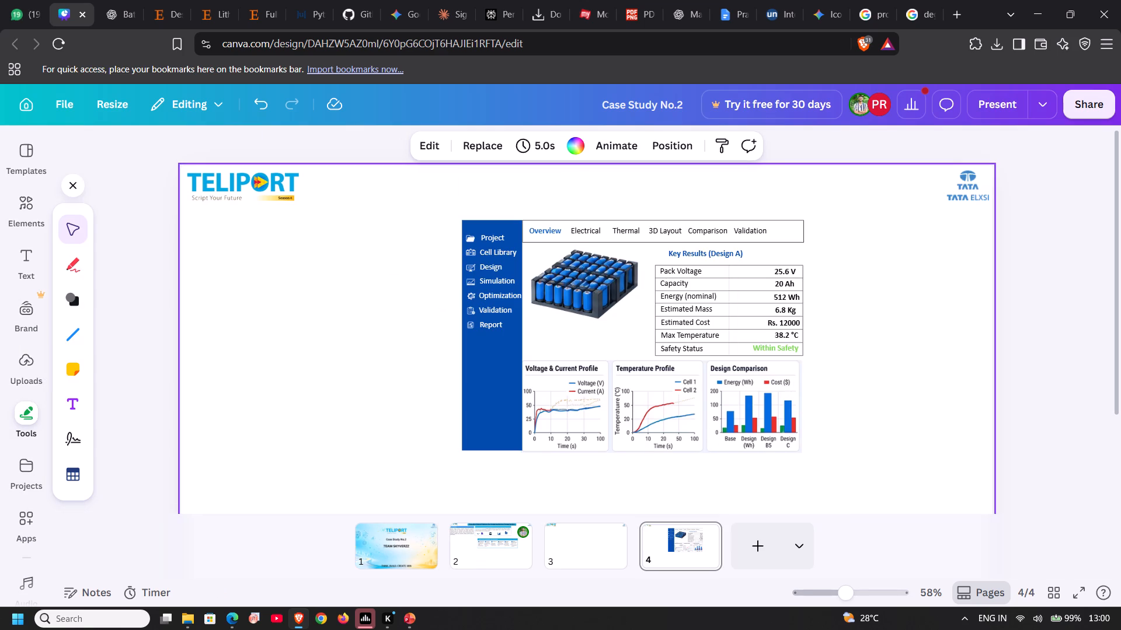
Nudge the "Key Results (Design A)" heading slightly down towards the results table.
{"action": "left_click", "coordinate": [723, 250]}
{"action": "key", "text": "Down"}
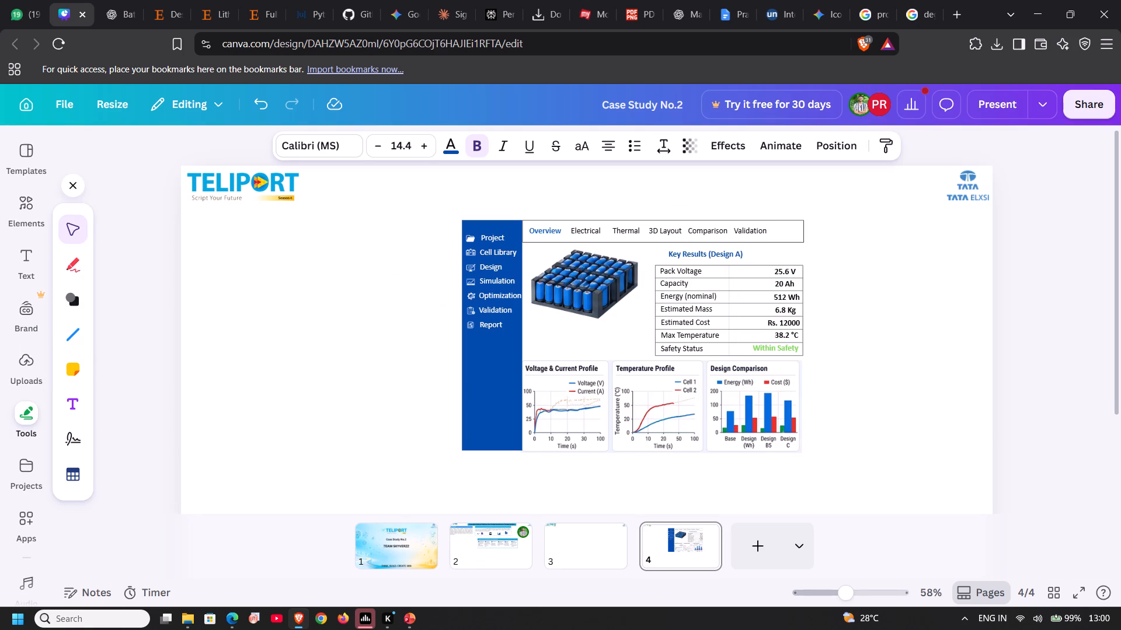
{"action": "left_click", "coordinate": [906, 249]}
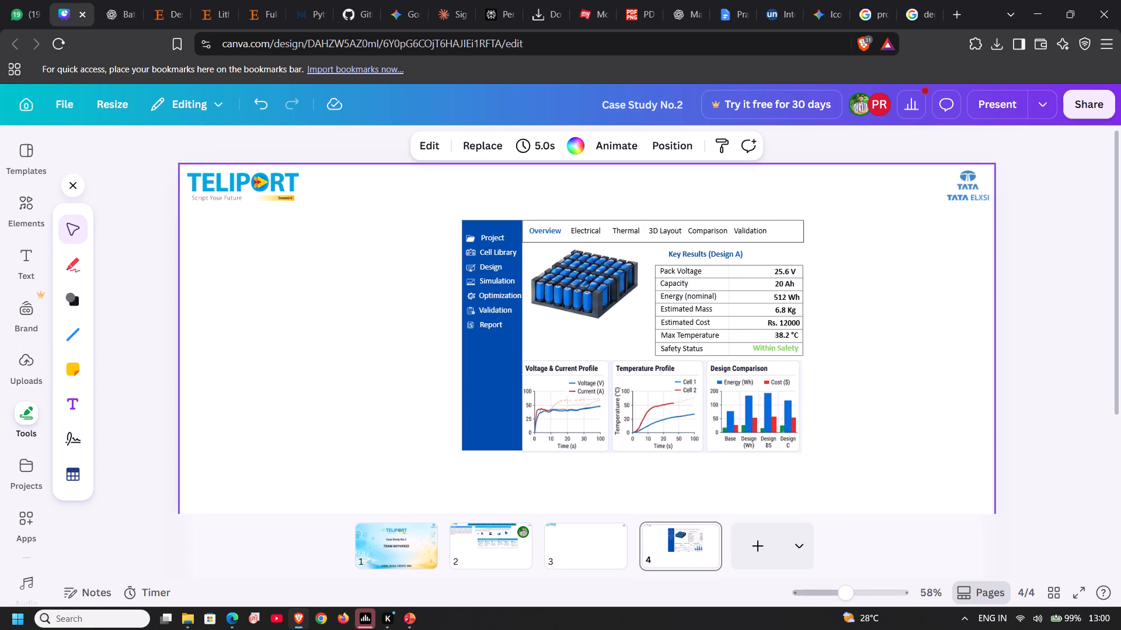
Duplicate the "Key Results (Design A)" heading and place the copy just below the battery pack image.
{"action": "left_click", "coordinate": [708, 257]}
{"action": "key", "text": "ctrl+c"}
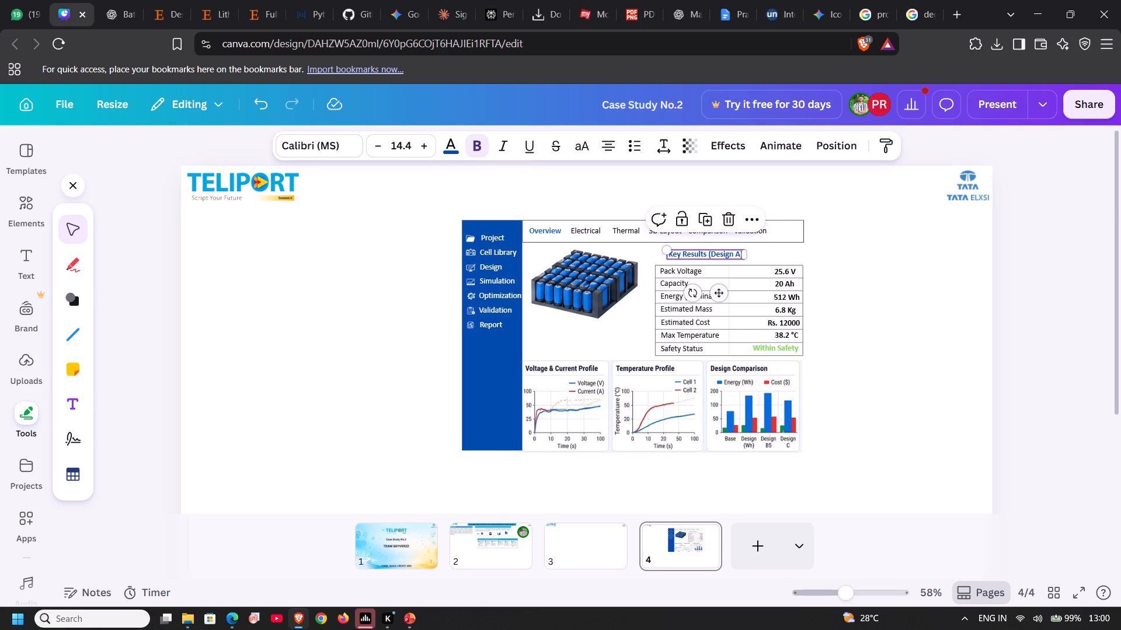
{"action": "key", "text": "ctrl+v"}
{"action": "left_click_drag", "start_coordinate": [723, 295], "coordinate": [603, 363]}
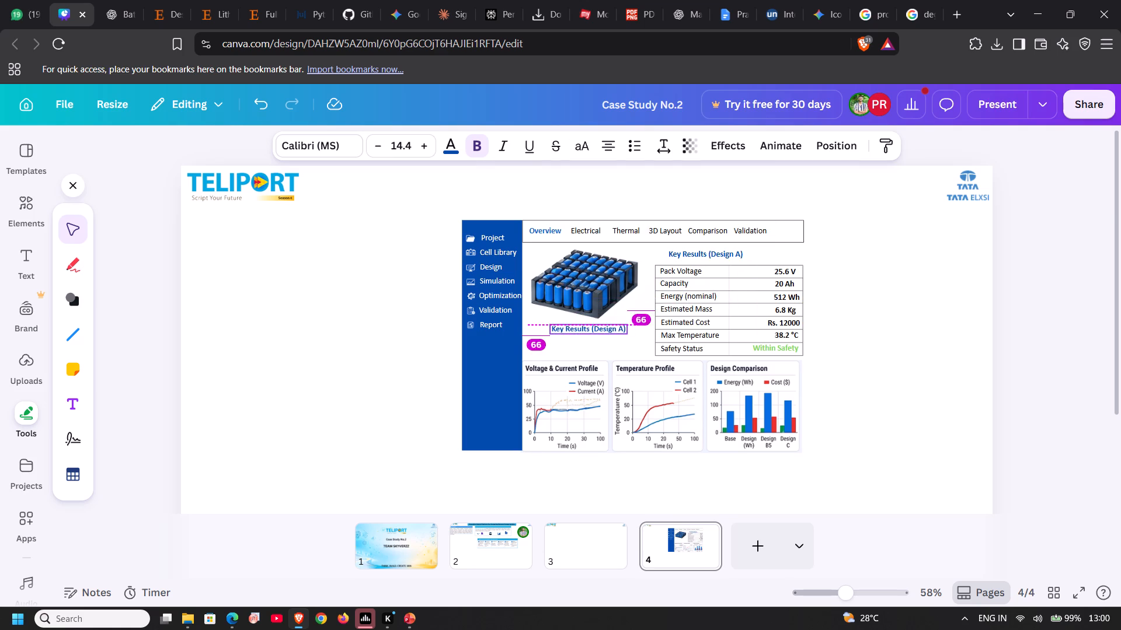
{"action": "left_click_drag", "start_coordinate": [603, 363], "coordinate": [575, 358]}
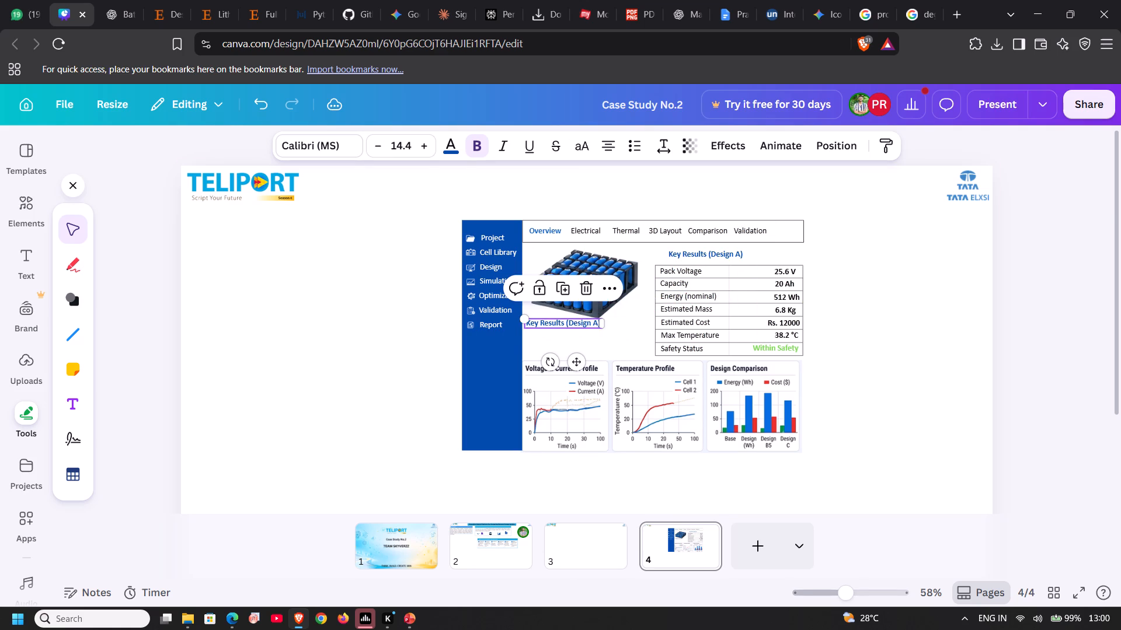
Change the copied heading below the battery pack image to "Pack Configuration".
{"action": "double_click", "coordinate": [560, 324]}
{"action": "type", "text": "Pa"}
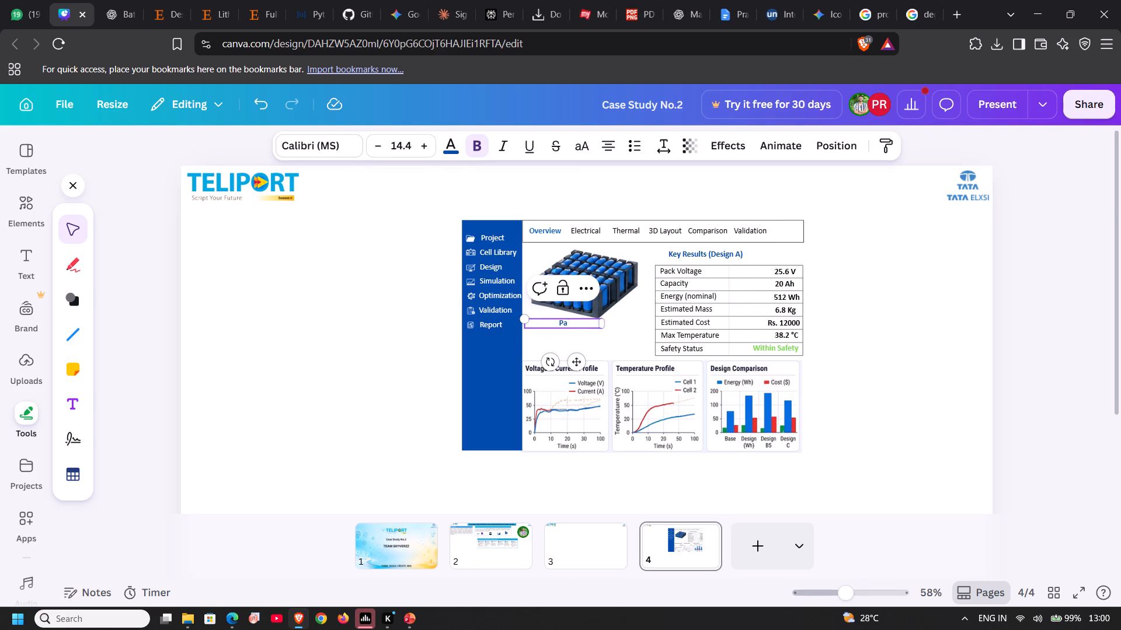
{"action": "type", "text": "ck"}
{"action": "key", "text": "space"}
{"action": "key", "text": "shift+c"}
{"action": "type", "text": "on"}
{"action": "type", "text": "figuration"}
{"action": "left_click", "coordinate": [424, 307]}
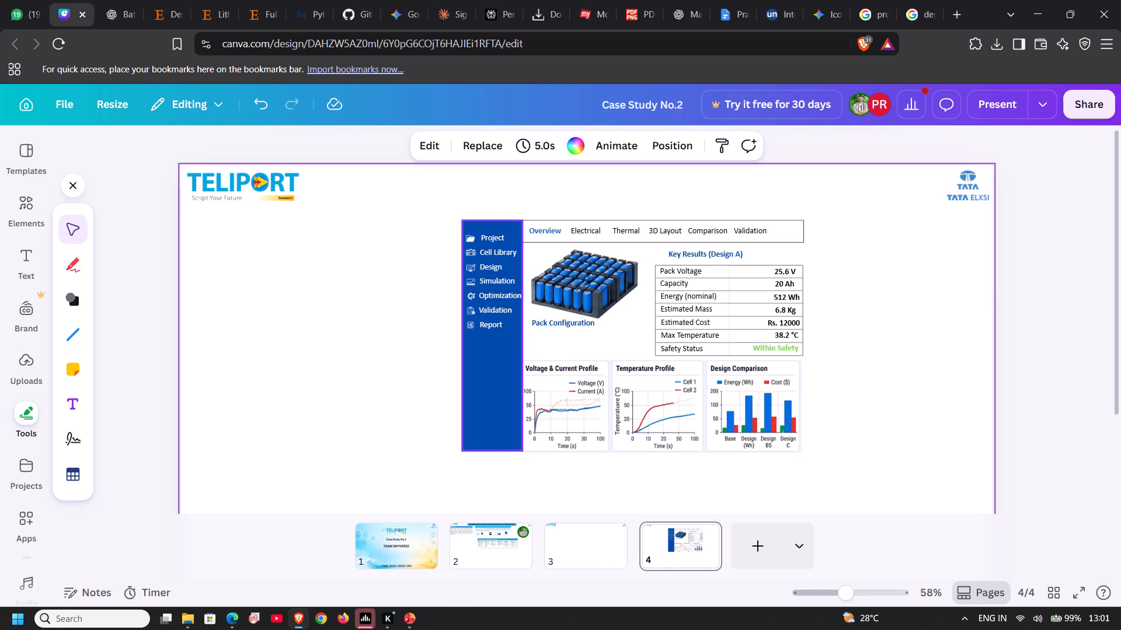
Check the PowerPoint reference, then duplicate the "Key Results (Design A)" heading and place the copy just below "Pack Configuration".
{"action": "left_click", "coordinate": [407, 619]}
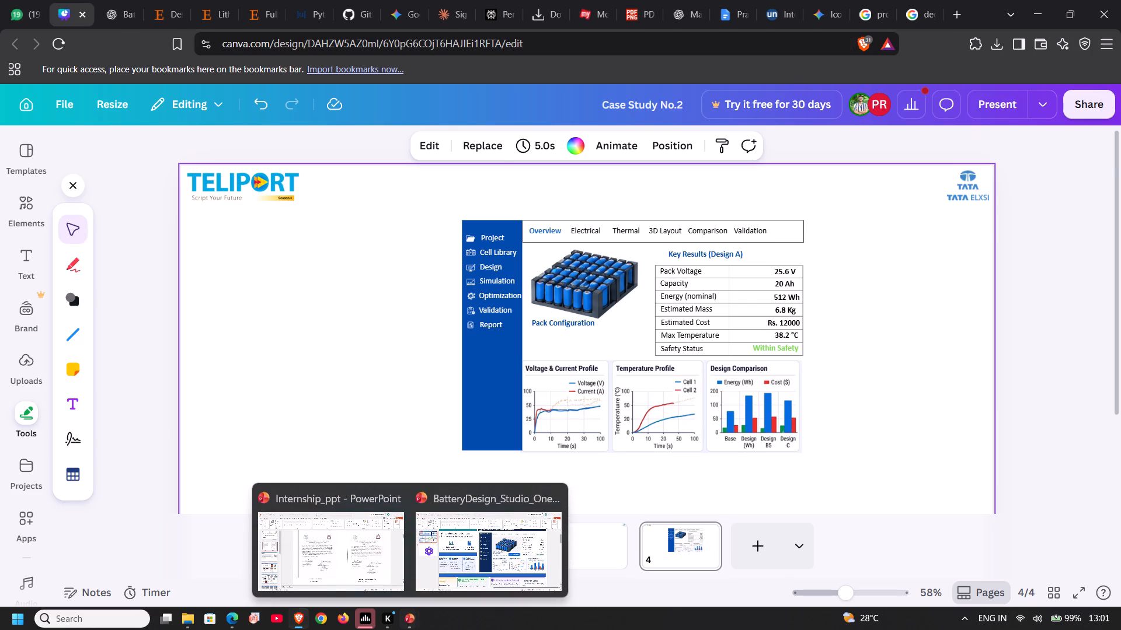
{"action": "left_click", "coordinate": [458, 569]}
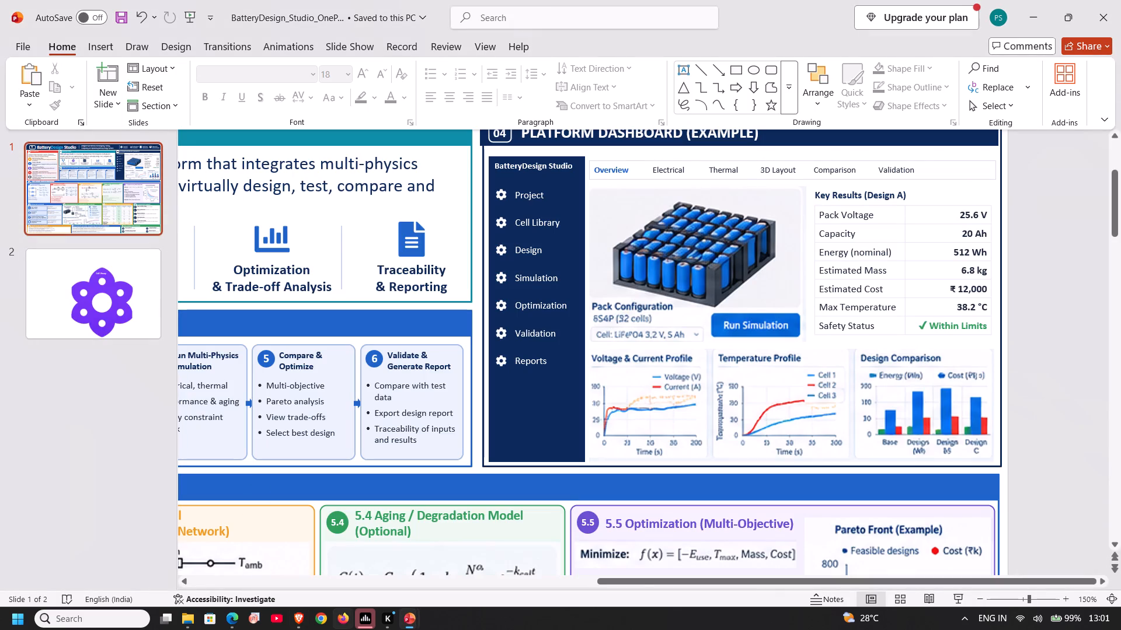
{"action": "left_click", "coordinate": [295, 617]}
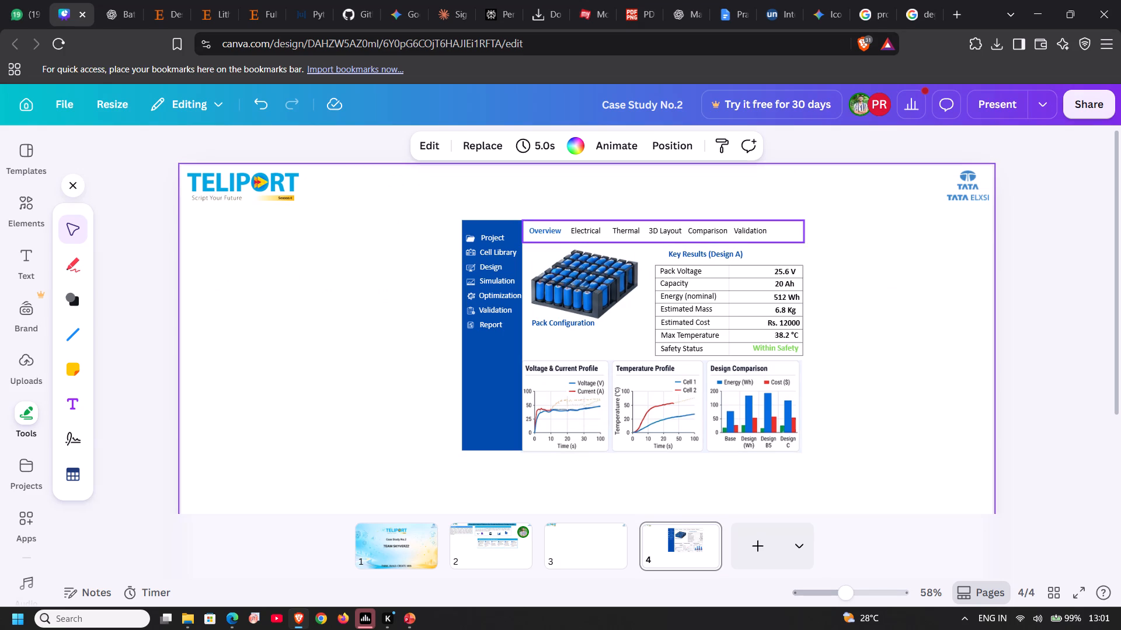
{"action": "left_click", "coordinate": [708, 251]}
{"action": "key", "text": "ctrl+c"}
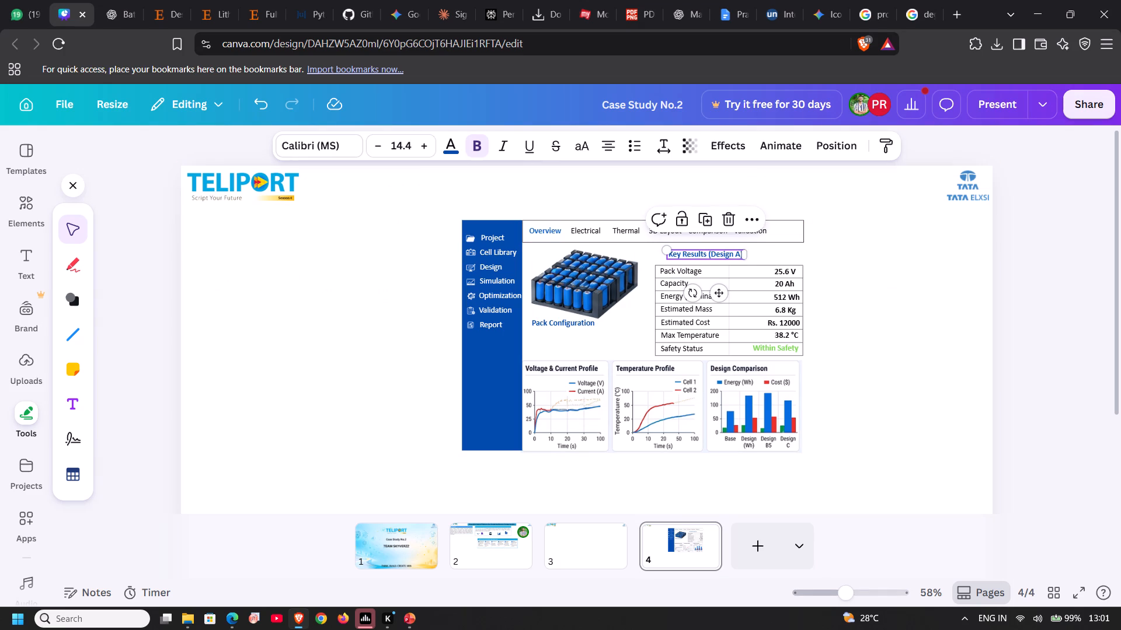
{"action": "key", "text": "ctrl+v"}
{"action": "left_click_drag", "start_coordinate": [724, 302], "coordinate": [584, 379]}
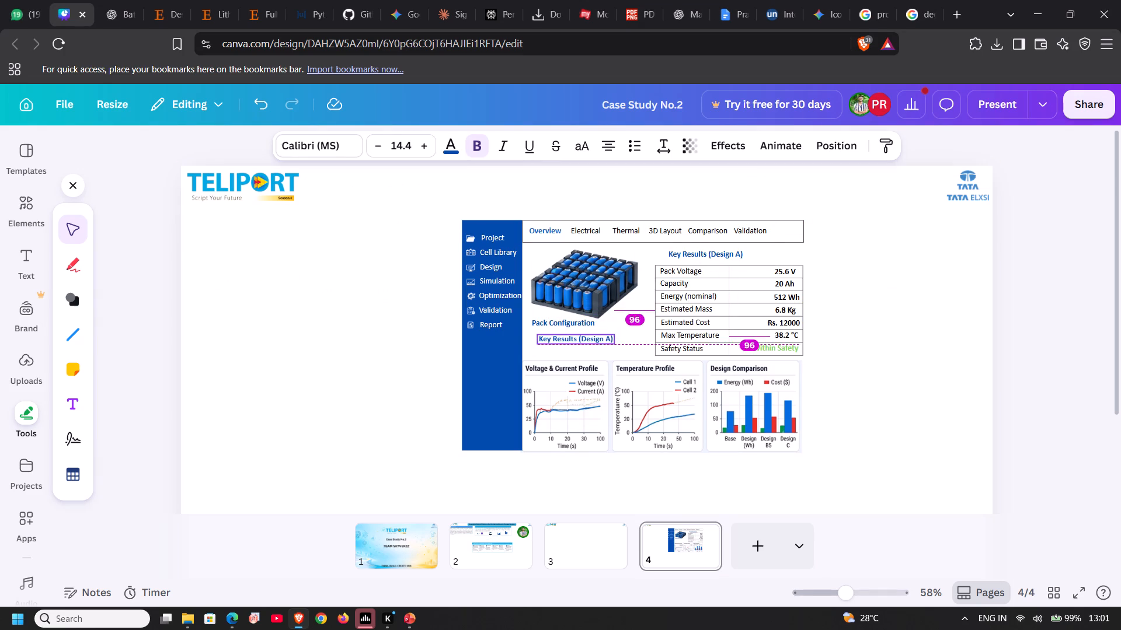
{"action": "left_click_drag", "start_coordinate": [584, 379], "coordinate": [583, 379]}
{"action": "left_click", "coordinate": [577, 368]}
Remove the bold formatting from the copied heading below "Pack Configuration".
{"action": "triple_click", "coordinate": [574, 338]}
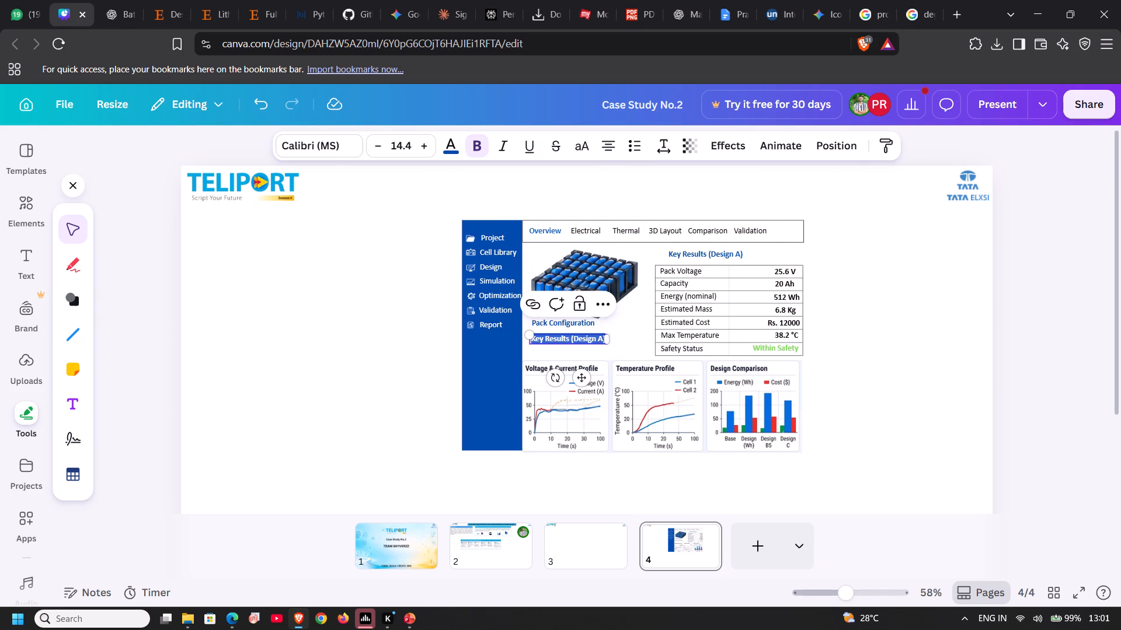
{"action": "left_click", "coordinate": [471, 143]}
{"action": "left_click", "coordinate": [373, 215]}
Replace the copied label's text with "8S4P (32 cells)", with two spaces before the bracket, checking the PowerPoint reference for the wording.
{"action": "triple_click", "coordinate": [540, 339]}
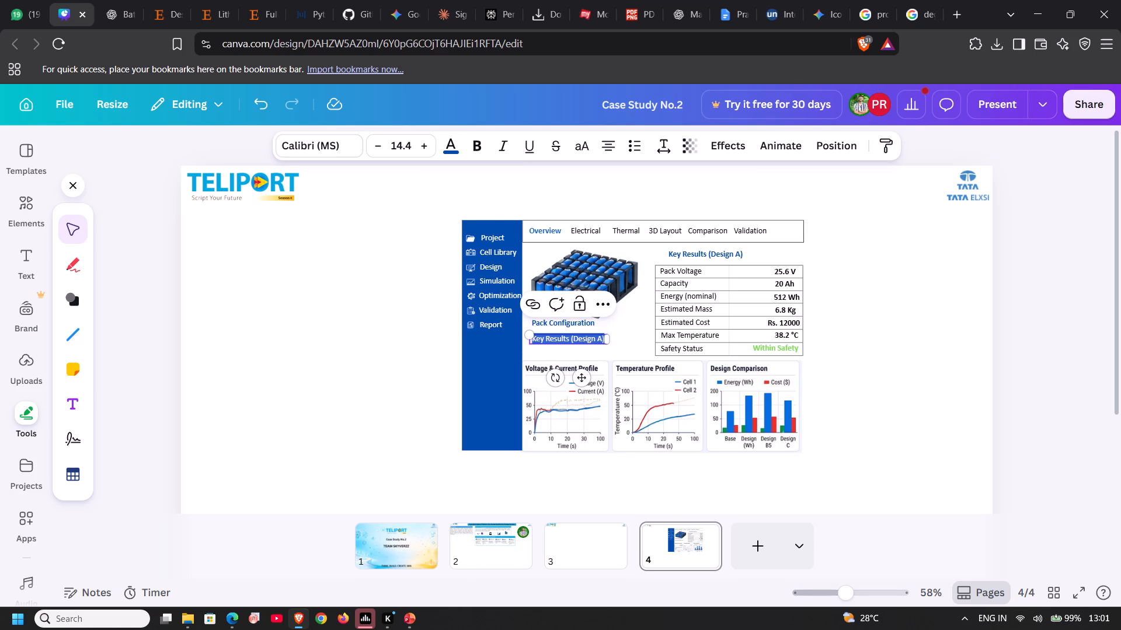
{"action": "key", "text": "8"}
{"action": "key", "text": "s"}
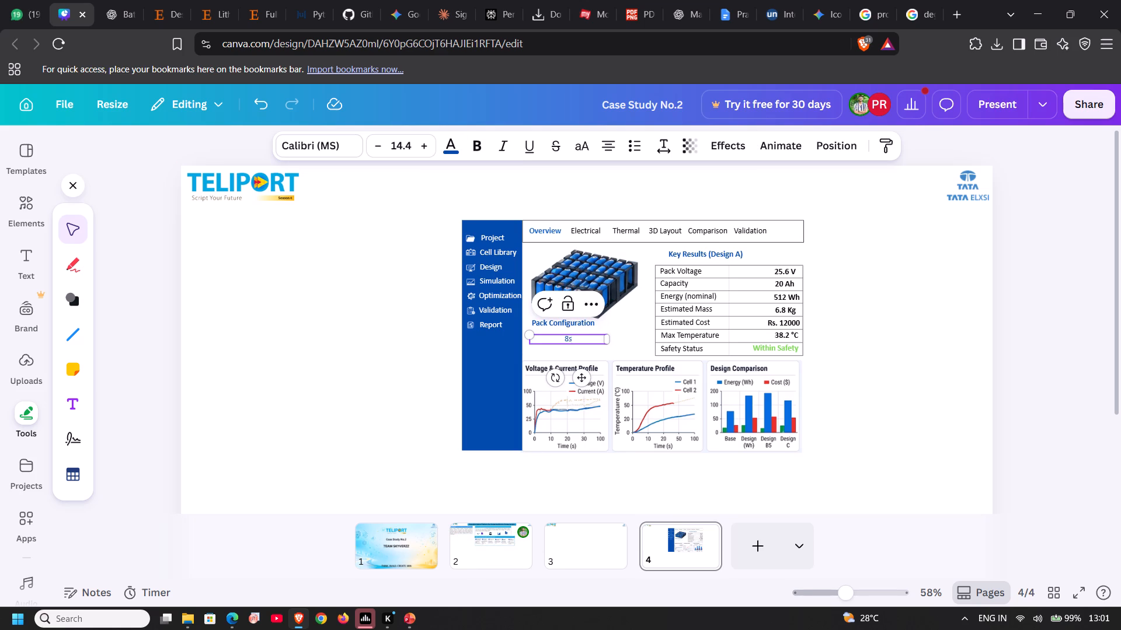
{"action": "key", "text": "4"}
{"action": "key", "text": "p"}
{"action": "key", "text": "BackSpace"}
{"action": "key", "text": "BackSpace"}
{"action": "key", "text": "BackSpace"}
{"action": "key", "text": "shift+s"}
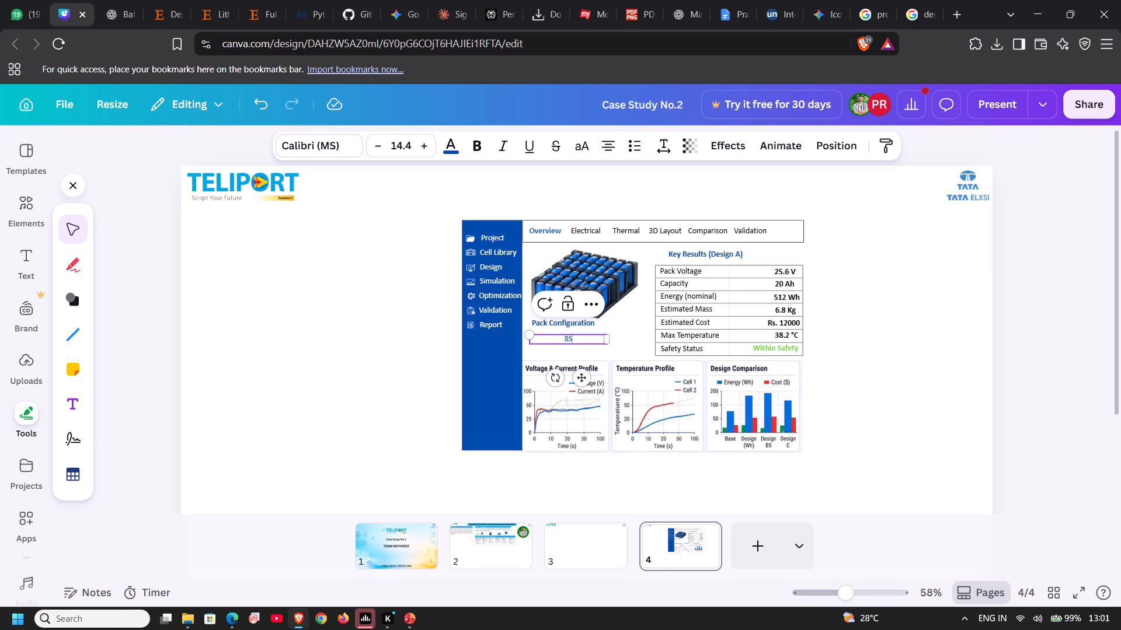
{"action": "left_click", "coordinate": [405, 621]}
{"action": "left_click", "coordinate": [457, 572]}
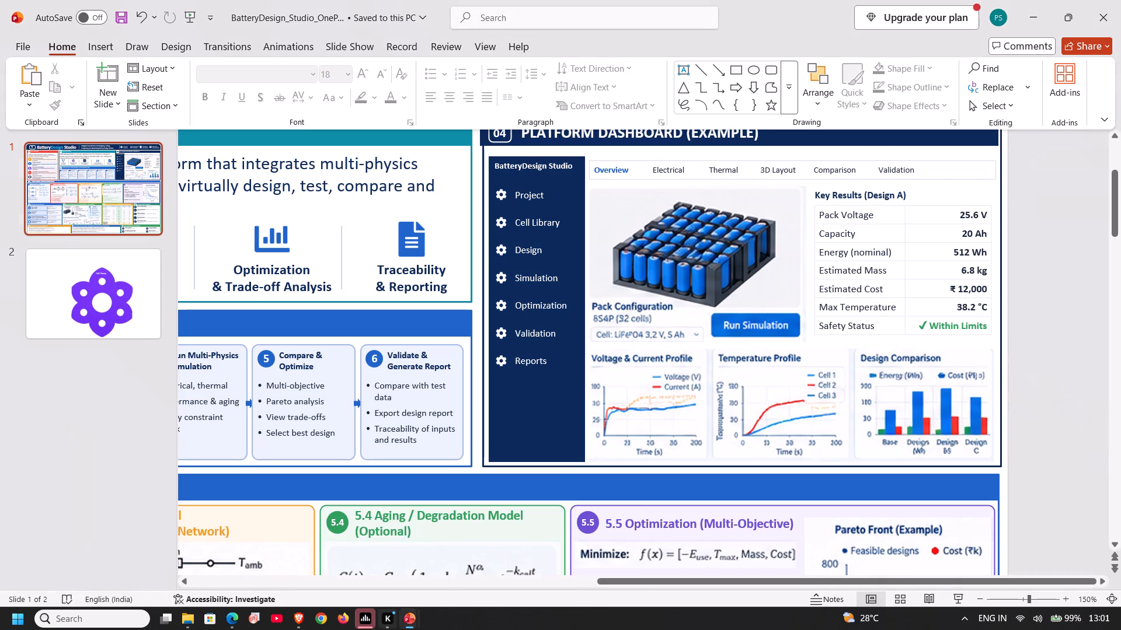
{"action": "left_click", "coordinate": [300, 616]}
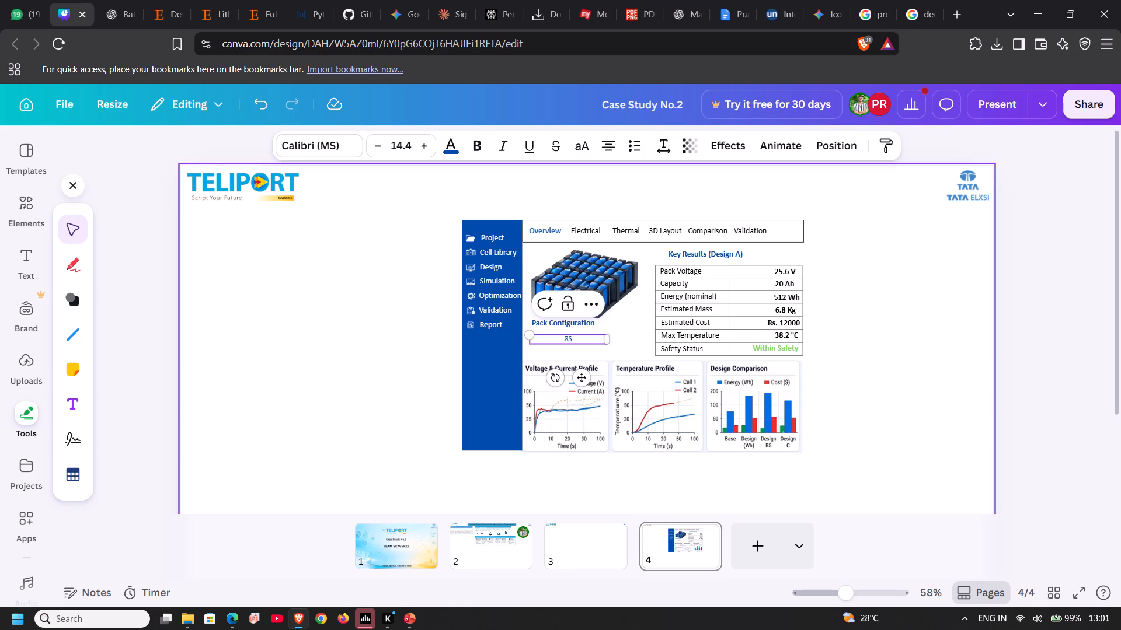
{"action": "key", "text": "4"}
{"action": "type", "text": "P"}
{"action": "key", "text": "space"}
{"action": "key", "text": "shift+parenleft"}
{"action": "key", "text": "Left"}
{"action": "key", "text": "space"}
{"action": "key", "text": "Right"}
{"action": "type", "text": "32"}
{"action": "key", "text": "space"}
{"action": "type", "text": "cells"}
{"action": "key", "text": "shift+parenright"}
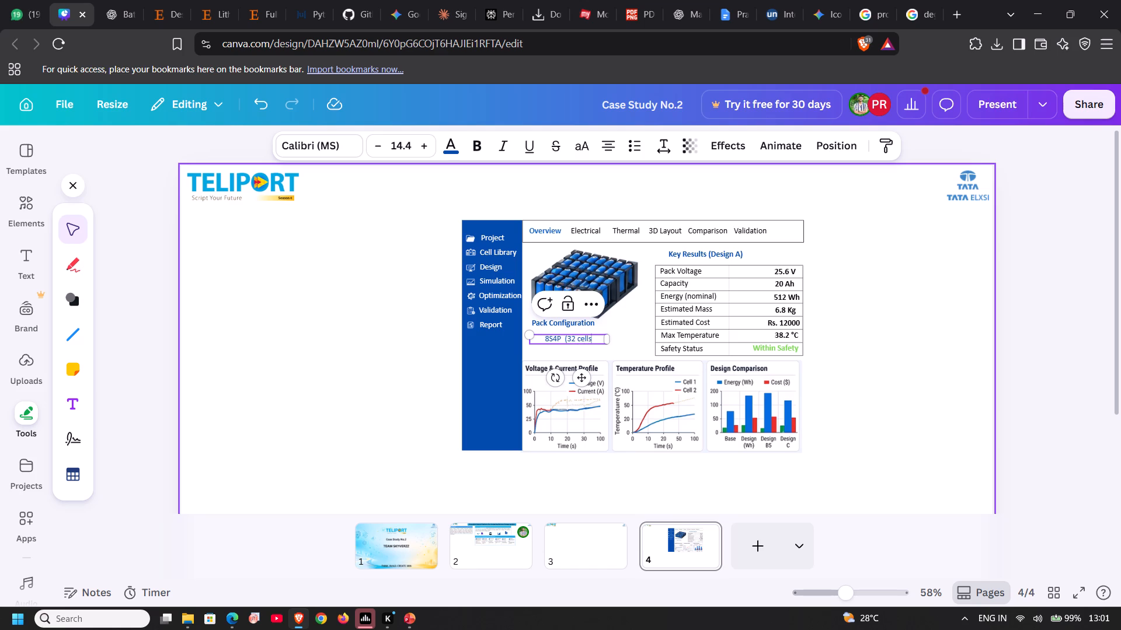
{"action": "left_click", "coordinate": [633, 330]}
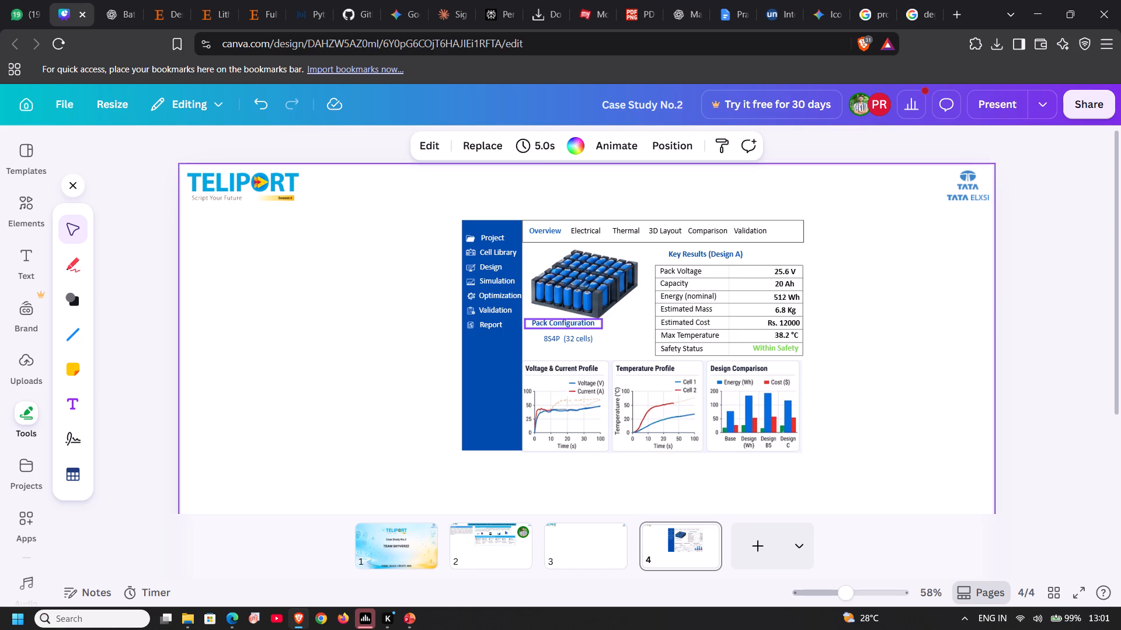
Nudge the "Pack Configuration" heading slightly down, away from the battery pack image.
{"action": "left_click", "coordinate": [592, 323]}
{"action": "key", "text": "Down"}
{"action": "key", "text": "Down"}
{"action": "key", "text": "Down"}
{"action": "key", "text": "Down"}
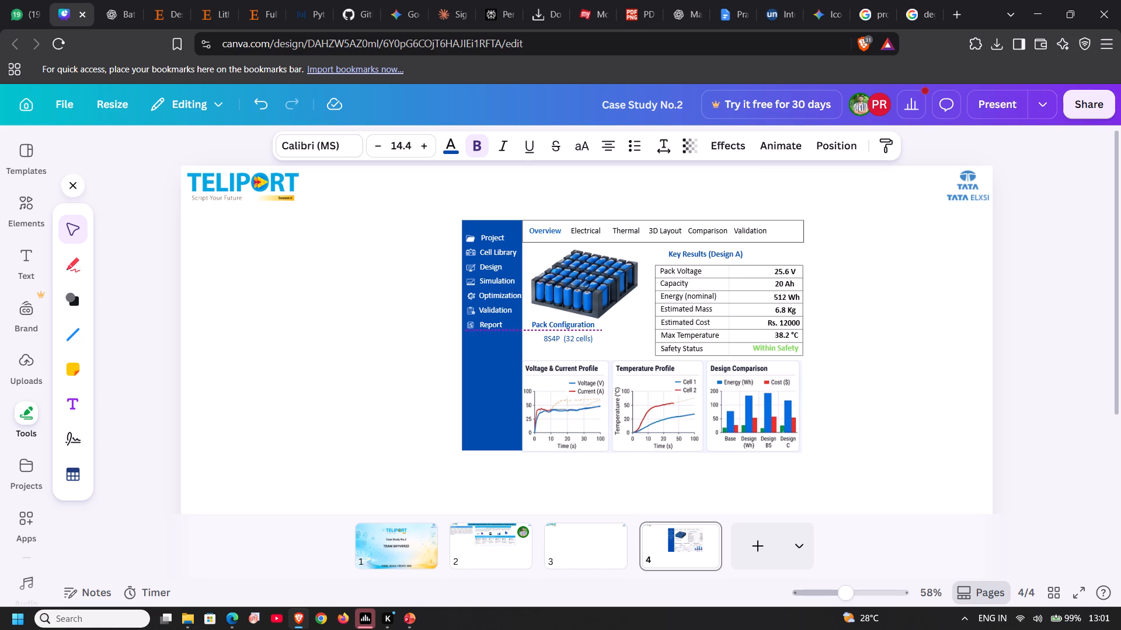
{"action": "key", "text": "Down"}
Move the "8S4P (32 cells)" label up directly beneath "Pack Configuration" and left until their text starts line up.
{"action": "left_click", "coordinate": [579, 337]}
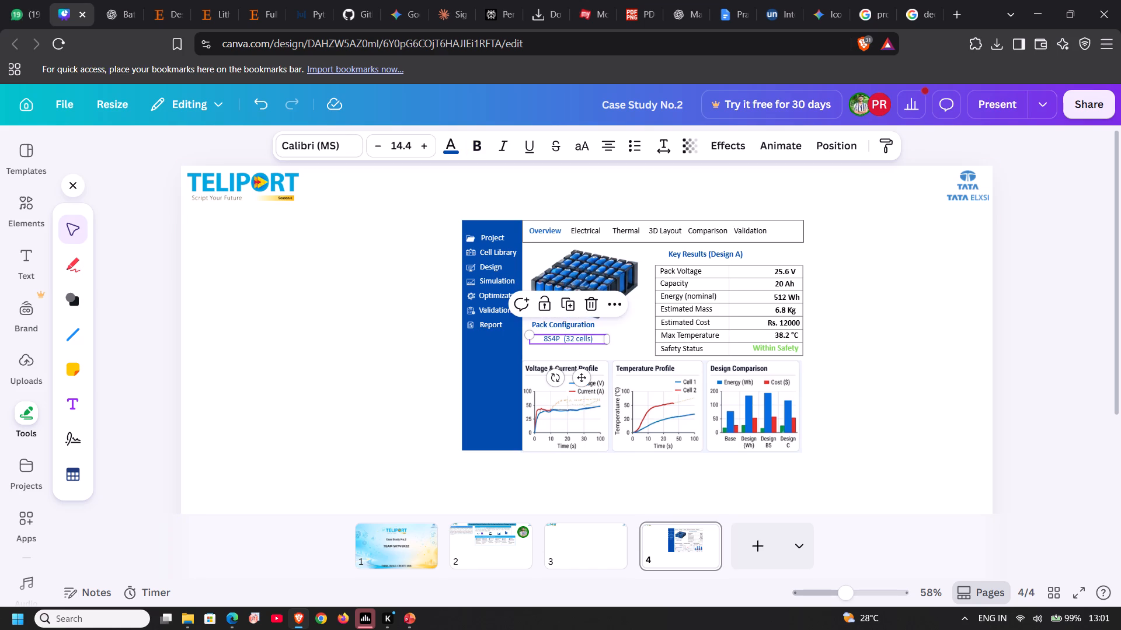
{"action": "key", "text": "Up"}
{"action": "key", "text": "Up"}
{"action": "key", "text": "Up"}
{"action": "key", "text": "Up"}
{"action": "key", "text": "Up"}
{"action": "key", "text": "Up"}
{"action": "key", "text": "Up"}
{"action": "key", "text": "Up"}
{"action": "key", "text": "Up"}
{"action": "key", "text": "Up"}
{"action": "key", "text": "Up"}
{"action": "key", "text": "Up"}
{"action": "key", "text": "Up"}
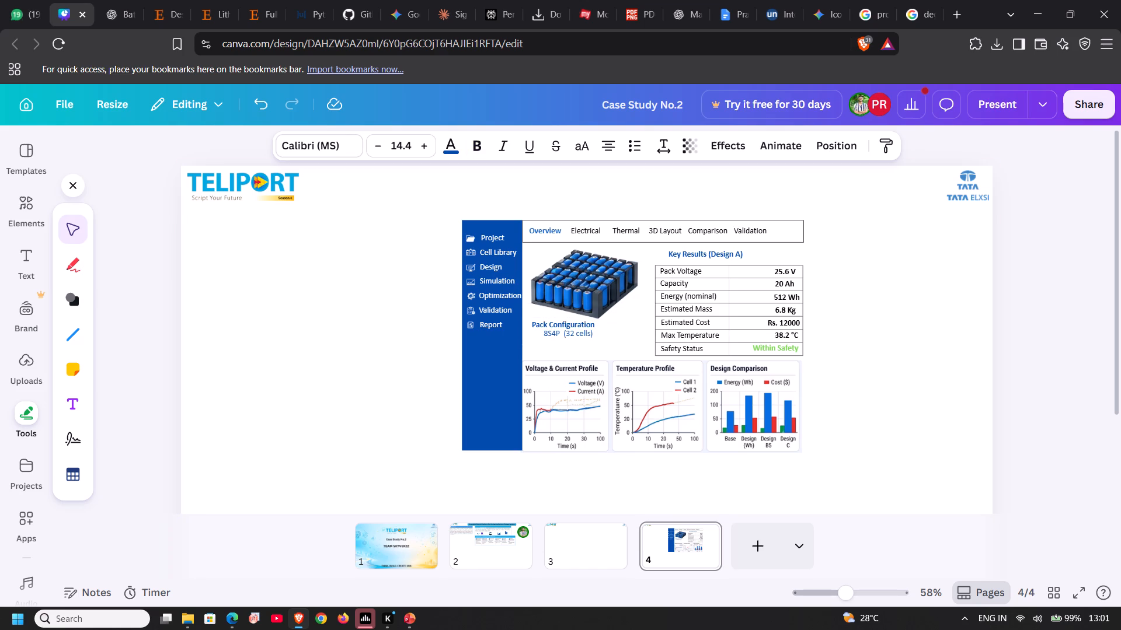
{"action": "key", "text": "Left"}
{"action": "key", "text": "Left"}
{"action": "key", "text": "Left"}
{"action": "key", "text": "Left"}
{"action": "key", "text": "Left"}
{"action": "key", "text": "Left"}
{"action": "key", "text": "Left"}
{"action": "key", "text": "Left"}
{"action": "key", "text": "Left"}
{"action": "key", "text": "Left"}
{"action": "key", "text": "Left"}
{"action": "key", "text": "Left"}
{"action": "key", "text": "Left"}
{"action": "key", "text": "Left"}
{"action": "key", "text": "Left"}
{"action": "key", "text": "Left"}
{"action": "key", "text": "Left"}
{"action": "key", "text": "Left"}
{"action": "key", "text": "Left"}
{"action": "key", "text": "Left"}
{"action": "key", "text": "Left"}
{"action": "key", "text": "Left"}
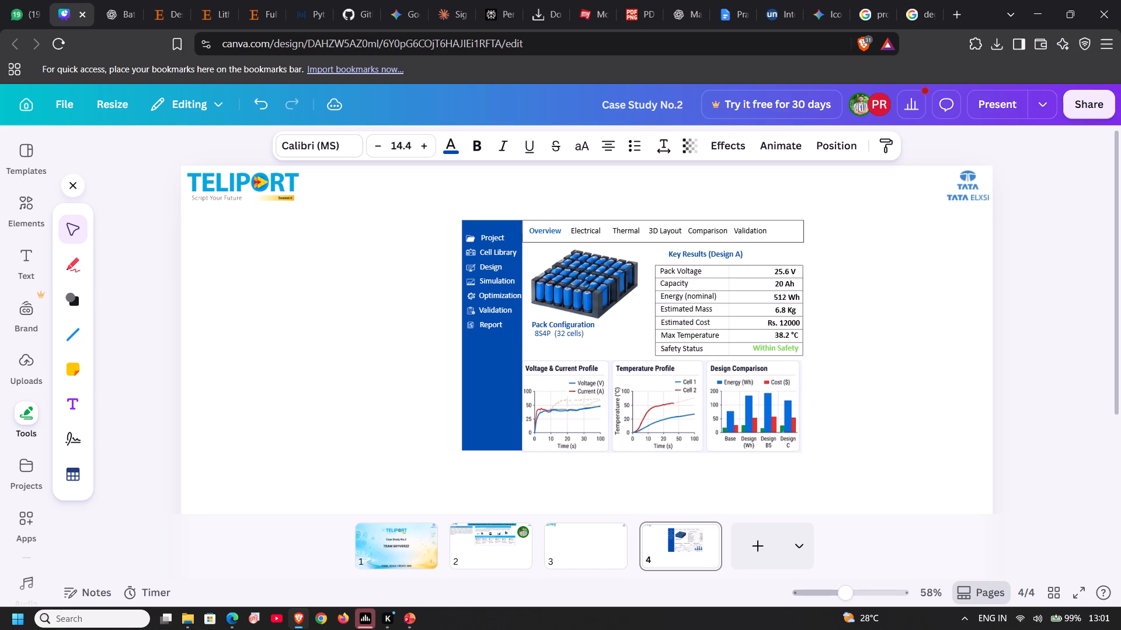
{"action": "key", "text": "Left"}
{"action": "key", "text": "Left"}
{"action": "key", "text": "Left"}
{"action": "key", "text": "Left"}
{"action": "left_click", "coordinate": [638, 325]}
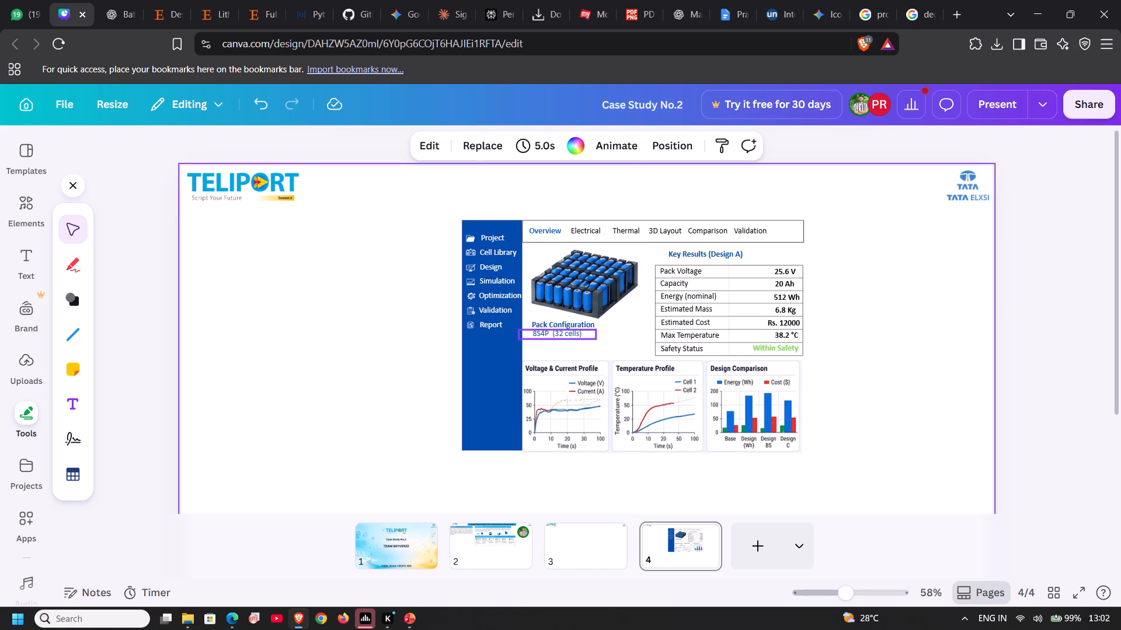
{"action": "left_click", "coordinate": [618, 336]}
Increase the "Pack Configuration" heading's font size to 15.4.
{"action": "left_click", "coordinate": [593, 320]}
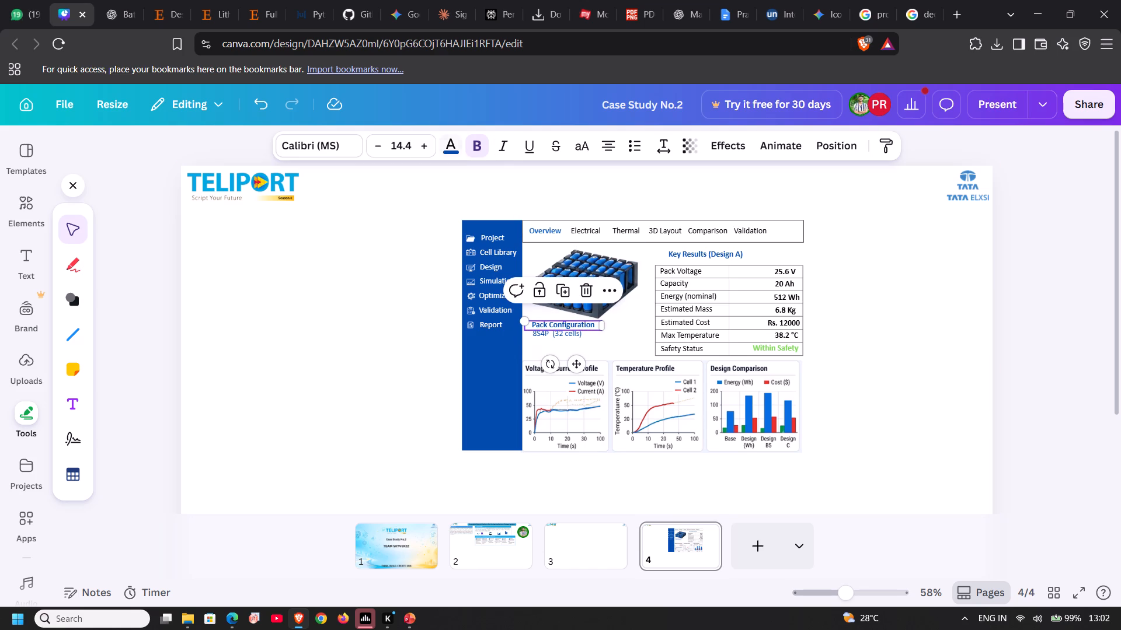
{"action": "left_click", "coordinate": [427, 142]}
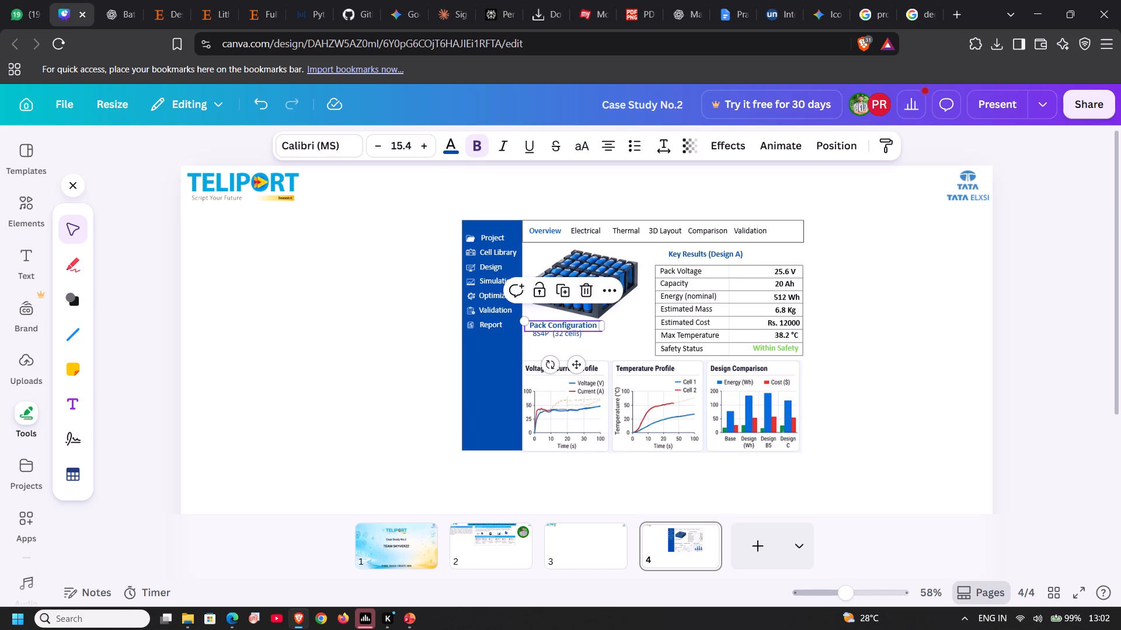
{"action": "left_click", "coordinate": [627, 333]}
{"action": "left_click", "coordinate": [583, 330]}
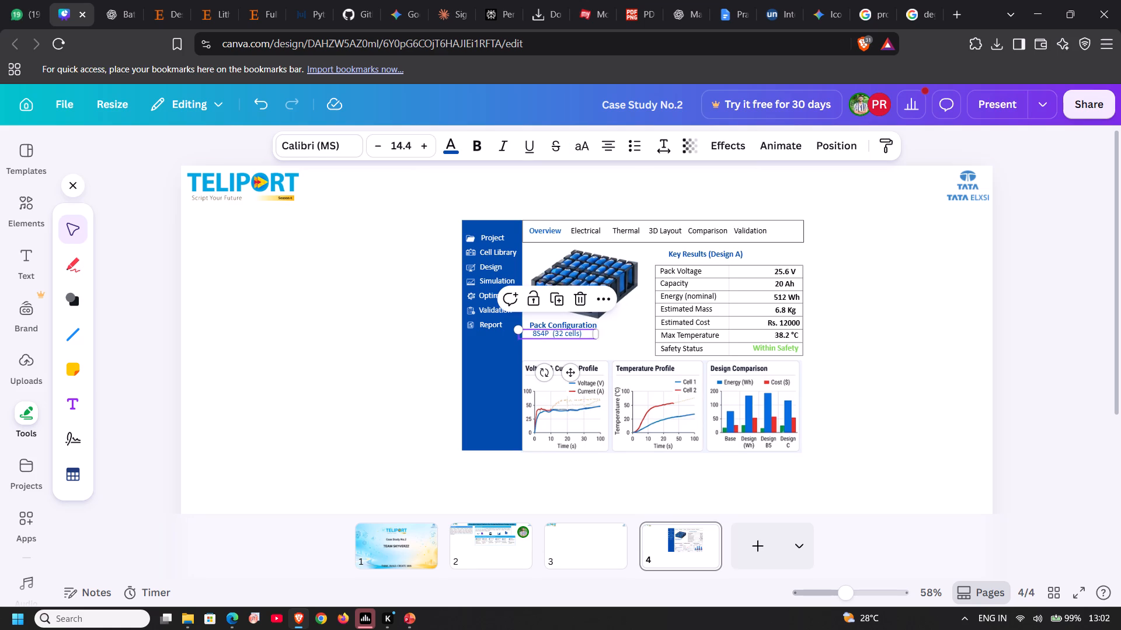
{"action": "left_click", "coordinate": [632, 329]}
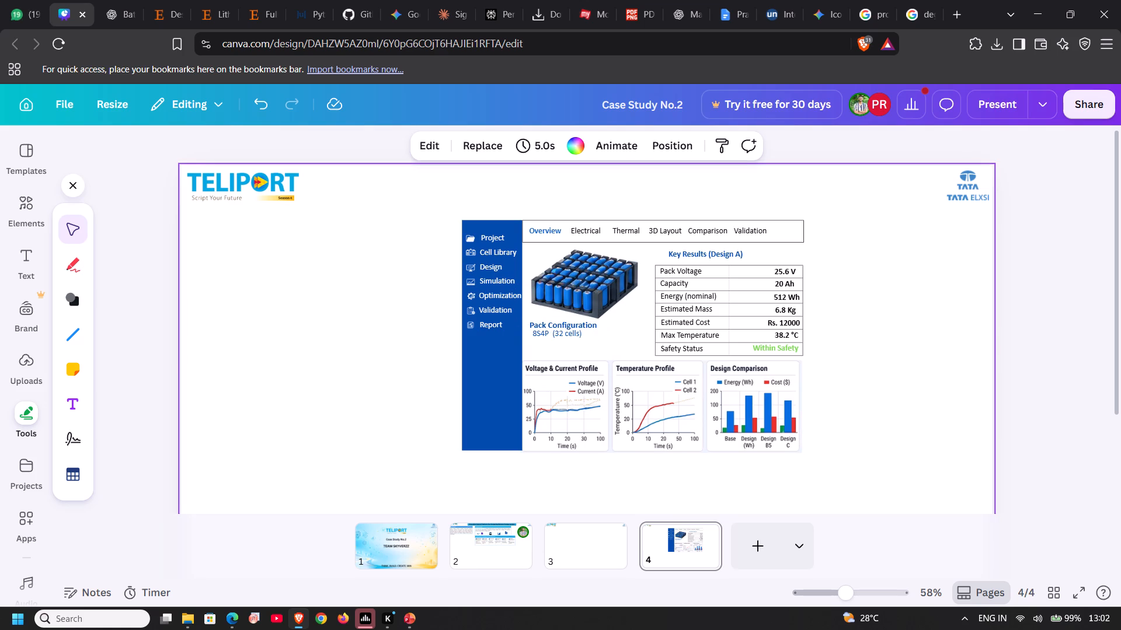
Check the PowerPoint reference for the simulation button, and add a small wide rounded rectangle on the empty area beside the Canva dashboard.
{"action": "left_click", "coordinate": [403, 618]}
{"action": "left_click", "coordinate": [502, 542]}
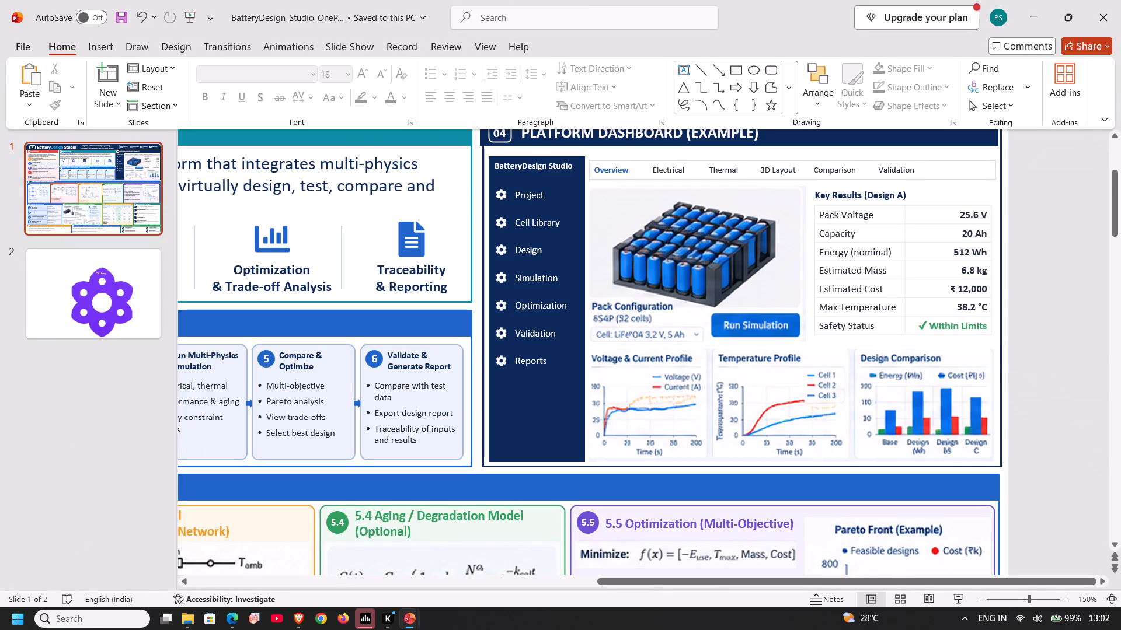
{"action": "scroll", "coordinate": [679, 350], "scroll_direction": "up", "scroll_amount": 9, "text": "ctrl"}
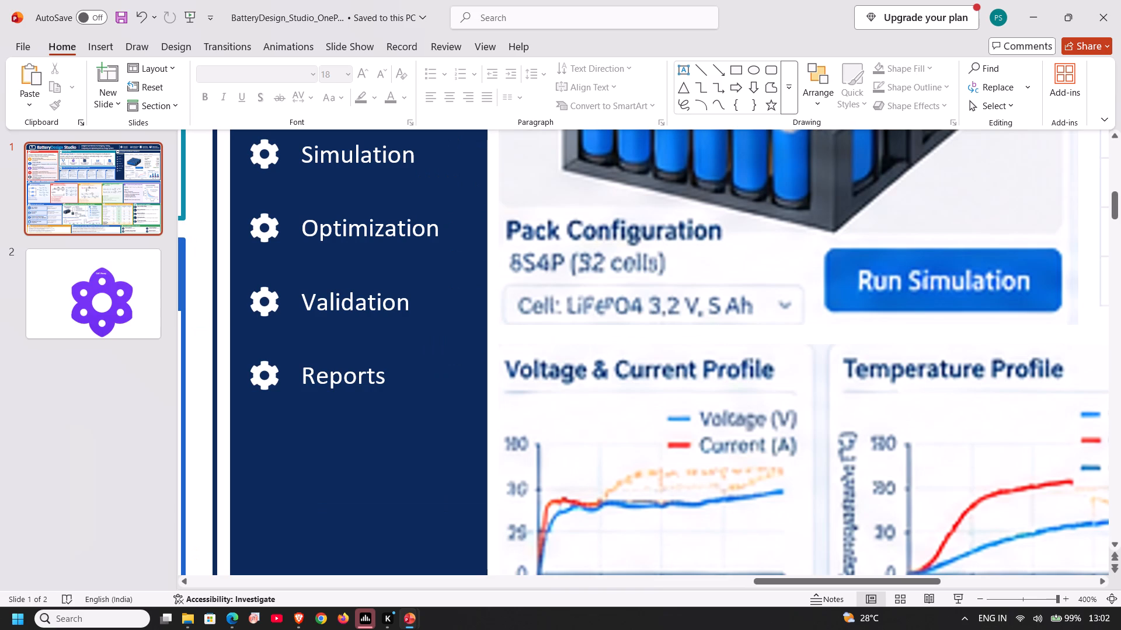
{"action": "scroll", "coordinate": [679, 350], "scroll_direction": "down", "scroll_amount": 6, "text": "ctrl"}
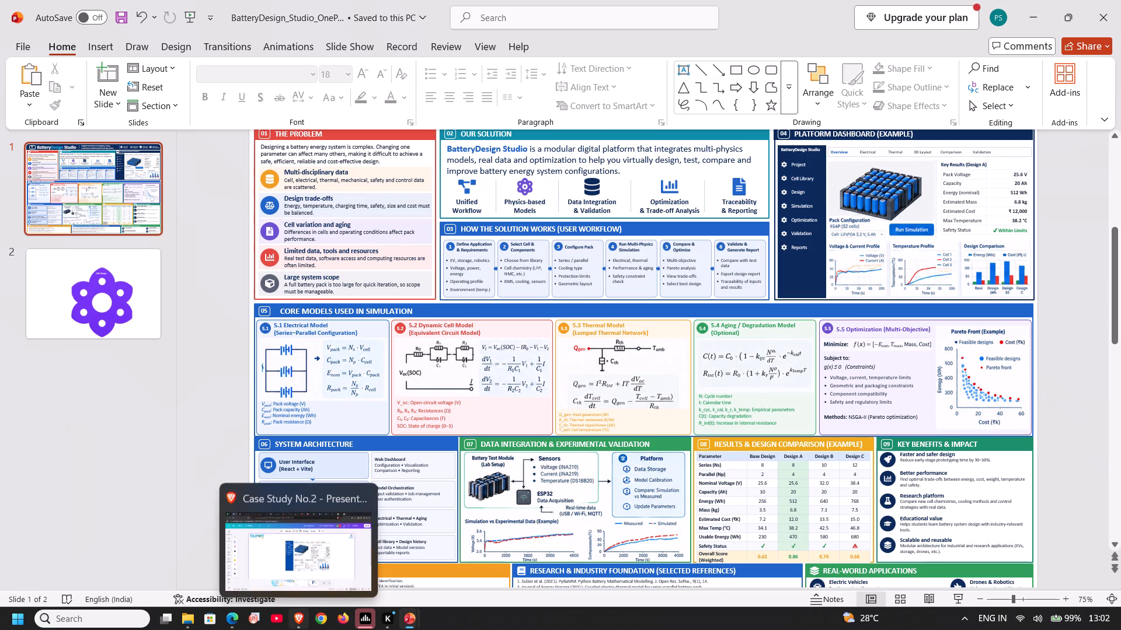
{"action": "left_click", "coordinate": [316, 509]}
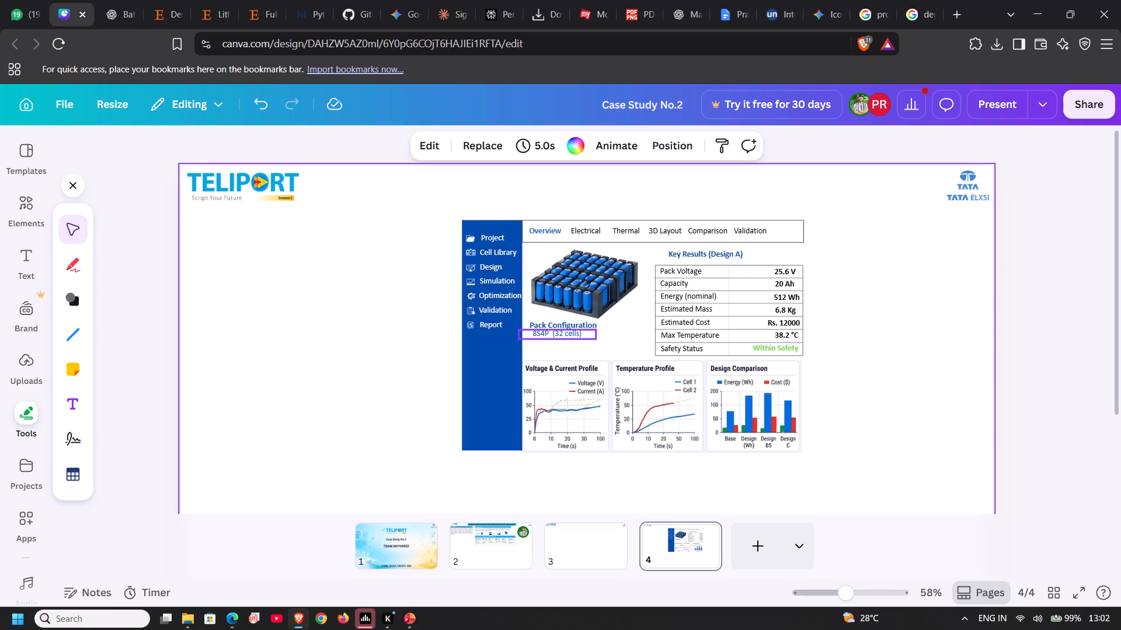
{"action": "left_click", "coordinate": [84, 306]}
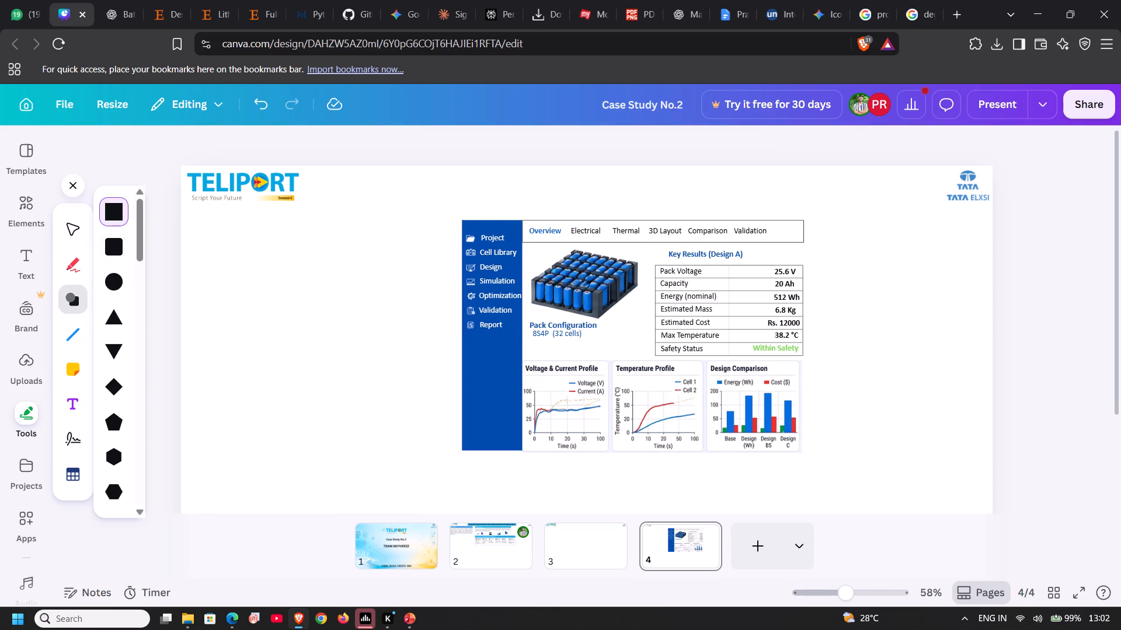
{"action": "left_click", "coordinate": [120, 246]}
{"action": "left_click", "coordinate": [252, 264]}
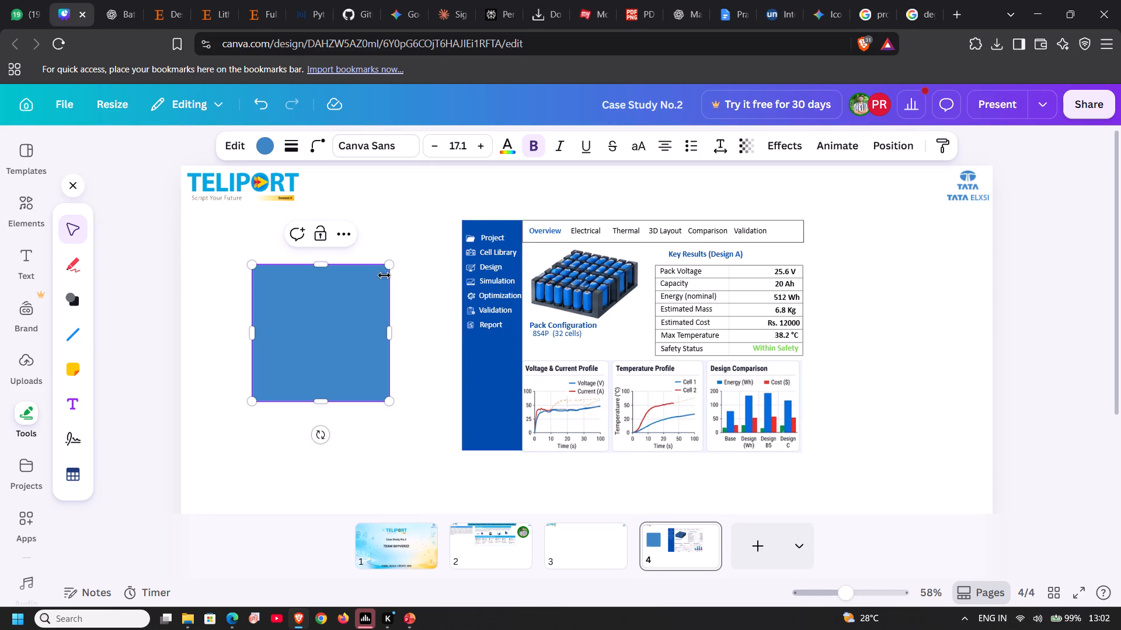
{"action": "left_click_drag", "start_coordinate": [387, 262], "coordinate": [353, 366]}
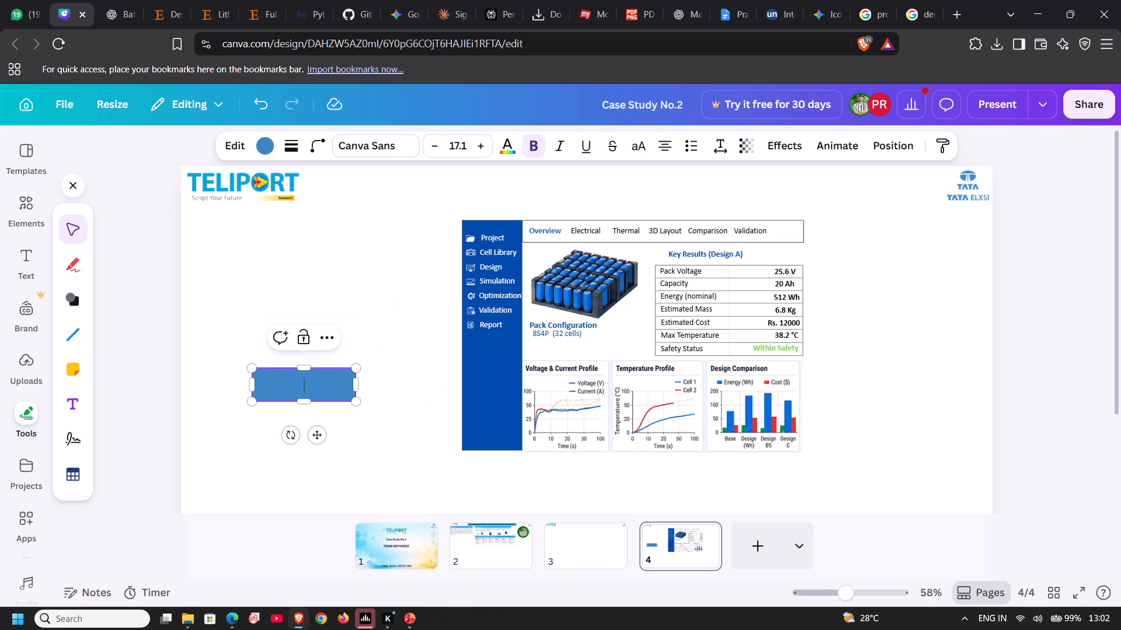
Label the blue rounded rectangle "Run Simulation".
{"action": "key", "text": "shift+r"}
{"action": "type", "text": "un"}
{"action": "key", "text": "space"}
{"action": "type", "text": "Simulatio"}
{"action": "key", "text": "n"}
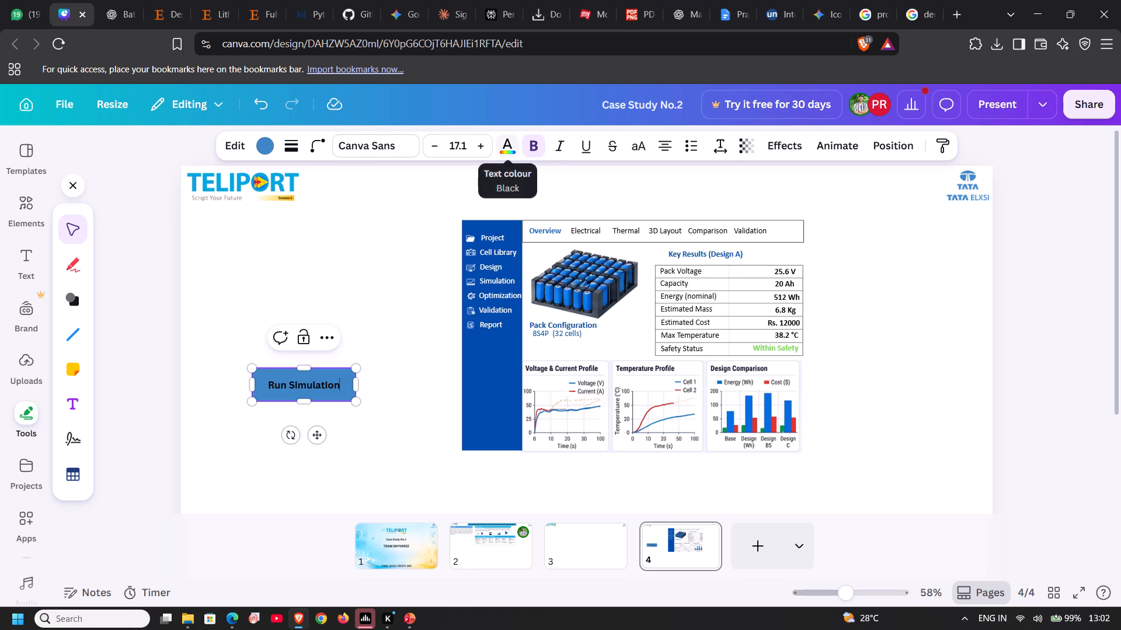
Change the "Run Simulation" text colour to white.
{"action": "double_click", "coordinate": [322, 386]}
{"action": "double_click", "coordinate": [323, 385]}
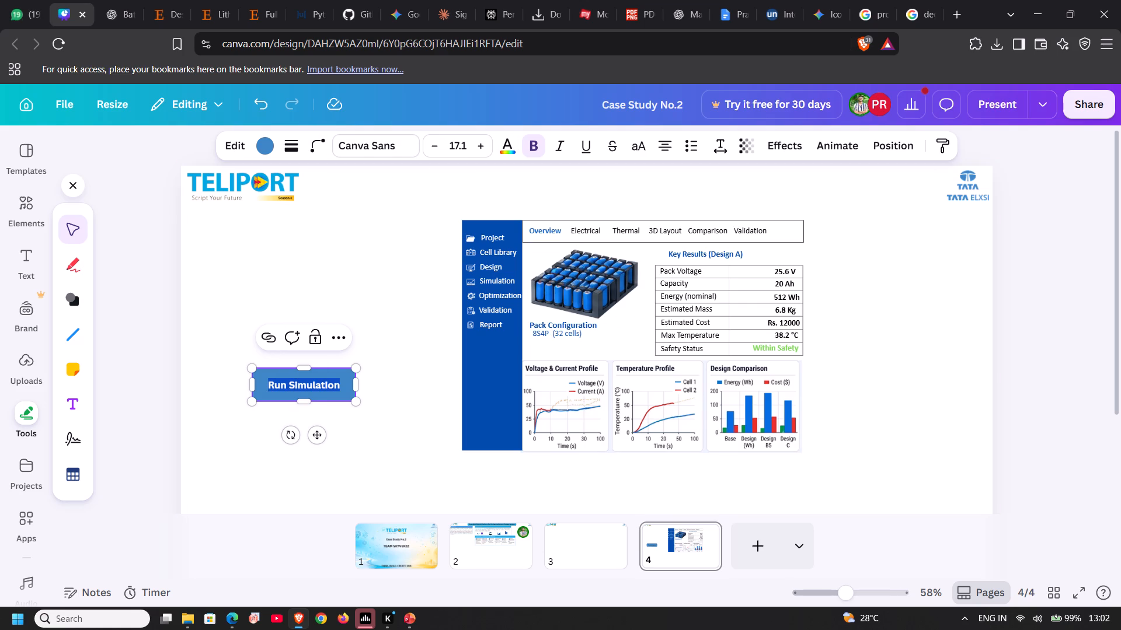
{"action": "left_click", "coordinate": [503, 146]}
{"action": "left_click", "coordinate": [281, 246]}
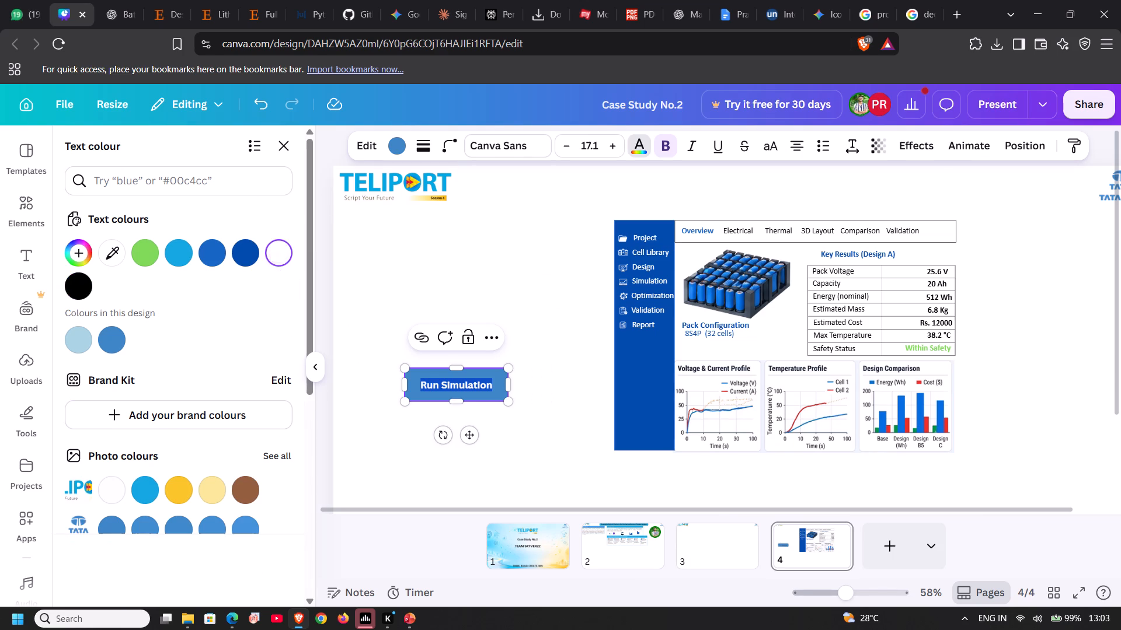
{"action": "left_click", "coordinate": [437, 254]}
{"action": "left_click", "coordinate": [341, 381]}
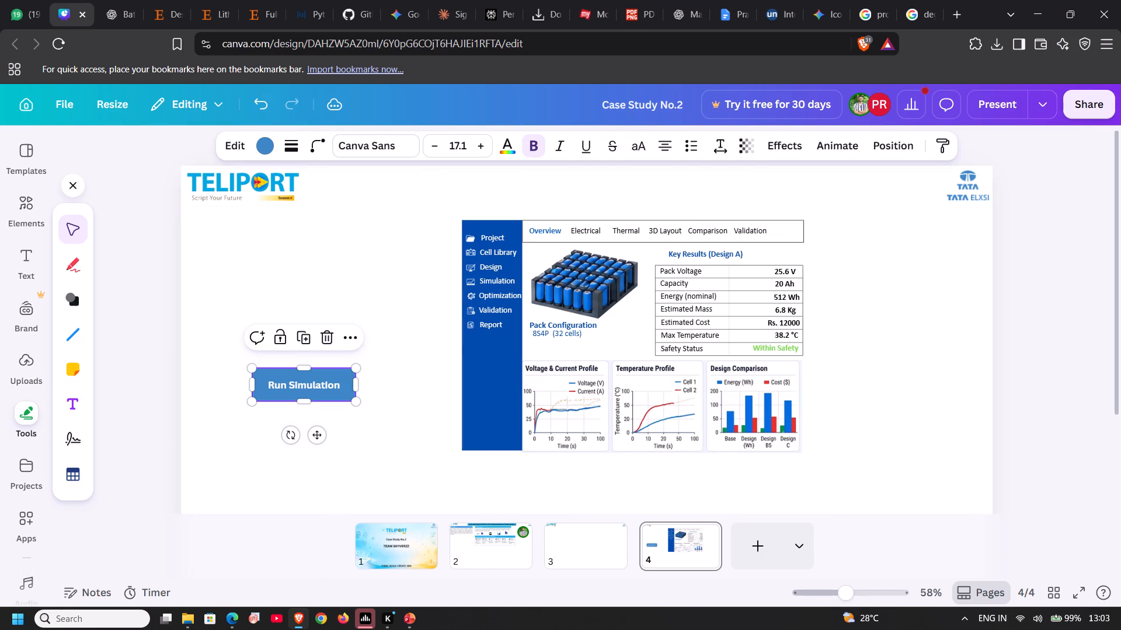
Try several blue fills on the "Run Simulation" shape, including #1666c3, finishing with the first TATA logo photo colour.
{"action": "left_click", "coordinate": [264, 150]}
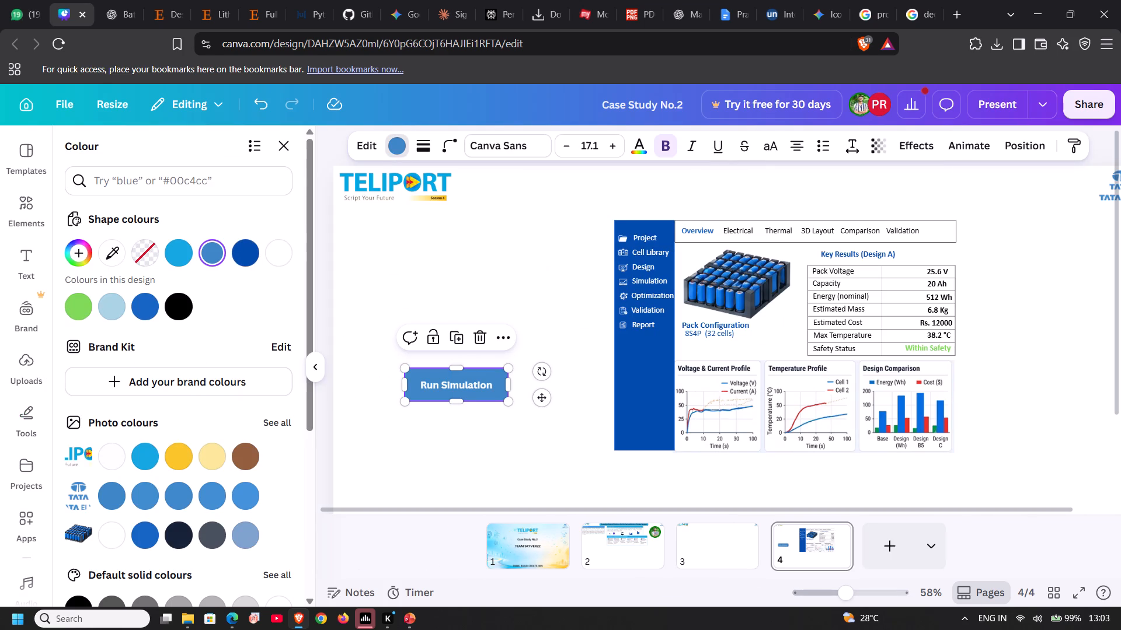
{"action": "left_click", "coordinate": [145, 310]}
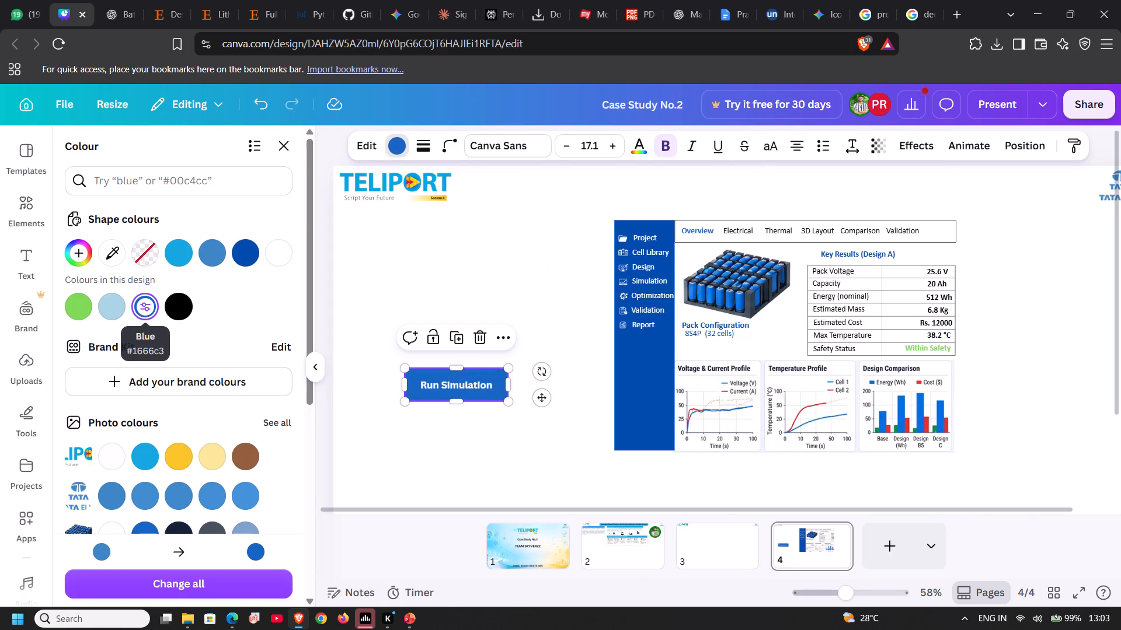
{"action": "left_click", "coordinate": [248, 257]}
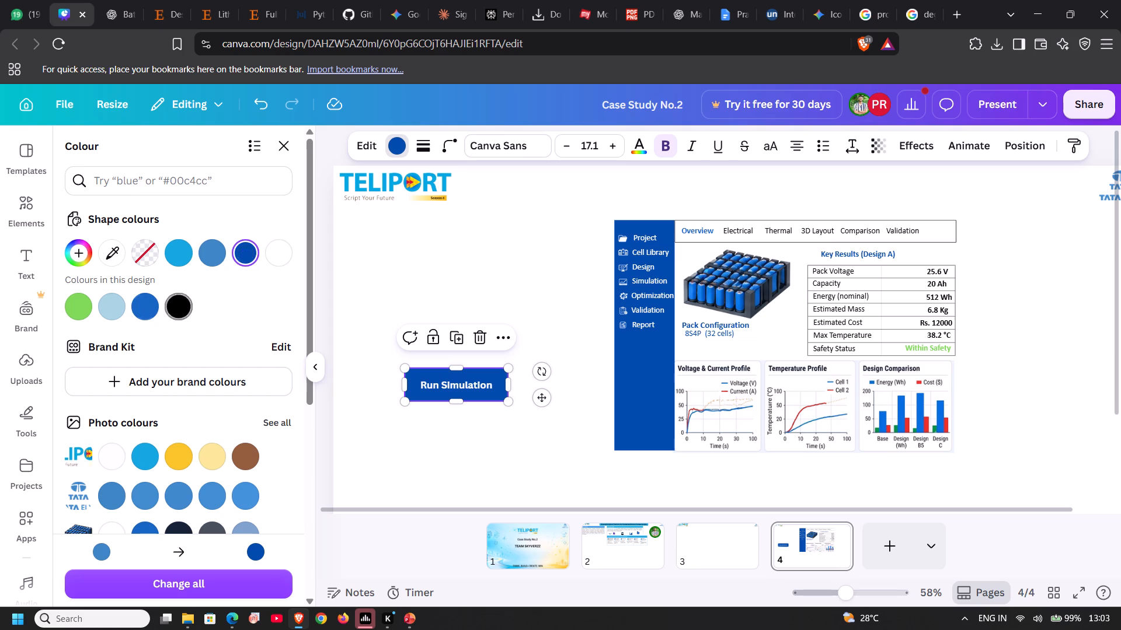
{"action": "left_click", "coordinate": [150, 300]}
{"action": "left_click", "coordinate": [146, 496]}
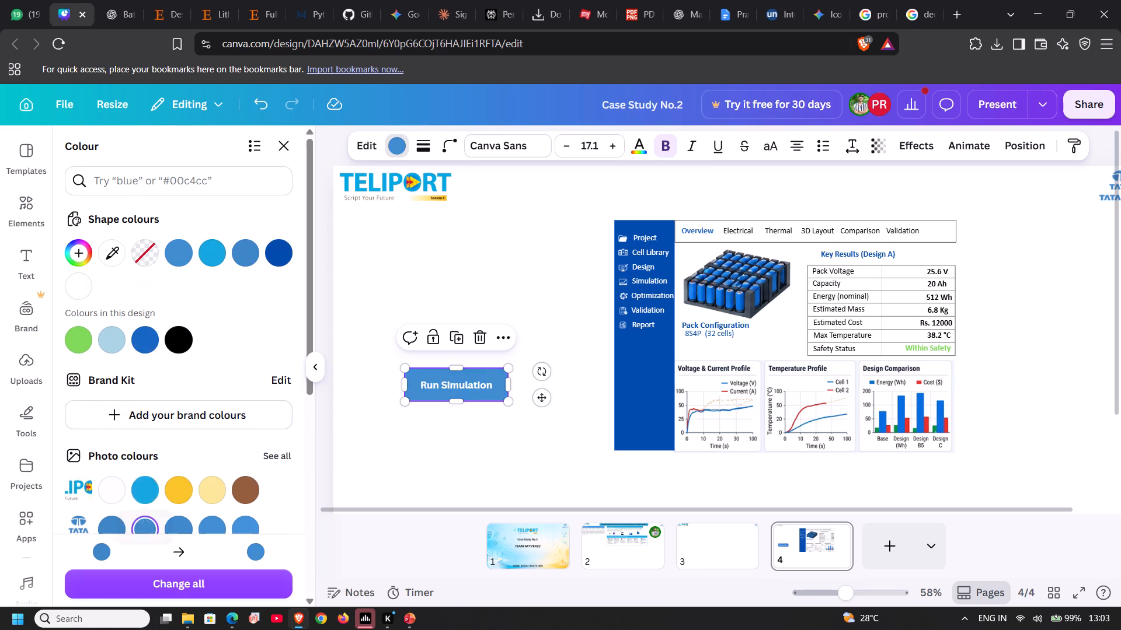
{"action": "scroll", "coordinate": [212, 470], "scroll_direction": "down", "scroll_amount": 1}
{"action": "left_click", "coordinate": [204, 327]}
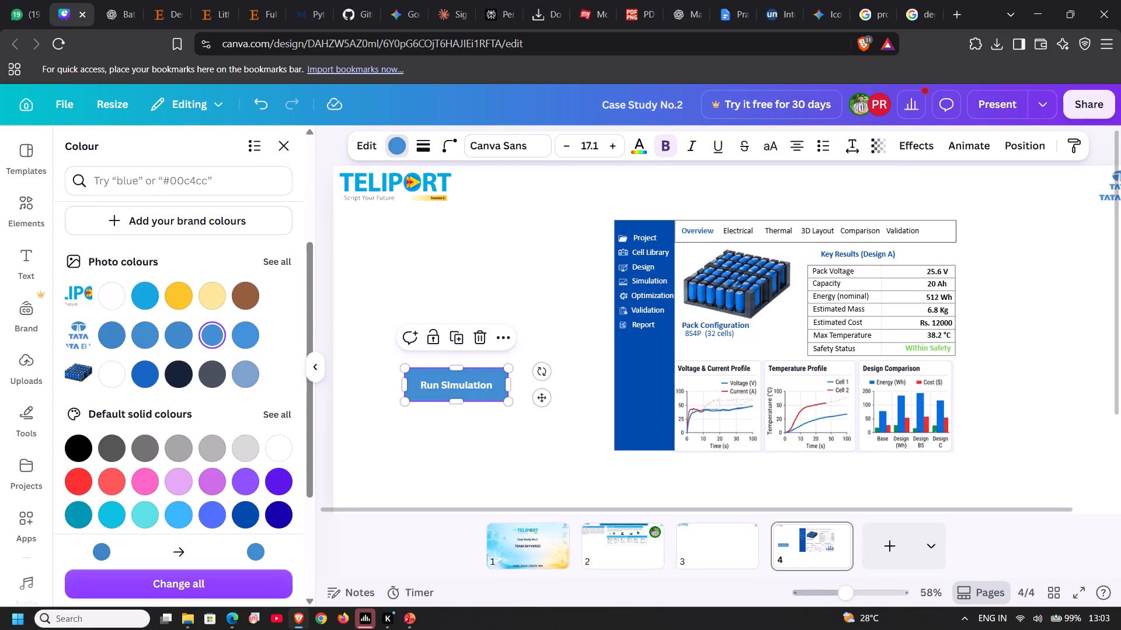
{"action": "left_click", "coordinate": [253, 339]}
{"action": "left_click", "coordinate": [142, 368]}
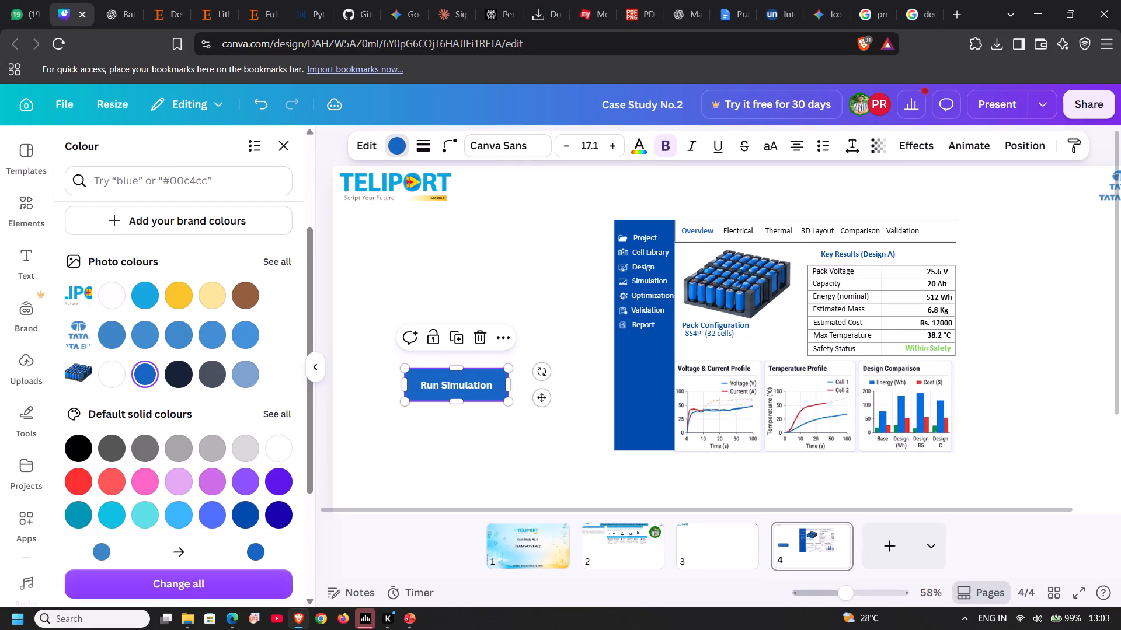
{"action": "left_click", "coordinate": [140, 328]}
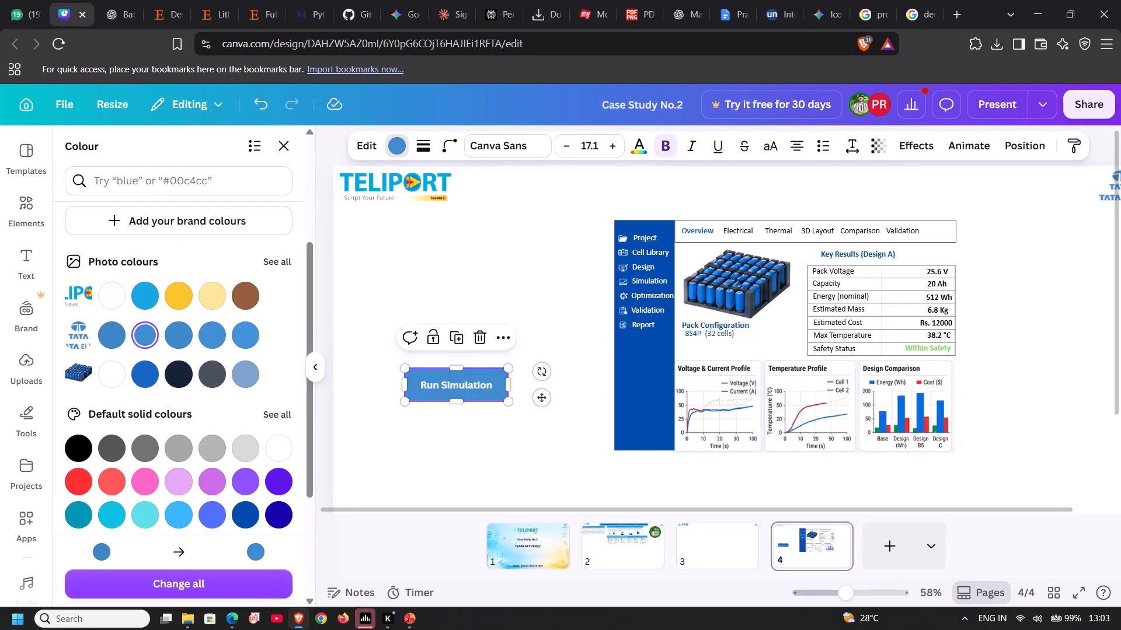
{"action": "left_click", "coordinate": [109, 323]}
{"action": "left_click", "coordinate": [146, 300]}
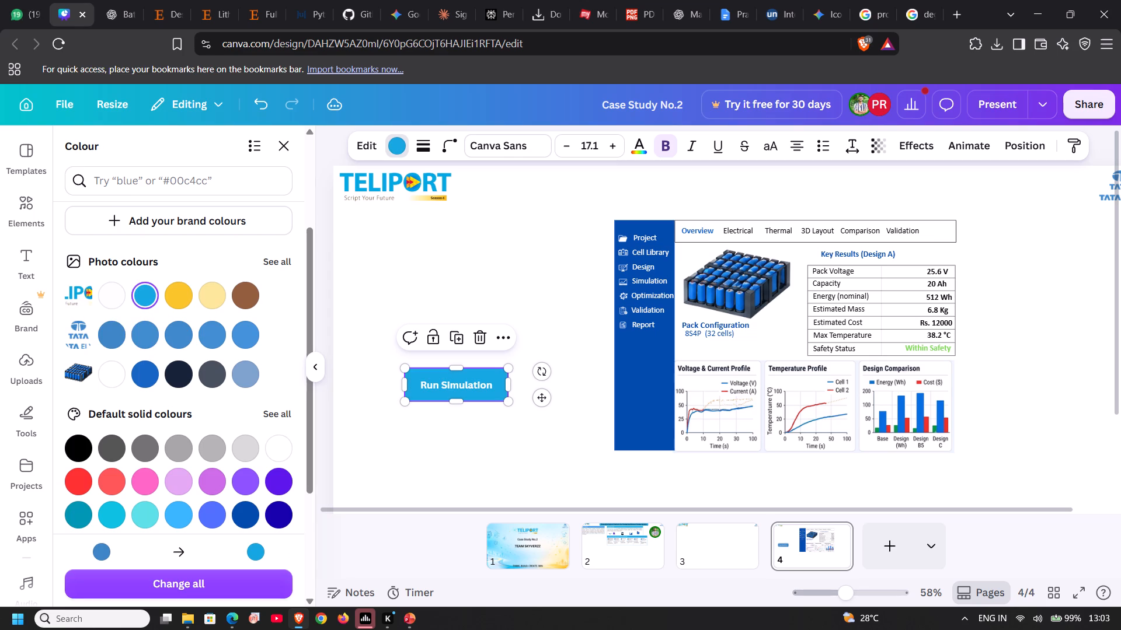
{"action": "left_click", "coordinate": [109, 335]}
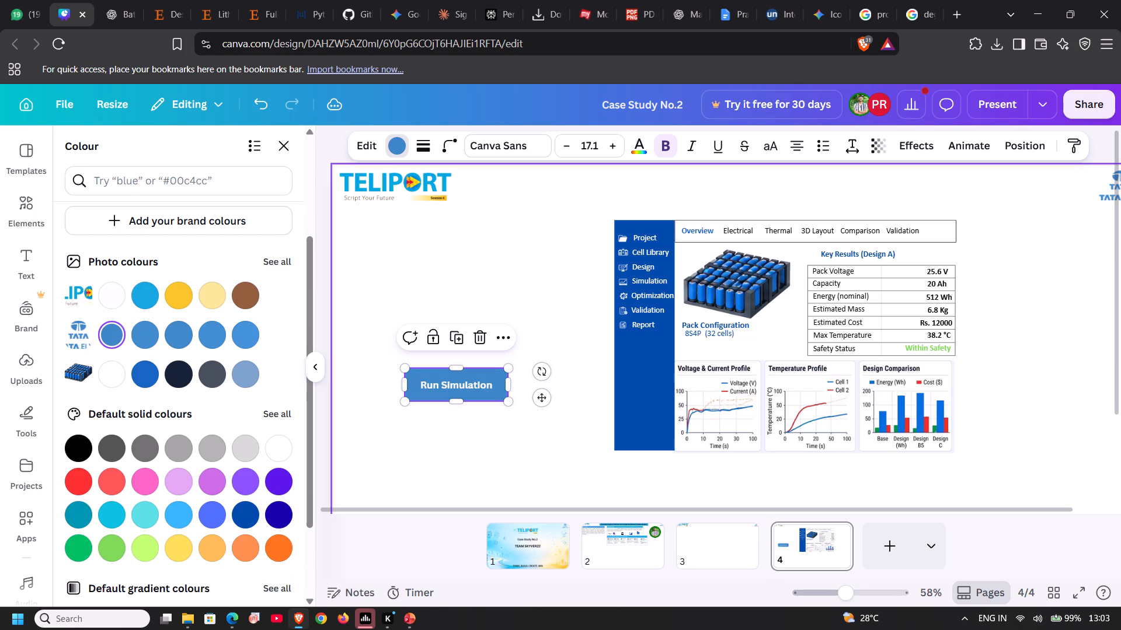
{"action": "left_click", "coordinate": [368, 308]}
Reduce the "Run Simulation" shape's height slightly by lowering its top edge.
{"action": "scroll", "coordinate": [437, 376], "scroll_direction": "right", "scroll_amount": 1}
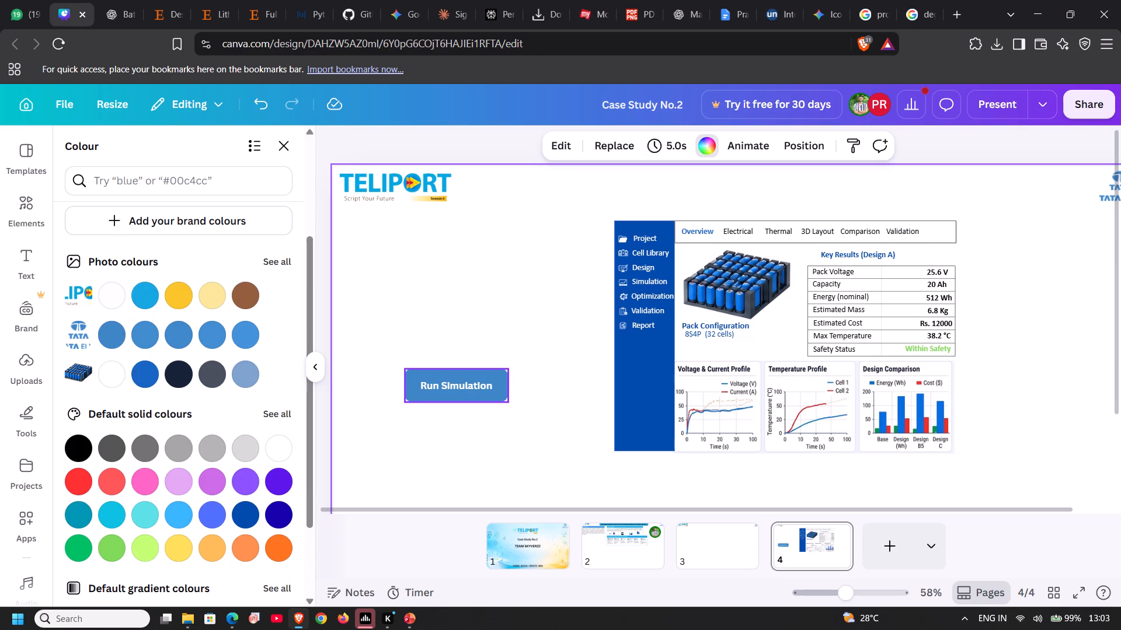
{"action": "scroll", "coordinate": [437, 376], "scroll_direction": "right", "scroll_amount": 1}
{"action": "left_click", "coordinate": [423, 375]}
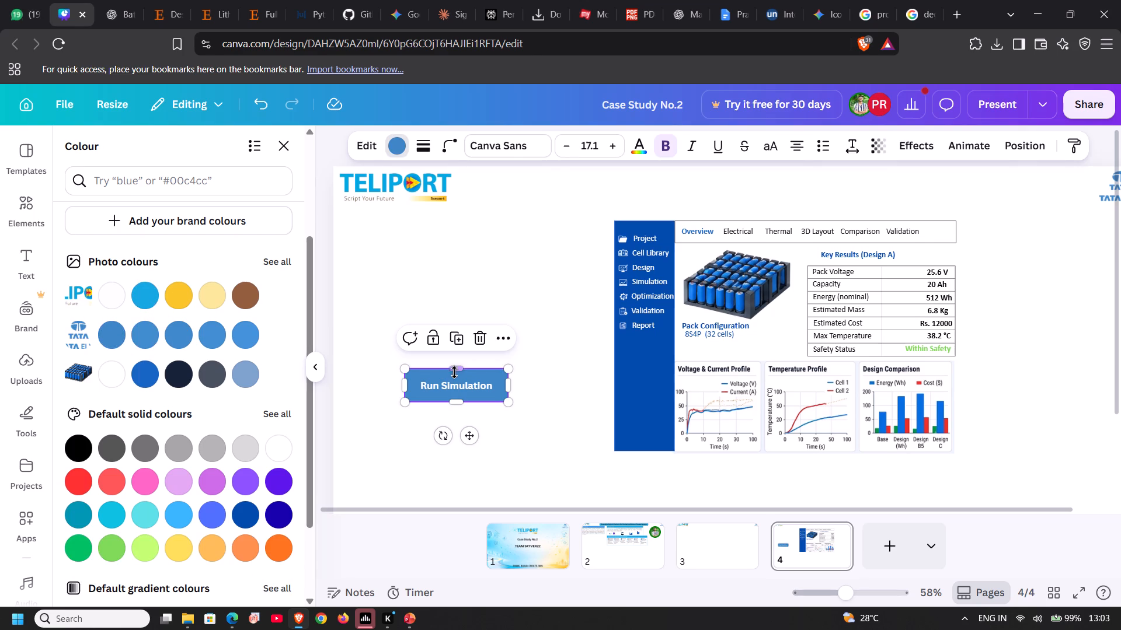
{"action": "left_click_drag", "start_coordinate": [458, 369], "coordinate": [459, 378]}
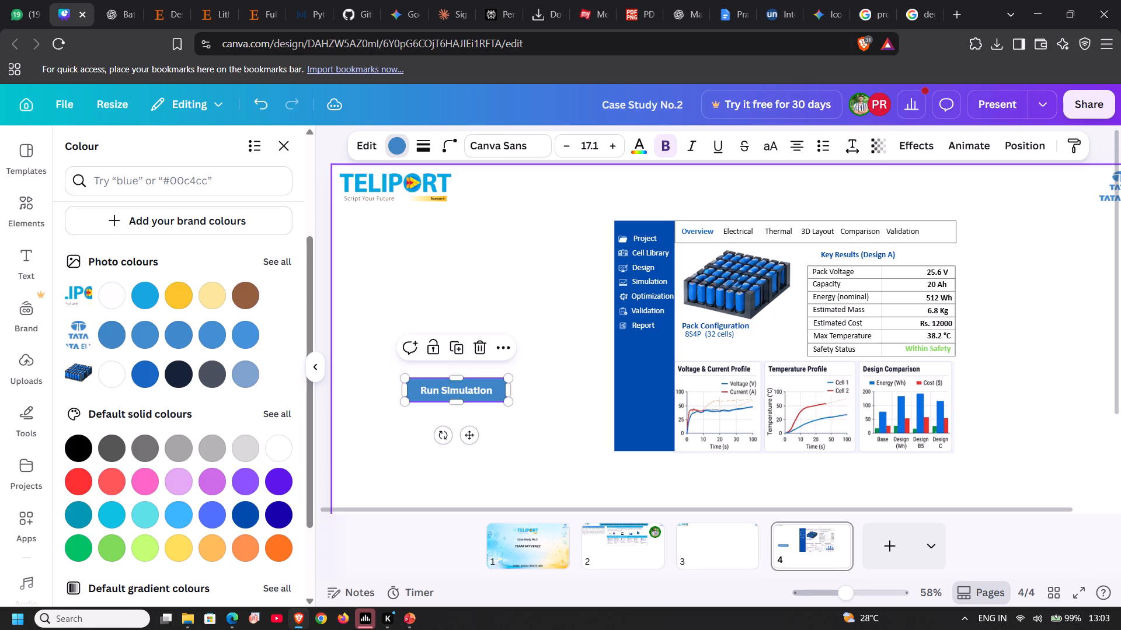
{"action": "left_click", "coordinate": [538, 345]}
Move the "Run Simulation" shape into the dashboard, between the "8S4P (32 cells)" label and the Key Results table, above the charts.
{"action": "left_click_drag", "start_coordinate": [492, 390], "coordinate": [838, 351]}
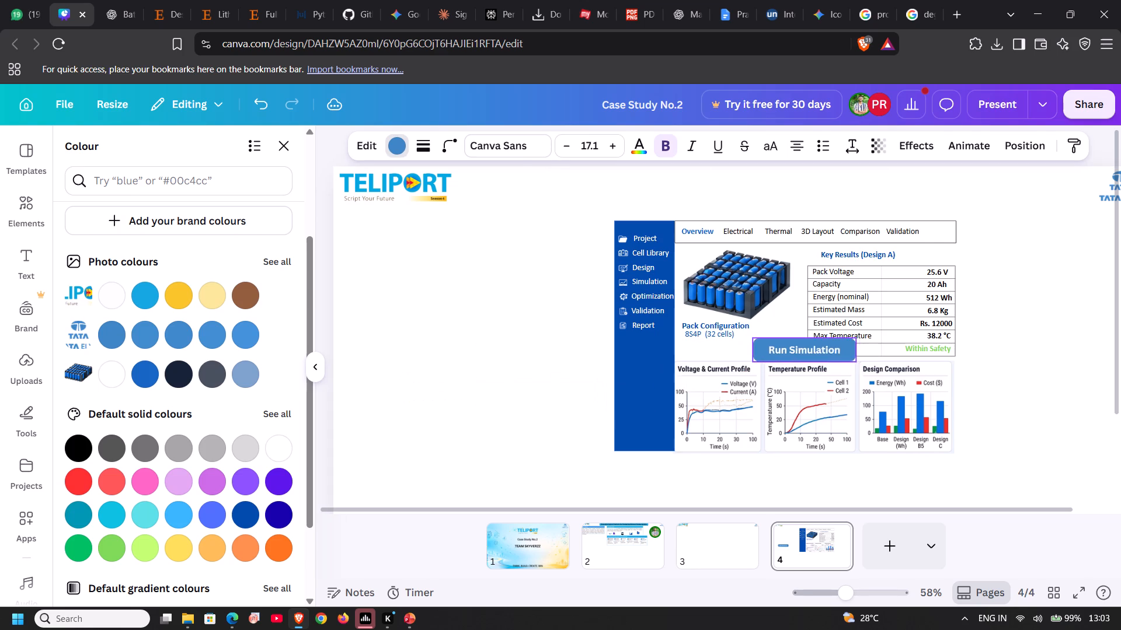
{"action": "left_click_drag", "start_coordinate": [838, 351], "coordinate": [810, 346]}
{"action": "left_click", "coordinate": [805, 346]}
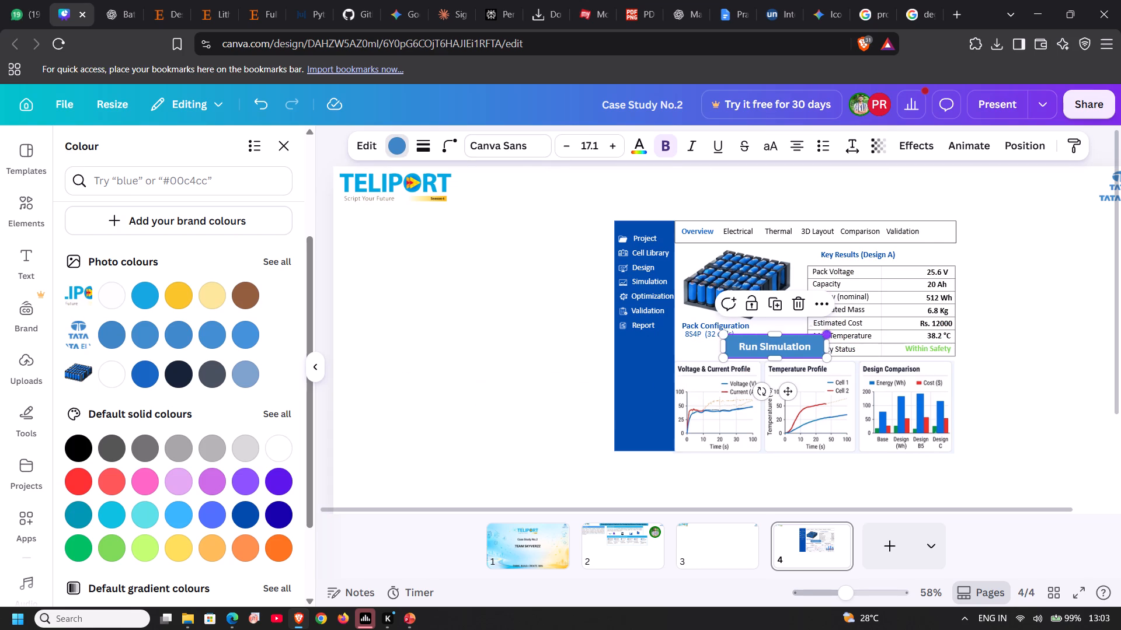
Narrow the "Run Simulation" shape to about 215 wide by pulling in its edge next to the Key Results table.
{"action": "left_click", "coordinate": [783, 336]}
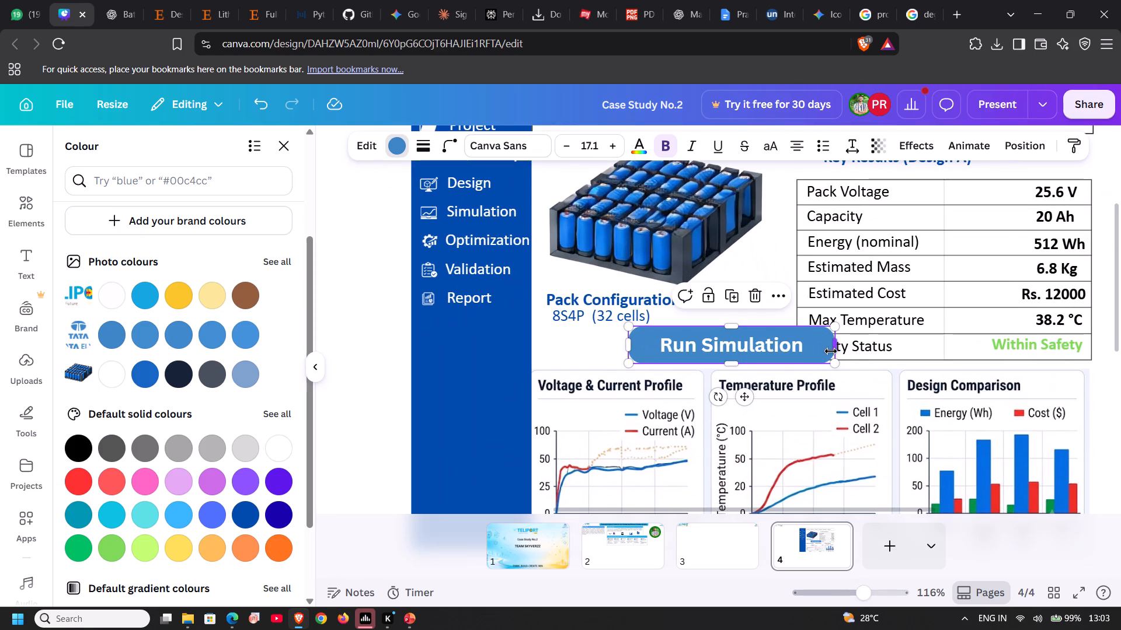
{"action": "left_click_drag", "start_coordinate": [840, 348], "coordinate": [816, 345]}
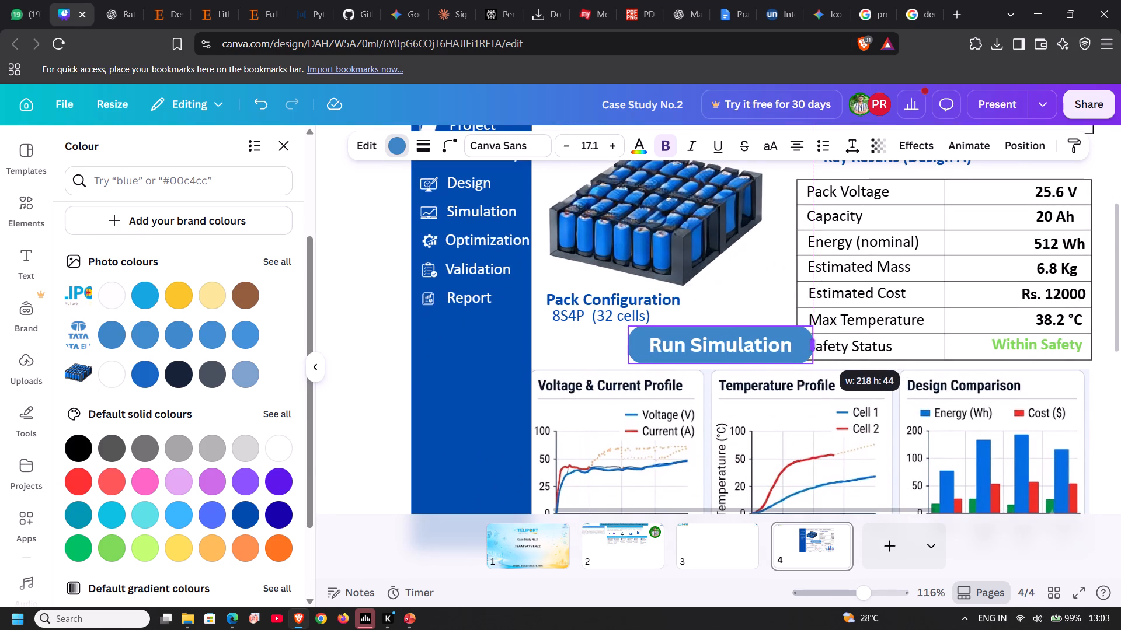
{"action": "left_click_drag", "start_coordinate": [816, 345], "coordinate": [814, 345]}
{"action": "left_click", "coordinate": [814, 345]}
{"action": "left_click", "coordinate": [980, 349]}
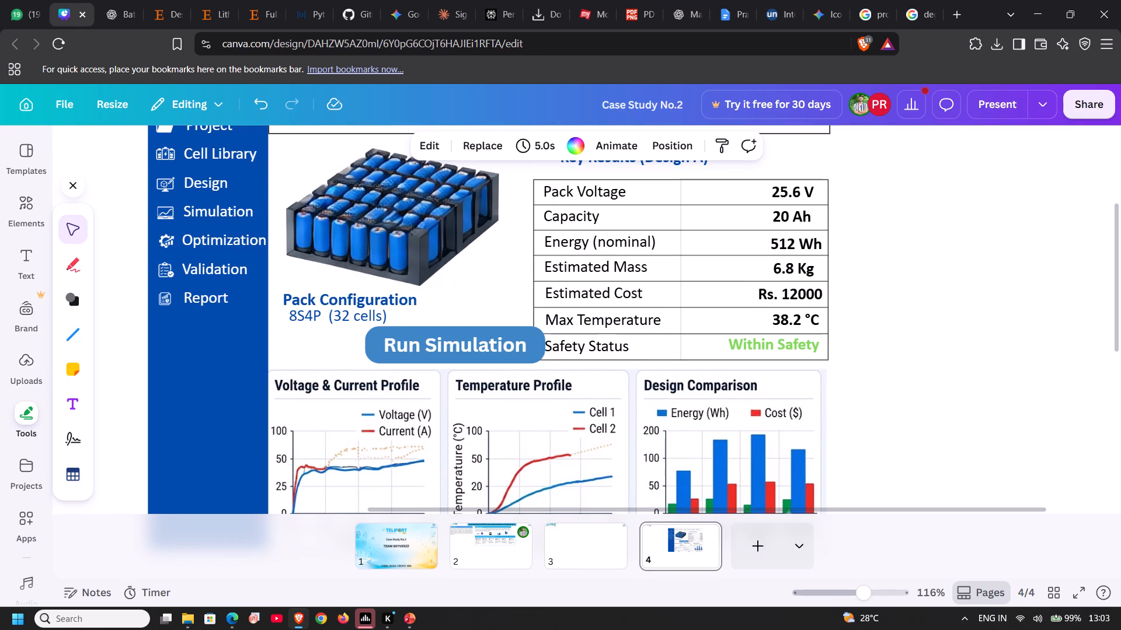
Reduce the "Run Simulation" text size to 13.1.
{"action": "left_click", "coordinate": [434, 332]}
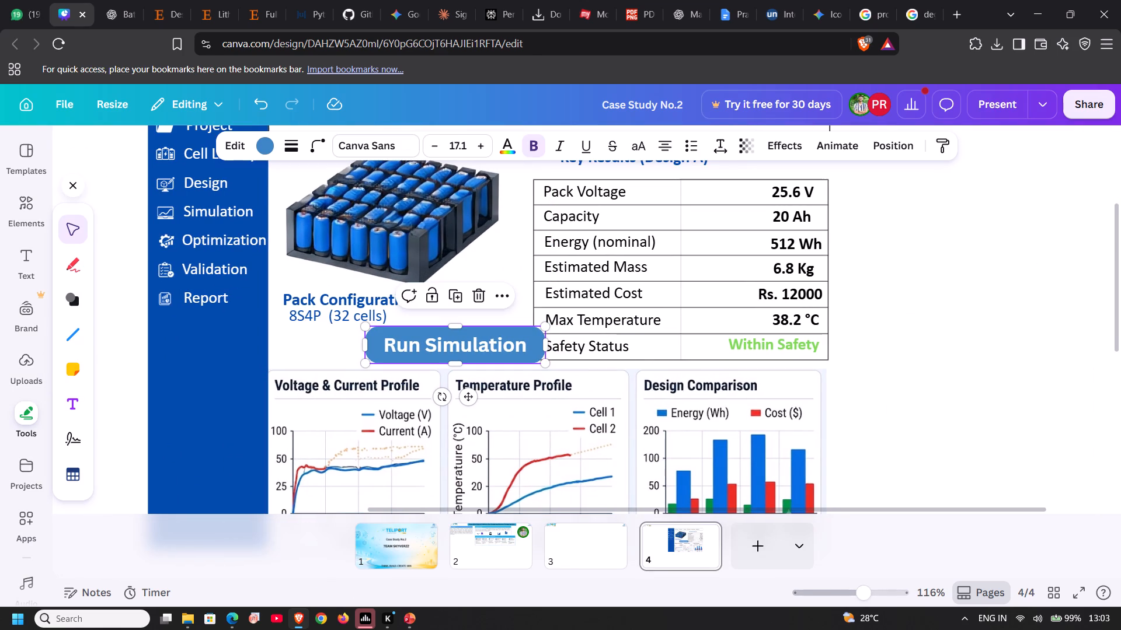
{"action": "double_click", "coordinate": [441, 341]}
{"action": "triple_click", "coordinate": [417, 338]}
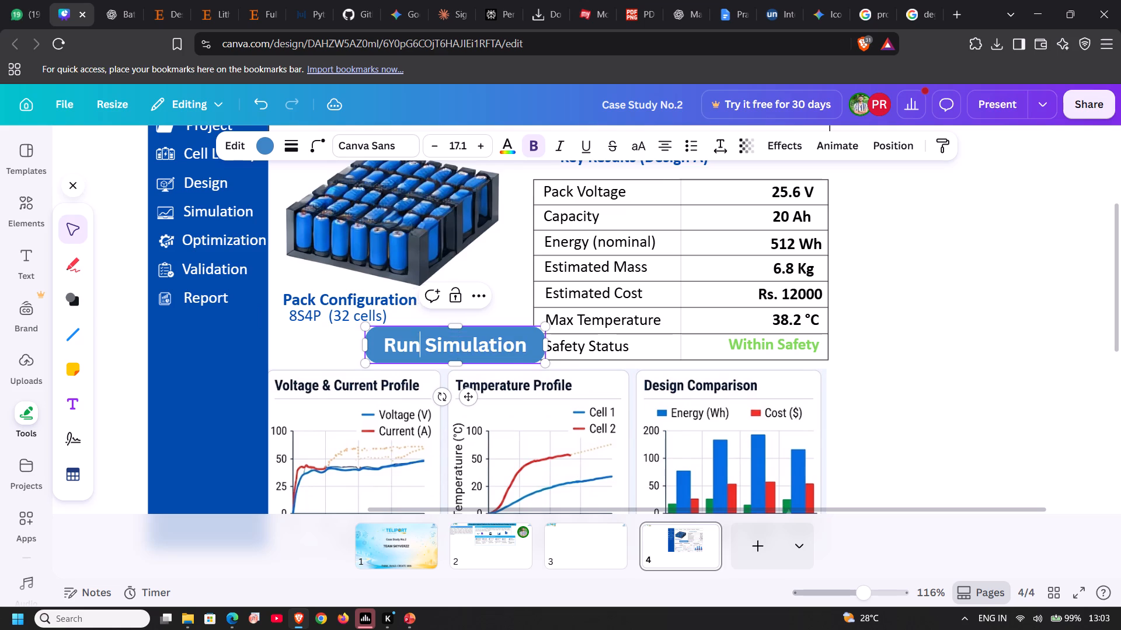
{"action": "left_click", "coordinate": [417, 338]}
{"action": "double_click", "coordinate": [431, 150]}
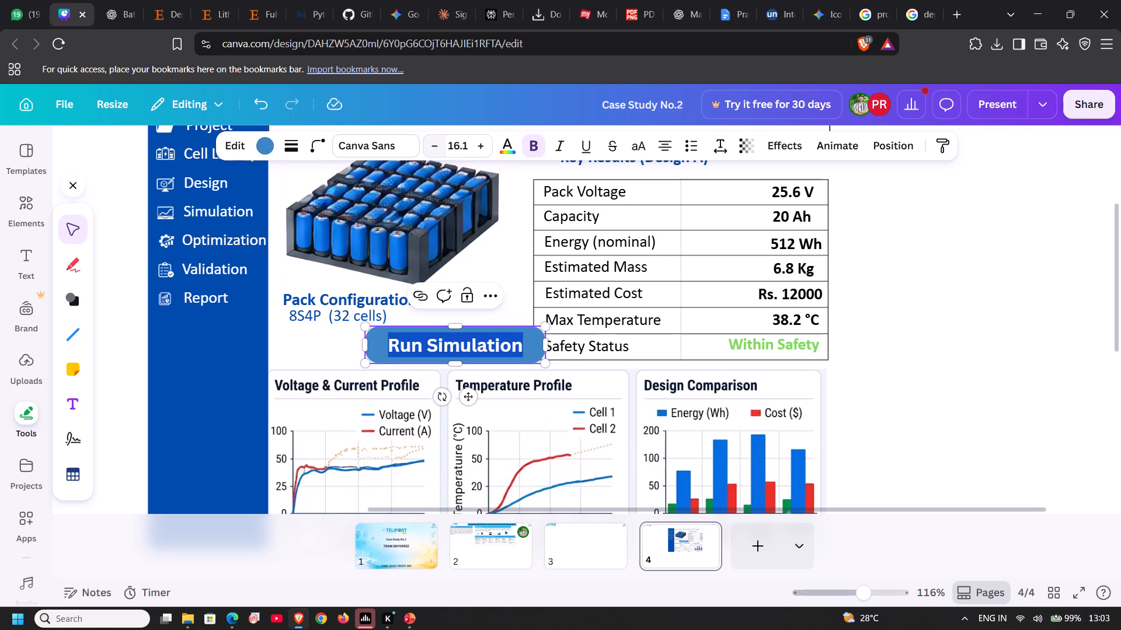
{"action": "left_click", "coordinate": [432, 150]}
{"action": "left_click", "coordinate": [435, 150]}
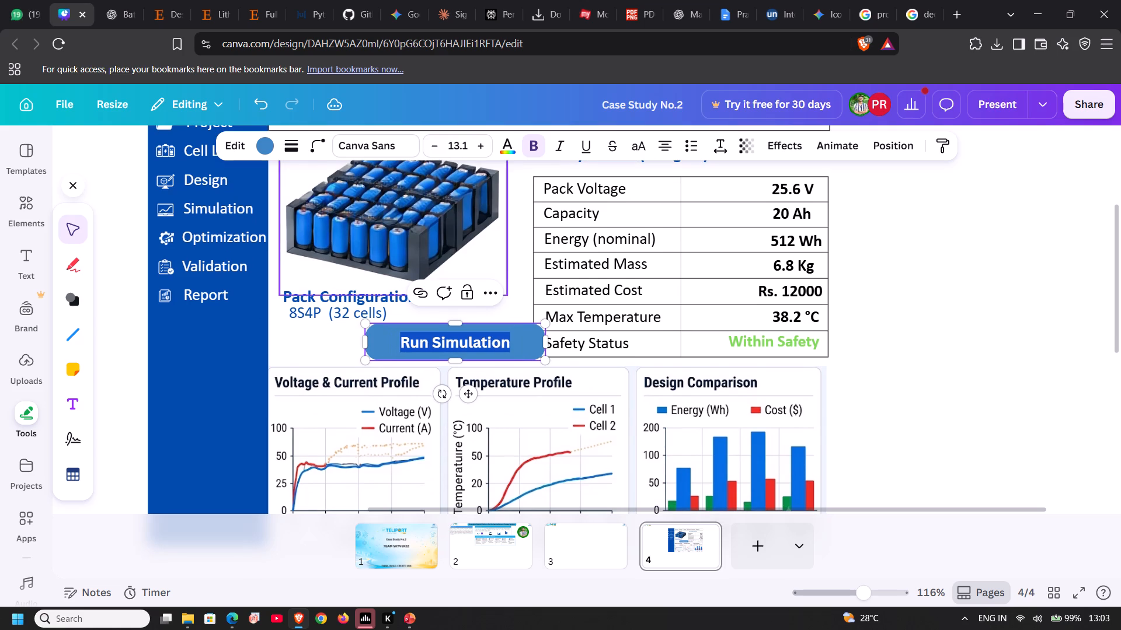
Shrink the "Run Simulation" shape to about 168 wide and 36 high by pulling in its left and top edges.
{"action": "left_click_drag", "start_coordinate": [363, 344], "coordinate": [380, 346]}
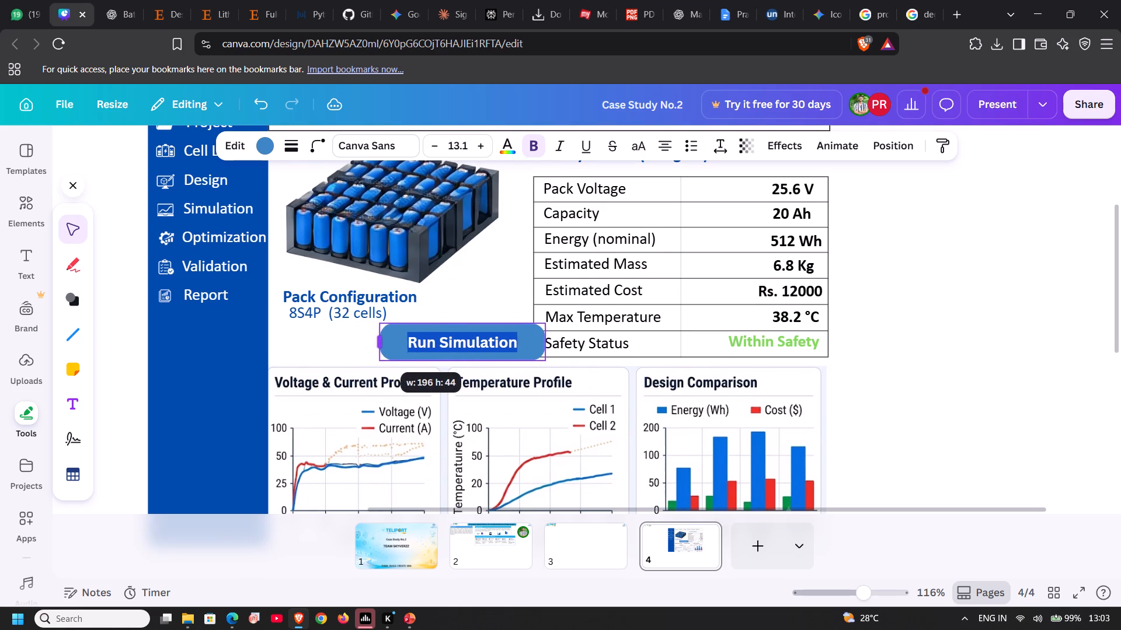
{"action": "left_click_drag", "start_coordinate": [380, 346], "coordinate": [402, 352]}
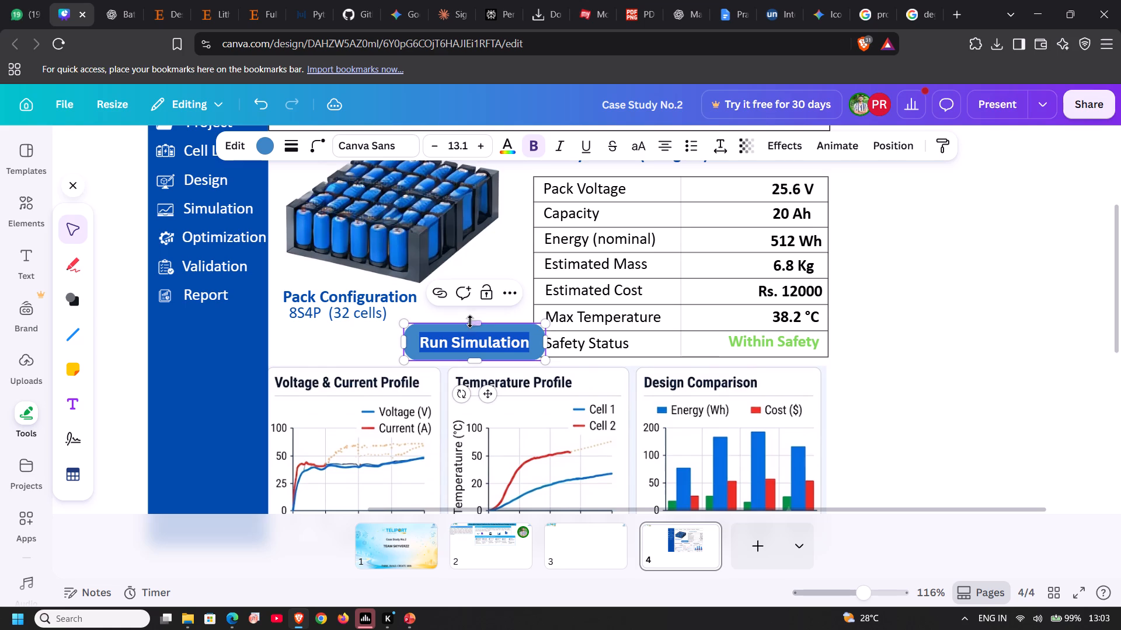
{"action": "left_click_drag", "start_coordinate": [476, 323], "coordinate": [476, 332]}
{"action": "left_click", "coordinate": [426, 316]}
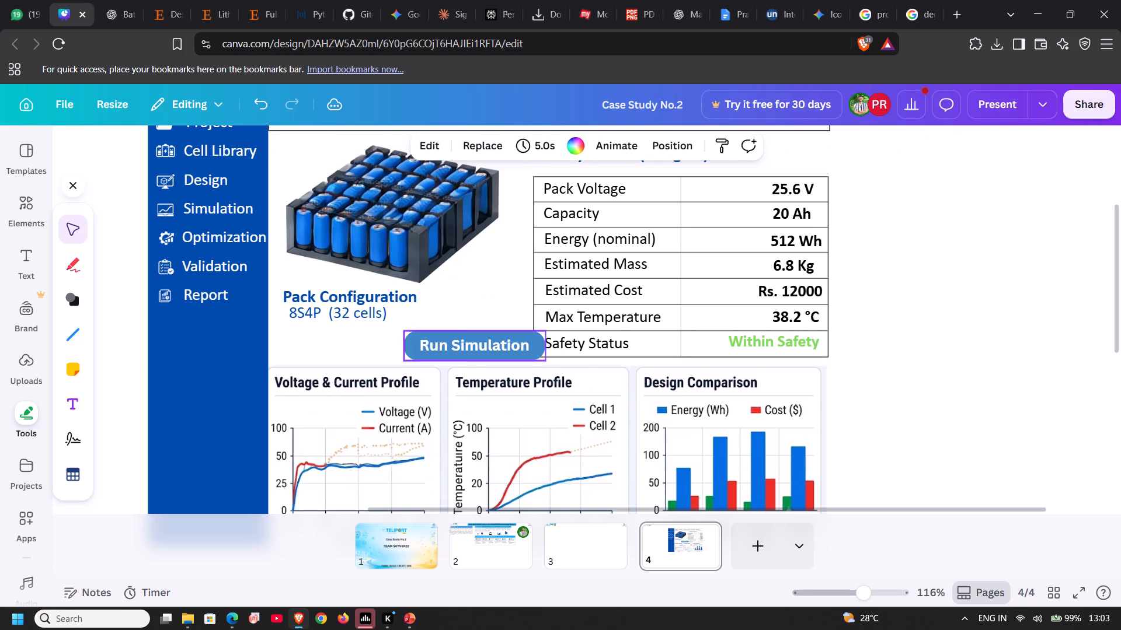
Move the "Run Simulation" shape slightly up and away from the Key Results table so they no longer touch.
{"action": "left_click_drag", "start_coordinate": [450, 341], "coordinate": [431, 336]}
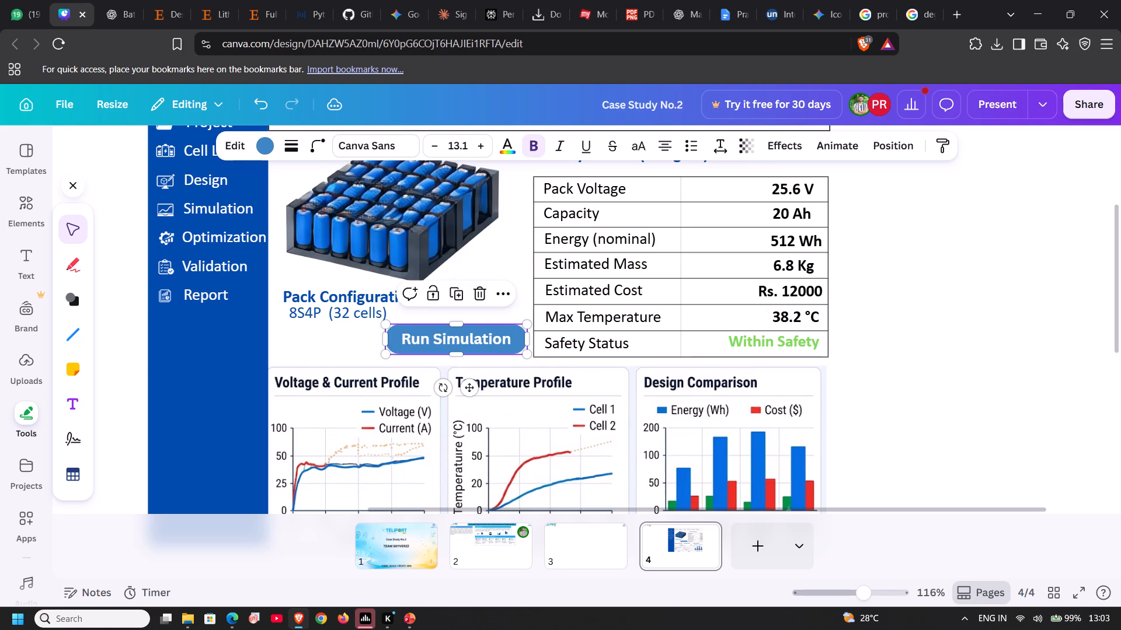
{"action": "left_click", "coordinate": [928, 302]}
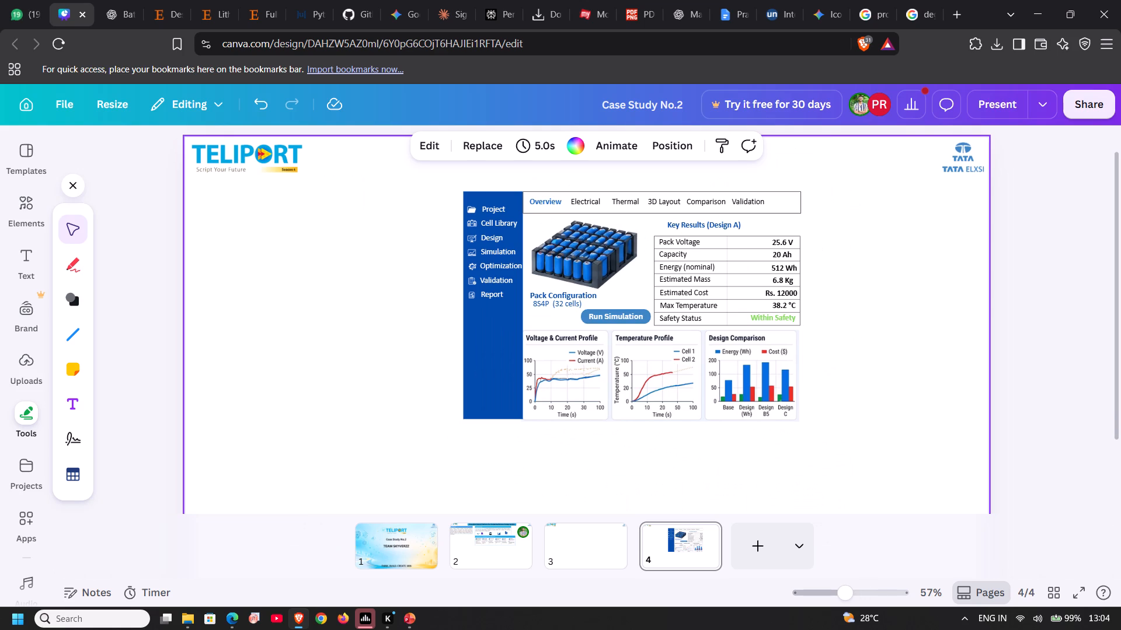
Try different corner roundings on the "Run Simulation" shape, finishing at 8.
{"action": "scroll", "coordinate": [851, 319], "scroll_direction": "right", "scroll_amount": 3}
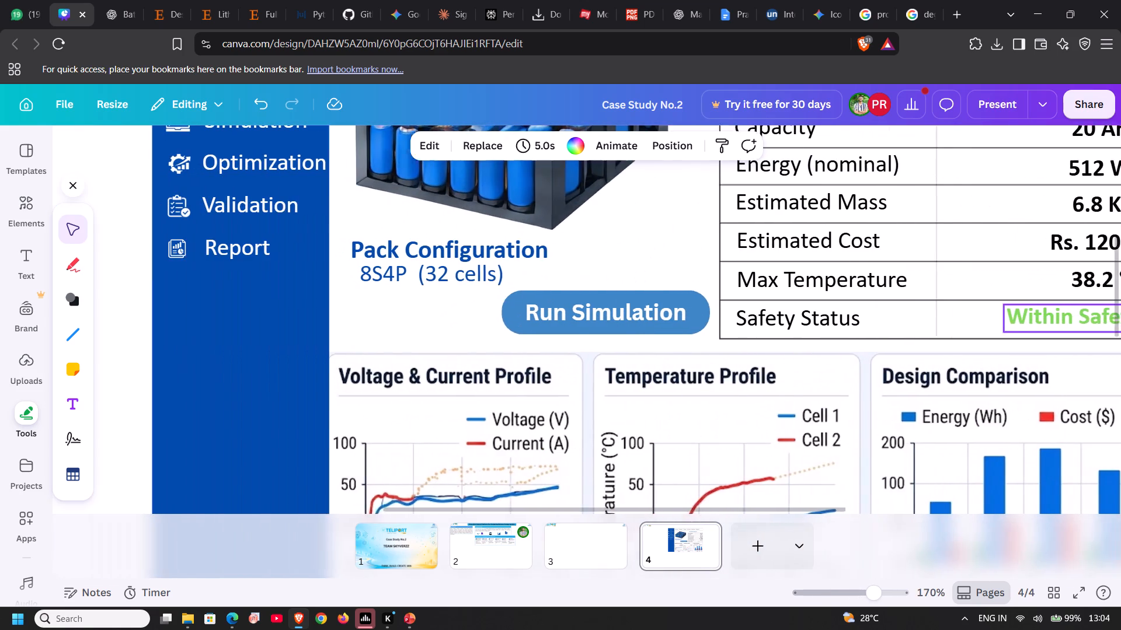
{"action": "scroll", "coordinate": [851, 319], "scroll_direction": "right", "scroll_amount": 1}
{"action": "left_click", "coordinate": [724, 316]}
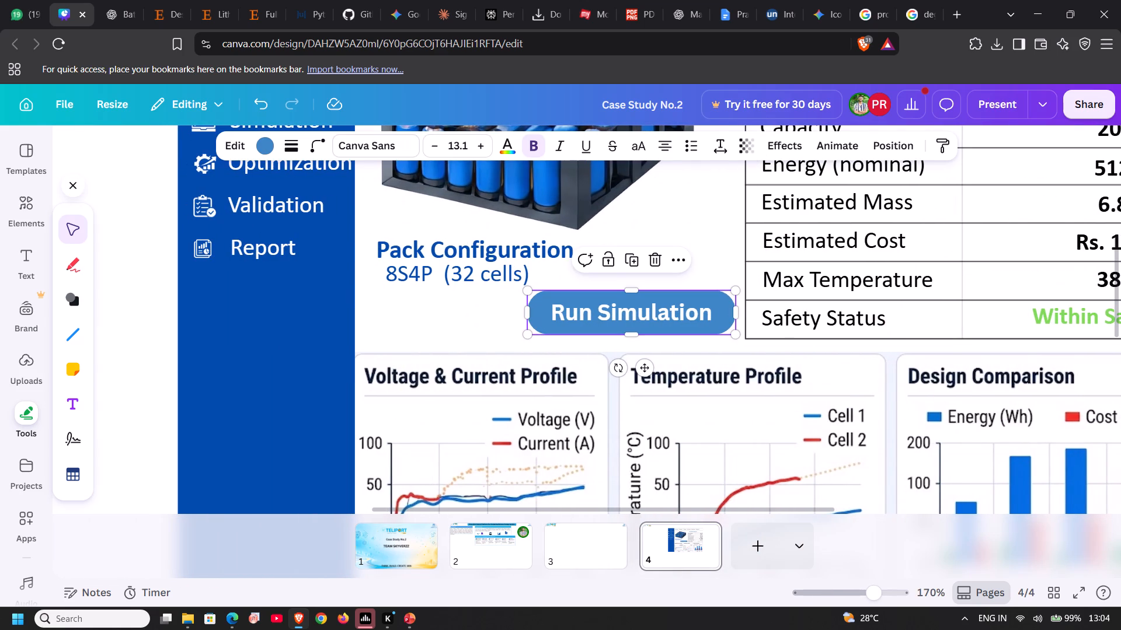
{"action": "left_click", "coordinate": [309, 142]}
{"action": "left_click_drag", "start_coordinate": [267, 207], "coordinate": [311, 214]}
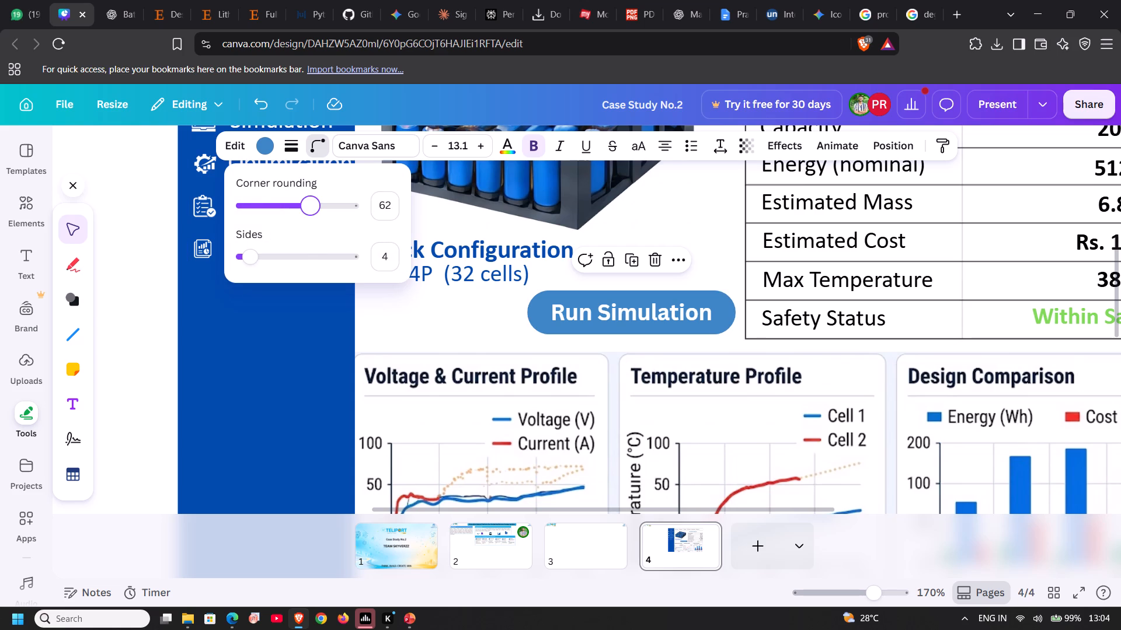
{"action": "left_click_drag", "start_coordinate": [311, 214], "coordinate": [207, 205]}
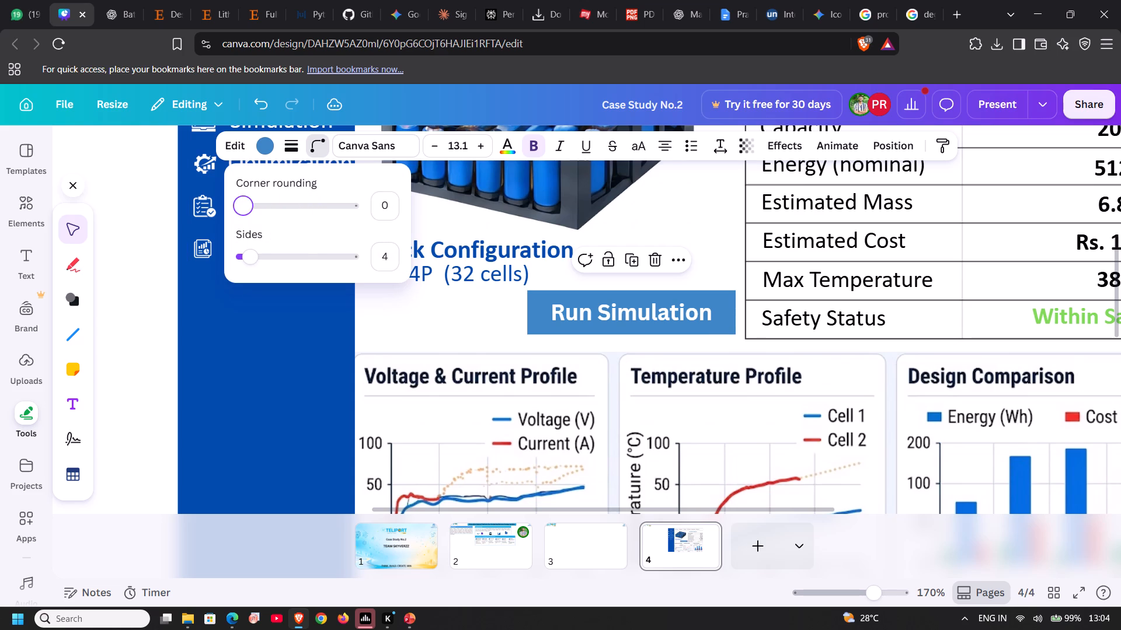
{"action": "left_click_drag", "start_coordinate": [207, 205], "coordinate": [253, 199]}
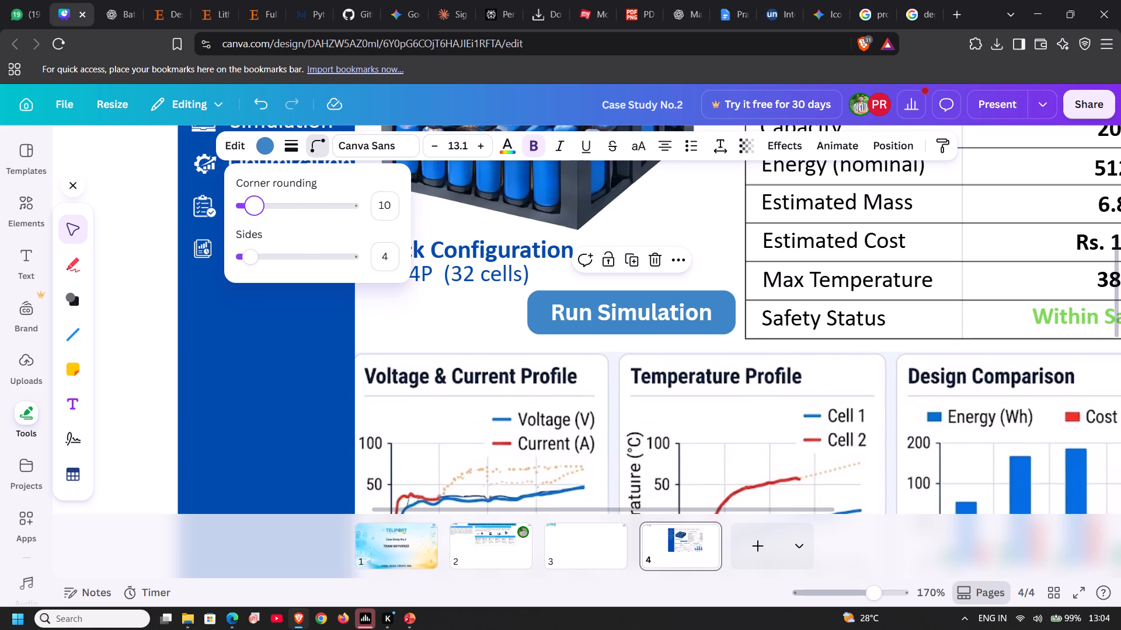
{"action": "left_click_drag", "start_coordinate": [253, 199], "coordinate": [250, 199]}
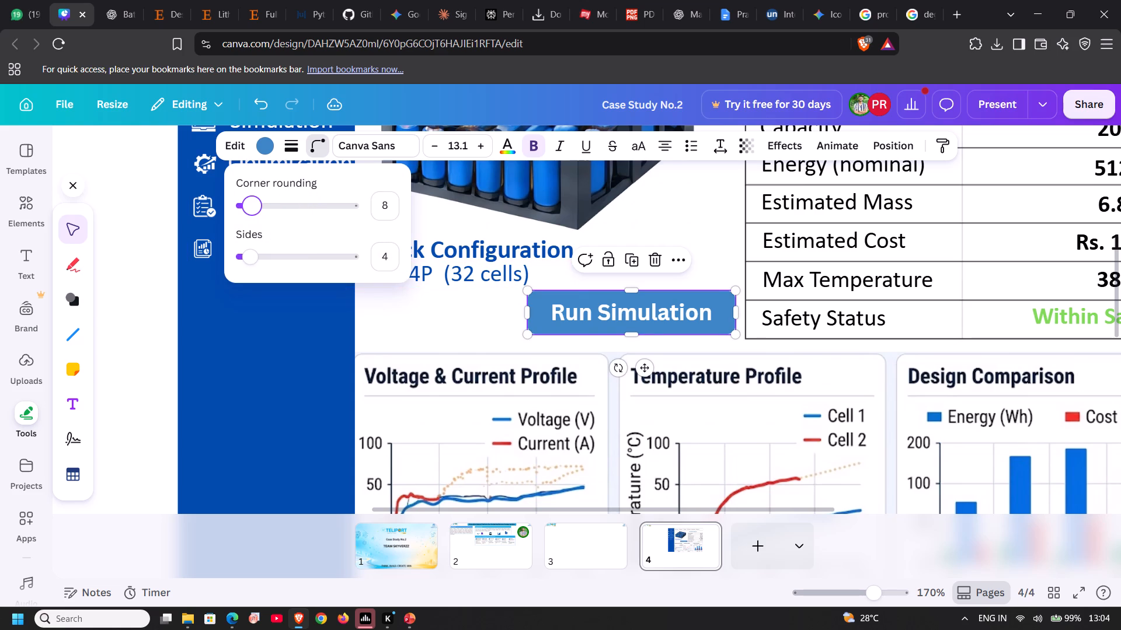
{"action": "left_click", "coordinate": [422, 310]}
Narrow the "Run Simulation" shape from its left edge and shift it slightly toward the Key Results table.
{"action": "left_click", "coordinate": [573, 320]}
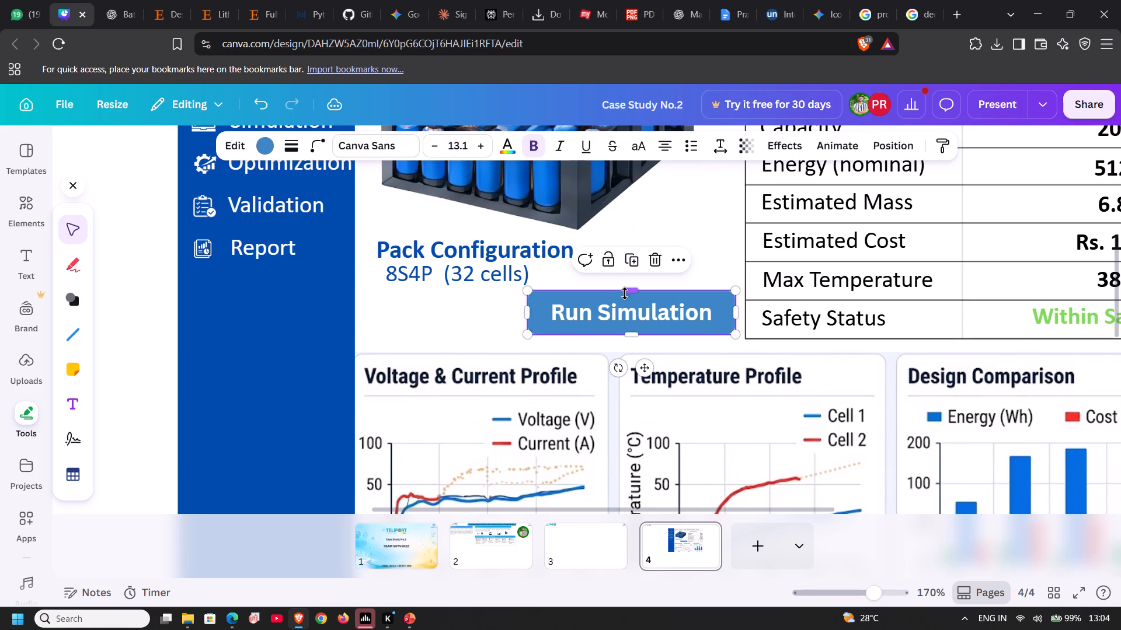
{"action": "left_click_drag", "start_coordinate": [636, 292], "coordinate": [636, 299]}
{"action": "left_click_drag", "start_coordinate": [632, 288], "coordinate": [631, 293]}
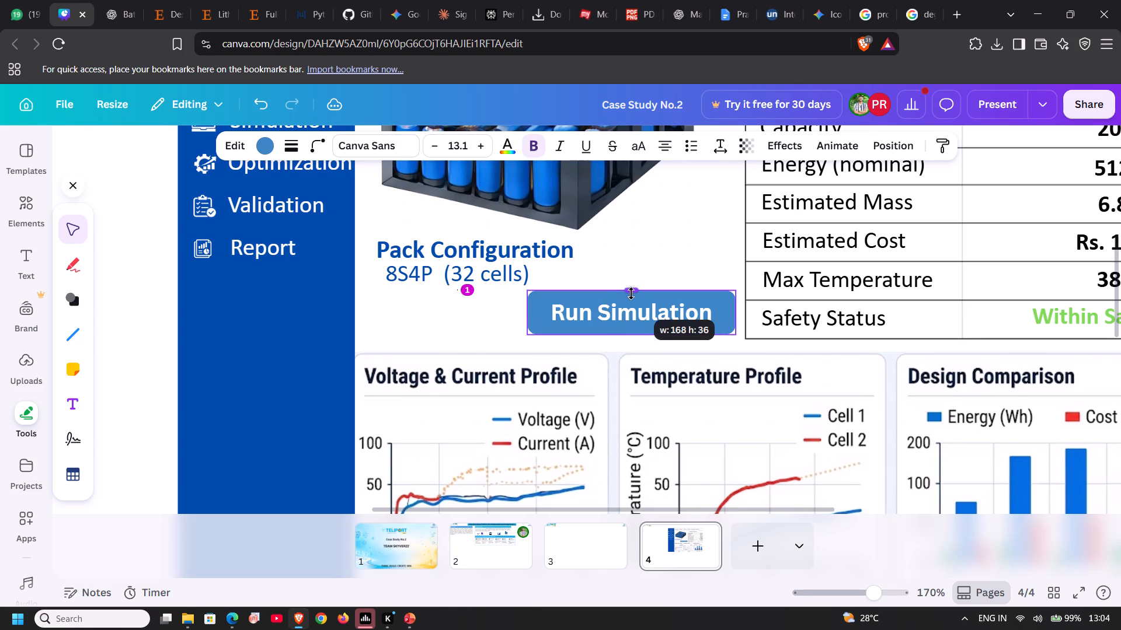
{"action": "left_click_drag", "start_coordinate": [631, 289], "coordinate": [630, 297]}
{"action": "left_click_drag", "start_coordinate": [530, 311], "coordinate": [530, 311]}
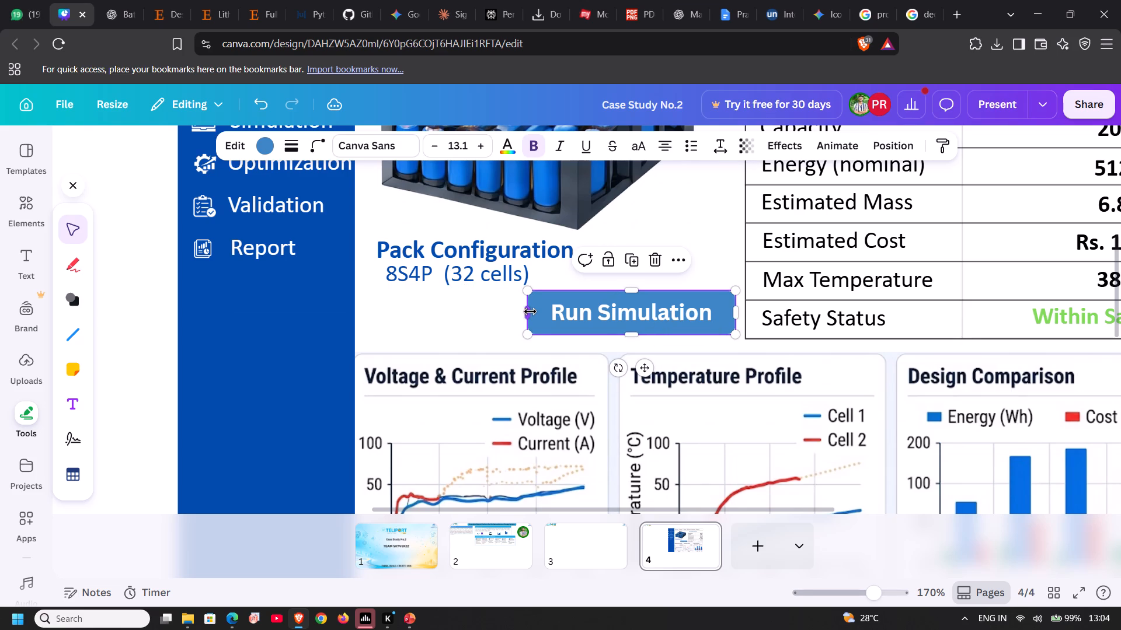
{"action": "left_click_drag", "start_coordinate": [530, 311], "coordinate": [538, 313]}
{"action": "left_click", "coordinate": [561, 274]}
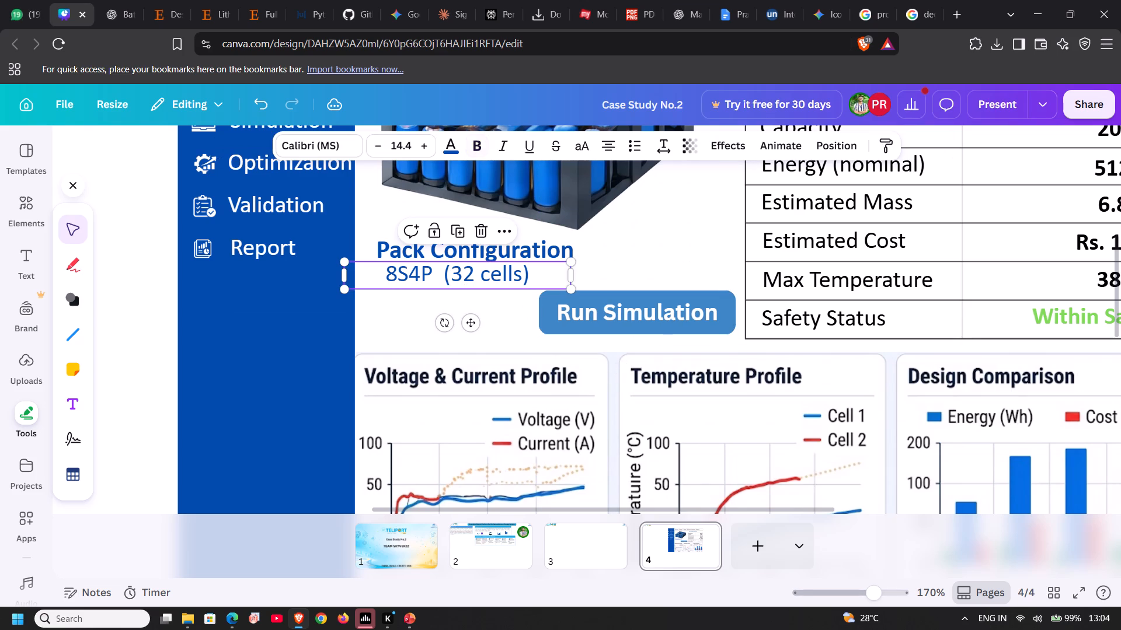
{"action": "left_click", "coordinate": [629, 269]}
{"action": "left_click", "coordinate": [639, 310]}
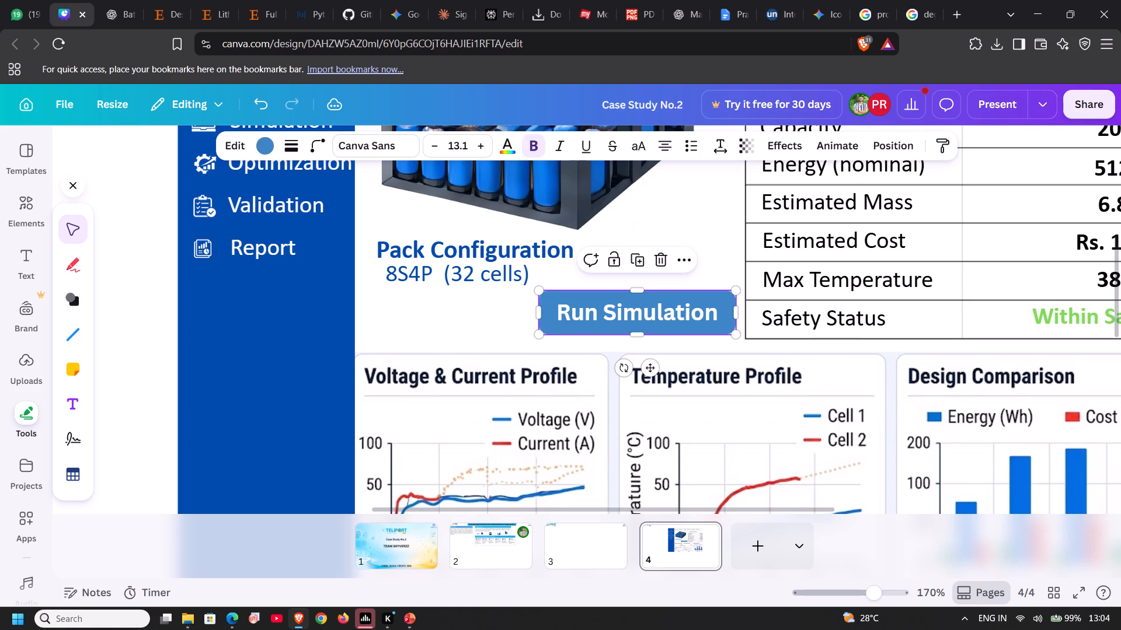
{"action": "left_click", "coordinate": [643, 314]}
{"action": "left_click_drag", "start_coordinate": [544, 310], "coordinate": [549, 311]}
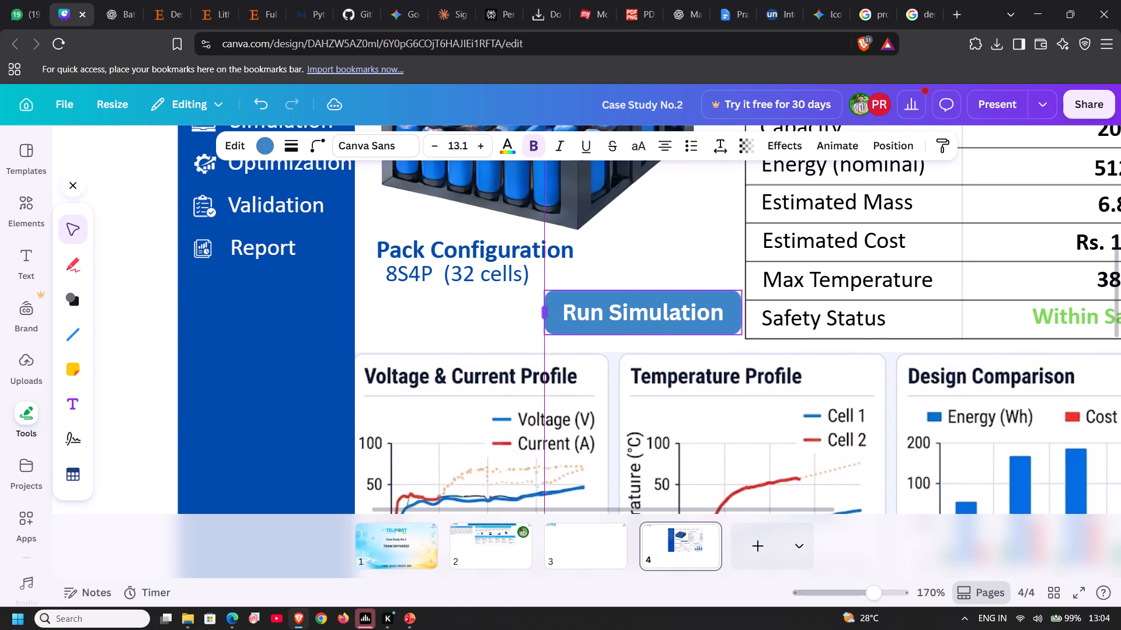
{"action": "left_click_drag", "start_coordinate": [549, 311], "coordinate": [558, 313]}
Reduce the "Run Simulation" text size to 11.1.
{"action": "double_click", "coordinate": [437, 143]}
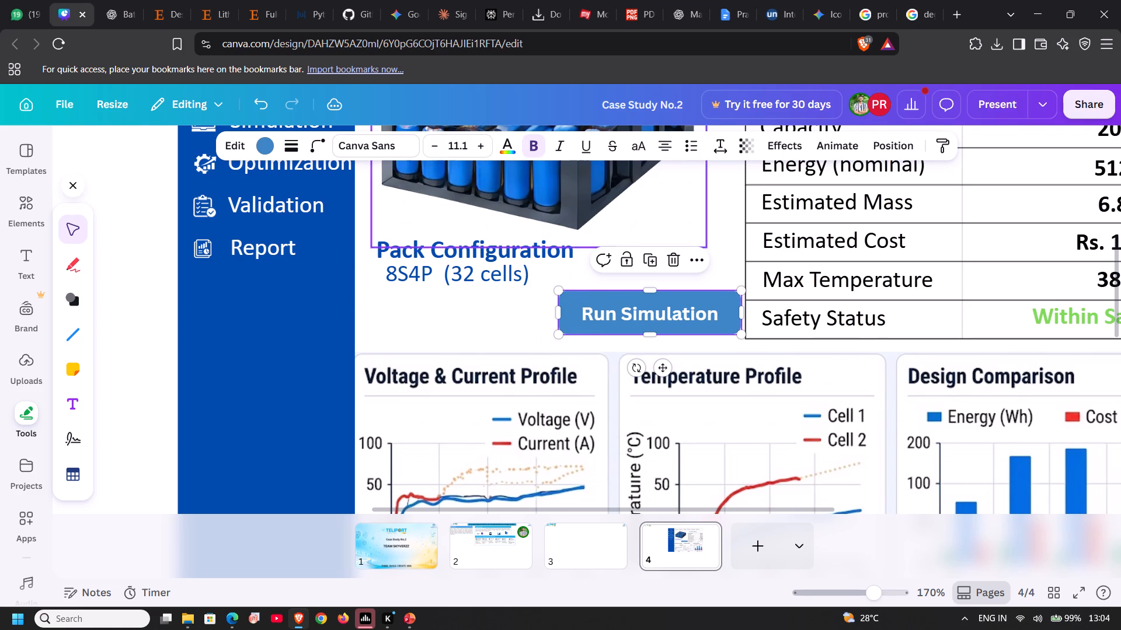
Tighten the "Run Simulation" shape around its text by pulling in its left and top edges slightly.
{"action": "left_click_drag", "start_coordinate": [561, 313], "coordinate": [572, 314]}
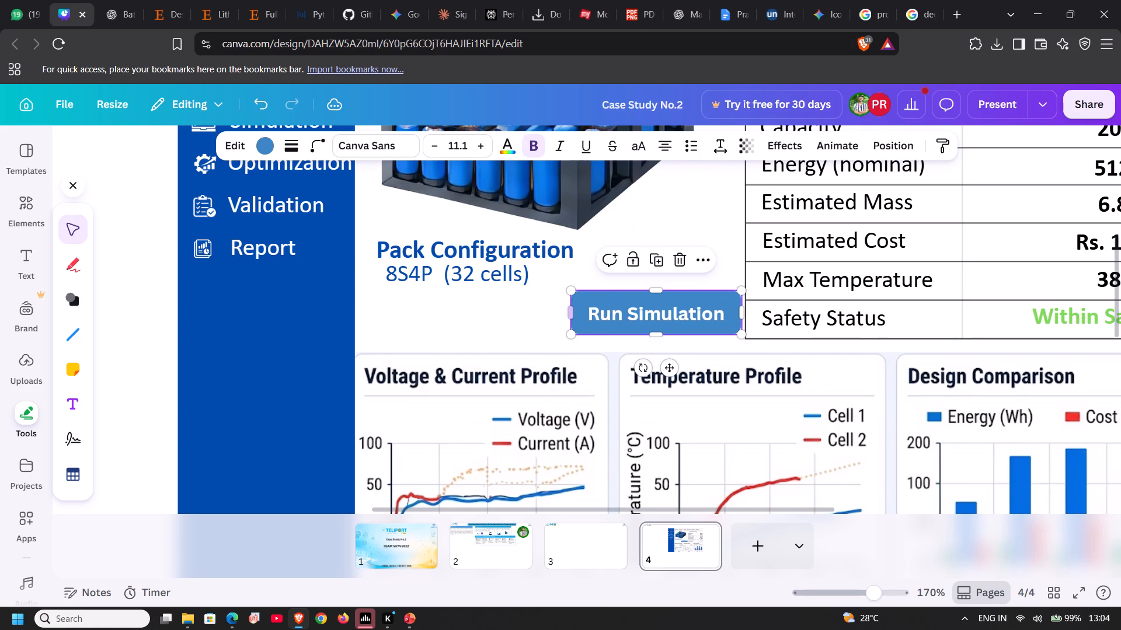
{"action": "left_click_drag", "start_coordinate": [655, 291], "coordinate": [655, 304]}
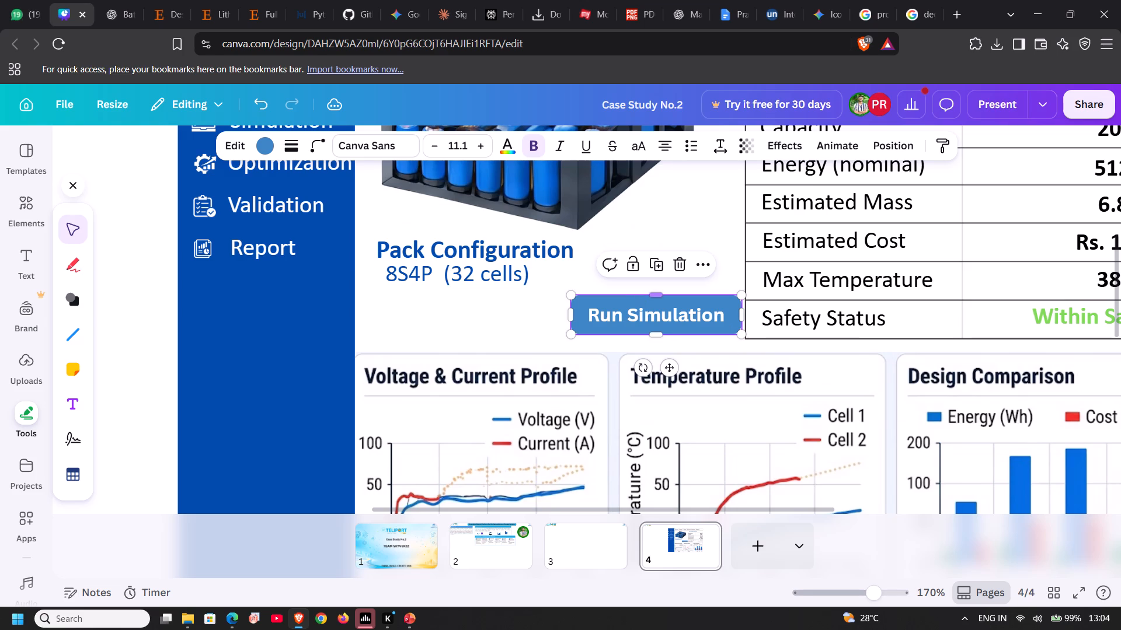
Shift the "Run Simulation" shape slightly down and away from the Key Results table, level with the Safety Status row.
{"action": "left_click_drag", "start_coordinate": [628, 314], "coordinate": [621, 318]}
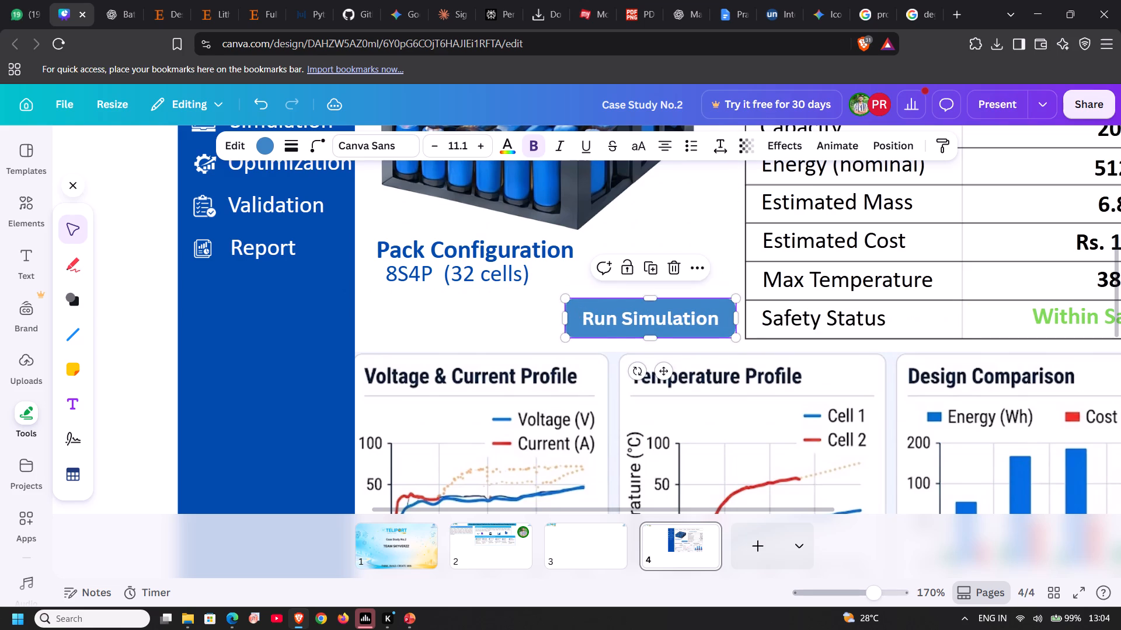
{"action": "left_click", "coordinate": [675, 222]}
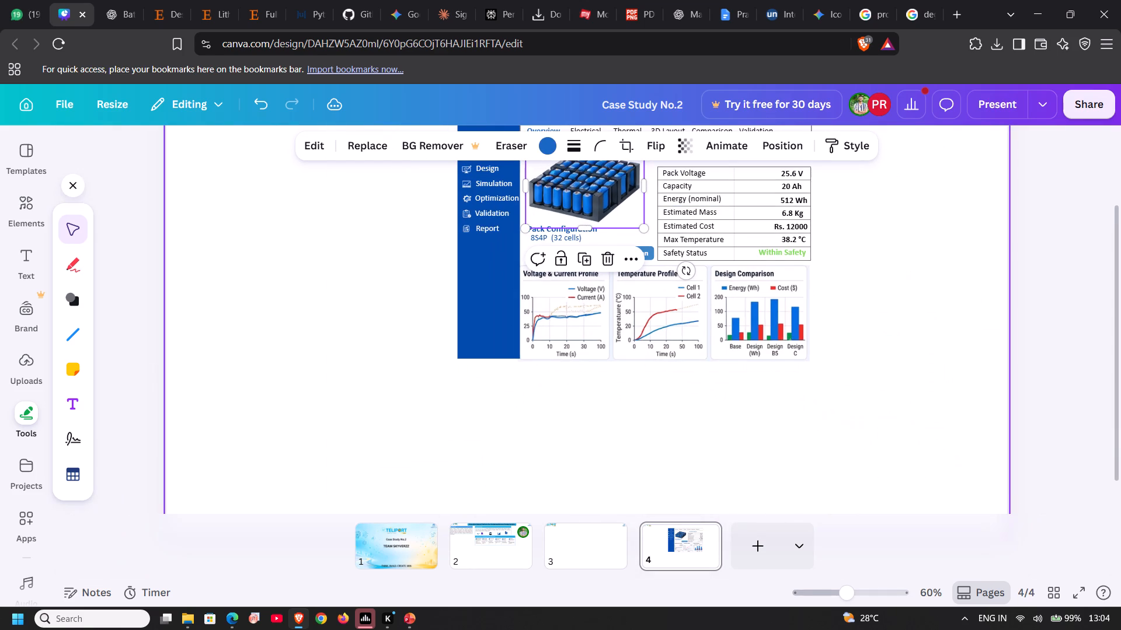
{"action": "left_click", "coordinate": [887, 274]}
Nudge the "Cell Library" label in the blue sidebar down by four small increments.
{"action": "scroll", "coordinate": [887, 274], "scroll_direction": "up", "scroll_amount": 1}
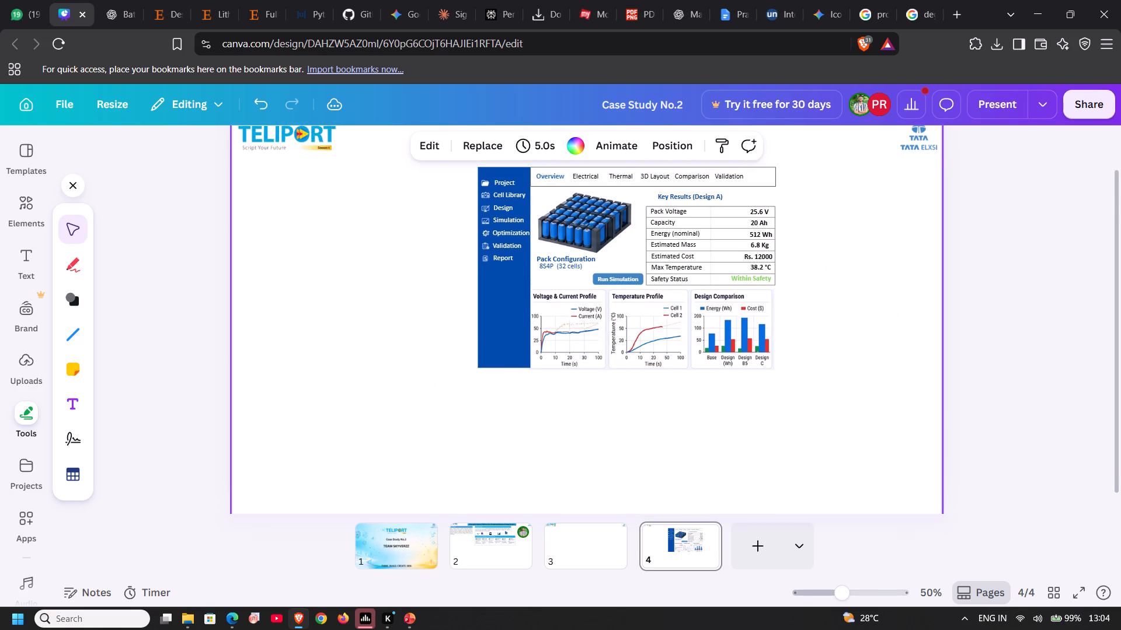
{"action": "scroll", "coordinate": [887, 274], "scroll_direction": "up", "scroll_amount": 1}
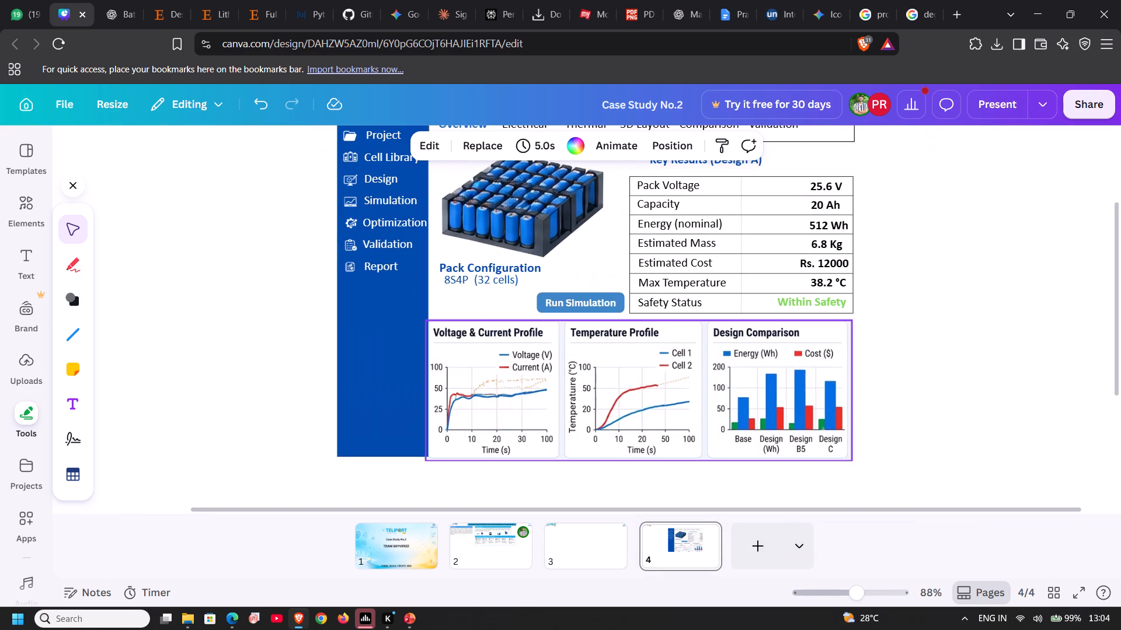
{"action": "scroll", "coordinate": [363, 369], "scroll_direction": "up", "scroll_amount": 1}
{"action": "left_click", "coordinate": [370, 242]}
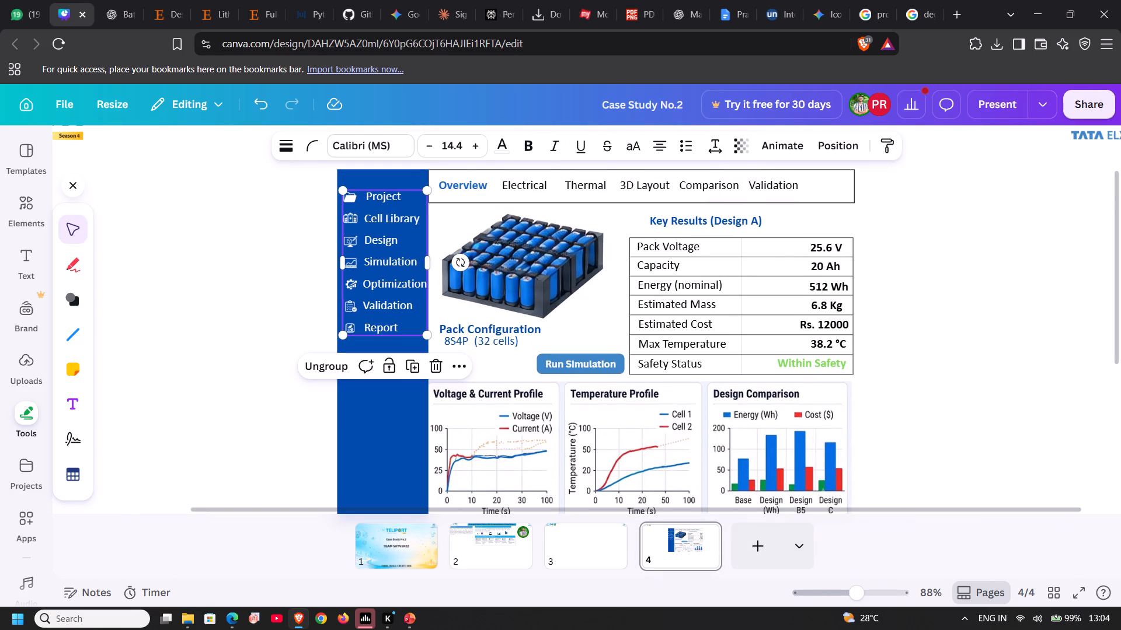
{"action": "left_click", "coordinate": [388, 195]}
{"action": "left_click", "coordinate": [416, 204]}
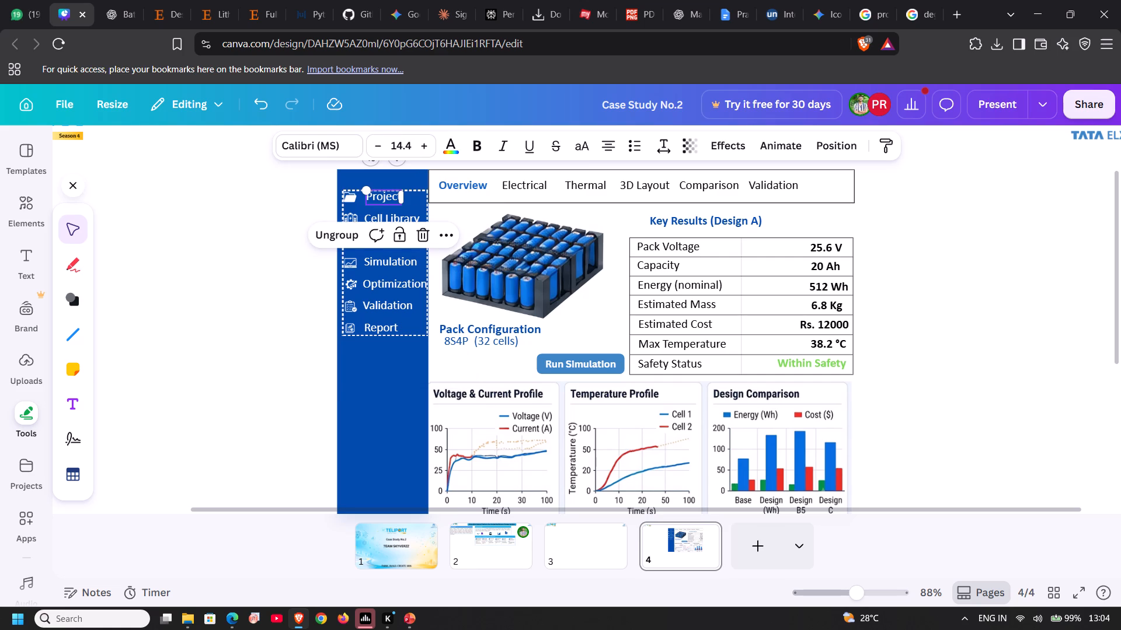
{"action": "double_click", "coordinate": [402, 216]}
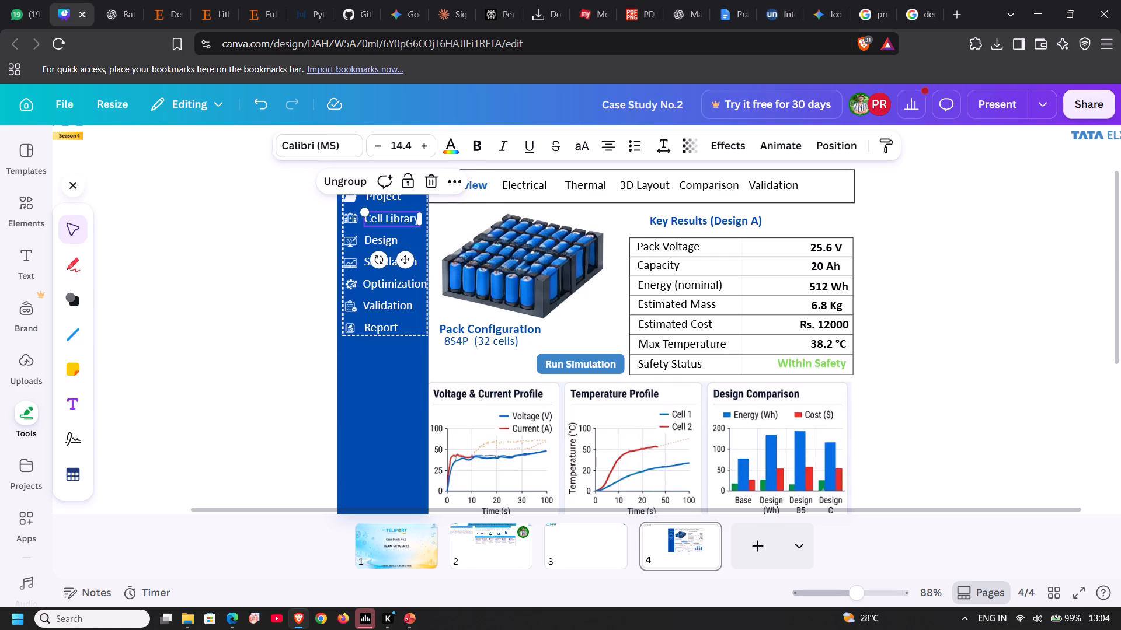
{"action": "key", "text": "Down"}
{"action": "key", "text": "Down"}
{"action": "key", "text": "Down"}
{"action": "key", "text": "Down"}
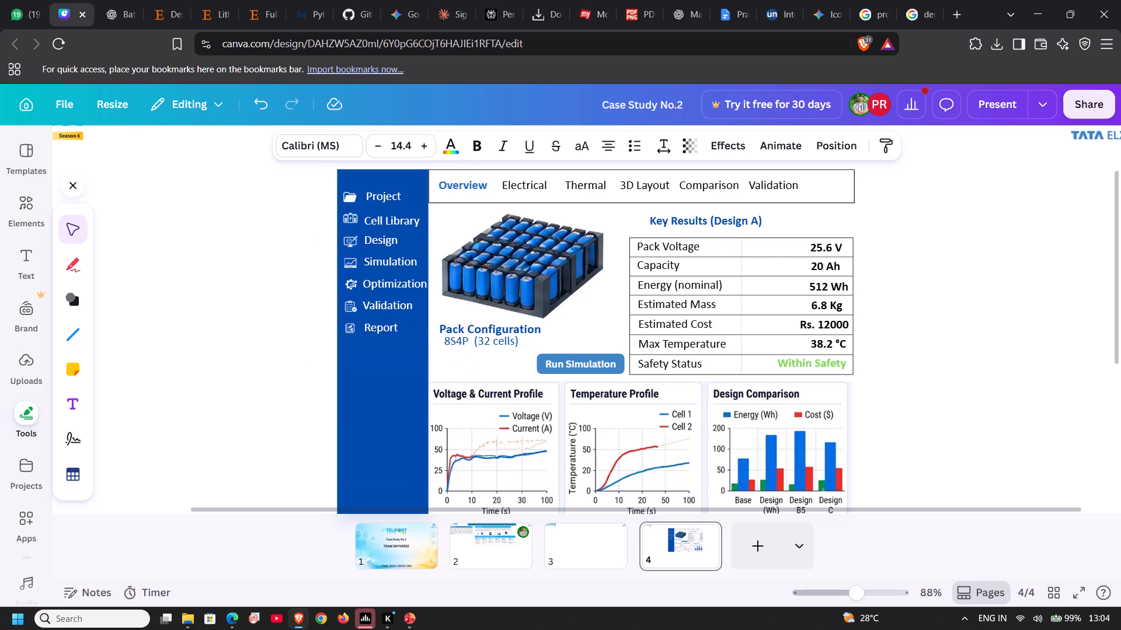
Nudge the "Design" label in the blue sidebar down by four small increments.
{"action": "left_click", "coordinate": [374, 240]}
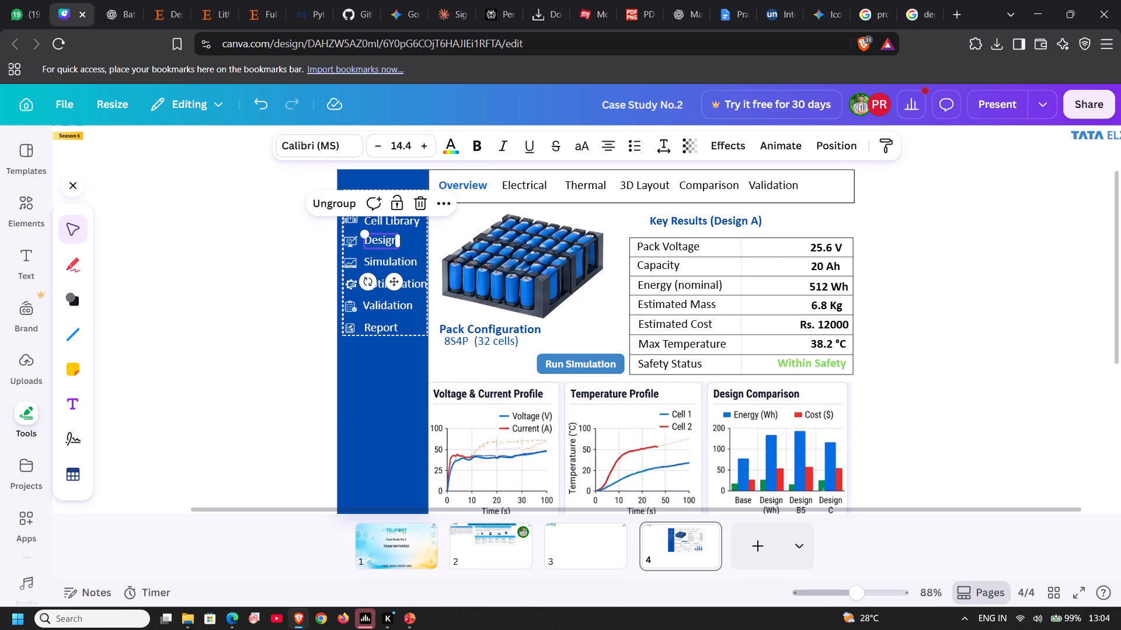
{"action": "key", "text": "Down"}
{"action": "key", "text": "Down"}
{"action": "key", "text": "Down"}
{"action": "key", "text": "Down"}
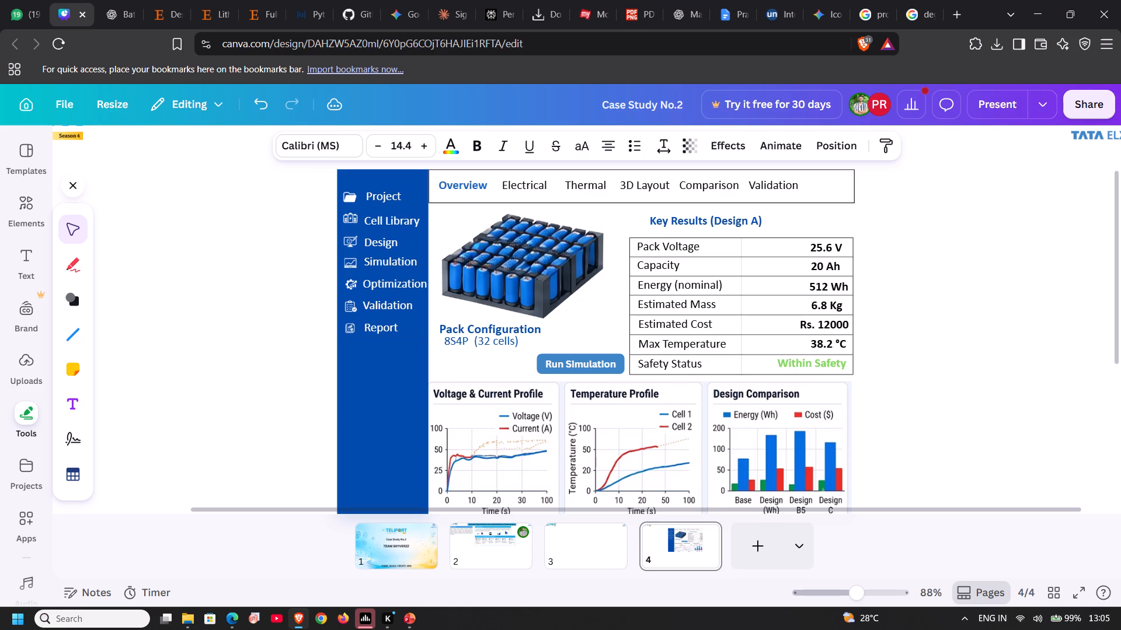
Nudge the "Simulation" label in the blue sidebar down by four small increments.
{"action": "left_click", "coordinate": [410, 237]}
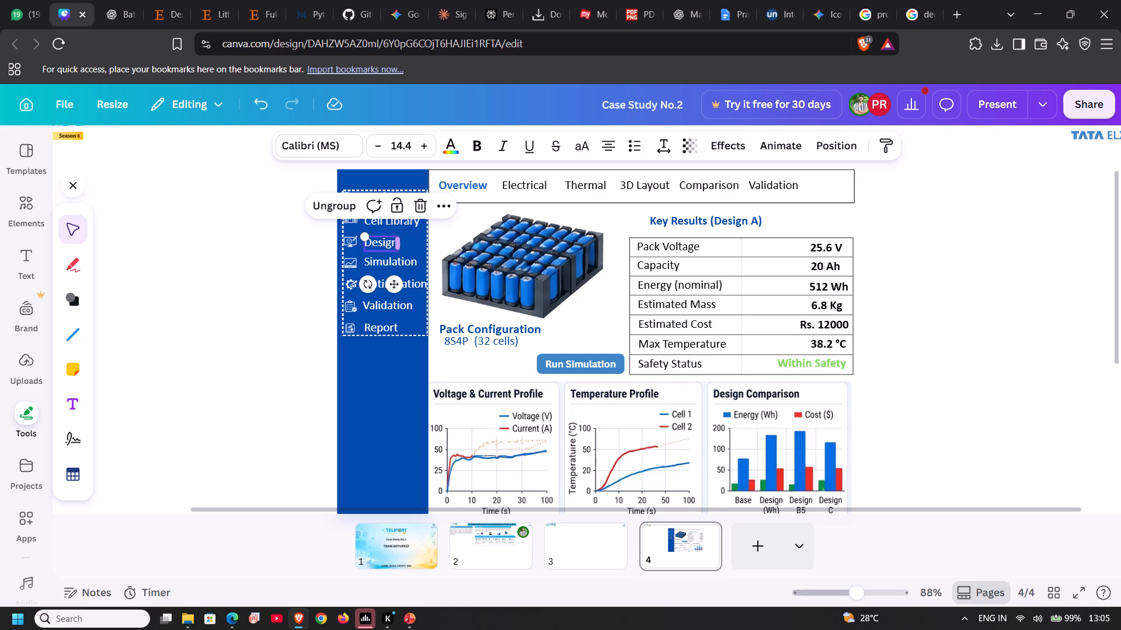
{"action": "left_click", "coordinate": [384, 249]}
{"action": "left_click", "coordinate": [381, 260]}
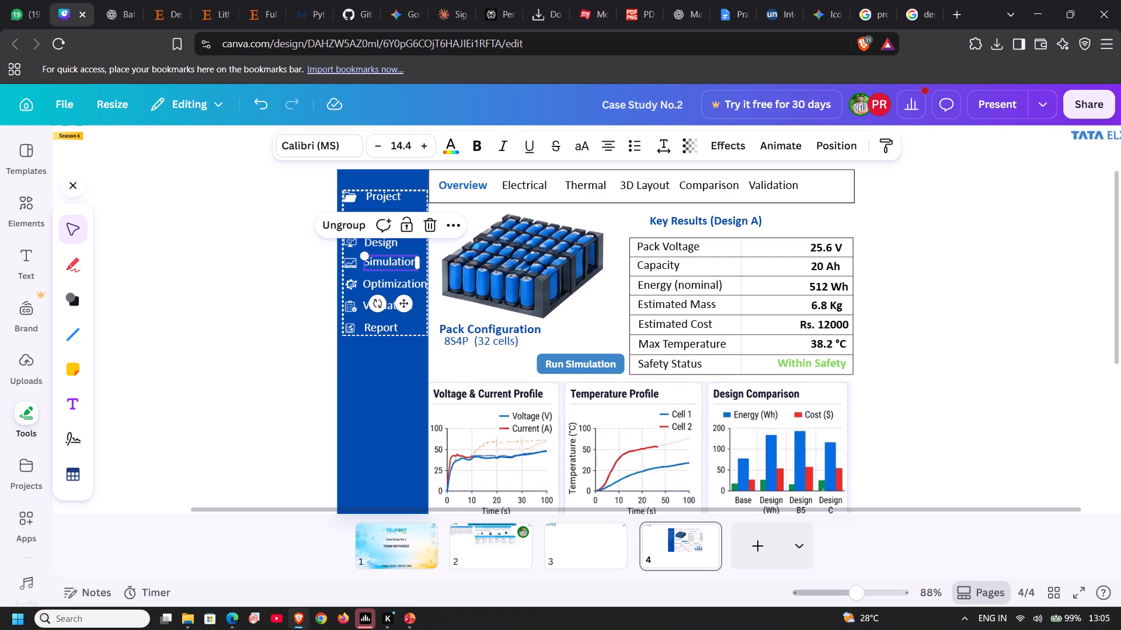
{"action": "key", "text": "Down"}
{"action": "key", "text": "Down"}
{"action": "key", "text": "Down"}
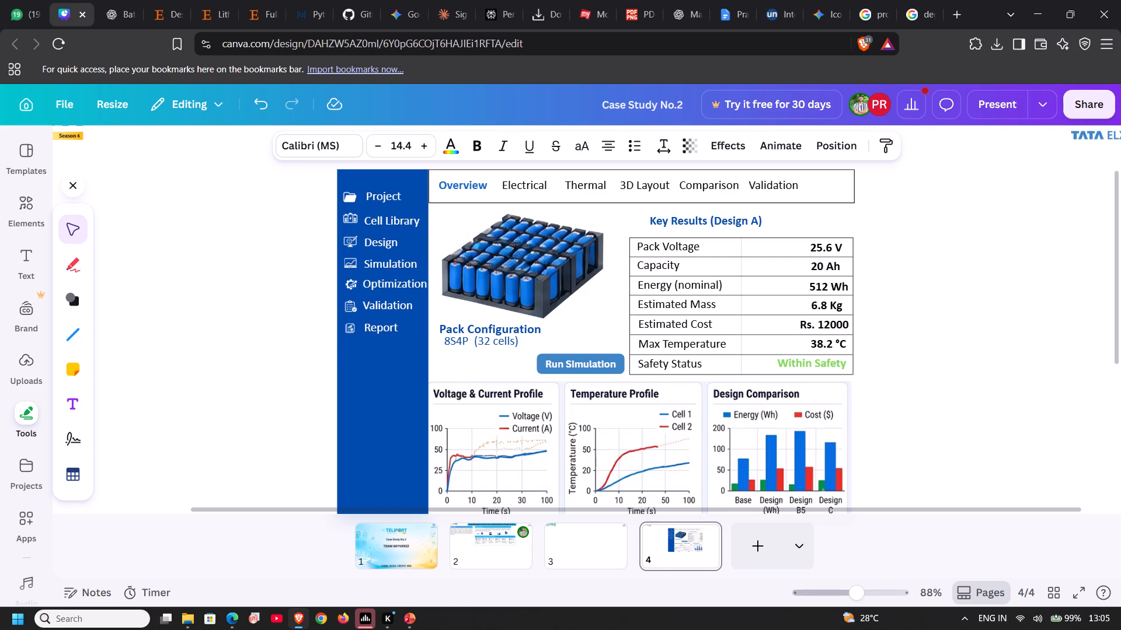
{"action": "key", "text": "Down"}
Nudge the "Optimization" label in the blue sidebar down by four small increments.
{"action": "left_click", "coordinate": [391, 284]}
{"action": "key", "text": "Down"}
{"action": "key", "text": "Down"}
{"action": "key", "text": "Down"}
{"action": "key", "text": "Down"}
Nudge the "Validation" label in the blue sidebar down by four small increments.
{"action": "left_click", "coordinate": [391, 303]}
{"action": "key", "text": "Down"}
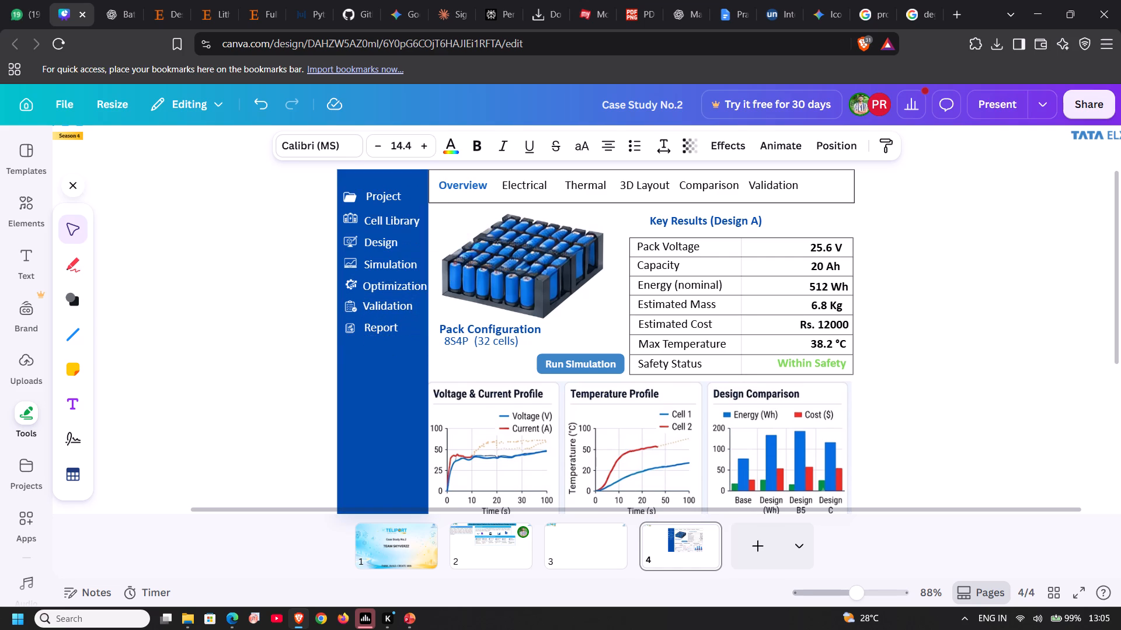
{"action": "key", "text": "Down"}
{"action": "key", "text": "Down"}
{"action": "key", "text": "Down"}
Nudge the "Report" label in the blue sidebar down by four small increments.
{"action": "left_click", "coordinate": [387, 324]}
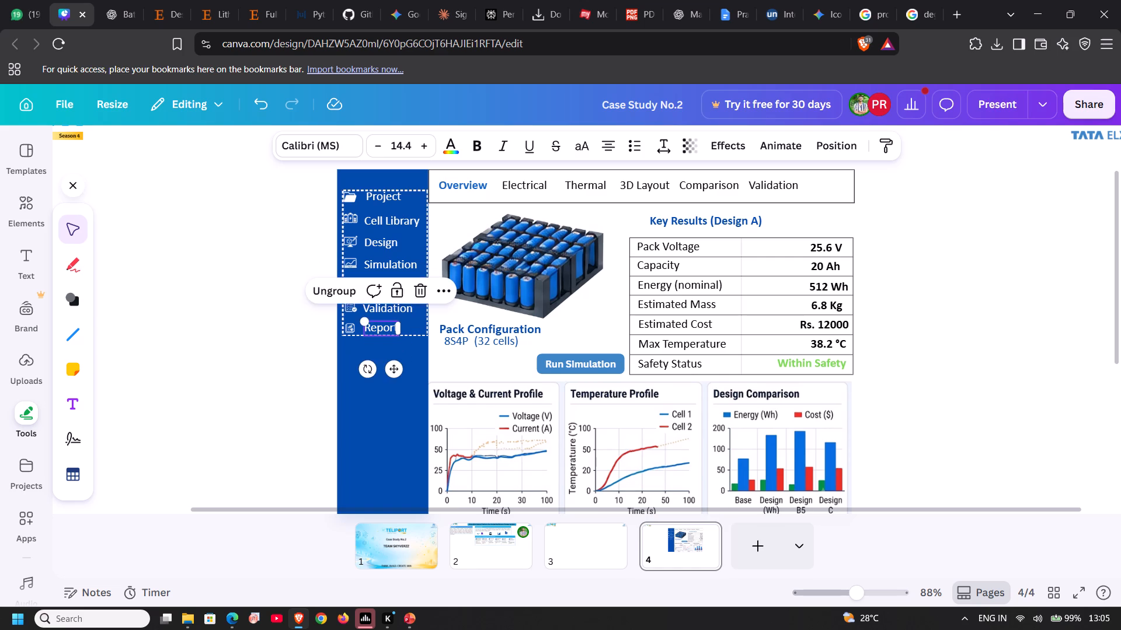
{"action": "key", "text": "Down"}
{"action": "key", "text": "Down"}
{"action": "key", "text": "Down"}
{"action": "key", "text": "Down"}
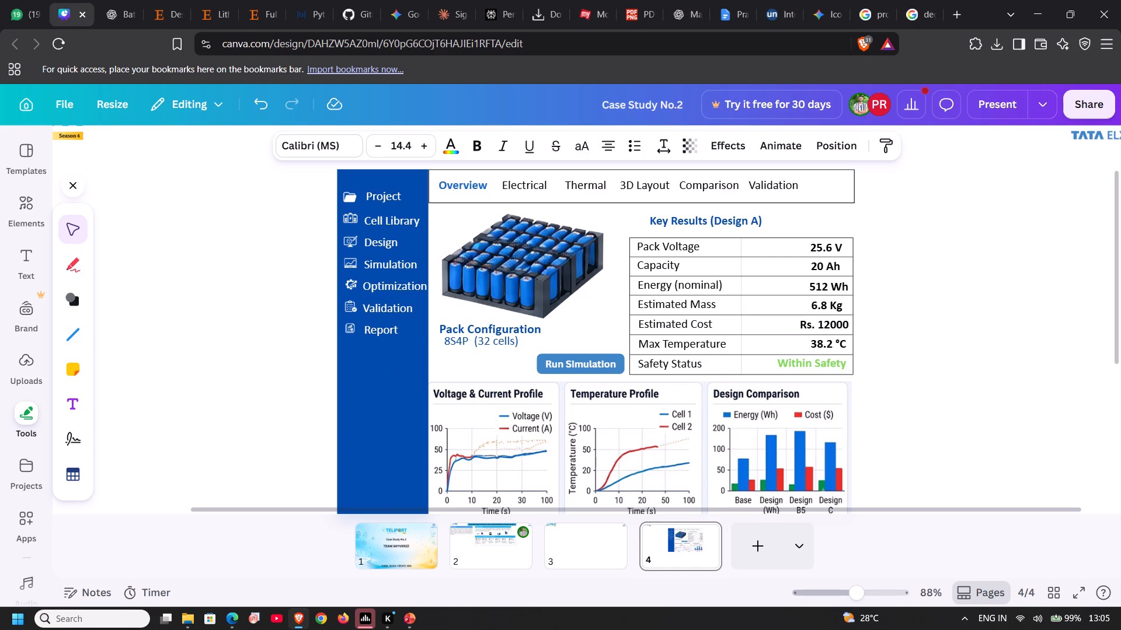
Nudge the "Simulation", "Optimization", "Validation" and "Report" sidebar labels down by two more small increments each.
{"action": "left_click", "coordinate": [384, 264]}
{"action": "key", "text": "Down"}
{"action": "key", "text": "Down"}
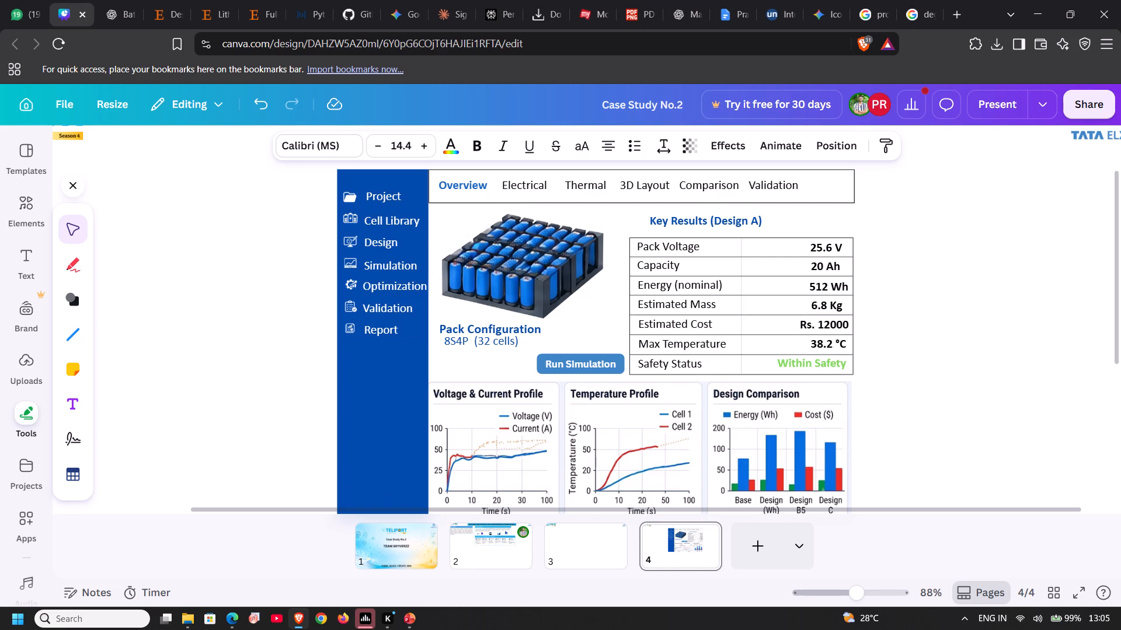
{"action": "left_click", "coordinate": [385, 290]}
{"action": "key", "text": "Down"}
{"action": "key", "text": "Down"}
{"action": "left_click", "coordinate": [377, 311]}
{"action": "key", "text": "Down"}
{"action": "key", "text": "Down"}
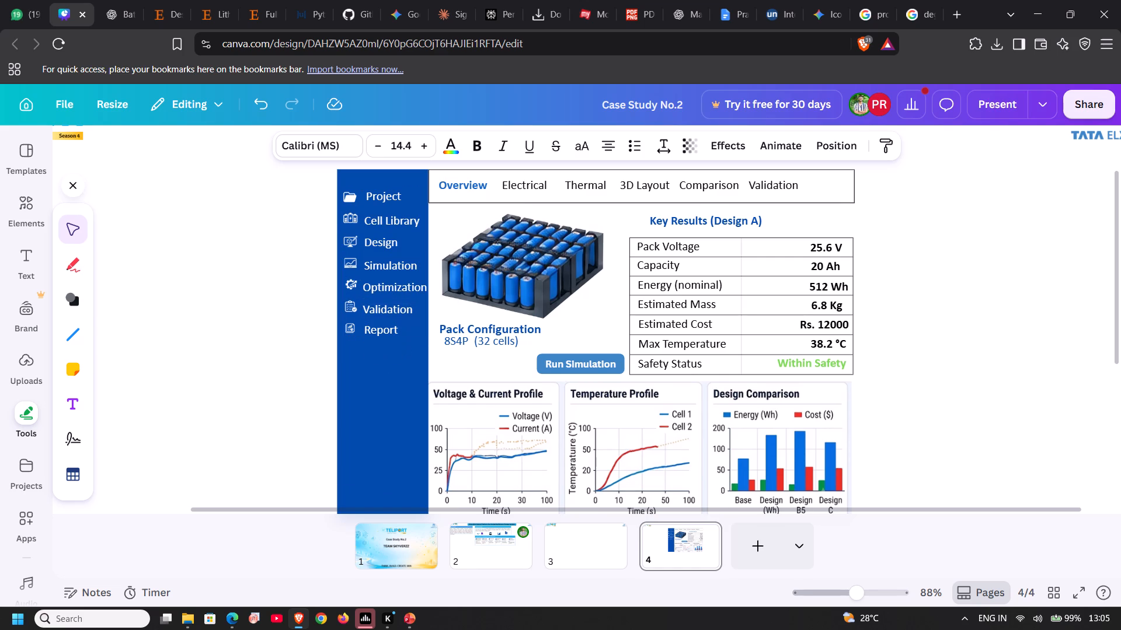
{"action": "left_click", "coordinate": [383, 325]}
{"action": "key", "text": "Down"}
{"action": "key", "text": "Down"}
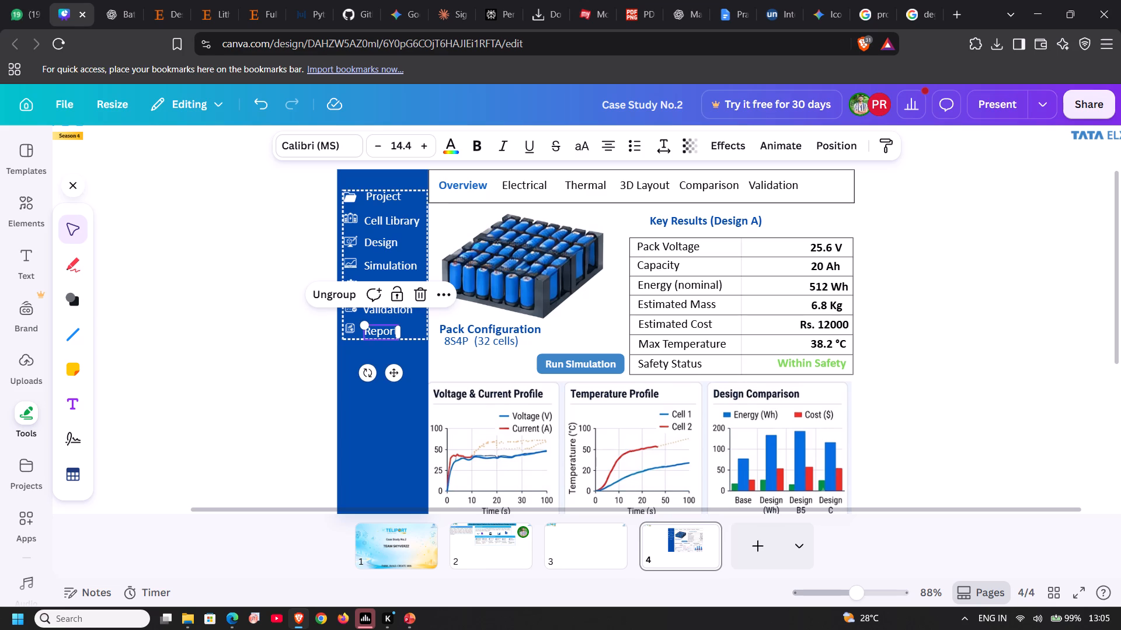
Nudge the "Cell Library" label in the blue sidebar up by two small increments.
{"action": "left_click", "coordinate": [397, 221]}
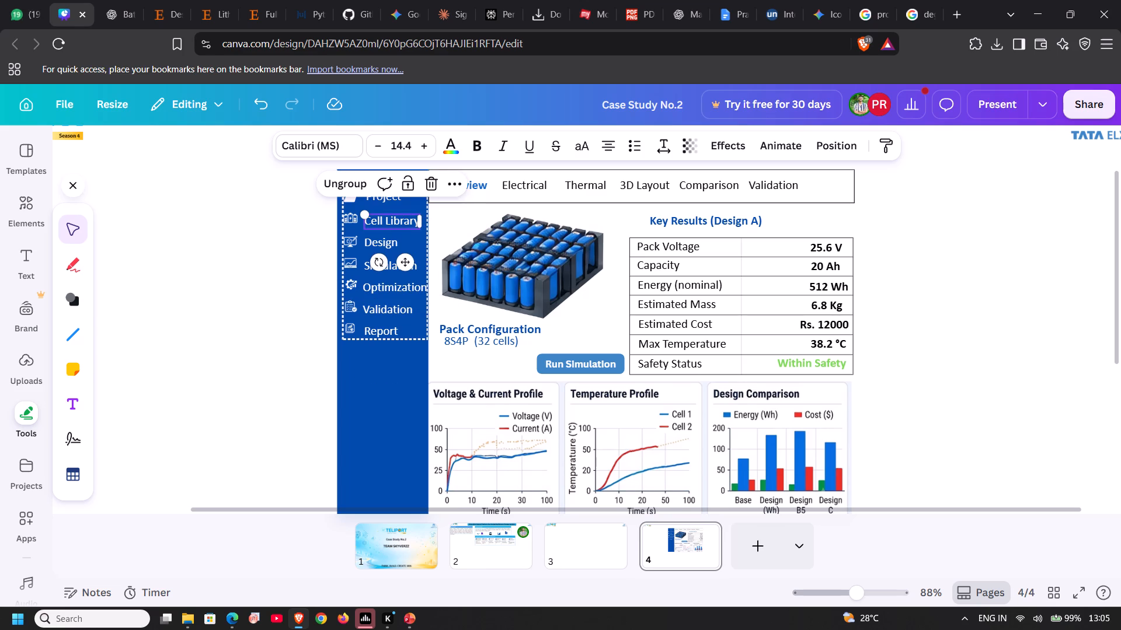
{"action": "key", "text": "Up"}
{"action": "key", "text": "Up"}
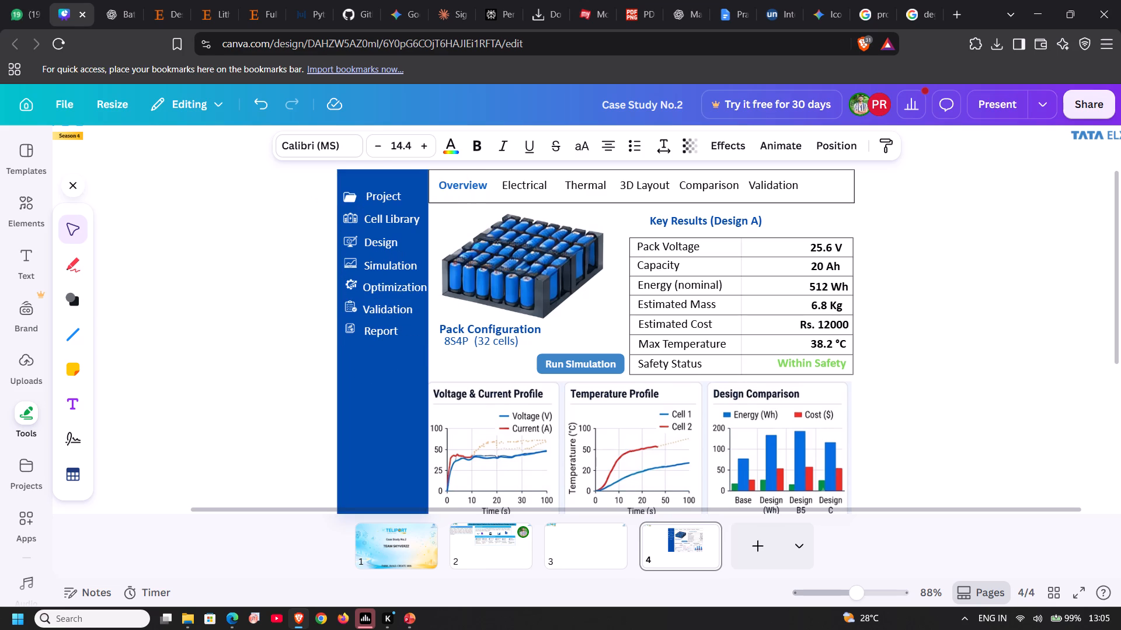
Nudge the "Project" label in the blue sidebar up by a net two small increments.
{"action": "left_click", "coordinate": [398, 195]}
{"action": "key", "text": "Down"}
{"action": "key", "text": "Up"}
{"action": "key", "text": "Up"}
{"action": "key", "text": "Up"}
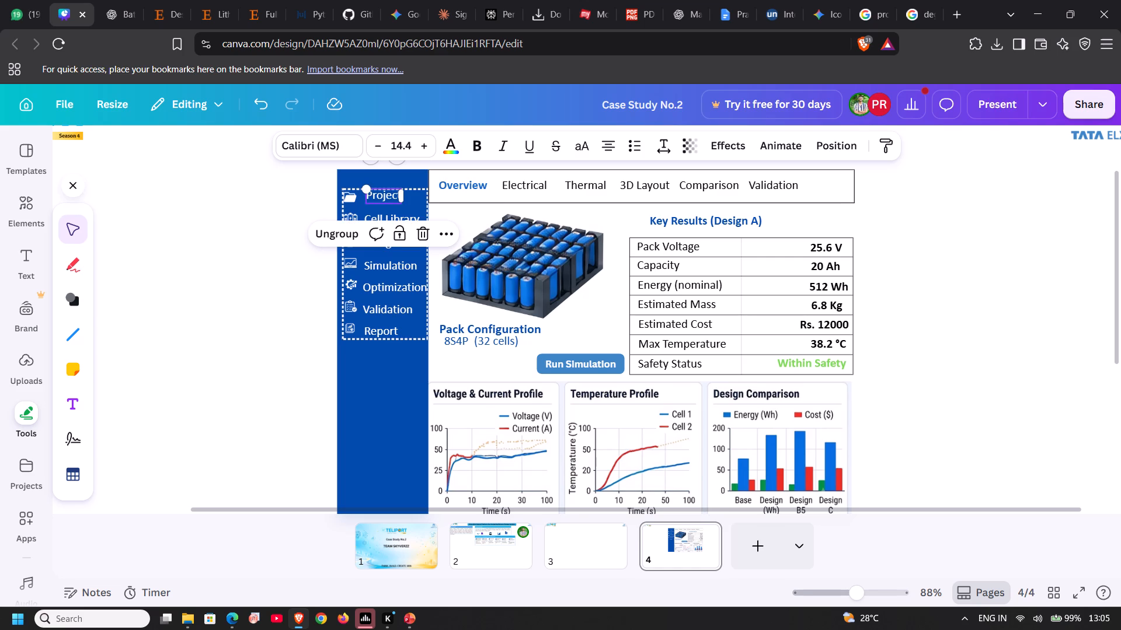
{"action": "left_click", "coordinate": [399, 369]}
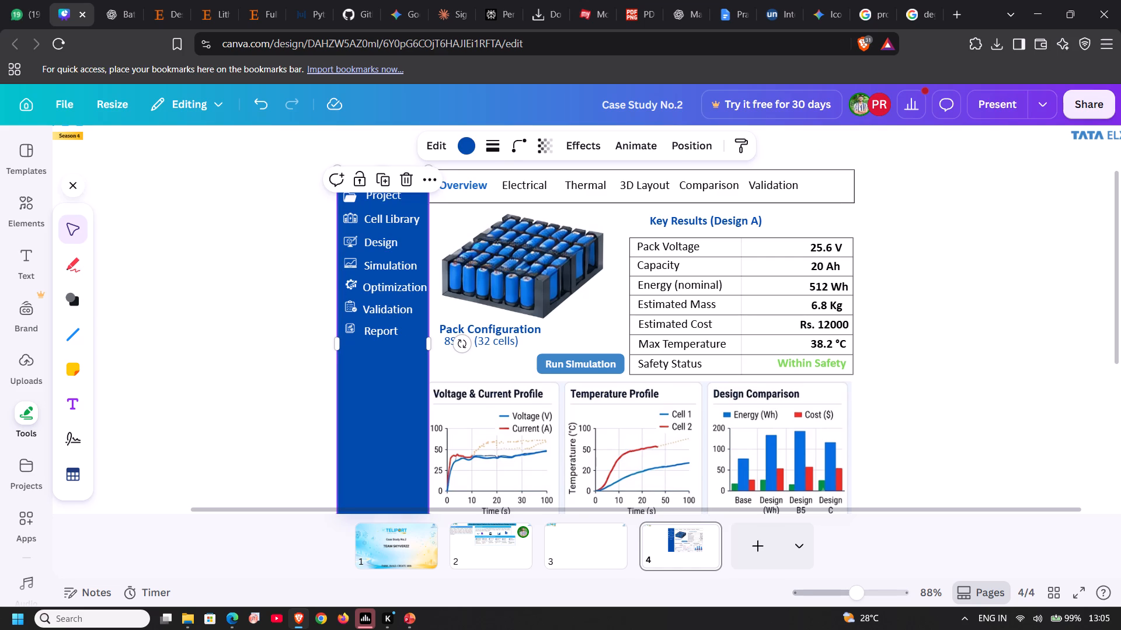
{"action": "left_click", "coordinate": [215, 368]}
Shift the whole group of sidebar icons and labels slightly up and to the left on the blue sidebar.
{"action": "left_click", "coordinate": [380, 330]}
{"action": "left_click", "coordinate": [371, 311]}
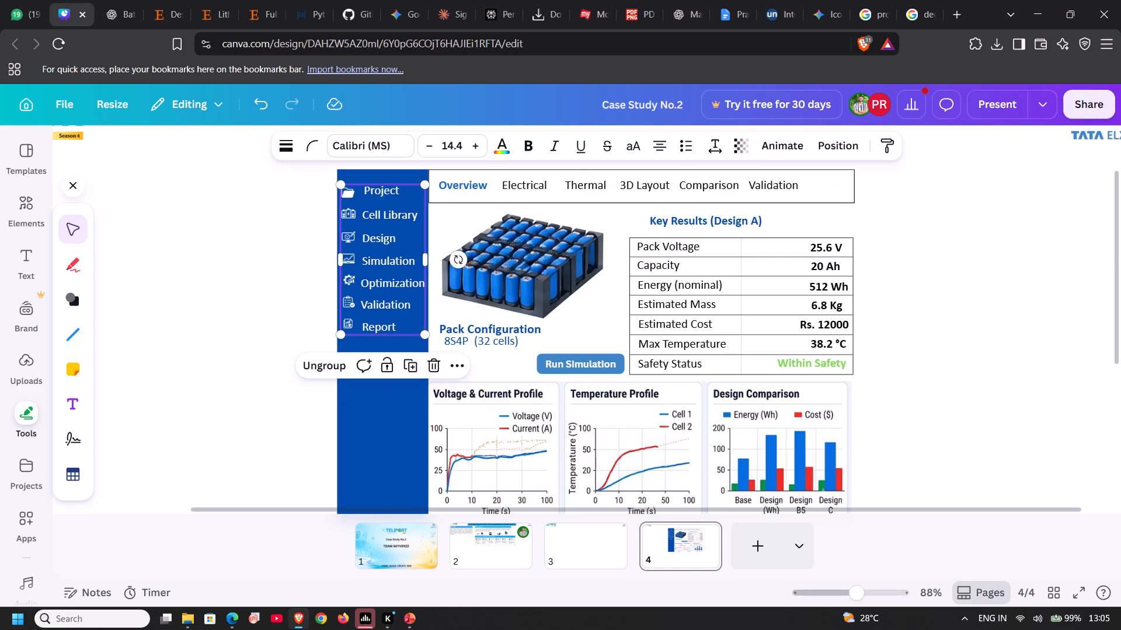
Fine-tune the lower sidebar labels, nudging "Report" down three small increments in total and "Validation" down two.
{"action": "left_click", "coordinate": [378, 323]}
{"action": "key", "text": "Down"}
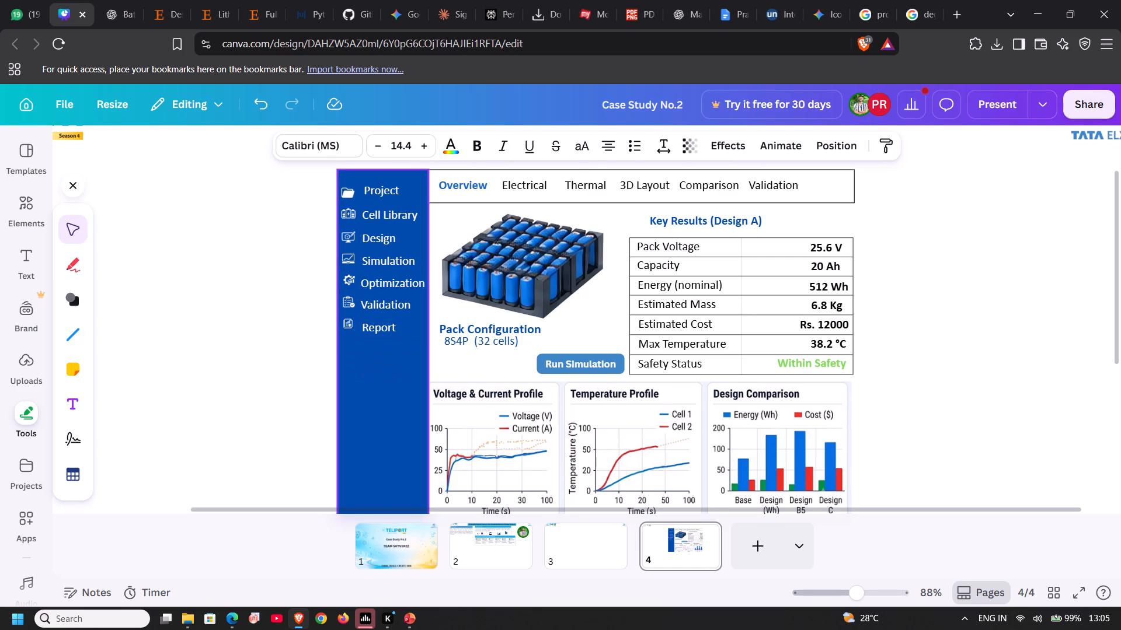
{"action": "left_click", "coordinate": [312, 337]}
{"action": "left_click", "coordinate": [377, 309]}
{"action": "left_click", "coordinate": [378, 304]}
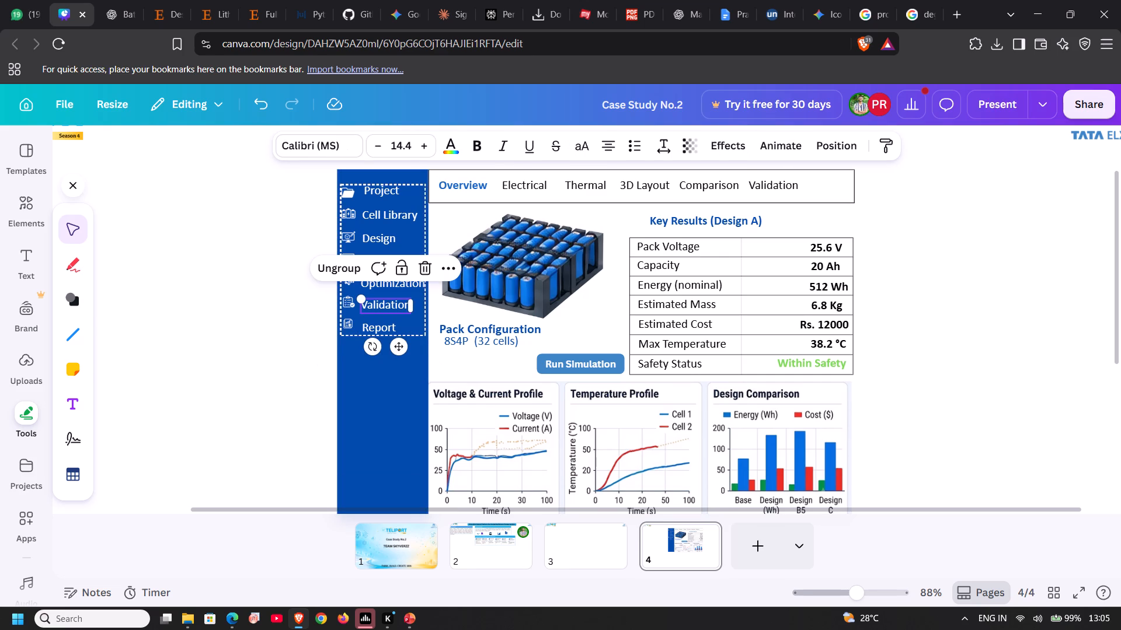
{"action": "key", "text": "Down"}
{"action": "key", "text": "Down"}
{"action": "left_click", "coordinate": [373, 326]}
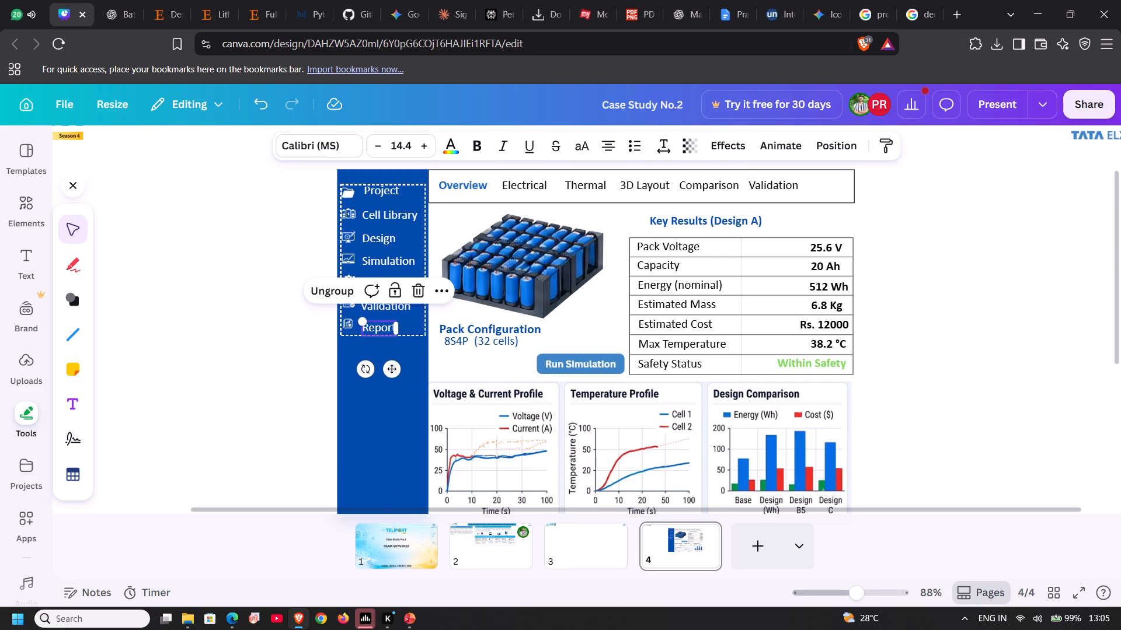
{"action": "key", "text": "Down"}
{"action": "key", "text": "Down"}
{"action": "left_click", "coordinate": [277, 313]}
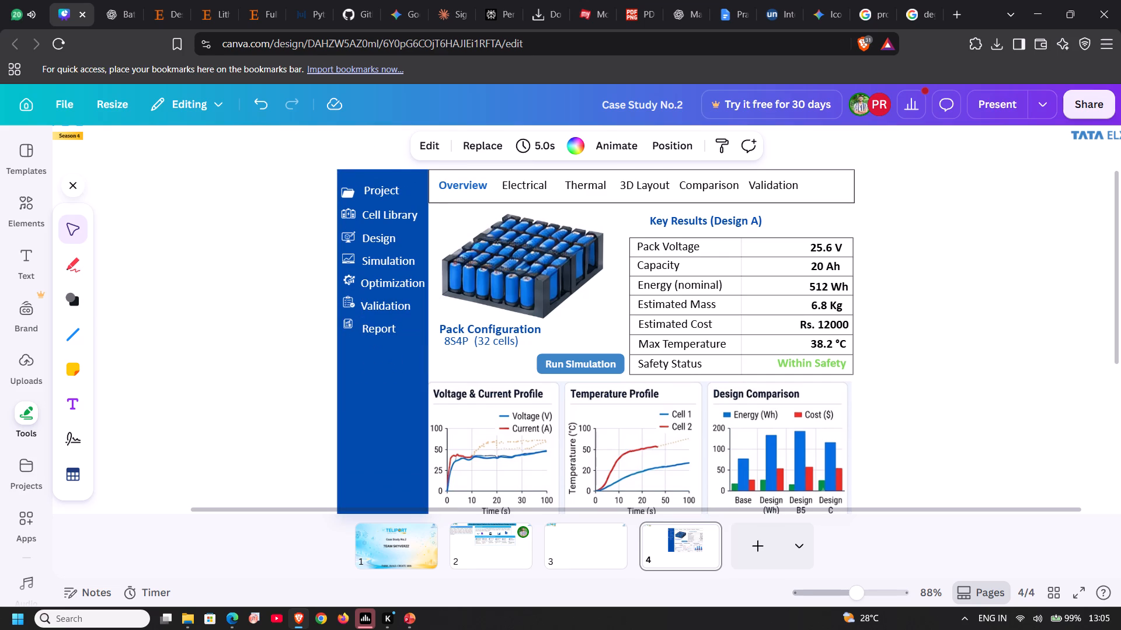
Nudge the "Design" label in the blue sidebar up by one small increment.
{"action": "scroll", "coordinate": [265, 321], "scroll_direction": "up", "scroll_amount": 1}
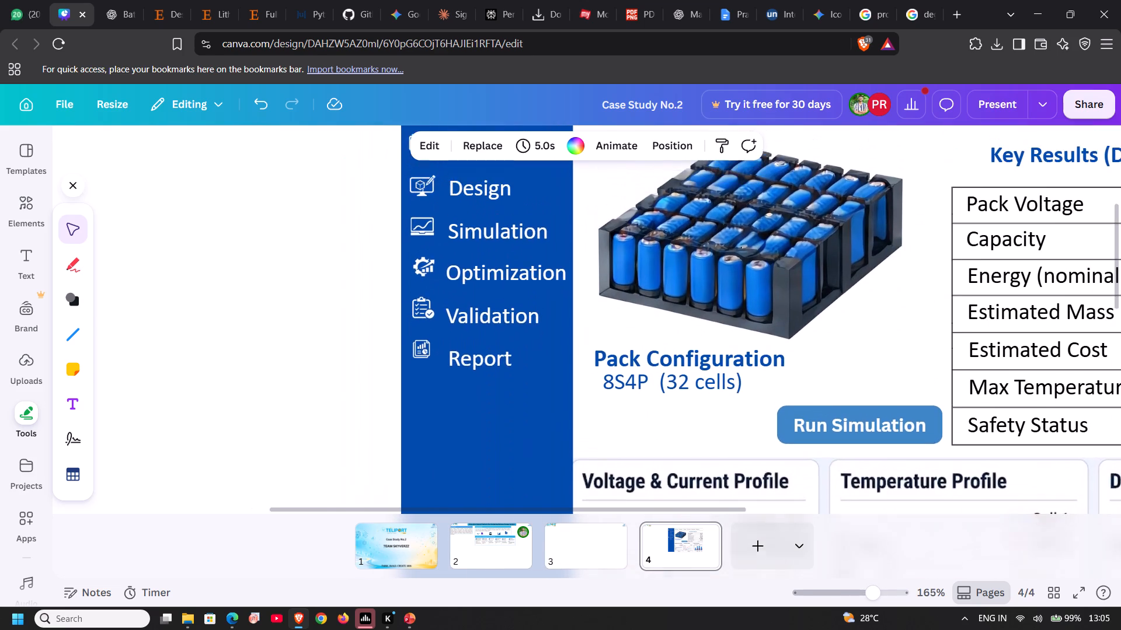
{"action": "scroll", "coordinate": [265, 321], "scroll_direction": "up", "scroll_amount": 2}
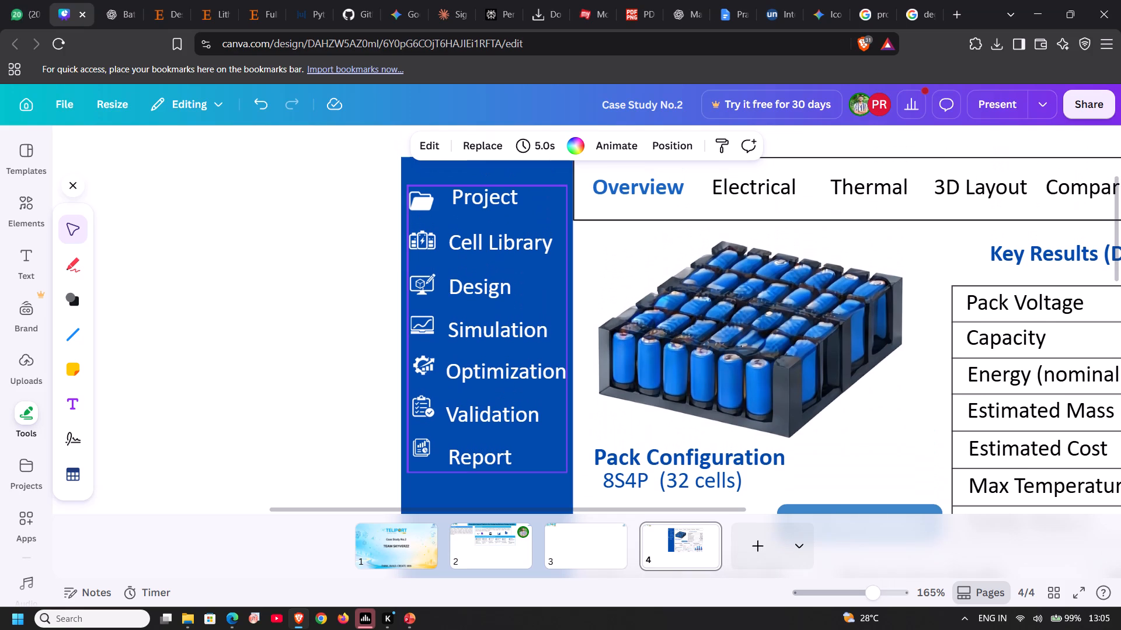
{"action": "left_click", "coordinate": [478, 288]}
{"action": "left_click", "coordinate": [478, 288]}
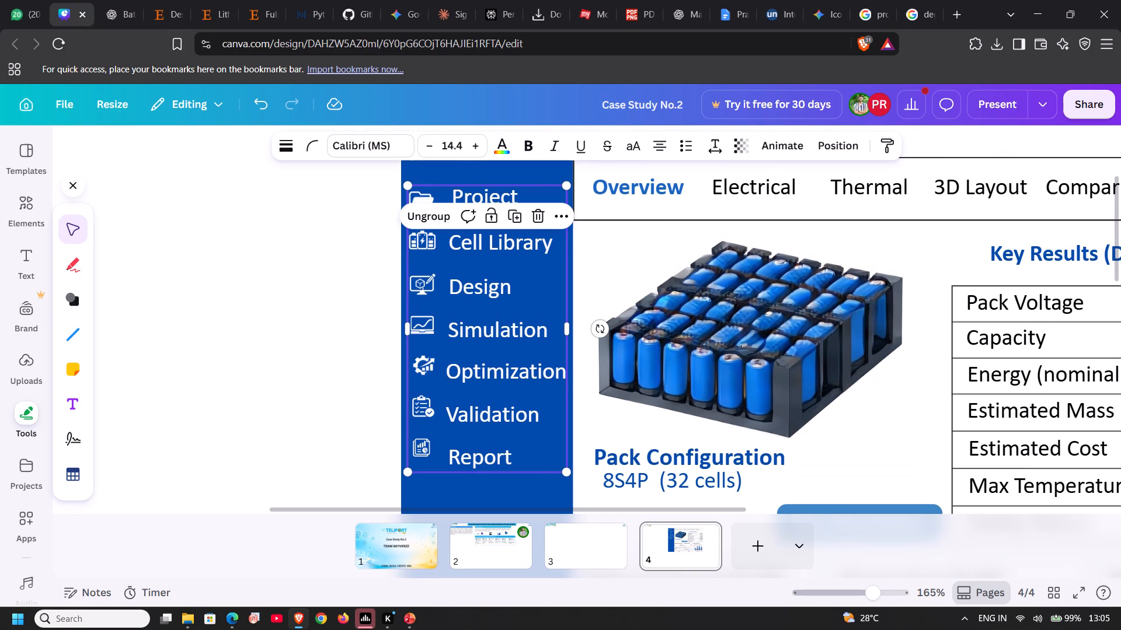
{"action": "key", "text": "Up"}
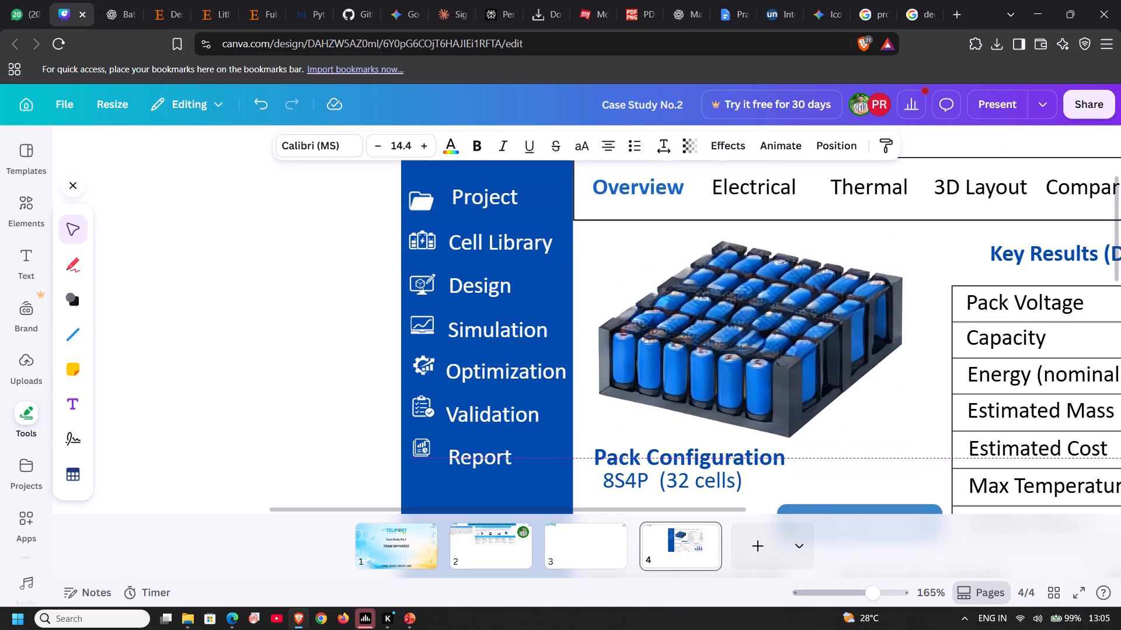
{"action": "left_click", "coordinate": [309, 312]}
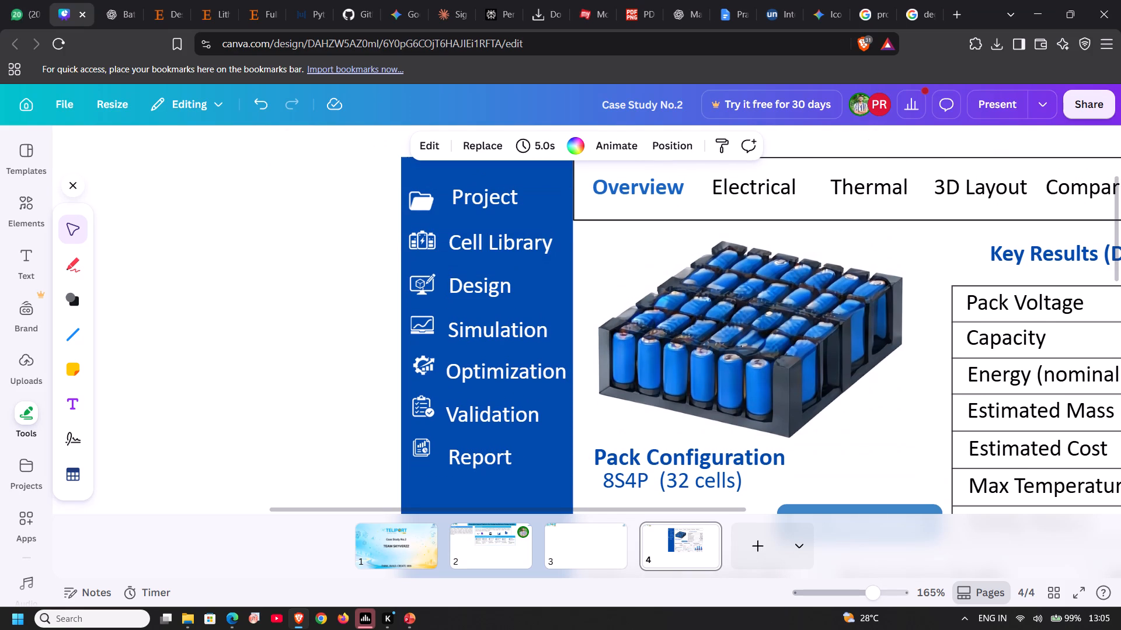
Nudge the battery icon beside "Cell Library" down by two small increments to line up with its label.
{"action": "left_click", "coordinate": [426, 230]}
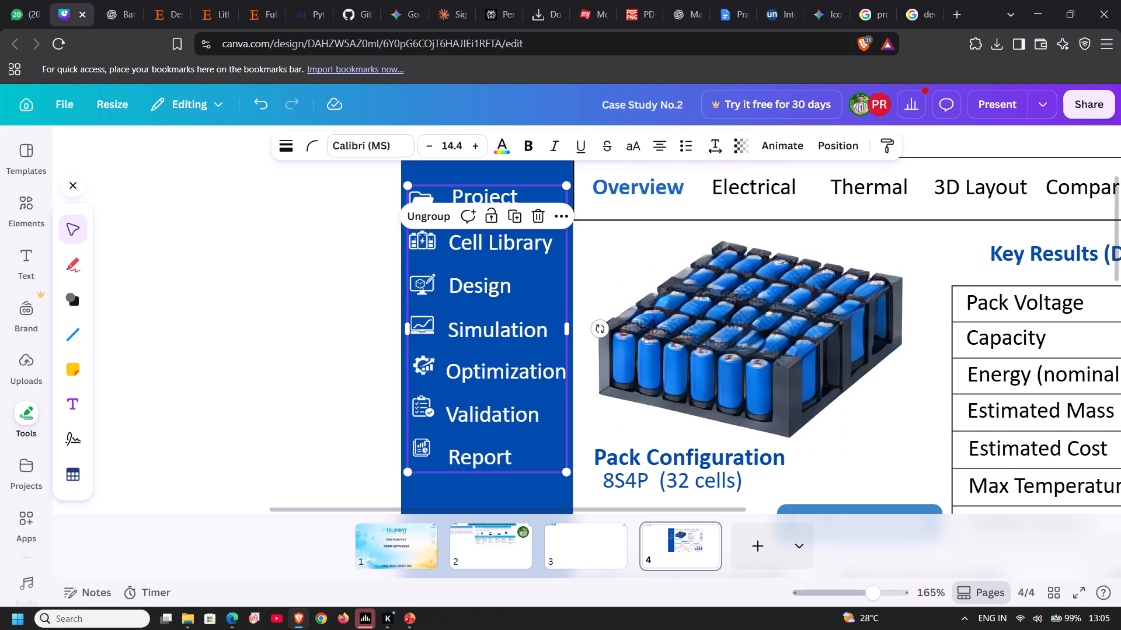
{"action": "left_click", "coordinate": [426, 237]}
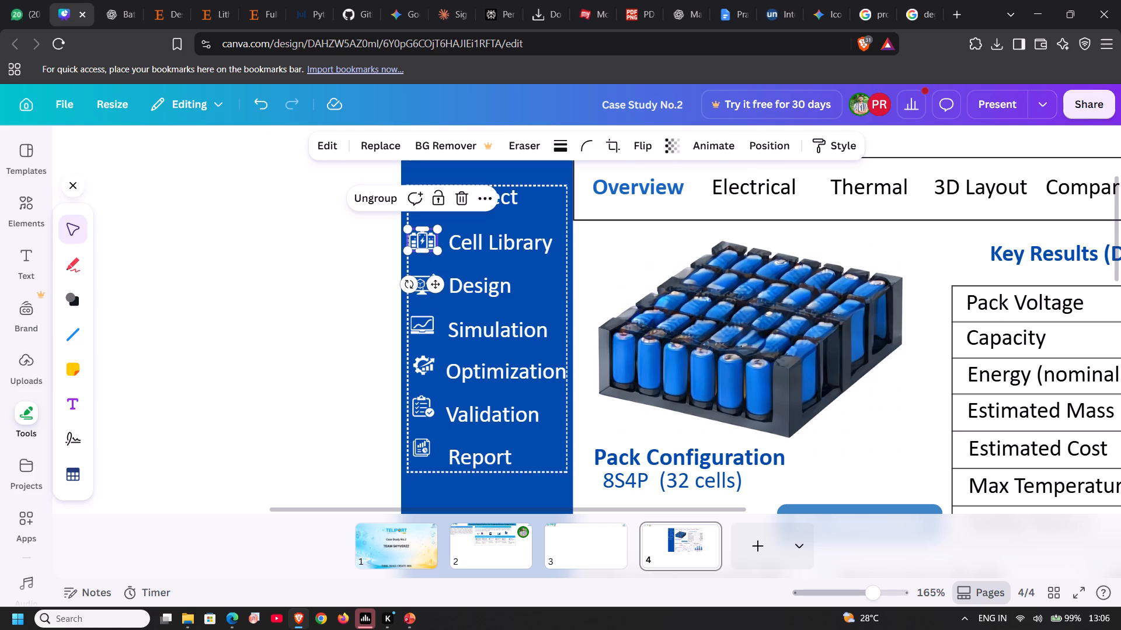
{"action": "key", "text": "Down"}
{"action": "key", "text": "Down"}
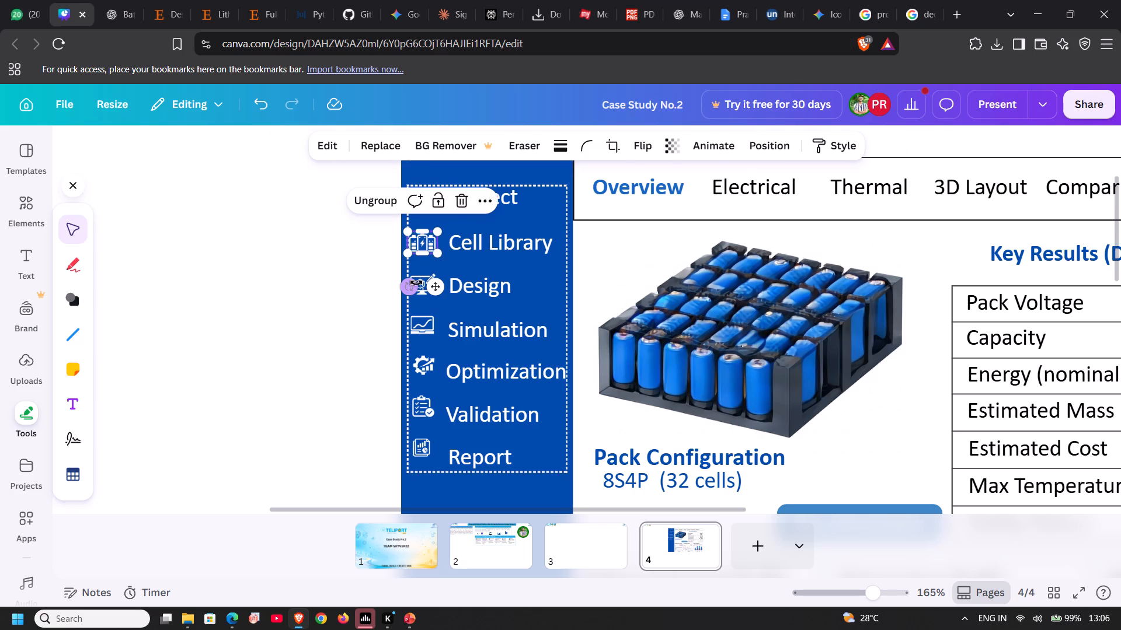
Nudge the monitor icon beside "Design" down by a net one small increment to line up with its label.
{"action": "left_click", "coordinate": [420, 279]}
{"action": "left_click", "coordinate": [423, 270]}
{"action": "key", "text": "Down"}
{"action": "key", "text": "Down"}
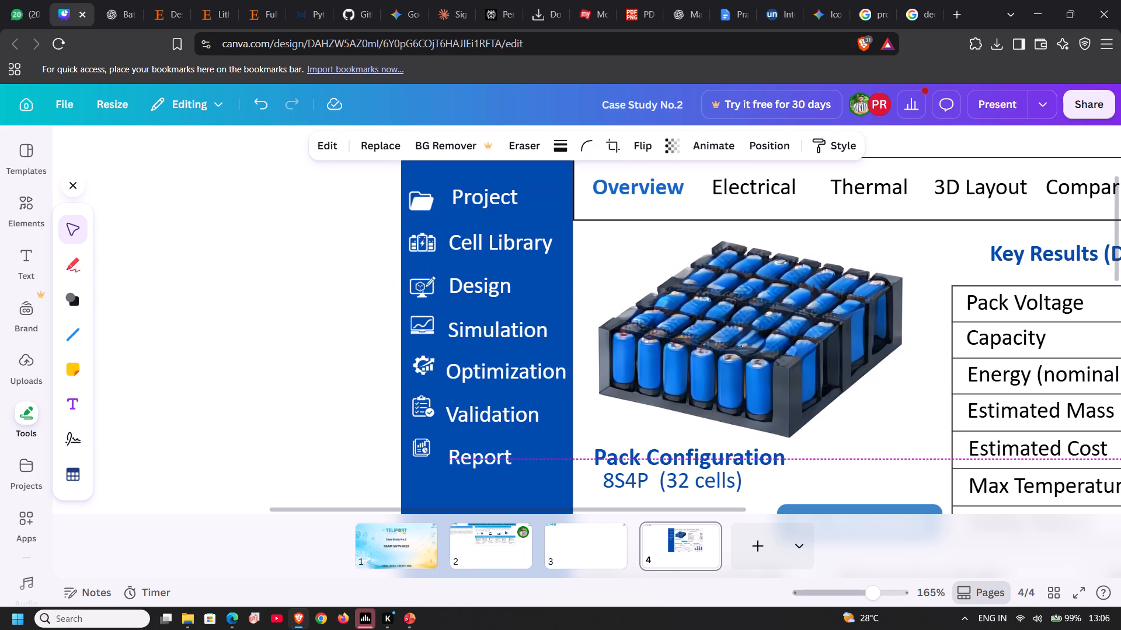
{"action": "key", "text": "Up"}
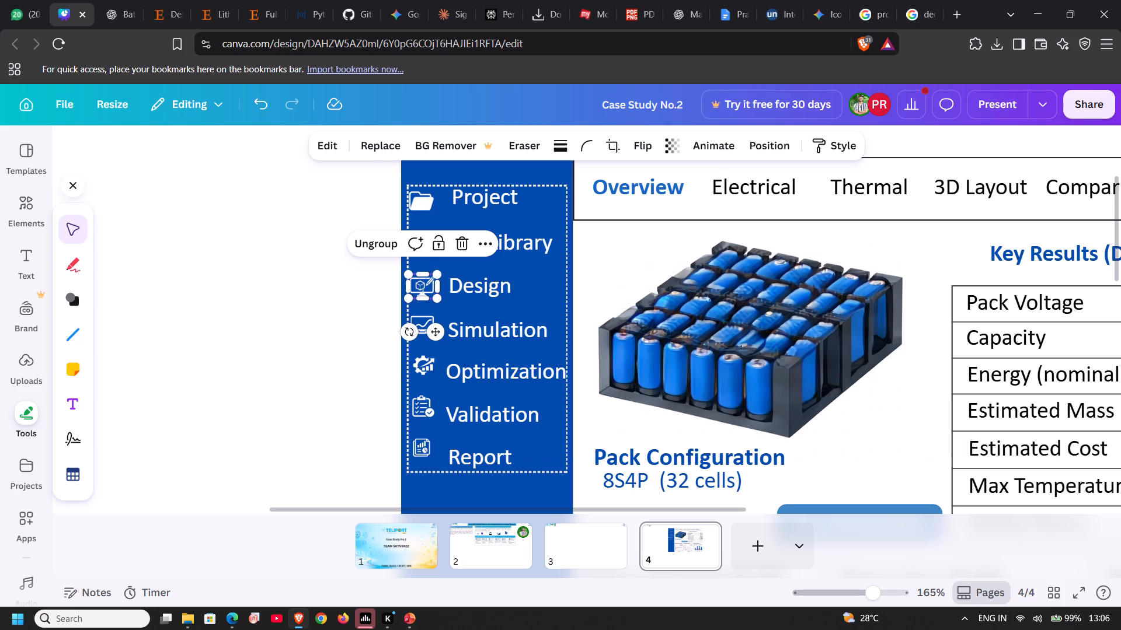
Nudge the chart icon beside "Simulation" down by five small increments to line up with its label.
{"action": "left_click", "coordinate": [422, 320]}
{"action": "key", "text": "Down"}
{"action": "key", "text": "Down"}
{"action": "key", "text": "Down"}
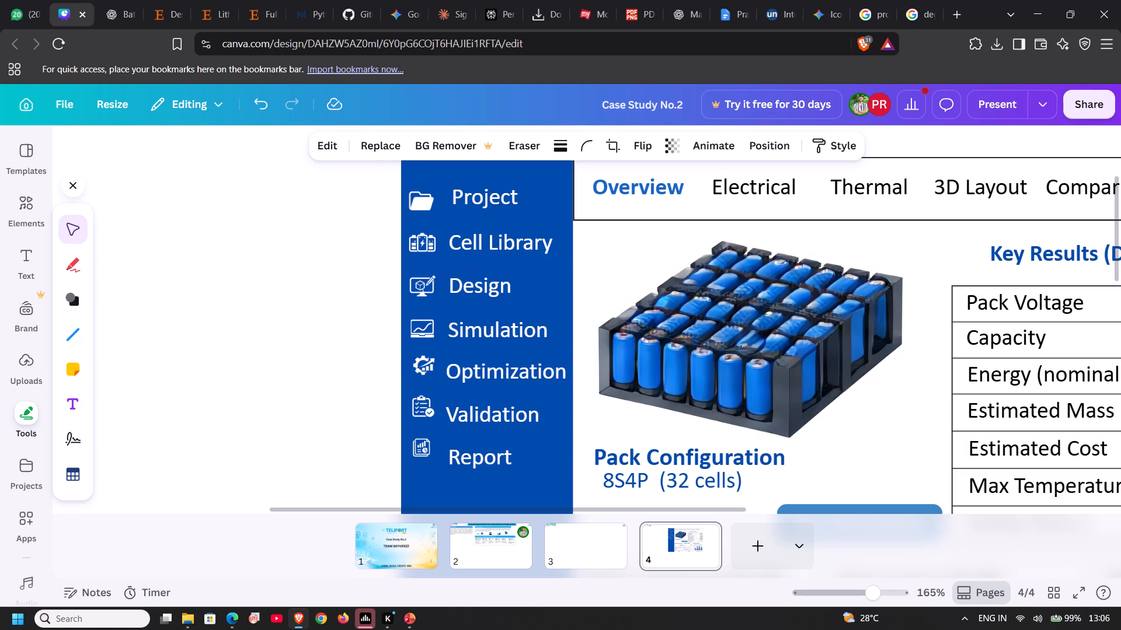
{"action": "key", "text": "Down"}
{"action": "key", "text": "Down"}
Nudge the gear icon beside "Optimization" down by three small increments.
{"action": "left_click", "coordinate": [420, 362]}
{"action": "key", "text": "Down"}
{"action": "key", "text": "Down"}
{"action": "key", "text": "Down"}
Move the "Optimization" gear icon up against the start of the "Simulation" label and nudge it down four small increments.
{"action": "left_click_drag", "start_coordinate": [416, 367], "coordinate": [438, 328]}
{"action": "key", "text": "Down"}
{"action": "key", "text": "Down"}
{"action": "key", "text": "Down"}
{"action": "key", "text": "Down"}
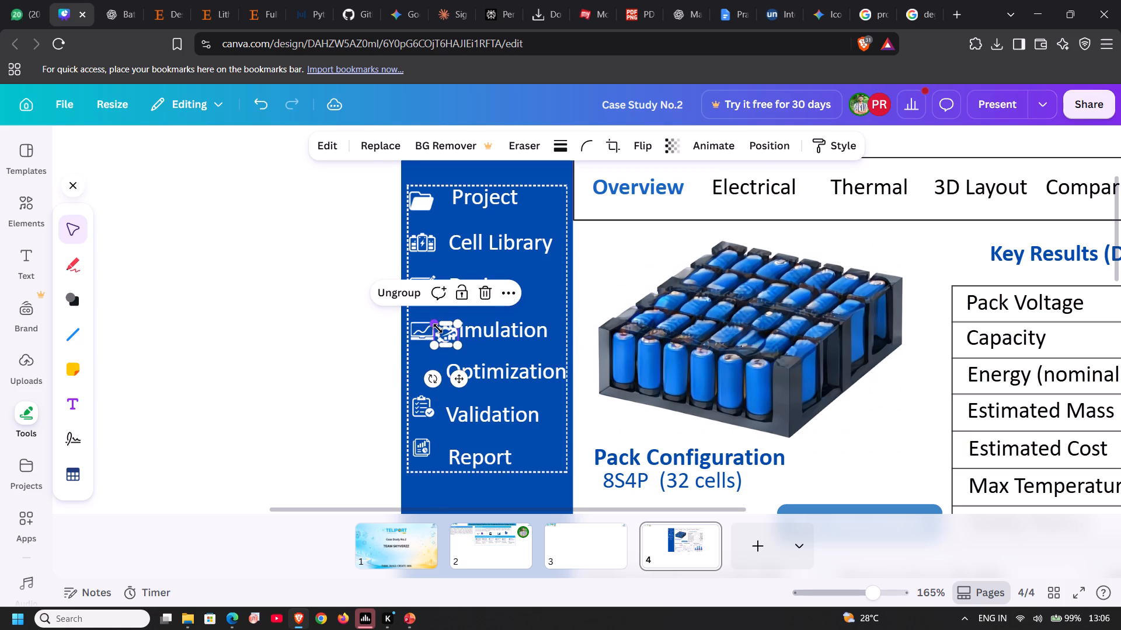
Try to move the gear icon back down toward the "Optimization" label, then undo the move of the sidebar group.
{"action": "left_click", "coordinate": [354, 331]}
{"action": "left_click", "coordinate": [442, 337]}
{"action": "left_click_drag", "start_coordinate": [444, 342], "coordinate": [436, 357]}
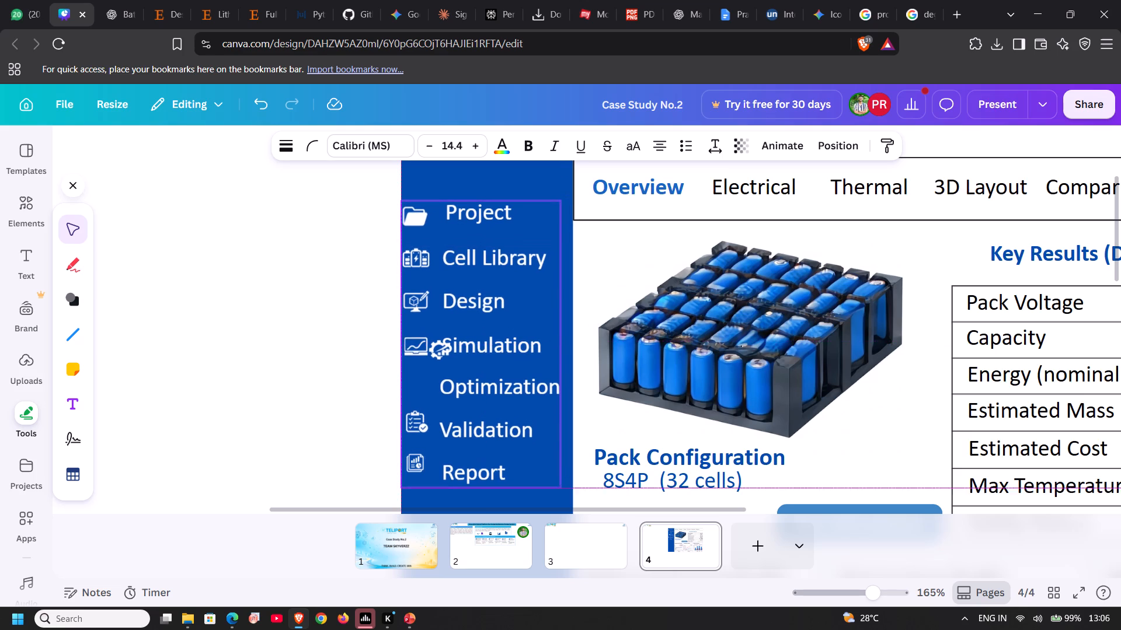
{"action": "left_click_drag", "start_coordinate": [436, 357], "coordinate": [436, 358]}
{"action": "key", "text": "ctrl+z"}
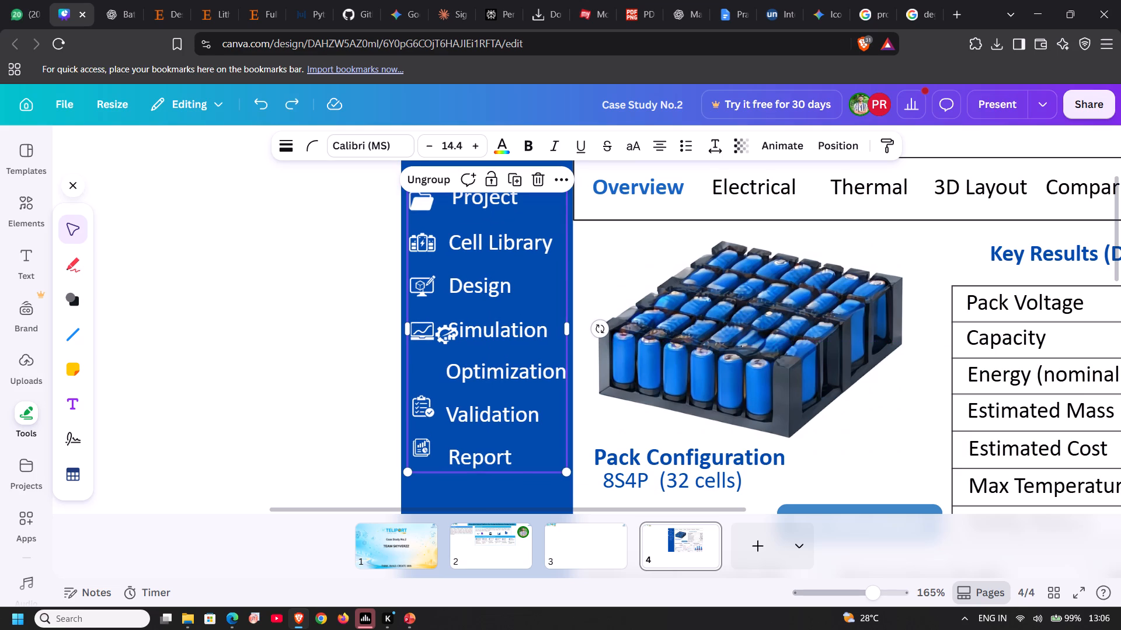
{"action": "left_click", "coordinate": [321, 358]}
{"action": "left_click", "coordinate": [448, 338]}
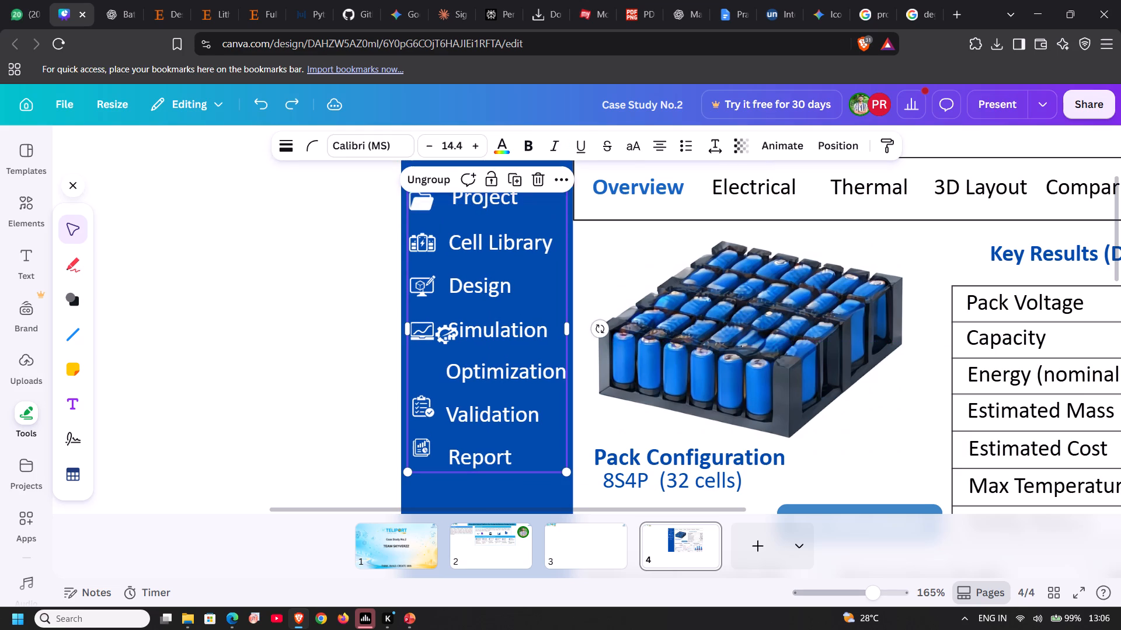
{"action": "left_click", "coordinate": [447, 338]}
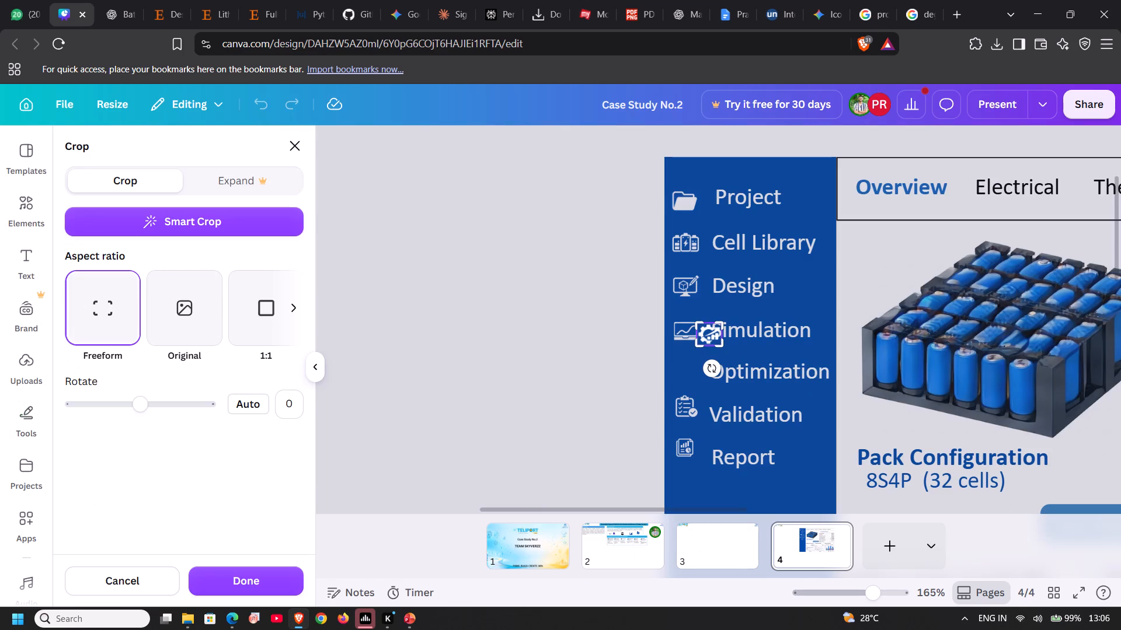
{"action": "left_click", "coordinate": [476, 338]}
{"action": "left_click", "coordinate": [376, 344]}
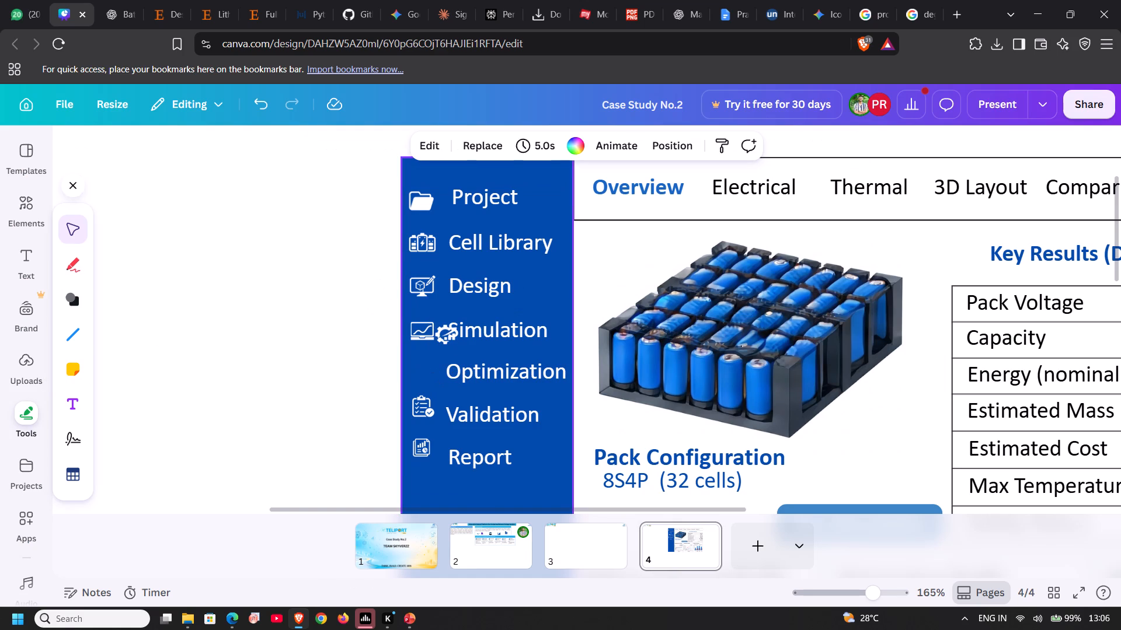
Move the gear icon off the "Simulation" label to sit beside "Optimization", centred under the other sidebar icons.
{"action": "left_click", "coordinate": [438, 334]}
{"action": "left_click", "coordinate": [441, 334]}
{"action": "left_click", "coordinate": [443, 334]}
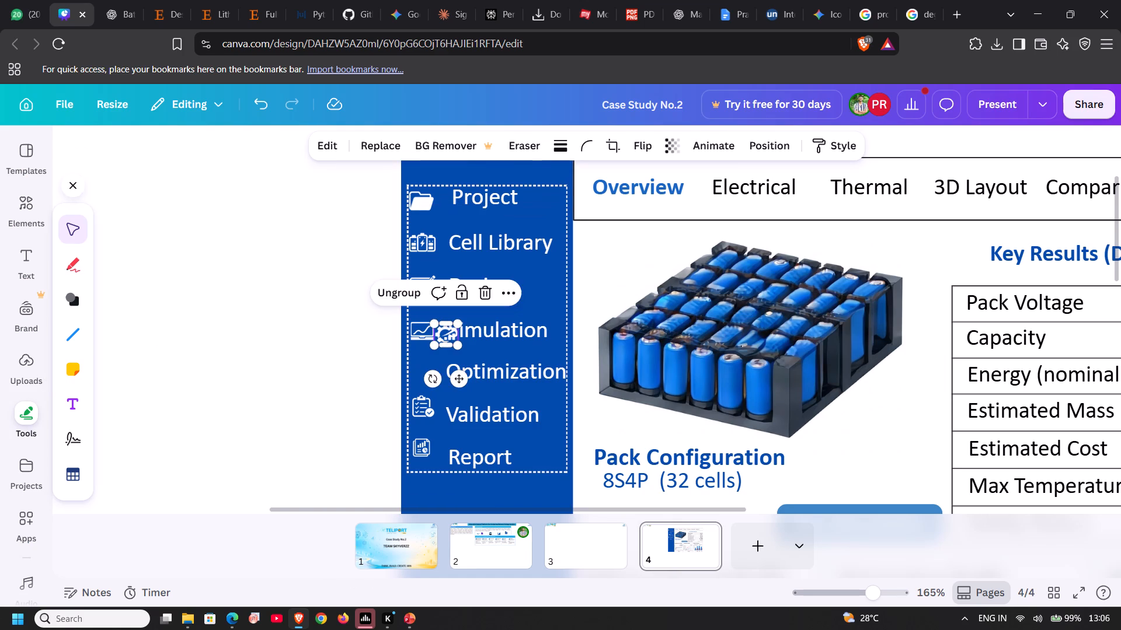
{"action": "left_click_drag", "start_coordinate": [443, 334], "coordinate": [417, 372]}
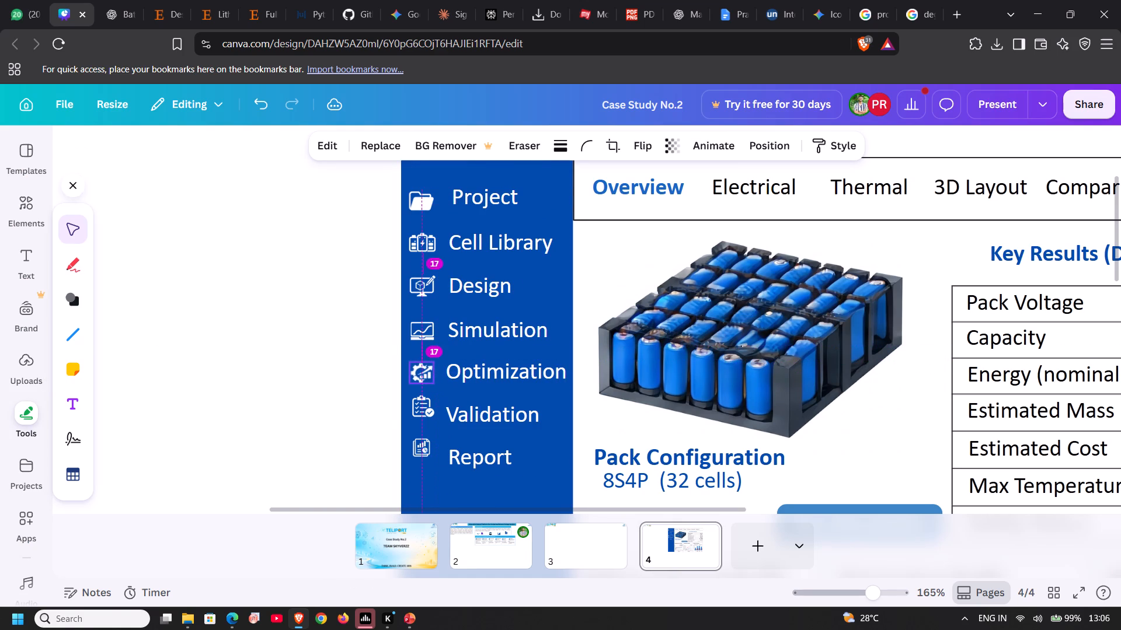
{"action": "left_click", "coordinate": [356, 367]}
Nudge the whole sidebar group of labels and icons up by one small increment.
{"action": "left_click", "coordinate": [420, 374]}
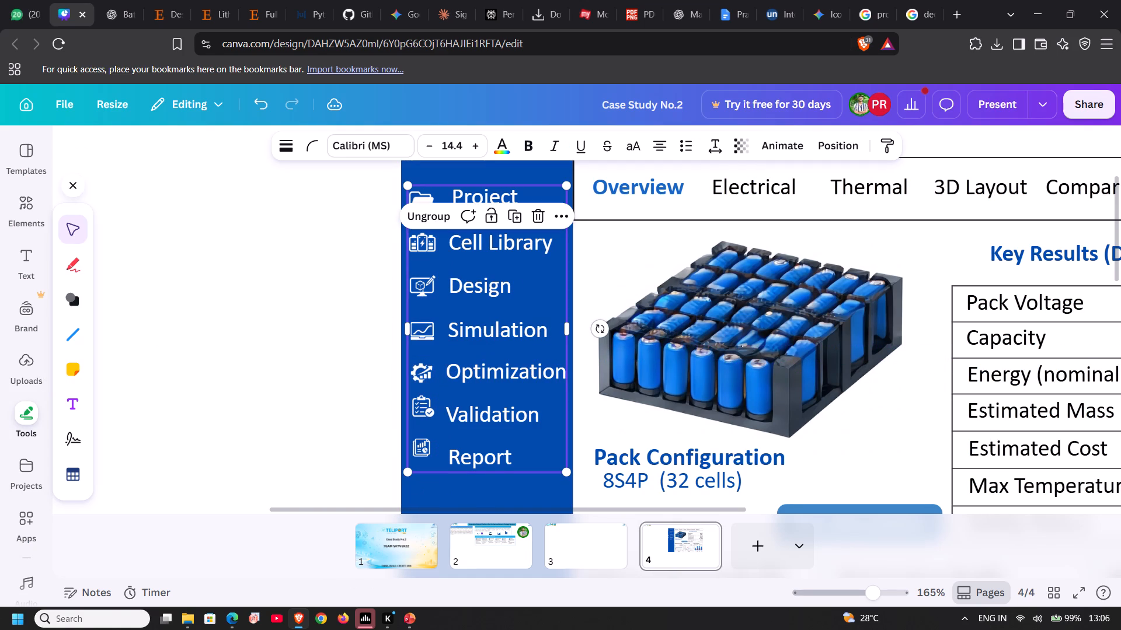
{"action": "key", "text": "Up"}
{"action": "left_click", "coordinate": [364, 368]}
Nudge the gear icon beside "Optimization" one small increment right and one small increment up.
{"action": "left_click", "coordinate": [414, 372]}
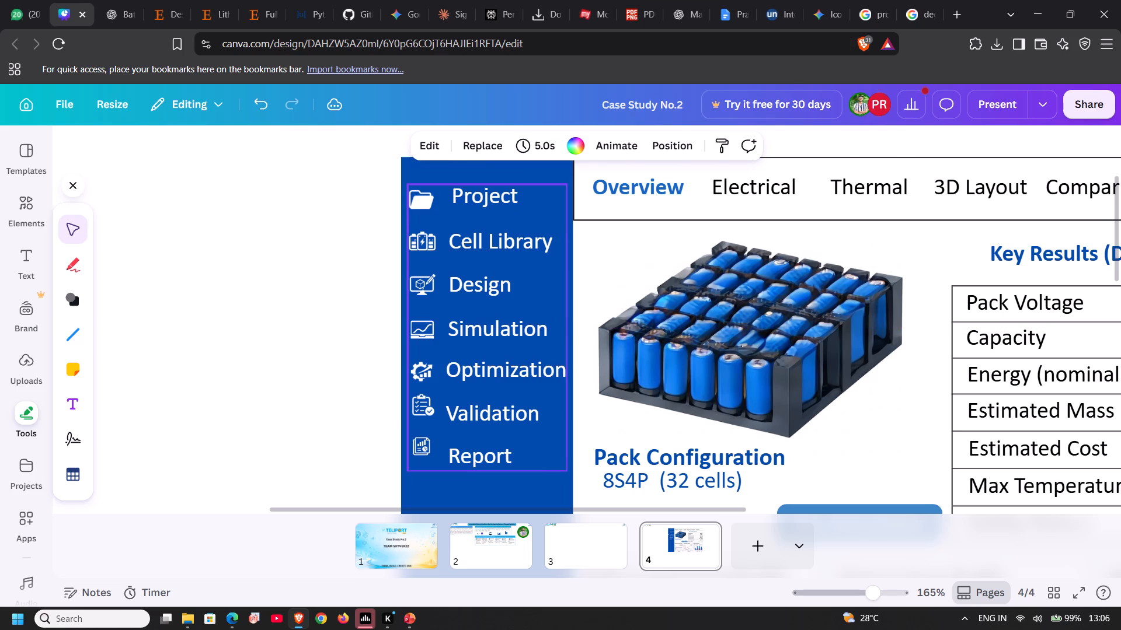
{"action": "left_click", "coordinate": [417, 372]}
{"action": "key", "text": "Right"}
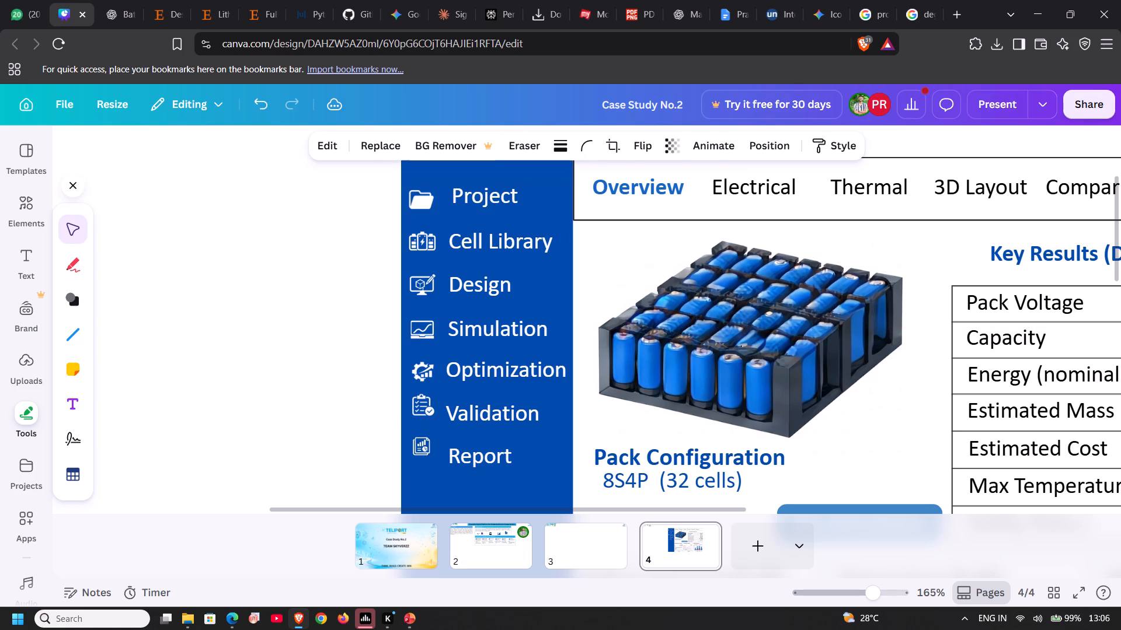
{"action": "key", "text": "Up"}
Nudge the clipboard icon beside "Validation" down by seven small increments to line up with its label.
{"action": "left_click", "coordinate": [416, 402]}
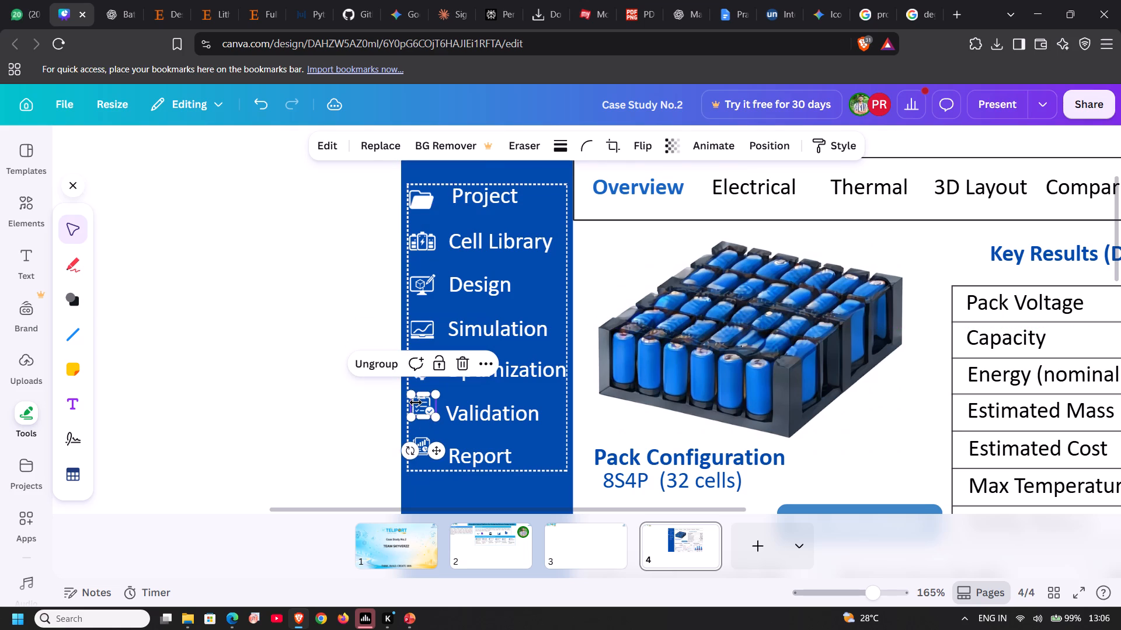
{"action": "key", "text": "Down"}
{"action": "key", "text": "Down"}
{"action": "key", "text": "Down"}
{"action": "key", "text": "Down"}
{"action": "key", "text": "Down"}
{"action": "key", "text": "Down"}
{"action": "key", "text": "Down"}
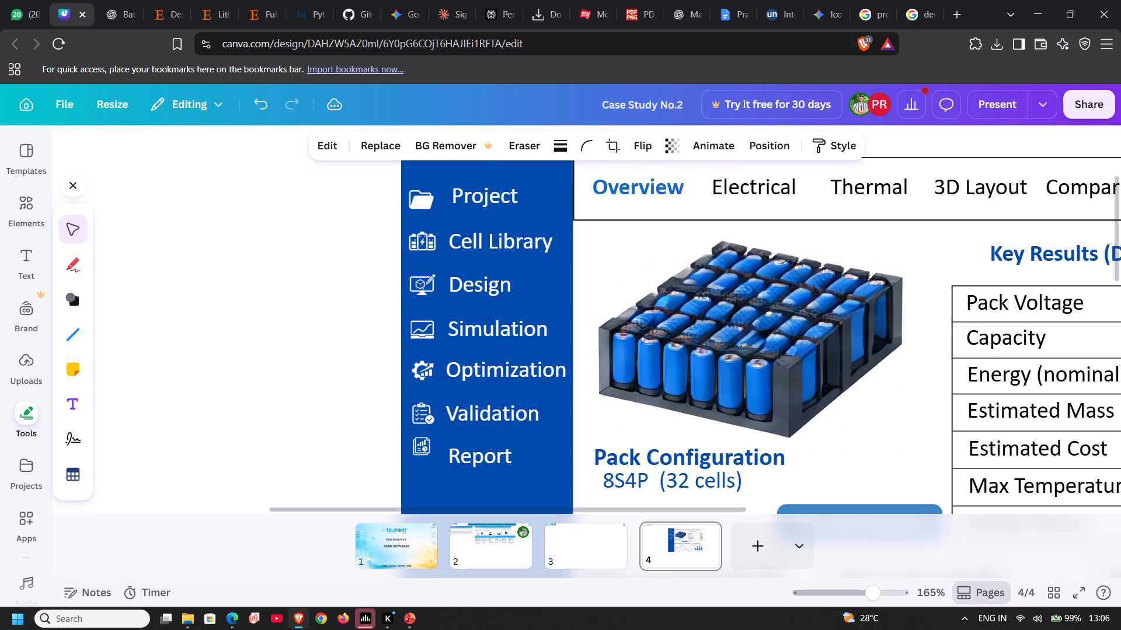
Nudge the document icon beside "Report" down by eight small increments to line up with its label.
{"action": "left_click", "coordinate": [419, 443]}
{"action": "key", "text": "Down"}
{"action": "key", "text": "Down"}
{"action": "key", "text": "Down"}
{"action": "key", "text": "Down"}
{"action": "key", "text": "Down"}
{"action": "key", "text": "Down"}
{"action": "key", "text": "Down"}
{"action": "key", "text": "Down"}
{"action": "left_click", "coordinate": [337, 422]}
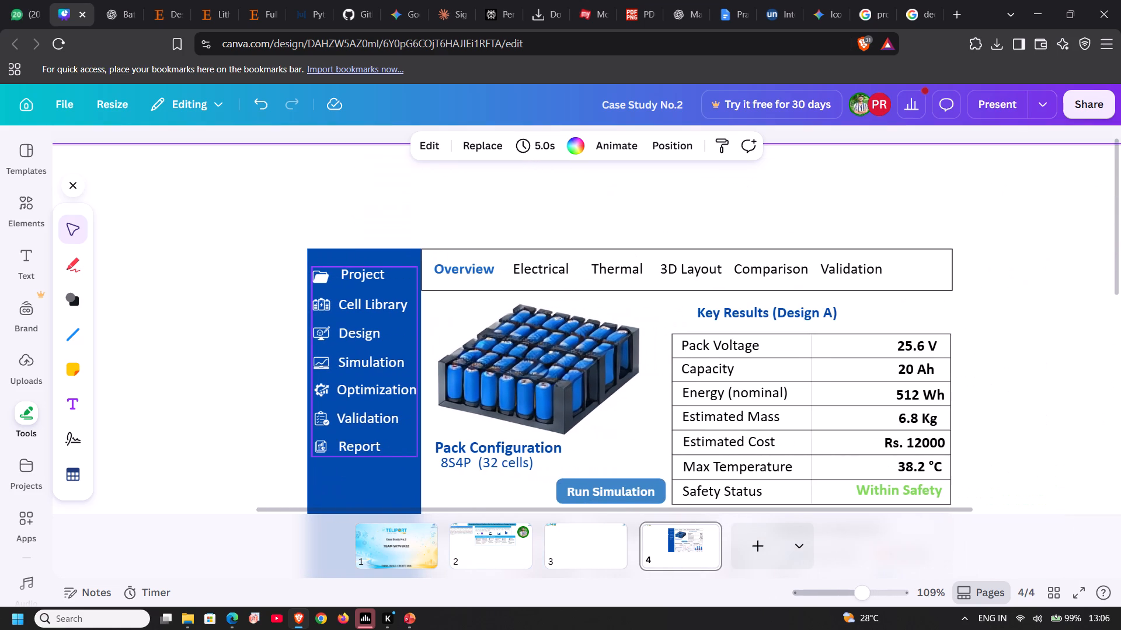
Duplicate the Capacity row's outline box from the Key Results table and place the copy below the "8S4P (32 cells)" text.
{"action": "scroll", "coordinate": [333, 428], "scroll_direction": "down", "scroll_amount": 2}
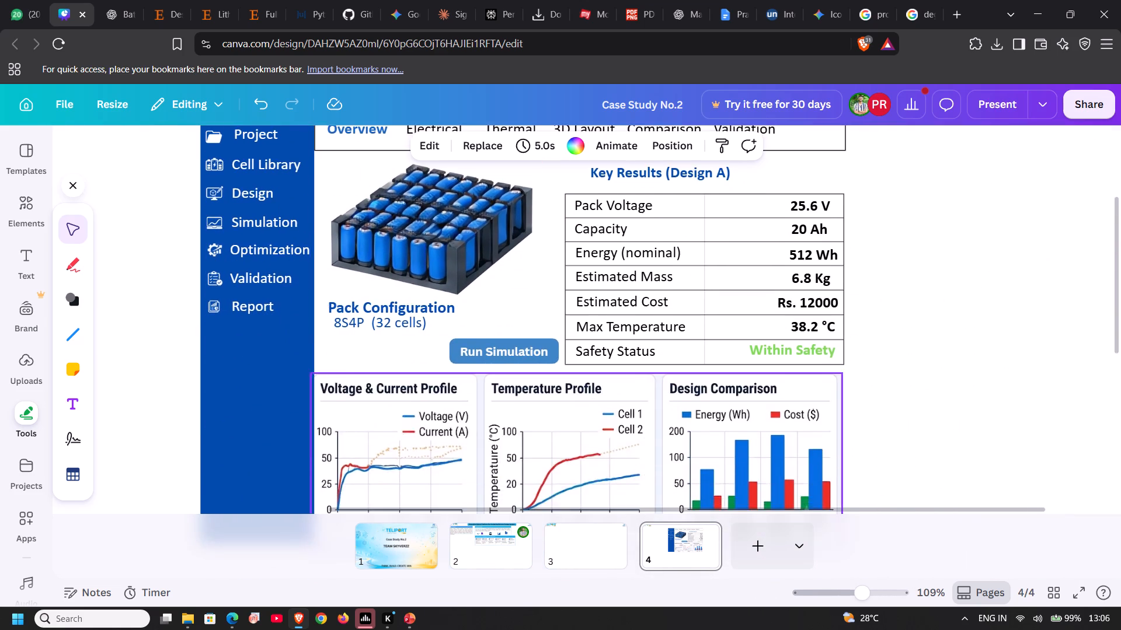
{"action": "left_click", "coordinate": [350, 319]}
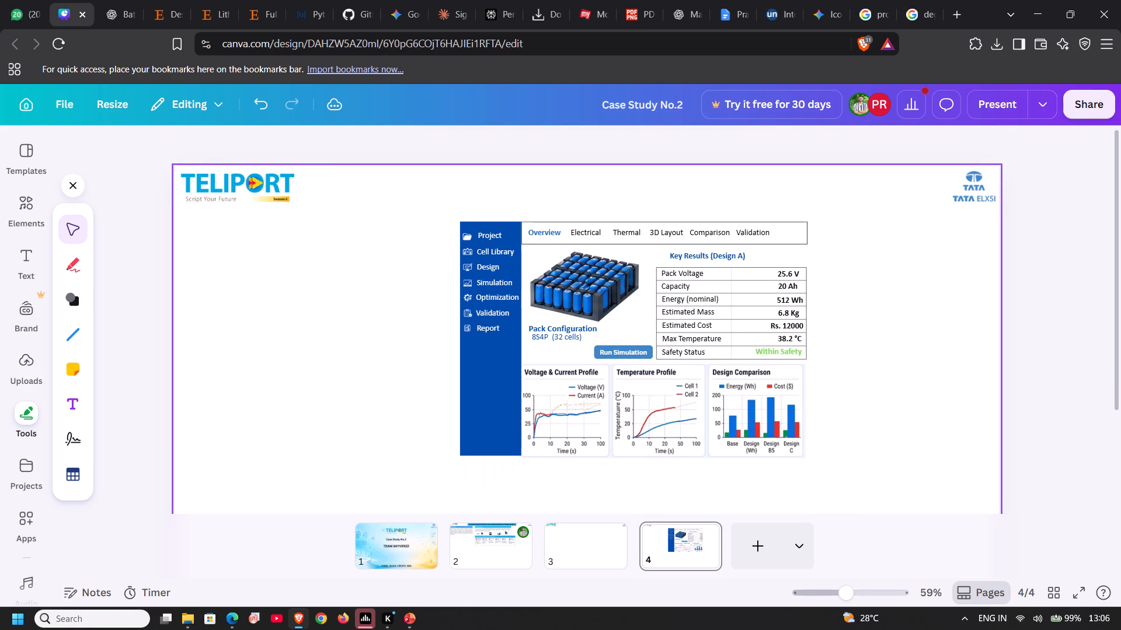
{"action": "left_click", "coordinate": [744, 290]}
{"action": "left_click", "coordinate": [744, 290]}
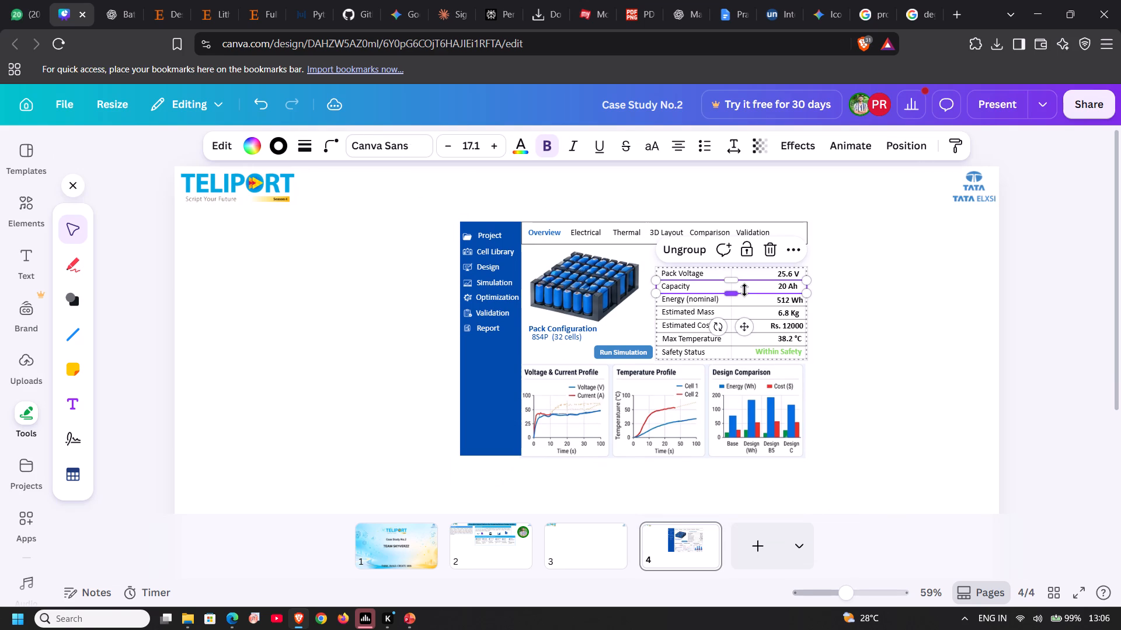
{"action": "key", "text": "ctrl+c"}
{"action": "key", "text": "ctrl+v"}
{"action": "left_click_drag", "start_coordinate": [750, 330], "coordinate": [739, 339]}
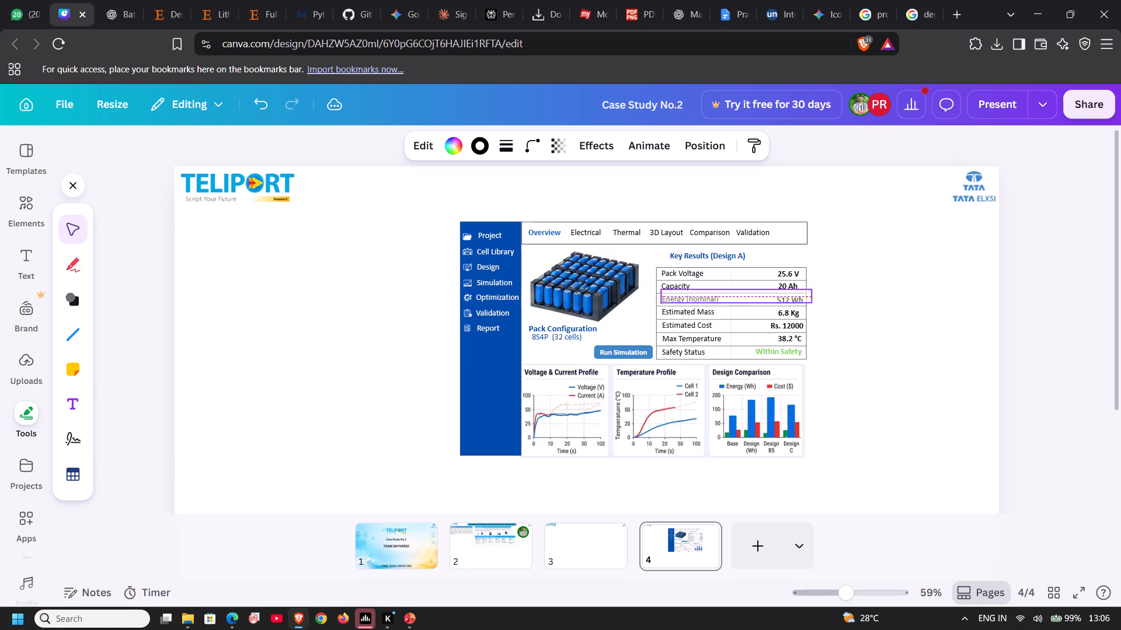
{"action": "left_click_drag", "start_coordinate": [739, 339], "coordinate": [608, 388]}
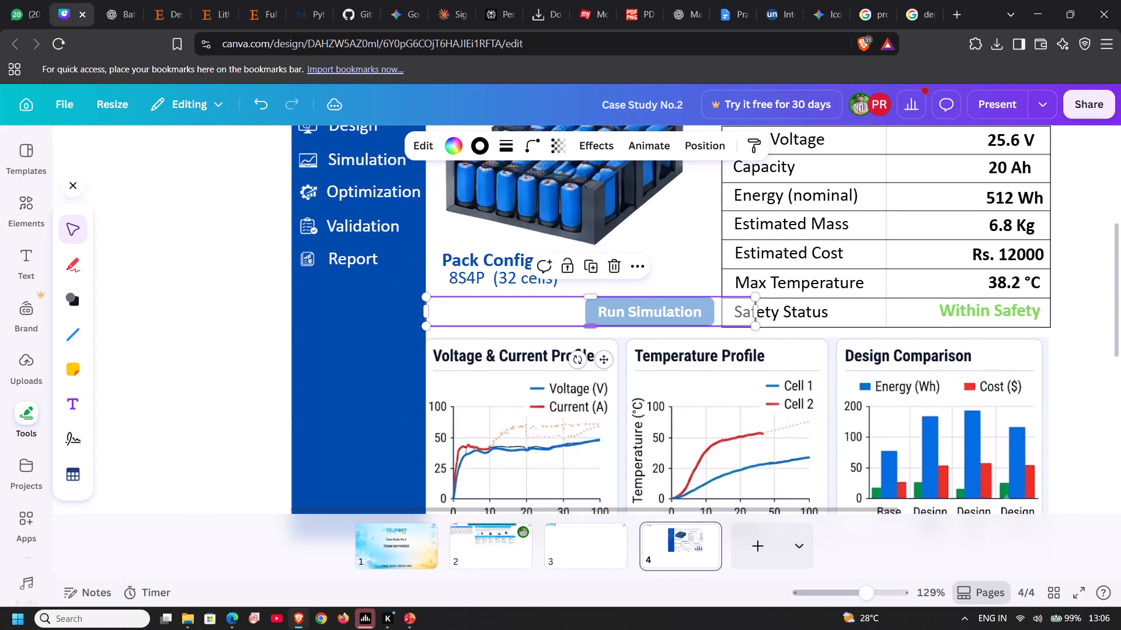
Narrow the copied box to fit between the sidebar and "Run Simulation", level with that button and with small gaps around it.
{"action": "left_click_drag", "start_coordinate": [759, 314], "coordinate": [587, 319]}
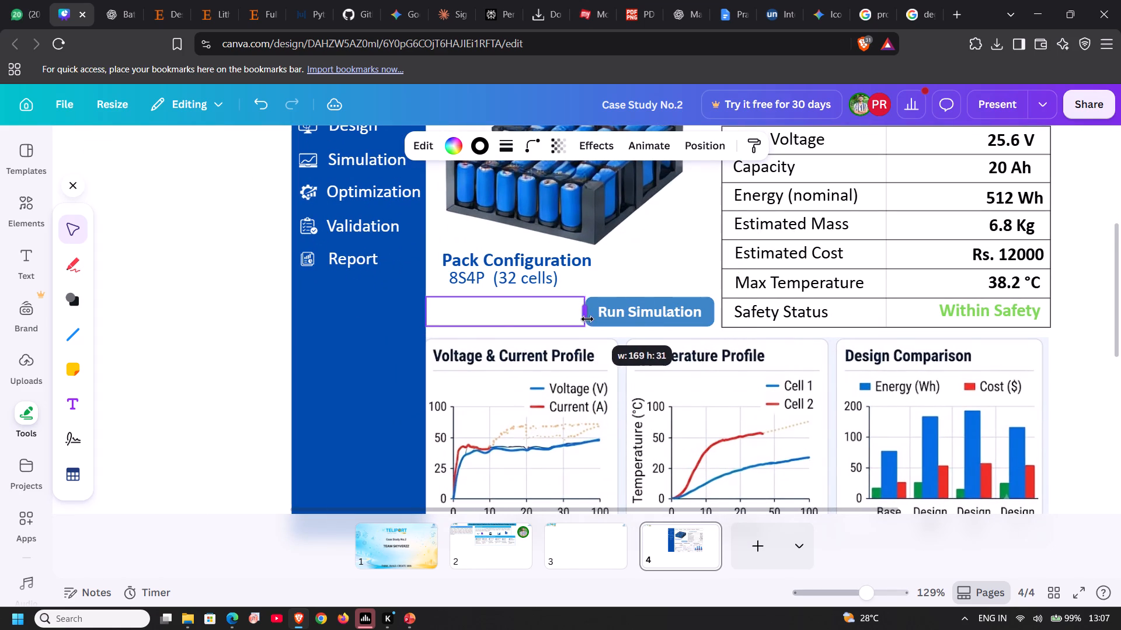
{"action": "left_click_drag", "start_coordinate": [587, 319], "coordinate": [576, 319]}
{"action": "left_click_drag", "start_coordinate": [486, 307], "coordinate": [496, 308]}
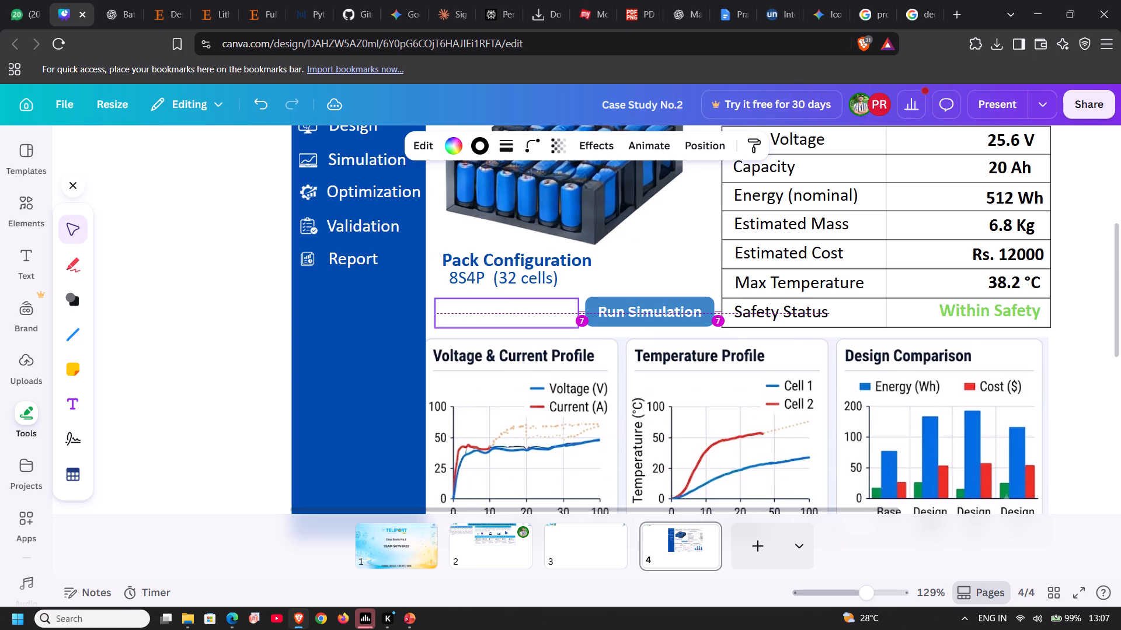
{"action": "left_click_drag", "start_coordinate": [496, 308], "coordinate": [492, 307]}
{"action": "left_click", "coordinate": [621, 269]}
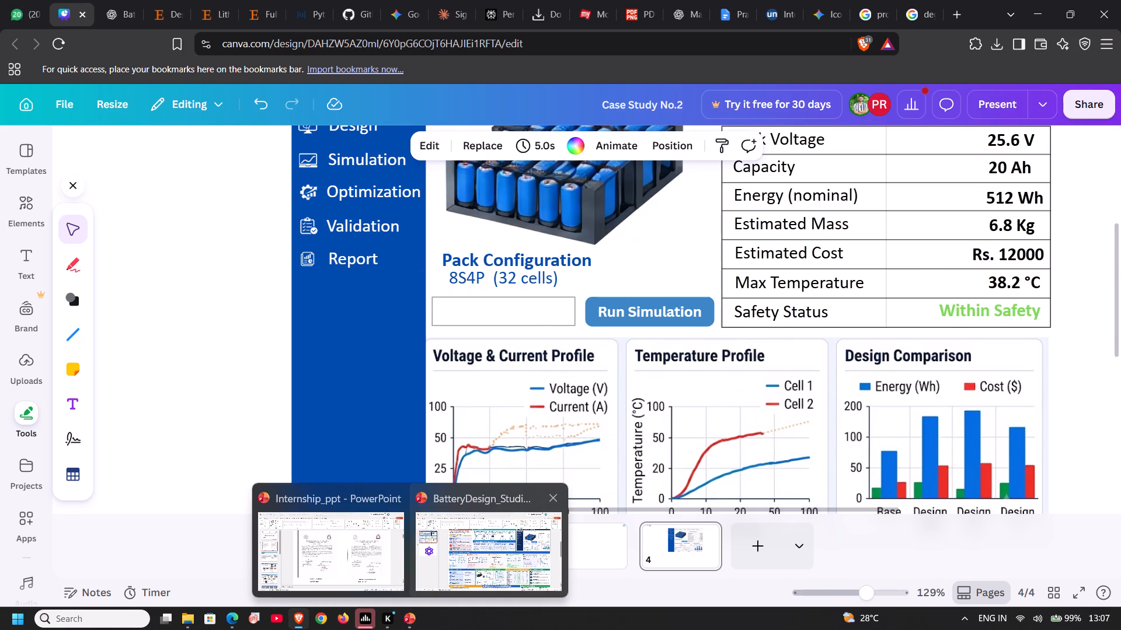
Switch to the BatteryDesign Studio slide in PowerPoint and examine the cell field below Pack Configuration in the platform dashboard.
{"action": "left_click", "coordinate": [472, 563]}
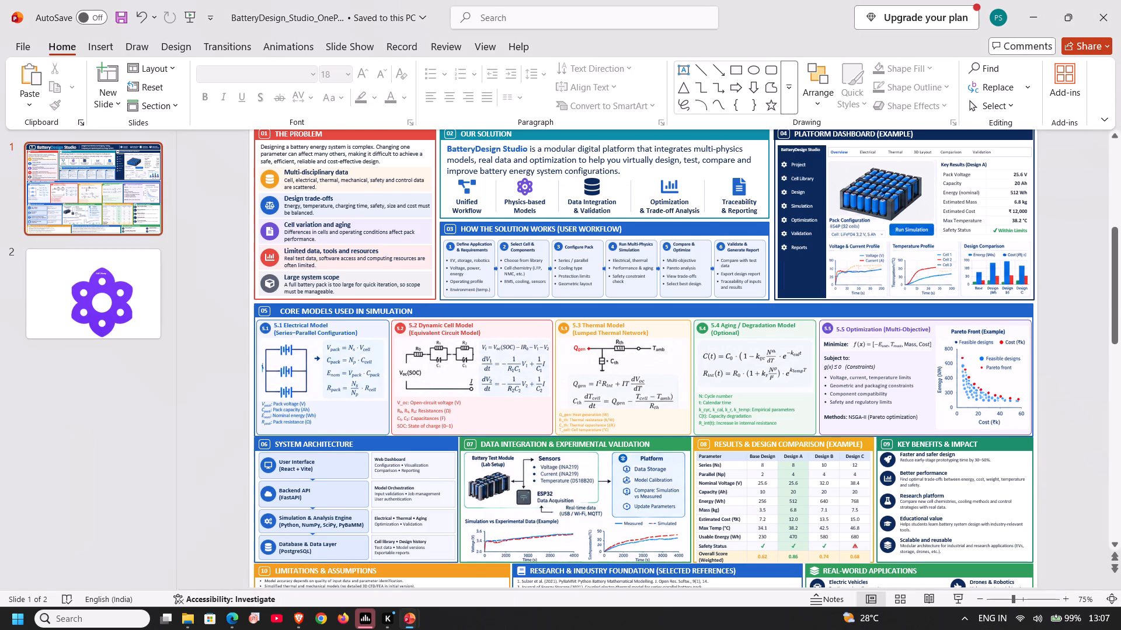
{"action": "scroll", "coordinate": [929, 261], "scroll_direction": "up", "scroll_amount": 3}
{"action": "scroll", "coordinate": [929, 261], "scroll_direction": "up", "scroll_amount": 8, "text": "ctrl"}
{"action": "scroll", "coordinate": [929, 261], "scroll_direction": "left", "scroll_amount": 10}
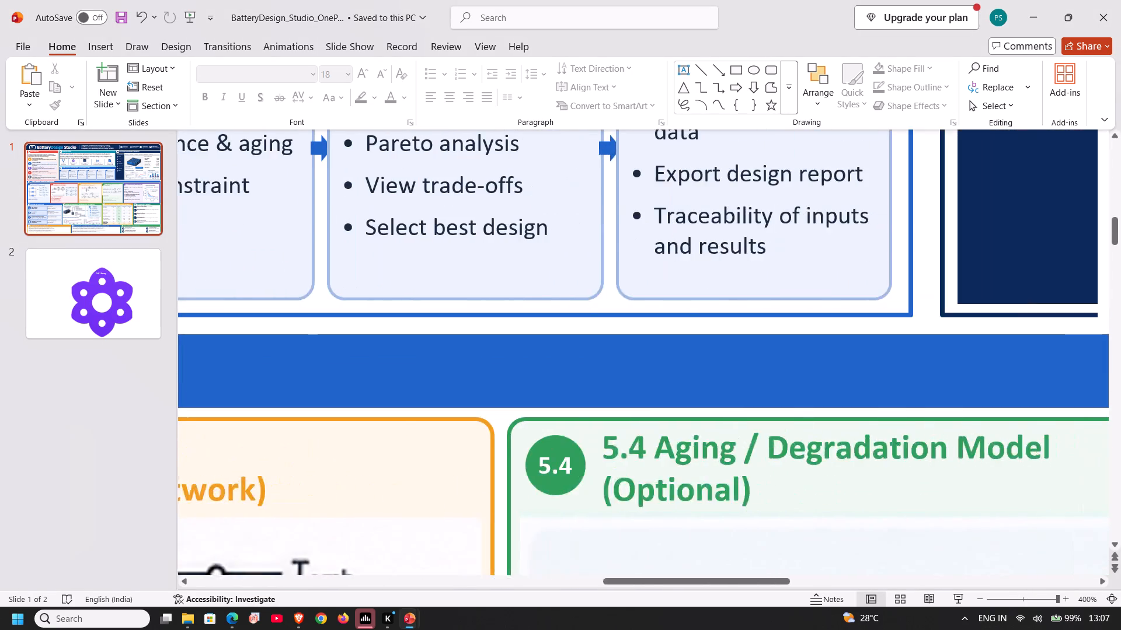
{"action": "scroll", "coordinate": [929, 261], "scroll_direction": "up", "scroll_amount": 4}
{"action": "scroll", "coordinate": [929, 261], "scroll_direction": "left", "scroll_amount": 2}
{"action": "scroll", "coordinate": [929, 261], "scroll_direction": "down", "scroll_amount": 3, "text": "ctrl"}
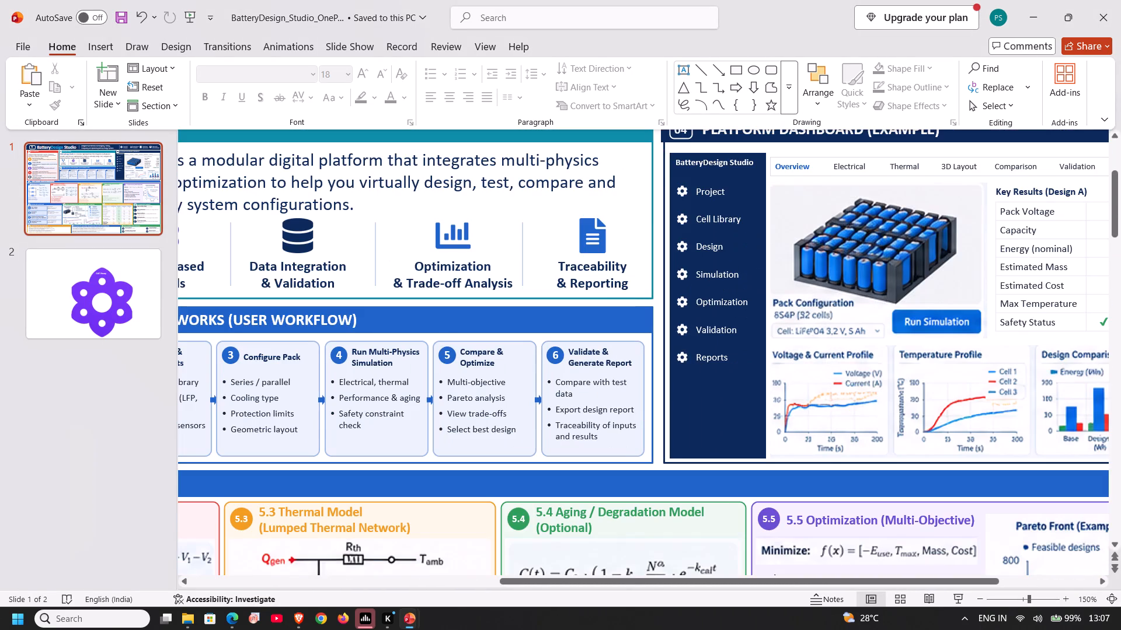
{"action": "scroll", "coordinate": [763, 333], "scroll_direction": "left", "scroll_amount": 6}
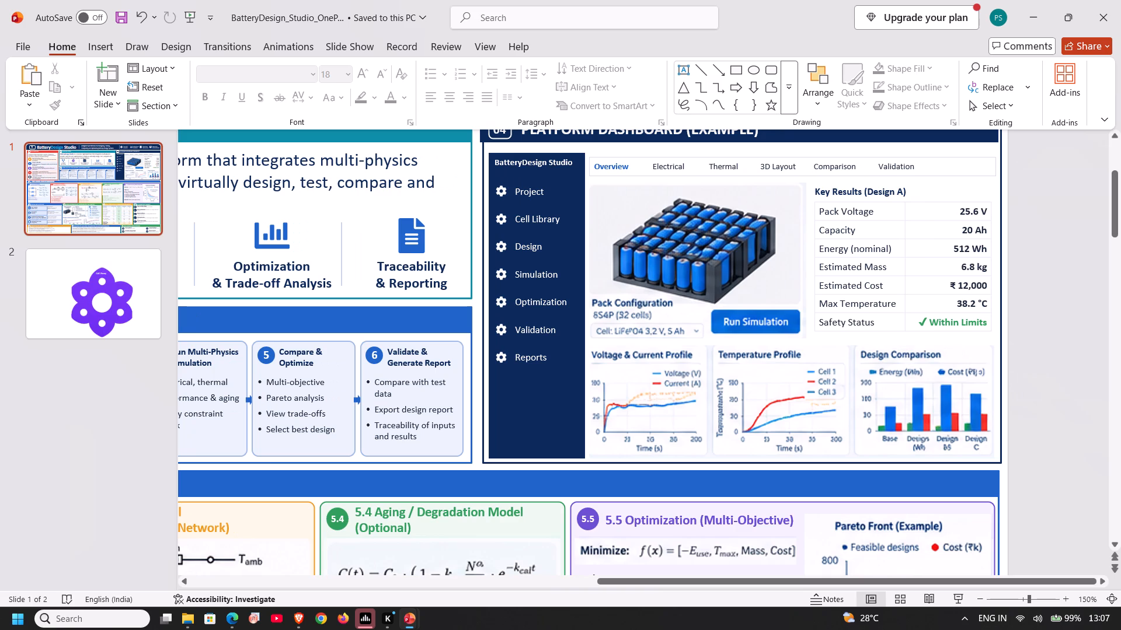
Back in Canva, duplicate the "Energy (nominal)" label and place the copy inside the empty box beside "Run Simulation".
{"action": "left_click", "coordinate": [299, 612]}
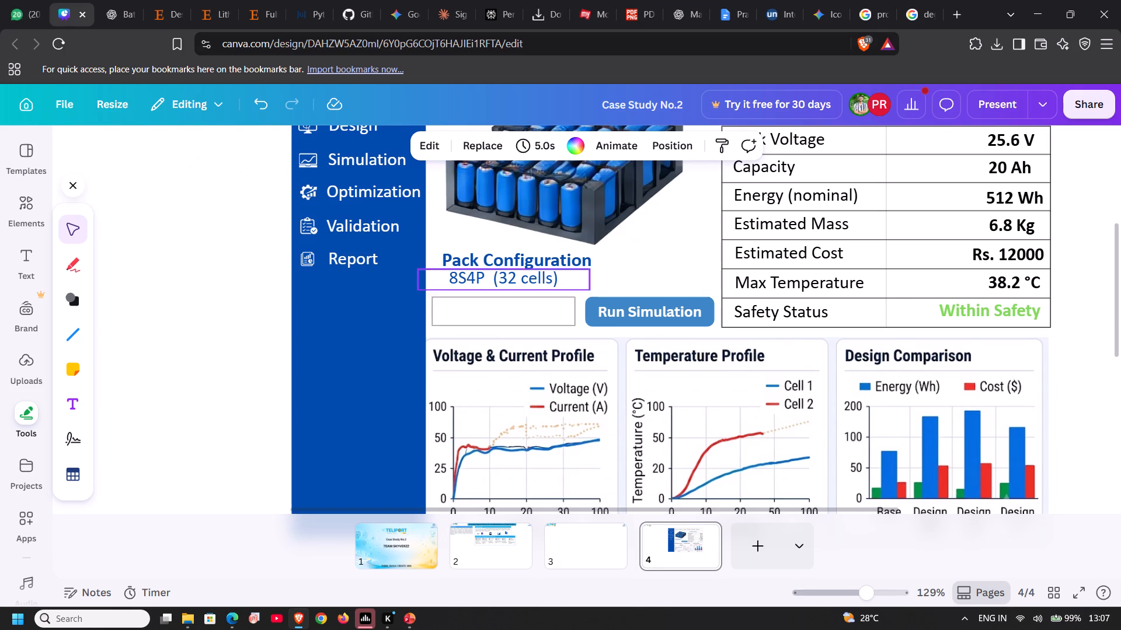
{"action": "left_click", "coordinate": [792, 199]}
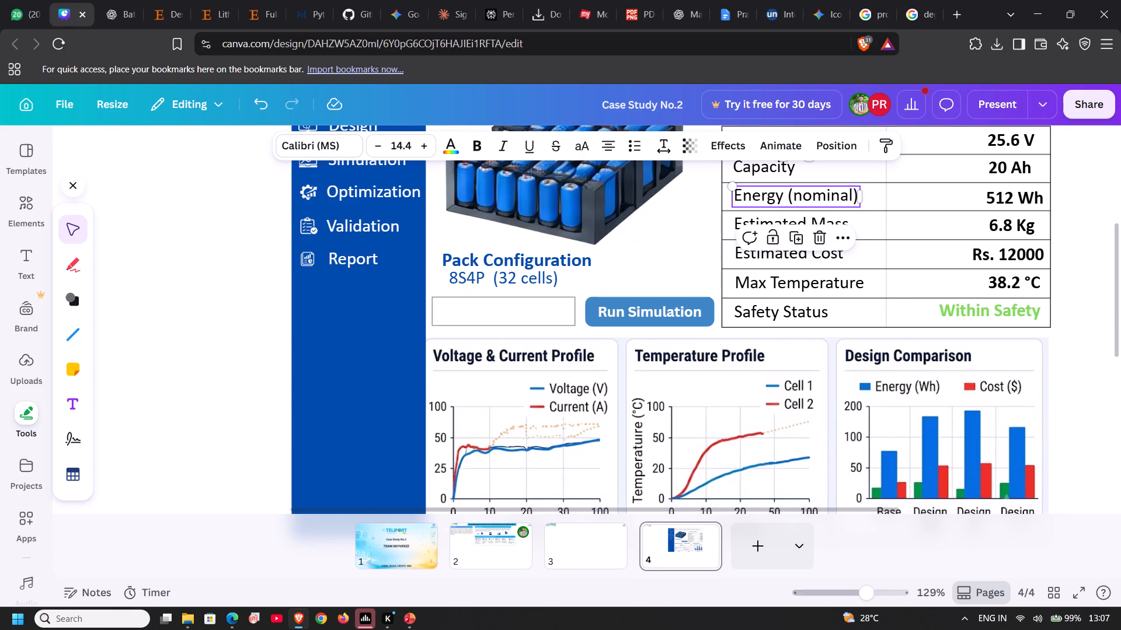
{"action": "key", "text": "ctrl+c"}
{"action": "key", "text": "ctrl+v"}
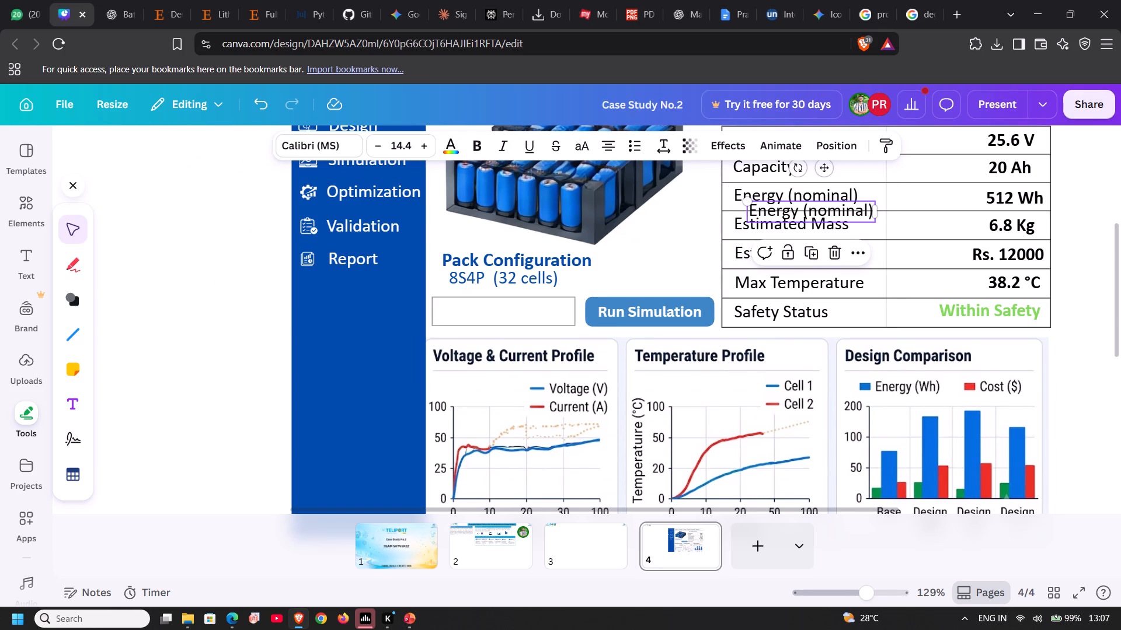
{"action": "left_click_drag", "start_coordinate": [809, 208], "coordinate": [511, 304]}
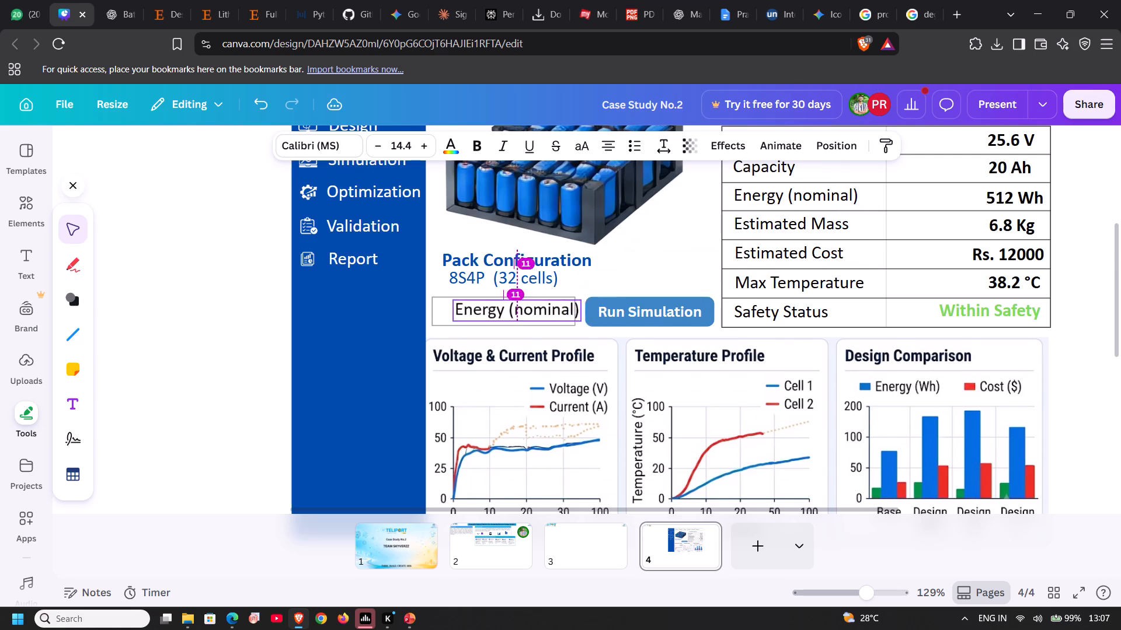
{"action": "left_click_drag", "start_coordinate": [511, 304], "coordinate": [492, 305]}
Replace the copied label's text with "Cell life".
{"action": "left_click", "coordinate": [492, 305]}
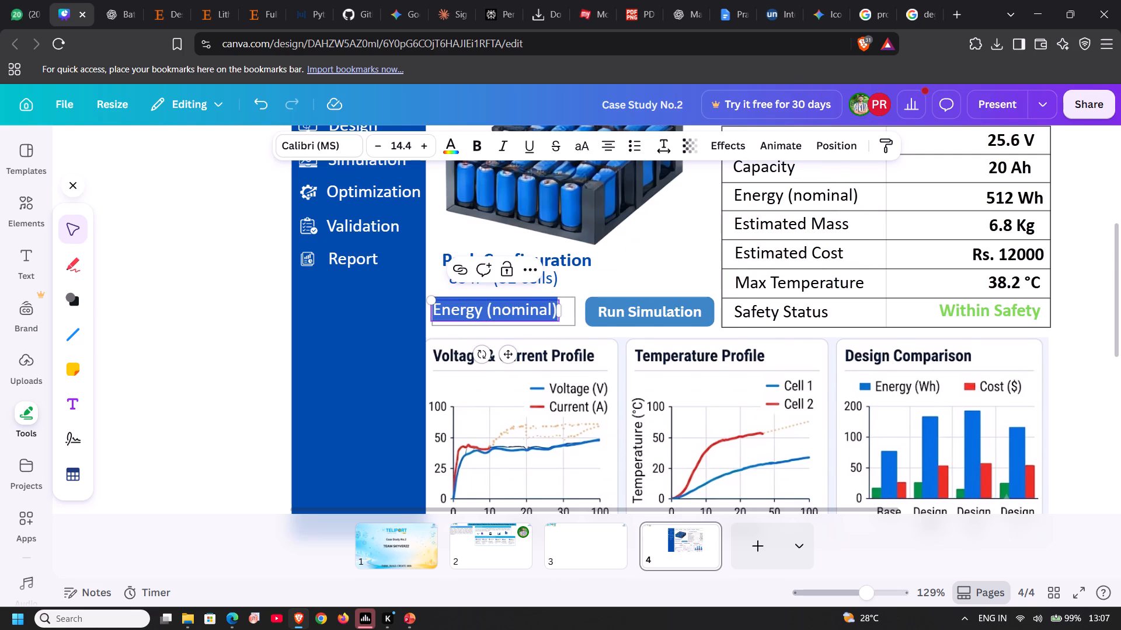
{"action": "type", "text": "Cell L"}
{"action": "key", "text": "BackSpace"}
{"action": "type", "text": "life"}
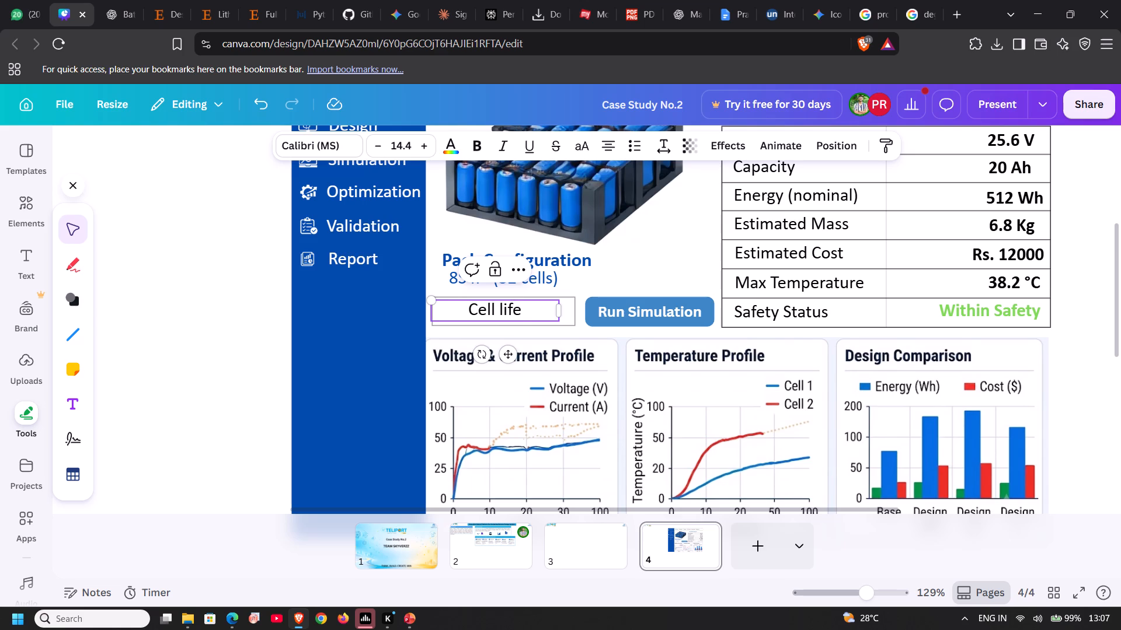
{"action": "key", "text": "space"}
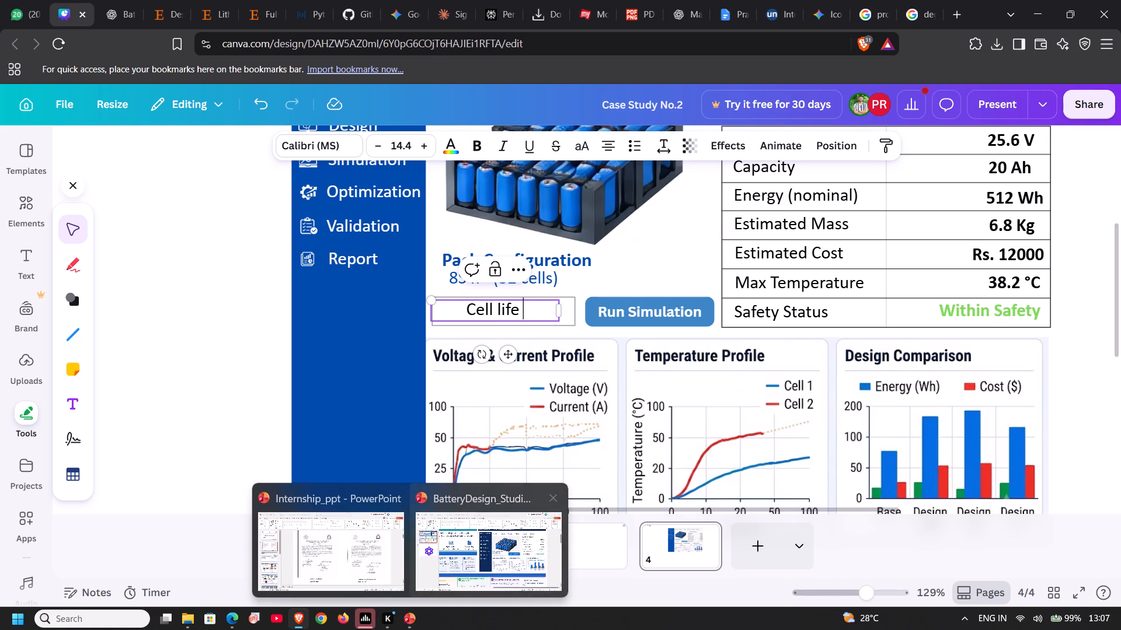
{"action": "left_click", "coordinate": [454, 587]}
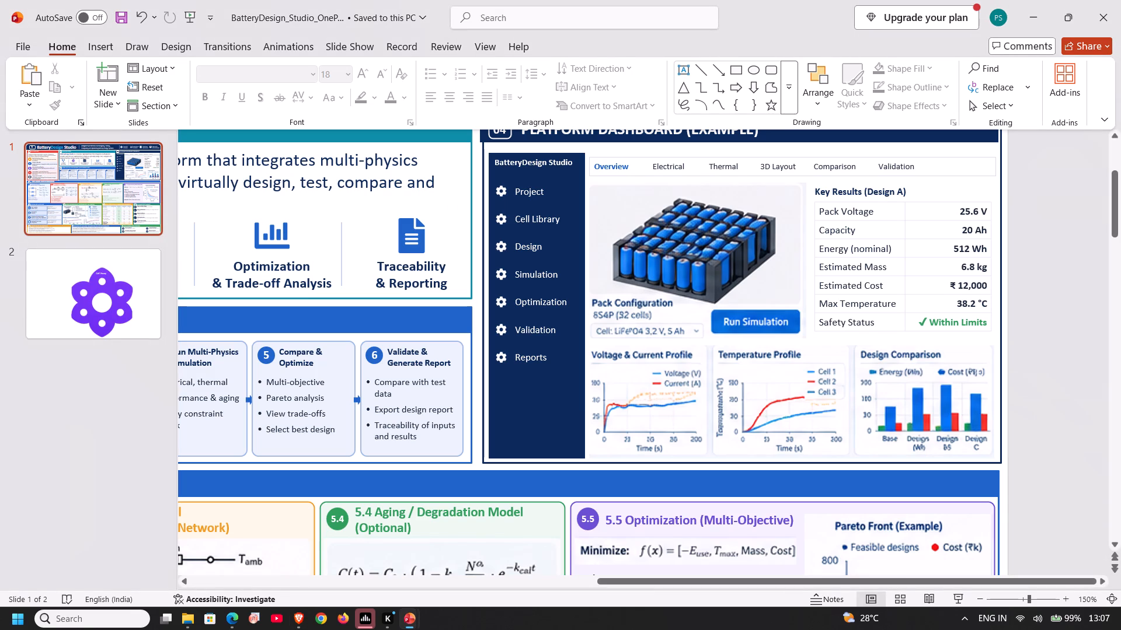
{"action": "left_click", "coordinate": [295, 614]}
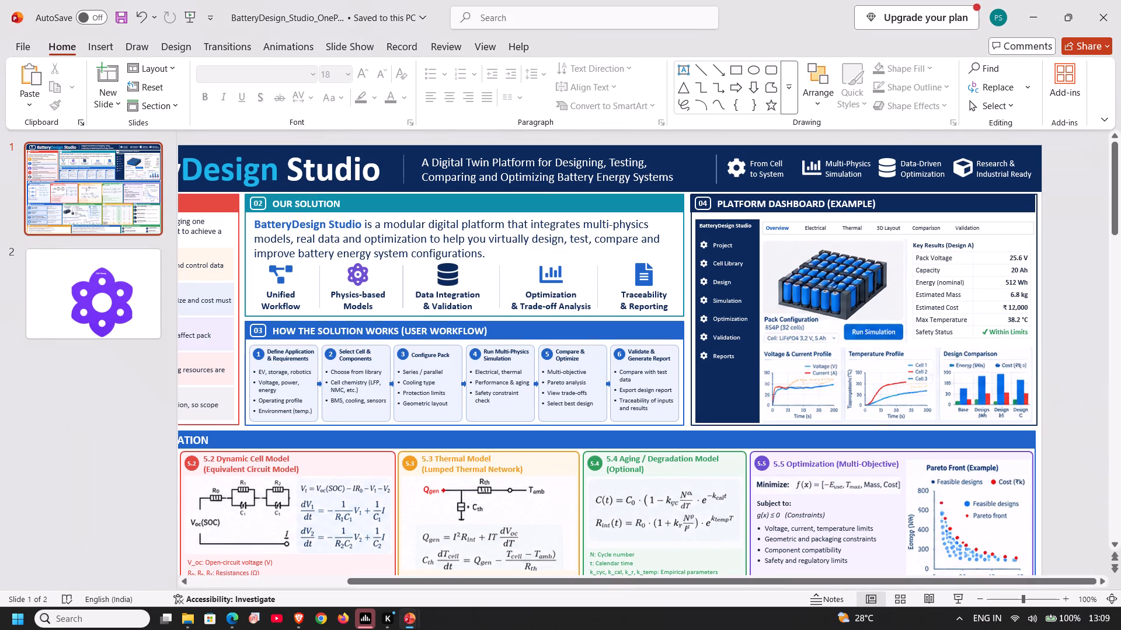
{"action": "left_click", "coordinate": [300, 620]}
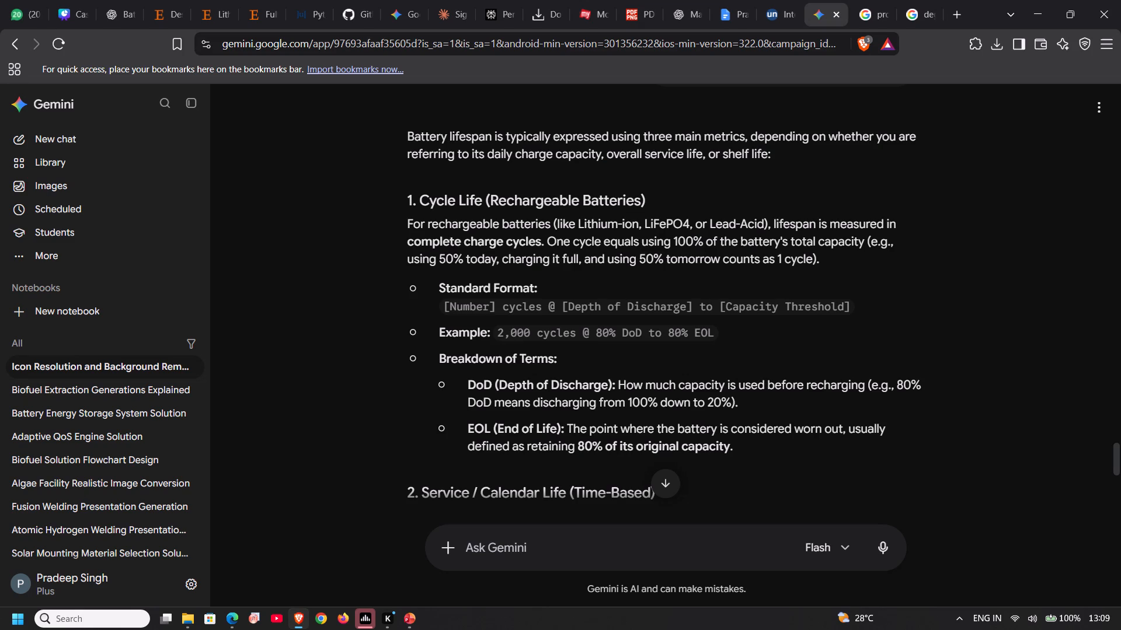
Back in Canva, change the "Cell life" text beside "Run Simulation" to "Cell : LiFePO4,".
{"action": "left_click", "coordinate": [68, 8]}
{"action": "left_click", "coordinate": [531, 308]}
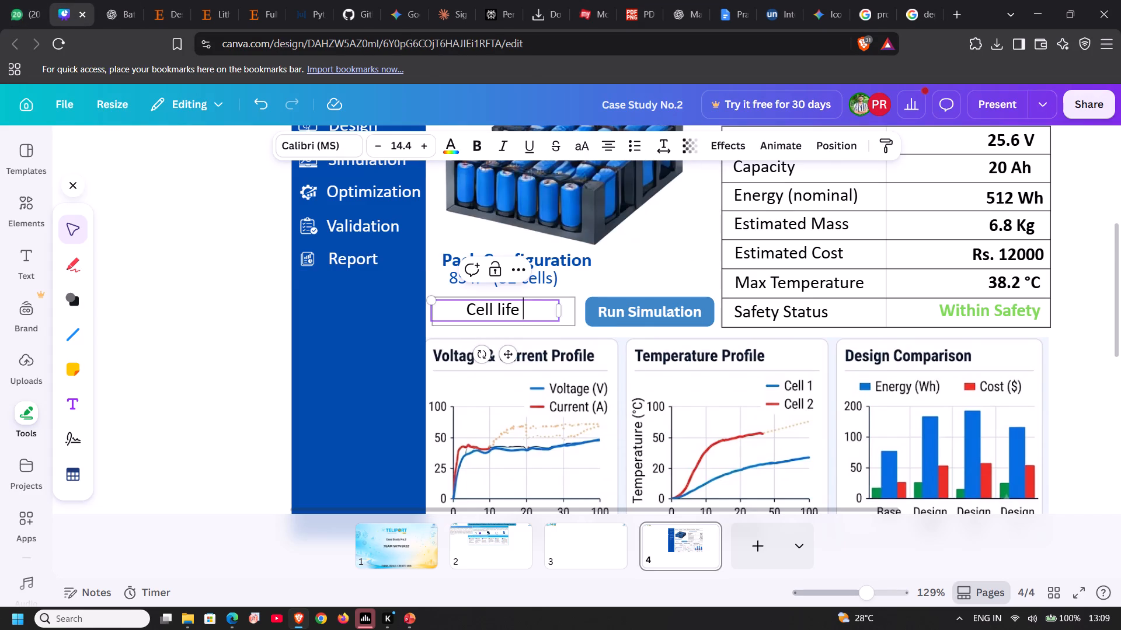
{"action": "key", "text": "BackSpace"}
{"action": "key", "text": "BackSpace"}
{"action": "key", "text": "BackSpace"}
{"action": "key", "text": "BackSpace"}
{"action": "key", "text": "BackSpace"}
{"action": "key", "text": "BackSpace"}
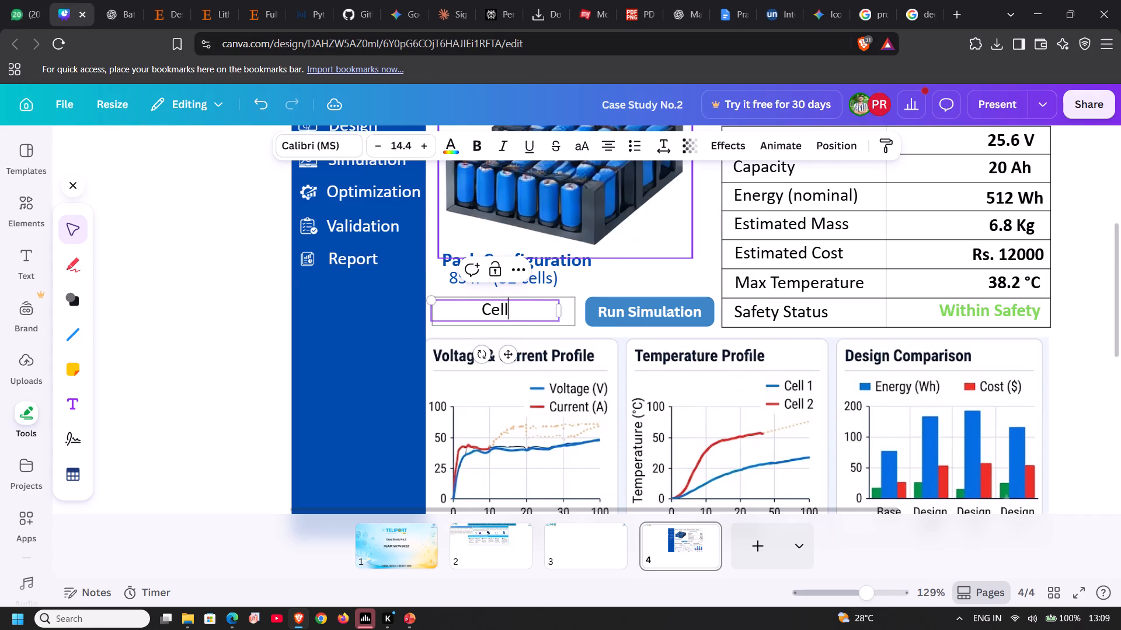
{"action": "key", "text": "space"}
{"action": "type", "text": ":"}
{"action": "key", "text": "space"}
{"action": "type", "text": "Li"}
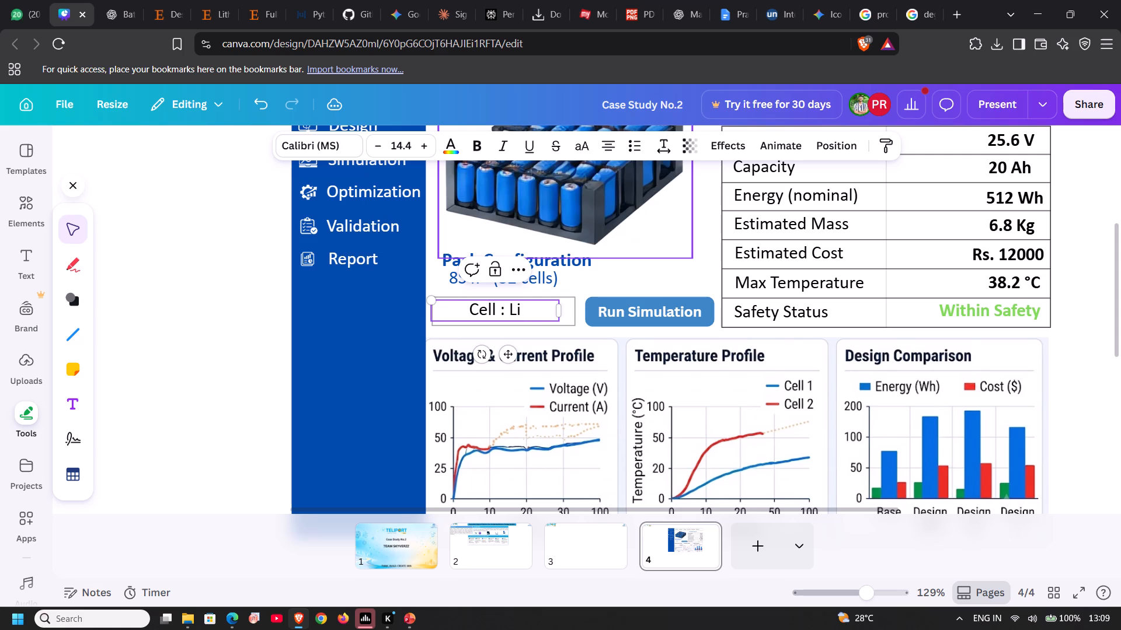
{"action": "type", "text": "Fe"}
{"action": "key", "text": "shift+p"}
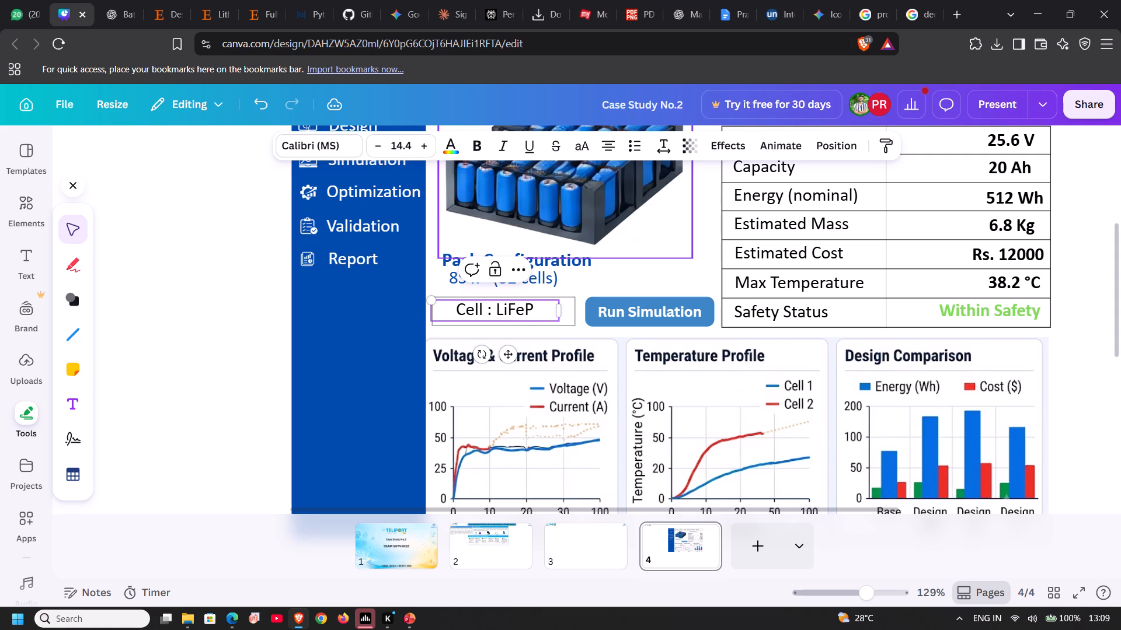
{"action": "key", "text": "shift+o"}
{"action": "key", "text": "4"}
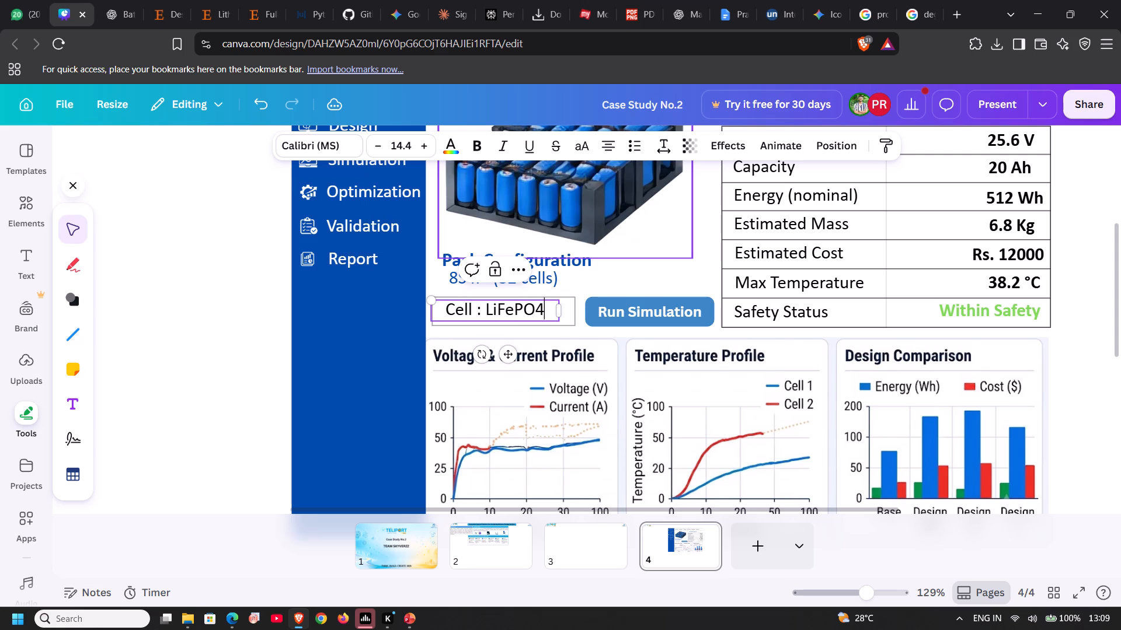
{"action": "key", "text": "space"}
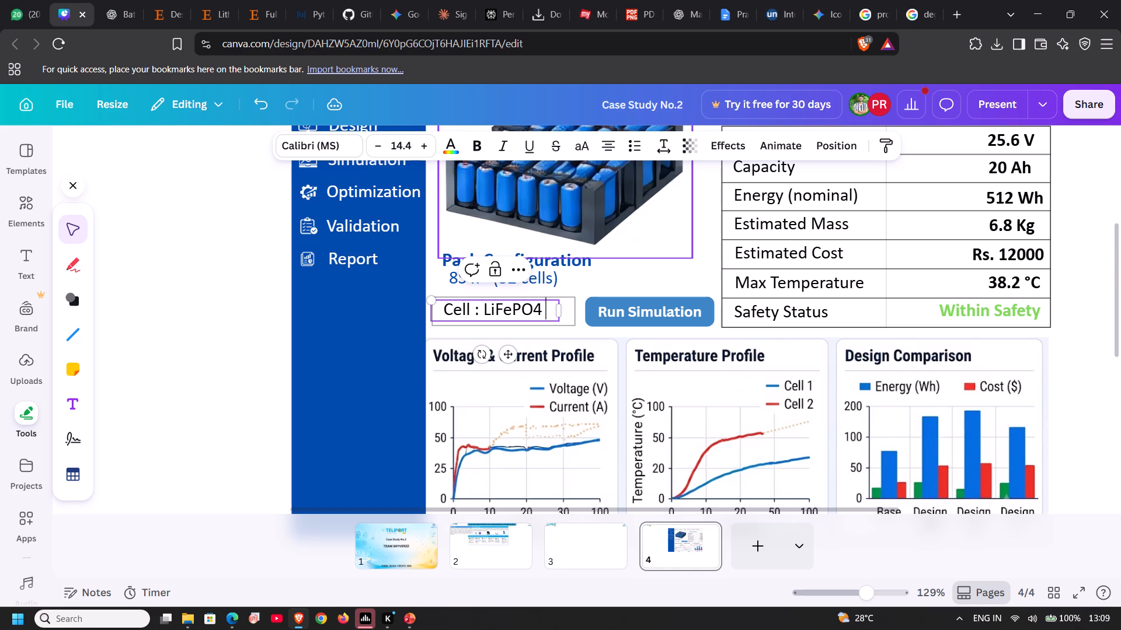
{"action": "key", "text": "BackSpace"}
{"action": "type", "text": ","}
{"action": "key", "text": "space"}
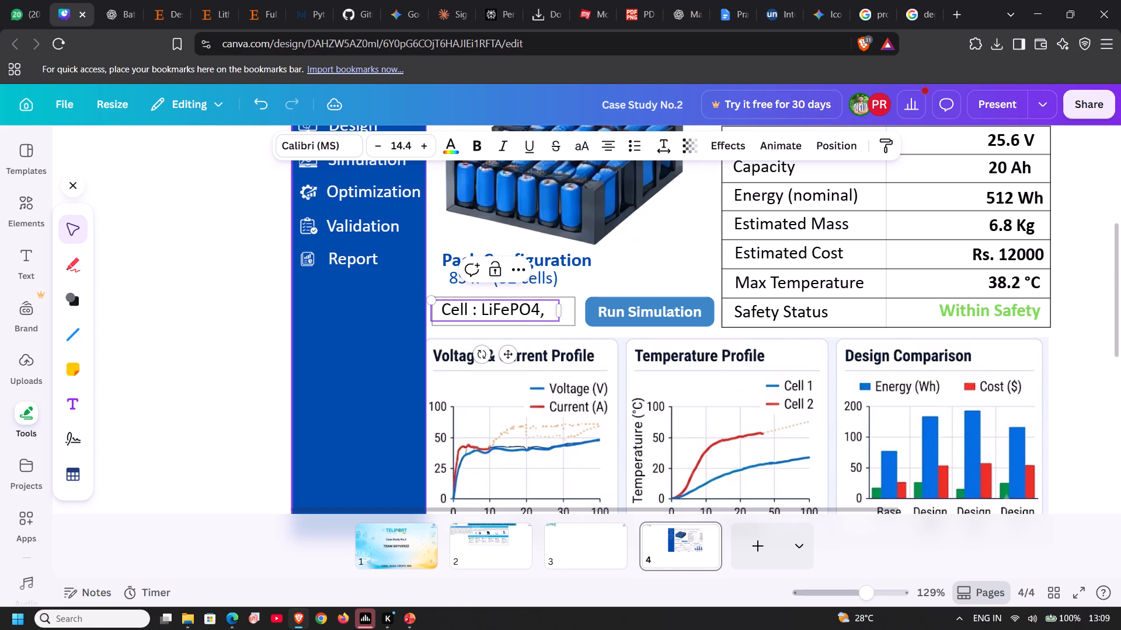
Check the cell field in the PowerPoint dashboard and extend the Canva cell text to read "Cell : LiFePO4, 3.2 V, 5Ah".
{"action": "left_click", "coordinate": [478, 562]}
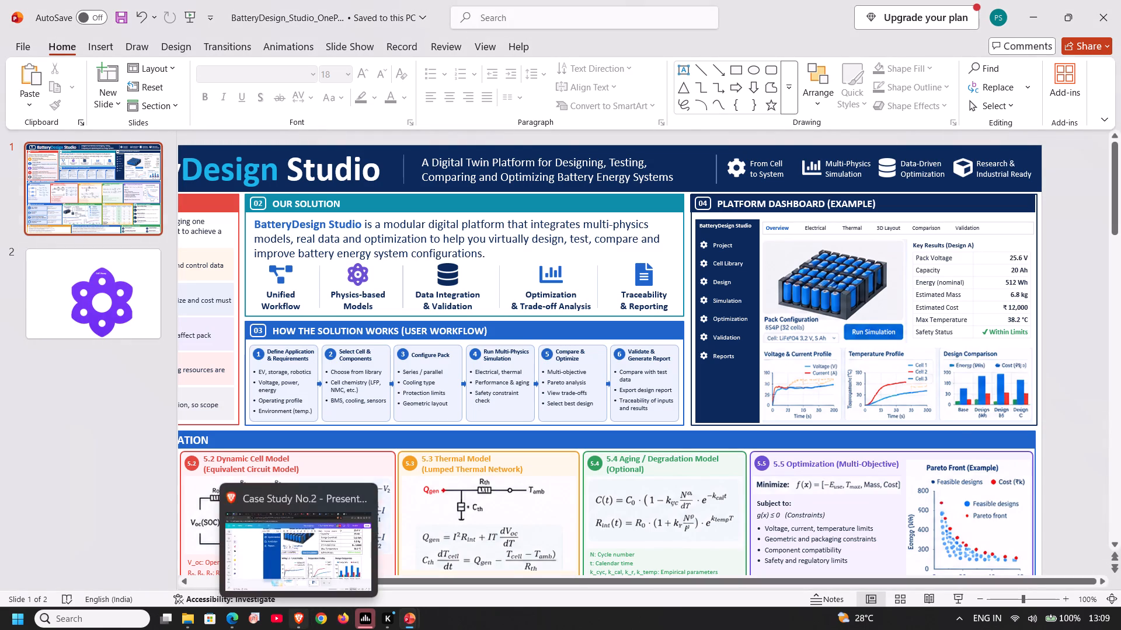
{"action": "left_click", "coordinate": [310, 559]}
{"action": "key", "text": "3"}
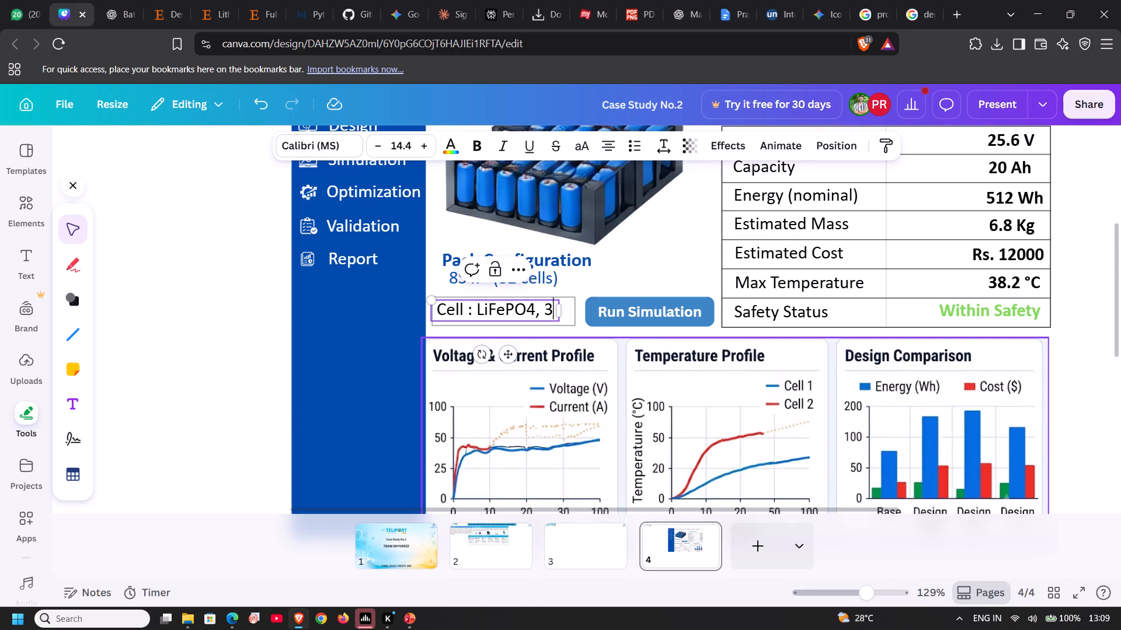
{"action": "type", "text": ".2"}
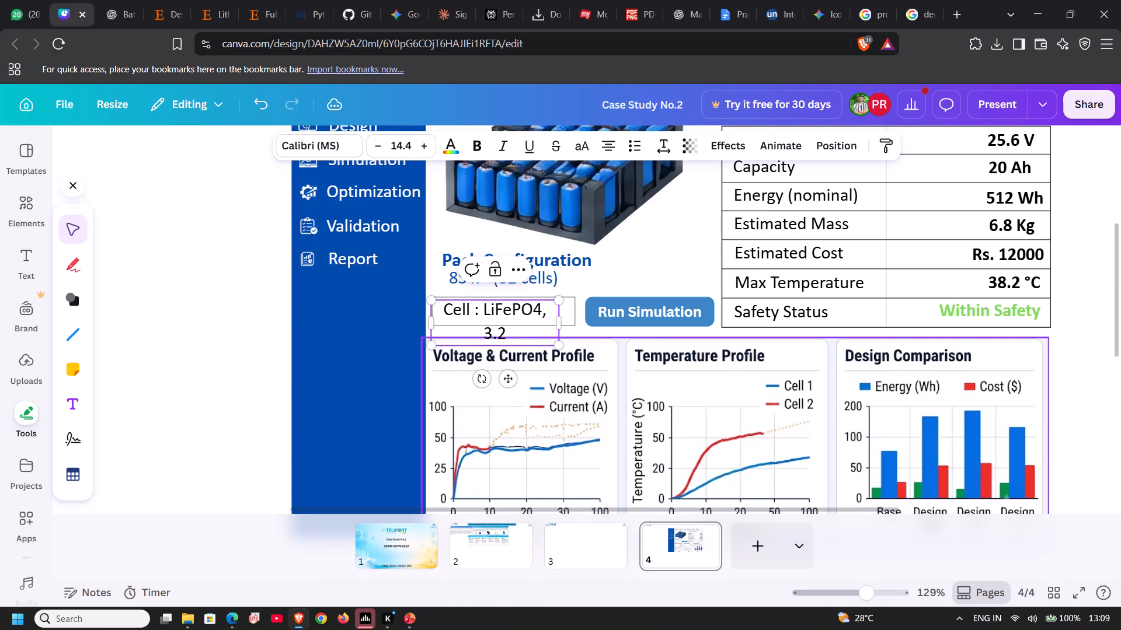
{"action": "key", "text": "space"}
{"action": "type", "text": "V"}
{"action": "type", "text": ","}
{"action": "key", "text": "space"}
{"action": "type", "text": "5Ah"}
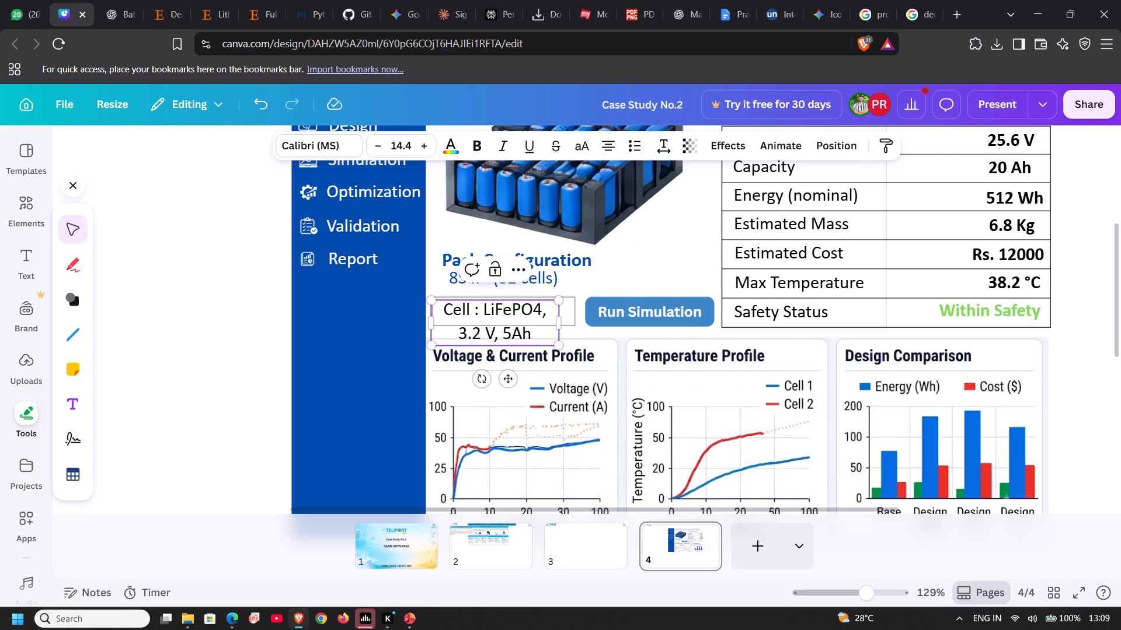
Widen the cell text box so its text fits on one line and reduce its font size to 11.4.
{"action": "left_click_drag", "start_coordinate": [560, 325], "coordinate": [625, 307]}
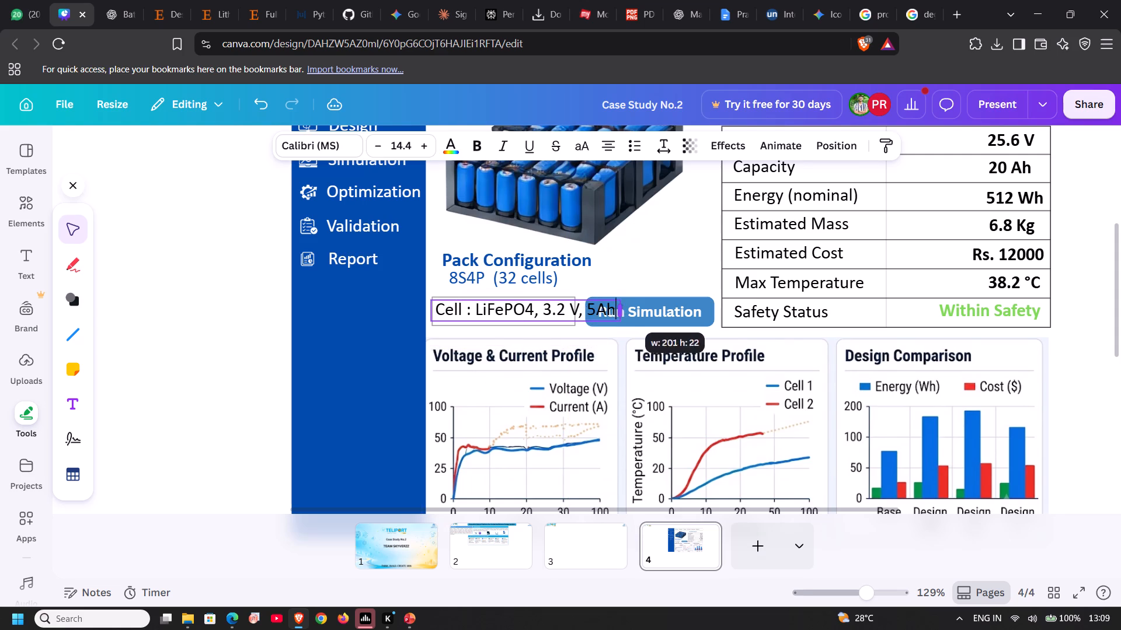
{"action": "left_click_drag", "start_coordinate": [625, 307], "coordinate": [642, 303]}
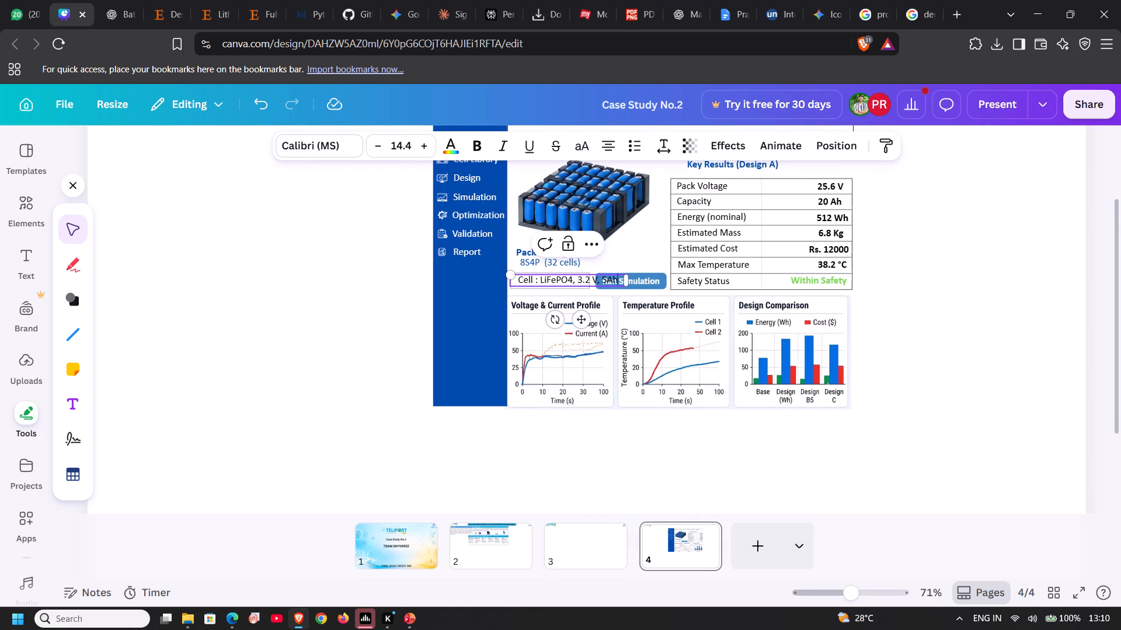
{"action": "double_click", "coordinate": [382, 146]}
{"action": "left_click", "coordinate": [382, 146]}
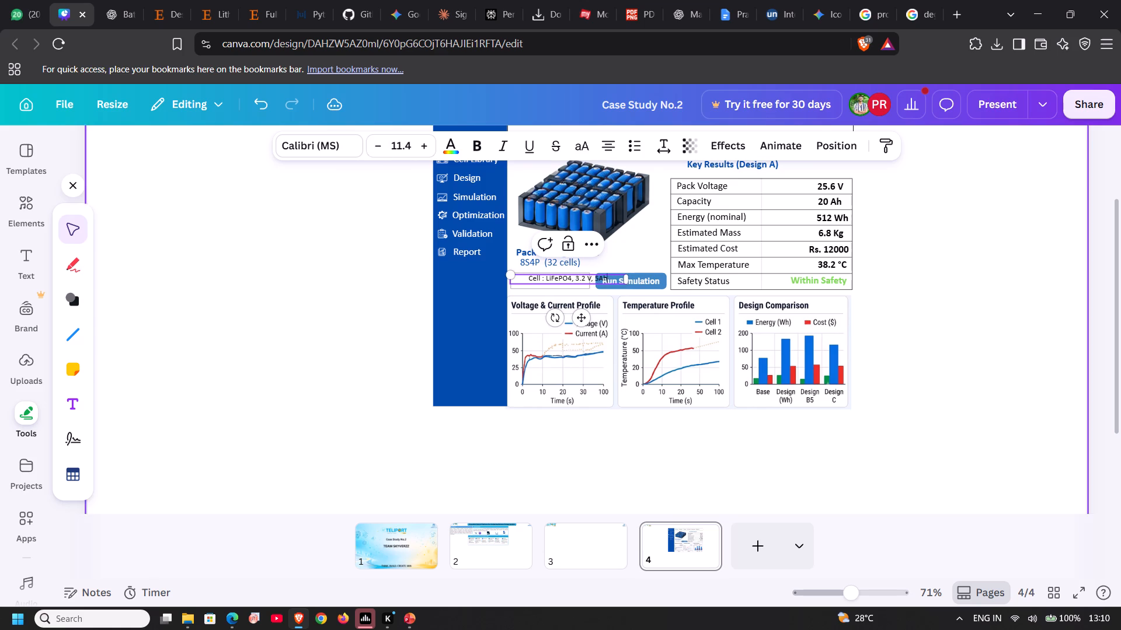
{"action": "left_click", "coordinate": [624, 257]}
Narrow the cell text box to fit its text and place it vertically centred in the rectangular frame beside "Run Simulation".
{"action": "left_click_drag", "start_coordinate": [577, 278], "coordinate": [570, 281]}
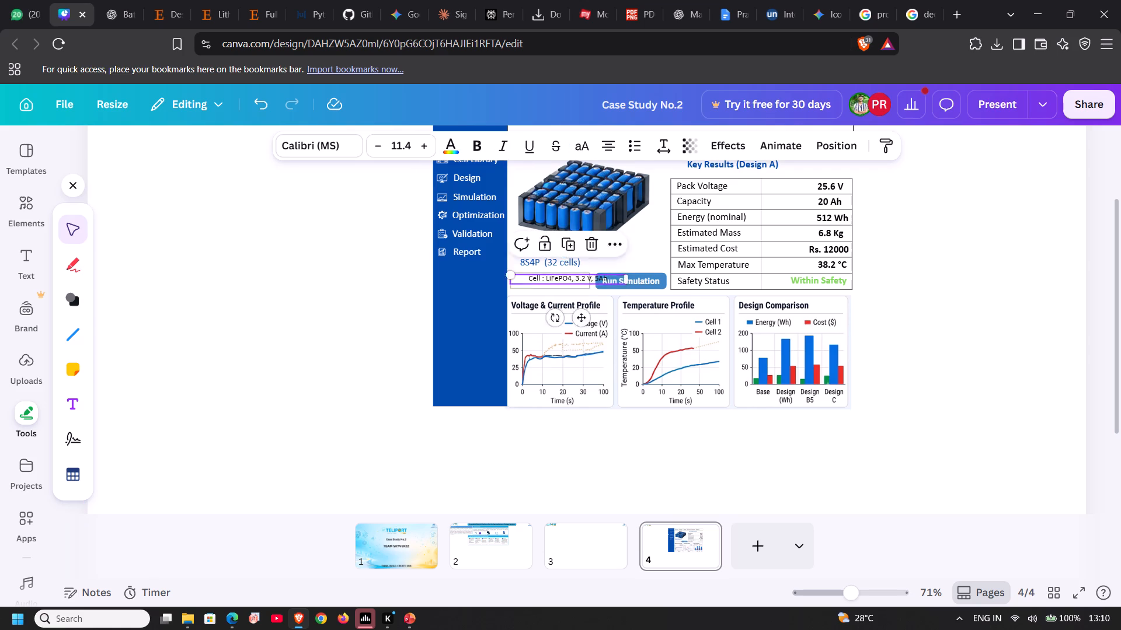
{"action": "left_click_drag", "start_coordinate": [570, 281], "coordinate": [561, 286]}
{"action": "left_click", "coordinate": [561, 286]}
{"action": "left_click", "coordinate": [561, 282]}
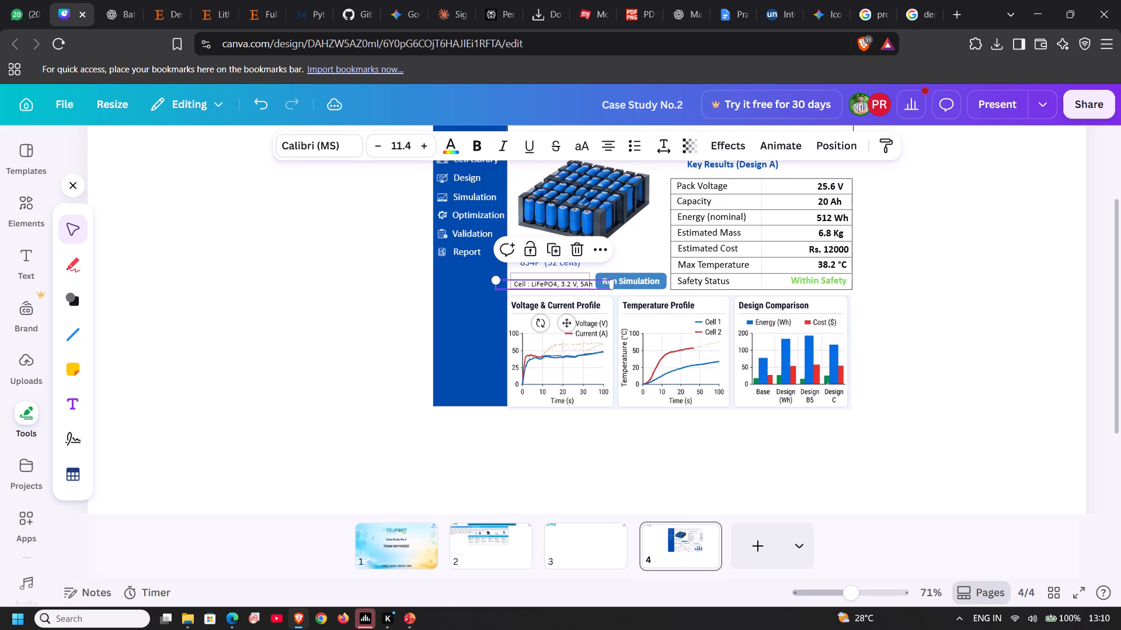
{"action": "scroll", "coordinate": [584, 280], "scroll_direction": "right", "scroll_amount": 1}
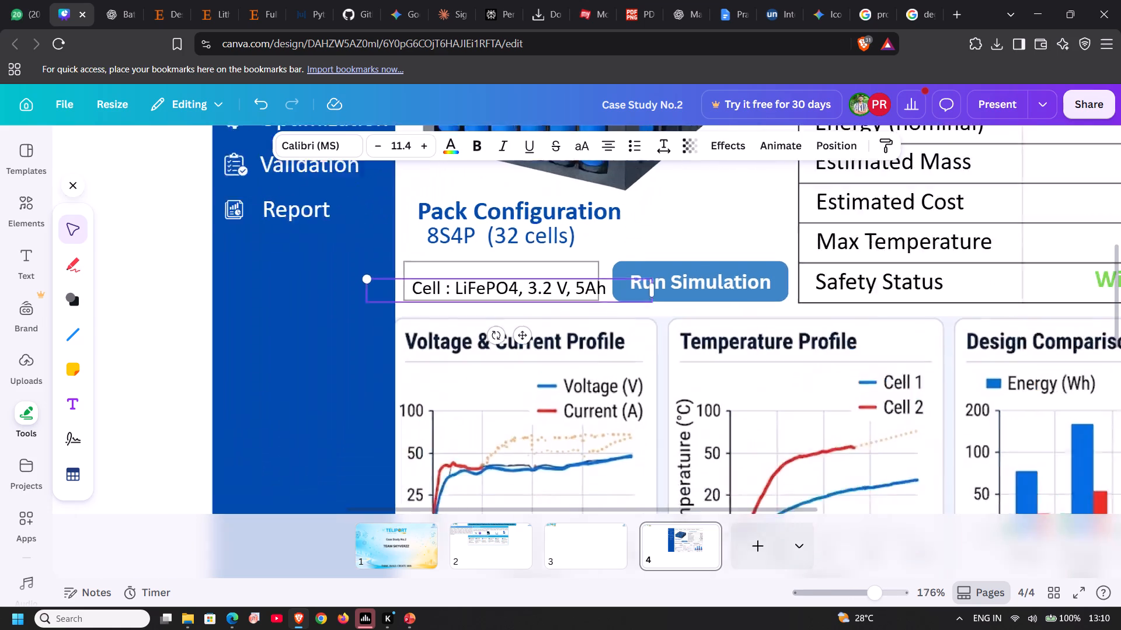
{"action": "left_click_drag", "start_coordinate": [667, 290], "coordinate": [663, 290]}
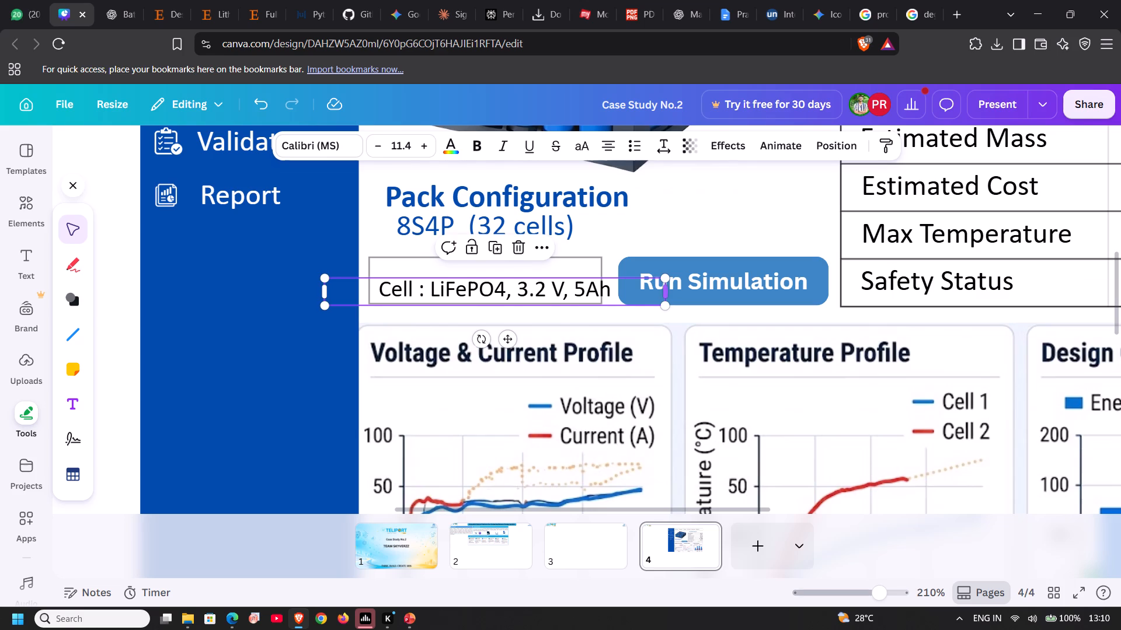
{"action": "left_click_drag", "start_coordinate": [663, 290], "coordinate": [568, 289]}
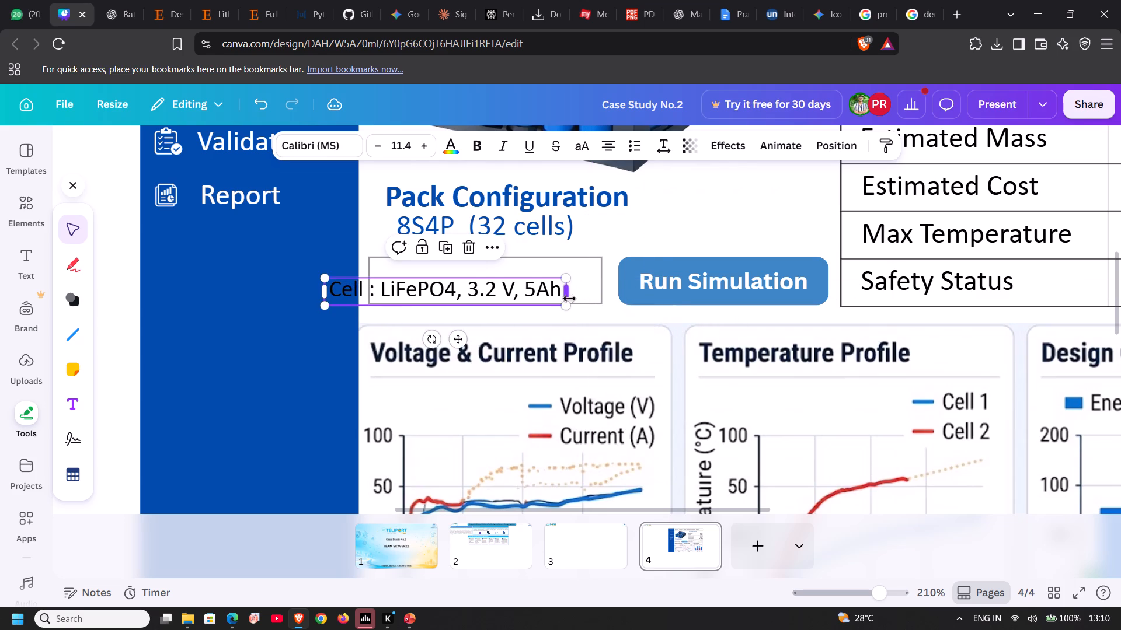
{"action": "left_click", "coordinate": [609, 310]}
{"action": "left_click_drag", "start_coordinate": [533, 292], "coordinate": [569, 282]}
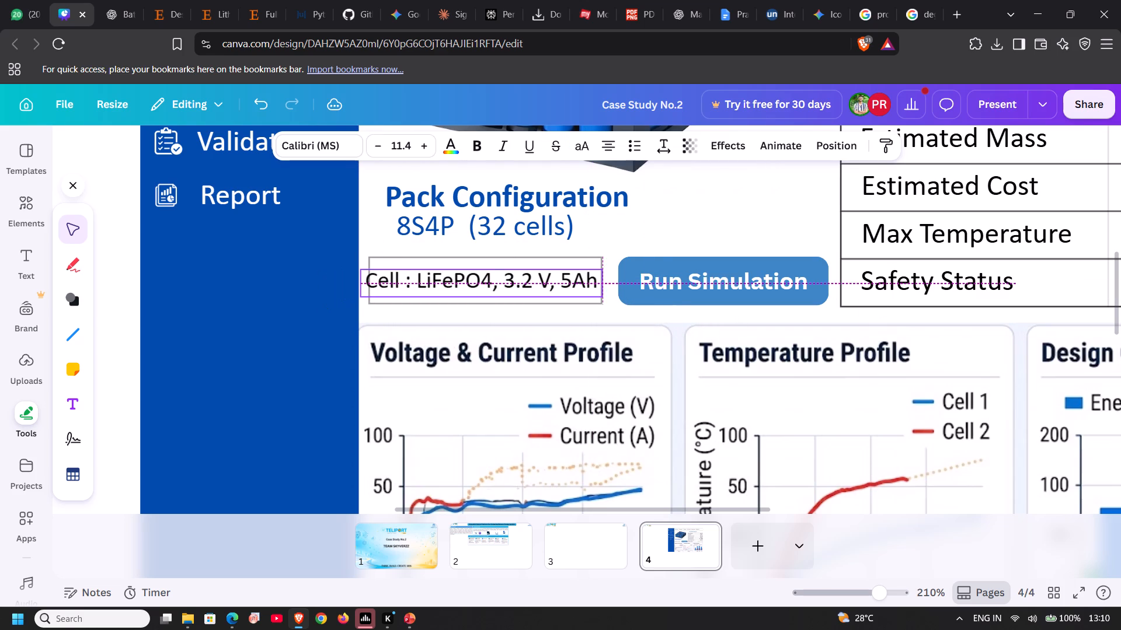
{"action": "left_click", "coordinate": [631, 237]}
Move the "Run Simulation" button away from the cell frame, over the Key Results table, to make room.
{"action": "left_click_drag", "start_coordinate": [655, 277], "coordinate": [758, 272]}
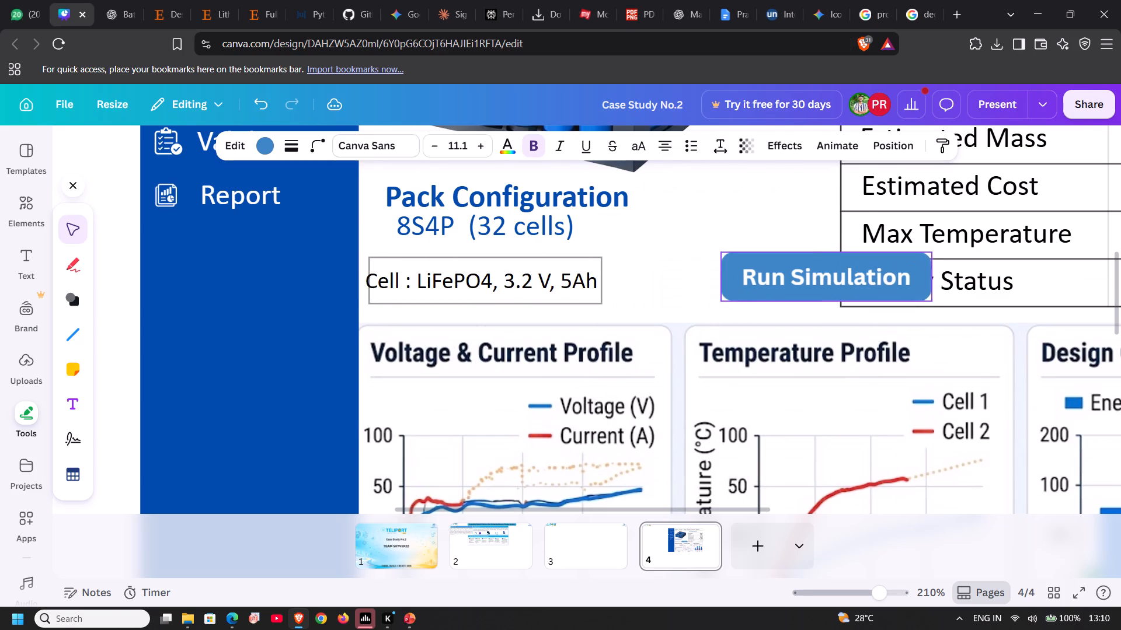
{"action": "left_click", "coordinate": [672, 271]}
{"action": "left_click", "coordinate": [586, 271]}
{"action": "left_click", "coordinate": [671, 237]}
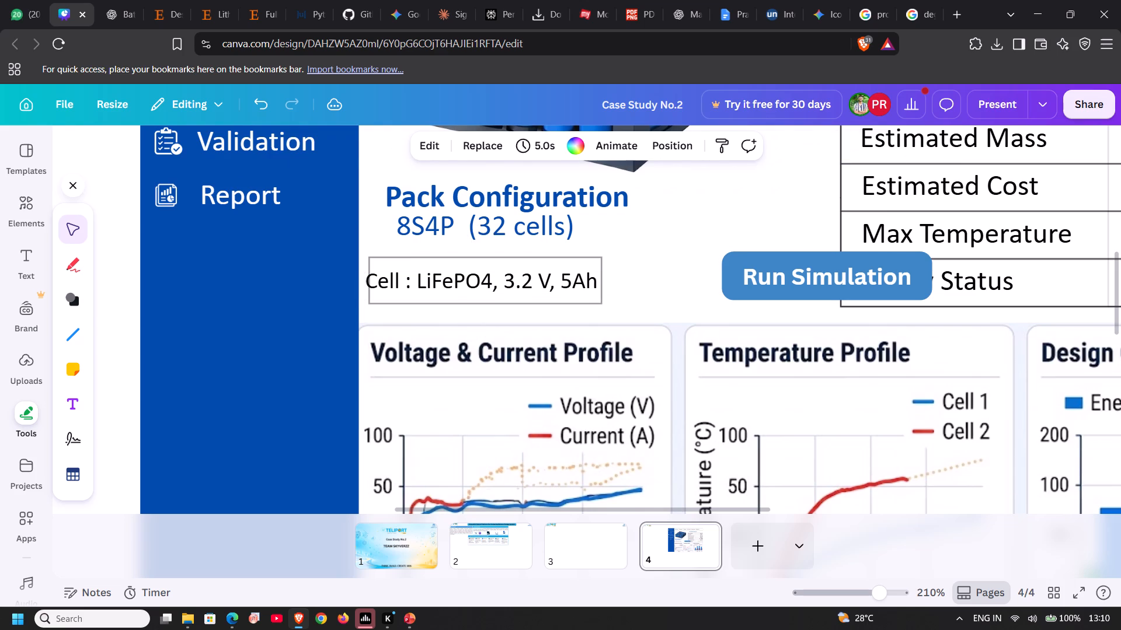
Nudge the cell text inside its frame and widen the frame to about 180 so it encloses the whole text.
{"action": "left_click_drag", "start_coordinate": [563, 272], "coordinate": [574, 272]}
{"action": "left_click", "coordinate": [644, 232]}
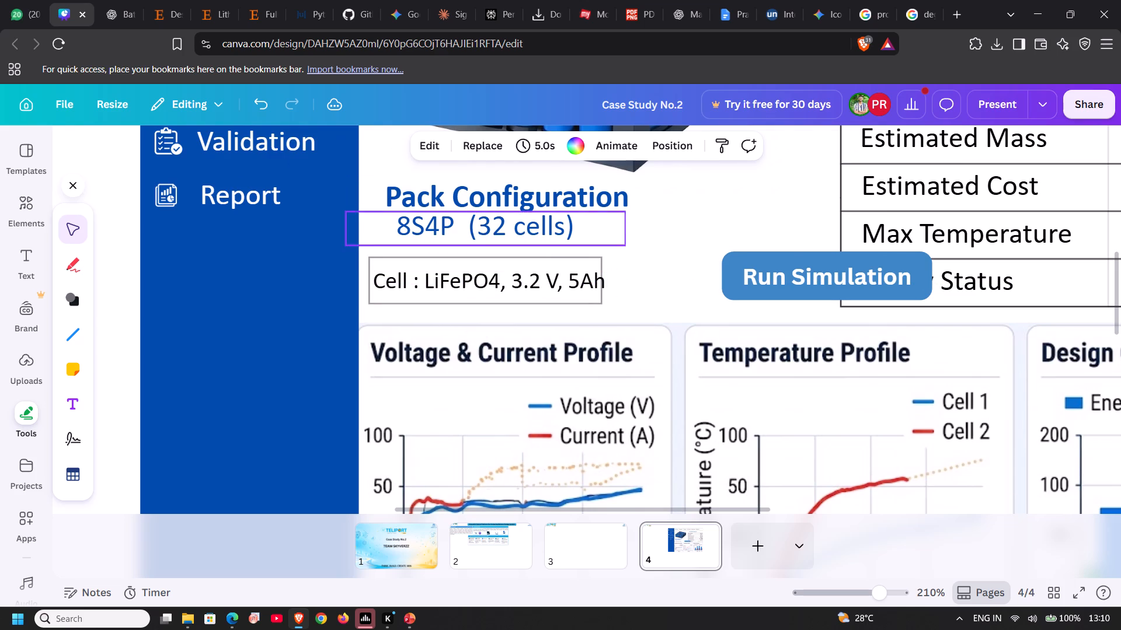
{"action": "left_click", "coordinate": [596, 258]}
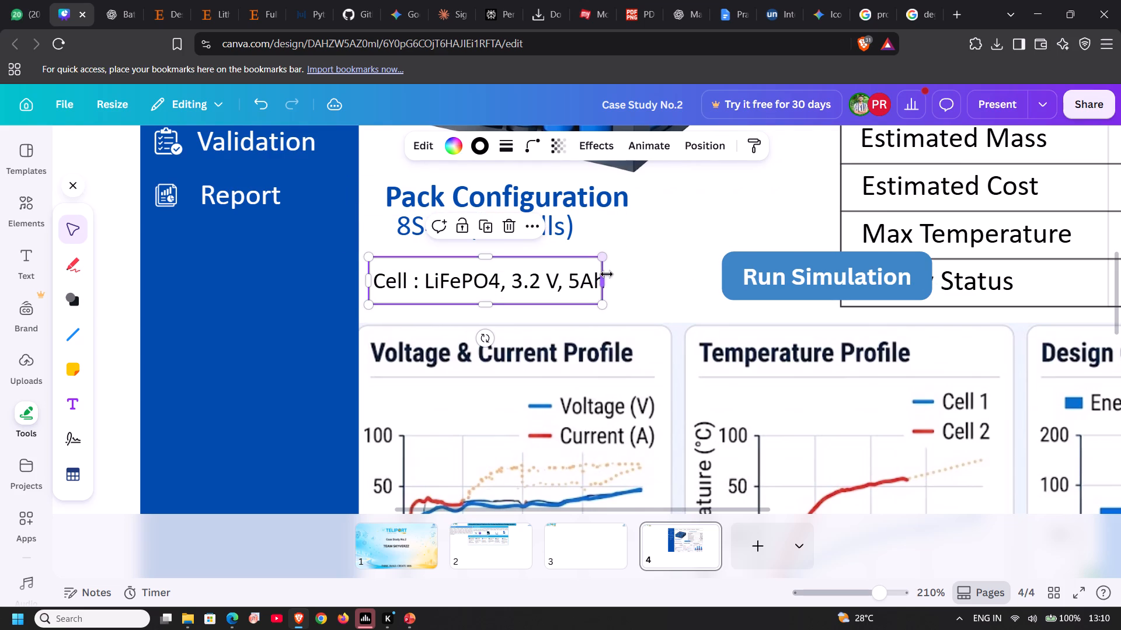
{"action": "left_click_drag", "start_coordinate": [606, 281], "coordinate": [642, 290]}
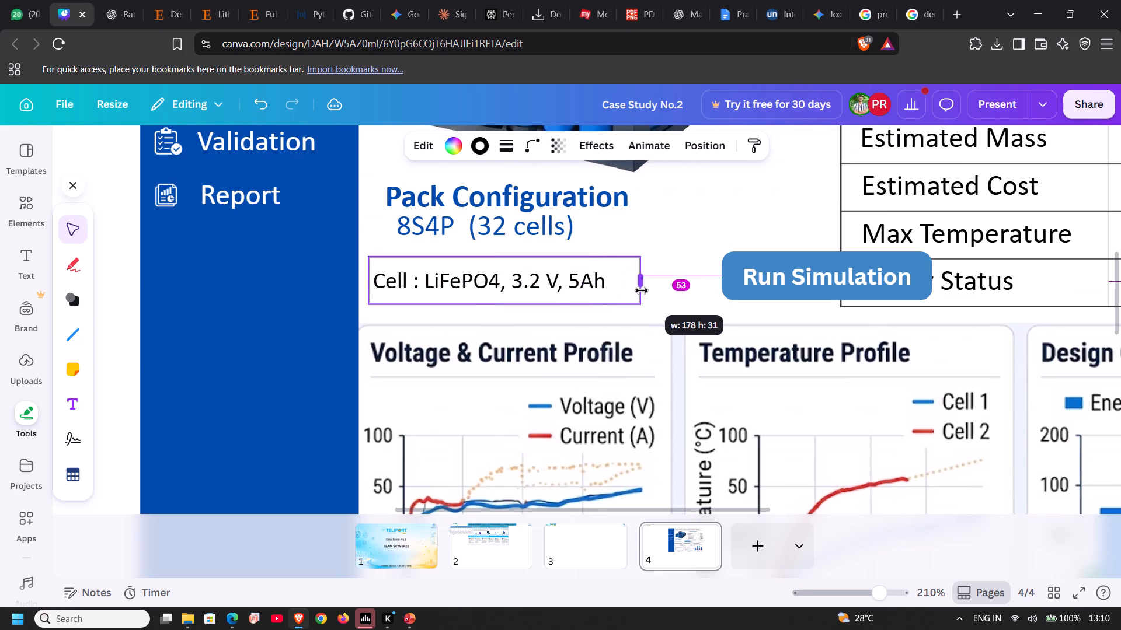
{"action": "left_click_drag", "start_coordinate": [642, 290], "coordinate": [647, 292]}
{"action": "left_click", "coordinate": [690, 229]}
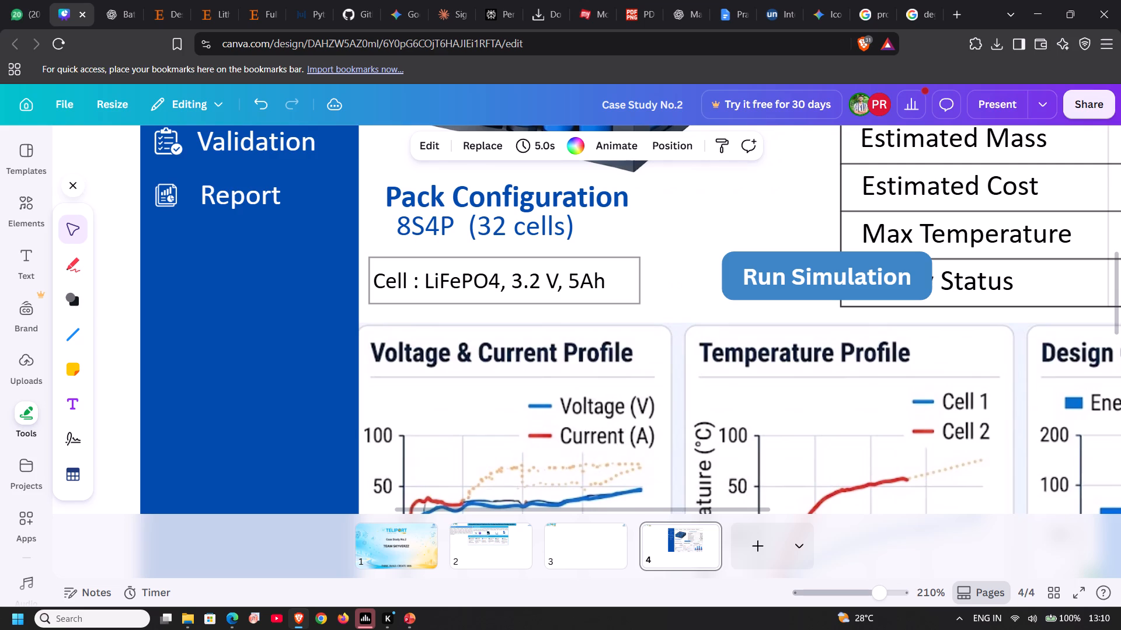
Move the "Run Simulation" button back between the widened cell frame and the Key Results table.
{"action": "left_click_drag", "start_coordinate": [753, 283], "coordinate": [676, 285]}
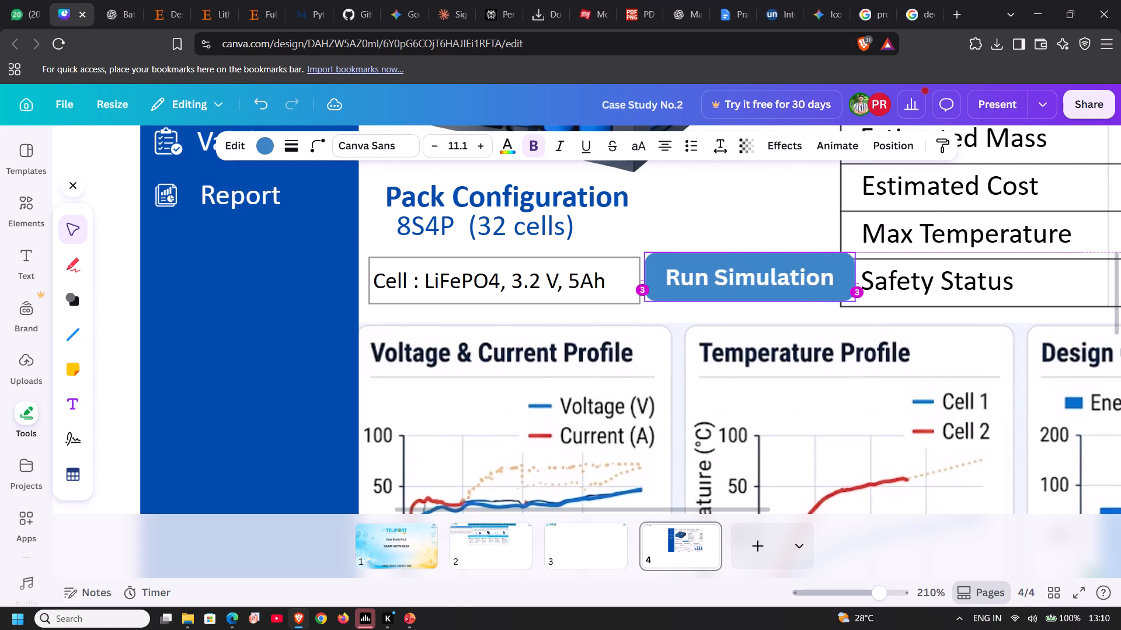
{"action": "left_click_drag", "start_coordinate": [676, 285], "coordinate": [676, 286]}
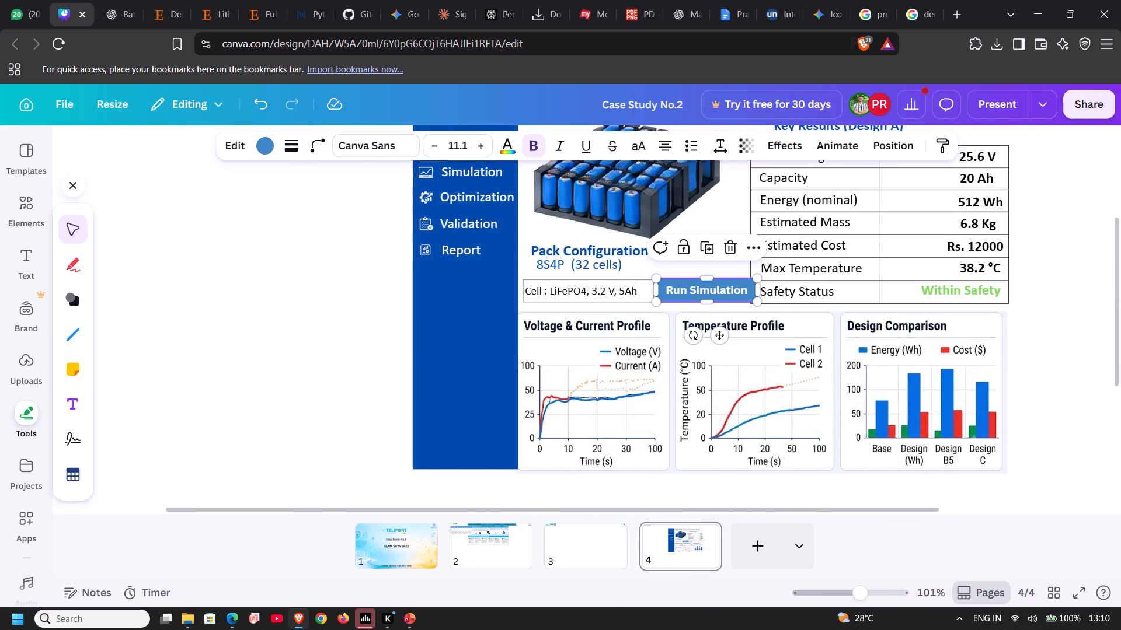
{"action": "left_click", "coordinate": [677, 265]}
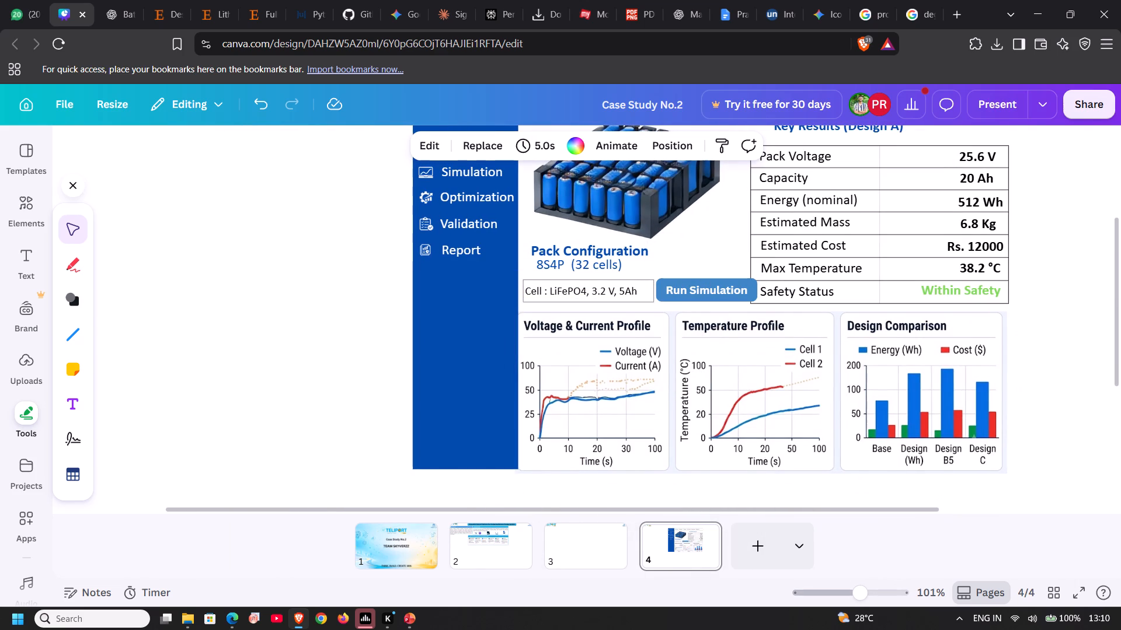
Shrink the "Run Simulation" button so it clears the Key Results table, keeping its label on one line.
{"action": "scroll", "coordinate": [746, 331], "scroll_direction": "left", "scroll_amount": 4}
{"action": "scroll", "coordinate": [746, 331], "scroll_direction": "up", "scroll_amount": 1}
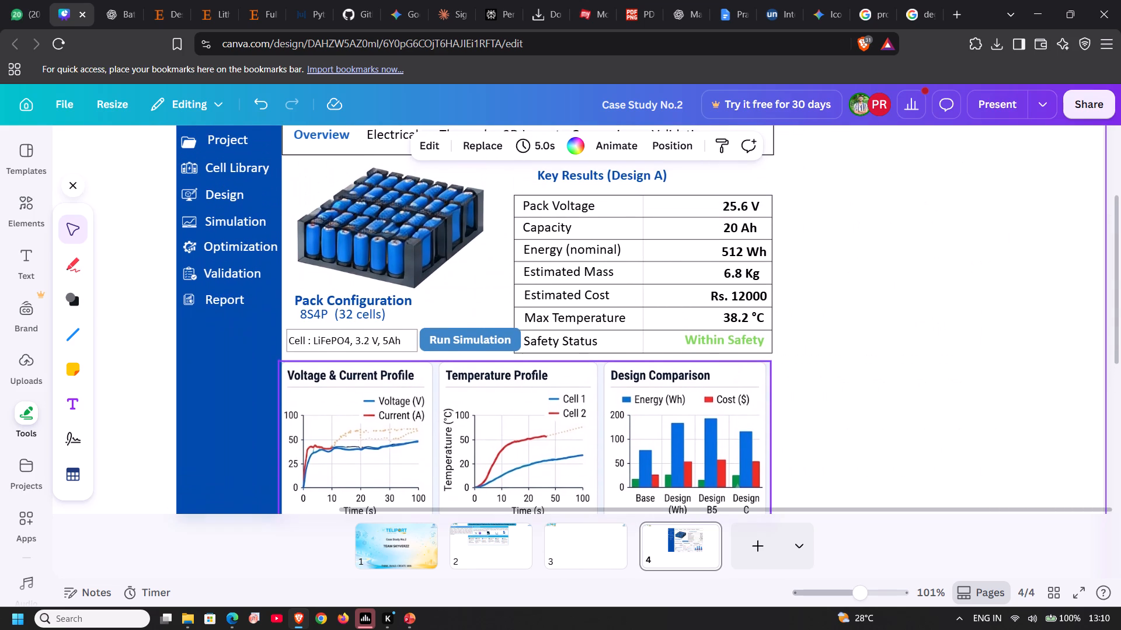
{"action": "scroll", "coordinate": [746, 331], "scroll_direction": "up", "scroll_amount": 1}
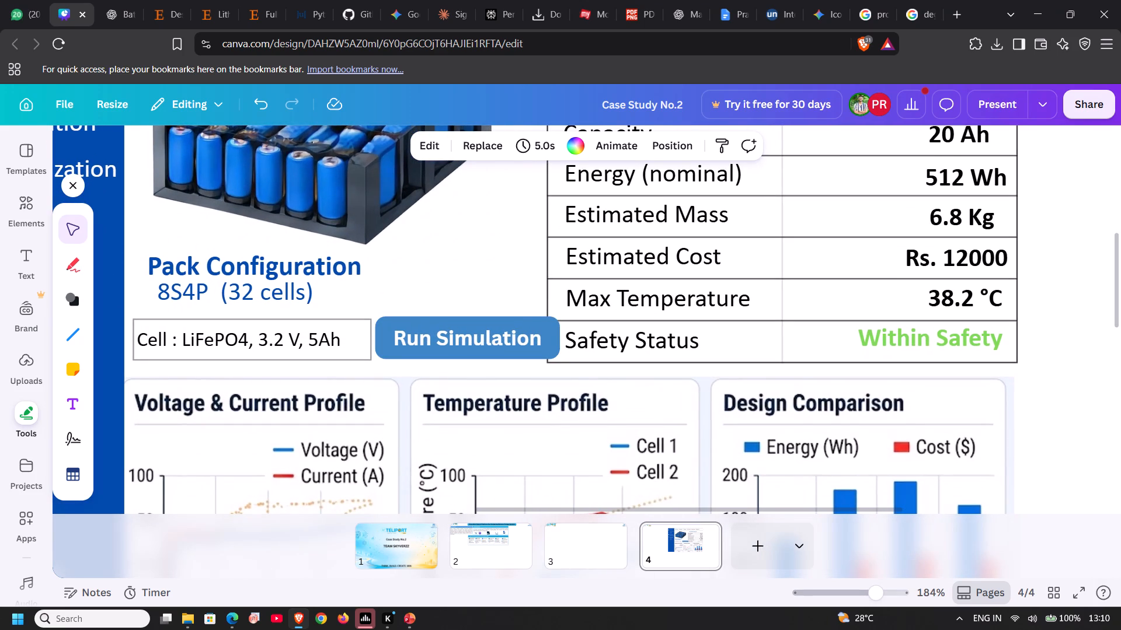
{"action": "left_click", "coordinate": [437, 328]}
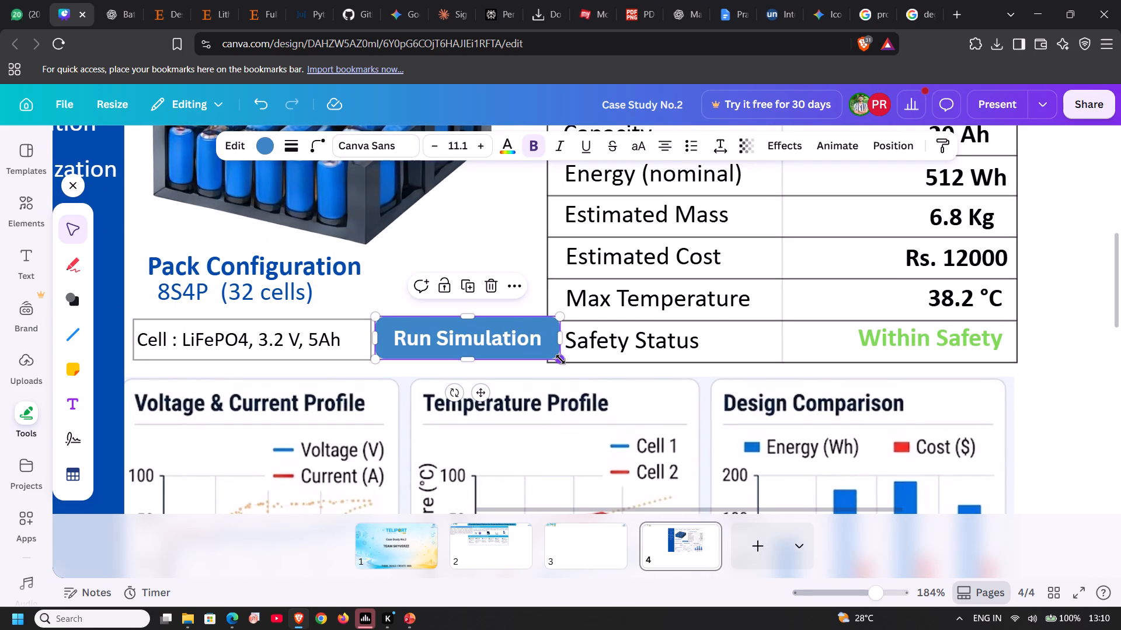
{"action": "left_click_drag", "start_coordinate": [560, 359], "coordinate": [532, 354]}
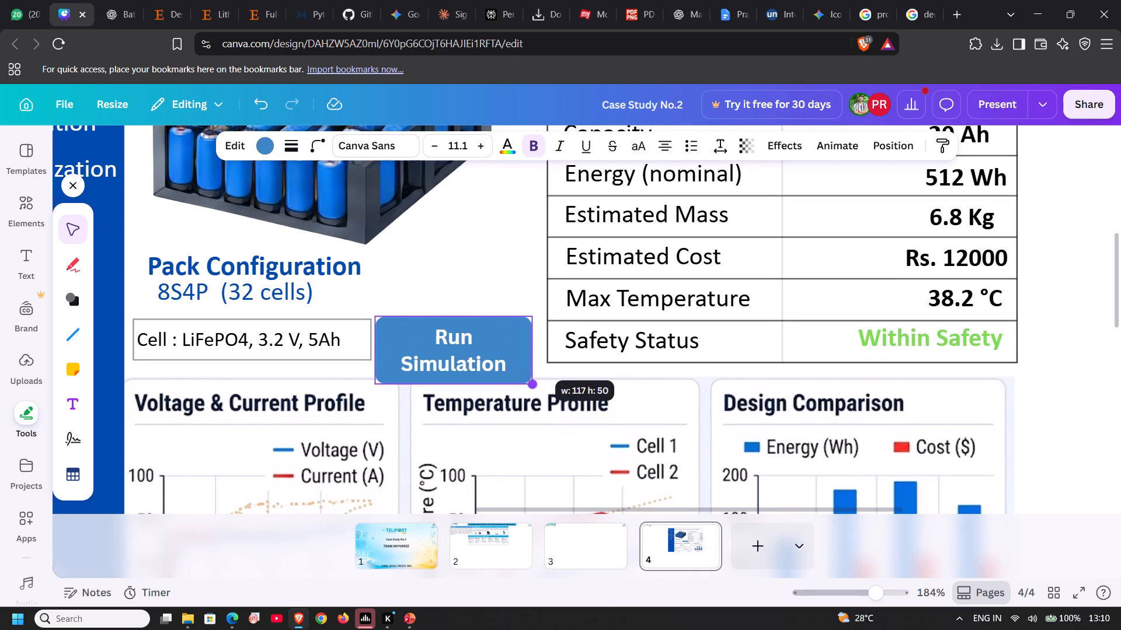
{"action": "left_click_drag", "start_coordinate": [532, 354], "coordinate": [539, 352]}
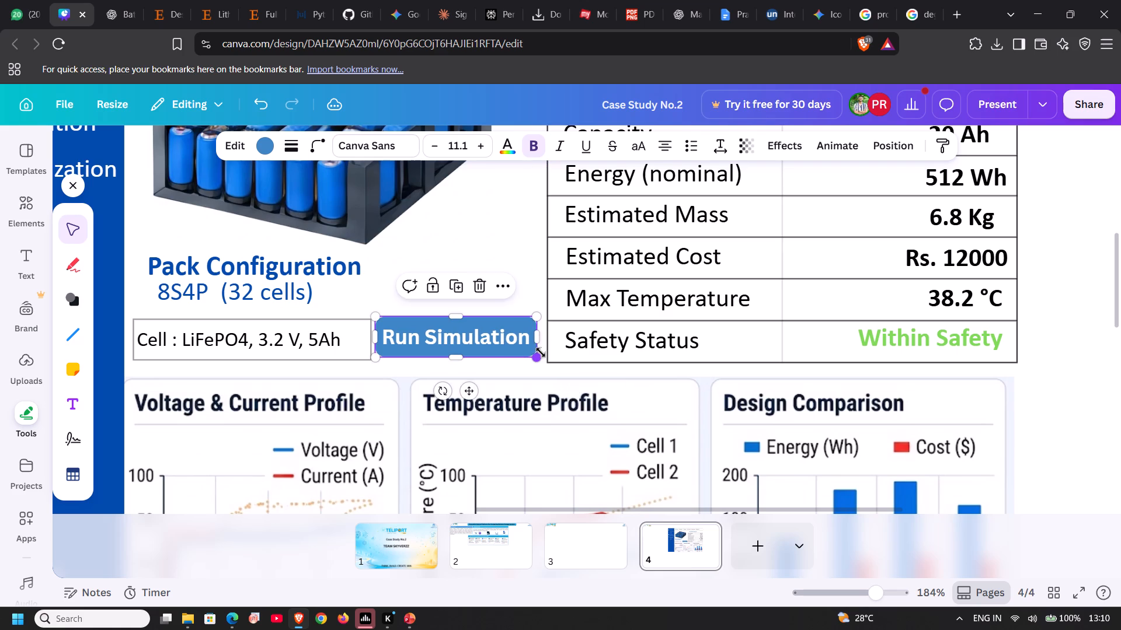
{"action": "left_click", "coordinate": [545, 239]}
Align the "Run Simulation" button with the cell frame and nudge it slightly towards the Key Results table.
{"action": "left_click", "coordinate": [507, 330]}
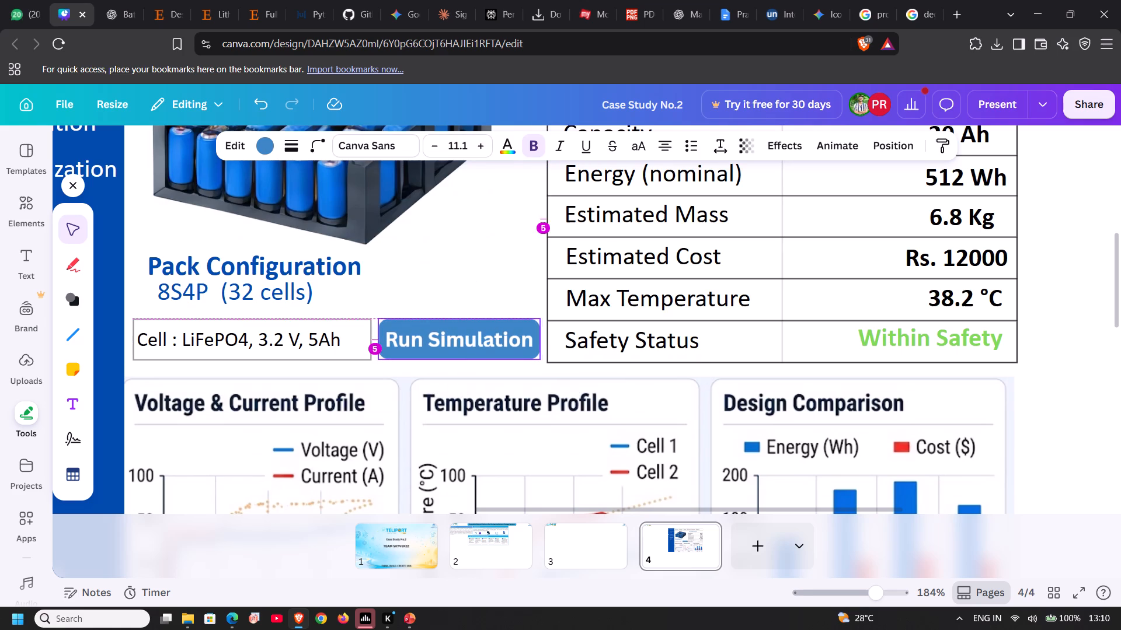
{"action": "left_click", "coordinate": [502, 225]}
{"action": "left_click", "coordinate": [499, 334]}
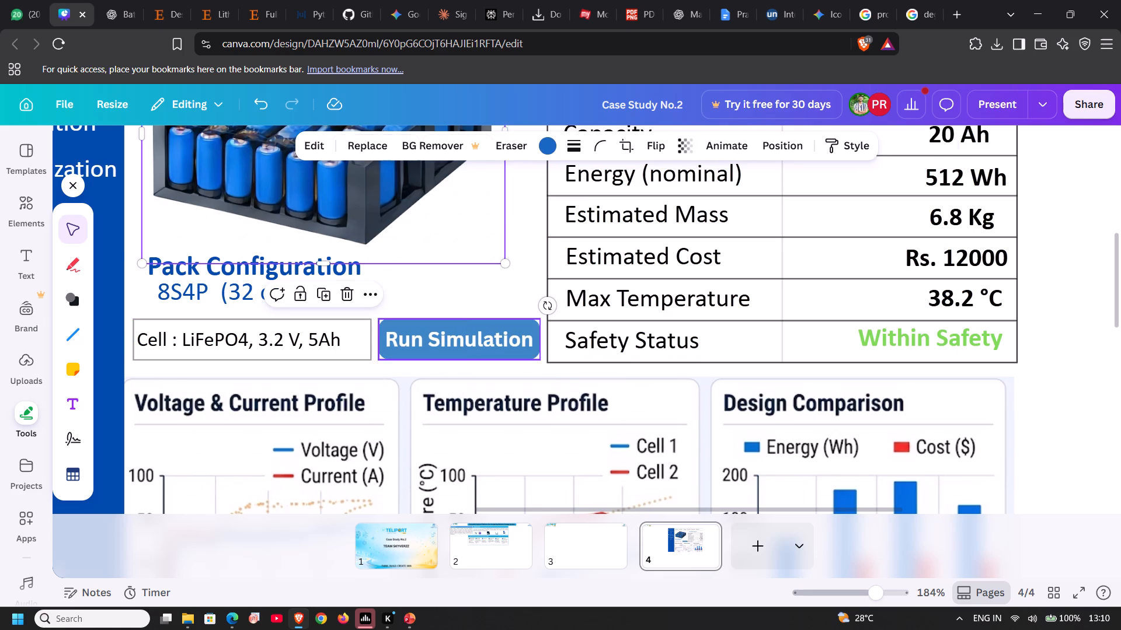
{"action": "key", "text": "Right"}
{"action": "key", "text": "Right"}
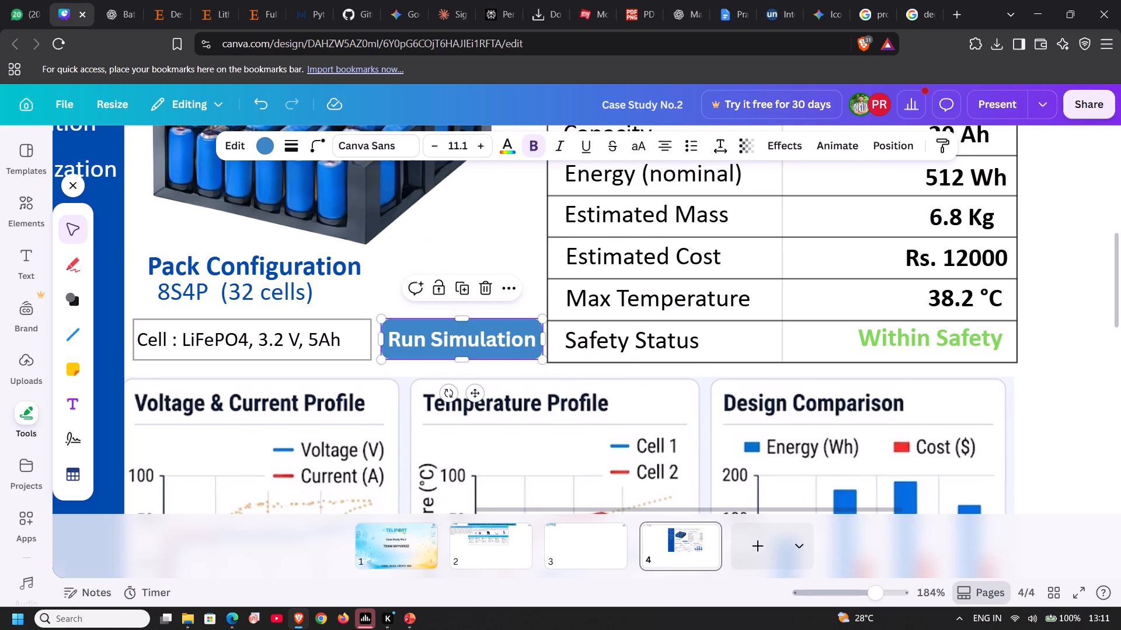
{"action": "left_click", "coordinate": [953, 332]}
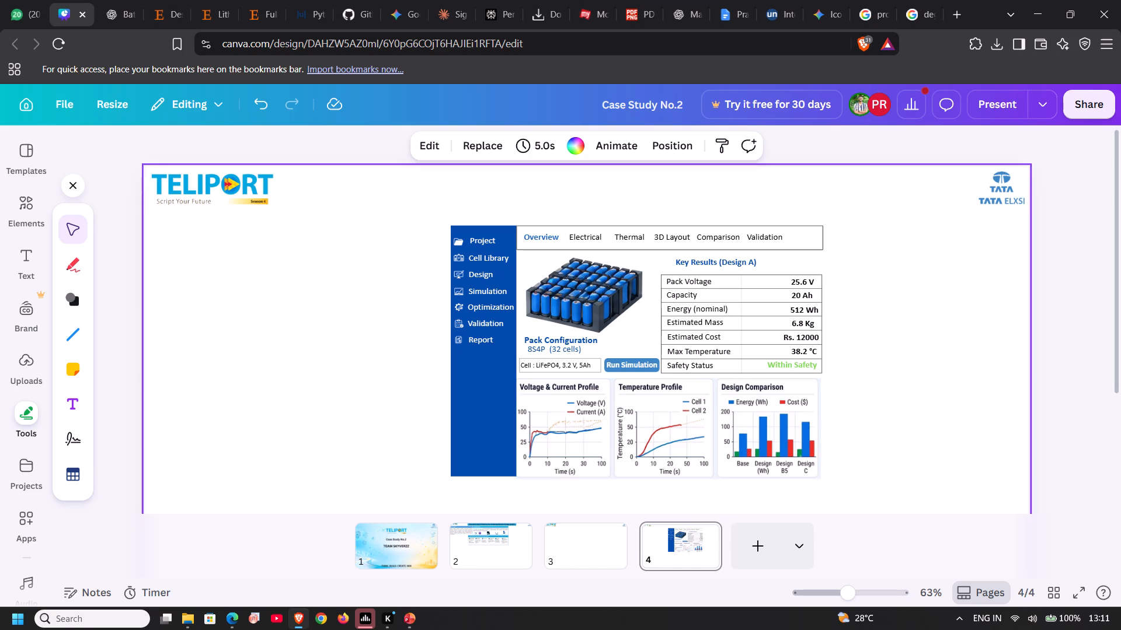
In the Google results tab, search for "symbol of down scroll" and copy the small, low-set down arrowhead.
{"action": "left_click", "coordinate": [954, 17]}
{"action": "left_click", "coordinate": [864, 0]}
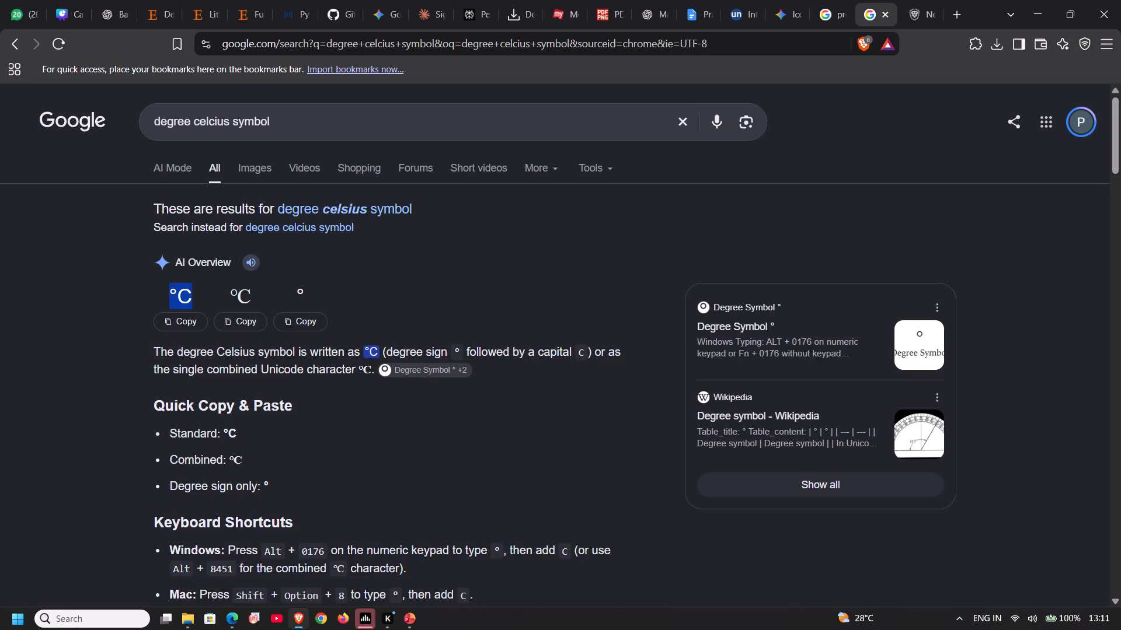
{"action": "left_click_drag", "start_coordinate": [436, 111], "coordinate": [176, 124]}
{"action": "left_click_drag", "start_coordinate": [293, 118], "coordinate": [164, 107]}
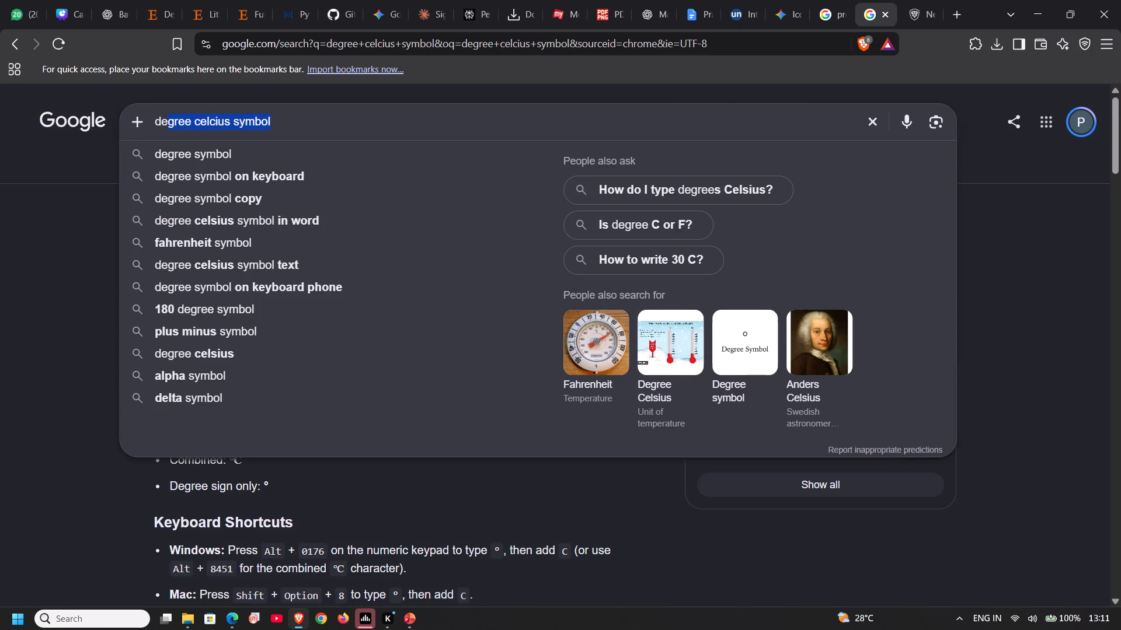
{"action": "left_click_drag", "start_coordinate": [164, 107], "coordinate": [146, 113]}
{"action": "key", "text": "s"}
{"action": "type", "text": "ymbol of do"}
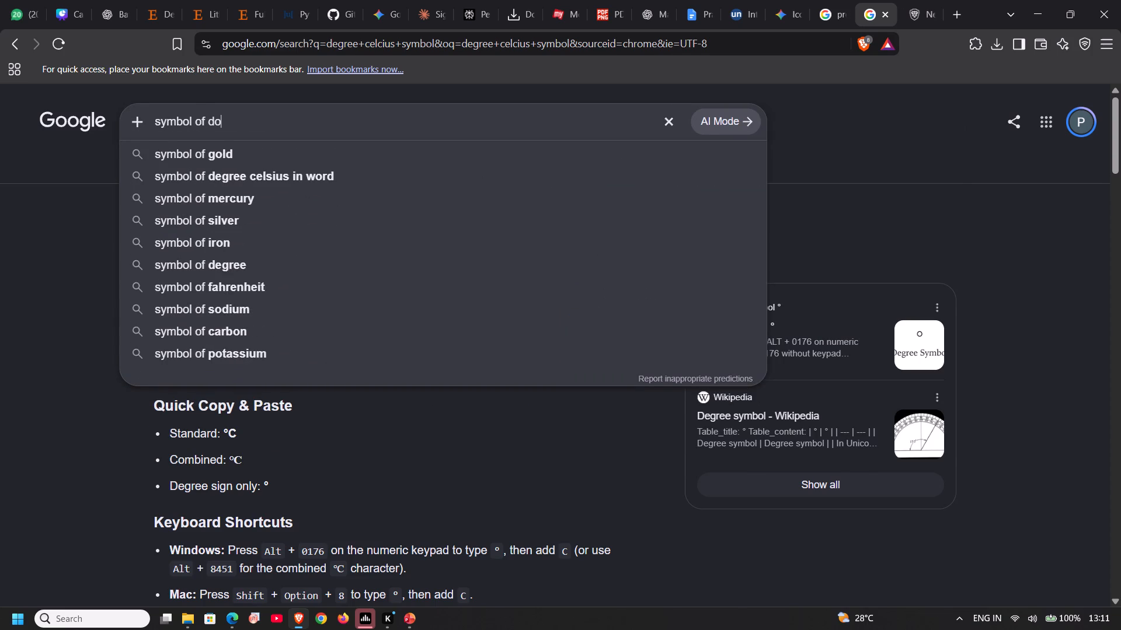
{"action": "type", "text": "wn scro;;"}
{"action": "key", "text": "BackSpace"}
{"action": "key", "text": "BackSpace"}
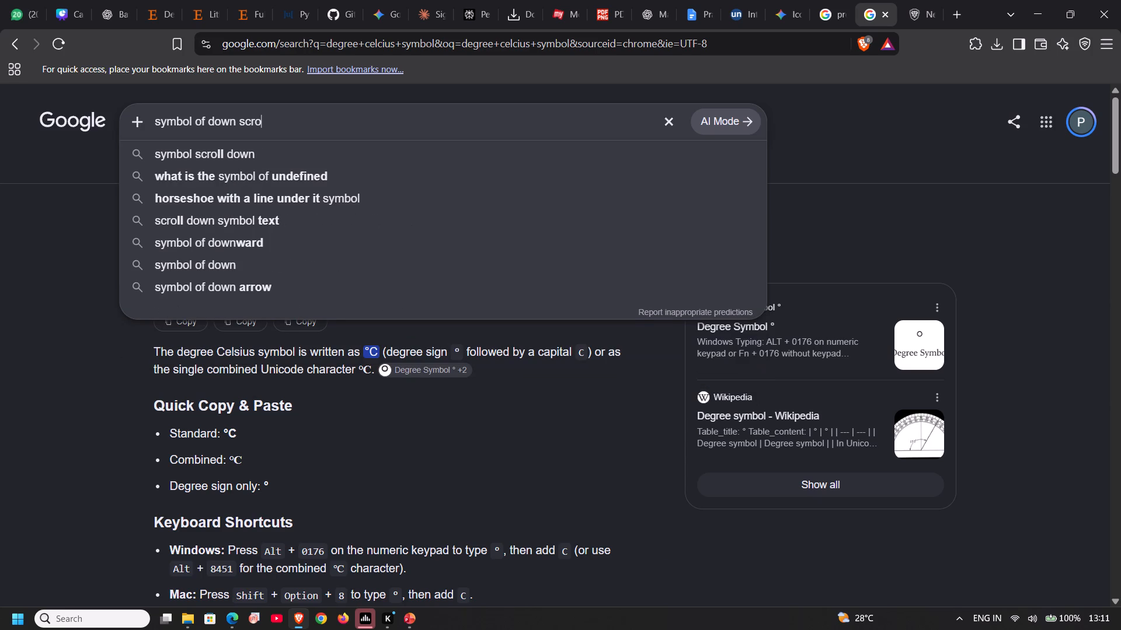
{"action": "type", "text": "ll"}
{"action": "key", "text": "Return"}
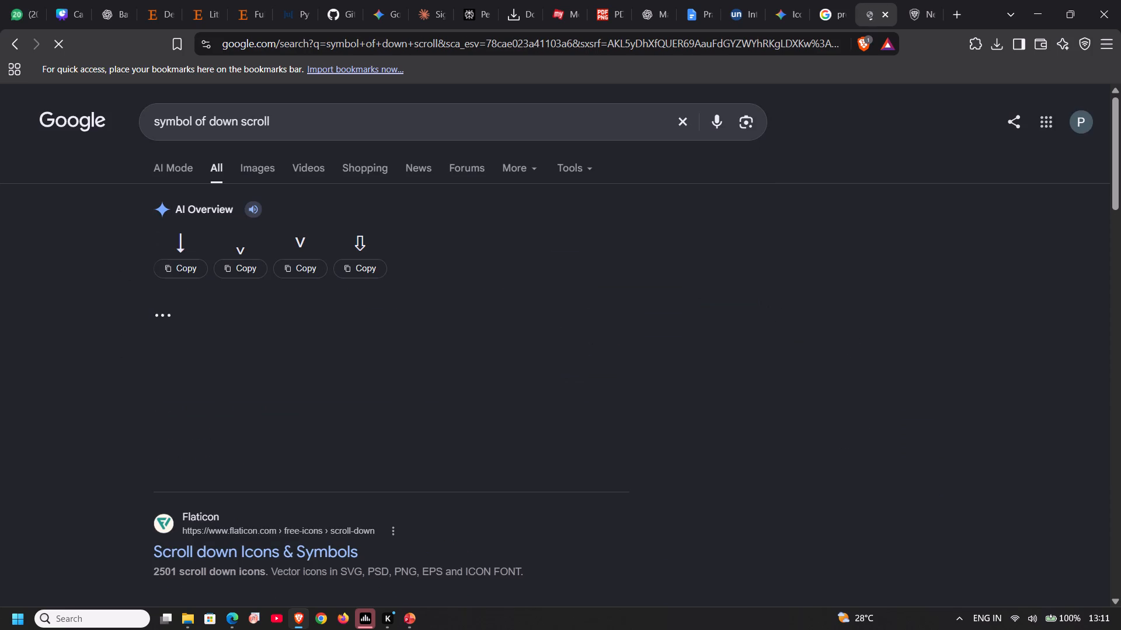
{"action": "left_click", "coordinate": [246, 265]}
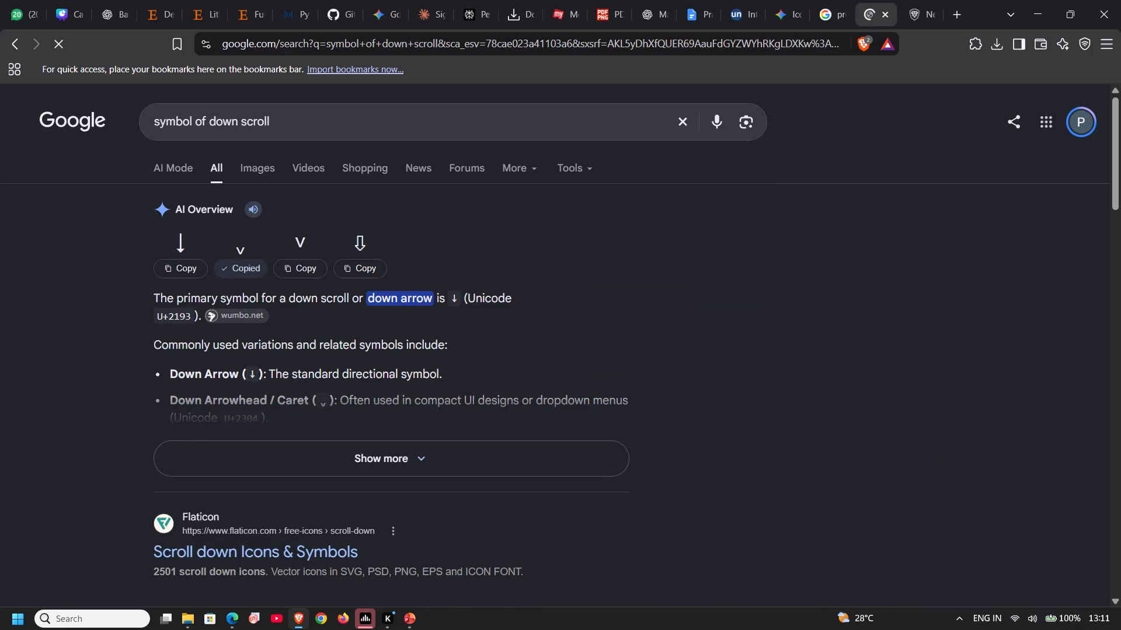
Back in the Canva design, append three spaces and the copied down arrowhead after "5Ah" in the cell text.
{"action": "left_click", "coordinate": [60, 10]}
{"action": "left_click", "coordinate": [593, 360]}
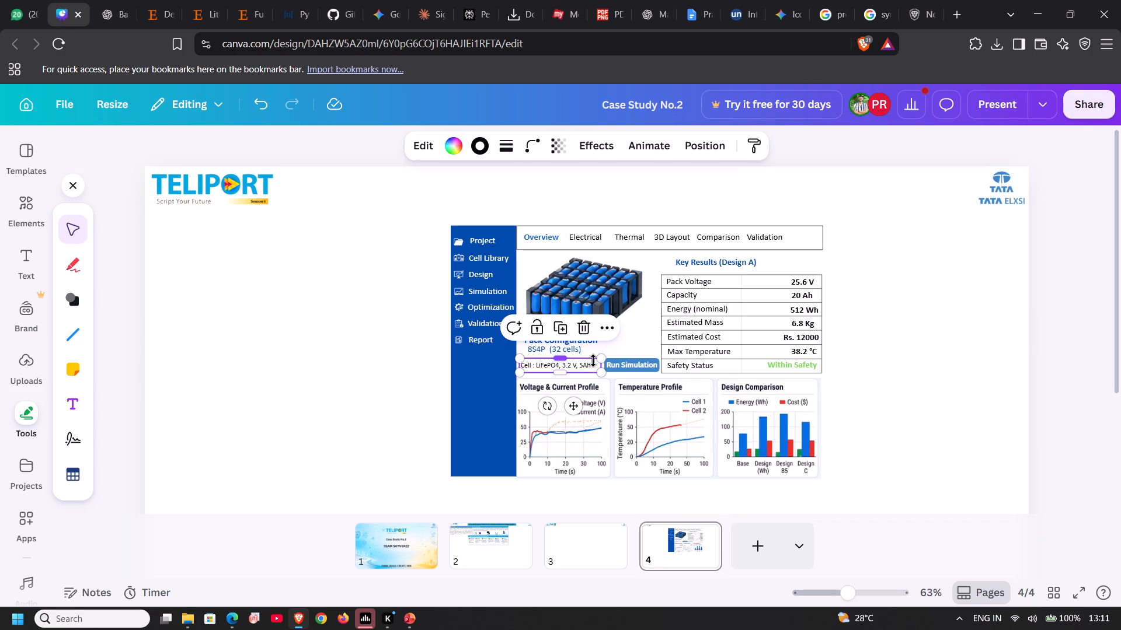
{"action": "left_click", "coordinate": [594, 366]}
{"action": "left_click", "coordinate": [597, 365]}
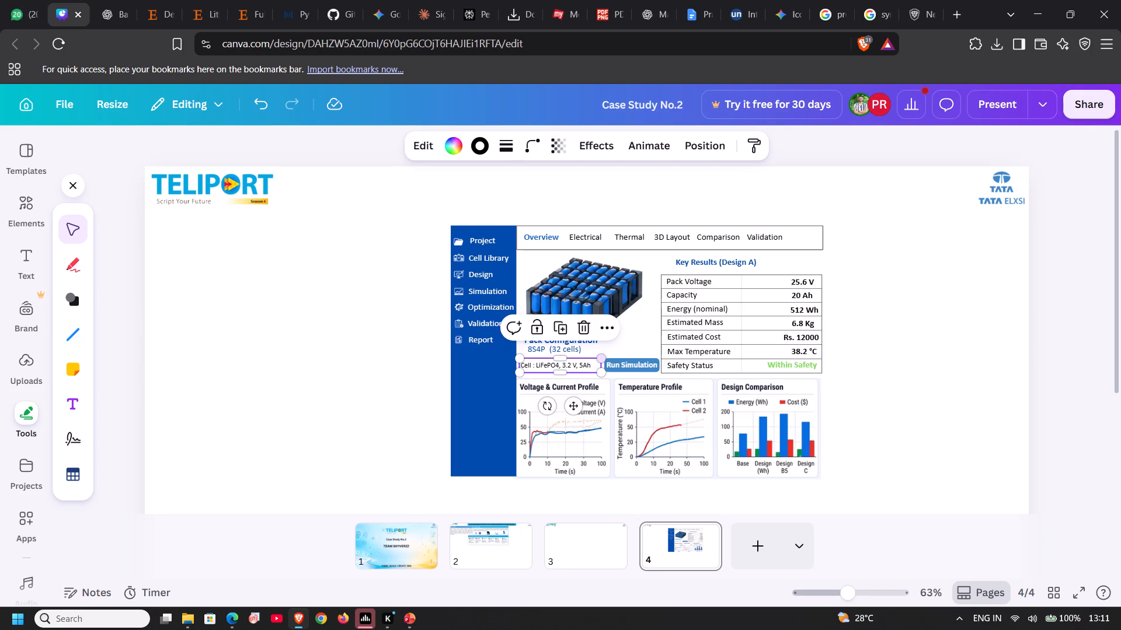
{"action": "left_click", "coordinate": [592, 364]}
{"action": "left_click", "coordinate": [591, 364]}
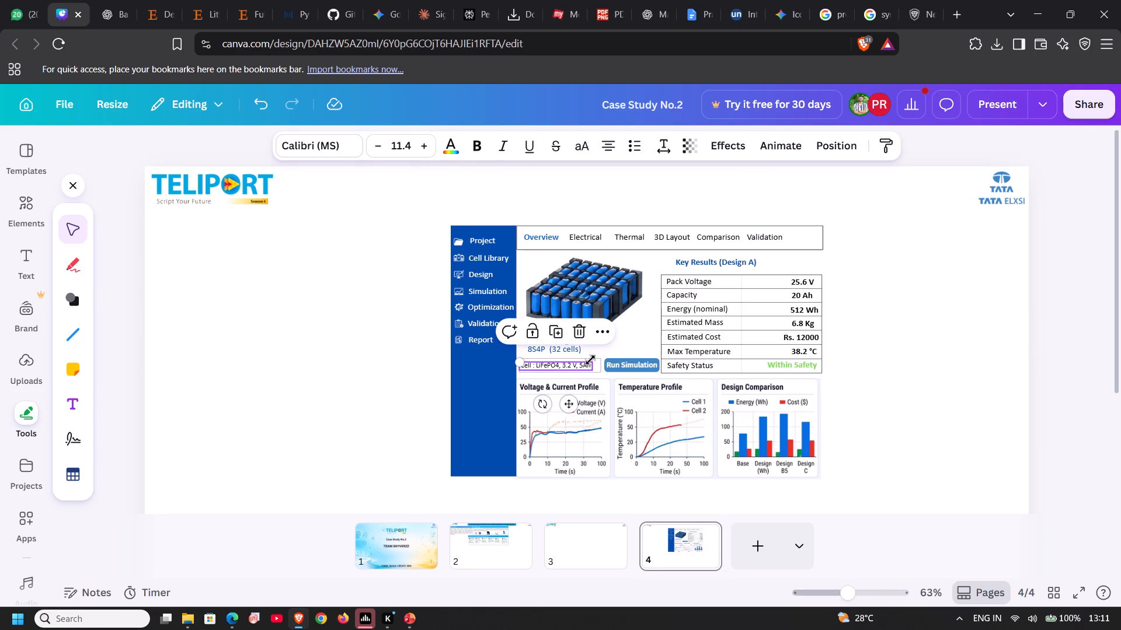
{"action": "left_click", "coordinate": [590, 374]}
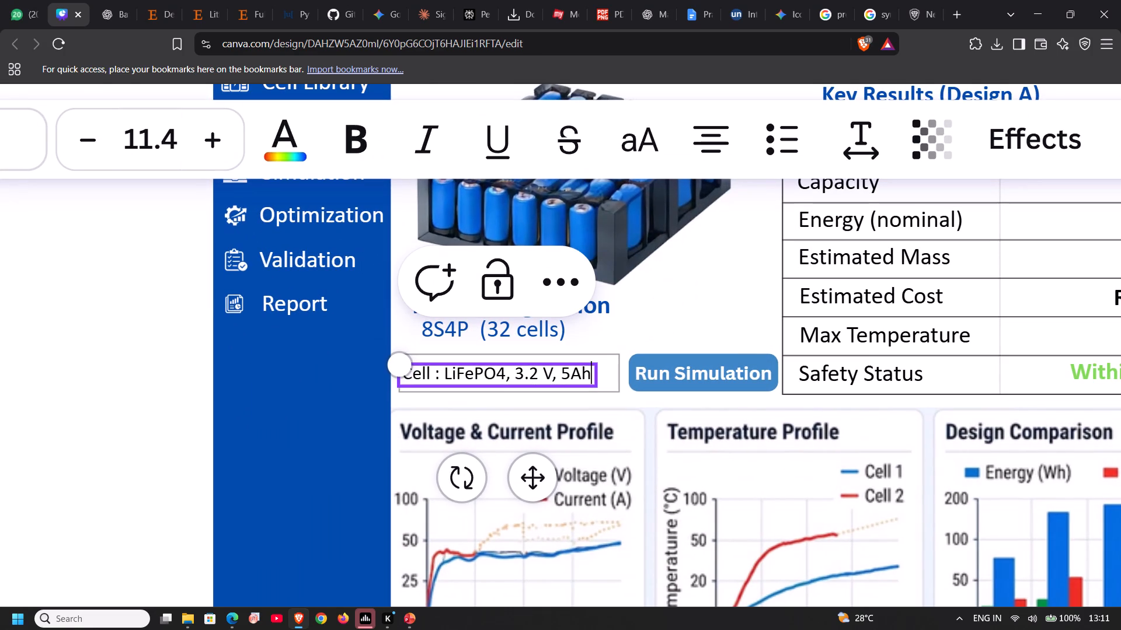
{"action": "key", "text": "space"}
{"action": "key", "text": "space"}
{"action": "key", "text": "space"}
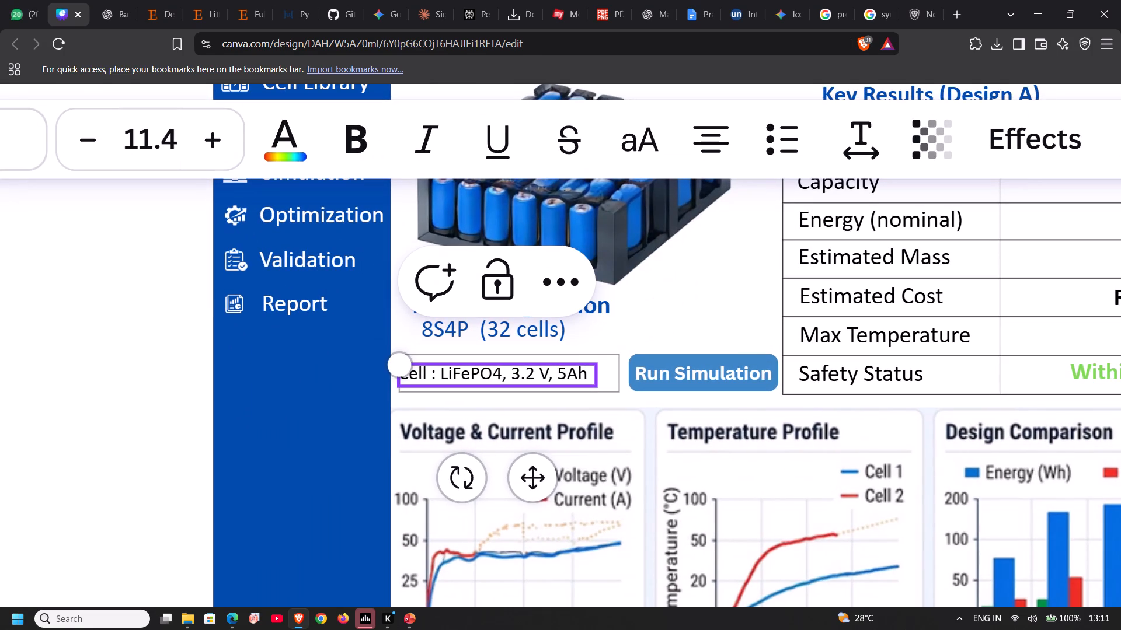
{"action": "key", "text": "ctrl+v"}
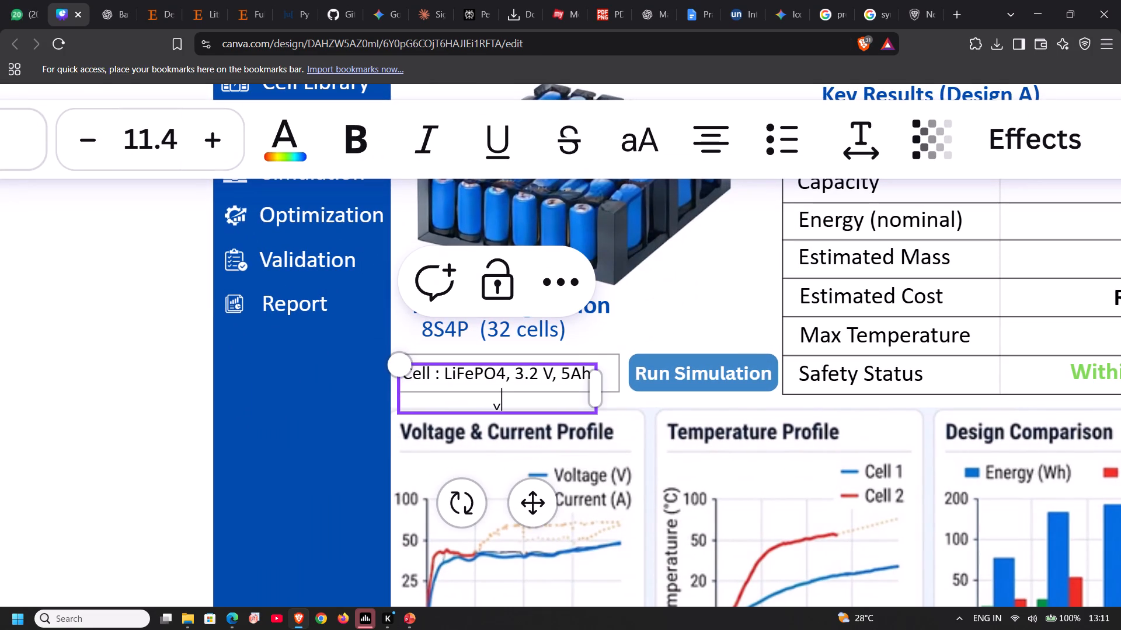
Widen the cell text box to the frame's edge so the text and arrowhead fit on one line.
{"action": "left_click_drag", "start_coordinate": [591, 392], "coordinate": [605, 397]}
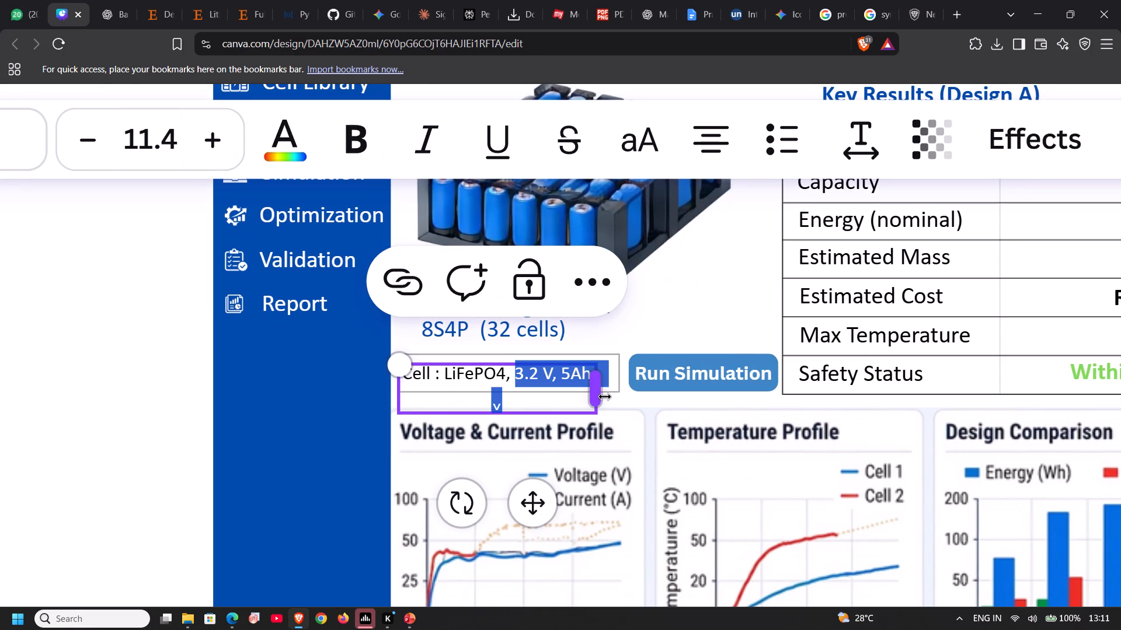
{"action": "left_click", "coordinate": [631, 402]}
{"action": "left_click", "coordinate": [577, 373]}
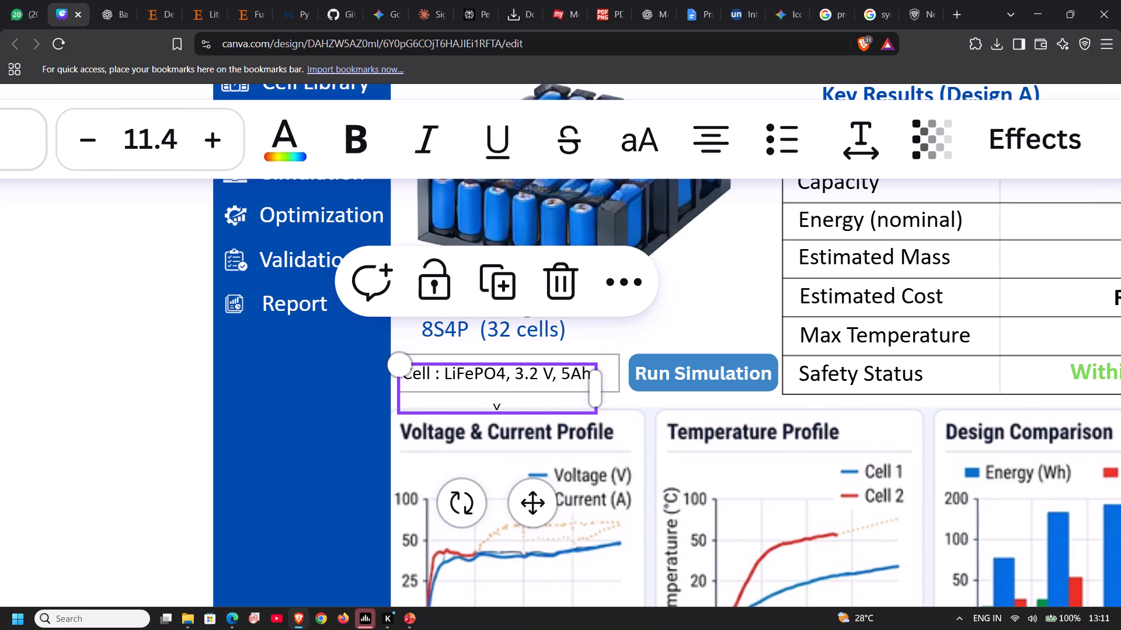
{"action": "left_click_drag", "start_coordinate": [596, 389], "coordinate": [619, 391]}
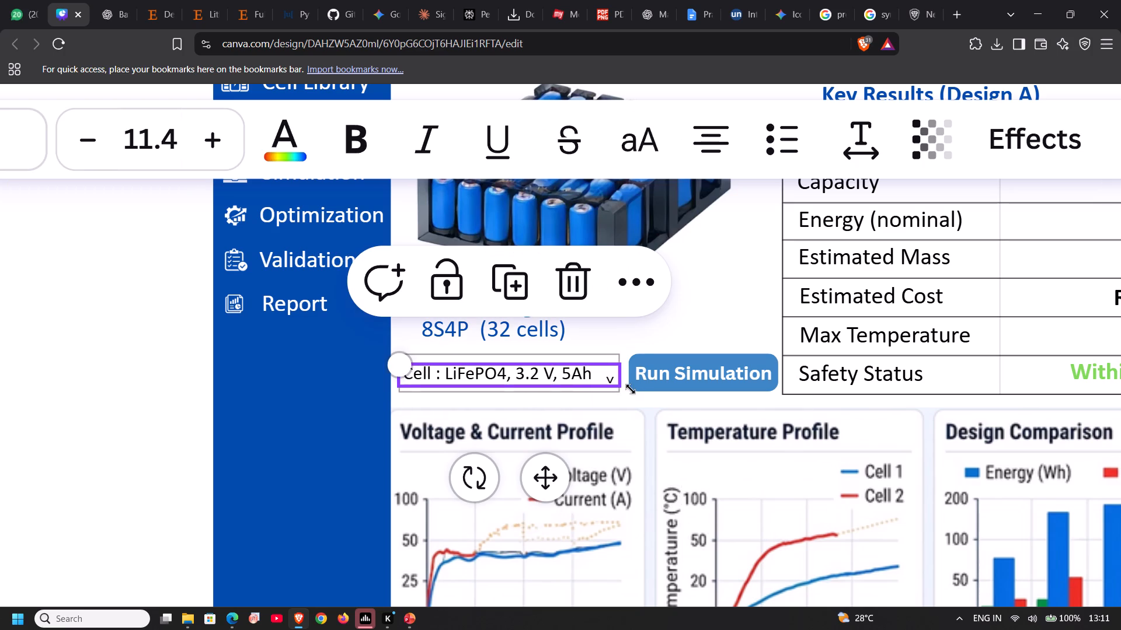
Replace the low-set arrowhead at the end of the cell text with the higher-set down arrowhead from the Google results.
{"action": "left_click", "coordinate": [609, 376]}
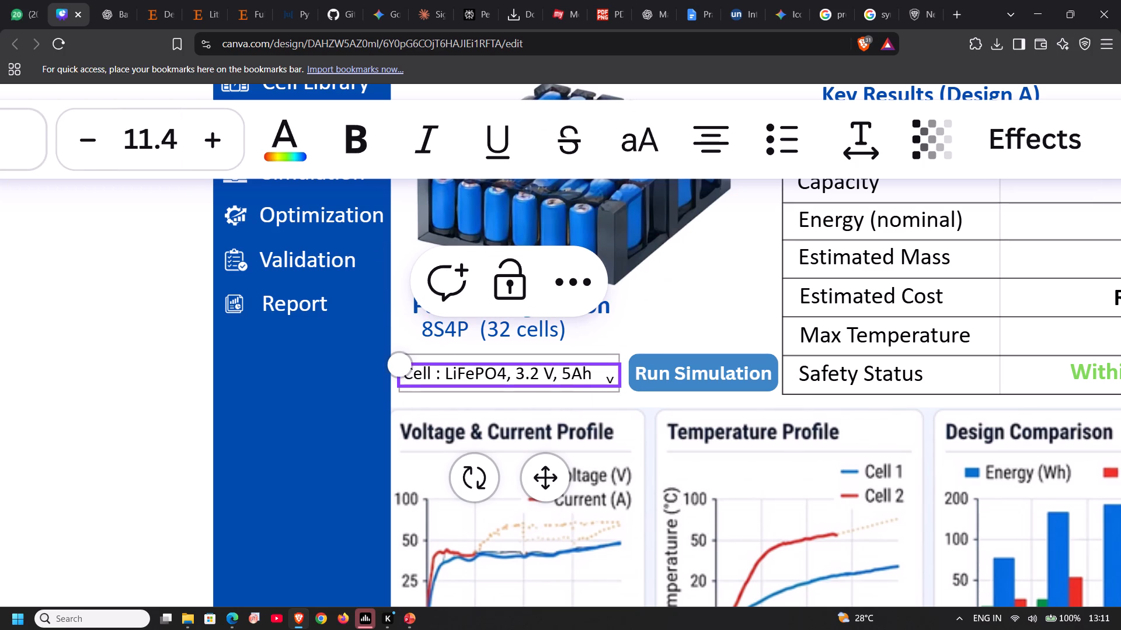
{"action": "left_click", "coordinate": [614, 377]}
{"action": "key", "text": "BackSpace"}
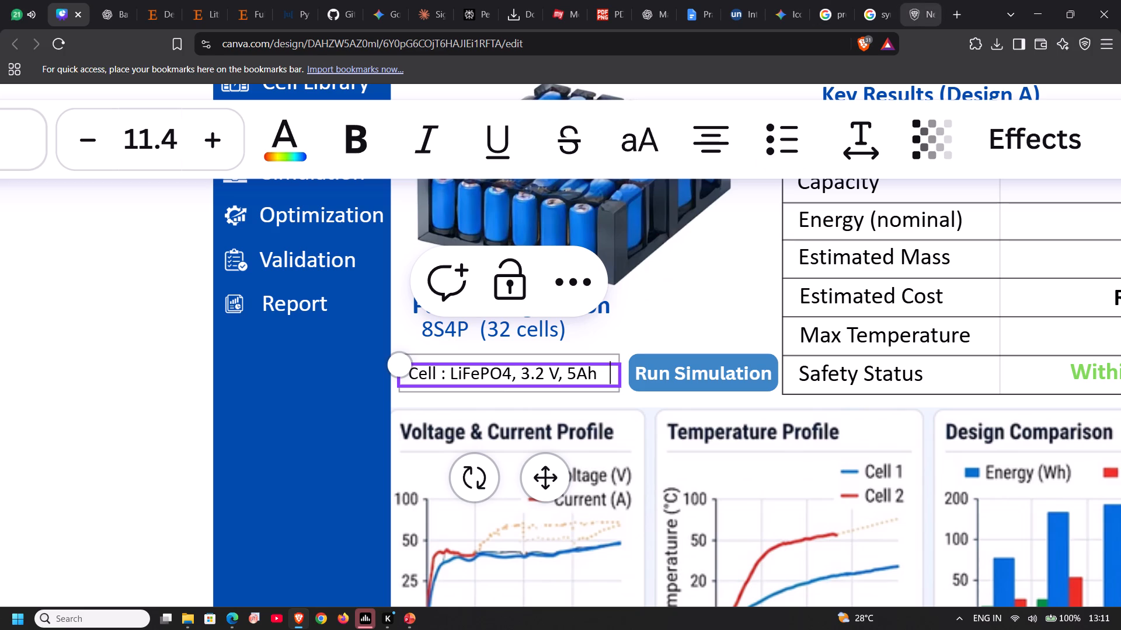
{"action": "left_click", "coordinate": [869, 10]}
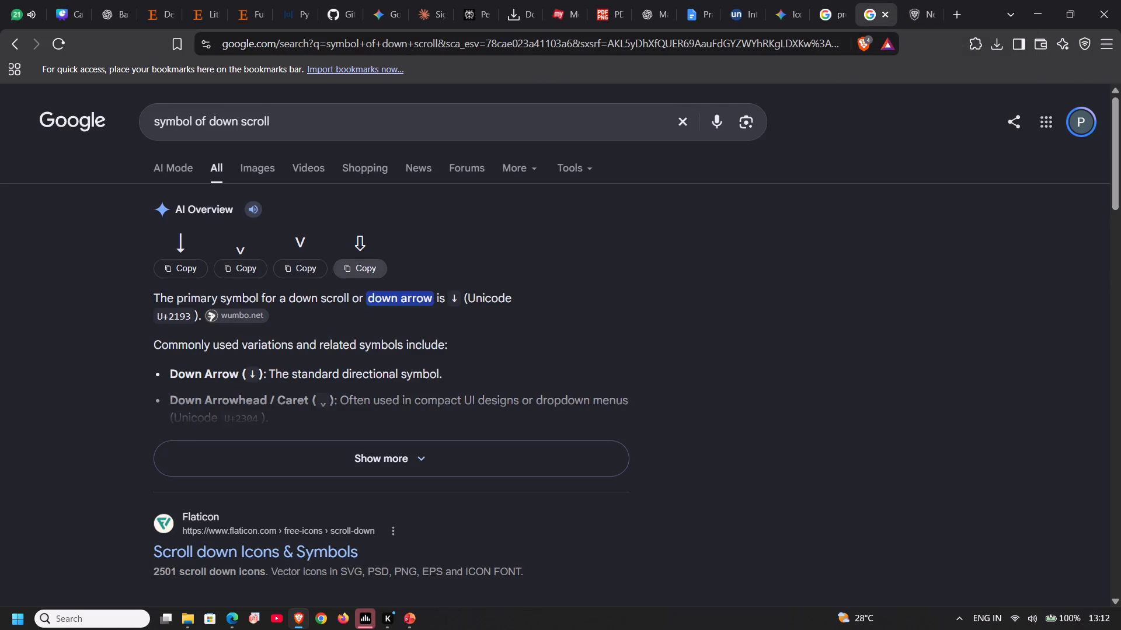
{"action": "scroll", "coordinate": [449, 258], "scroll_direction": "down", "scroll_amount": 2}
{"action": "scroll", "coordinate": [444, 280], "scroll_direction": "up", "scroll_amount": 2}
{"action": "left_click", "coordinate": [302, 264]}
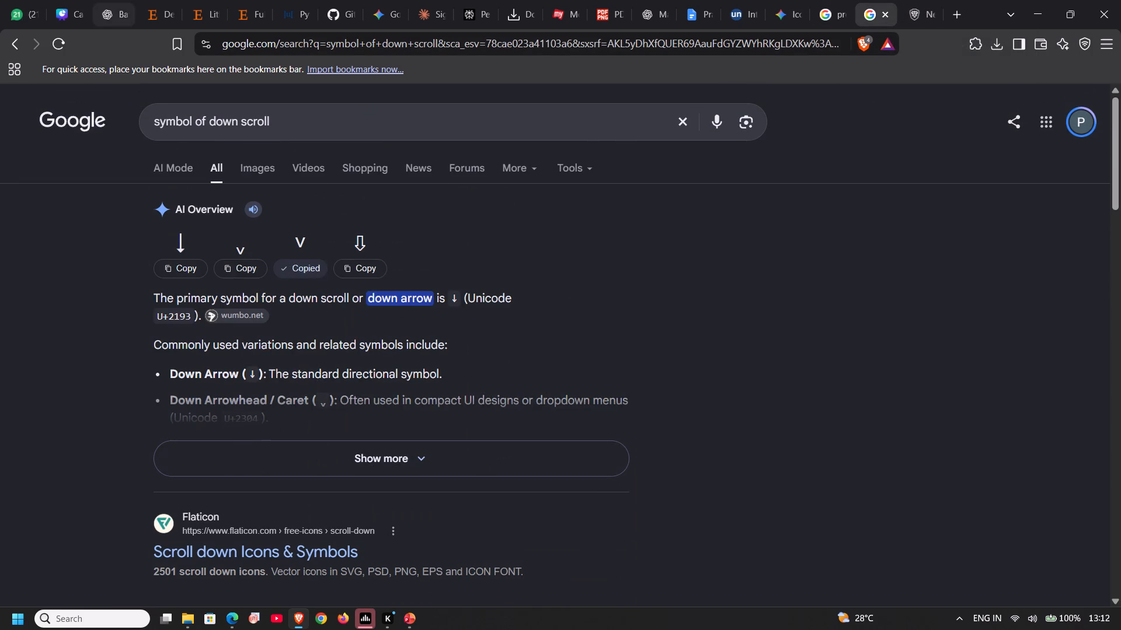
{"action": "left_click", "coordinate": [61, 10]}
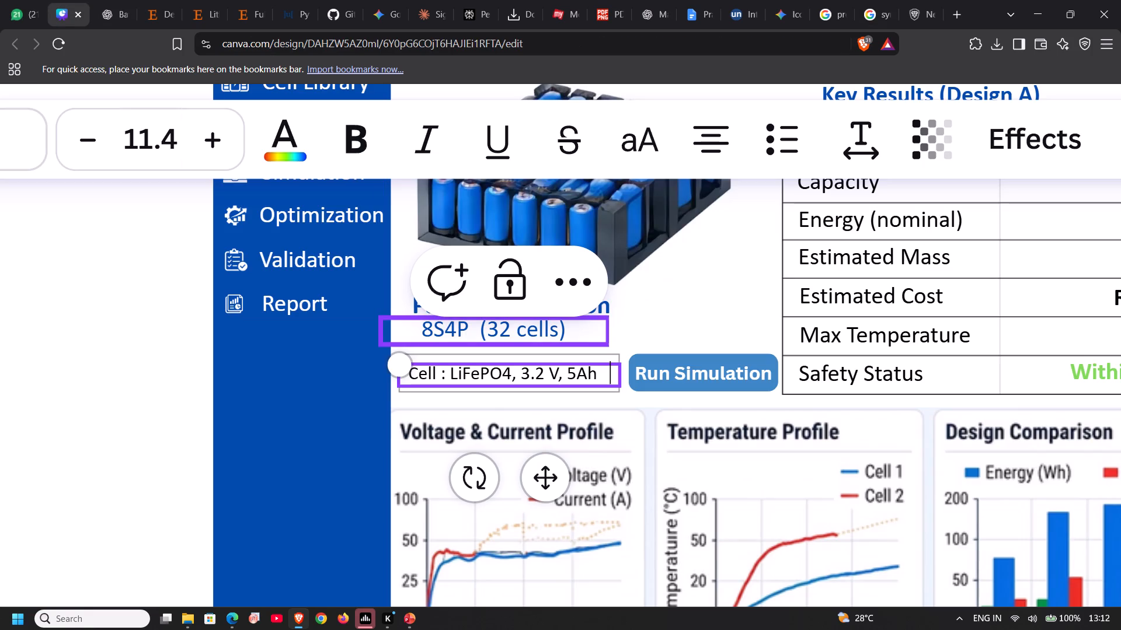
{"action": "key", "text": "ctrl+v"}
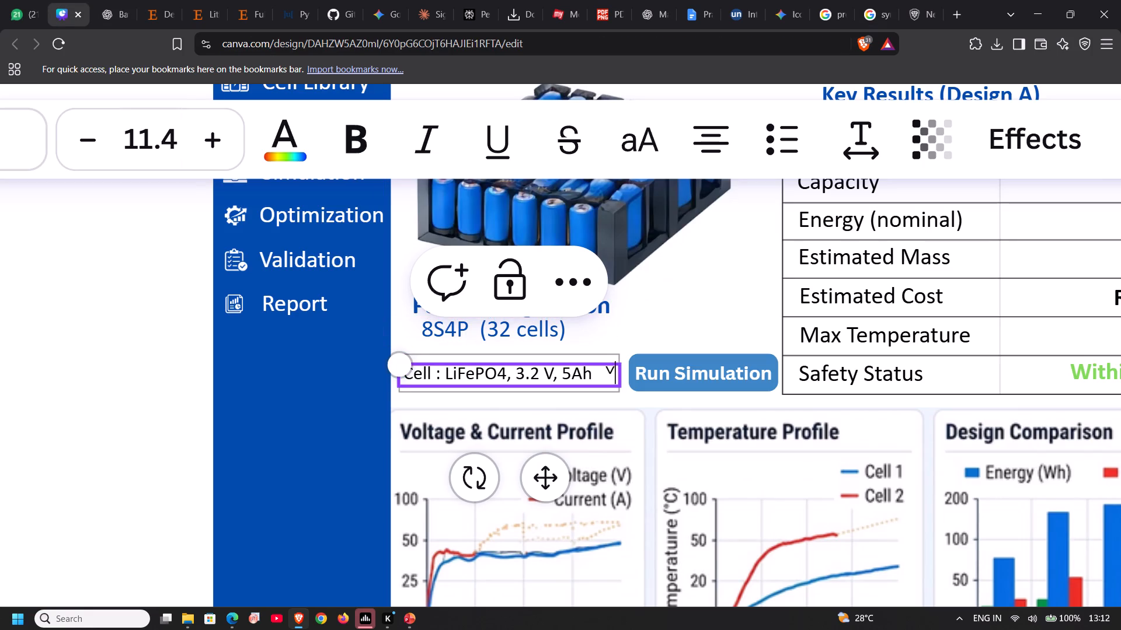
Nudge the "Cell : LiFePO4, 3.2 V, 5Ah" text box slightly left inside its frame.
{"action": "left_click", "coordinate": [666, 315]}
{"action": "left_click", "coordinate": [588, 361]}
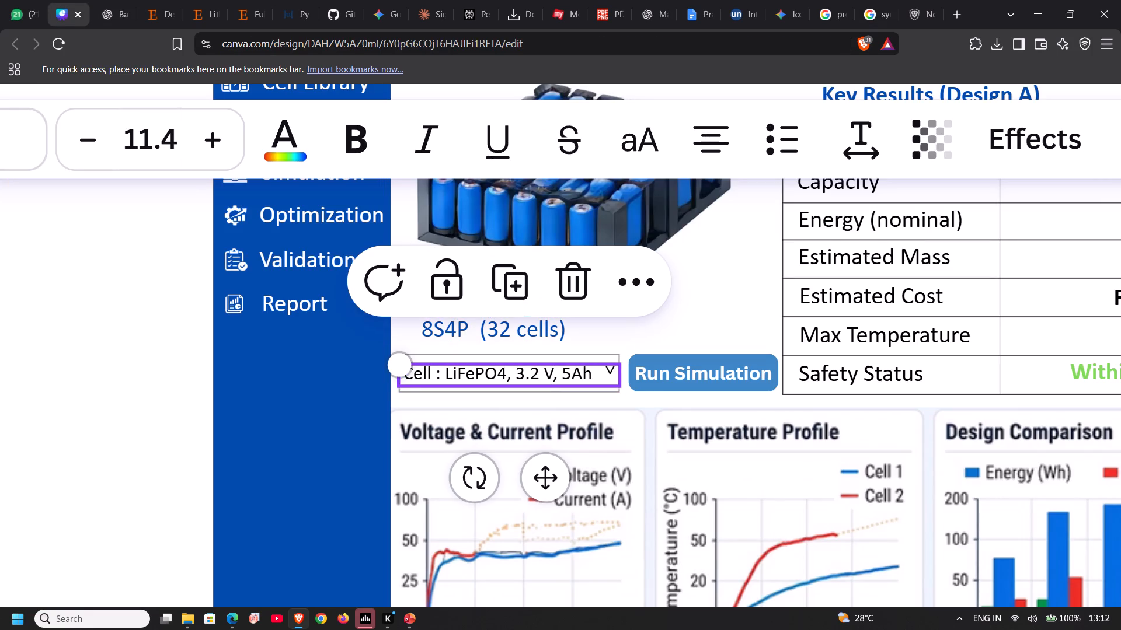
{"action": "key", "text": "Left"}
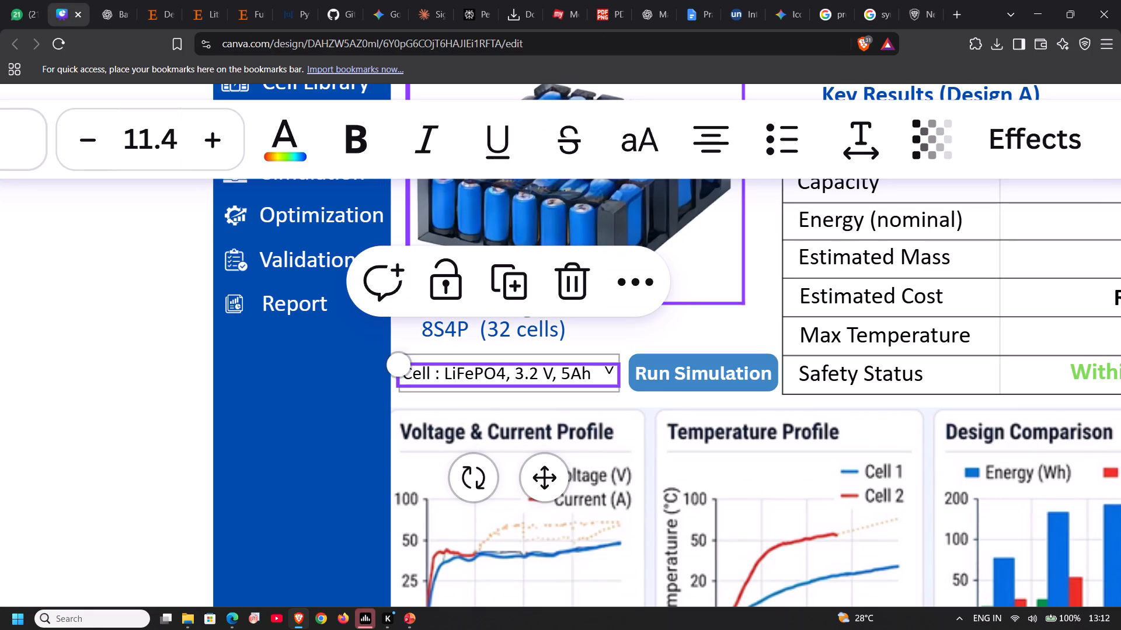
{"action": "key", "text": "Left"}
{"action": "key", "text": "Right"}
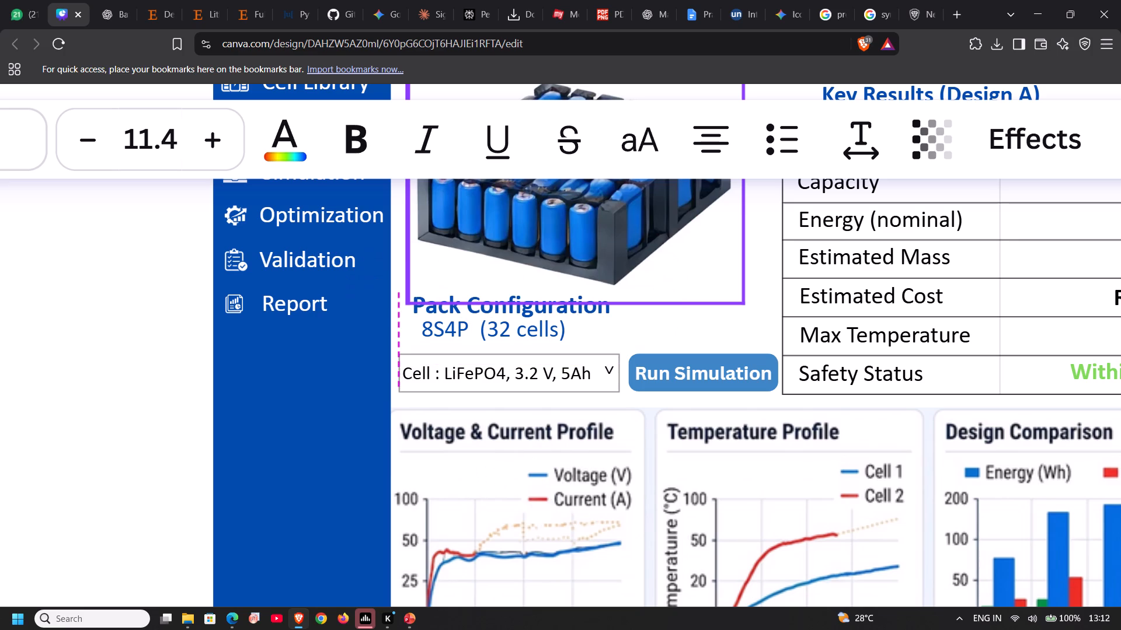
{"action": "left_click", "coordinate": [656, 320]}
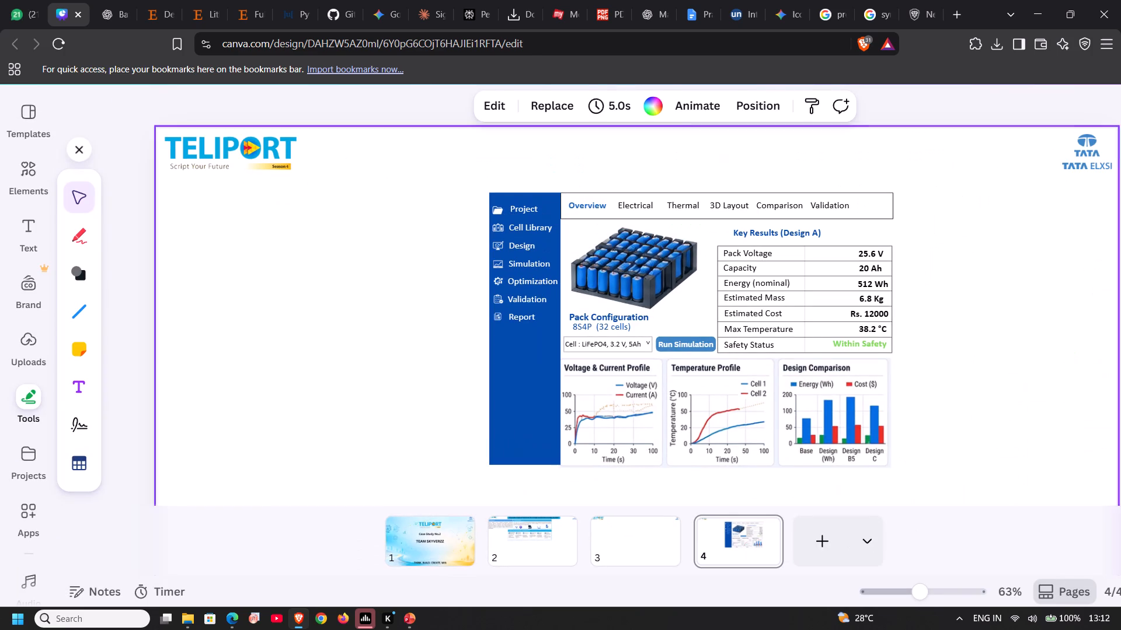
Group all the elements of the battery design dashboard mockup on page 4, from the blue sidebar to the charts.
{"action": "left_click", "coordinate": [967, 309]}
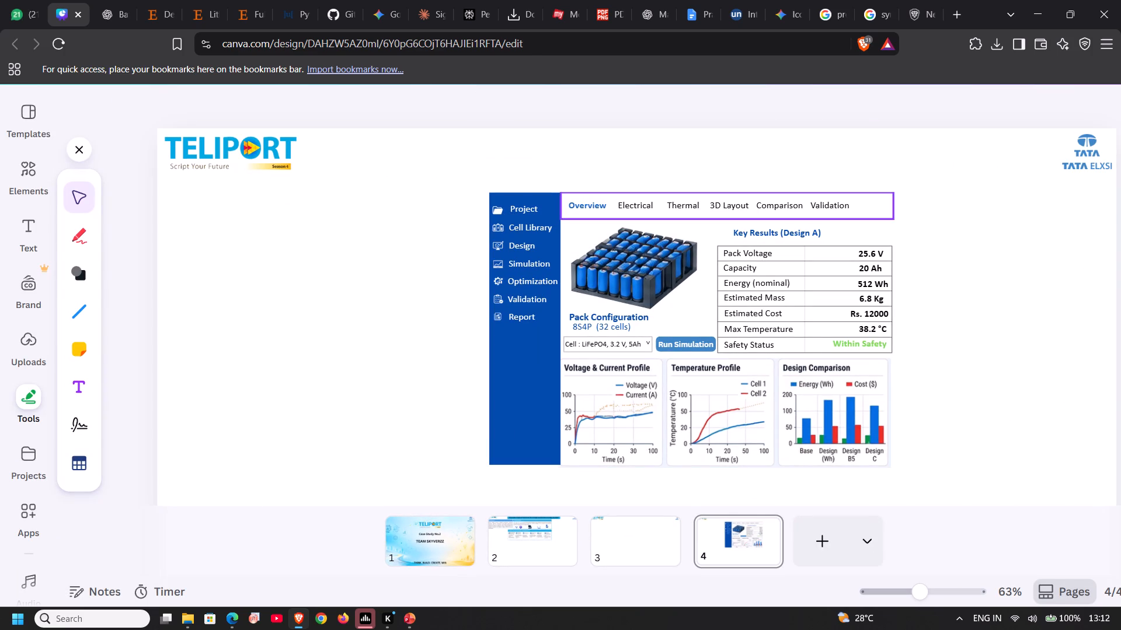
{"action": "left_click_drag", "start_coordinate": [452, 158], "coordinate": [960, 485]}
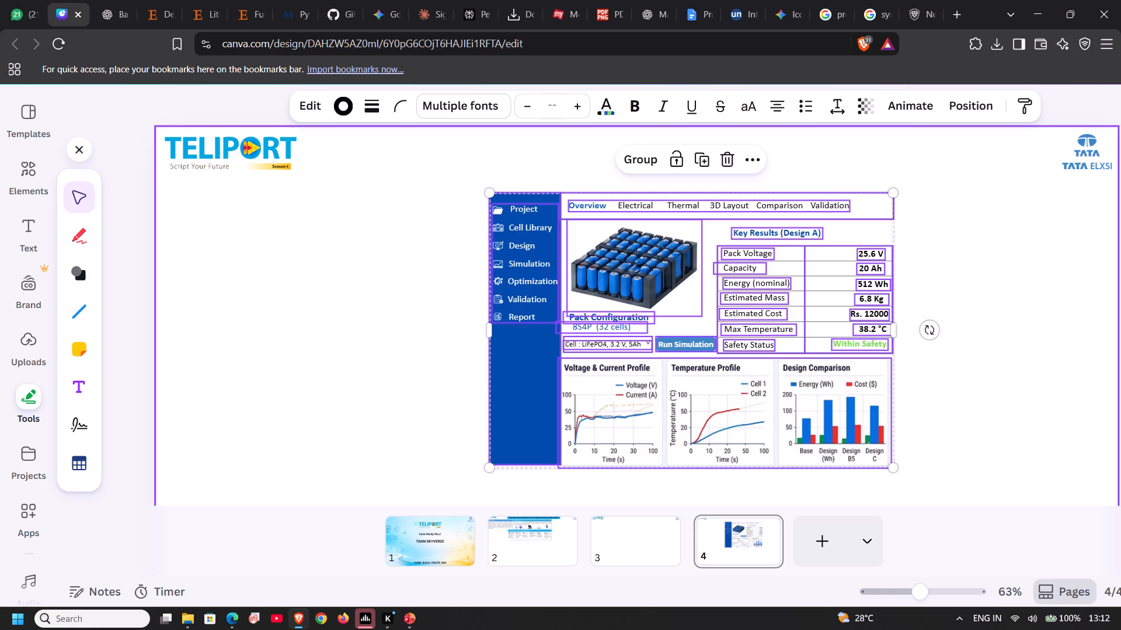
{"action": "key", "text": "ctrl+g"}
{"action": "left_click", "coordinate": [396, 297]}
{"action": "left_click_drag", "start_coordinate": [545, 376], "coordinate": [541, 376]}
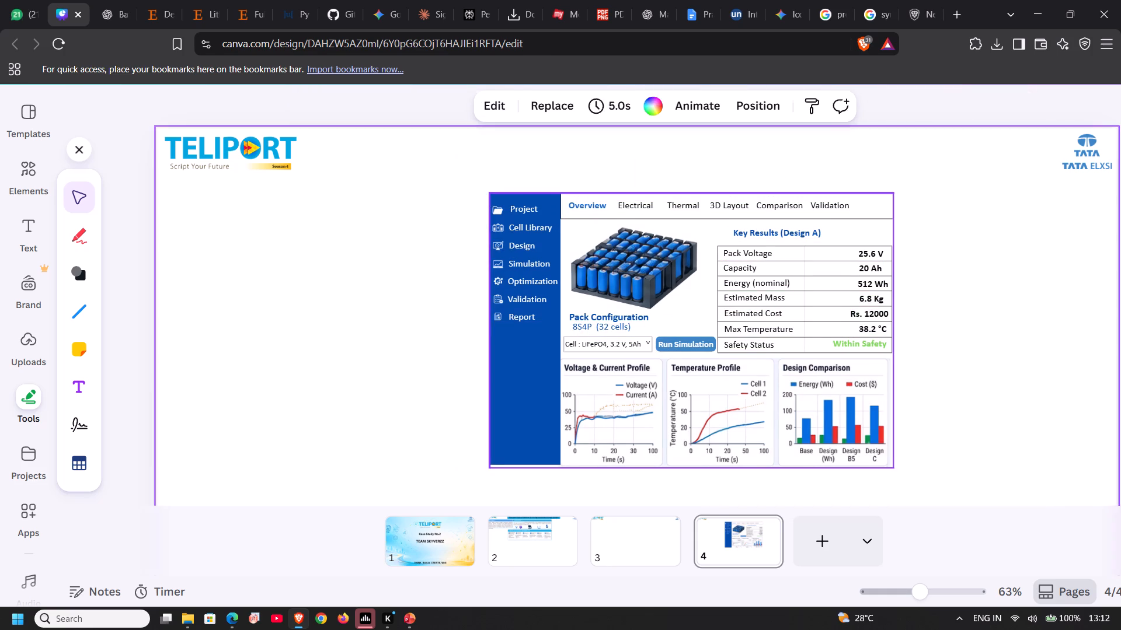
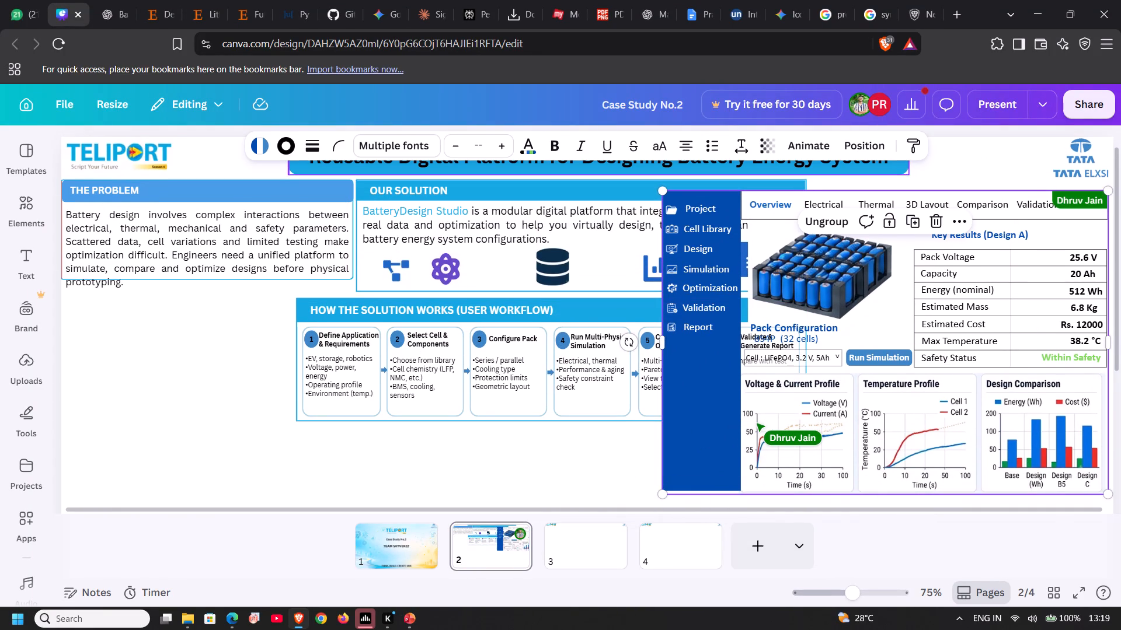
Open the font size choices for the grouped dashboard mockup on page 2.
{"action": "left_click", "coordinate": [467, 149]}
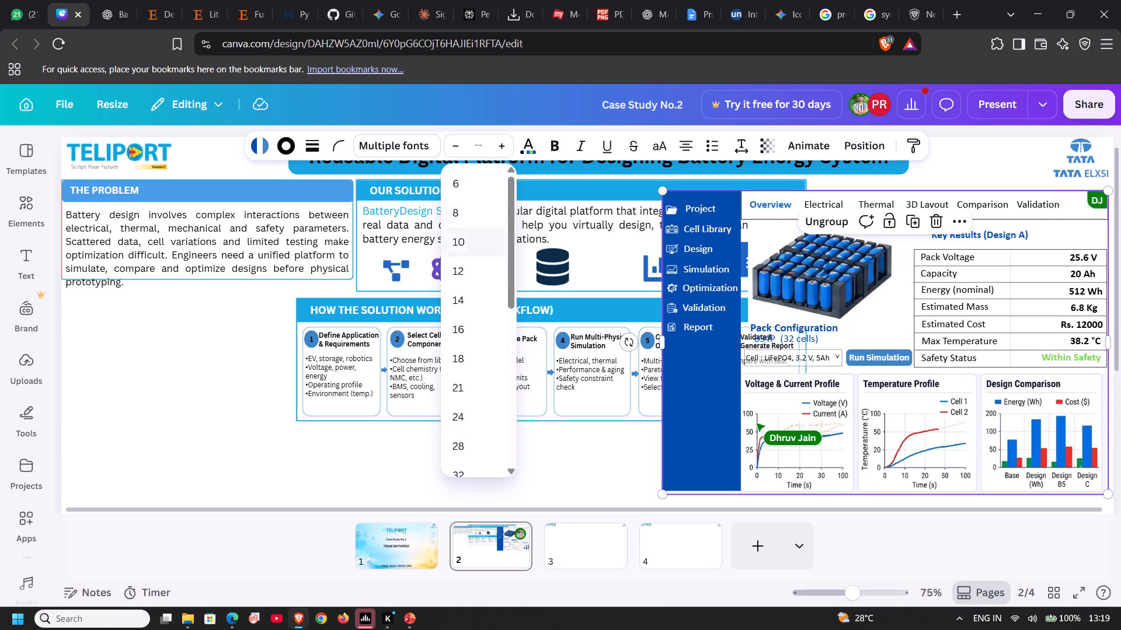
Set the text size of the grouped dashboard mock-up on page 2 to 14.
{"action": "left_click", "coordinate": [459, 300]}
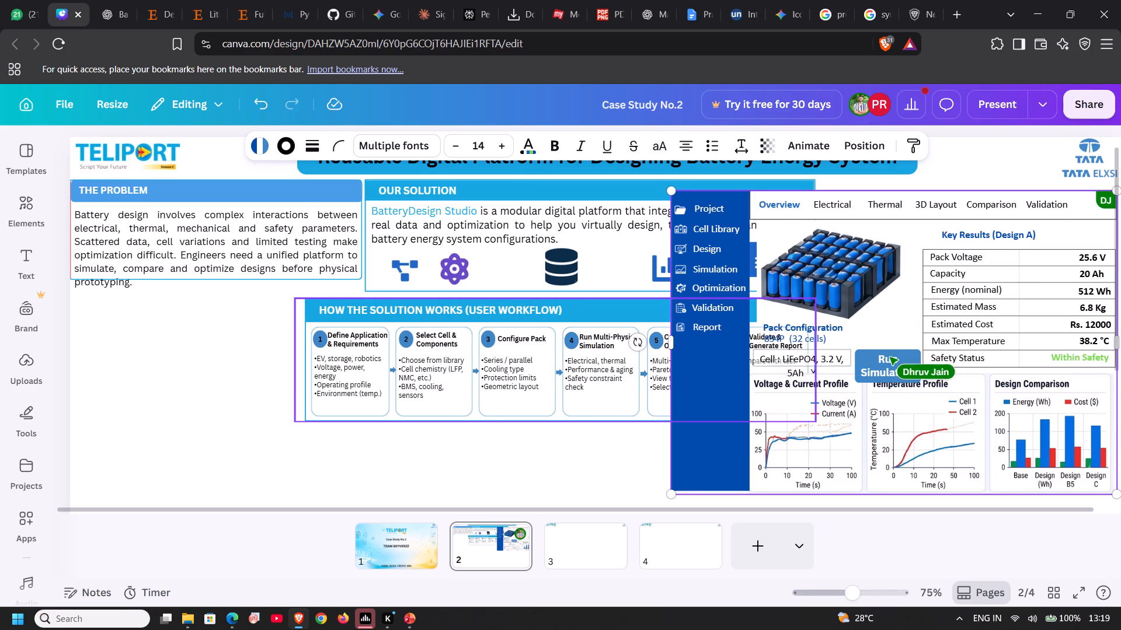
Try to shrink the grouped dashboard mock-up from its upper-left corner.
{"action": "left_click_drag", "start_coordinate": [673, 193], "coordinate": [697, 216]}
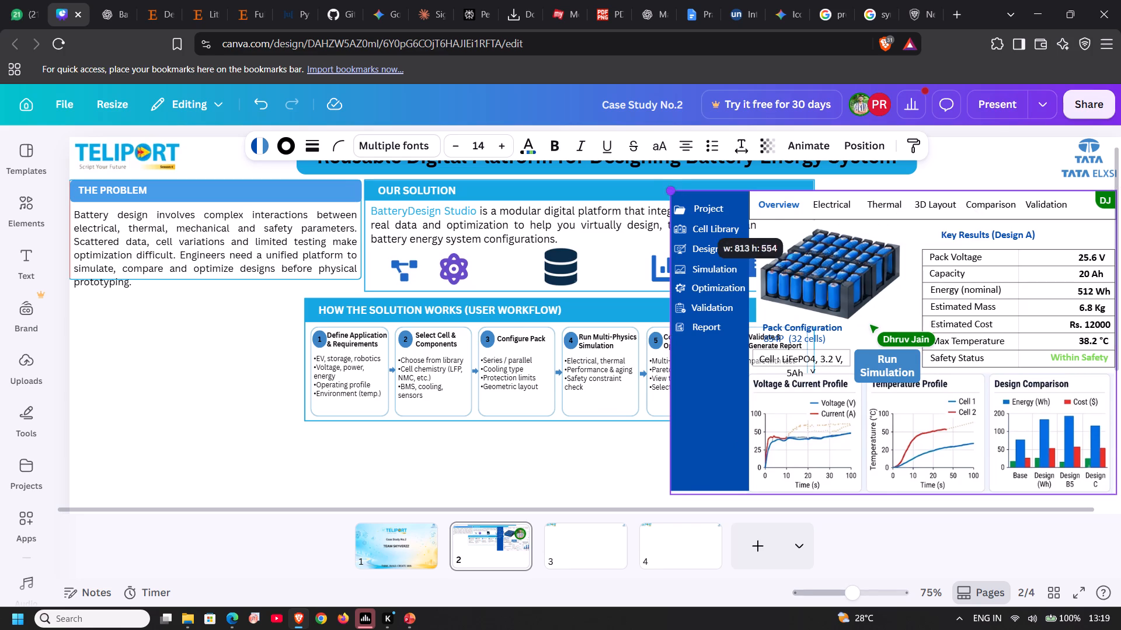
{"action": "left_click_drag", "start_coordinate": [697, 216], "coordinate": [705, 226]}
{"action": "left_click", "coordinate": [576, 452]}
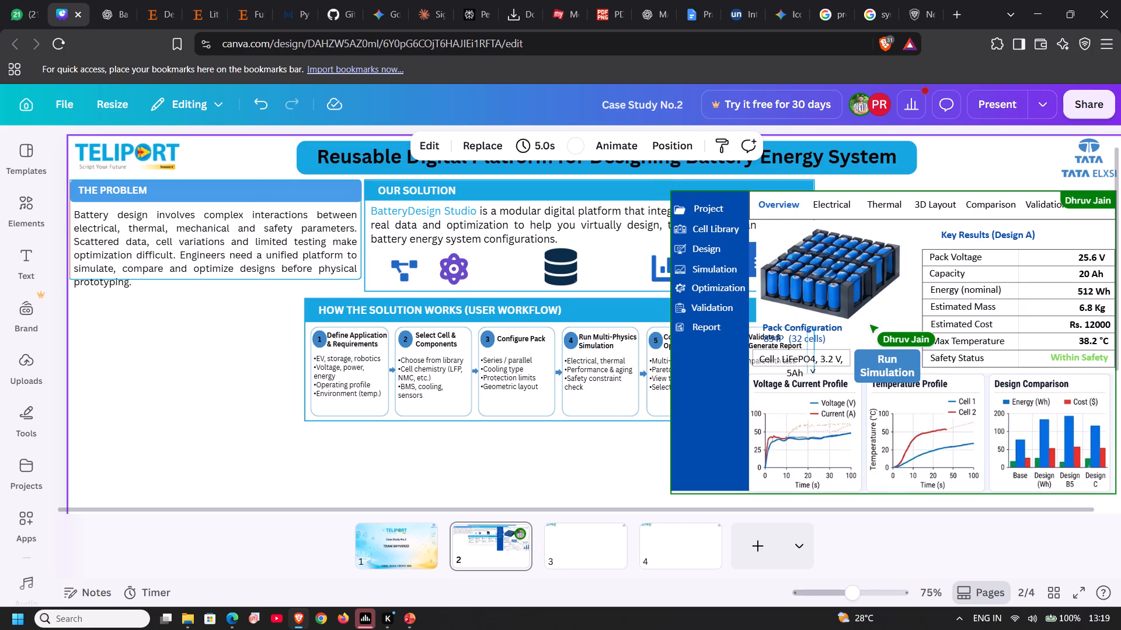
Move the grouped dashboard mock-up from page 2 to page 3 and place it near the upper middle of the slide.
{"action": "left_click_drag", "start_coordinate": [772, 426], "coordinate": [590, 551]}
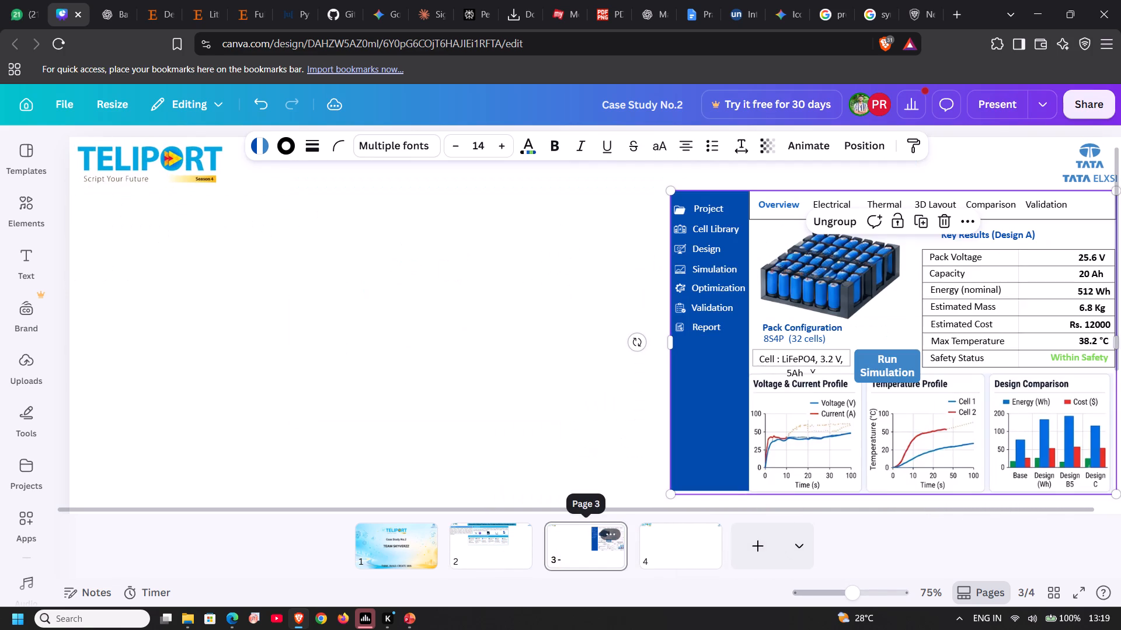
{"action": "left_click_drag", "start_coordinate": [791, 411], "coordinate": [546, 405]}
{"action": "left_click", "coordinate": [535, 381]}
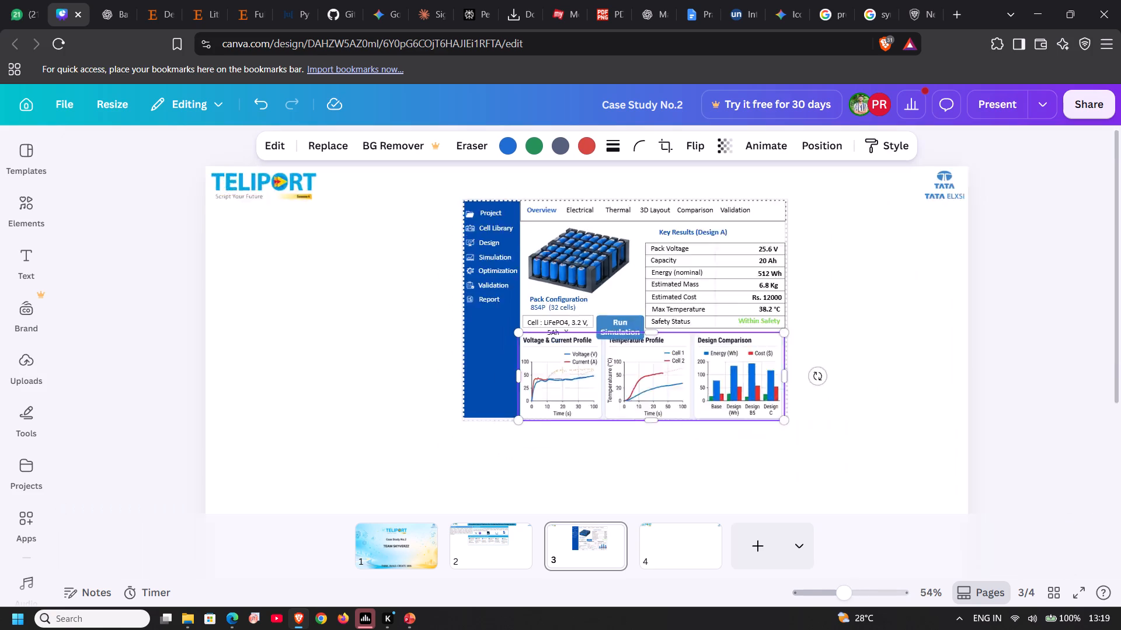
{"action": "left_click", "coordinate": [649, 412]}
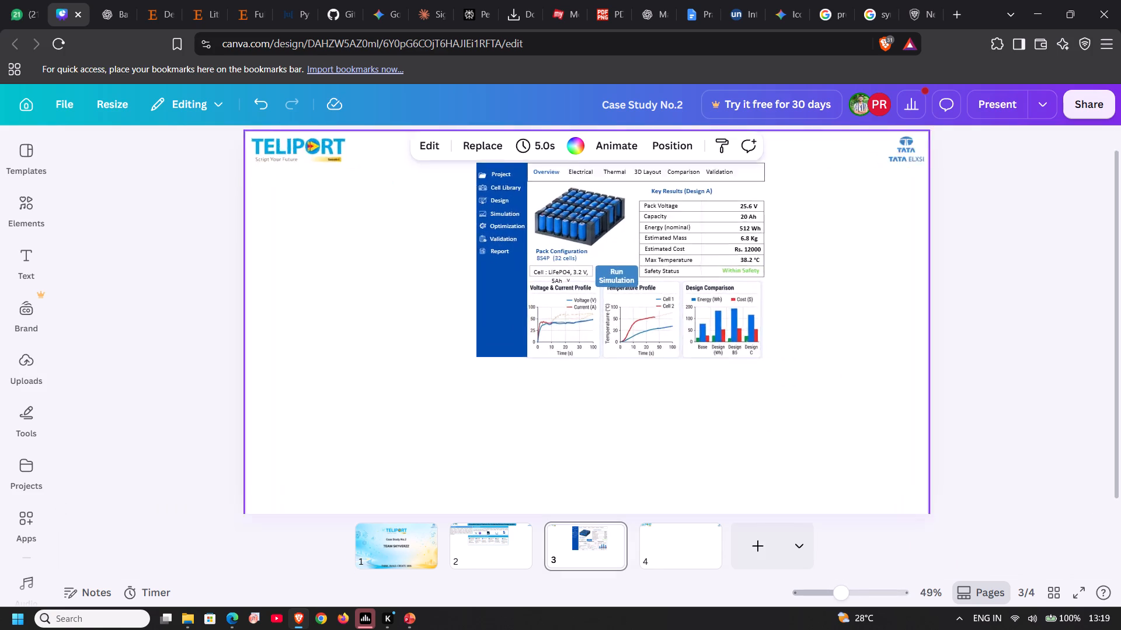
Reduce the "Run Simulation" label's text size to 12 in the dashboard mock-up on page 3.
{"action": "scroll", "coordinate": [657, 408], "scroll_direction": "up", "scroll_amount": 5}
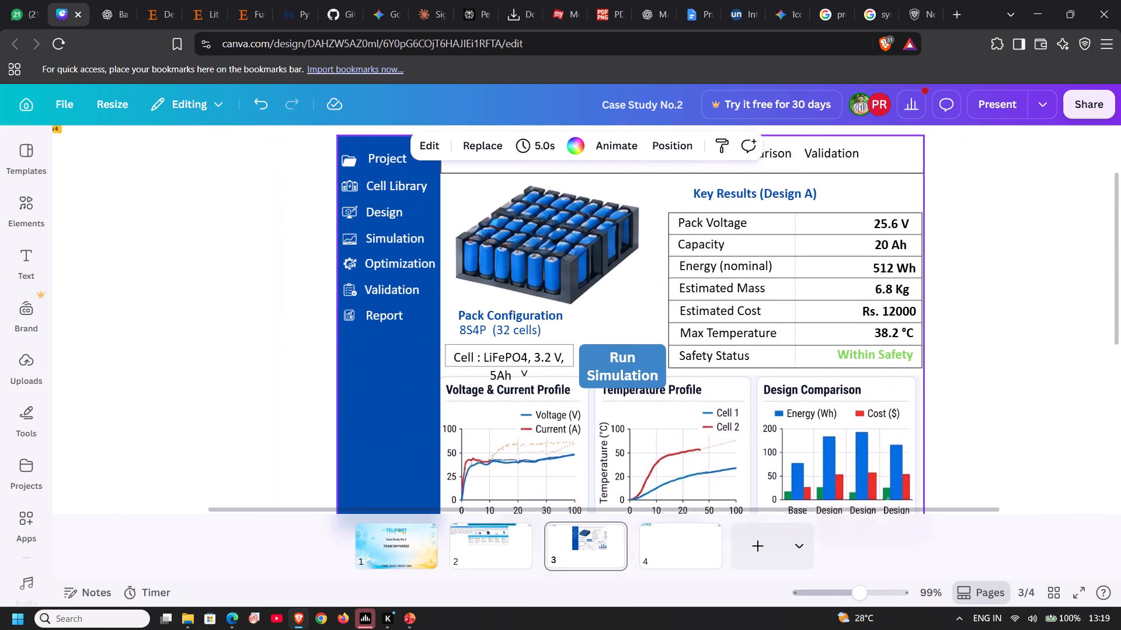
{"action": "scroll", "coordinate": [657, 408], "scroll_direction": "up", "scroll_amount": 1}
{"action": "double_click", "coordinate": [613, 419]}
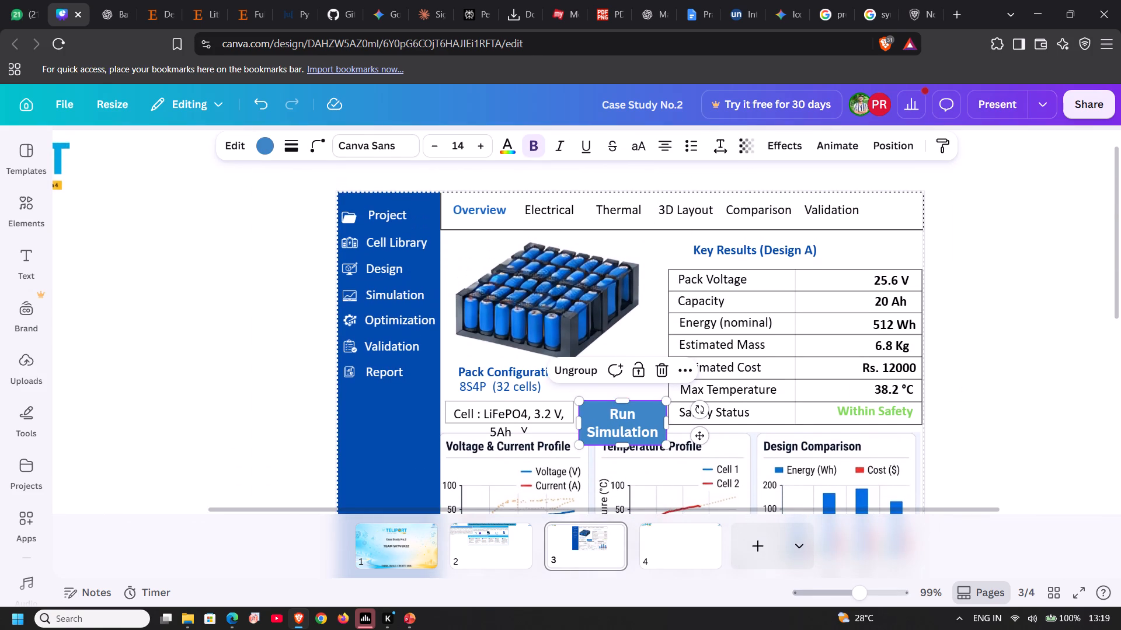
{"action": "double_click", "coordinate": [639, 409]}
{"action": "left_click", "coordinate": [633, 419]}
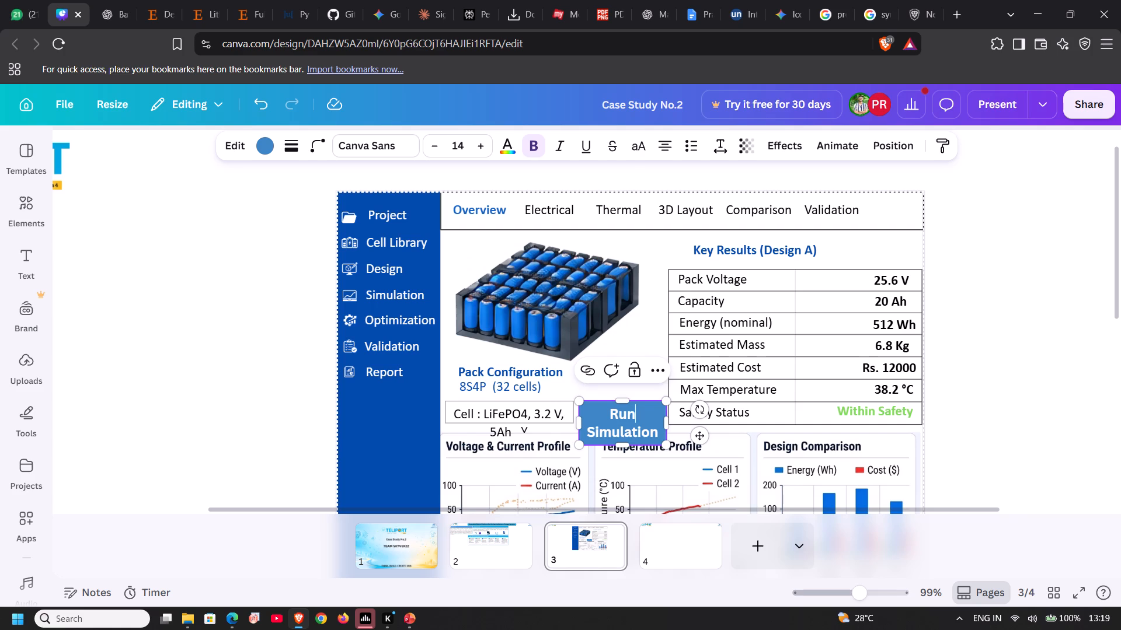
{"action": "triple_click", "coordinate": [647, 436]}
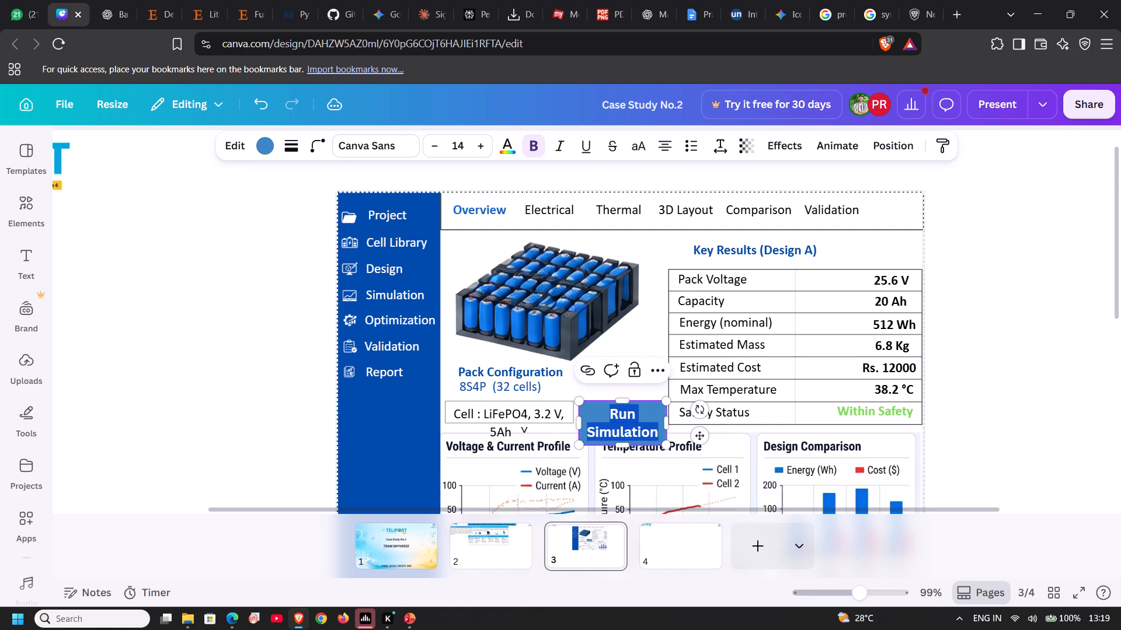
{"action": "left_click", "coordinate": [434, 148]}
{"action": "left_click", "coordinate": [434, 148]}
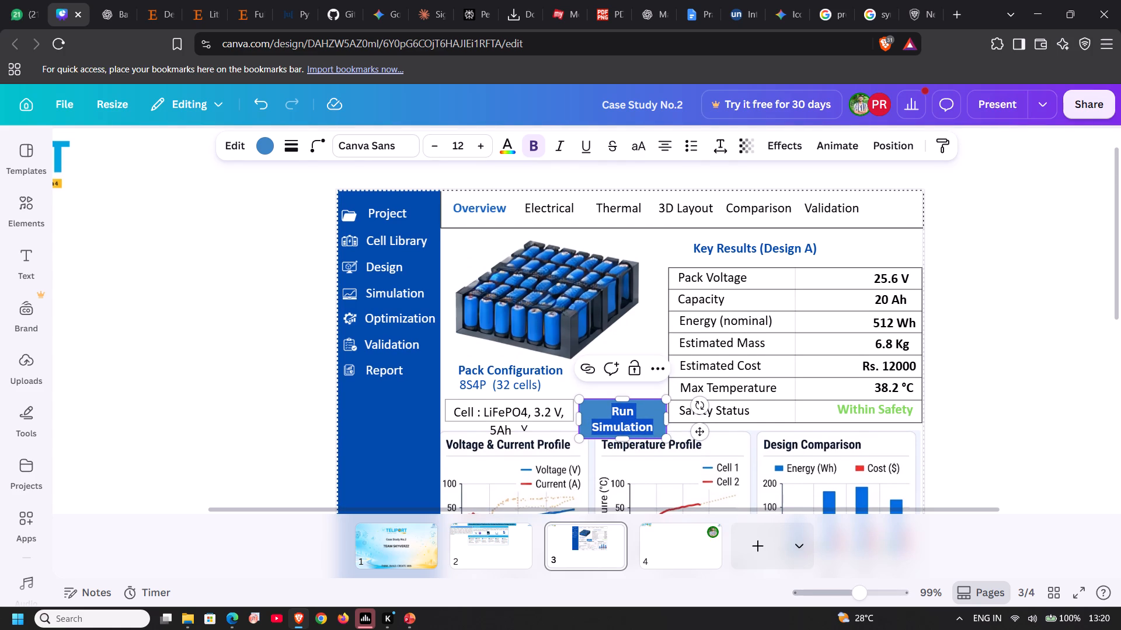
{"action": "left_click", "coordinate": [297, 381]}
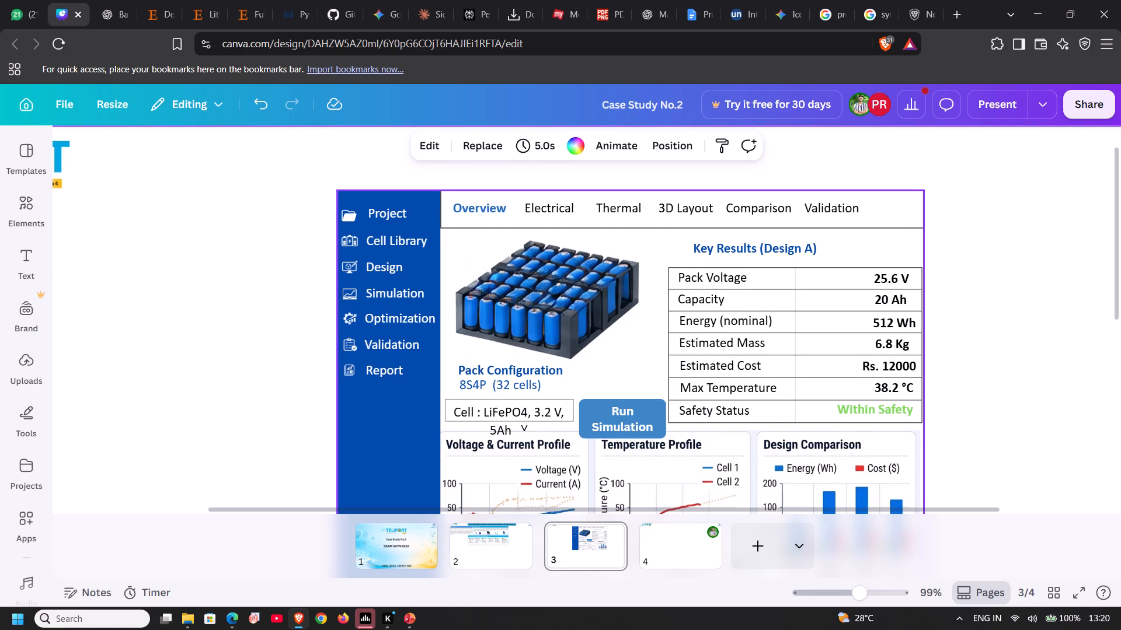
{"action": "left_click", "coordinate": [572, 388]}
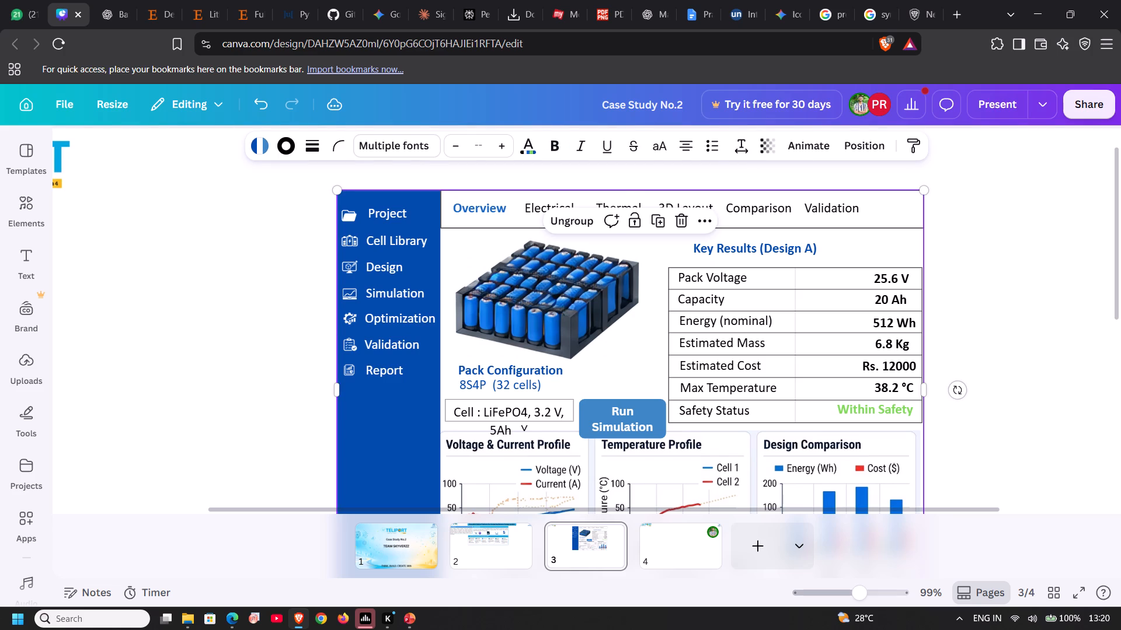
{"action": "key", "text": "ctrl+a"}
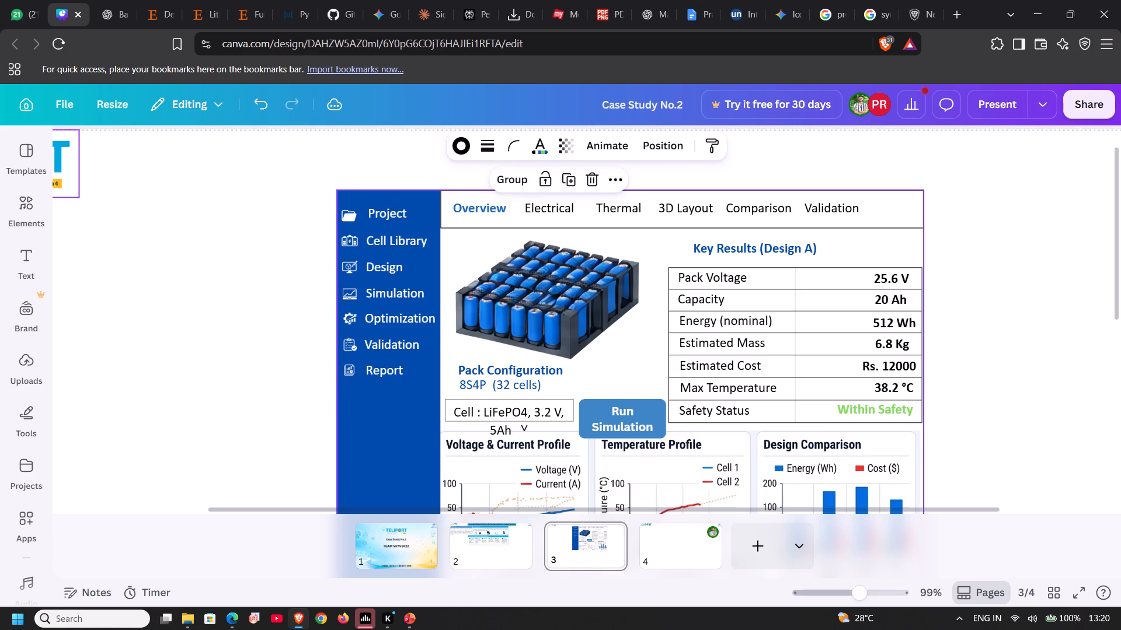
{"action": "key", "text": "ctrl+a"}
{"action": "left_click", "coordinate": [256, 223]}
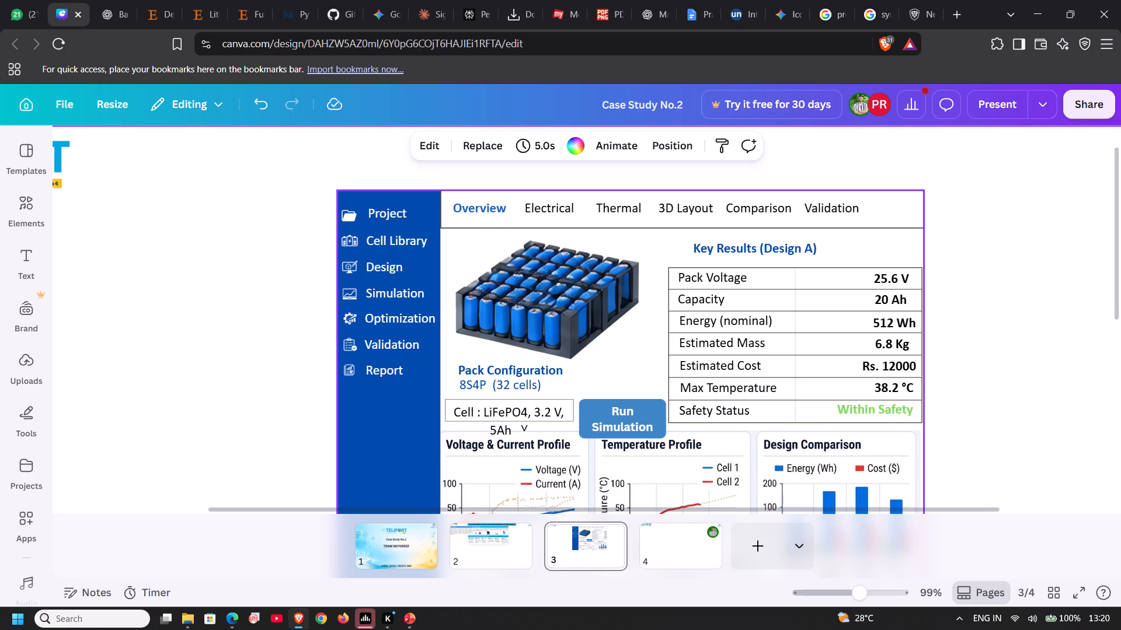
Move the grouped dashboard mock-up from page 3 back to page 2 and place it along the slide's right side.
{"action": "left_click", "coordinate": [477, 550]}
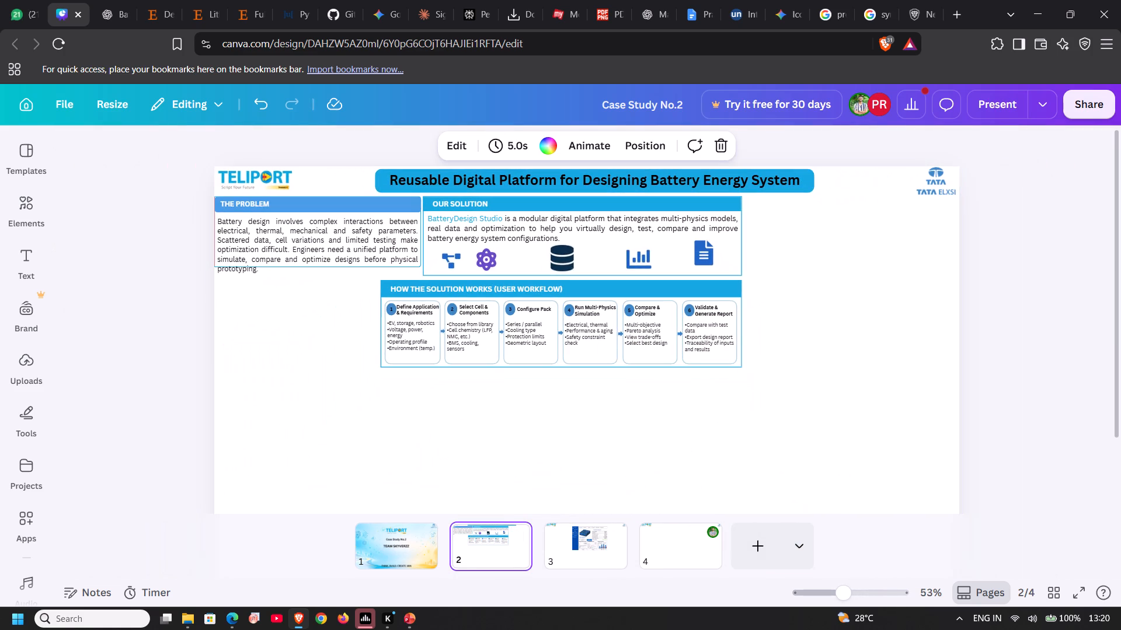
{"action": "left_click", "coordinate": [576, 544]}
{"action": "left_click_drag", "start_coordinate": [625, 365], "coordinate": [528, 566]}
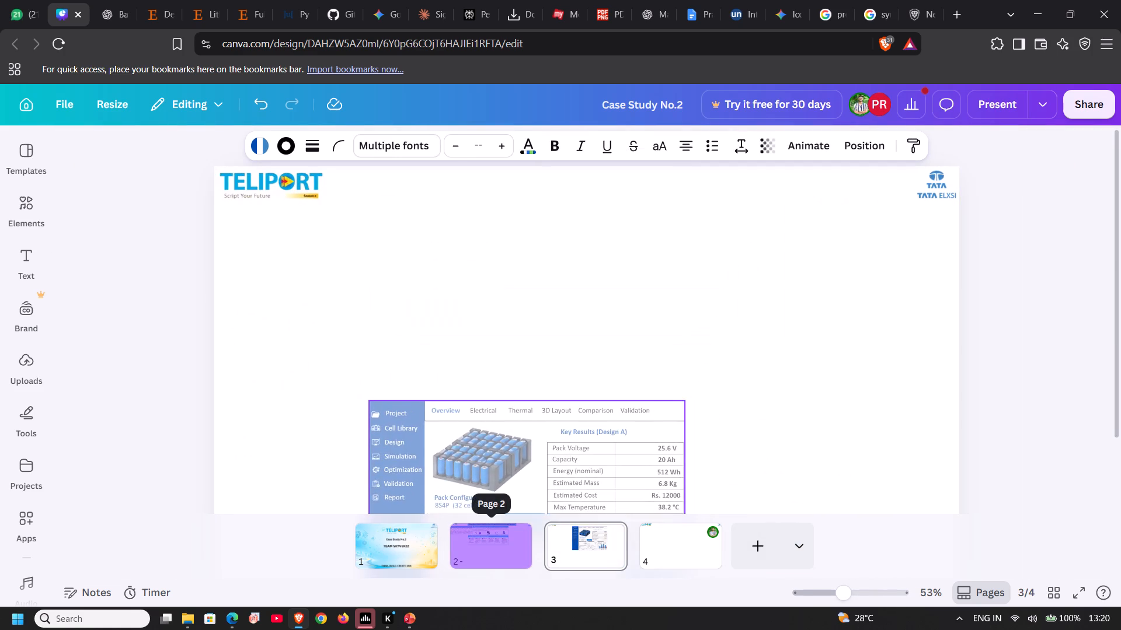
{"action": "left_click_drag", "start_coordinate": [528, 566], "coordinate": [516, 556]}
{"action": "left_click_drag", "start_coordinate": [637, 367], "coordinate": [840, 349]}
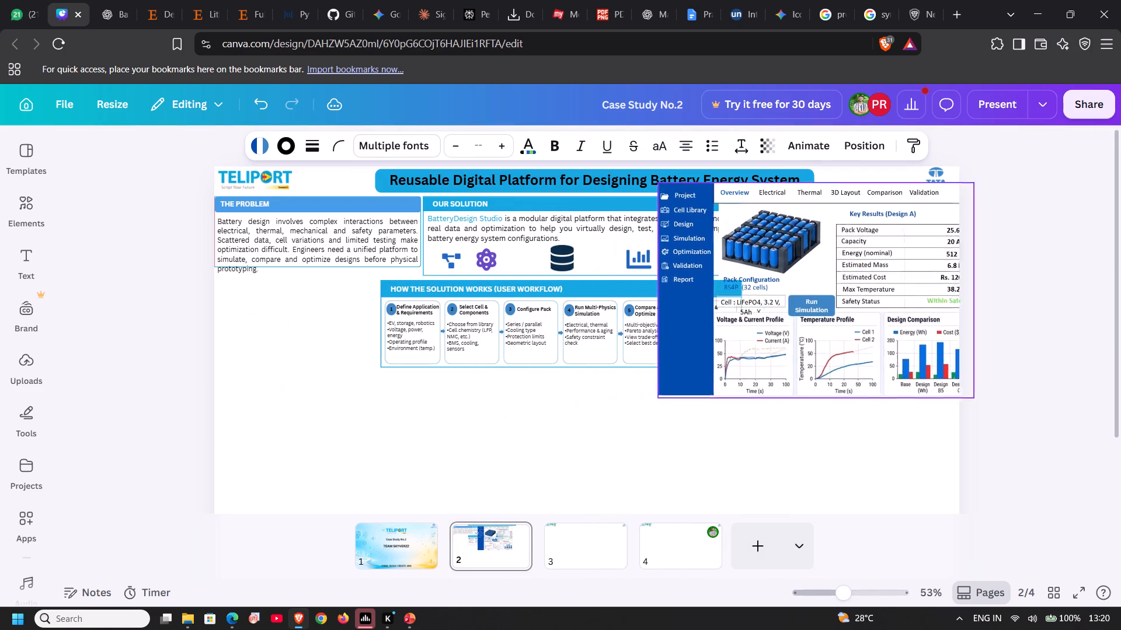
{"action": "left_click_drag", "start_coordinate": [840, 349], "coordinate": [837, 365]}
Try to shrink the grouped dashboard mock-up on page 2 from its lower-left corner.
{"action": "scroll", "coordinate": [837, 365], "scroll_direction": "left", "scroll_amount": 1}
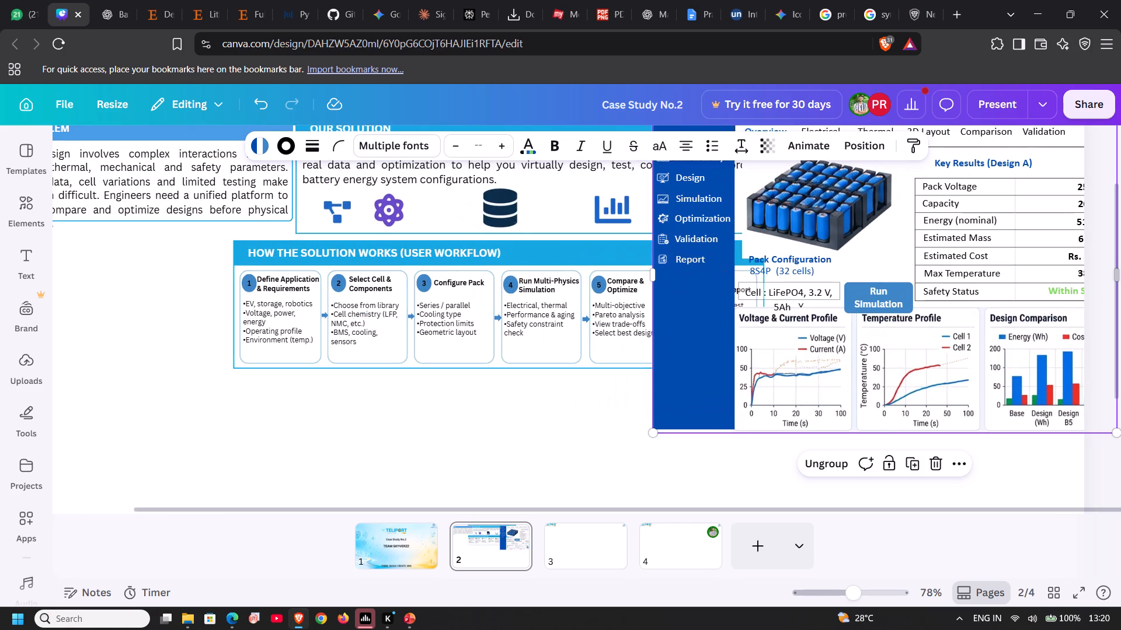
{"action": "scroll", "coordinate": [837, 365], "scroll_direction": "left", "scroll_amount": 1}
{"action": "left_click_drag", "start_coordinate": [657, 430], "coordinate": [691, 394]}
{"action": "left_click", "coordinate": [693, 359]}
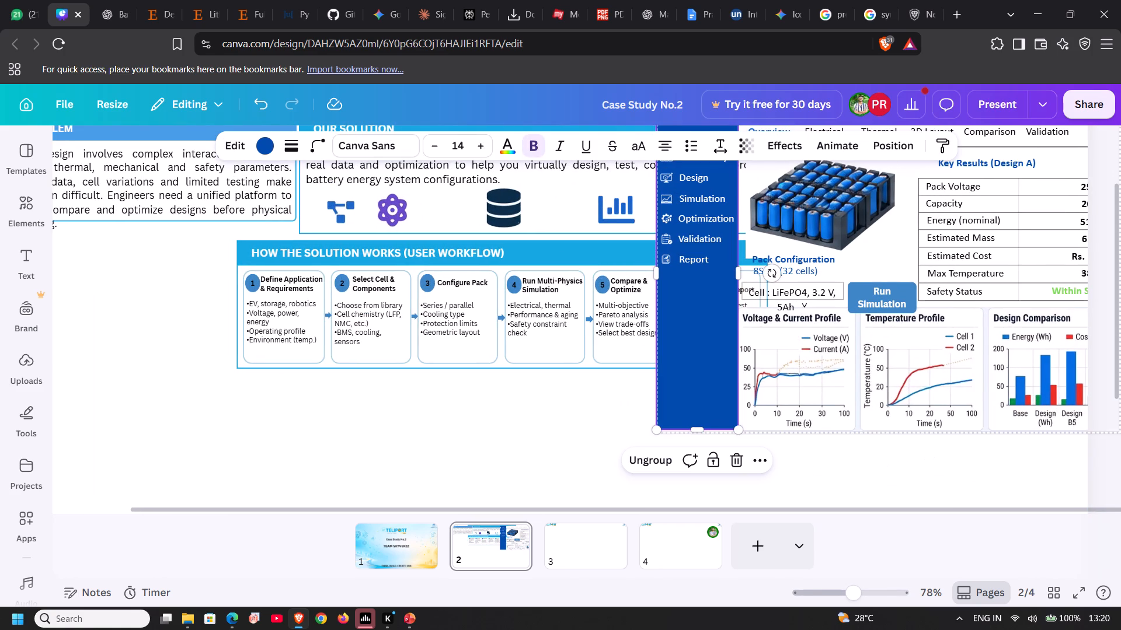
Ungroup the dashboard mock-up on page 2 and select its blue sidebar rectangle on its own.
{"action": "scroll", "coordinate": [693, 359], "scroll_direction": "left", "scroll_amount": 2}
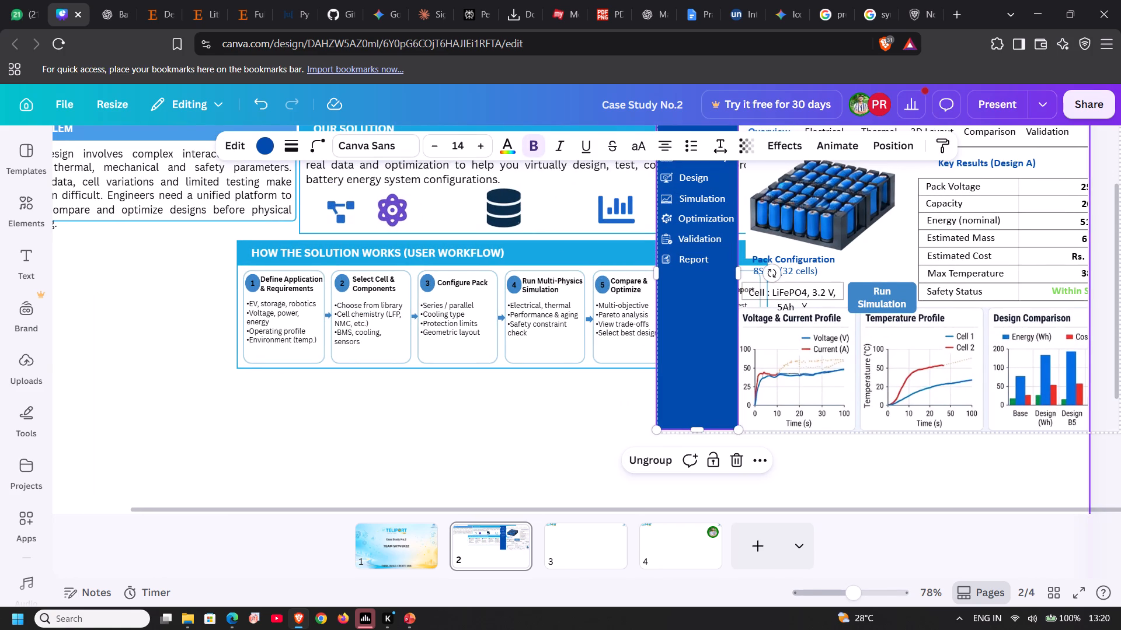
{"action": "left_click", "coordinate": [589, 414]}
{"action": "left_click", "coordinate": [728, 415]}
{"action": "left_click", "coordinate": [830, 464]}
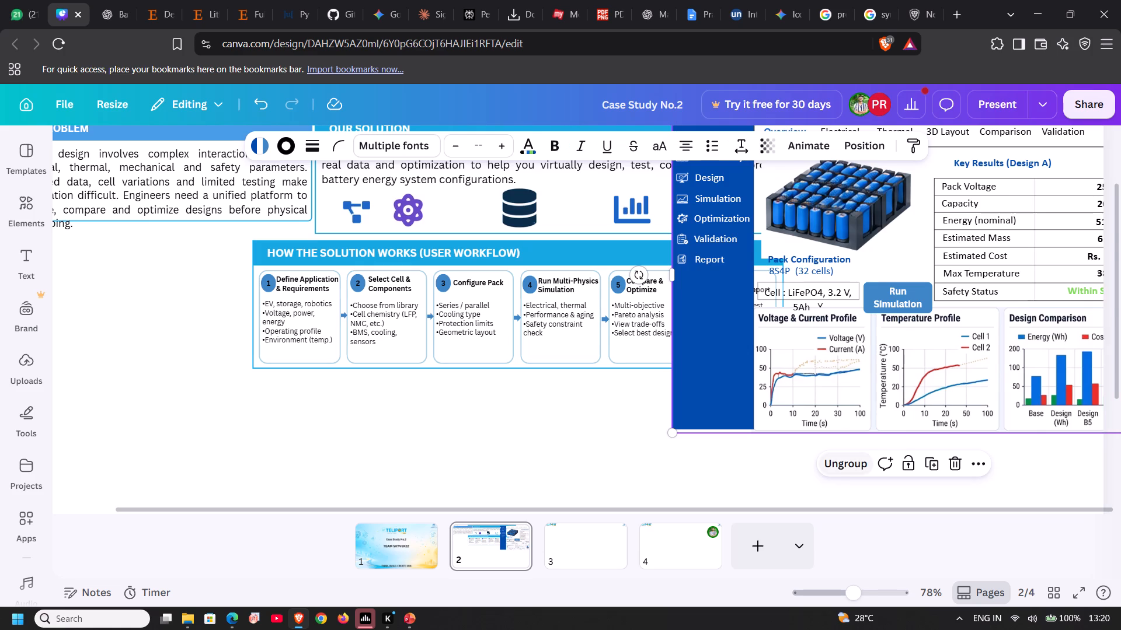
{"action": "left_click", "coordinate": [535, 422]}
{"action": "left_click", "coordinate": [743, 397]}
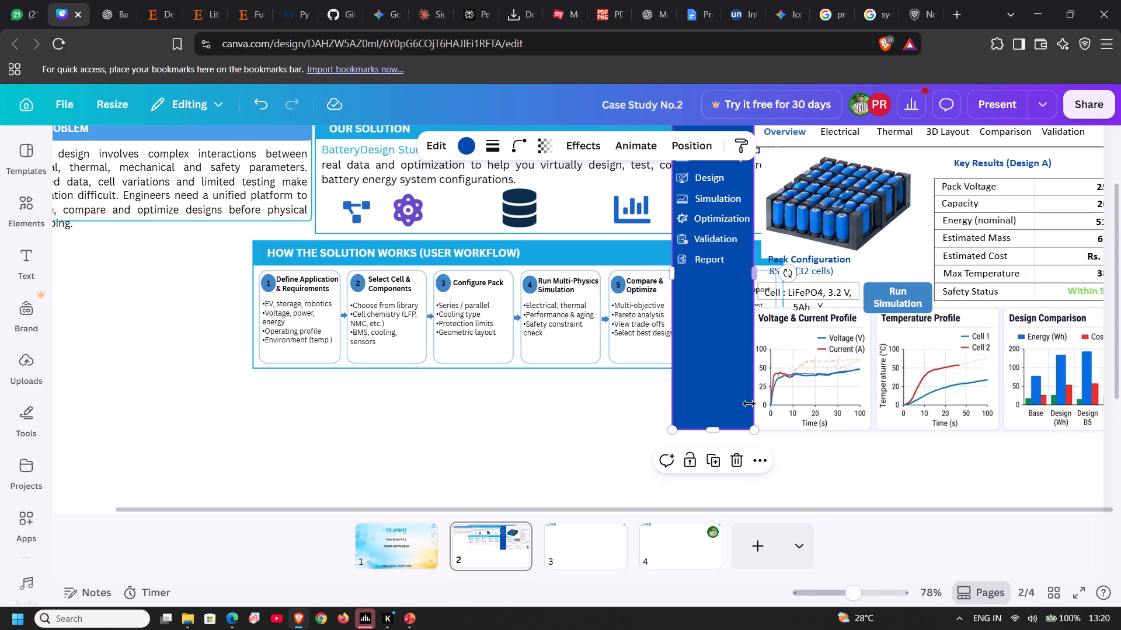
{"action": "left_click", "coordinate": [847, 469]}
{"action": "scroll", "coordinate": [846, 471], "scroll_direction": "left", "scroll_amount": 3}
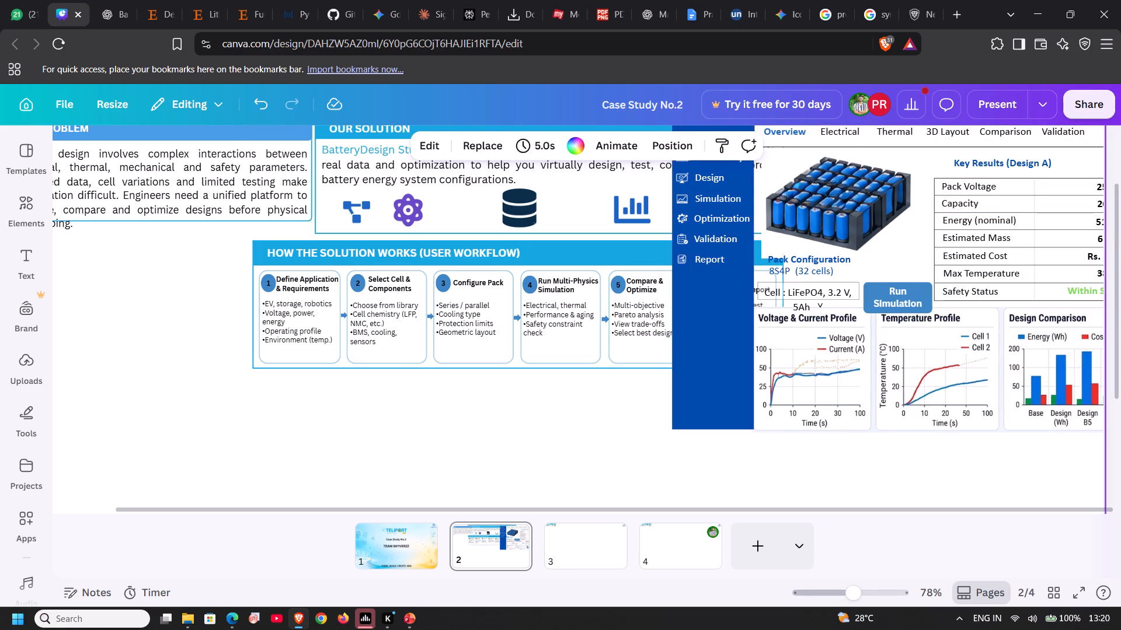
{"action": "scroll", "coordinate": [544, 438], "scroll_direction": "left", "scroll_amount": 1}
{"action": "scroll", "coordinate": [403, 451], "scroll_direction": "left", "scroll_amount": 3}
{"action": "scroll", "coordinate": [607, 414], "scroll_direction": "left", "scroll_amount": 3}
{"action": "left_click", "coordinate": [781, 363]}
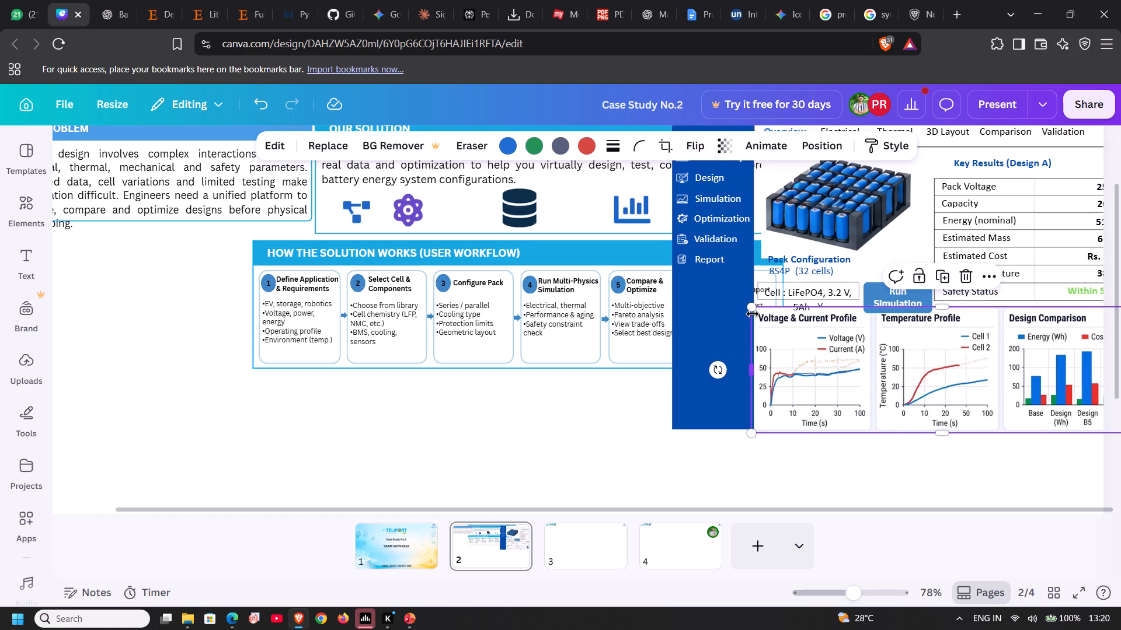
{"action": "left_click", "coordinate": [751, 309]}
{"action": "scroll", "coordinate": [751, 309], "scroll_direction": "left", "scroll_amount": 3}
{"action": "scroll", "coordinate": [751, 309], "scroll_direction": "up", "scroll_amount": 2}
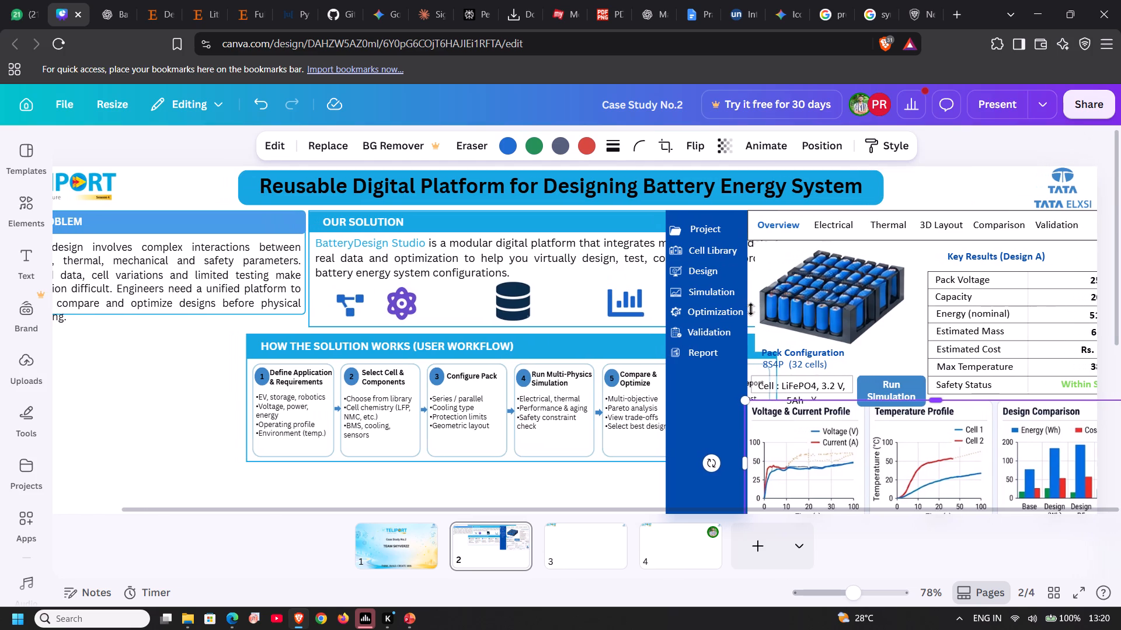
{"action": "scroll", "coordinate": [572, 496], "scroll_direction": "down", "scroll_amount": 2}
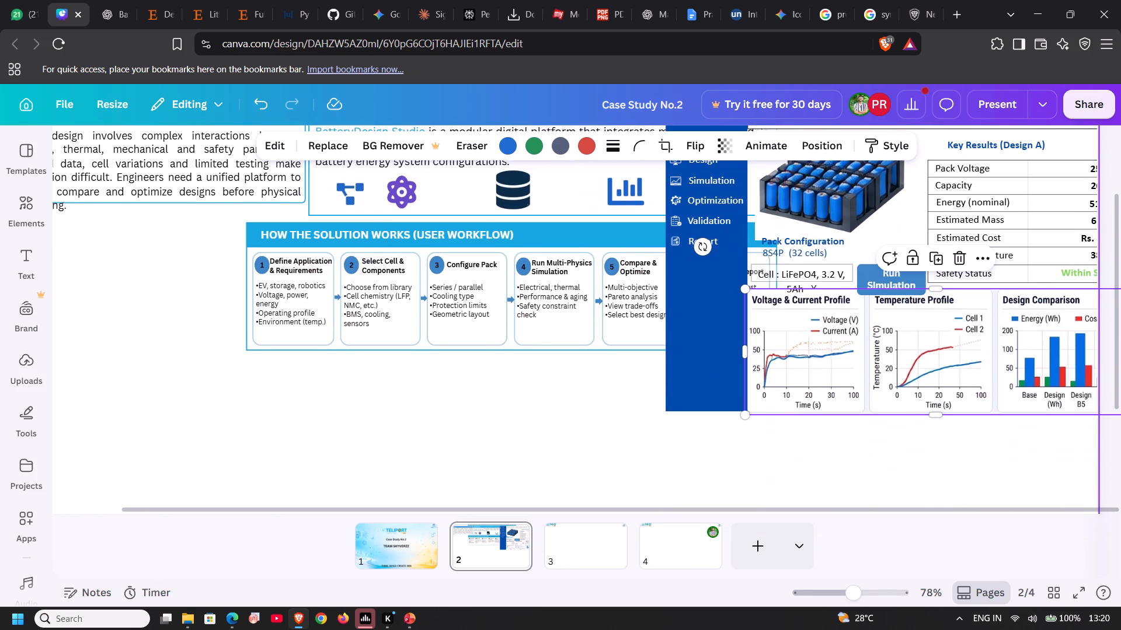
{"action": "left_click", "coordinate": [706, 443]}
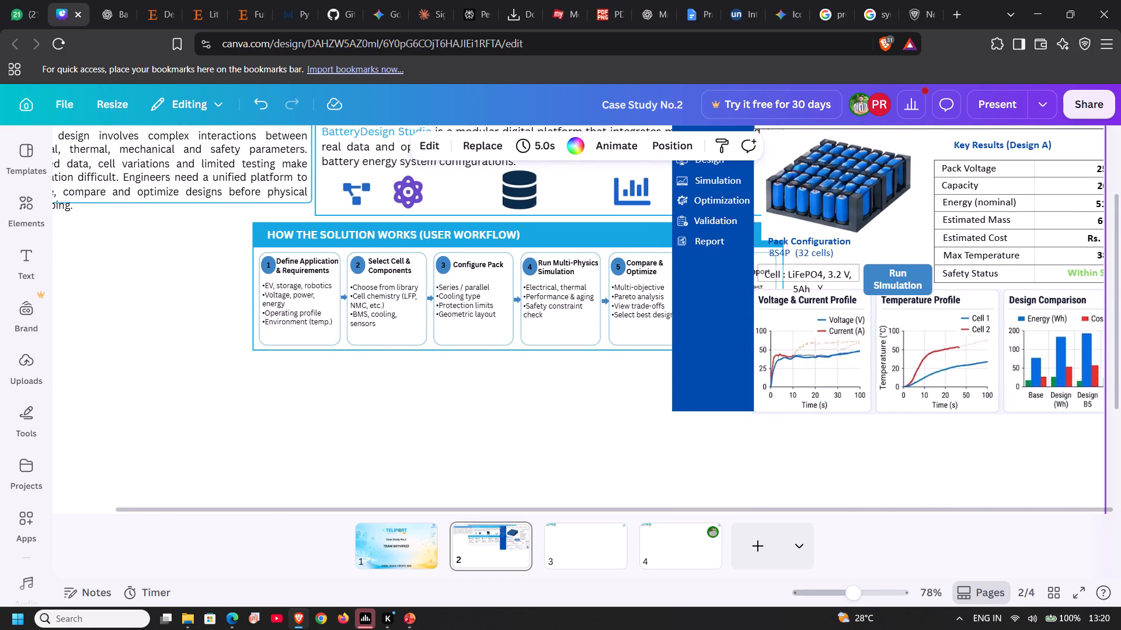
Undo the last two changes on page 2, starting with the ungrouping of the dashboard mock-up.
{"action": "key", "text": "ctrl+z"}
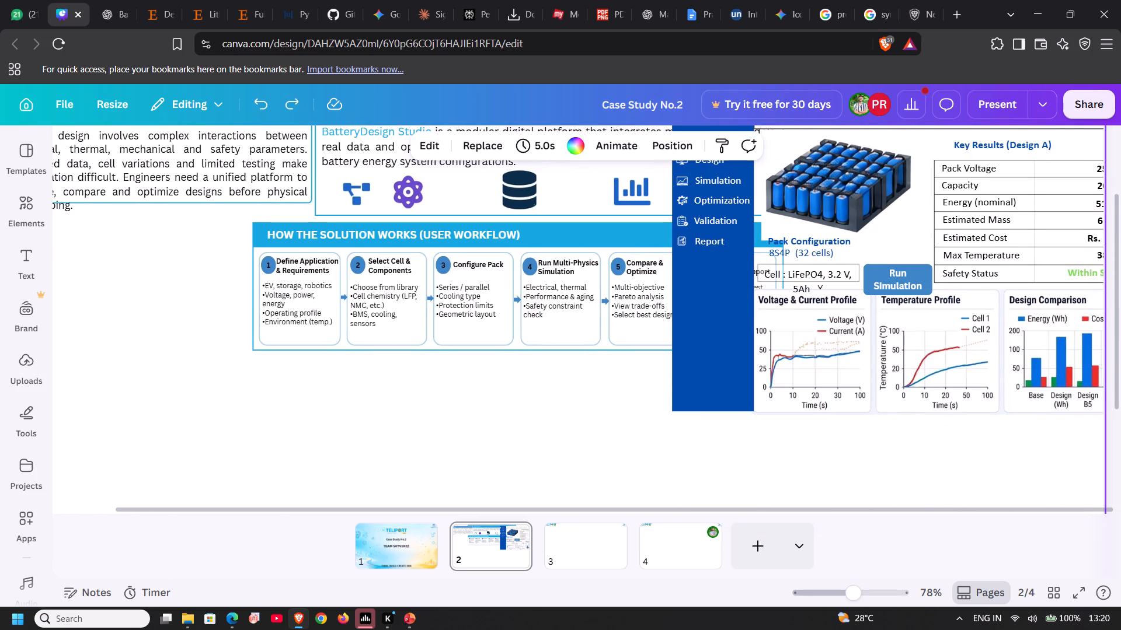
{"action": "key", "text": "ctrl+z"}
Move the grouped dashboard mock-up from page 2 to page 3 and place it near the middle of the slide.
{"action": "left_click", "coordinate": [763, 461]}
{"action": "left_click", "coordinate": [751, 373]}
{"action": "left_click_drag", "start_coordinate": [737, 381], "coordinate": [716, 417]}
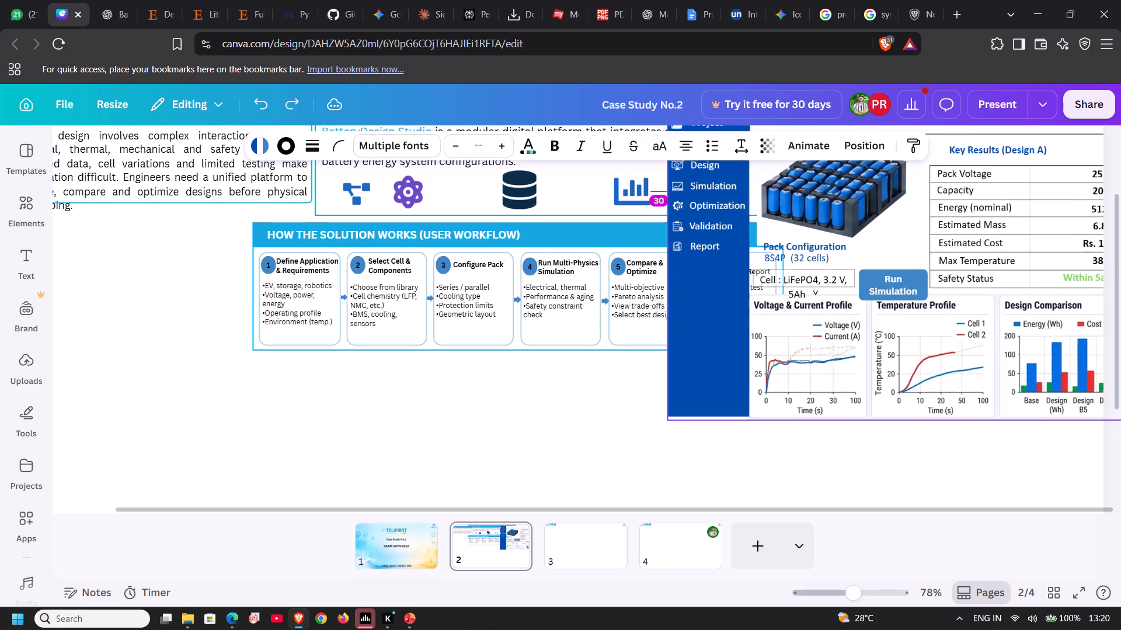
{"action": "left_click_drag", "start_coordinate": [716, 417], "coordinate": [699, 442]}
{"action": "left_click_drag", "start_coordinate": [708, 427], "coordinate": [598, 539]}
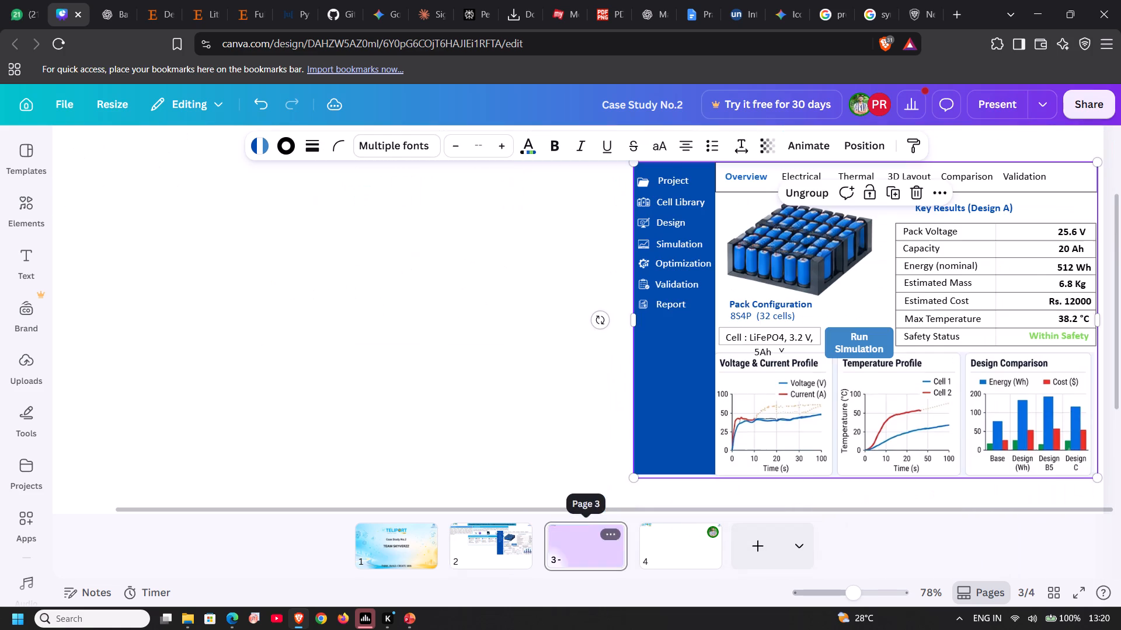
{"action": "left_click_drag", "start_coordinate": [685, 411], "coordinate": [530, 423]}
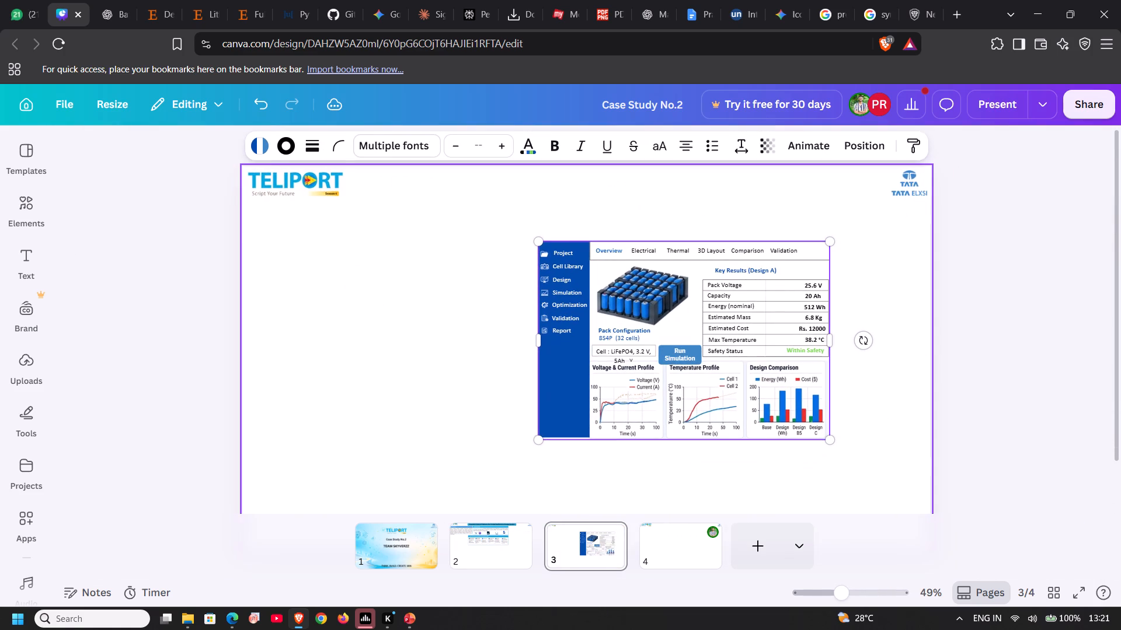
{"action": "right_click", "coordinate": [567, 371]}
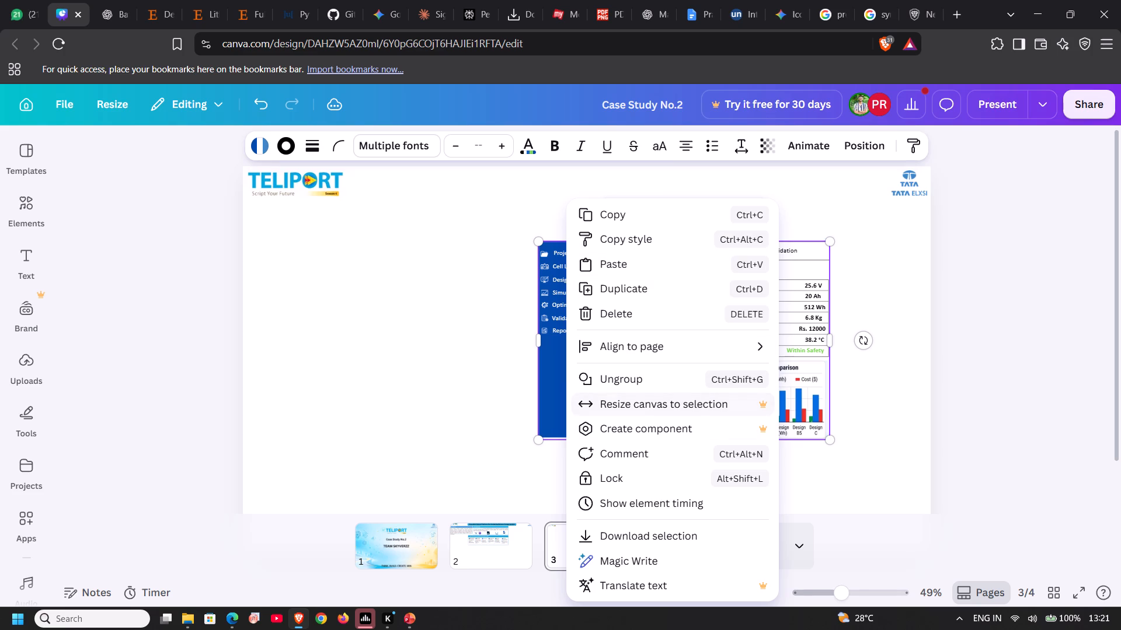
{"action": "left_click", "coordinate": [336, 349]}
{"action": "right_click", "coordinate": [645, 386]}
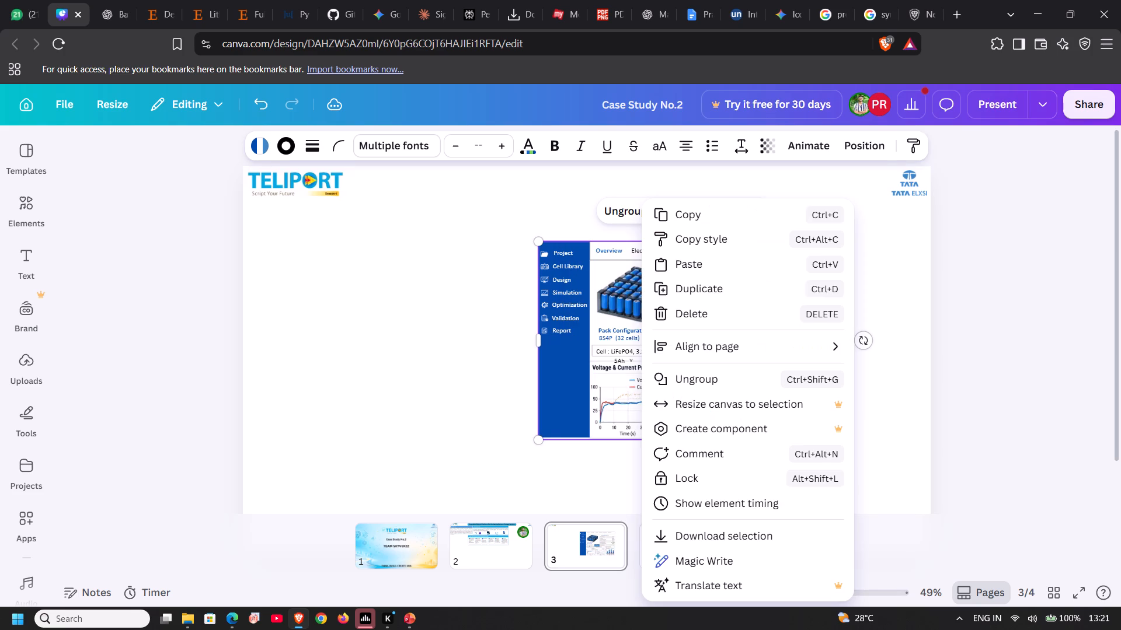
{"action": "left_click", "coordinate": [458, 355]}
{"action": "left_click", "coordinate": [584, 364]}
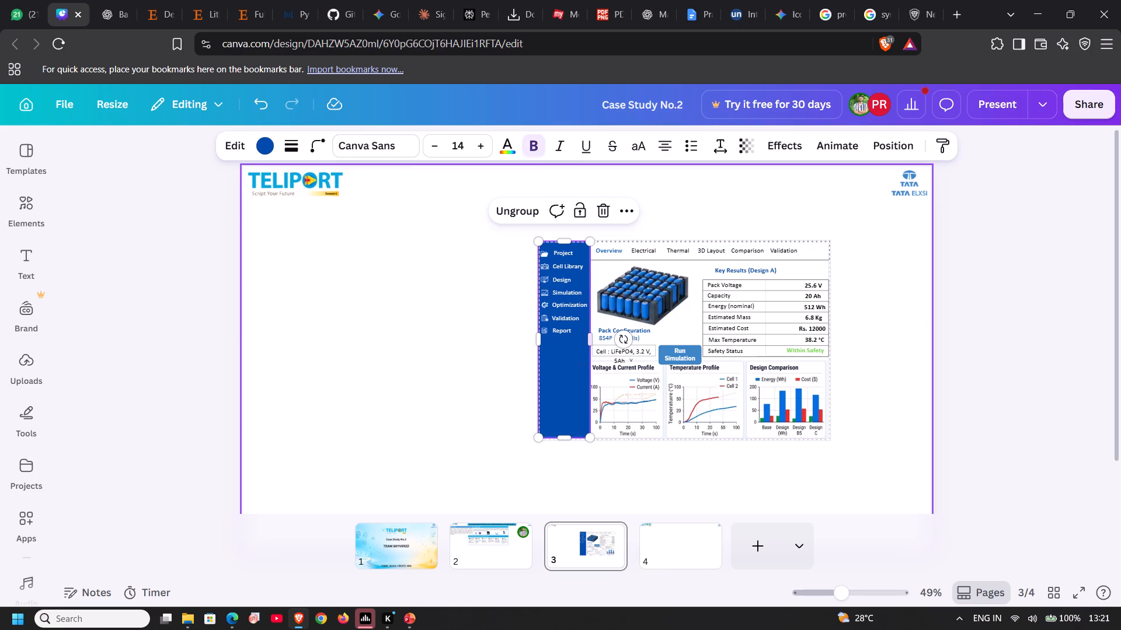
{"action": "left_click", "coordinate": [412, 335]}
Reduce the font size of all text in the grouped dashboard mock-up on page 3 by three increments, then raise it by one.
{"action": "left_click", "coordinate": [584, 321]}
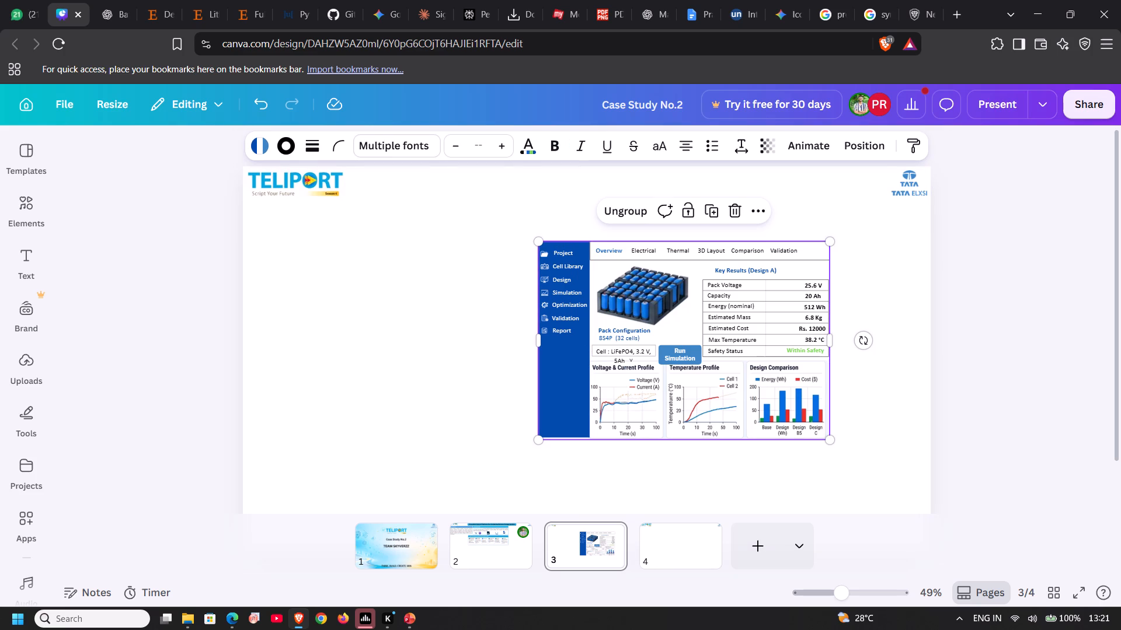
{"action": "left_click", "coordinate": [458, 143]}
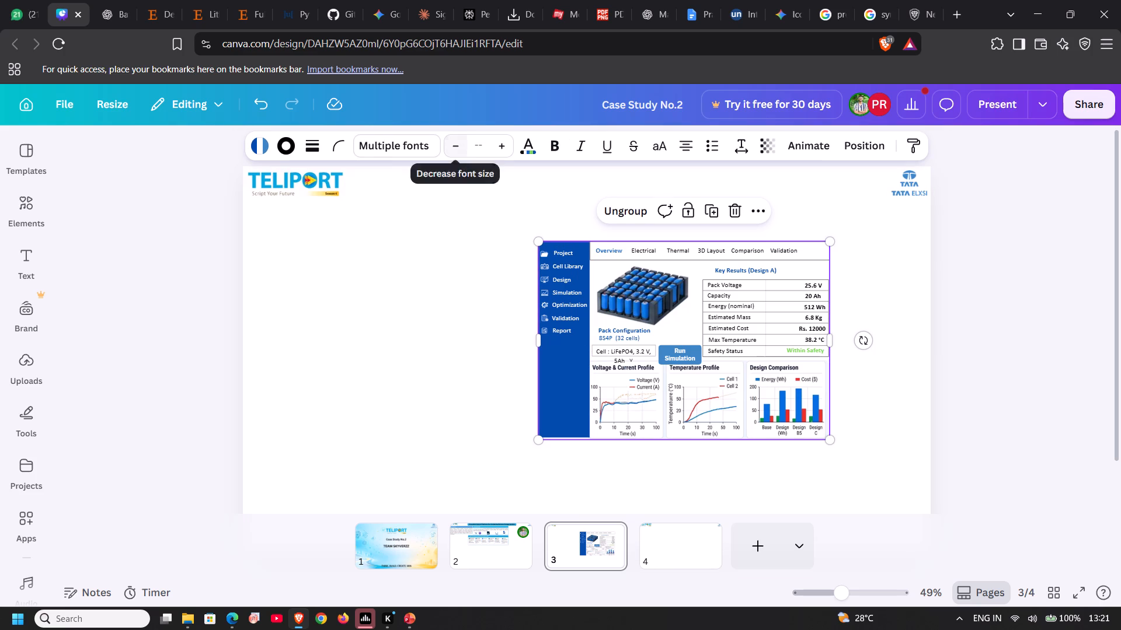
{"action": "left_click", "coordinate": [458, 143]}
{"action": "left_click", "coordinate": [458, 143]}
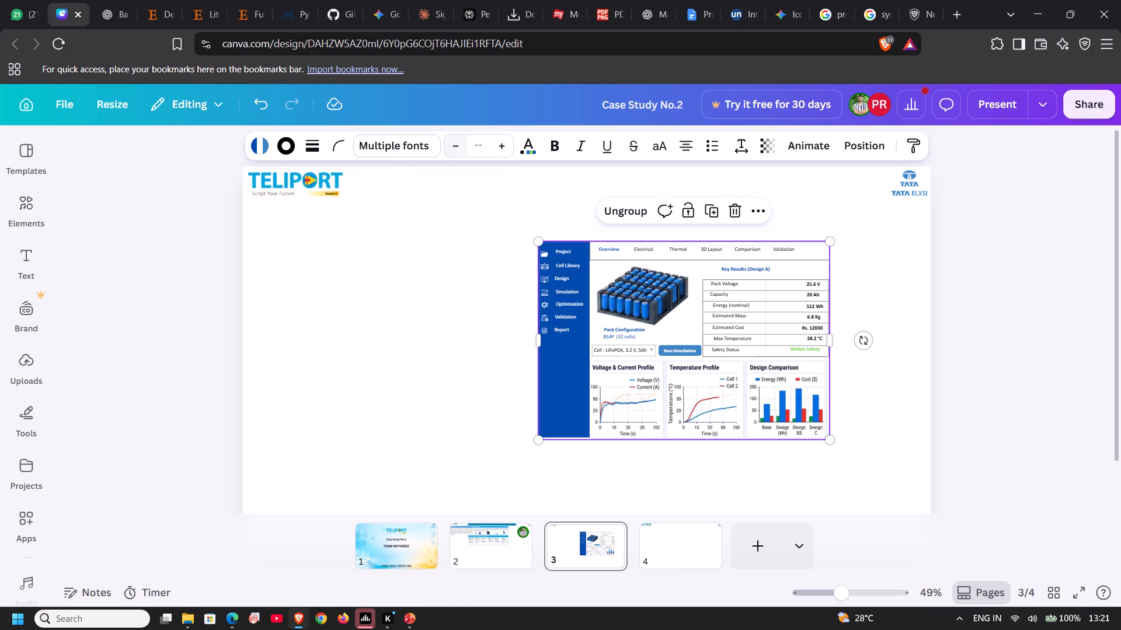
{"action": "left_click", "coordinate": [497, 148]}
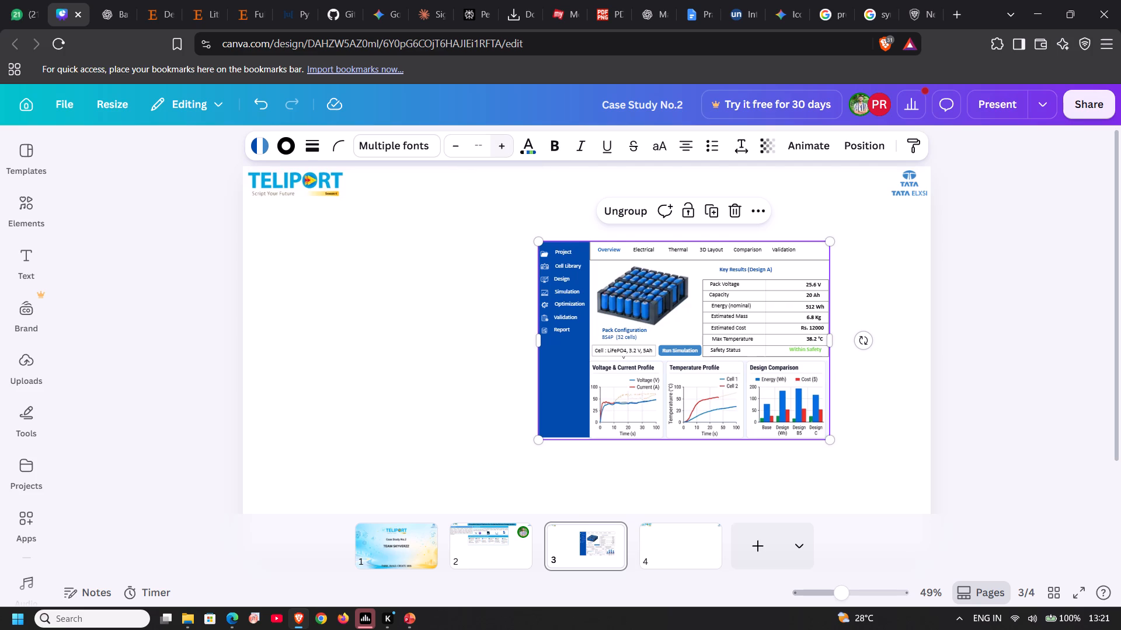
Shrink the grouped dashboard mock-up on page 3 slightly from its upper-left corner.
{"action": "left_click", "coordinate": [471, 233]}
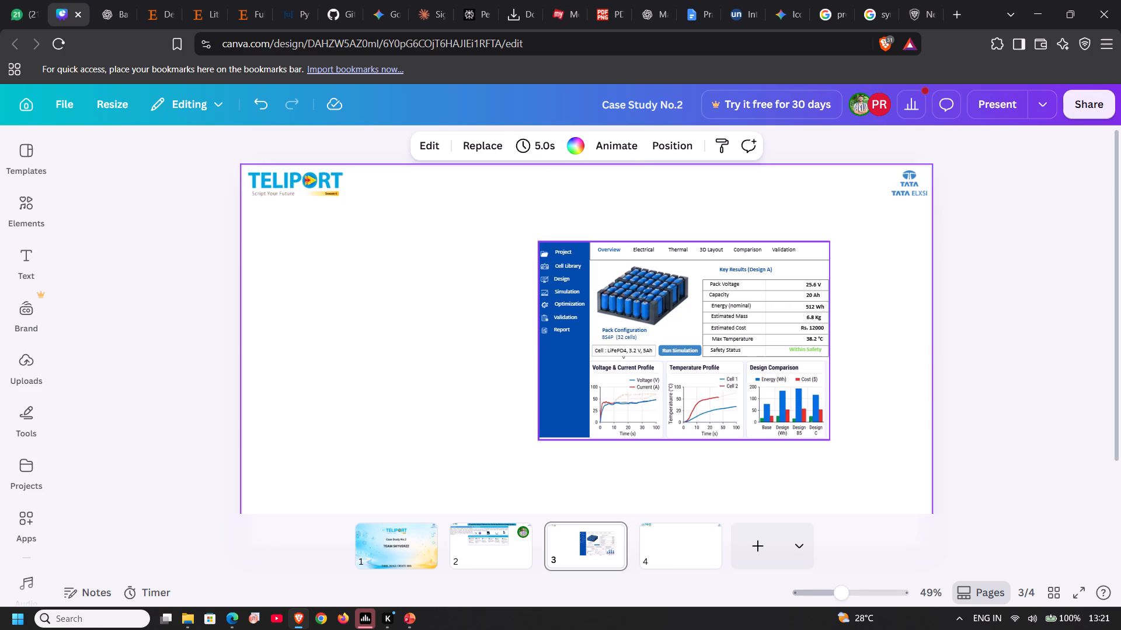
{"action": "left_click", "coordinate": [572, 272]}
{"action": "left_click_drag", "start_coordinate": [537, 242], "coordinate": [573, 287]}
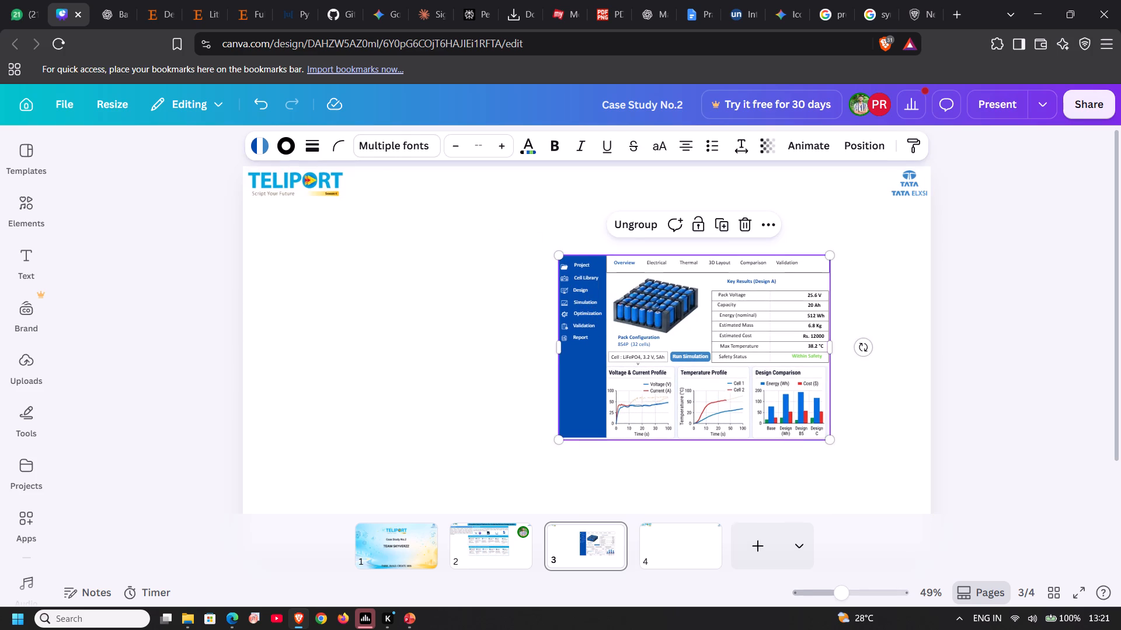
{"action": "left_click", "coordinate": [499, 293]}
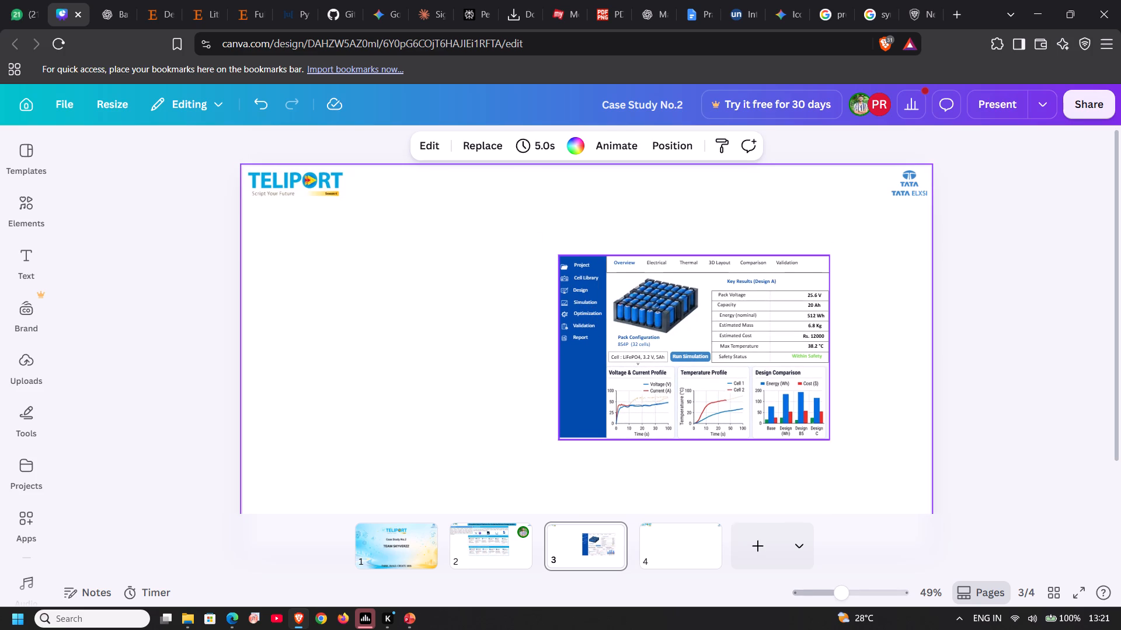
{"action": "left_click", "coordinate": [496, 321]}
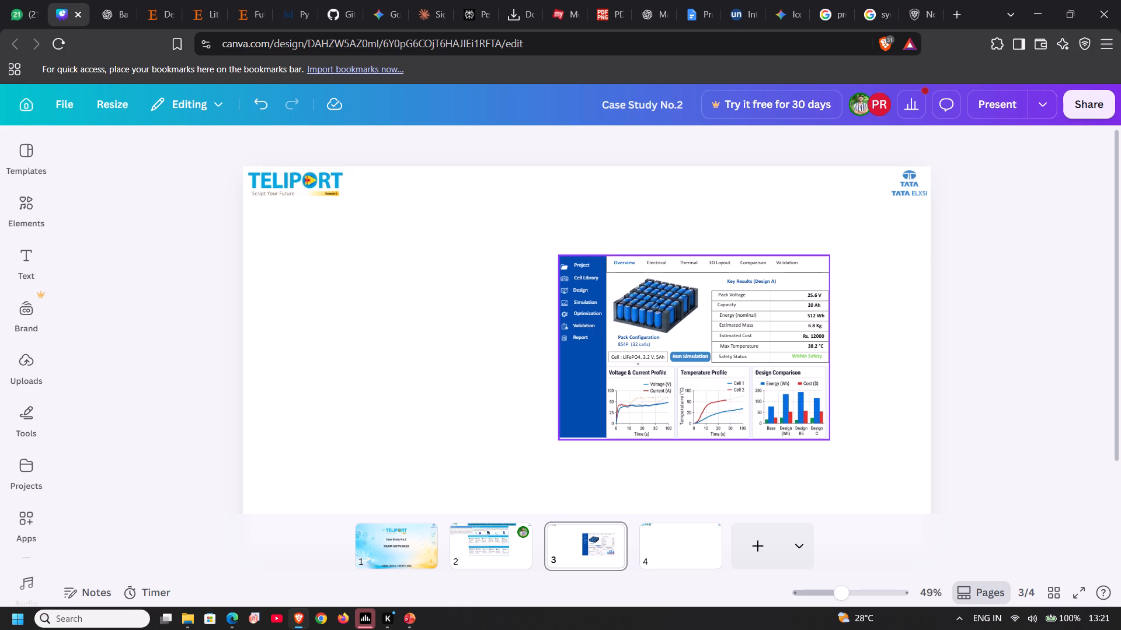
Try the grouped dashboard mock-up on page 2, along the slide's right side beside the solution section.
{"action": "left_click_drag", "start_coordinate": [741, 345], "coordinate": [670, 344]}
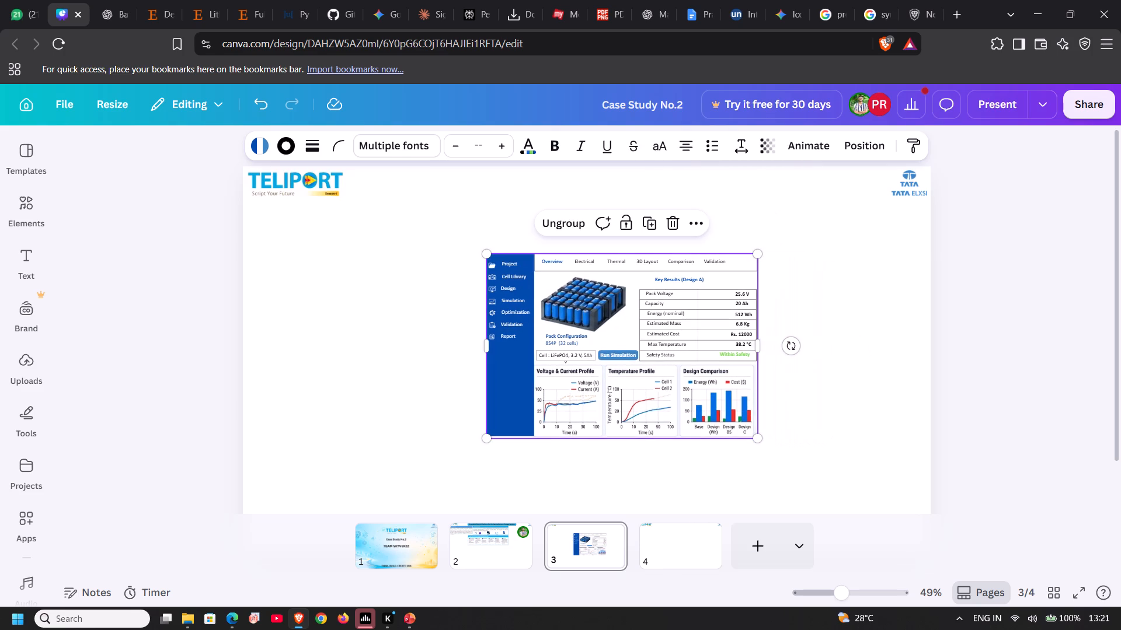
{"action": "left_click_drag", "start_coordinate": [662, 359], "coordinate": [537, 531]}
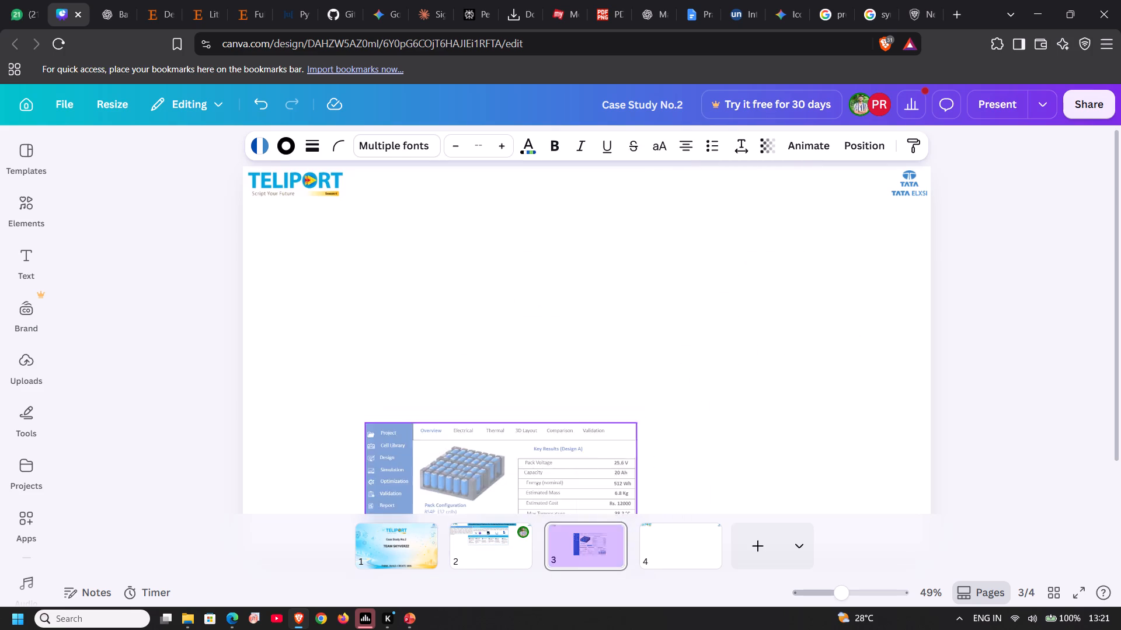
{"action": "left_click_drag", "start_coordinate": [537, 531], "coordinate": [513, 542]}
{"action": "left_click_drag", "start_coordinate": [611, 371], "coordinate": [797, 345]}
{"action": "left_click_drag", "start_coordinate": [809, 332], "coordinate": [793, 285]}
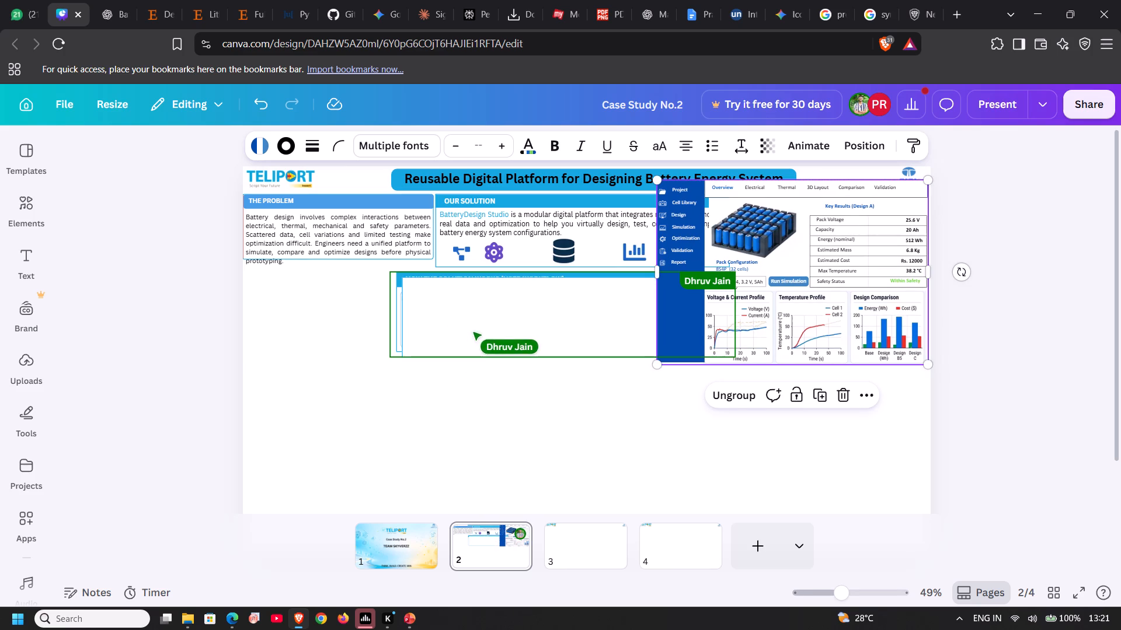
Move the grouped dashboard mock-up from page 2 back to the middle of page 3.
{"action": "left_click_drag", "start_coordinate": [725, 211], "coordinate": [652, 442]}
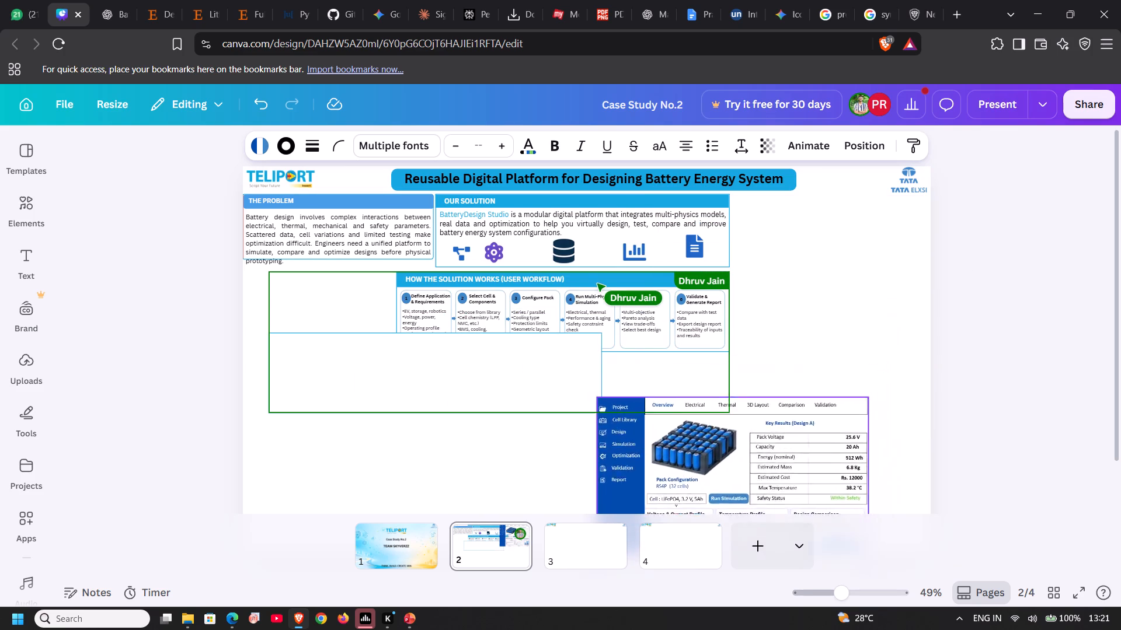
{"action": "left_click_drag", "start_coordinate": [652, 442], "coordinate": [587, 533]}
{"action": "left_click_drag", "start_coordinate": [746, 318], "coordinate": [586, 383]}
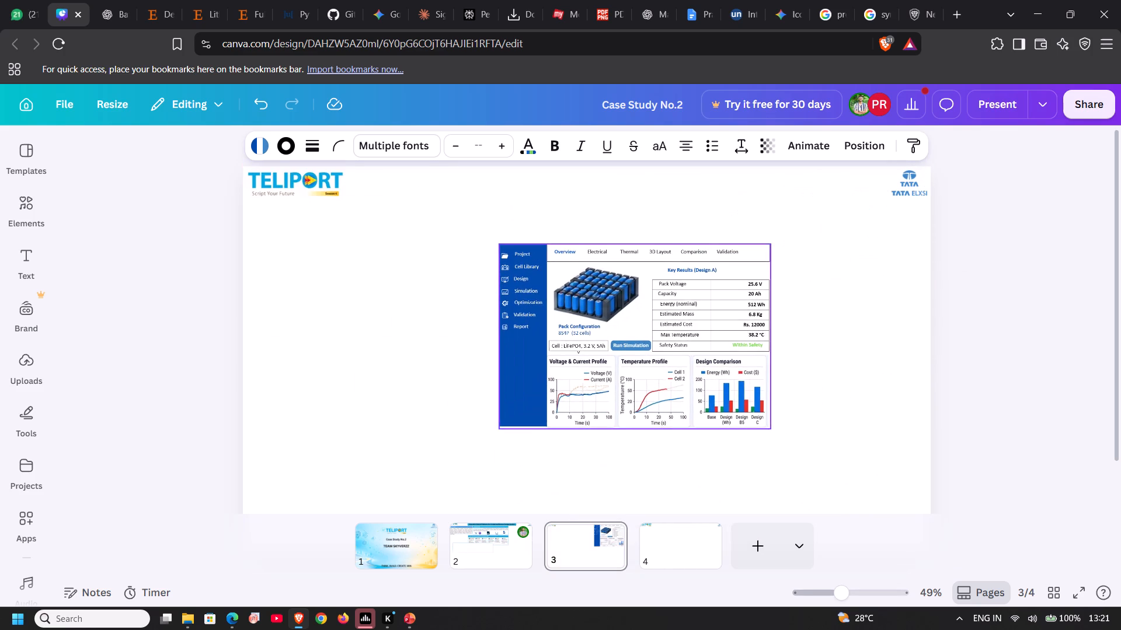
Ungroup the dashboard mock-up on page 3.
{"action": "scroll", "coordinate": [584, 384], "scroll_direction": "up", "scroll_amount": 3}
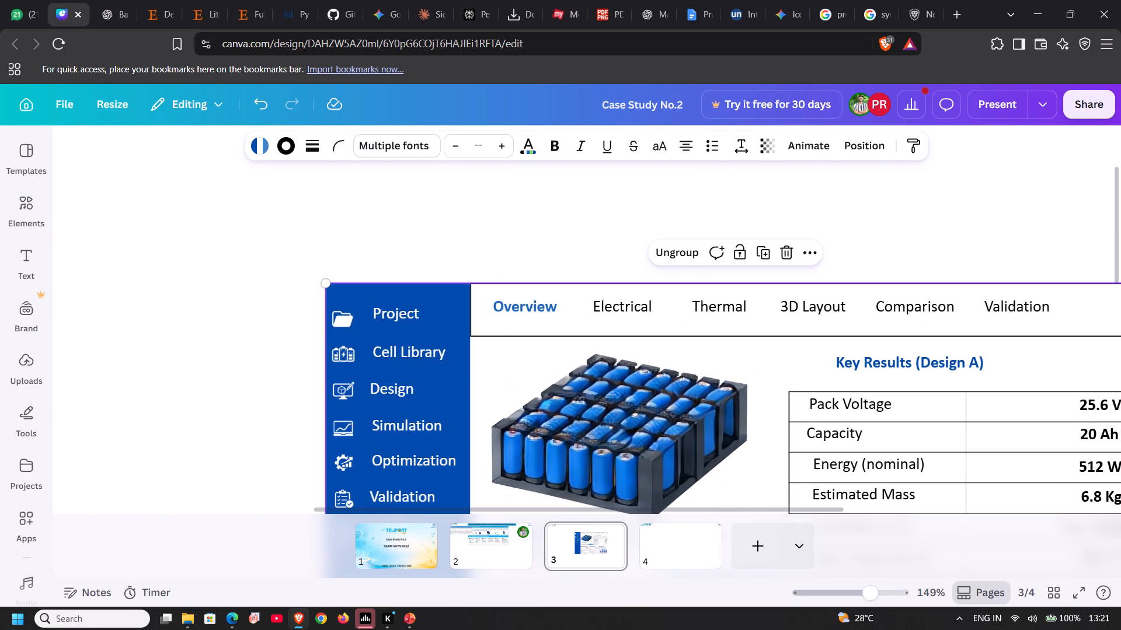
{"action": "left_click", "coordinate": [687, 253]}
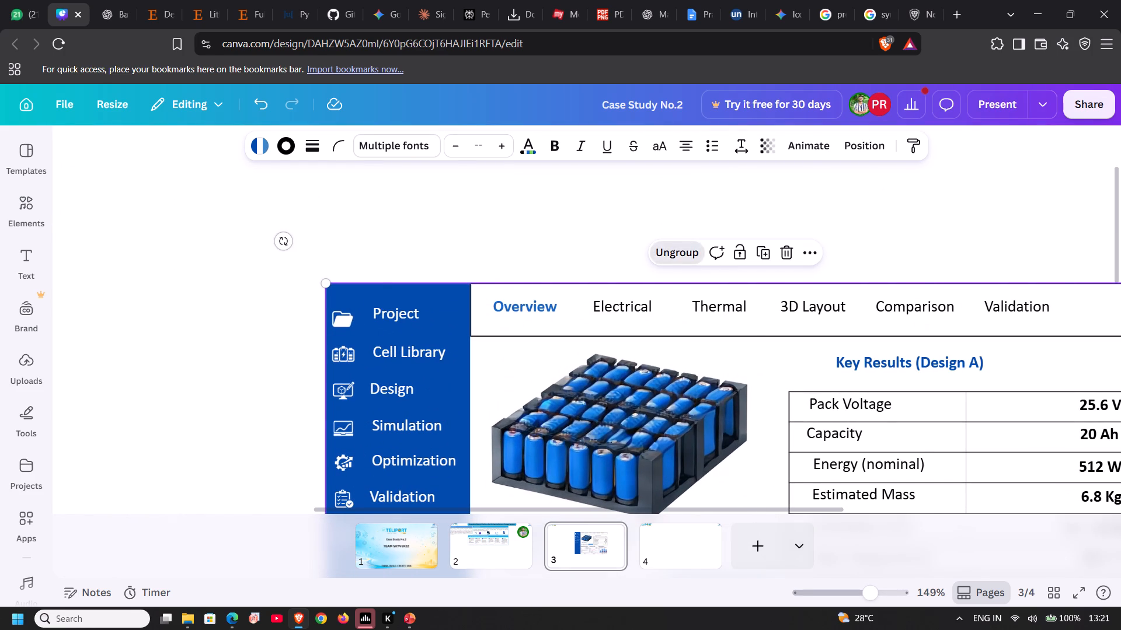
{"action": "left_click", "coordinate": [825, 220]}
Reduce the height of the rectangle around the Overview to Validation headings by bringing in its bottom and top edges.
{"action": "left_click", "coordinate": [769, 332]}
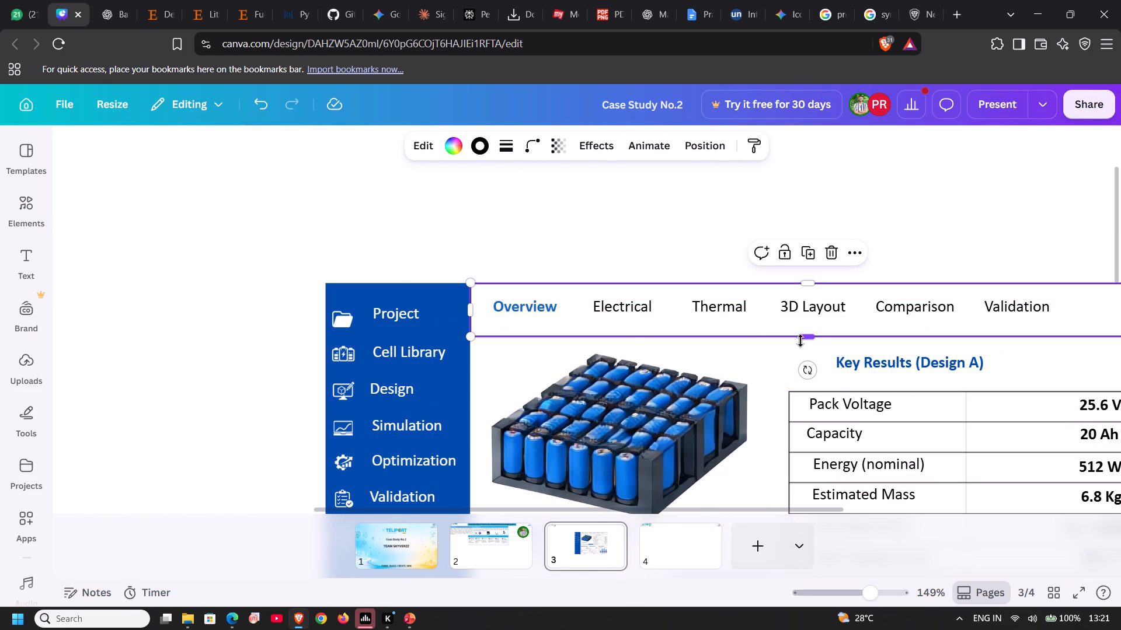
{"action": "left_click_drag", "start_coordinate": [808, 339], "coordinate": [811, 330]}
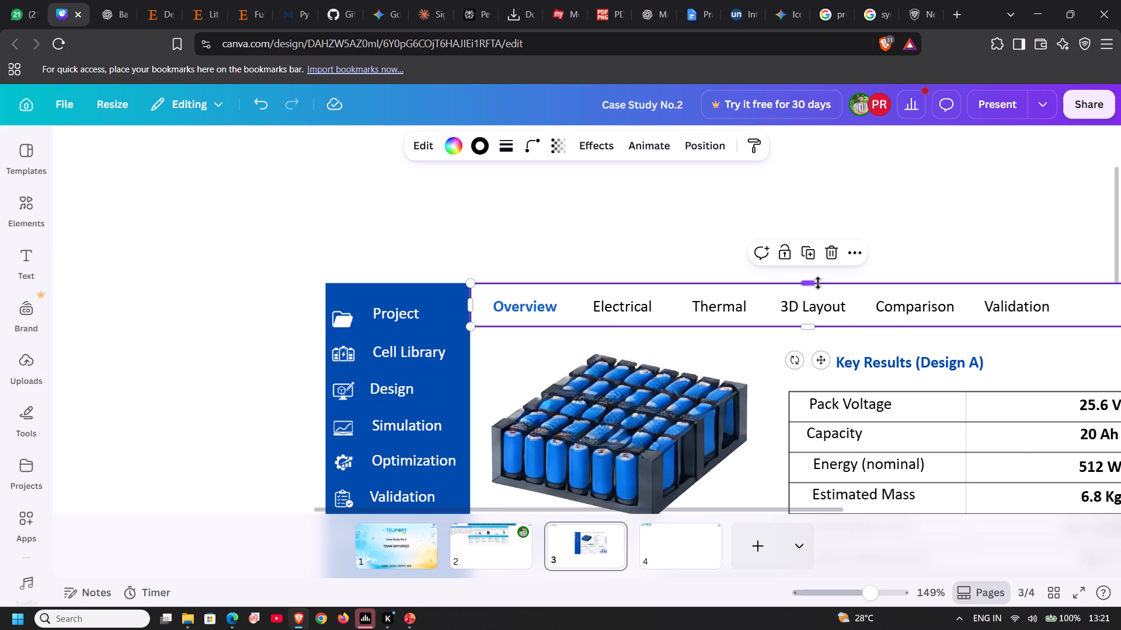
{"action": "left_click_drag", "start_coordinate": [815, 283], "coordinate": [815, 288]}
{"action": "left_click", "coordinate": [661, 250]}
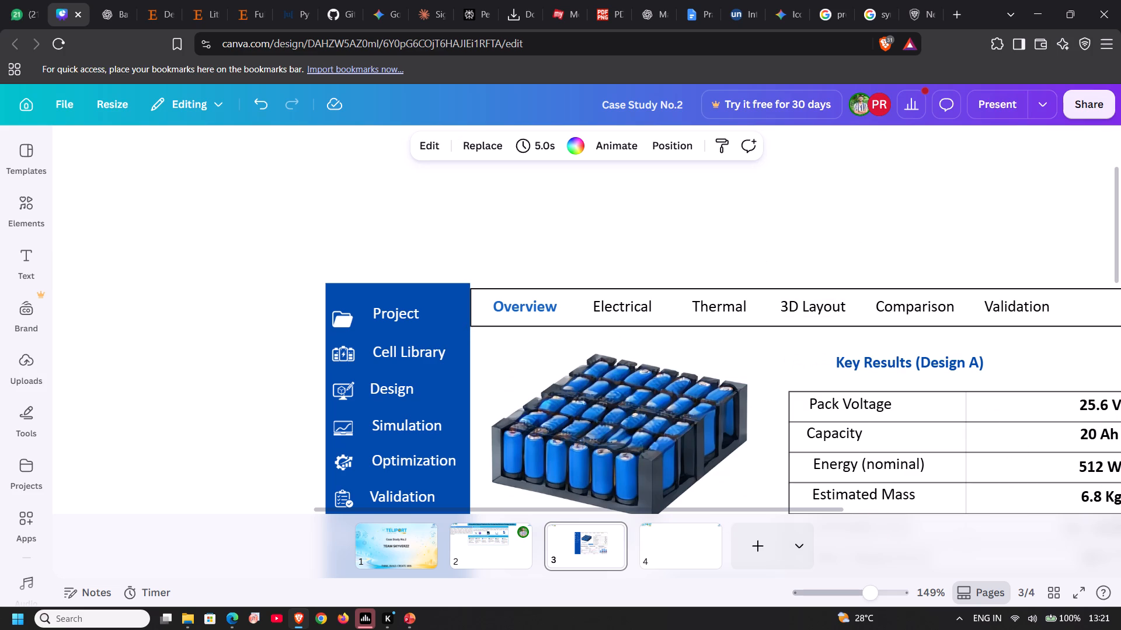
Move the Key Results (Design A) heading slightly up, closer to the Overview to Validation bar.
{"action": "scroll", "coordinate": [608, 246], "scroll_direction": "left", "scroll_amount": 5}
{"action": "scroll", "coordinate": [609, 268], "scroll_direction": "down", "scroll_amount": 1}
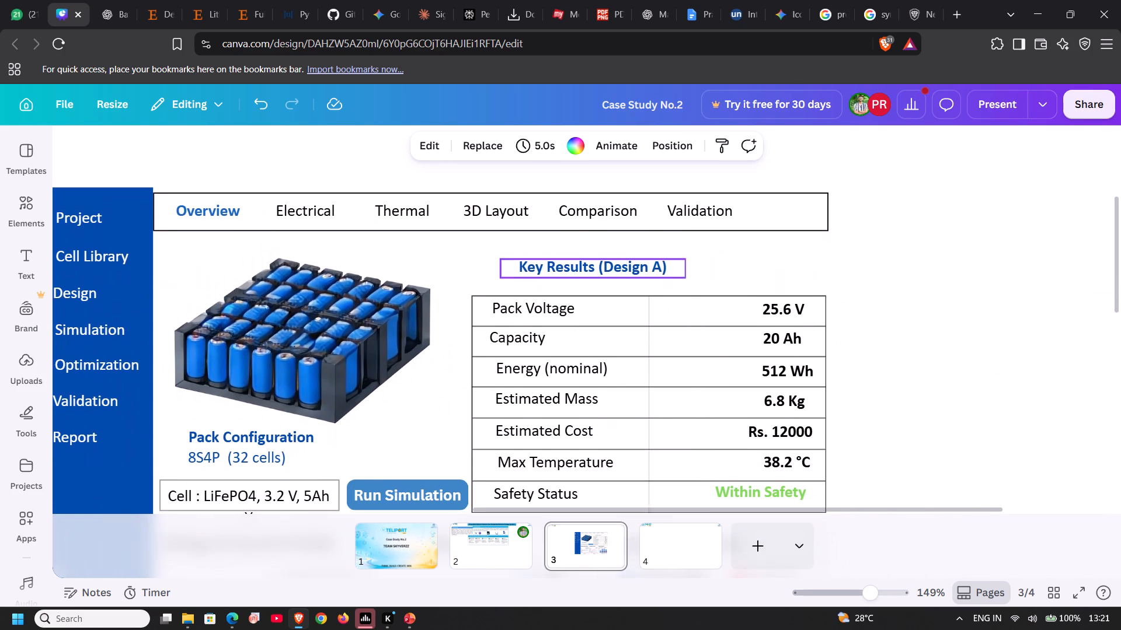
{"action": "scroll", "coordinate": [612, 279], "scroll_direction": "down", "scroll_amount": 1}
{"action": "left_click_drag", "start_coordinate": [621, 264], "coordinate": [628, 250]}
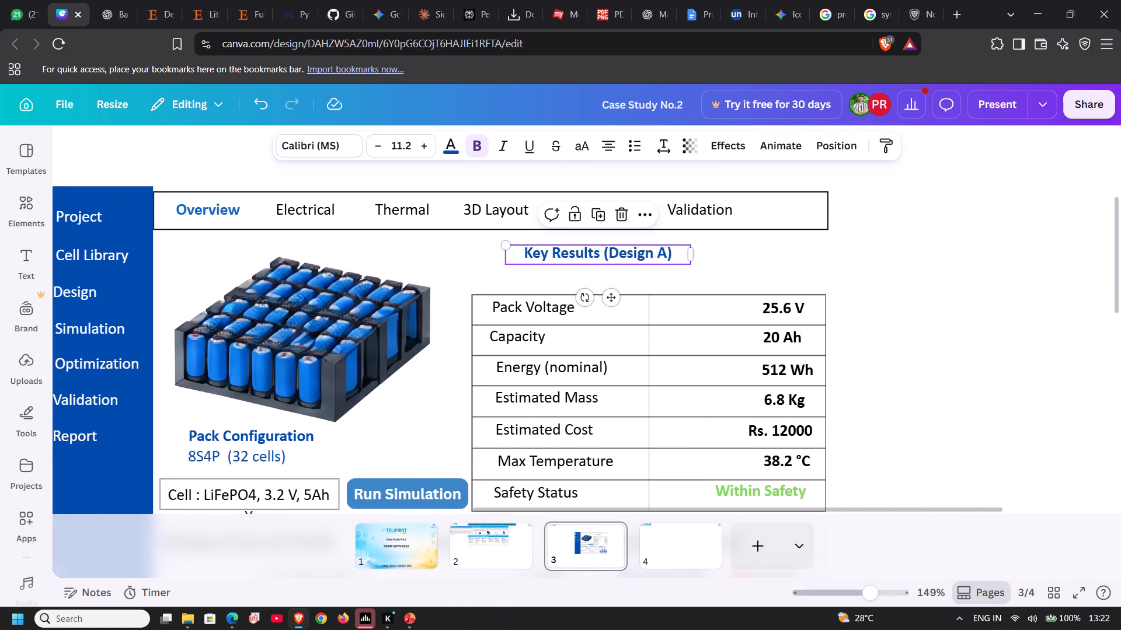
Group the Key Results table, its labels and values, and the Run Simulation button.
{"action": "scroll", "coordinate": [752, 257], "scroll_direction": "down", "scroll_amount": 2}
{"action": "scroll", "coordinate": [876, 286], "scroll_direction": "down", "scroll_amount": 1}
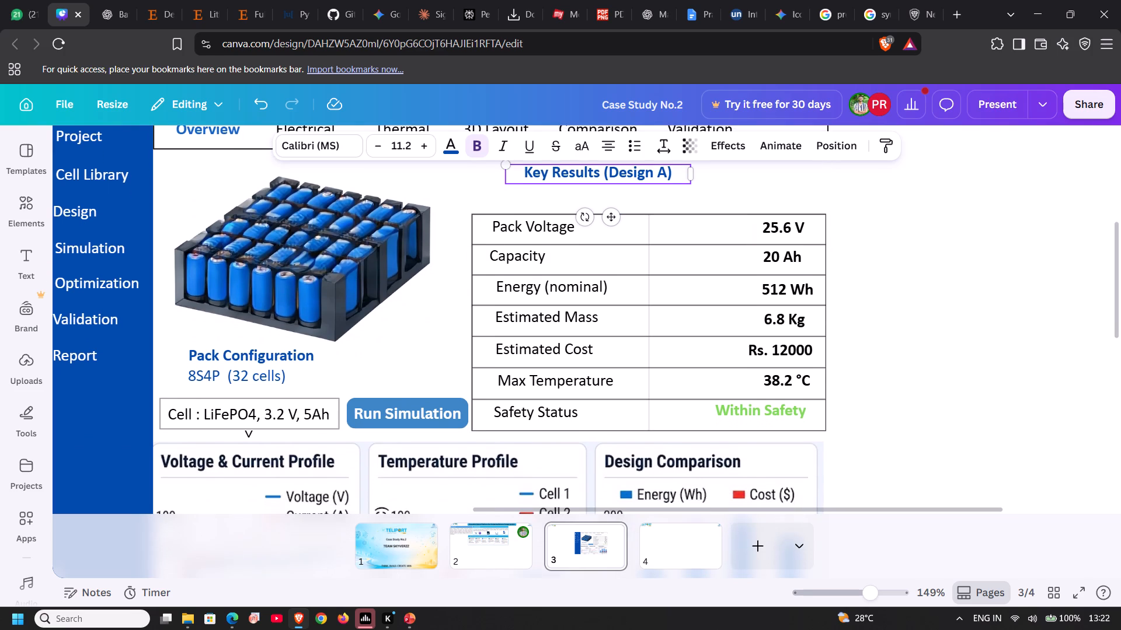
{"action": "left_click", "coordinate": [885, 312]}
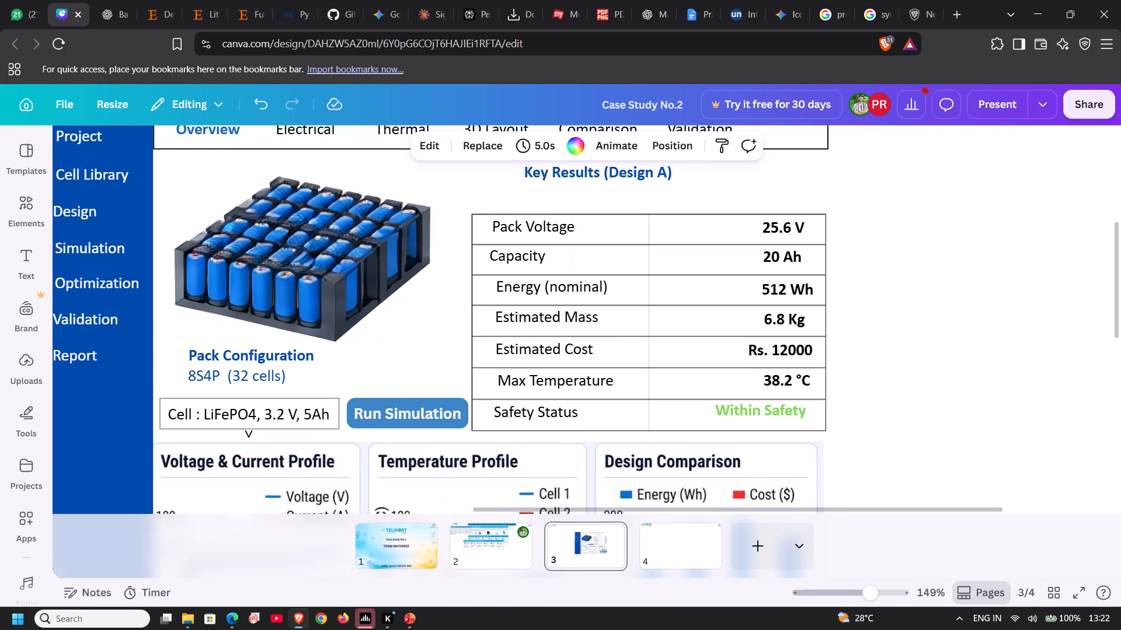
{"action": "left_click_drag", "start_coordinate": [468, 197], "coordinate": [713, 414]}
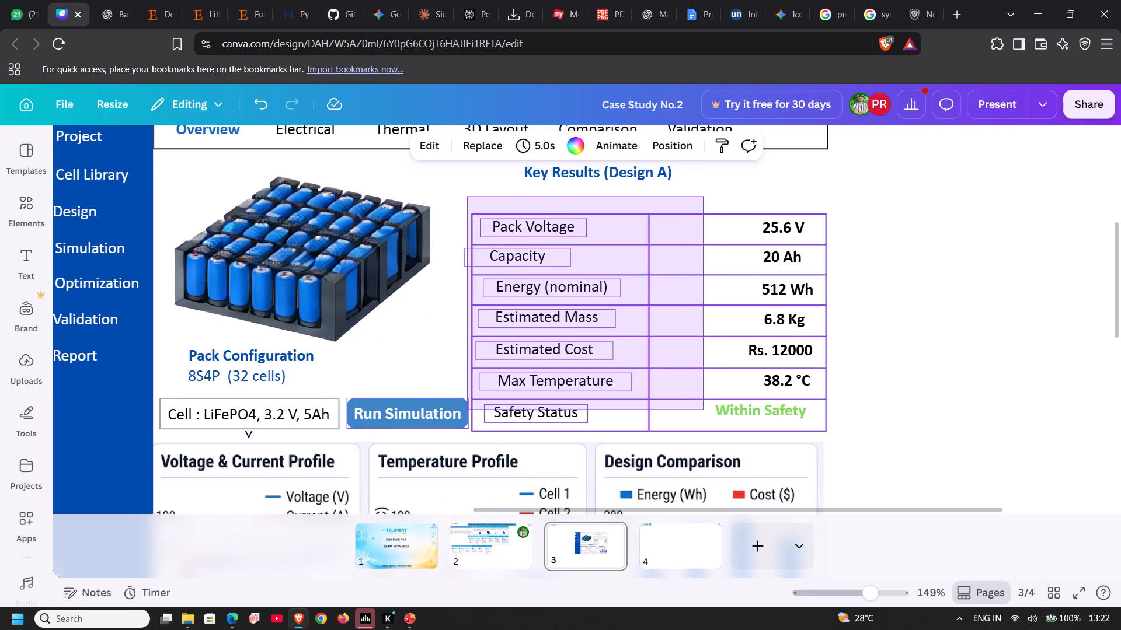
{"action": "left_click_drag", "start_coordinate": [713, 414], "coordinate": [842, 437]}
{"action": "key", "text": "ctrl+g"}
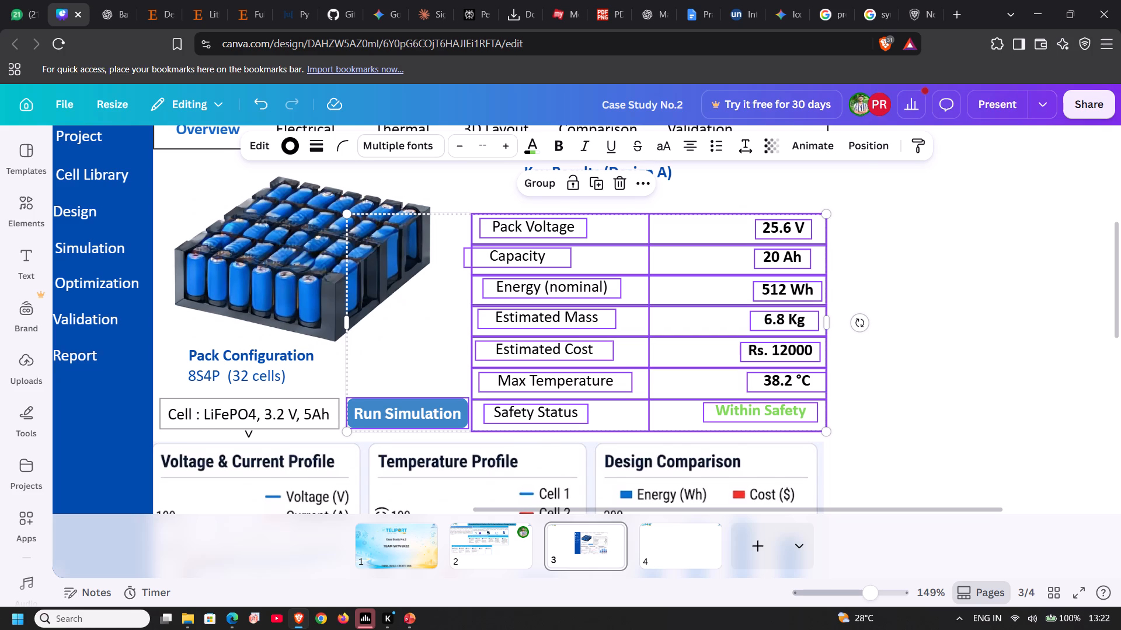
{"action": "left_click", "coordinate": [924, 366]}
Move the grouped Key Results table and Run Simulation button up beneath the Key Results (Design A) heading.
{"action": "left_click_drag", "start_coordinate": [780, 335], "coordinate": [791, 317]}
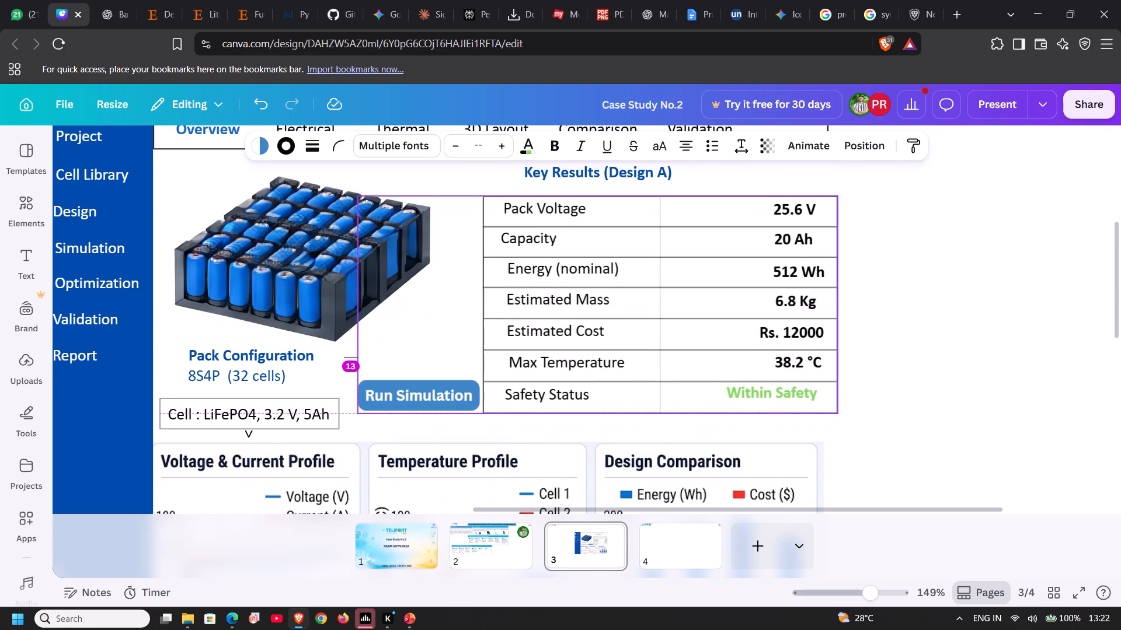
{"action": "left_click_drag", "start_coordinate": [791, 317], "coordinate": [800, 312]}
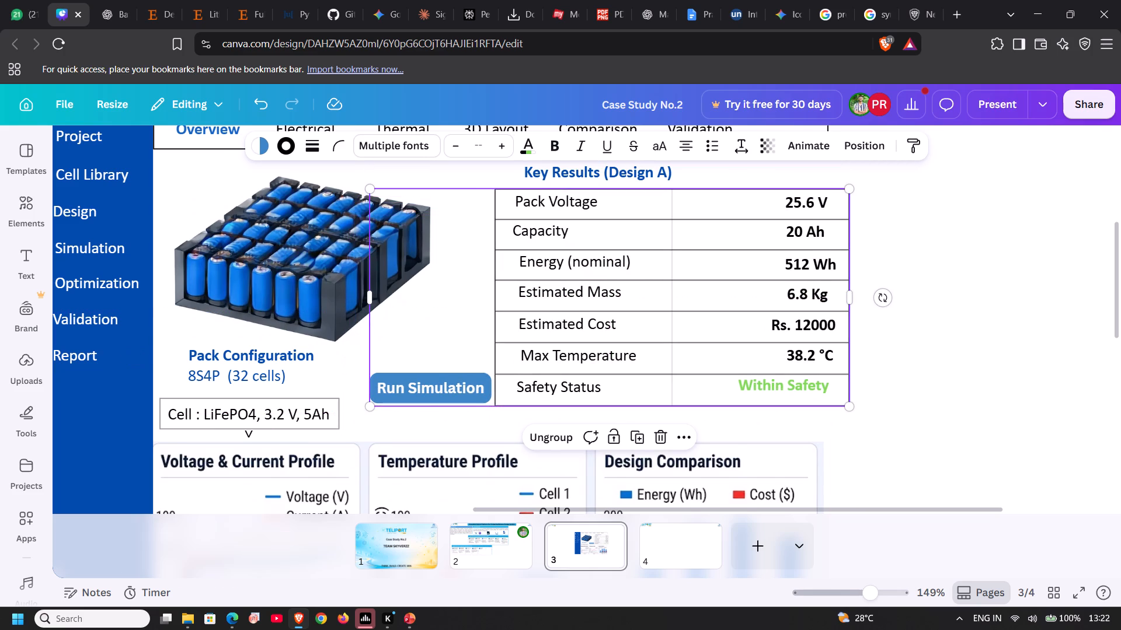
{"action": "left_click", "coordinate": [945, 275]}
{"action": "left_click_drag", "start_coordinate": [843, 282], "coordinate": [827, 281]}
{"action": "left_click", "coordinate": [906, 260]}
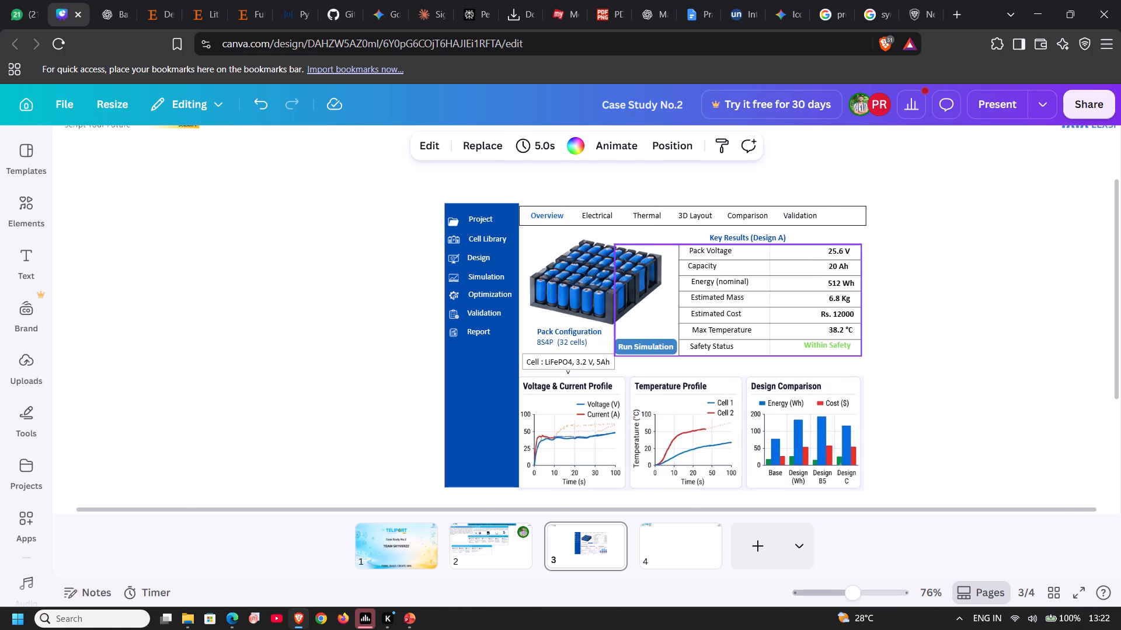
Move the Capacity label in the Key Results table slightly right, in line with the neighbouring row labels.
{"action": "scroll", "coordinate": [816, 303], "scroll_direction": "right", "scroll_amount": 1}
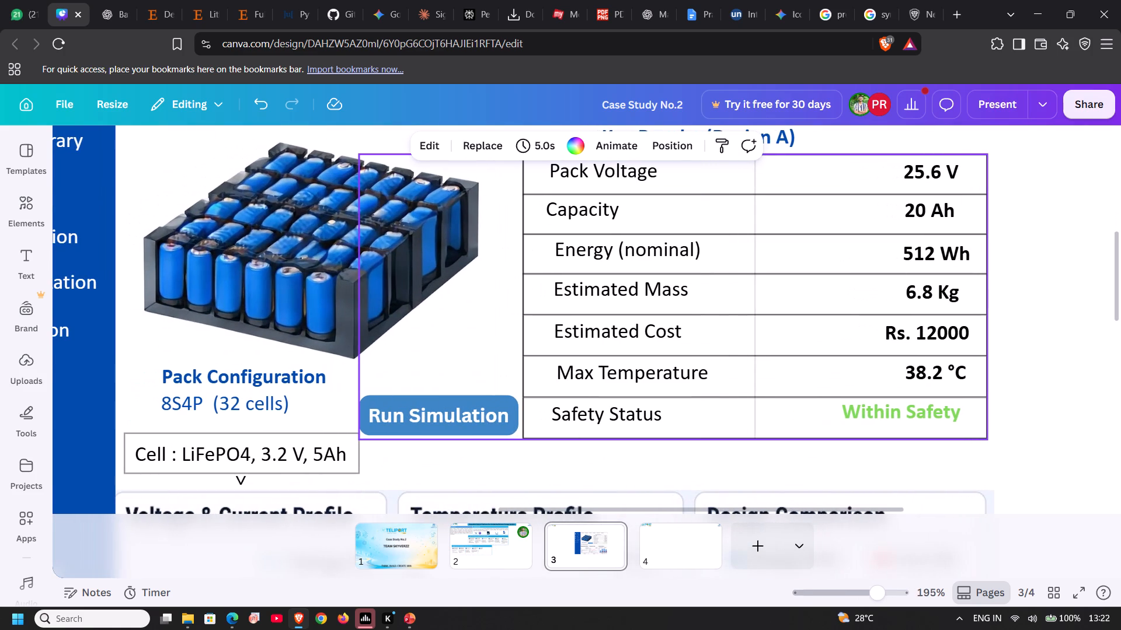
{"action": "left_click", "coordinate": [551, 204]}
{"action": "left_click", "coordinate": [551, 204]}
{"action": "left_click", "coordinate": [551, 204]}
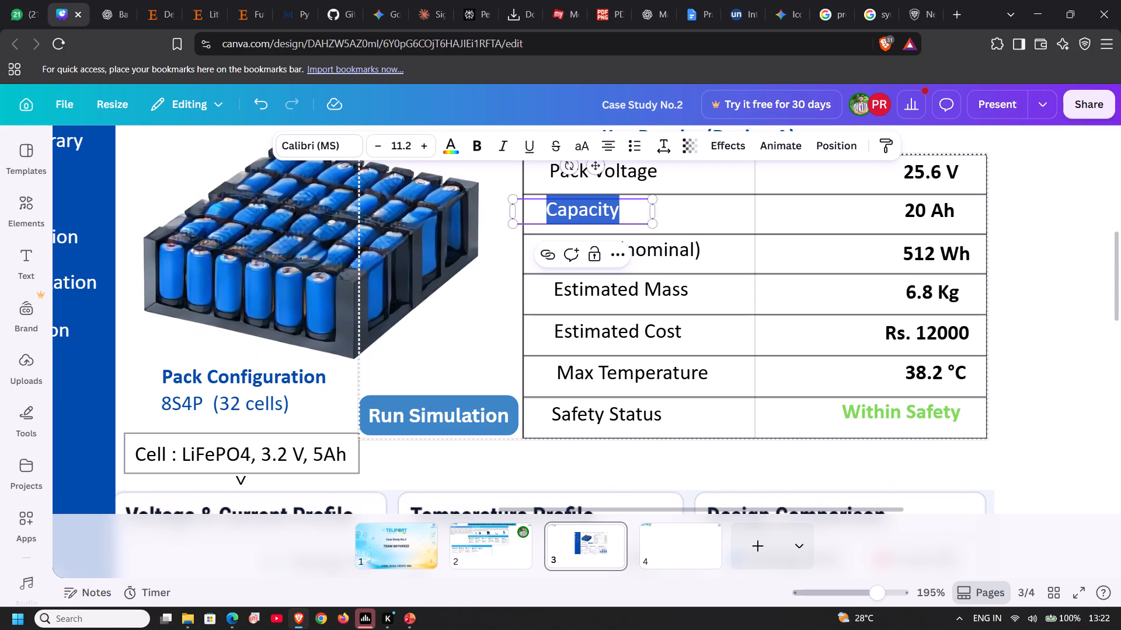
{"action": "left_click", "coordinate": [547, 206]}
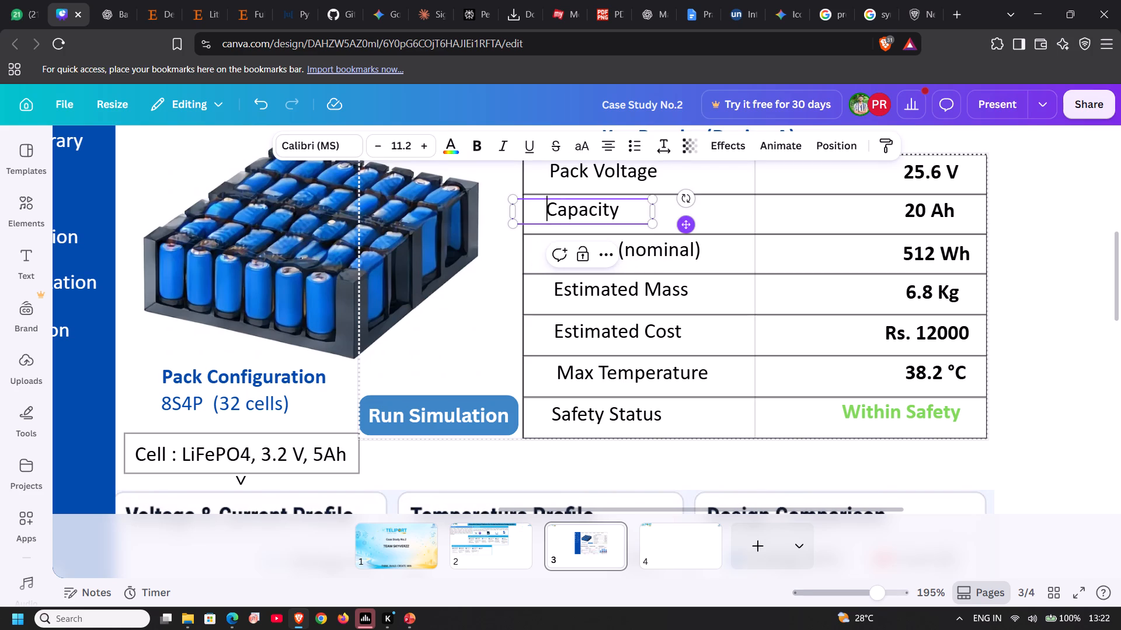
{"action": "key", "text": "Right"}
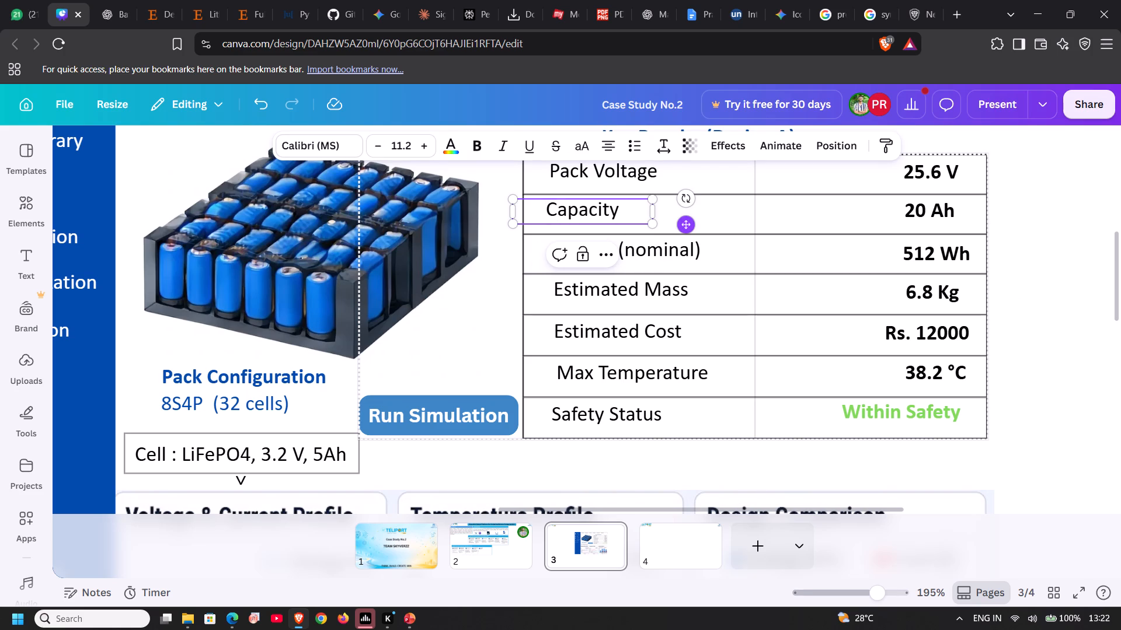
{"action": "double_click", "coordinate": [689, 227]}
{"action": "left_click", "coordinate": [684, 223]}
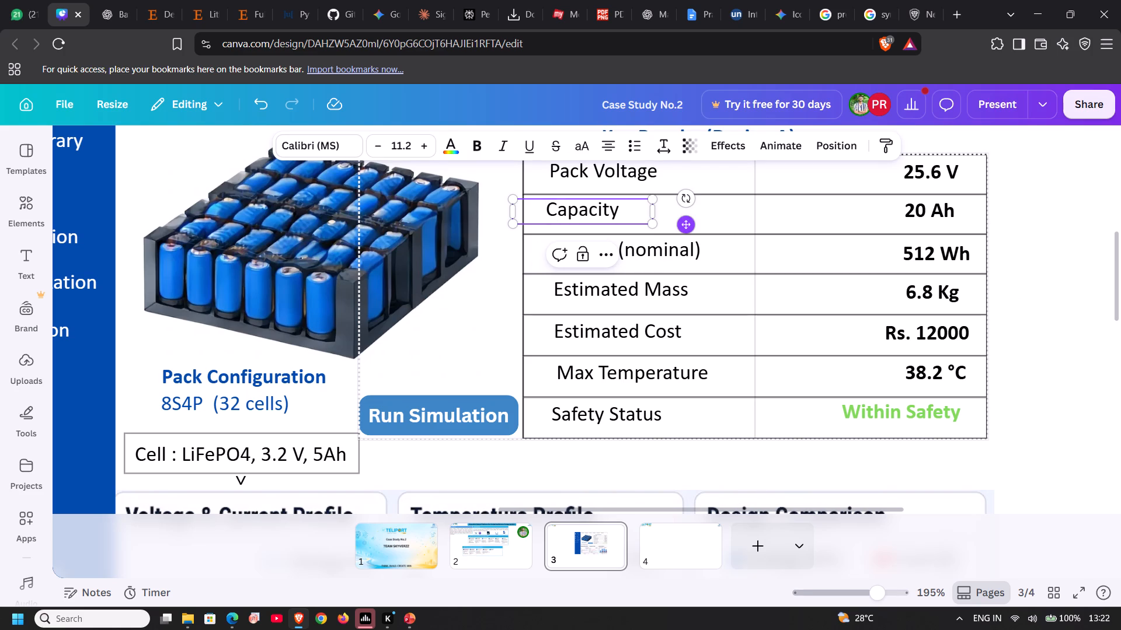
{"action": "left_click", "coordinate": [684, 224]}
{"action": "left_click_drag", "start_coordinate": [681, 221], "coordinate": [686, 223]}
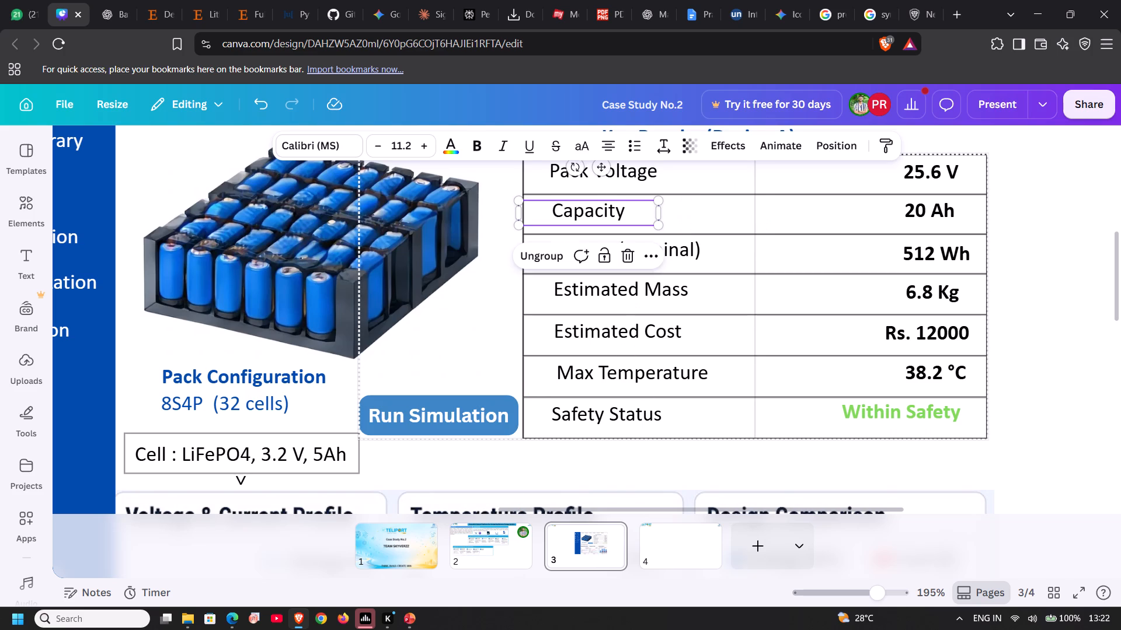
{"action": "left_click", "coordinate": [724, 217]}
{"action": "key", "text": "Right"}
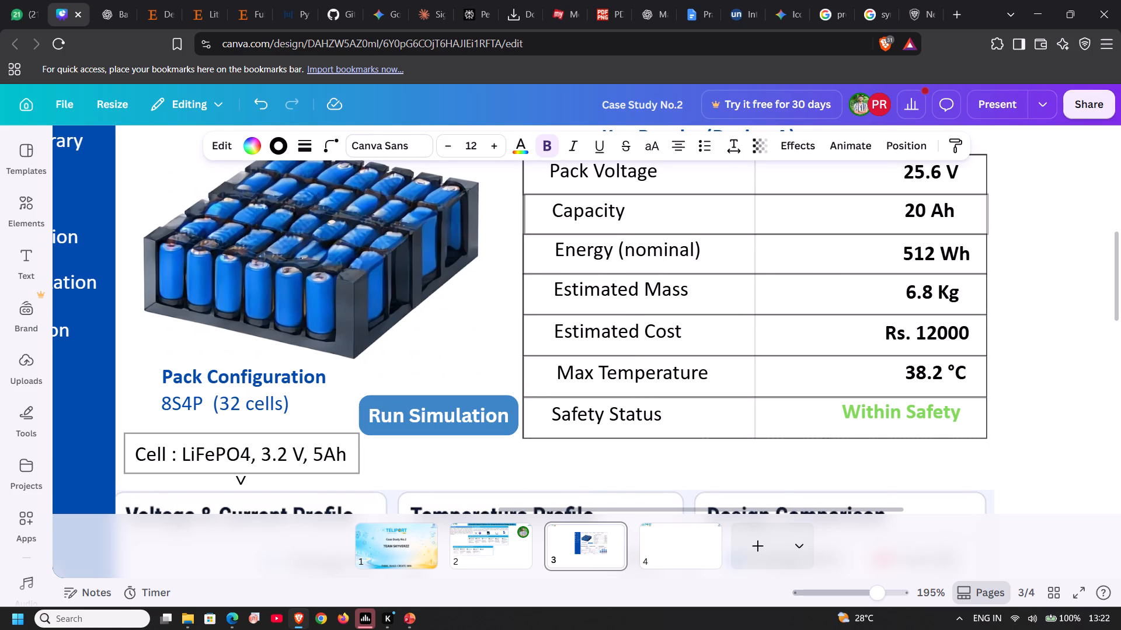
Nudge the Pack Voltage label slightly right so it starts level with the Capacity label.
{"action": "left_click", "coordinate": [652, 176]}
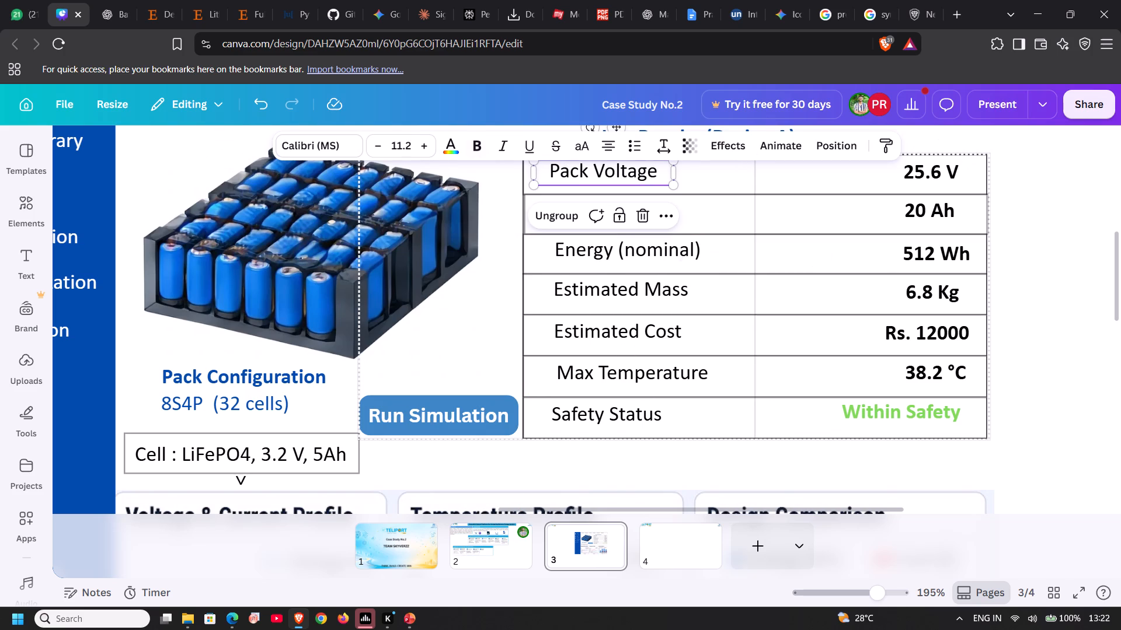
{"action": "key", "text": "Right"}
{"action": "key", "text": "Right"}
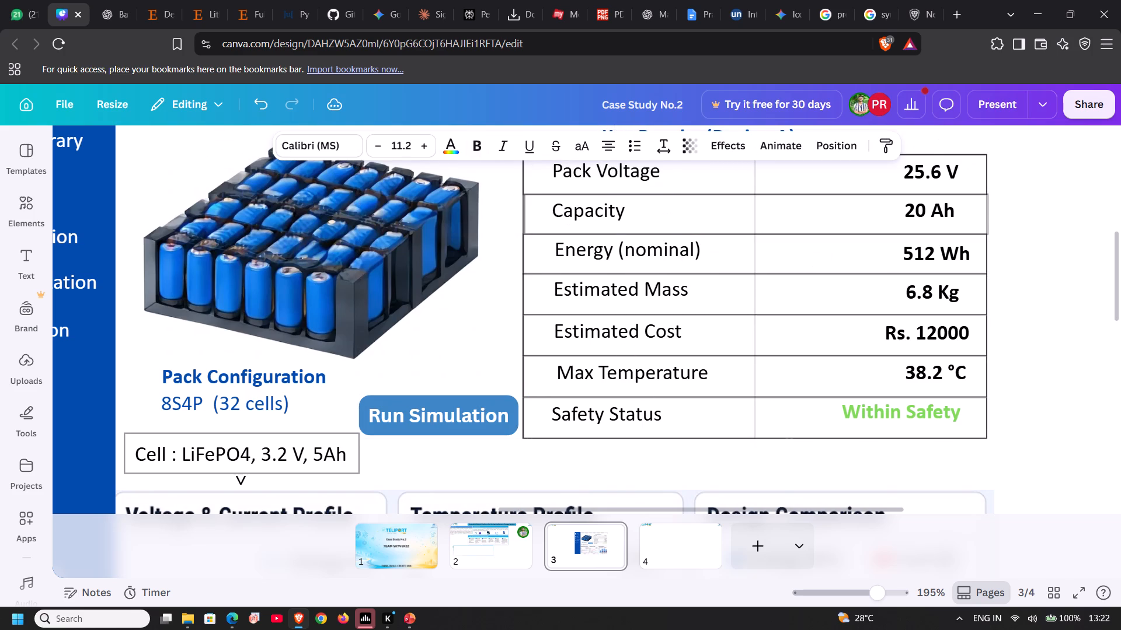
{"action": "left_click", "coordinate": [488, 234]}
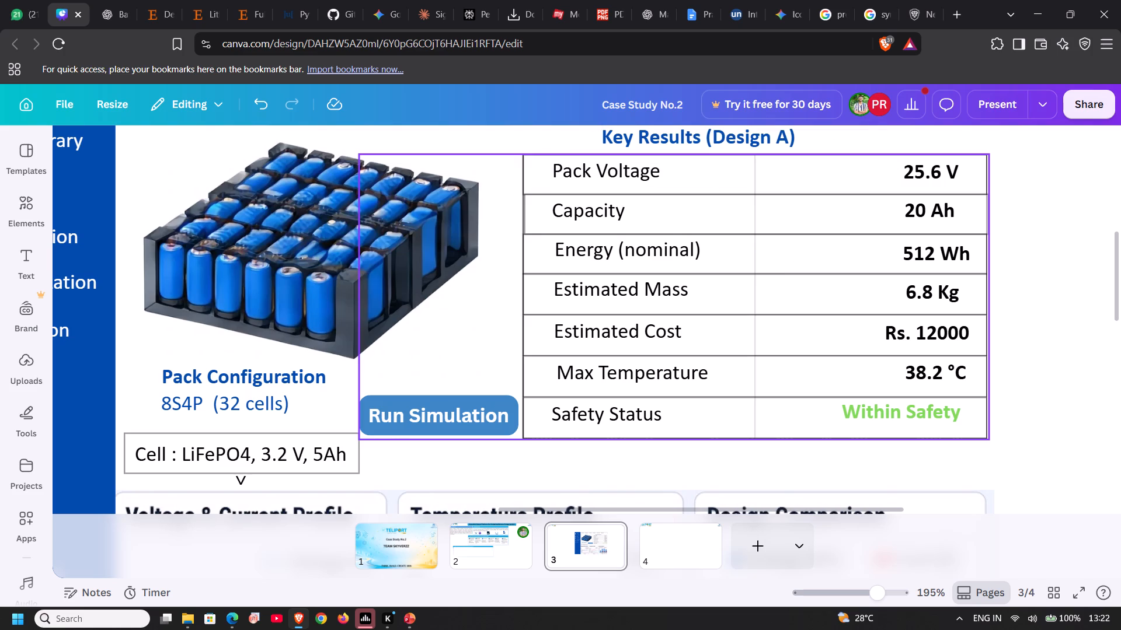
Nudge the Capacity label one more step right within its Key Results row.
{"action": "left_click", "coordinate": [578, 211]}
{"action": "left_click", "coordinate": [578, 211]}
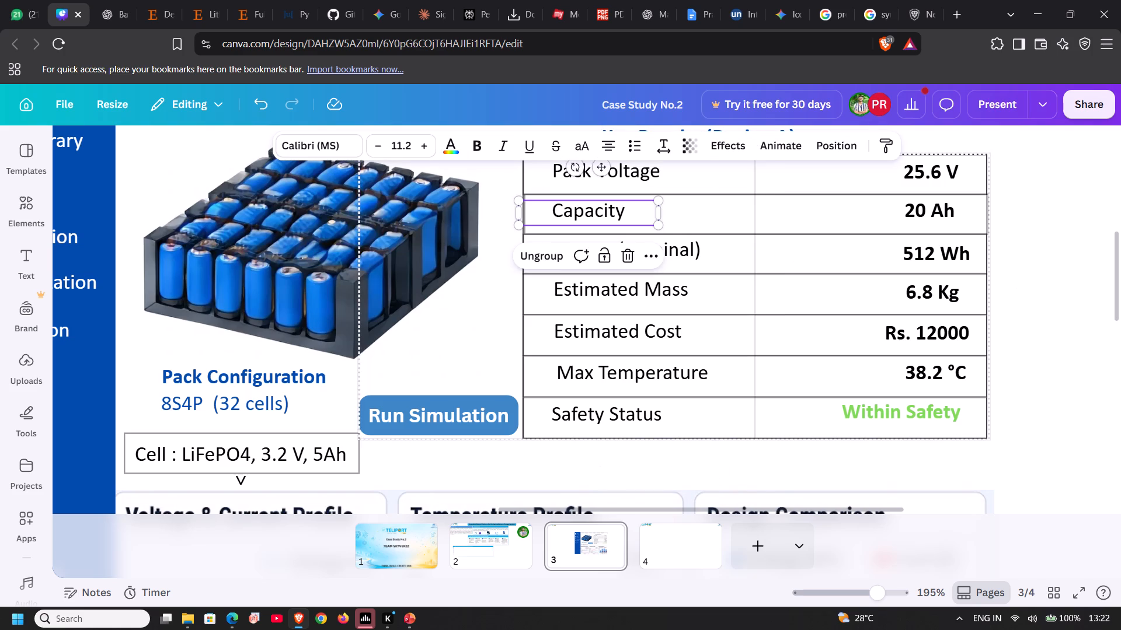
{"action": "key", "text": "Right"}
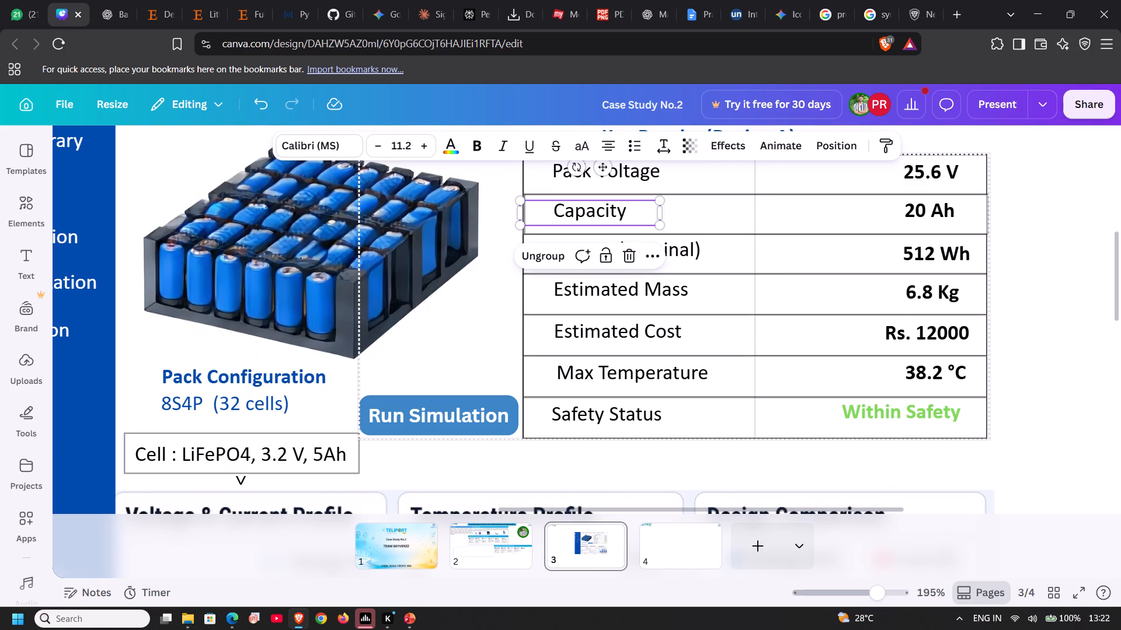
{"action": "left_click", "coordinate": [482, 303]}
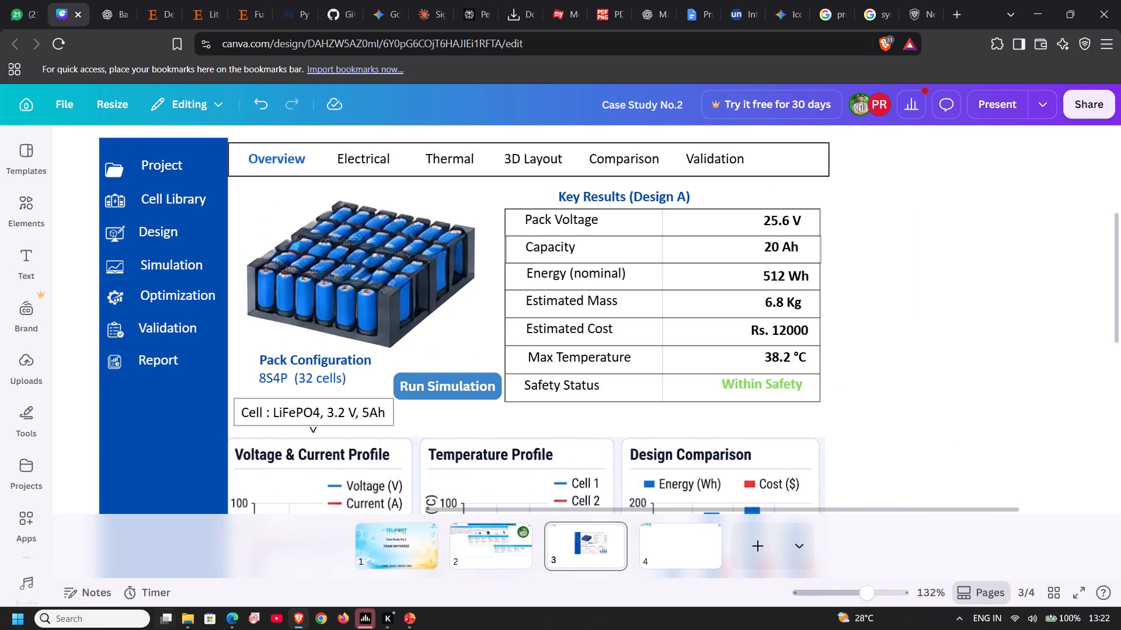
Switch to File Explorer showing the TATA ELXSI folder with the case study and submission template files.
{"action": "left_click", "coordinate": [186, 619]}
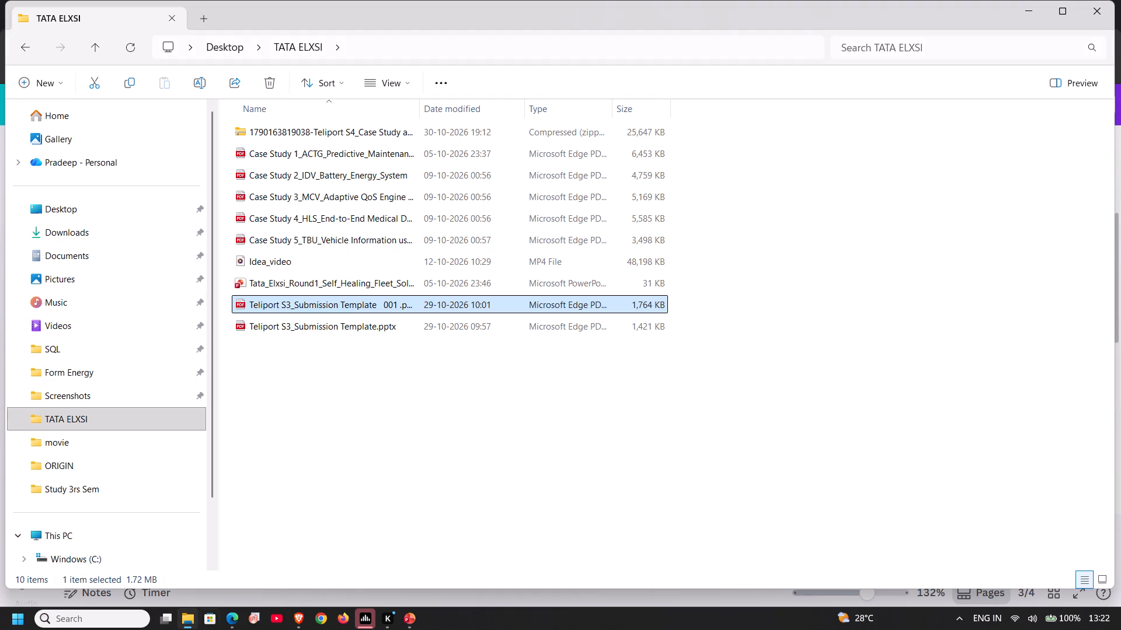
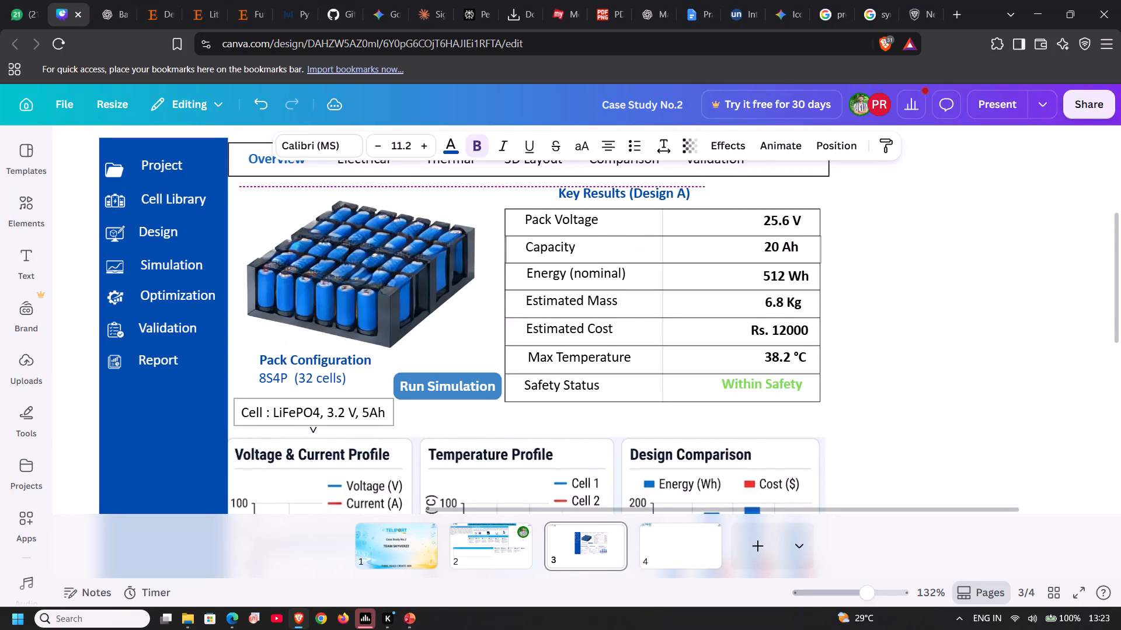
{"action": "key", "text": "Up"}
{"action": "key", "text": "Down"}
Shrink the battery pack image slightly and move it up and left toward the sidebar and tab bar.
{"action": "left_click", "coordinate": [374, 257]}
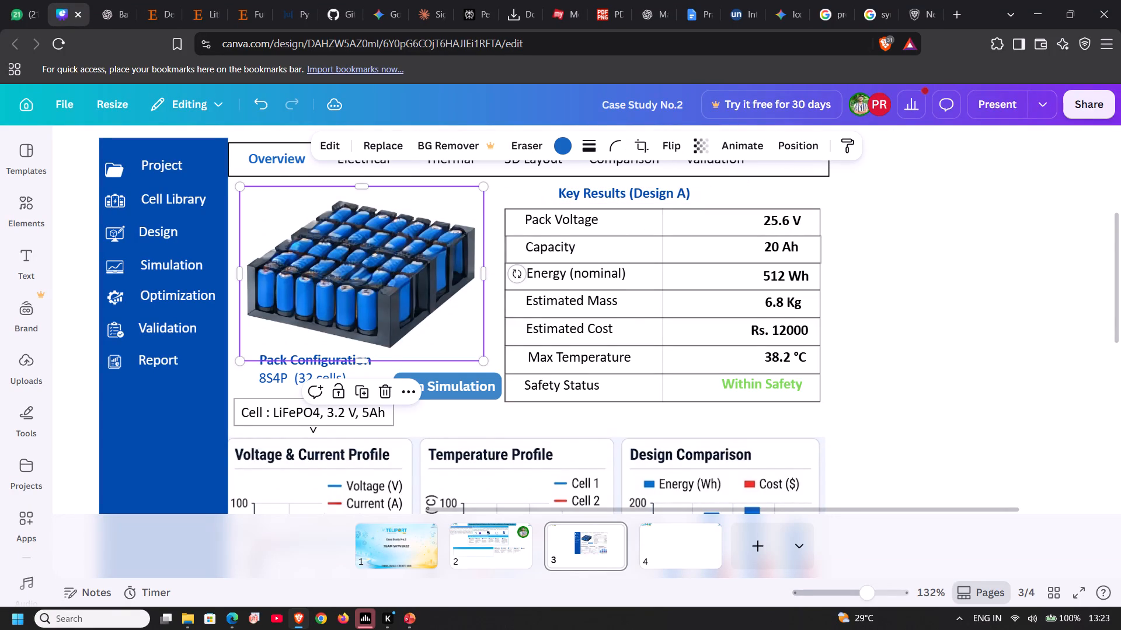
{"action": "left_click_drag", "start_coordinate": [482, 190], "coordinate": [466, 206]}
{"action": "left_click_drag", "start_coordinate": [350, 240], "coordinate": [346, 219]}
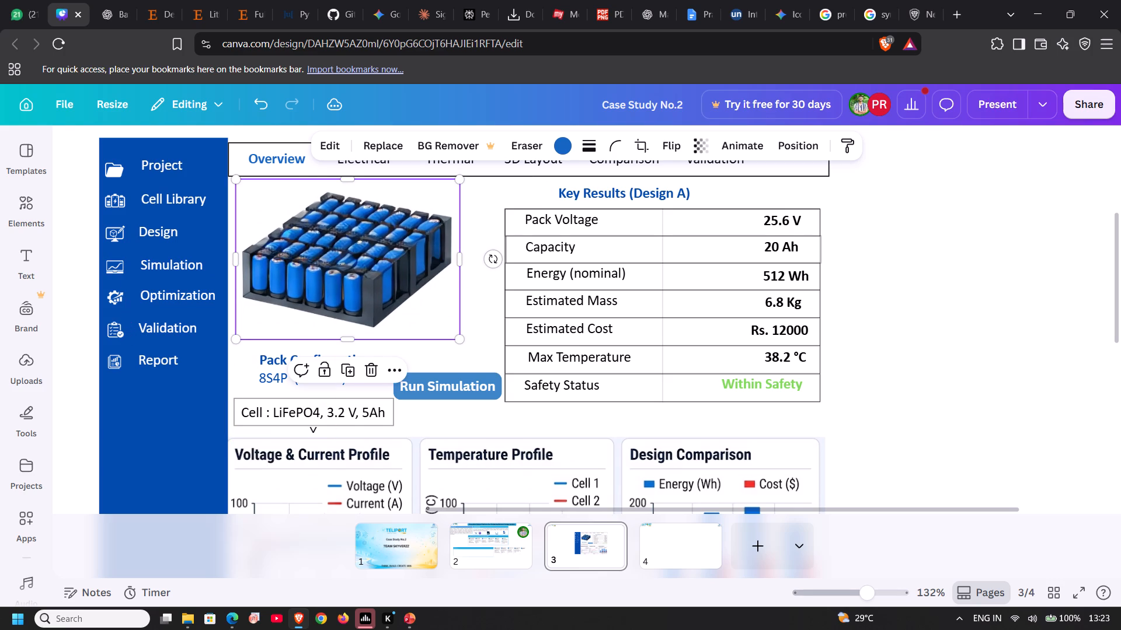
Group the Pack Configuration heading with the 8S4P (32 cells) line beneath it.
{"action": "left_click", "coordinate": [241, 376]}
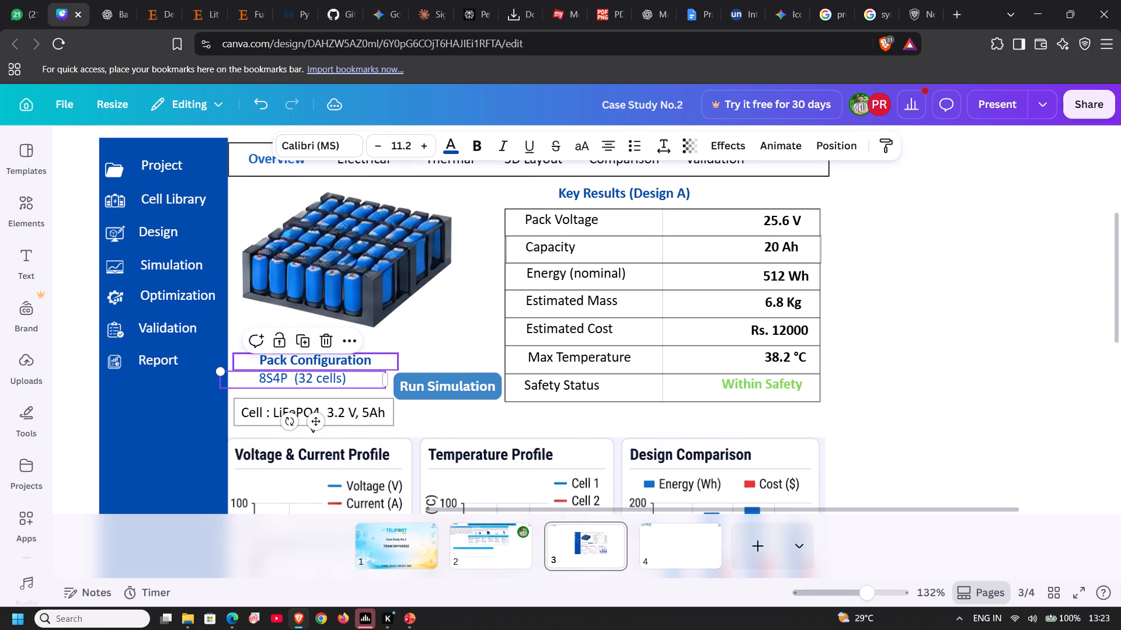
{"action": "left_click", "coordinate": [411, 342]}
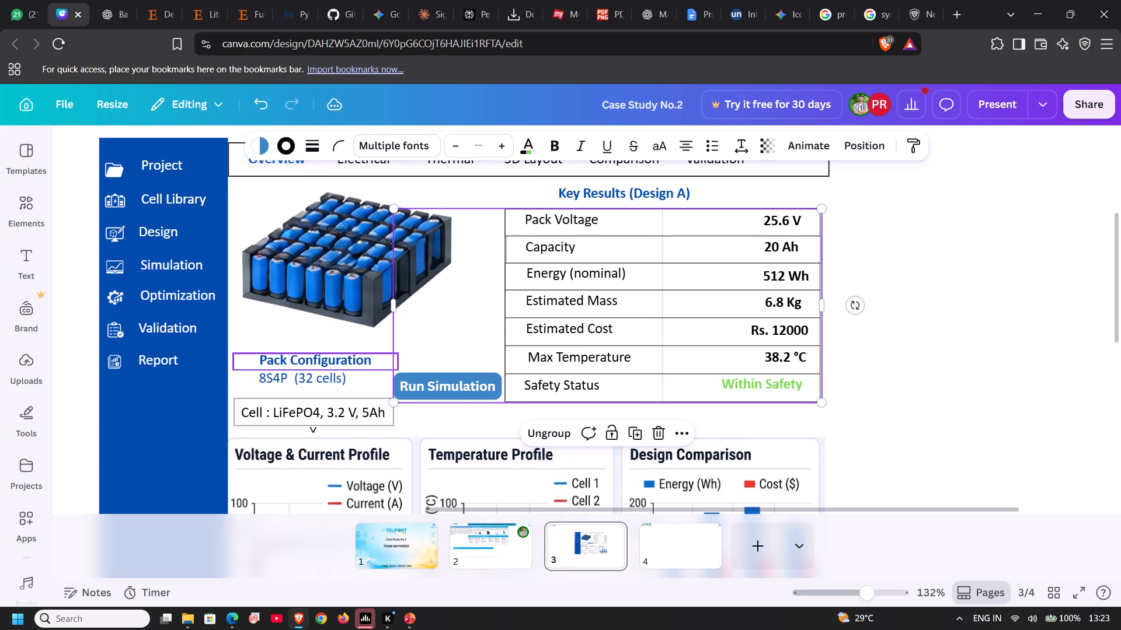
{"action": "left_click_drag", "start_coordinate": [249, 346], "coordinate": [285, 387]}
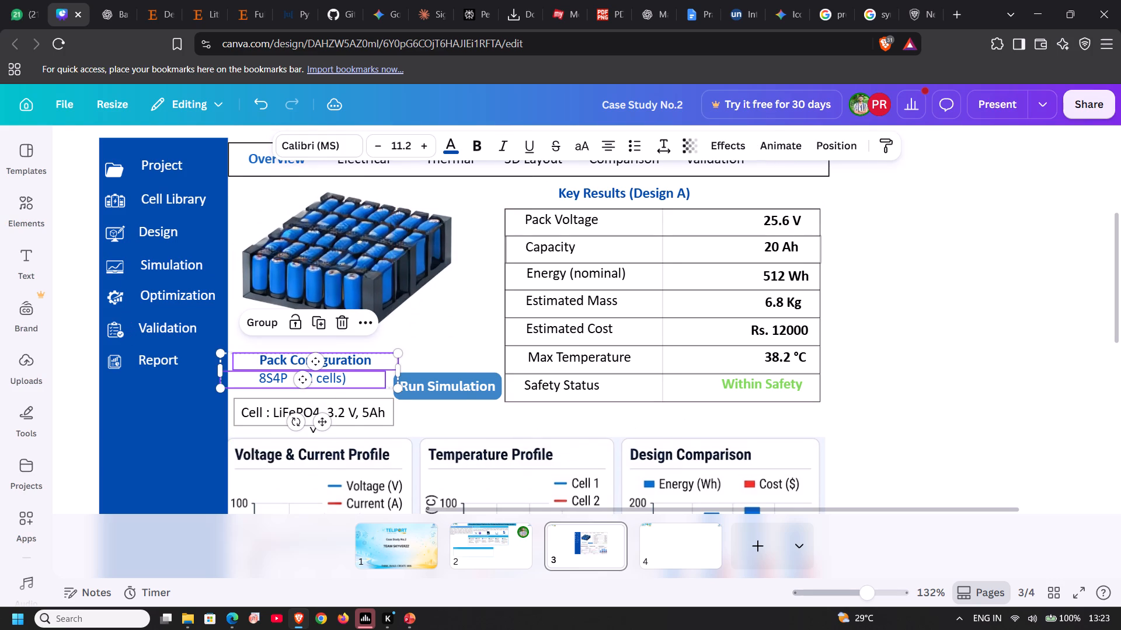
{"action": "key", "text": "ctrl+g"}
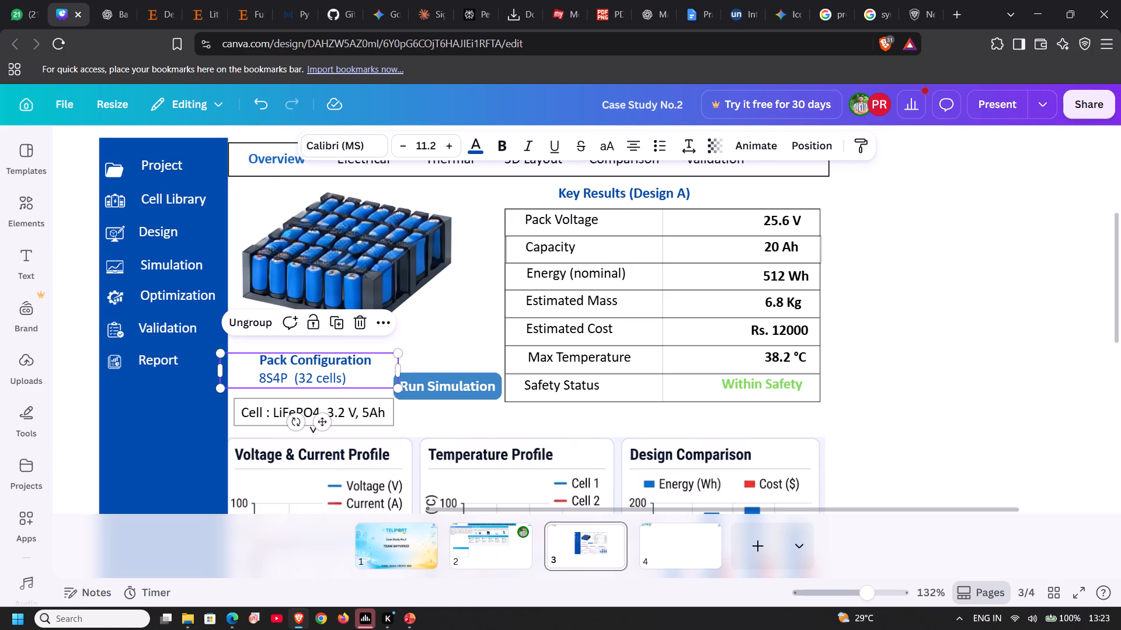
Move the Pack Configuration group up closer to the battery image and scale it down to text size 10.1.
{"action": "left_click_drag", "start_coordinate": [348, 376], "coordinate": [344, 360]}
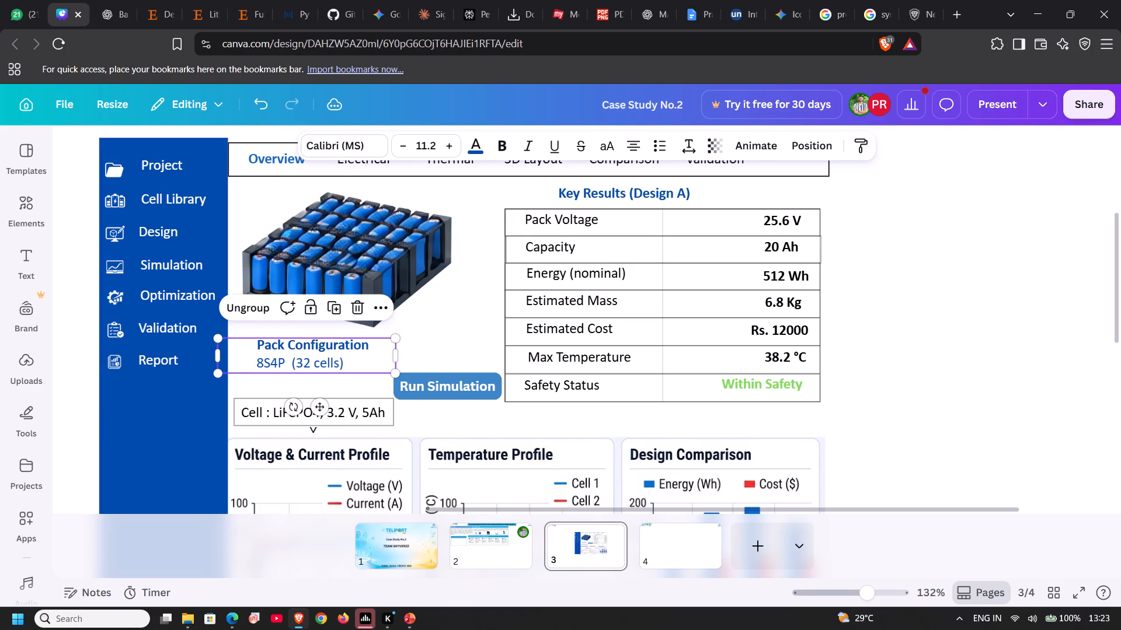
{"action": "left_click_drag", "start_coordinate": [398, 372], "coordinate": [385, 366]}
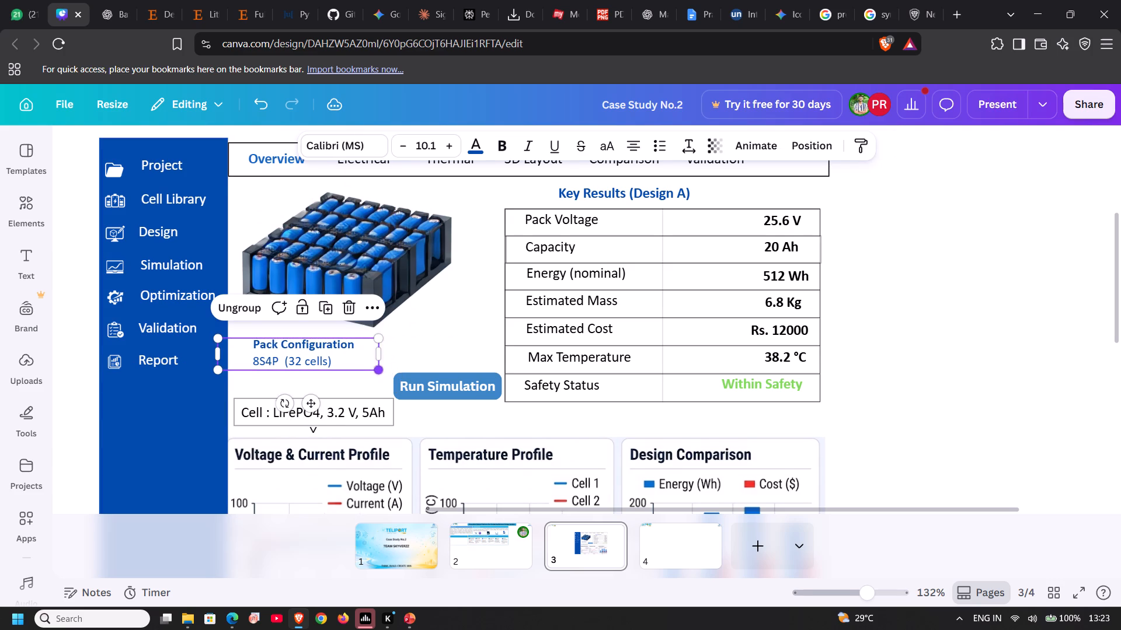
{"action": "left_click", "coordinate": [365, 386]}
Reduce the 'Cell : LiFePO4, 3.2 V, 5Ah' text to size 9.2 so its dropdown arrow fits on the same line.
{"action": "left_click", "coordinate": [356, 414]}
{"action": "left_click", "coordinate": [356, 414]}
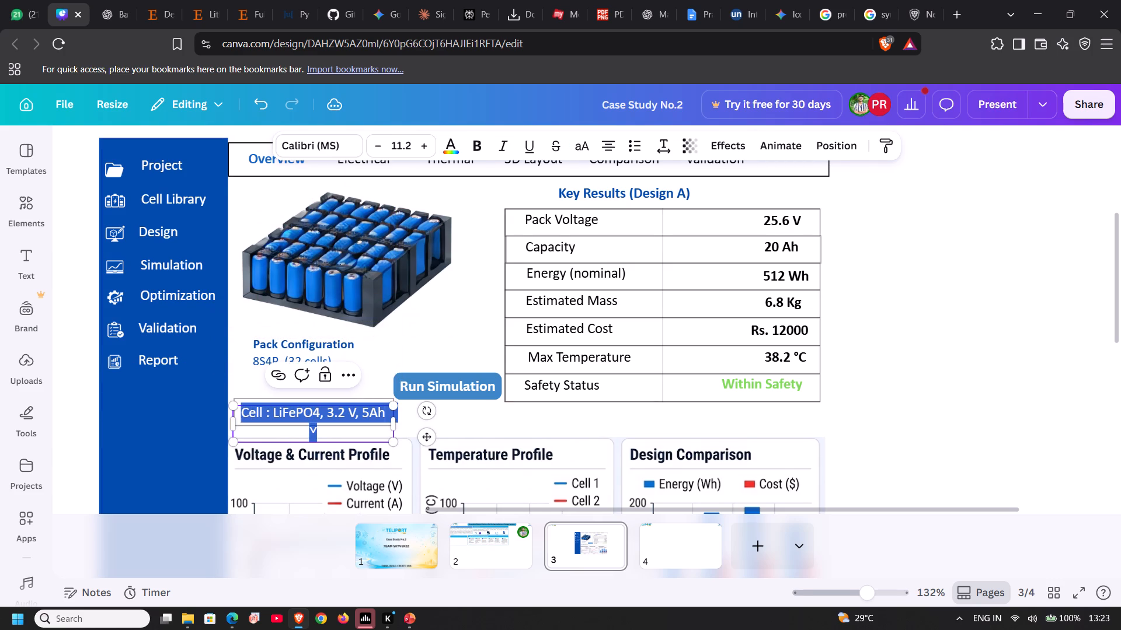
{"action": "double_click", "coordinate": [381, 149]}
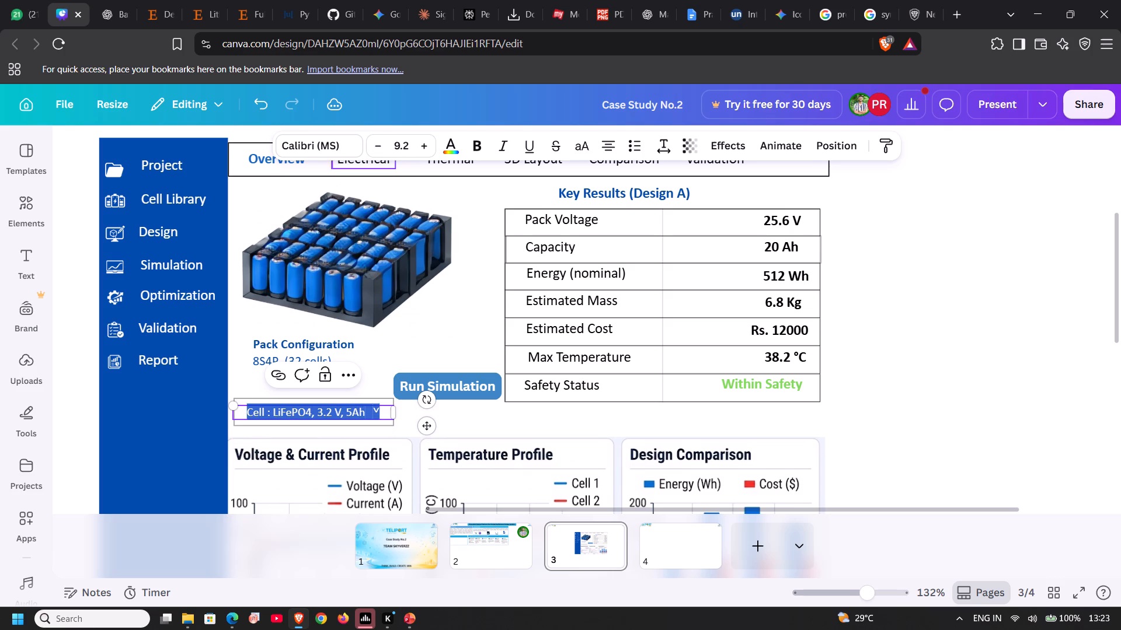
{"action": "left_click", "coordinate": [379, 363]}
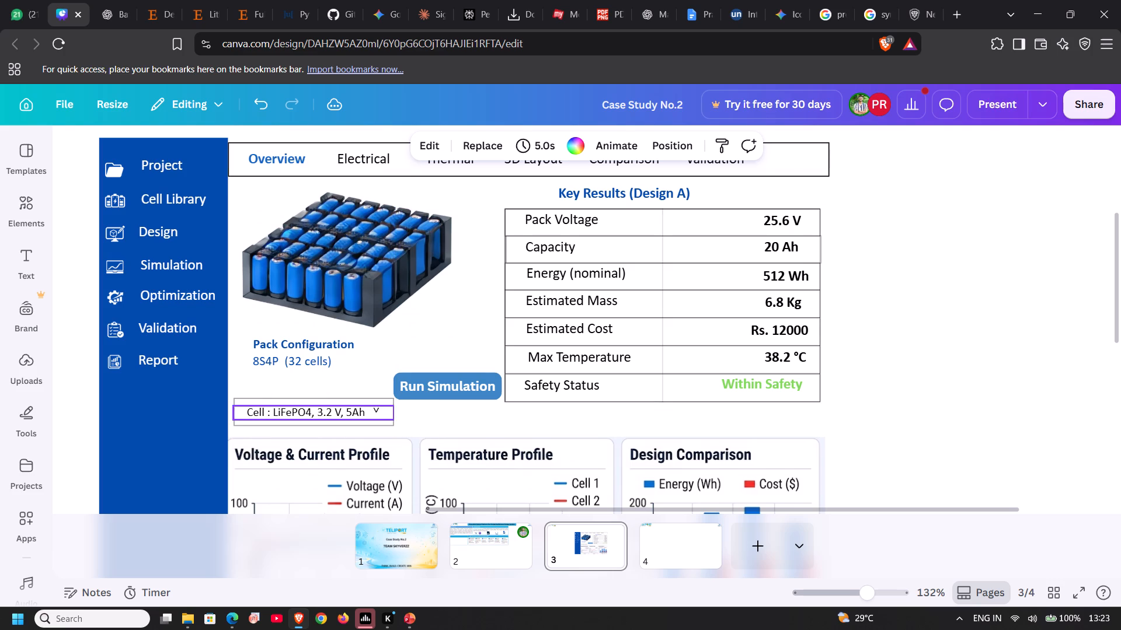
Narrow the frame around the cell specification text and reduce its height to fit the single line.
{"action": "left_click", "coordinate": [392, 421]}
{"action": "left_click_drag", "start_coordinate": [394, 414], "coordinate": [385, 412]}
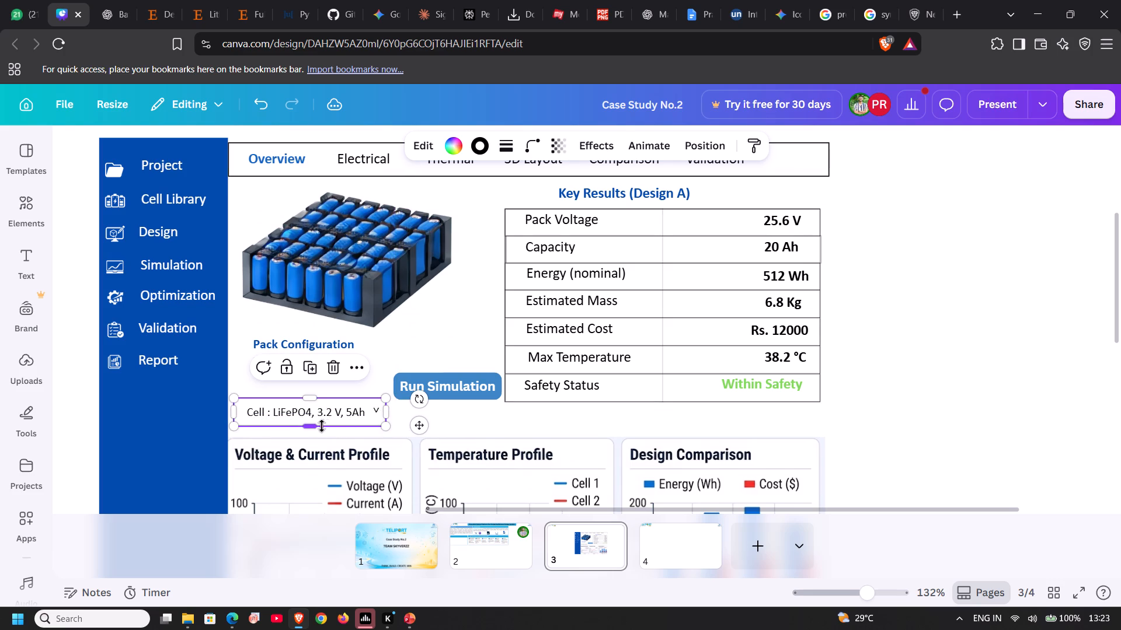
{"action": "left_click", "coordinate": [312, 424]}
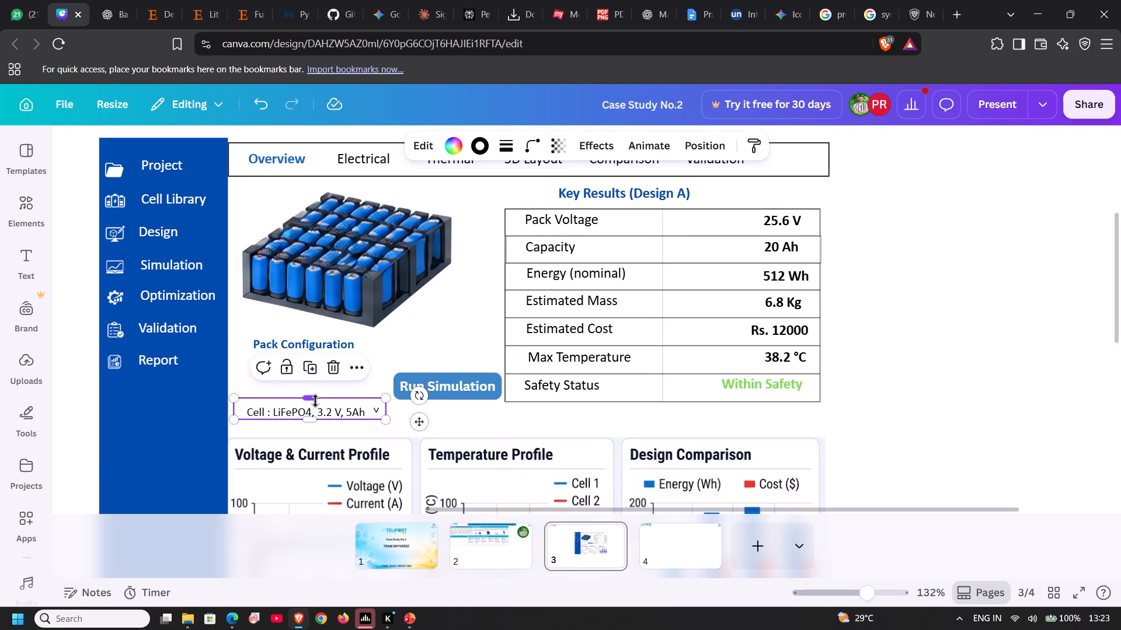
{"action": "left_click_drag", "start_coordinate": [315, 401], "coordinate": [315, 406]}
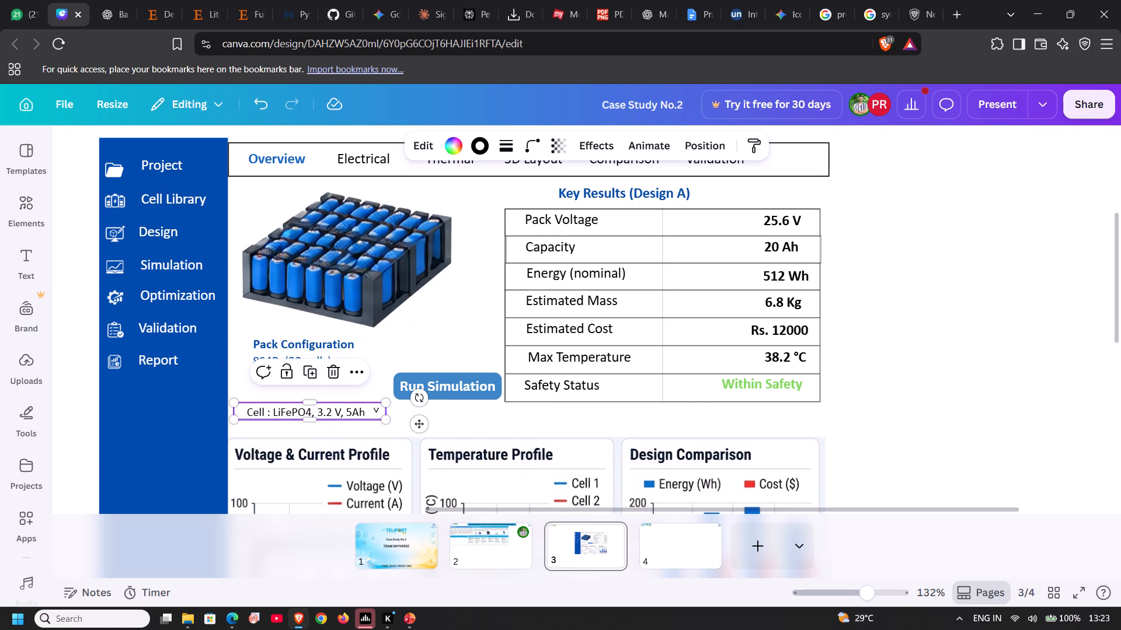
{"action": "left_click", "coordinate": [386, 342]}
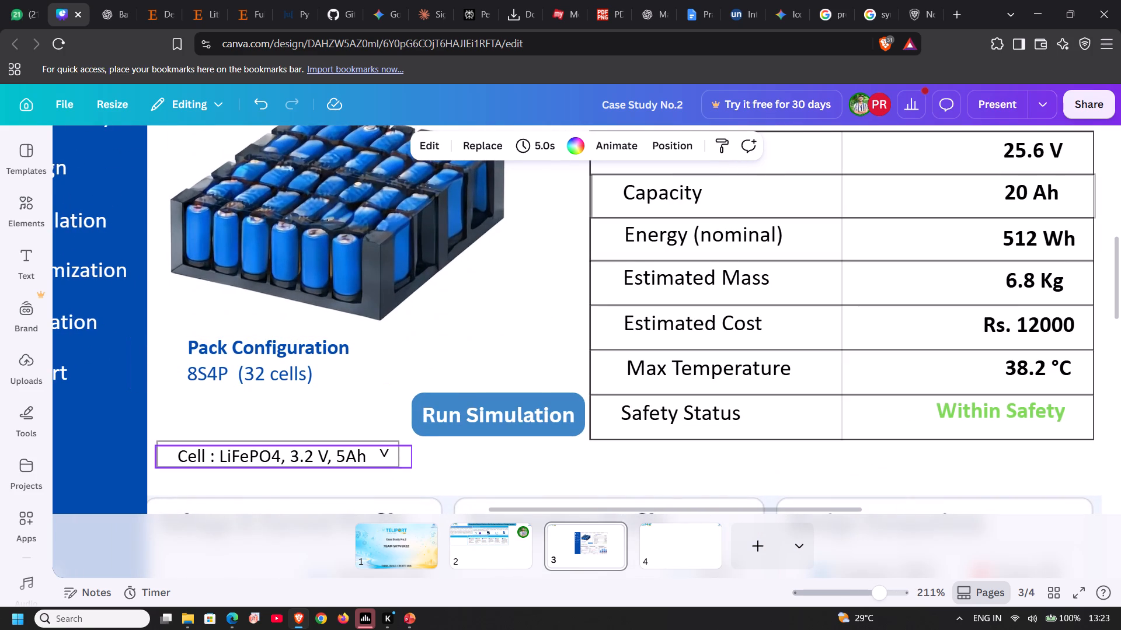
Nudge the cell specification text up so it sits centred inside its frame.
{"action": "left_click", "coordinate": [310, 469]}
{"action": "key", "text": "Up"}
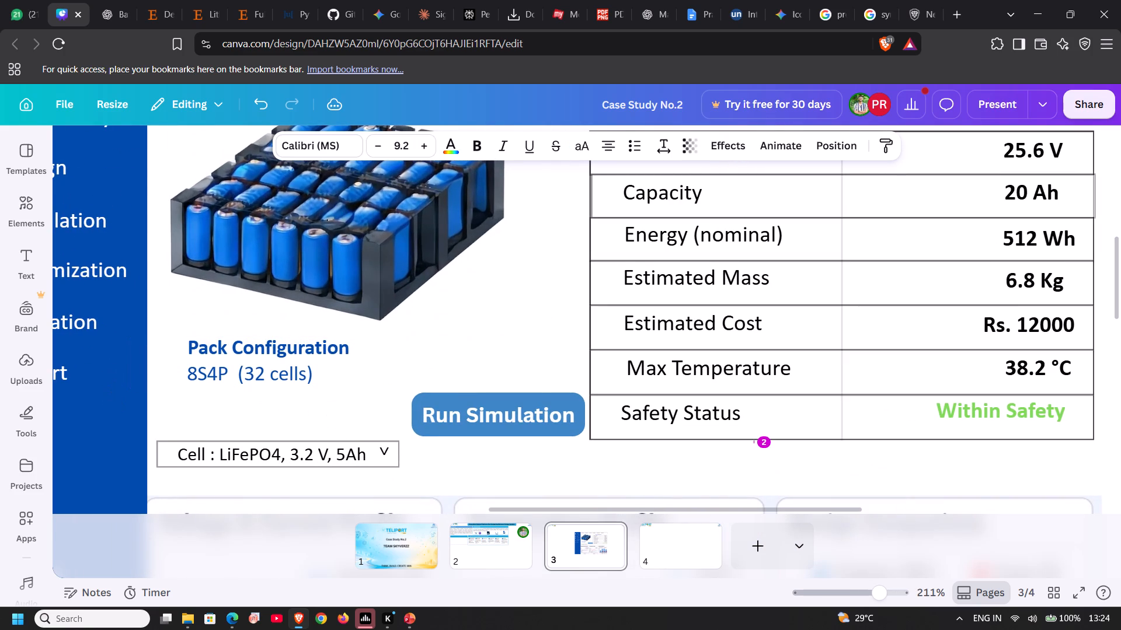
{"action": "left_click", "coordinate": [367, 373]}
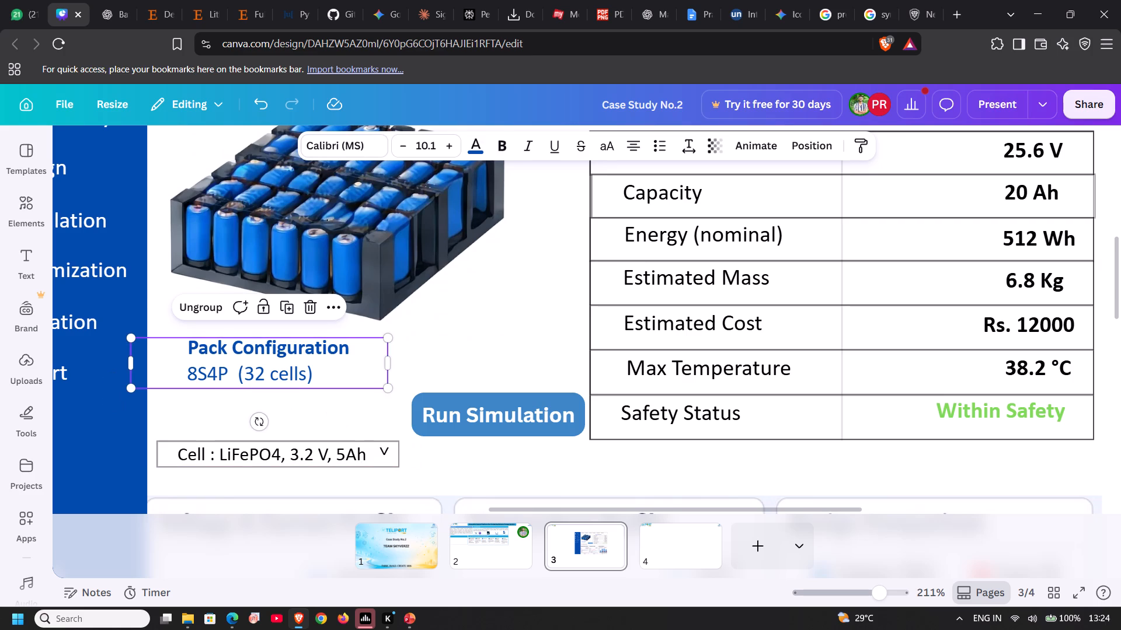
Group the cell specification text with its frame and move the group up, just below the 8S4P (32 cells) line.
{"action": "left_click_drag", "start_coordinate": [360, 474], "coordinate": [342, 430]}
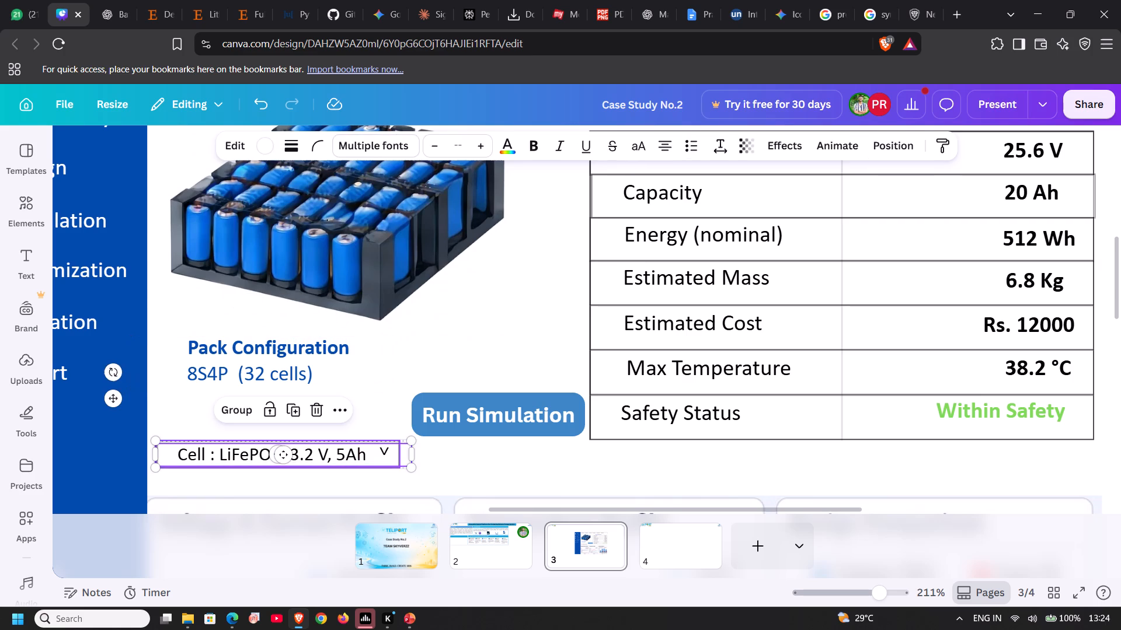
{"action": "key", "text": "ctrl+g"}
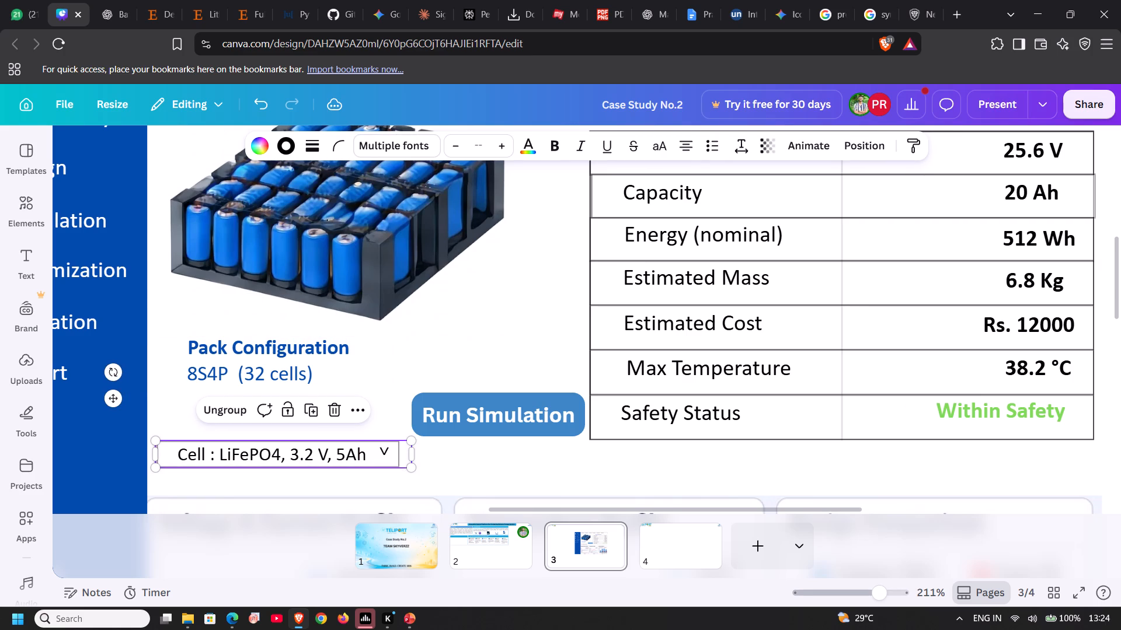
{"action": "left_click", "coordinate": [459, 459]}
{"action": "left_click_drag", "start_coordinate": [380, 452], "coordinate": [371, 421]}
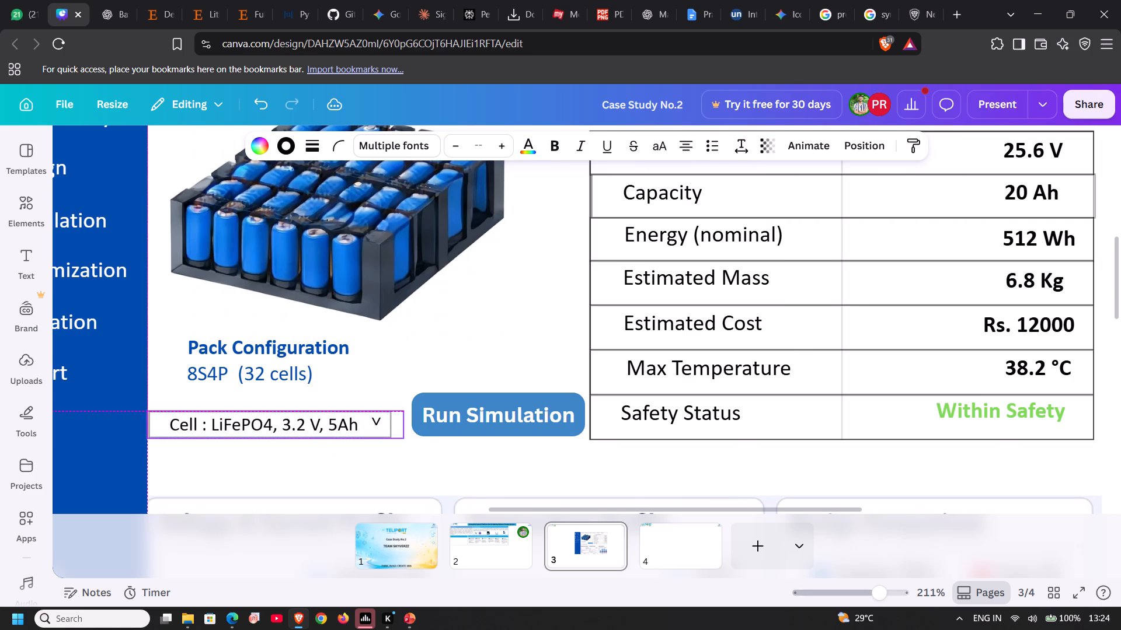
{"action": "left_click_drag", "start_coordinate": [371, 421], "coordinate": [369, 409]}
{"action": "left_click", "coordinate": [328, 450]}
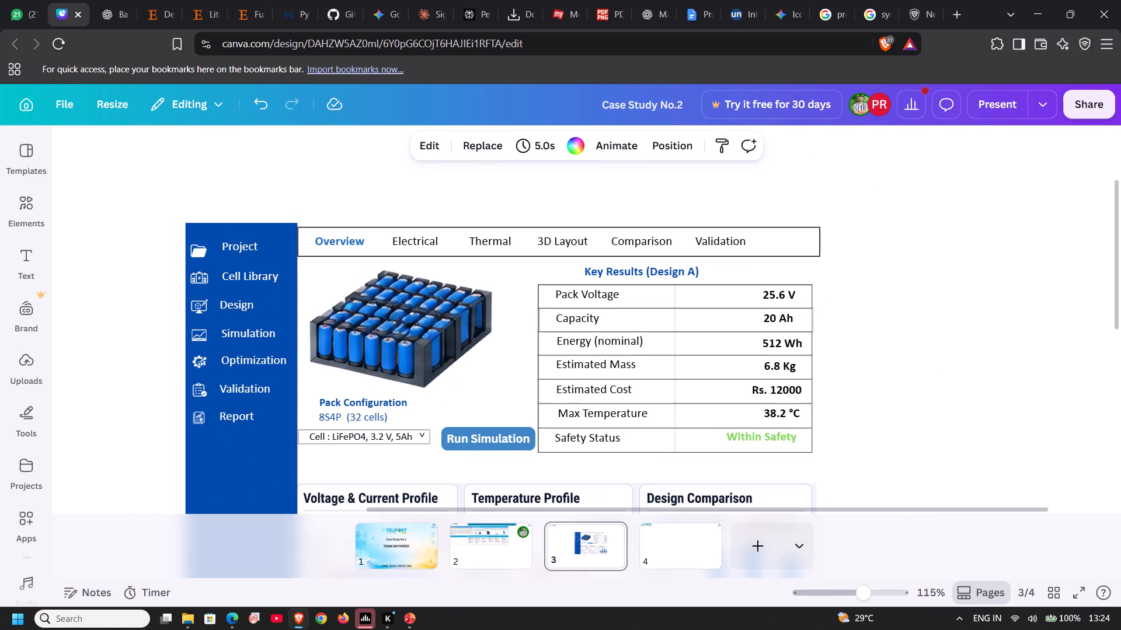
Move the three-chart image up beneath the Key Results table and shrink it to about 615 by 203, matching the table's right edge.
{"action": "scroll", "coordinate": [476, 468], "scroll_direction": "down", "scroll_amount": 4}
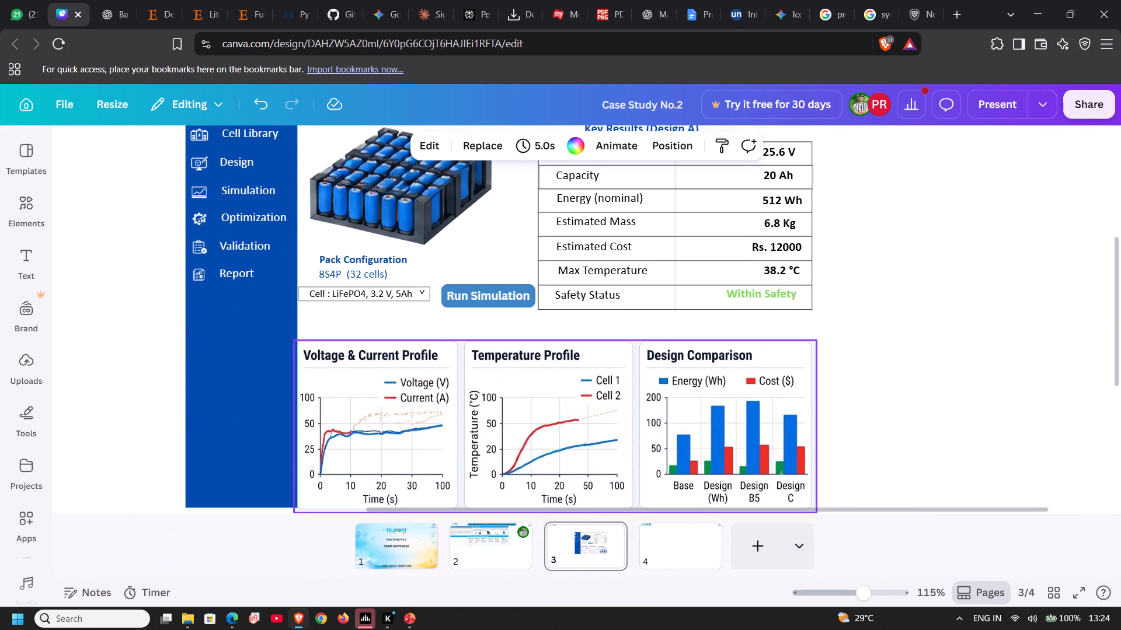
{"action": "left_click_drag", "start_coordinate": [490, 431], "coordinate": [494, 407]}
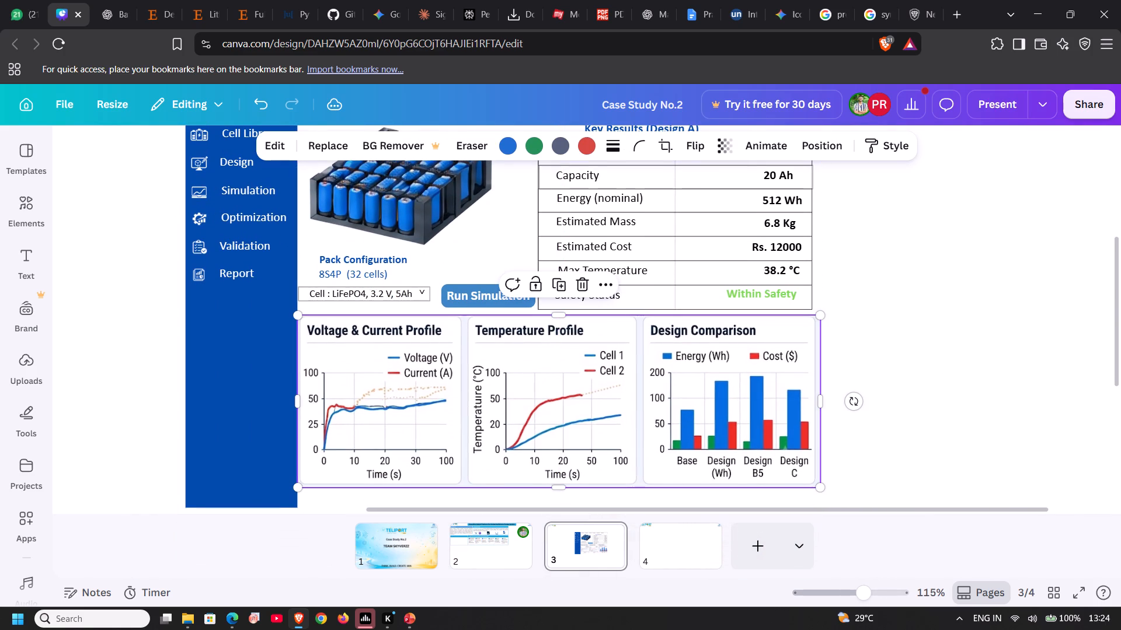
{"action": "left_click", "coordinate": [959, 323]}
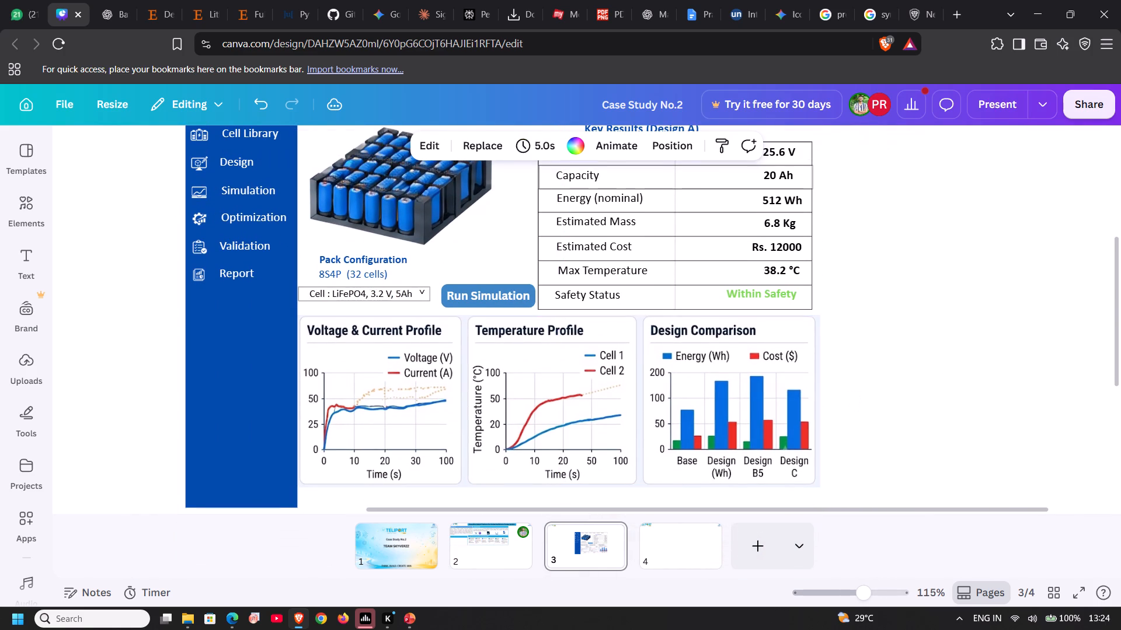
{"action": "left_click", "coordinate": [797, 363]}
{"action": "left_click_drag", "start_coordinate": [823, 318], "coordinate": [819, 320]}
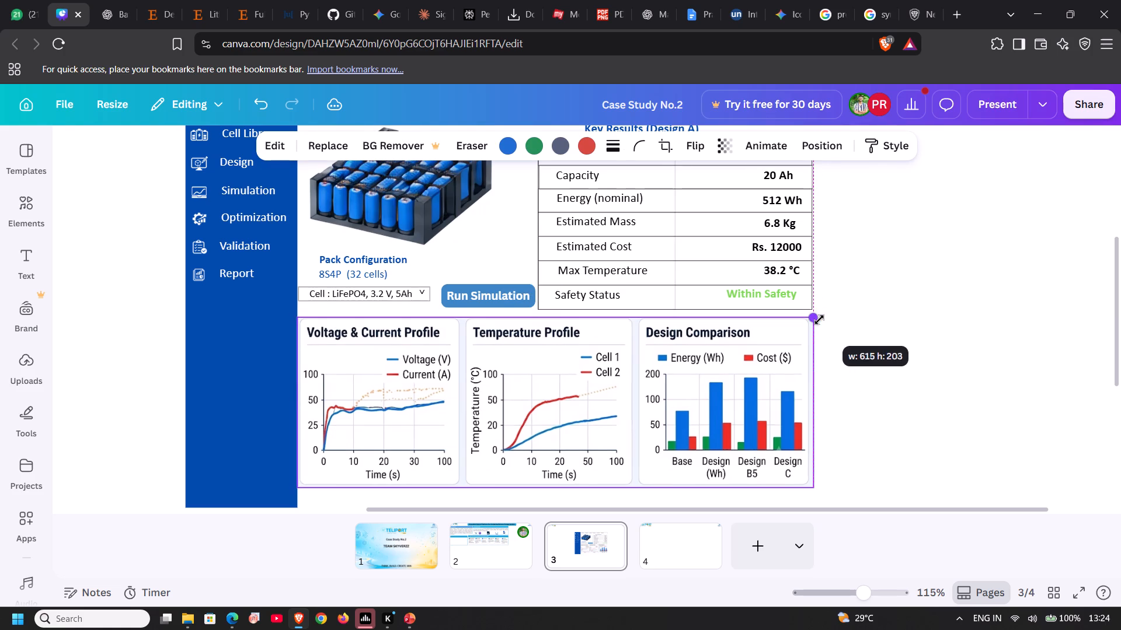
{"action": "left_click_drag", "start_coordinate": [819, 320], "coordinate": [818, 321]}
{"action": "left_click", "coordinate": [882, 303]}
Narrow the frame around the Overview-to-Validation tab bar so its right edge lines up with the Key Results table.
{"action": "scroll", "coordinate": [882, 303], "scroll_direction": "up", "scroll_amount": 1}
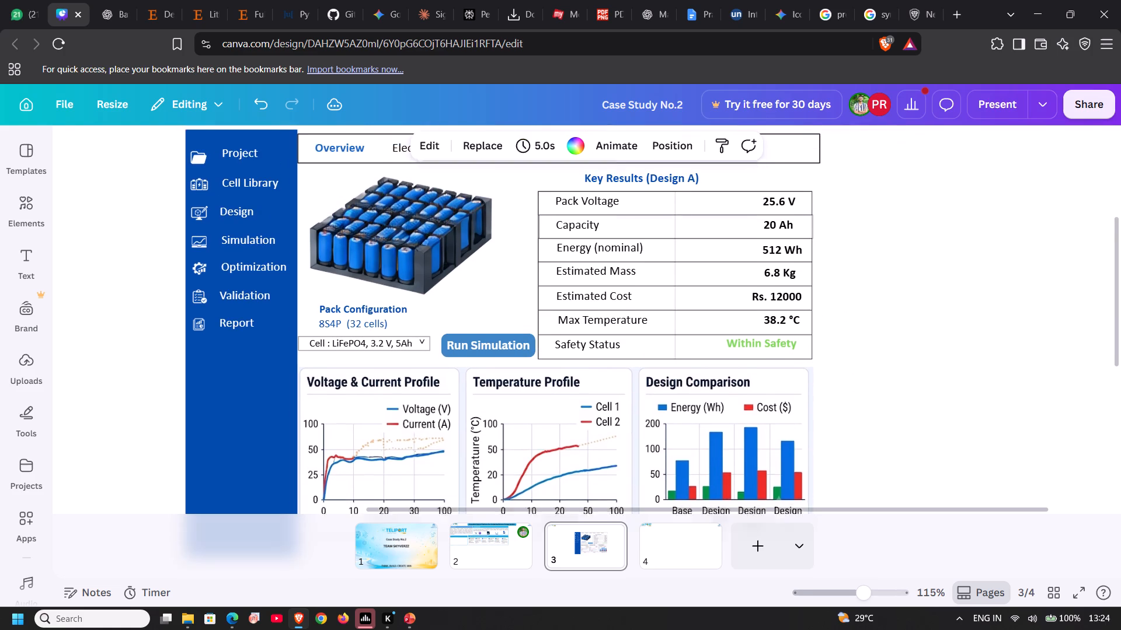
{"action": "scroll", "coordinate": [880, 304], "scroll_direction": "up", "scroll_amount": 1}
{"action": "left_click", "coordinate": [754, 309]}
{"action": "scroll", "coordinate": [755, 309], "scroll_direction": "up", "scroll_amount": 1}
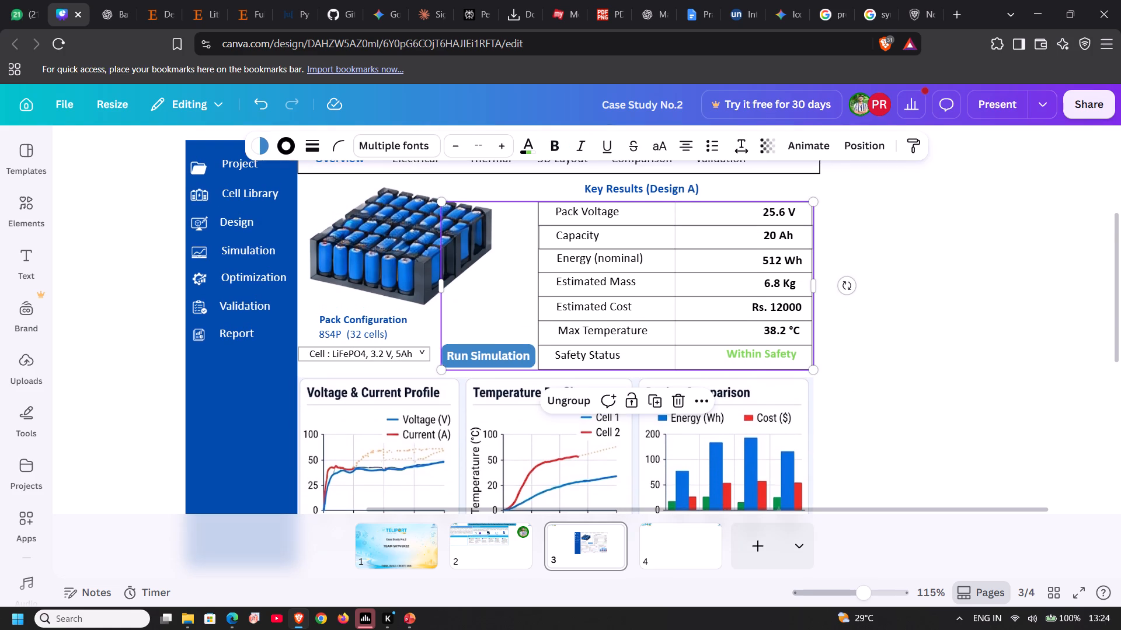
{"action": "scroll", "coordinate": [755, 309], "scroll_direction": "up", "scroll_amount": 1}
{"action": "left_click", "coordinate": [774, 246]}
{"action": "left_click_drag", "start_coordinate": [791, 243], "coordinate": [782, 243]}
{"action": "left_click", "coordinate": [837, 305]}
{"action": "left_click", "coordinate": [749, 327]}
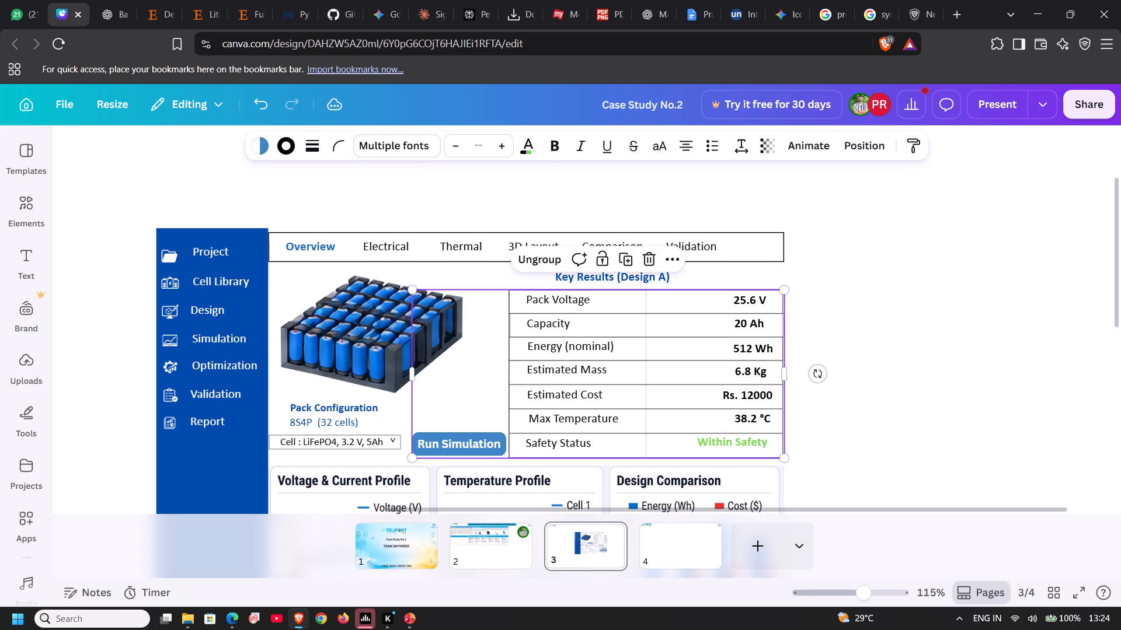
{"action": "left_click", "coordinate": [885, 305]}
Shorten the blue sidebar panel from its bottom edge to about 480 high, nearly level with the bottom of the charts.
{"action": "scroll", "coordinate": [882, 302], "scroll_direction": "down", "scroll_amount": 4}
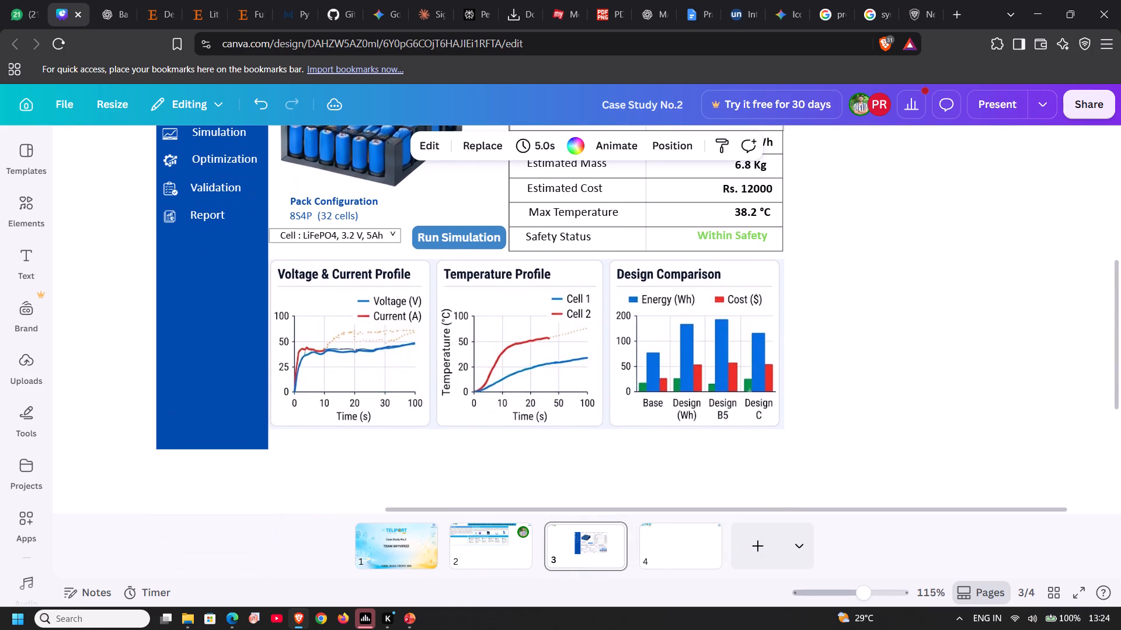
{"action": "left_click", "coordinate": [228, 411]}
{"action": "left_click_drag", "start_coordinate": [210, 446], "coordinate": [213, 429]}
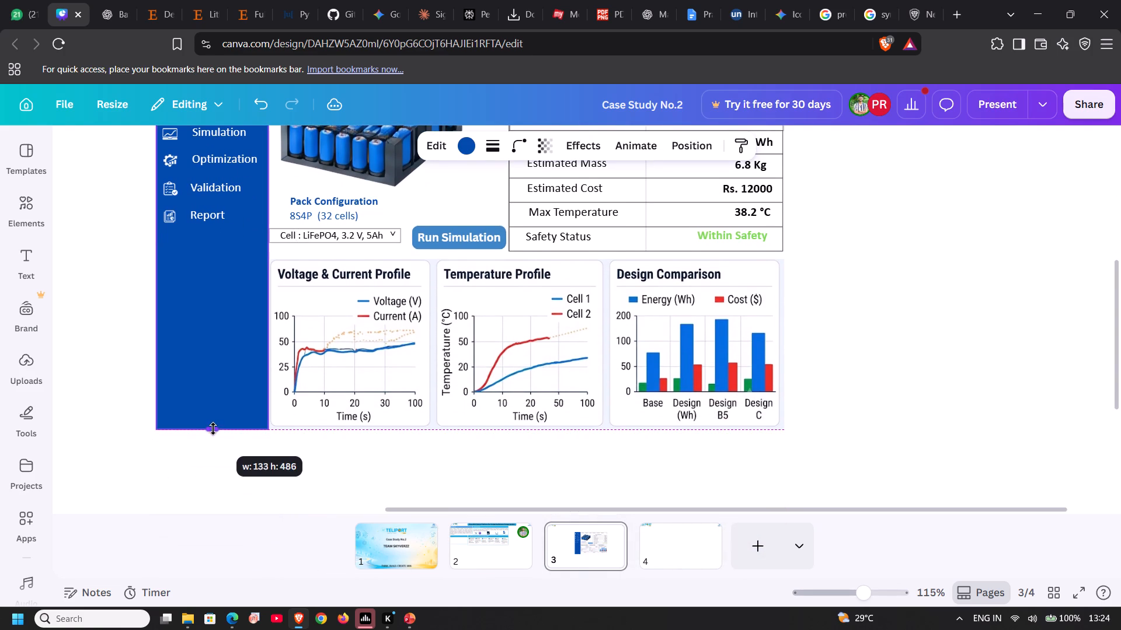
{"action": "left_click_drag", "start_coordinate": [213, 429], "coordinate": [215, 421]}
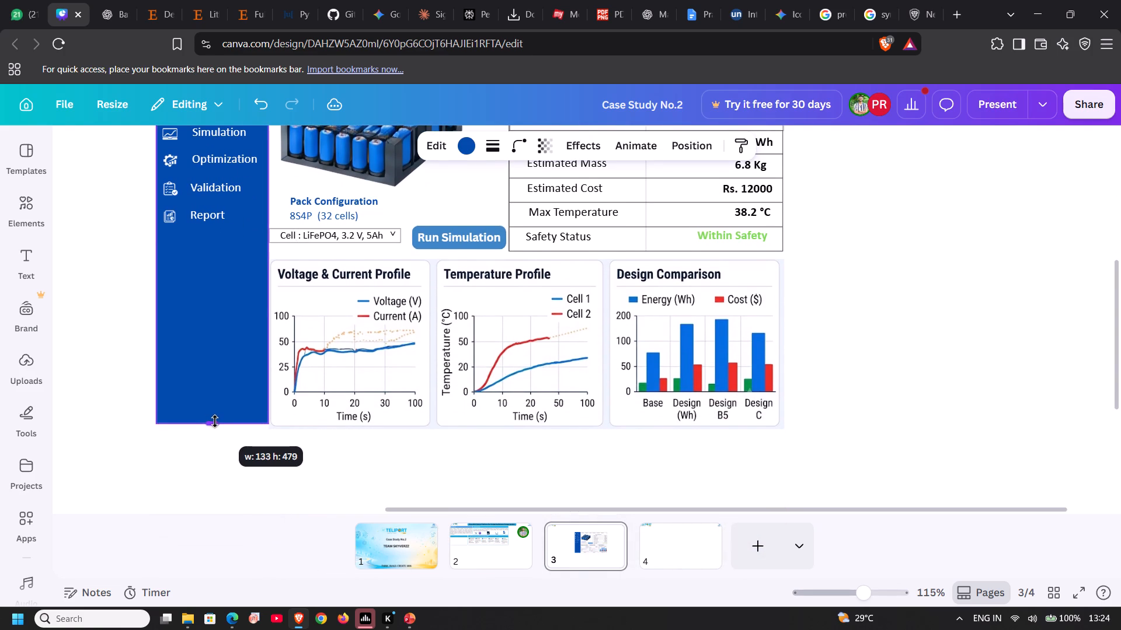
{"action": "left_click_drag", "start_coordinate": [215, 421], "coordinate": [213, 422]}
{"action": "left_click", "coordinate": [130, 398]}
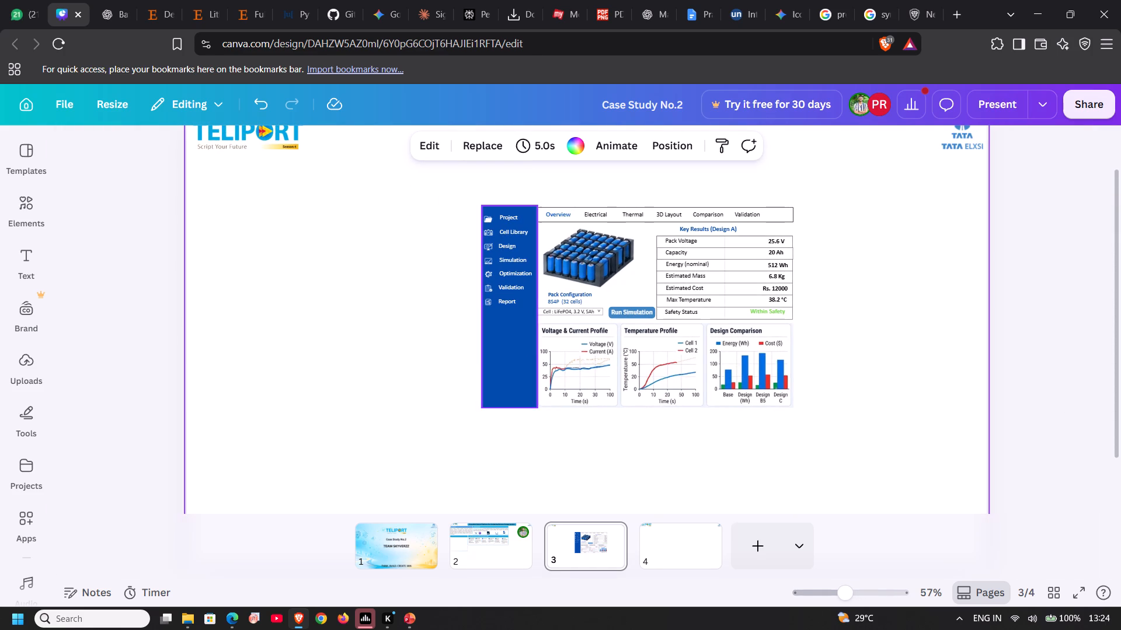
Nudge the blue sidebar panel down four steps so its top edge lines up with the tab bar frame.
{"action": "left_click", "coordinate": [495, 346]}
{"action": "key", "text": "Down"}
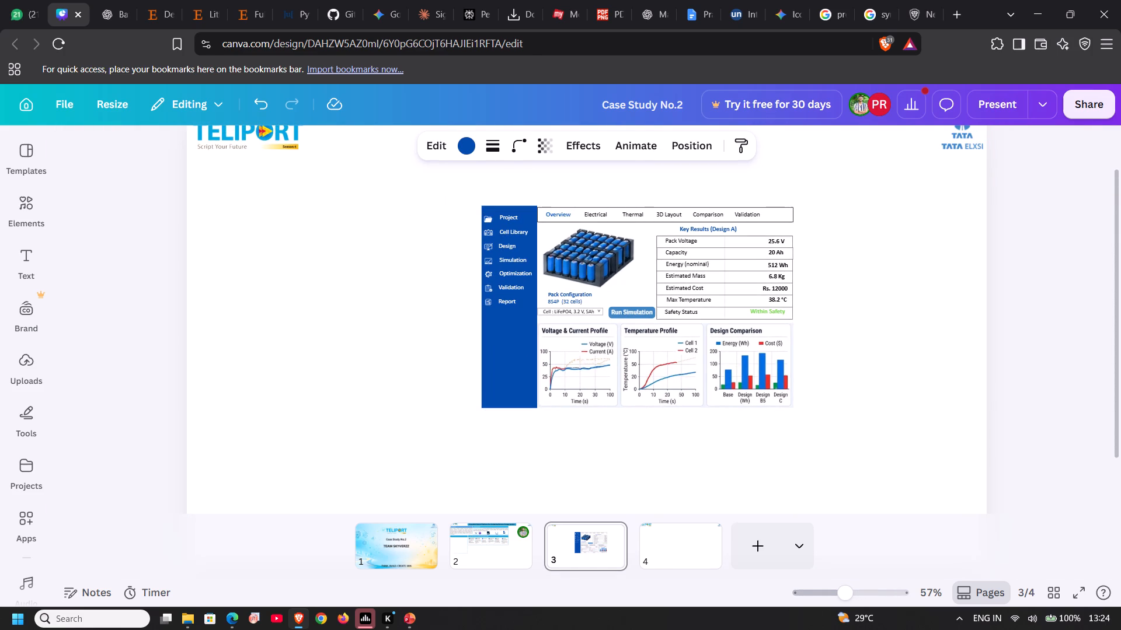
{"action": "key", "text": "Down"}
{"action": "key", "text": "Down"}
{"action": "key", "text": "Down"}
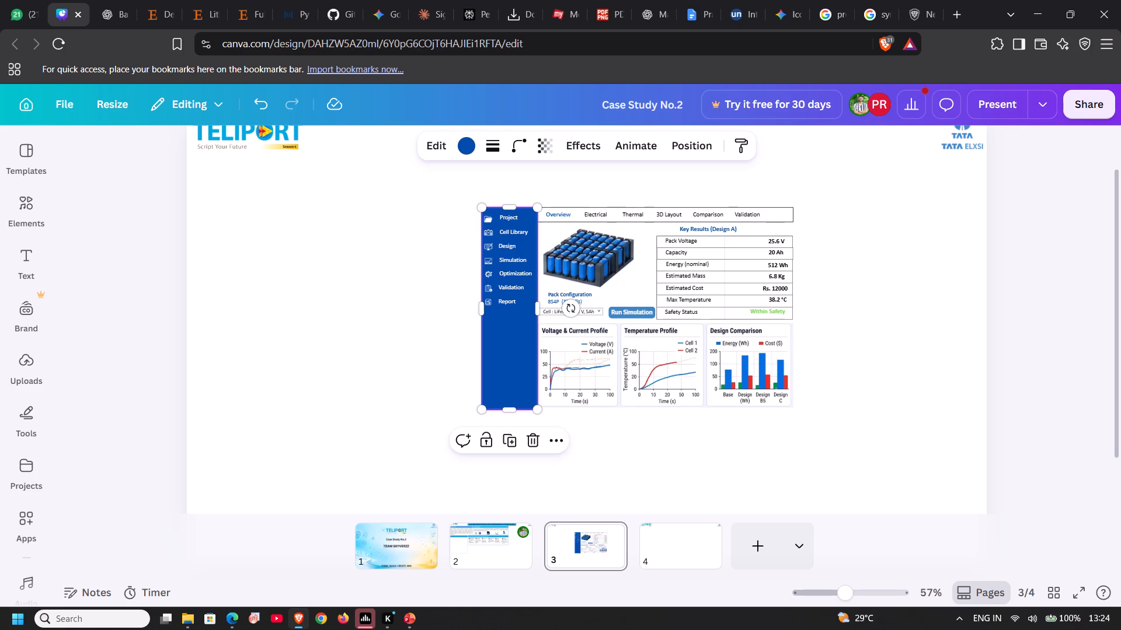
Shorten the blue sidebar panel slightly from its bottom edge so it ends level with the bottom of the charts.
{"action": "left_click", "coordinate": [391, 359]}
{"action": "left_click", "coordinate": [498, 377]}
{"action": "left_click_drag", "start_coordinate": [507, 405], "coordinate": [510, 400]}
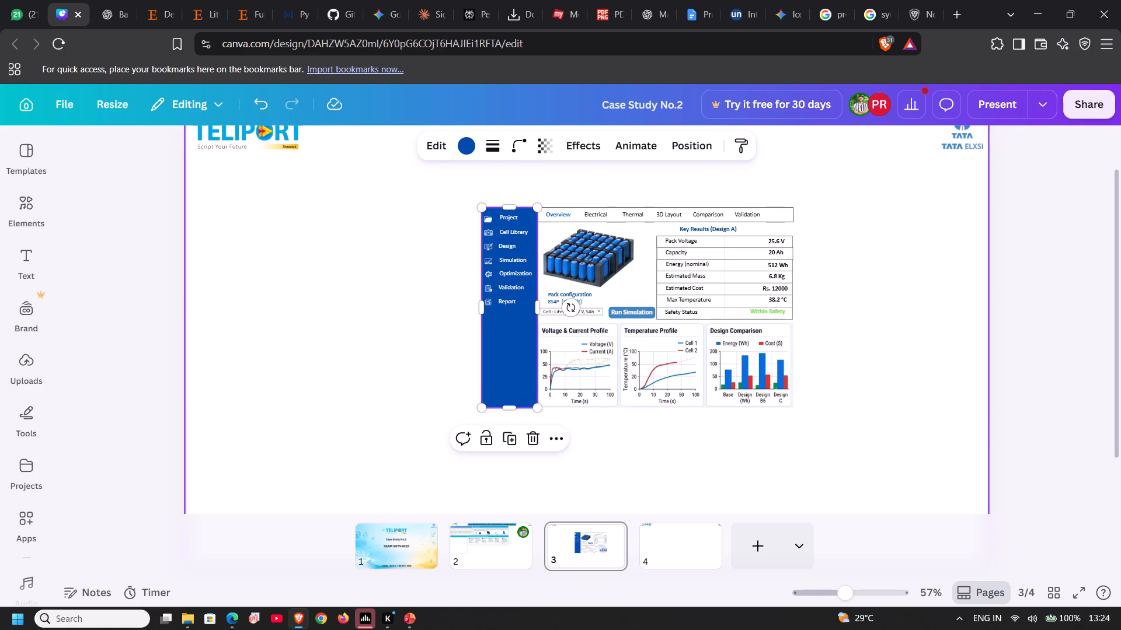
Group all elements of the dashboard mock-up on page 3 into one object.
{"action": "left_click", "coordinate": [437, 374]}
{"action": "left_click_drag", "start_coordinate": [472, 180], "coordinate": [827, 448]}
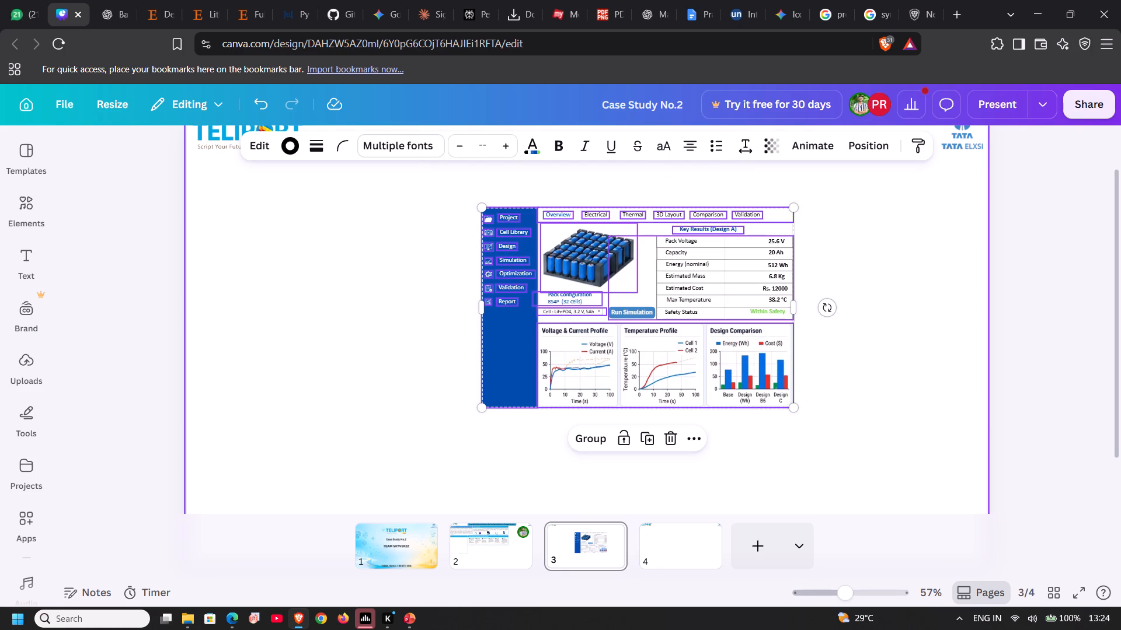
{"action": "key", "text": "ctrl+g"}
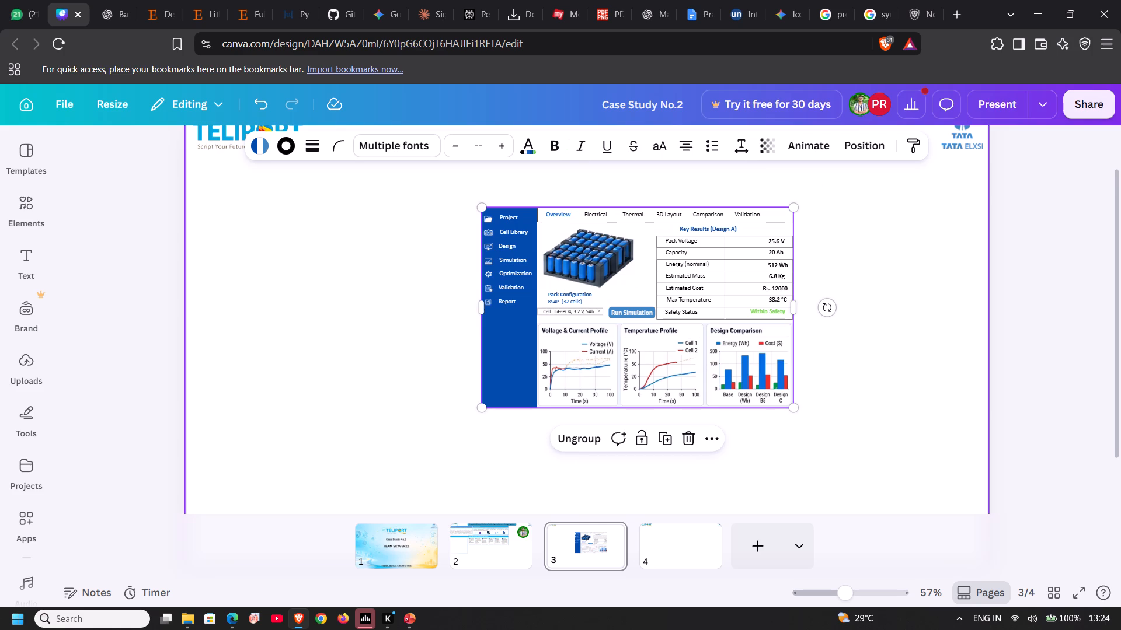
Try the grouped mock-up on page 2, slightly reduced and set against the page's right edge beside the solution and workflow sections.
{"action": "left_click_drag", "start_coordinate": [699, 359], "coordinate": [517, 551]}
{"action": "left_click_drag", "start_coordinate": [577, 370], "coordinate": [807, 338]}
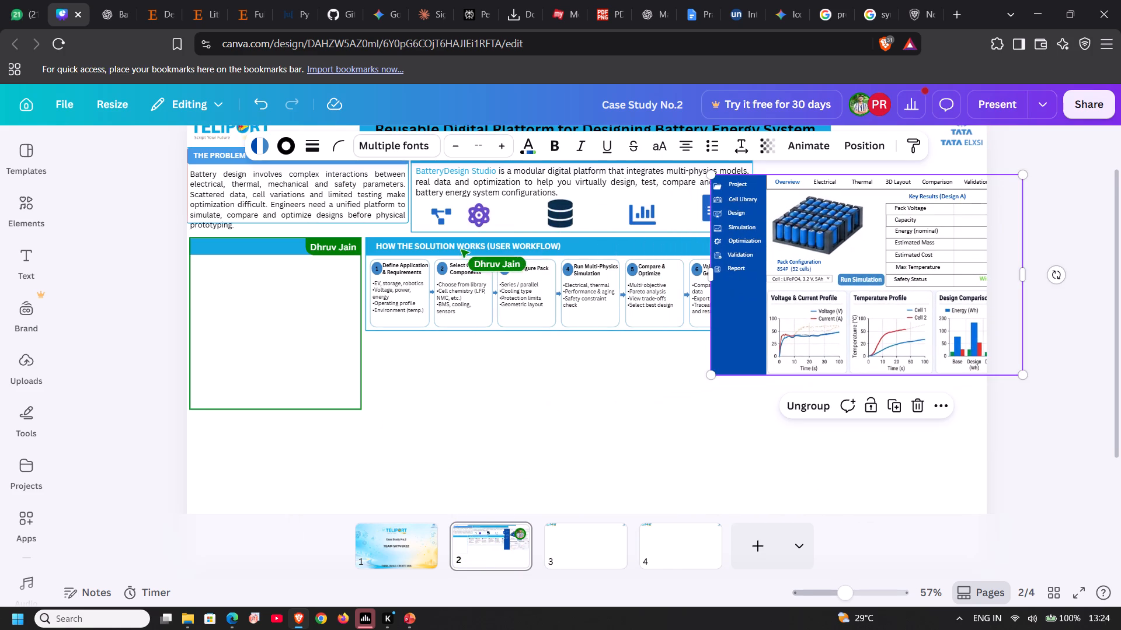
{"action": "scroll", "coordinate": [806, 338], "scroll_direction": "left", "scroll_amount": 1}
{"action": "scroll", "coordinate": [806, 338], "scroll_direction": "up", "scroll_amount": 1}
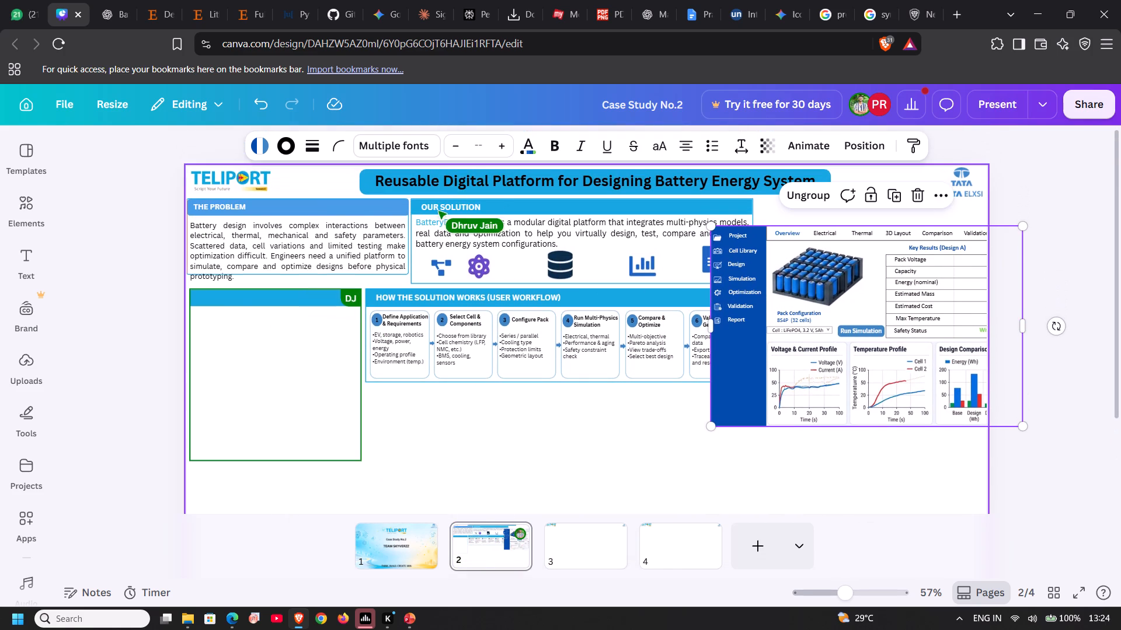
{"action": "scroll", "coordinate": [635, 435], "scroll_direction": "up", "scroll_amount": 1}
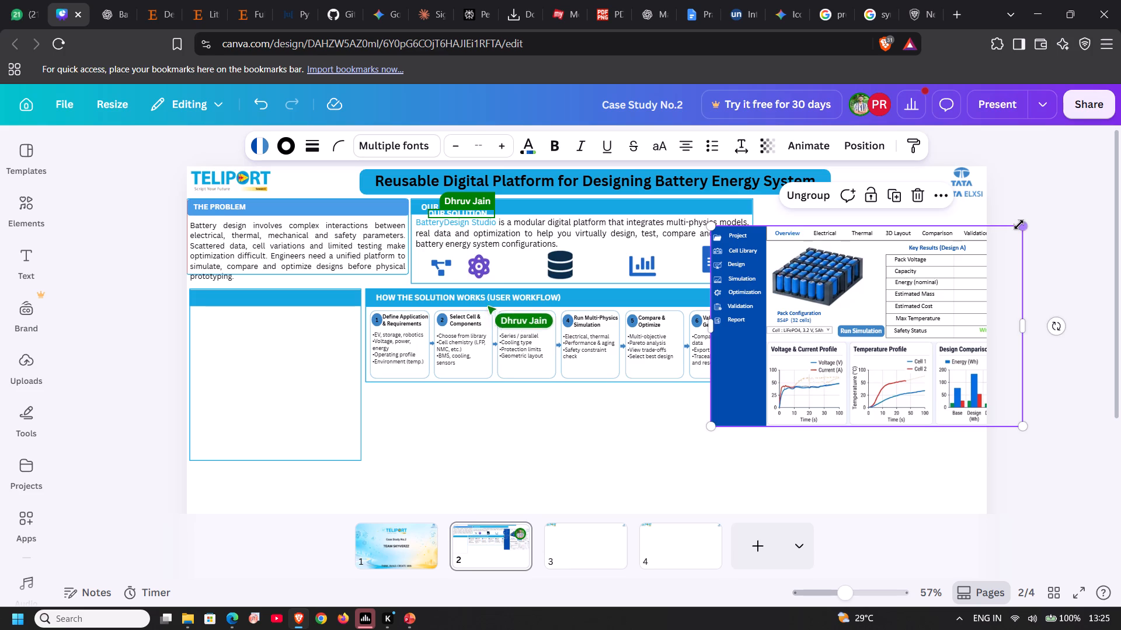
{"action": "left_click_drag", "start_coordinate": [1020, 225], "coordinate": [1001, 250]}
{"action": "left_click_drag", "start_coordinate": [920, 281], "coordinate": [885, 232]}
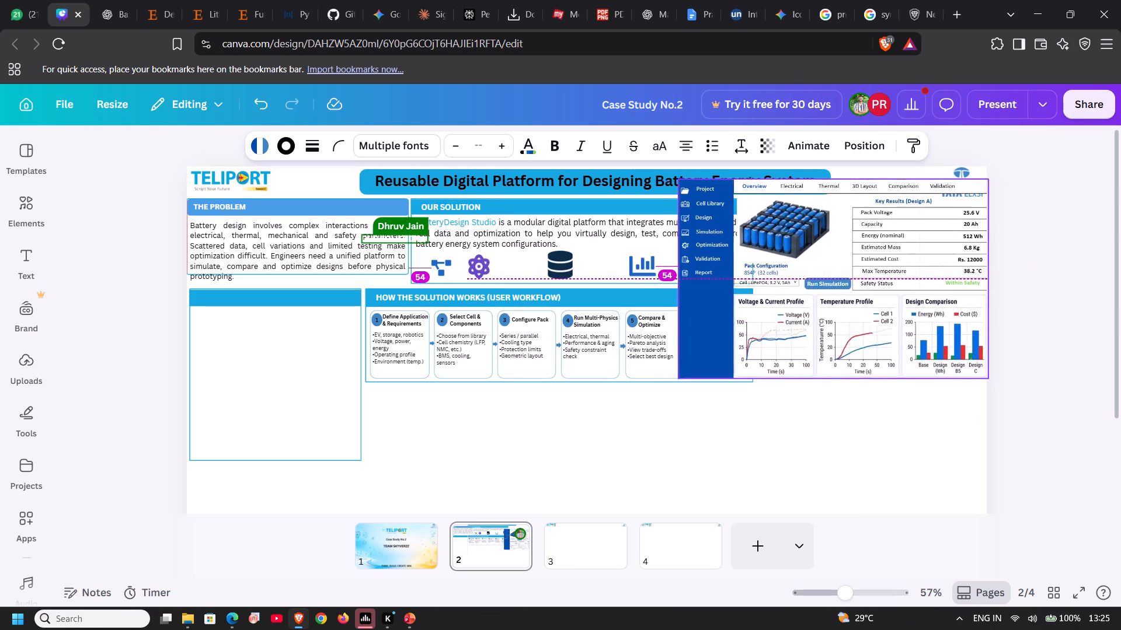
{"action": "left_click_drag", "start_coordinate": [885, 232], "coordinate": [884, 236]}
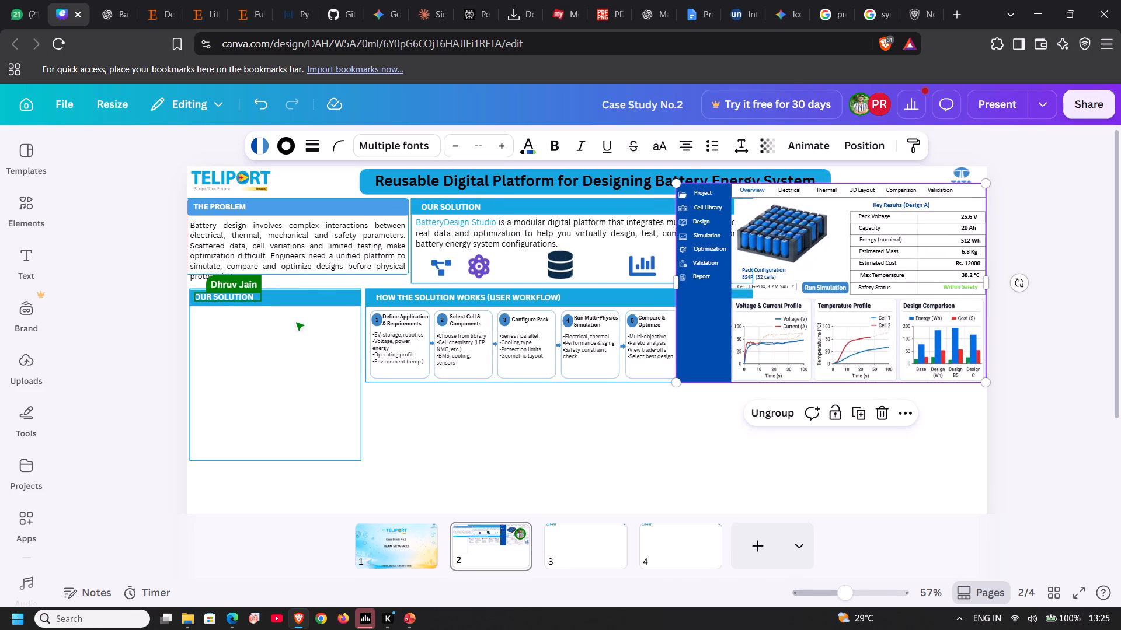
Move the grouped mock-up back to page 3, placing it right of the page centre and clear of the logos.
{"action": "left_click_drag", "start_coordinate": [875, 235], "coordinate": [596, 534]}
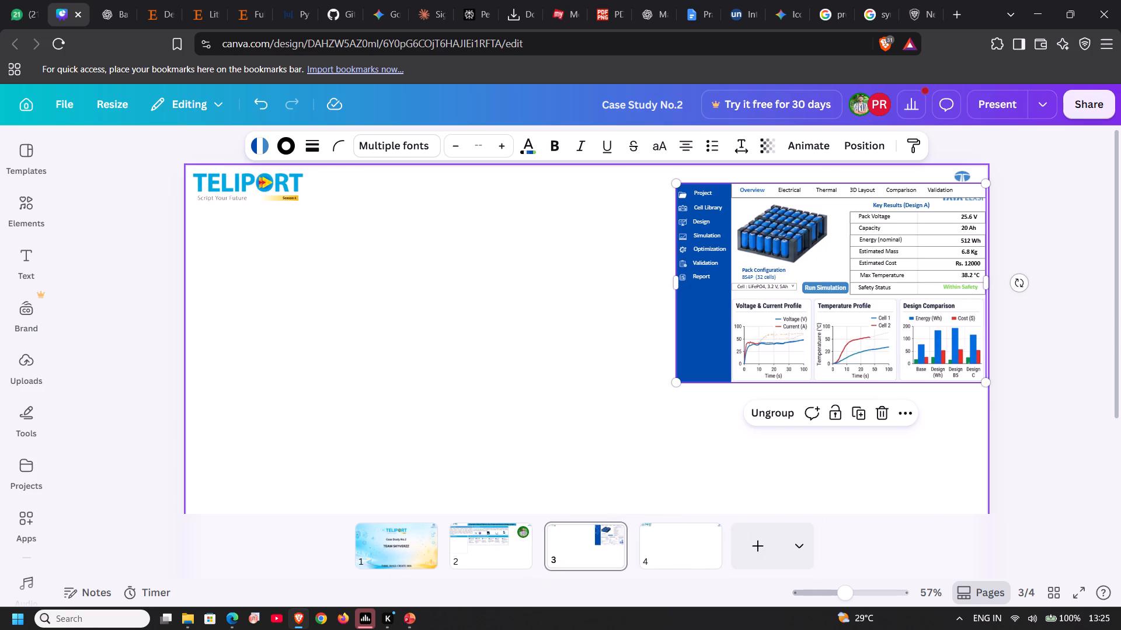
{"action": "left_click_drag", "start_coordinate": [777, 306], "coordinate": [560, 370]}
{"action": "left_click_drag", "start_coordinate": [614, 332], "coordinate": [713, 318]}
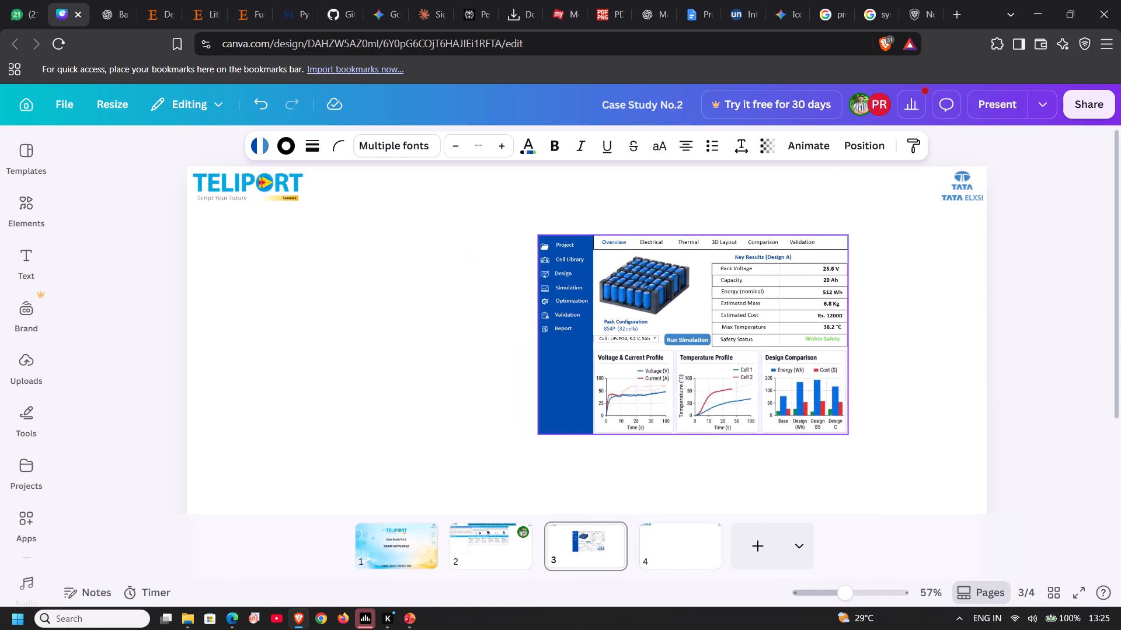
{"action": "left_click_drag", "start_coordinate": [713, 318], "coordinate": [716, 311]}
Ungroup the dashboard mock-up on page 3 so its parts can be resized separately.
{"action": "scroll", "coordinate": [688, 320], "scroll_direction": "left", "scroll_amount": 2}
{"action": "scroll", "coordinate": [688, 320], "scroll_direction": "down", "scroll_amount": 1}
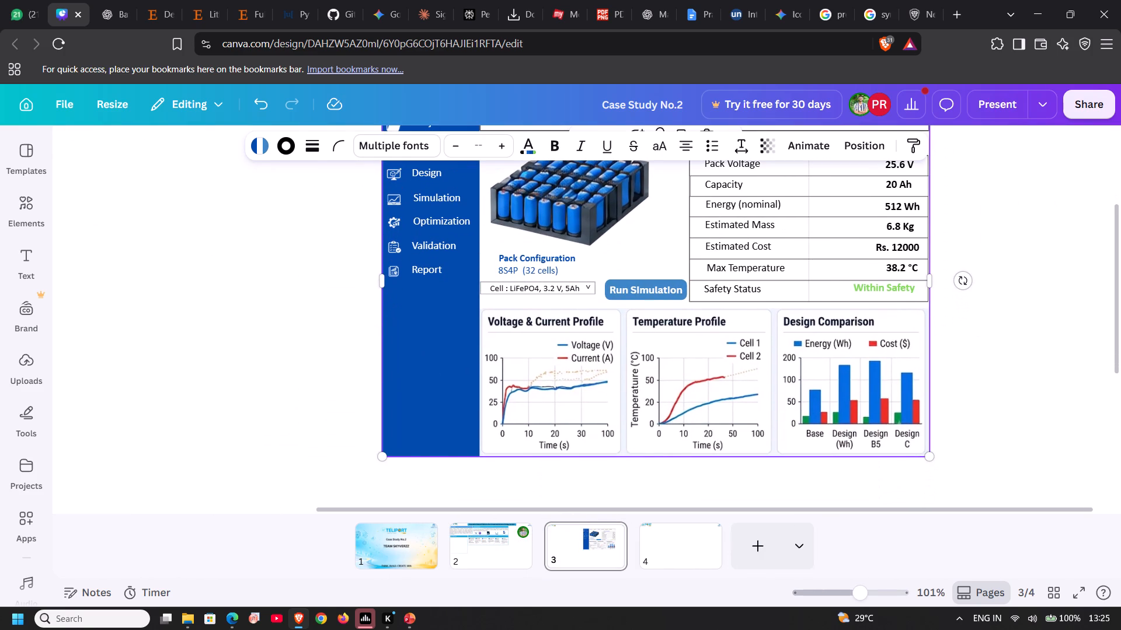
{"action": "left_click", "coordinate": [647, 352]}
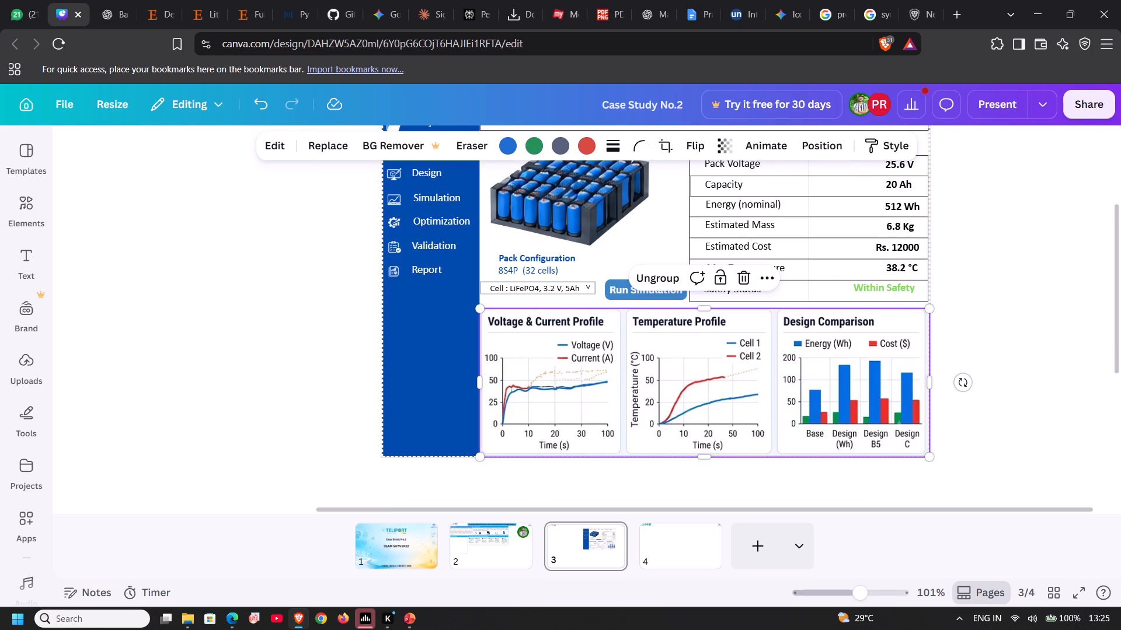
{"action": "left_click", "coordinate": [232, 276]}
{"action": "left_click", "coordinate": [481, 311]}
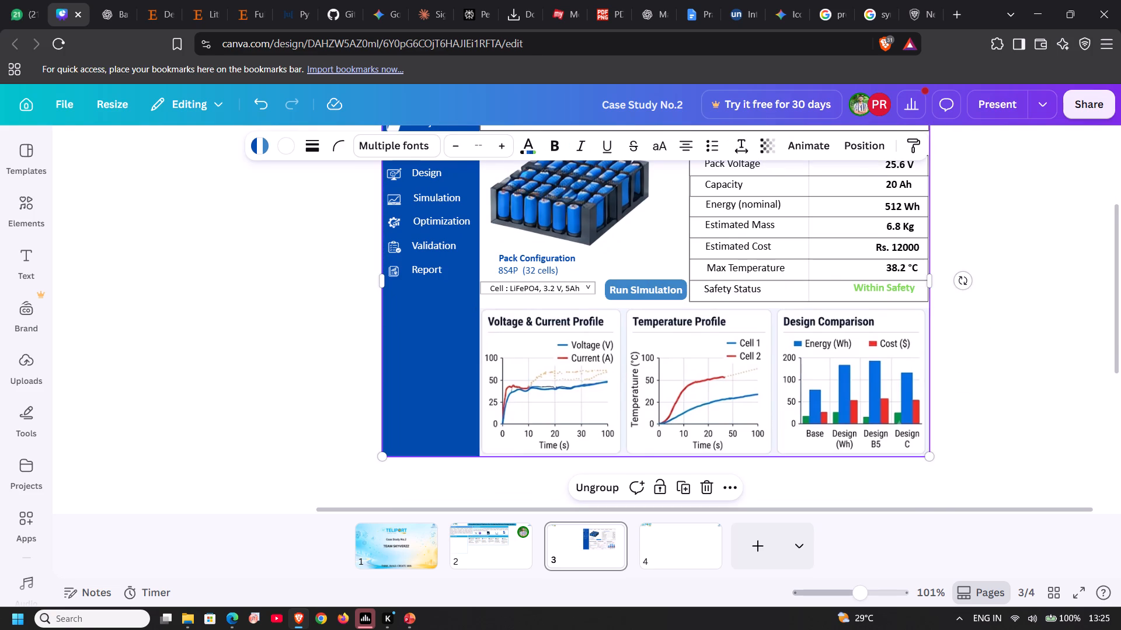
{"action": "key", "text": "ctrl+g"}
{"action": "left_click", "coordinate": [527, 360]}
{"action": "left_click", "coordinate": [354, 355]}
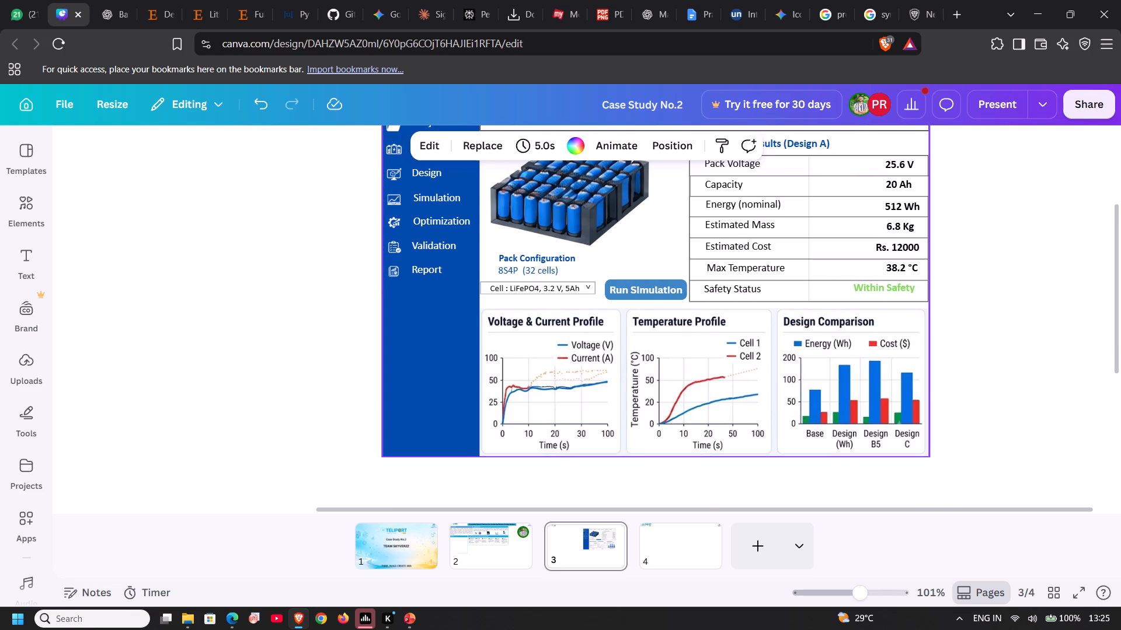
{"action": "left_click", "coordinate": [500, 335]}
{"action": "left_click", "coordinate": [589, 488]}
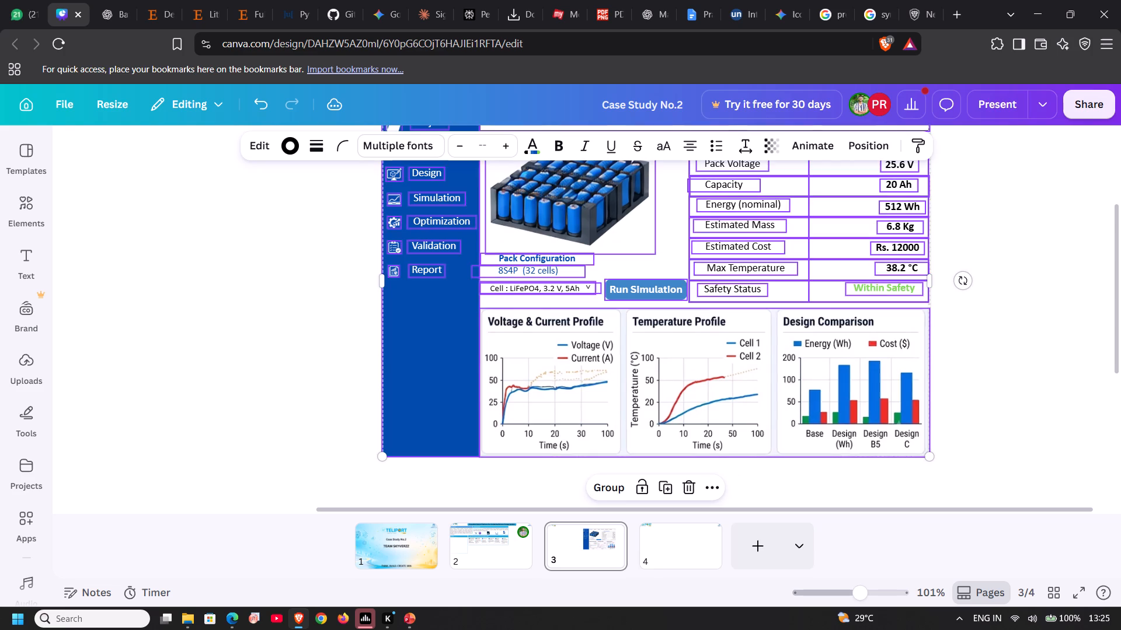
Shrink the three-chart image proportionally from its upper-right corner, keeping its lower-left corner against the blue sidebar.
{"action": "left_click", "coordinate": [922, 504]}
{"action": "left_click", "coordinate": [814, 421]}
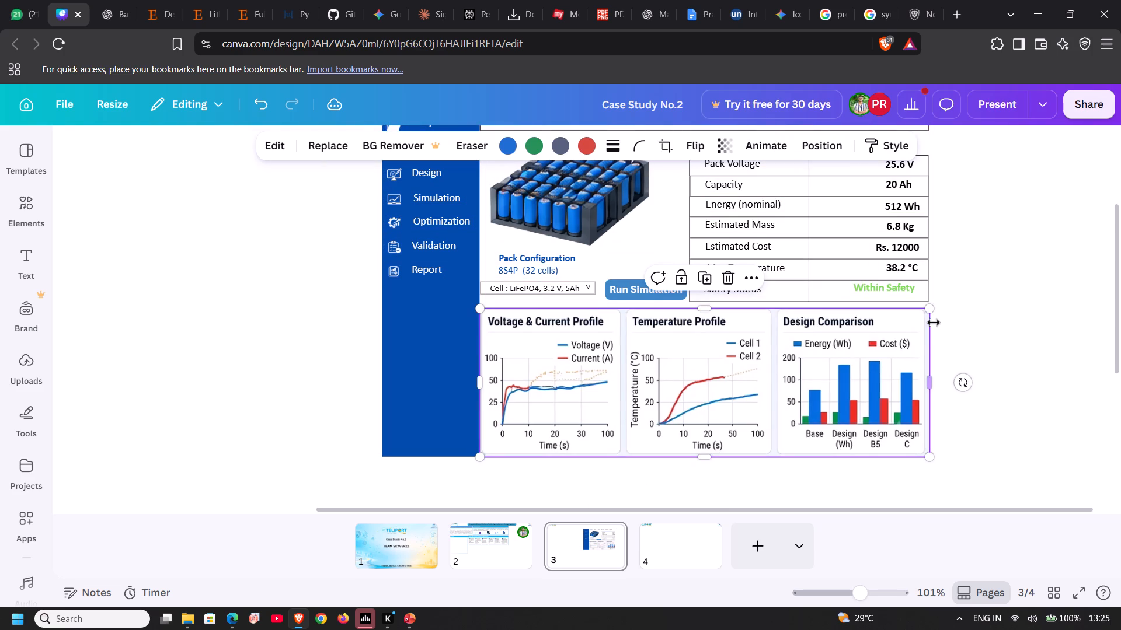
{"action": "left_click_drag", "start_coordinate": [929, 310], "coordinate": [862, 339]}
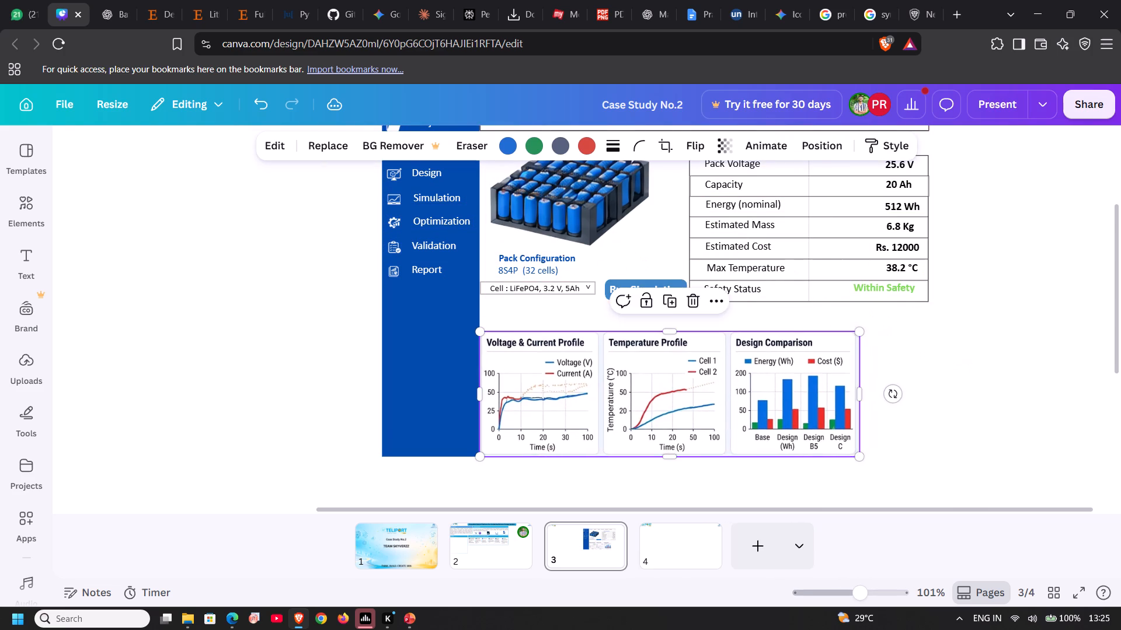
{"action": "left_click", "coordinate": [967, 322]}
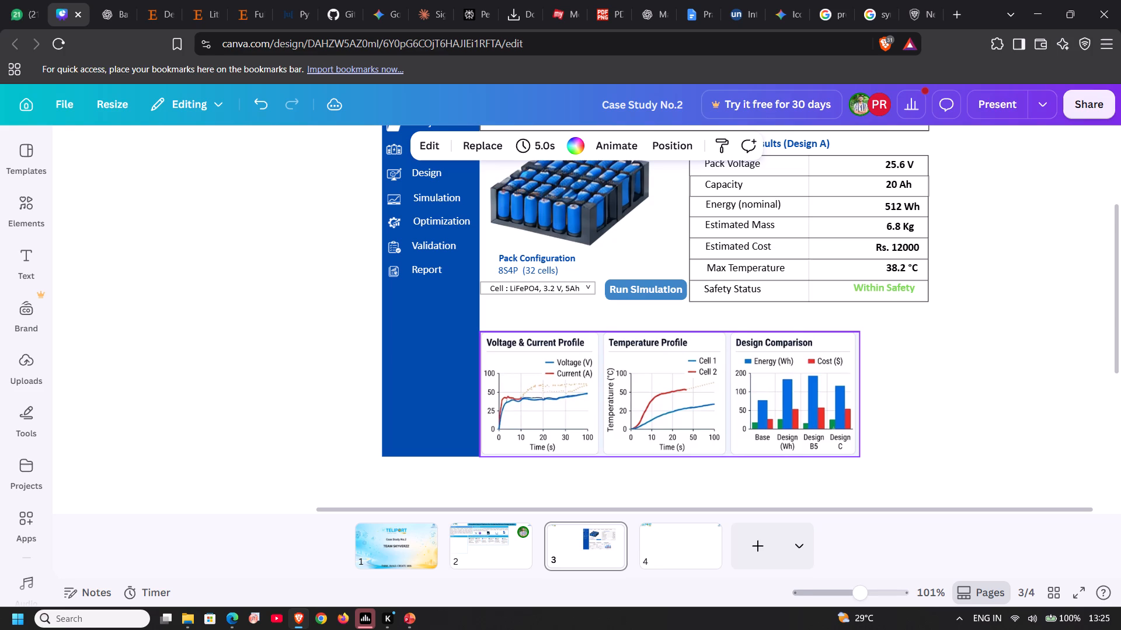
Group the blue sidebar panel with its icons and the Project-to-Report labels.
{"action": "scroll", "coordinate": [461, 376], "scroll_direction": "up", "scroll_amount": 1}
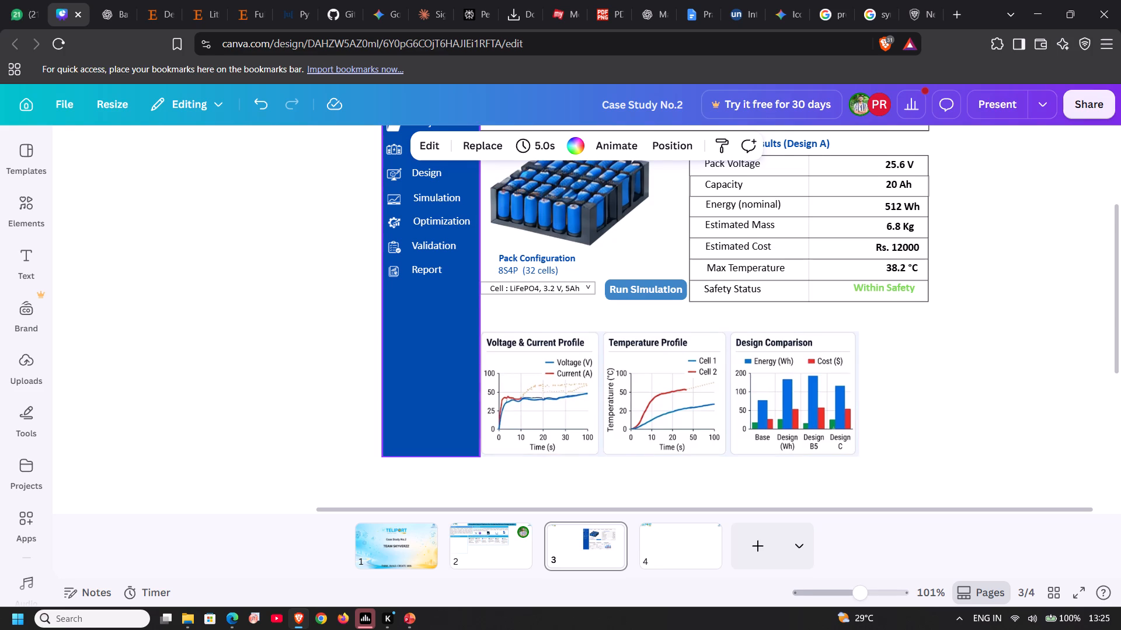
{"action": "scroll", "coordinate": [461, 376], "scroll_direction": "up", "scroll_amount": 1}
{"action": "scroll", "coordinate": [669, 384], "scroll_direction": "down", "scroll_amount": 1}
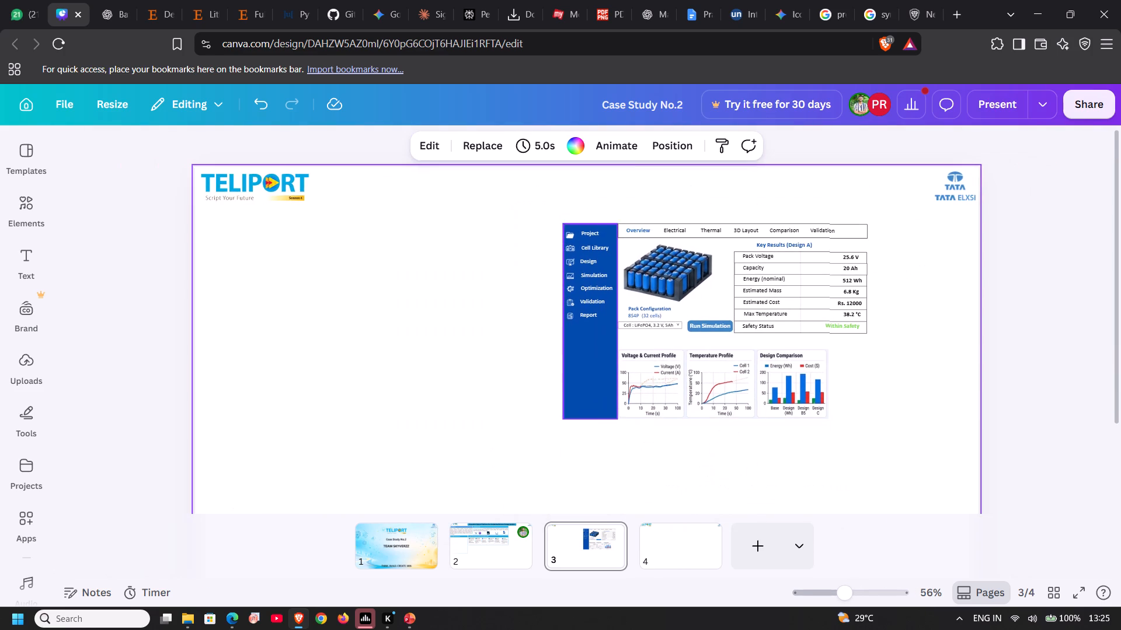
{"action": "left_click", "coordinate": [583, 350]}
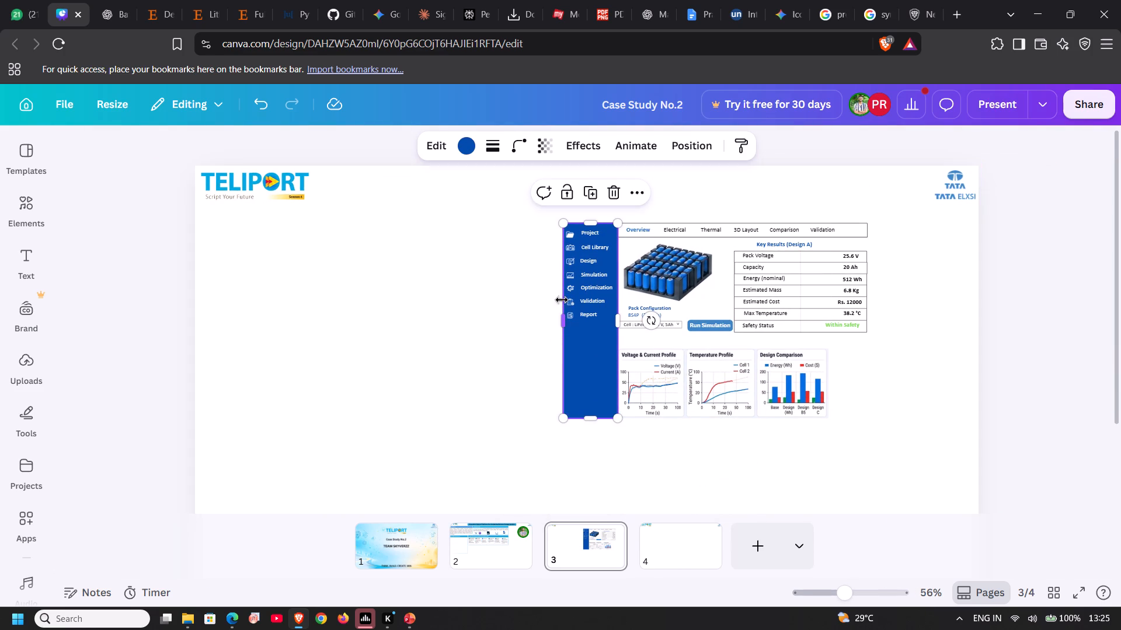
{"action": "left_click", "coordinate": [573, 344]}
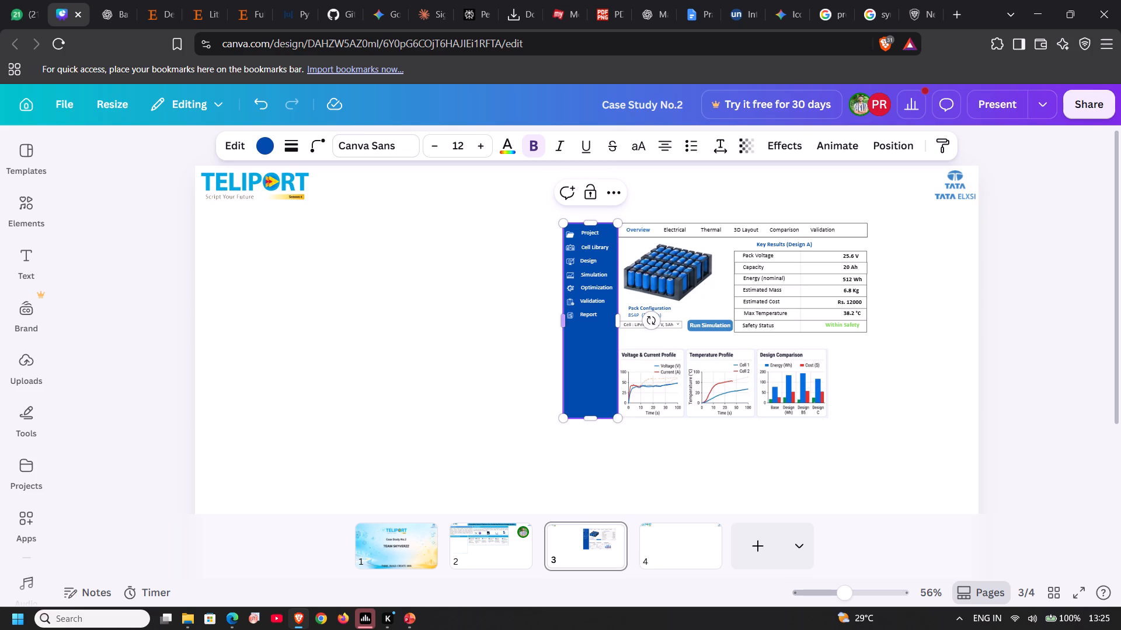
{"action": "left_click", "coordinate": [534, 223]}
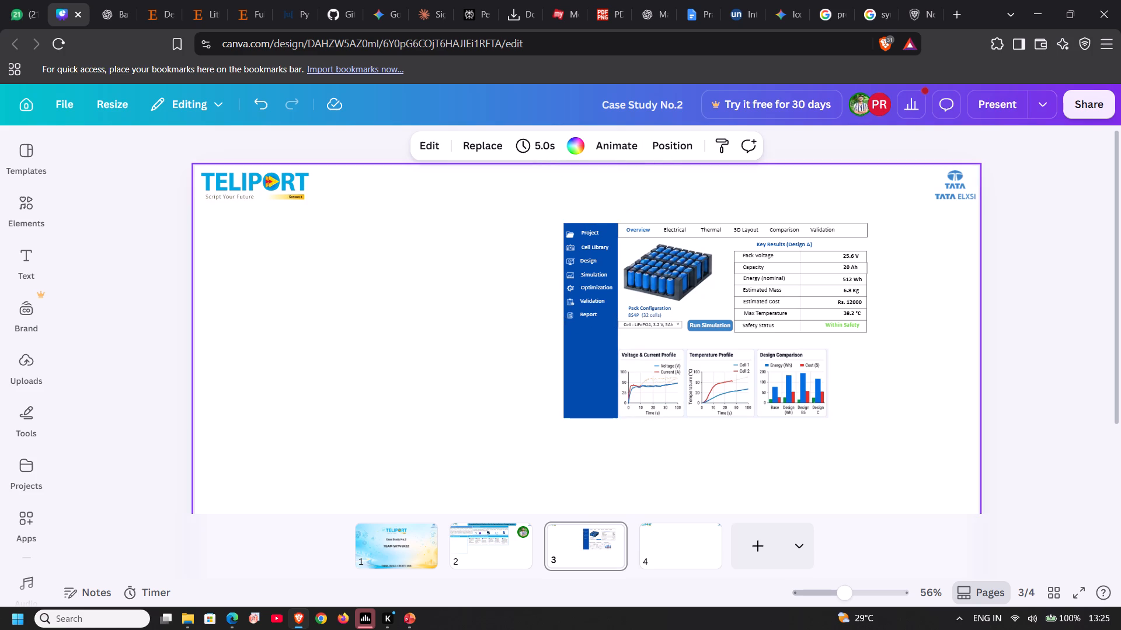
{"action": "left_click_drag", "start_coordinate": [545, 208], "coordinate": [607, 390]}
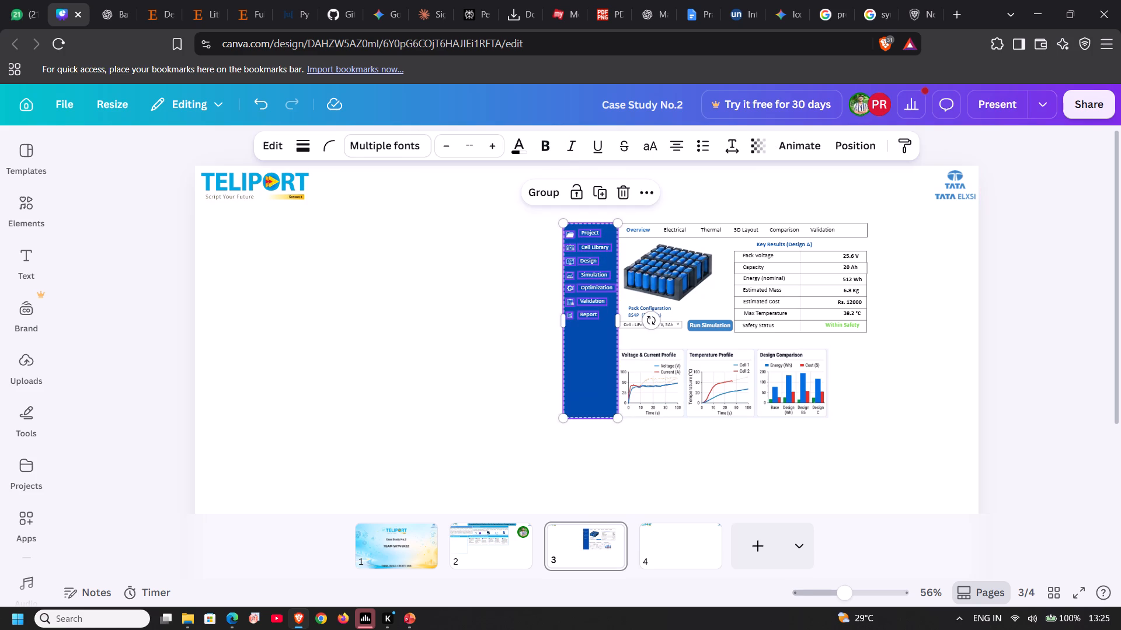
{"action": "key", "text": "ctrl+g"}
{"action": "left_click", "coordinate": [471, 340]}
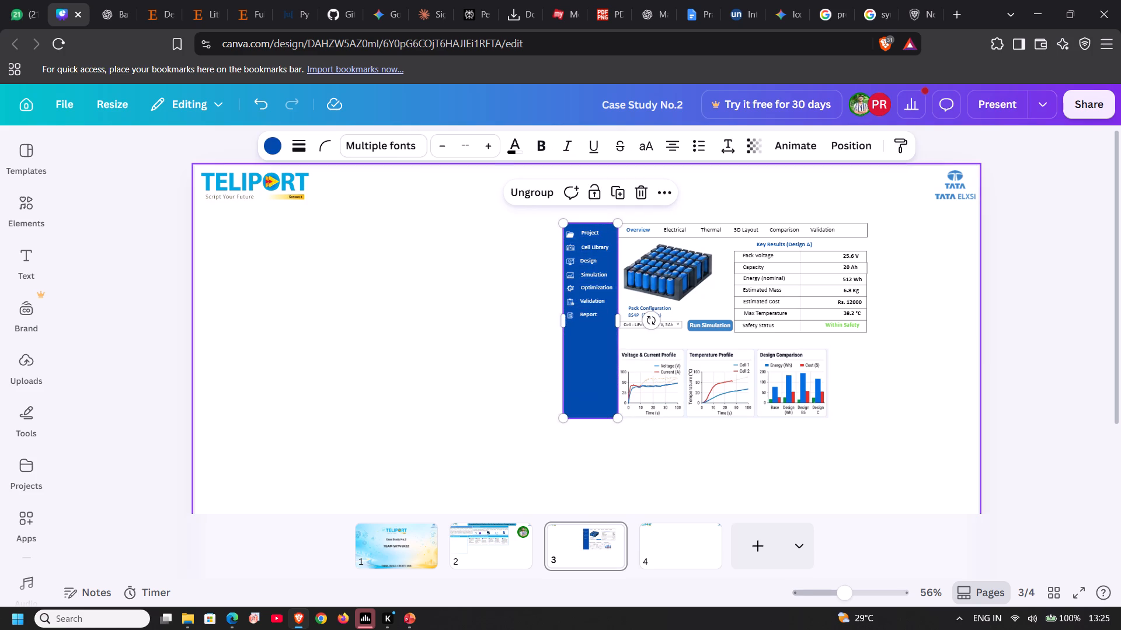
Scale the sidebar group down proportionally from its lower-right corner to about 109 by 393.
{"action": "left_click", "coordinate": [594, 363]}
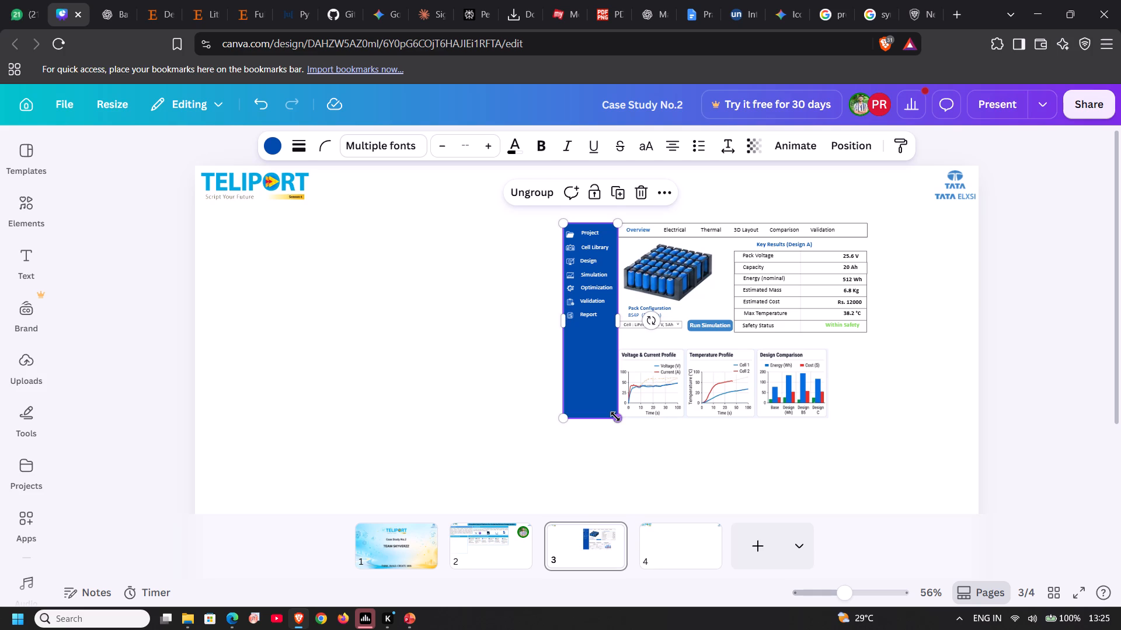
{"action": "left_click_drag", "start_coordinate": [615, 416], "coordinate": [597, 386]}
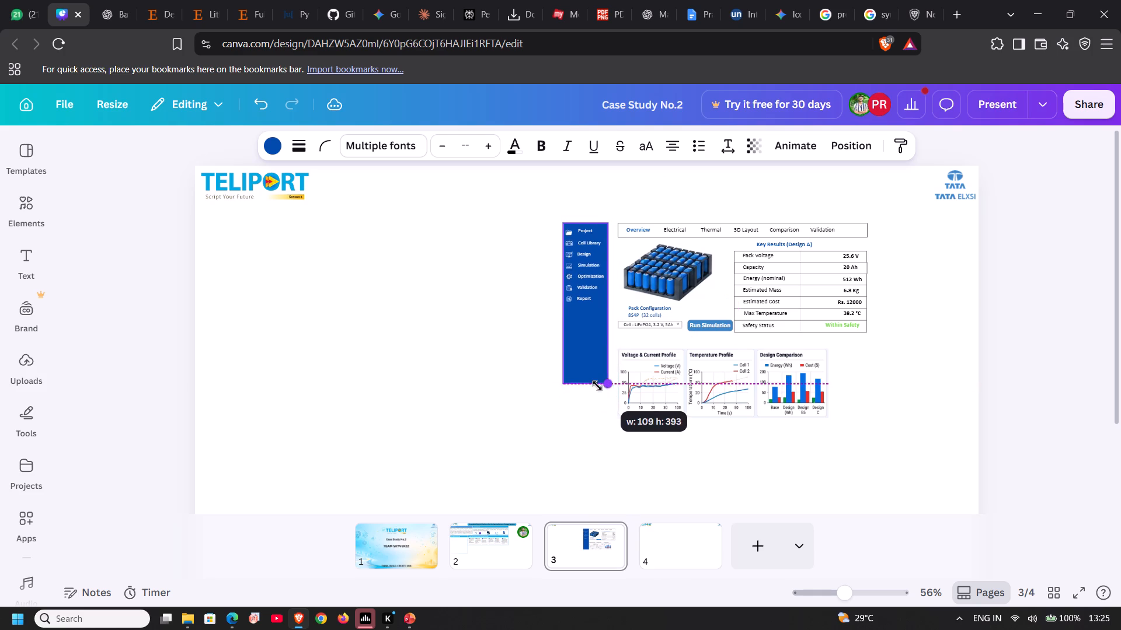
{"action": "left_click_drag", "start_coordinate": [597, 386], "coordinate": [597, 385]}
Move the sidebar group down beside the charts so its bottom edge sits about level with theirs.
{"action": "left_click", "coordinate": [507, 337]}
{"action": "left_click_drag", "start_coordinate": [586, 337], "coordinate": [593, 362]}
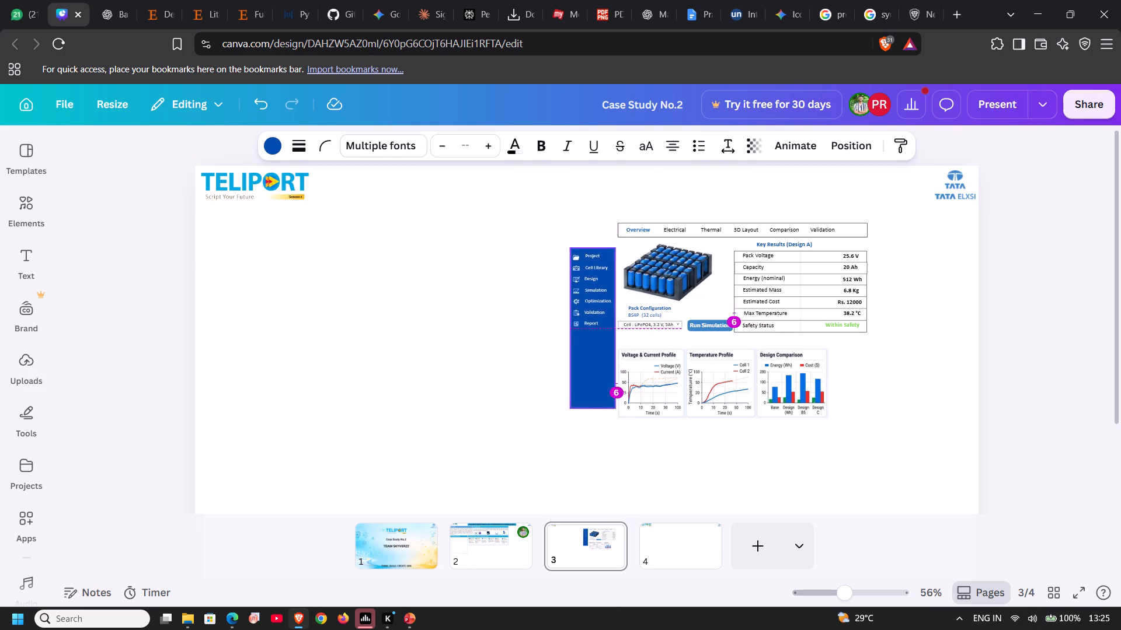
{"action": "left_click_drag", "start_coordinate": [593, 362], "coordinate": [593, 370]}
{"action": "left_click", "coordinate": [480, 353]}
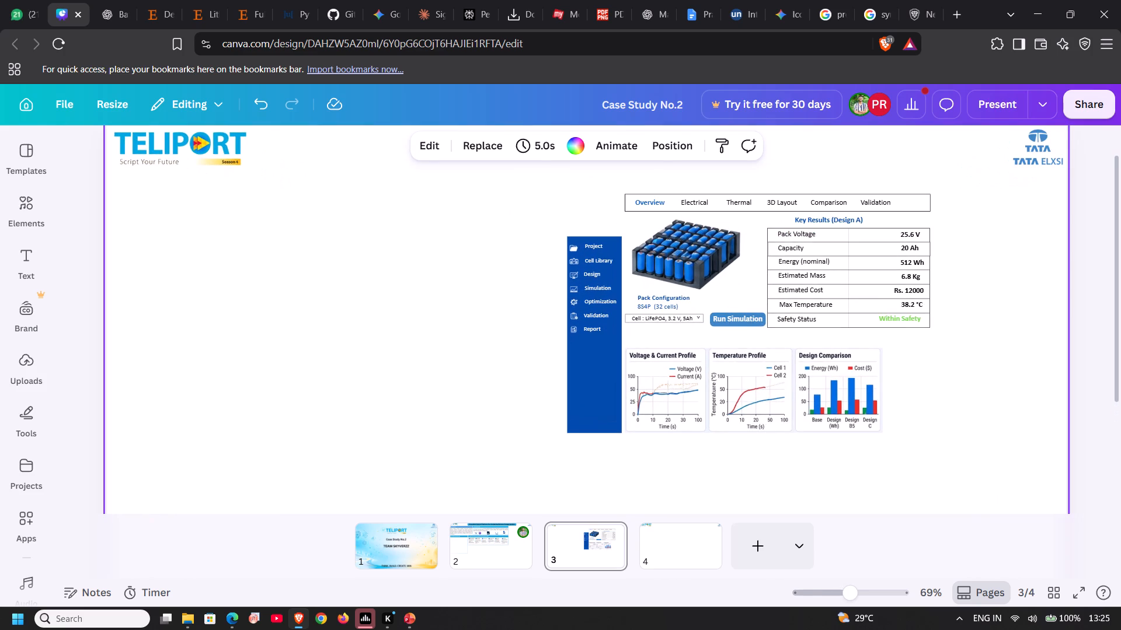
Nudge the sidebar group six steps right to close the gap to the charts' left edge.
{"action": "left_click", "coordinate": [572, 353]}
{"action": "key", "text": "Right"}
{"action": "key", "text": "Right"}
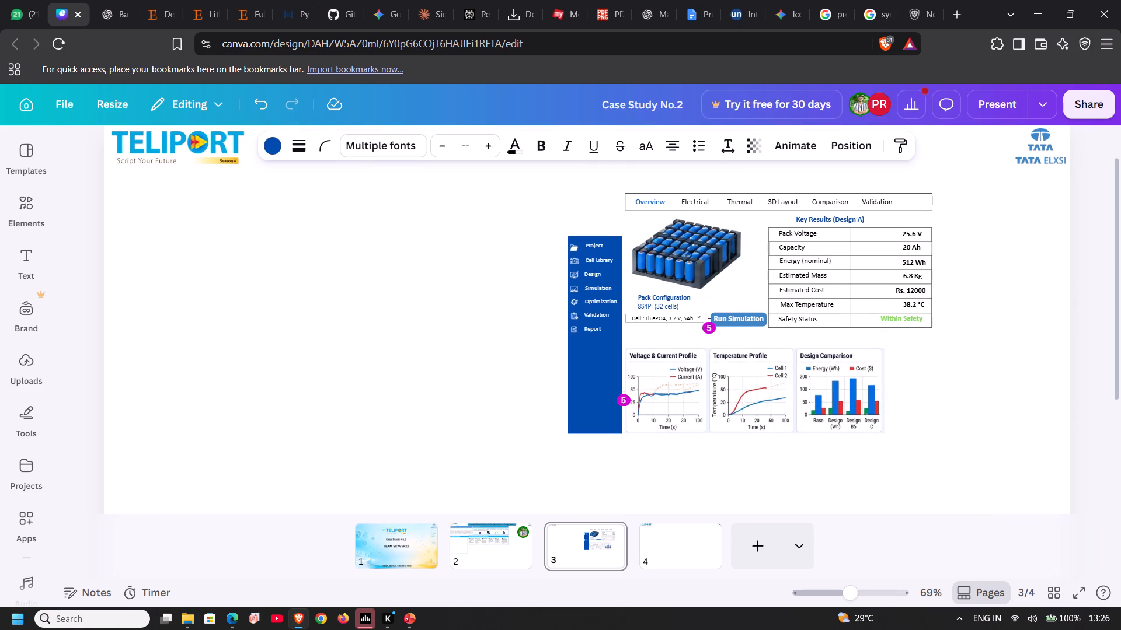
{"action": "key", "text": "Right"}
{"action": "key", "text": "Right"}
{"action": "key", "text": "Right"}
{"action": "key", "text": "Right"}
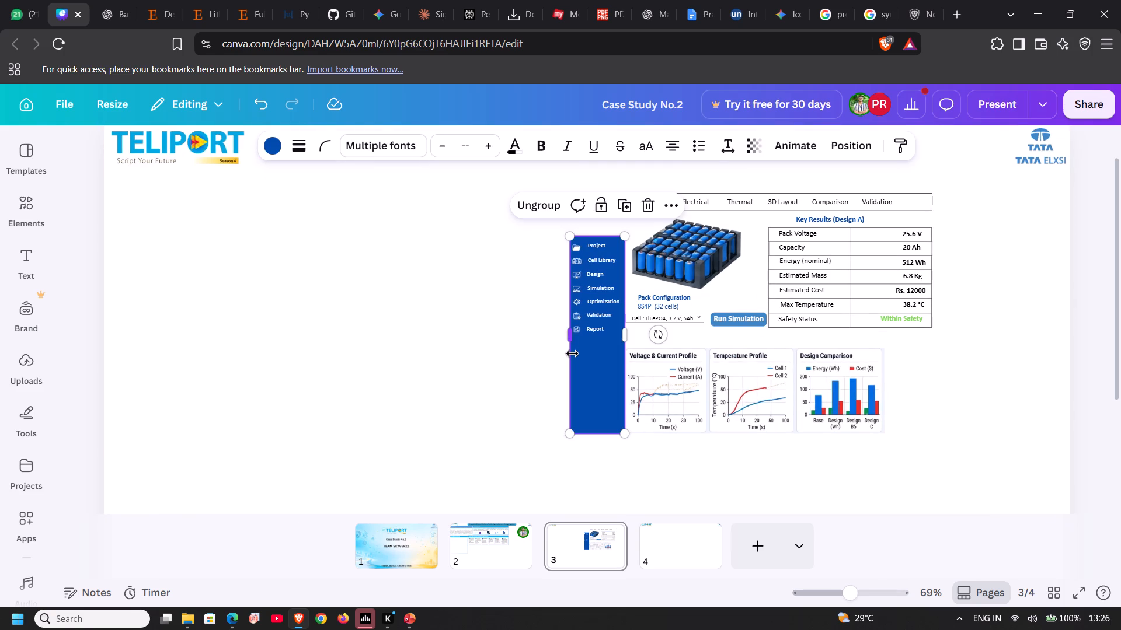
{"action": "left_click", "coordinate": [405, 323]}
Nudge the sidebar group up one step towards the bottom edge of the charts.
{"action": "scroll", "coordinate": [405, 323], "scroll_direction": "down", "scroll_amount": 1}
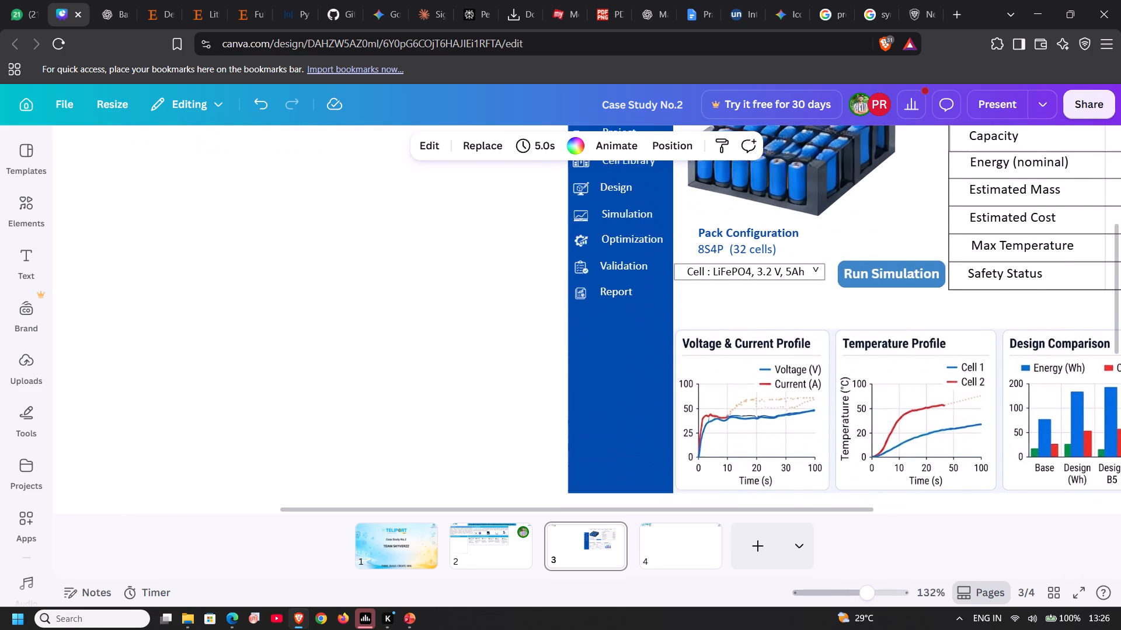
{"action": "scroll", "coordinate": [405, 323], "scroll_direction": "down", "scroll_amount": 1}
{"action": "left_click", "coordinate": [596, 341]}
{"action": "key", "text": "Up"}
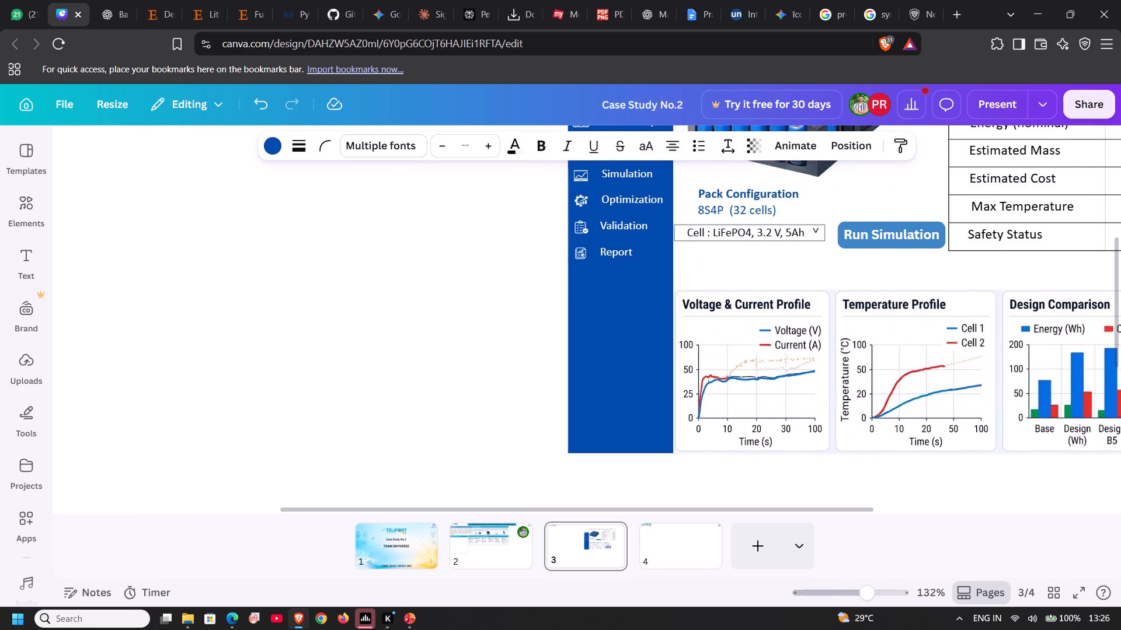
Scale the battery pack image down proportionally from its upper-right corner, leaving a gap below the Overview navigation bar.
{"action": "scroll", "coordinate": [475, 353], "scroll_direction": "up", "scroll_amount": 2}
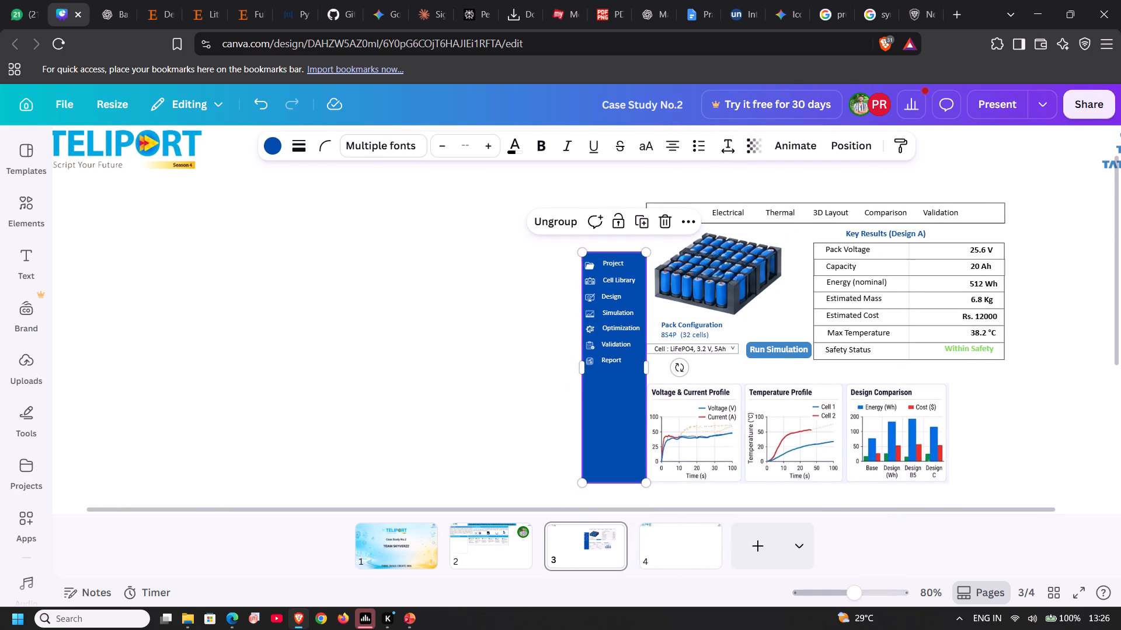
{"action": "left_click", "coordinate": [520, 271]}
{"action": "left_click", "coordinate": [698, 269]}
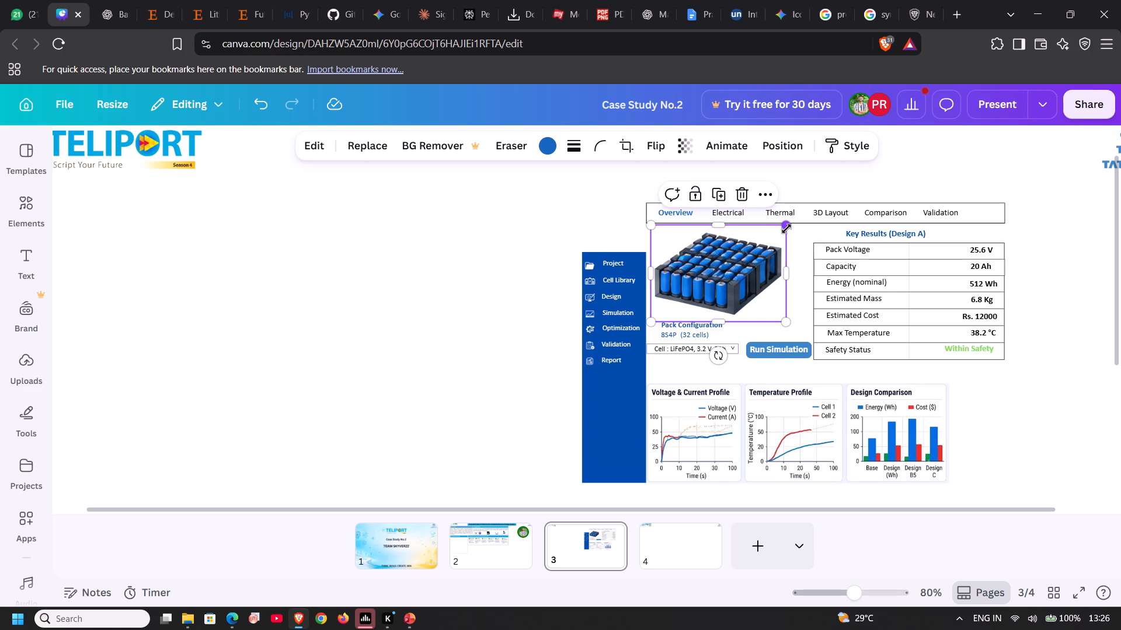
{"action": "left_click_drag", "start_coordinate": [785, 223], "coordinate": [783, 229]}
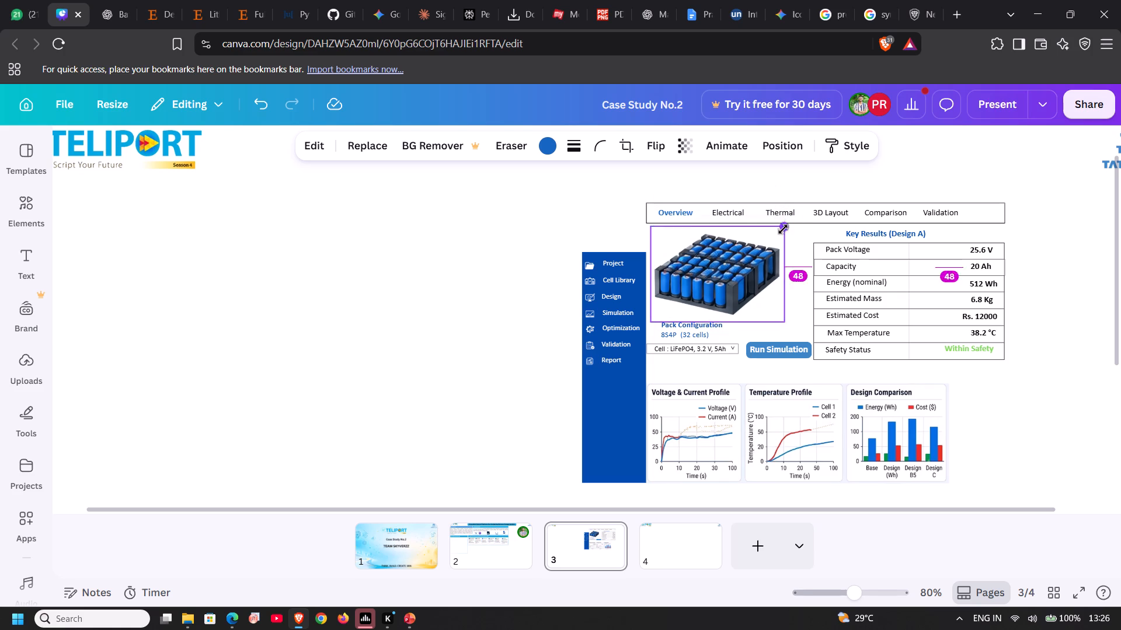
{"action": "left_click_drag", "start_coordinate": [783, 229], "coordinate": [772, 244]}
{"action": "left_click", "coordinate": [507, 230]}
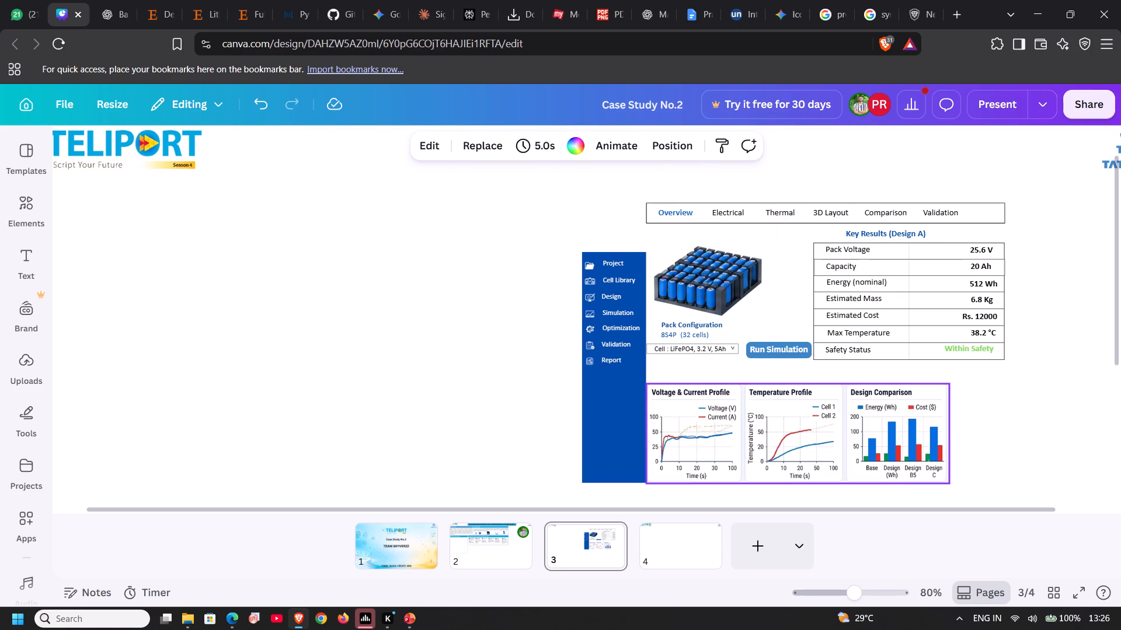
Crop a thin strip off the top edge of the charts image, just above the chart titles.
{"action": "left_click", "coordinate": [693, 397]}
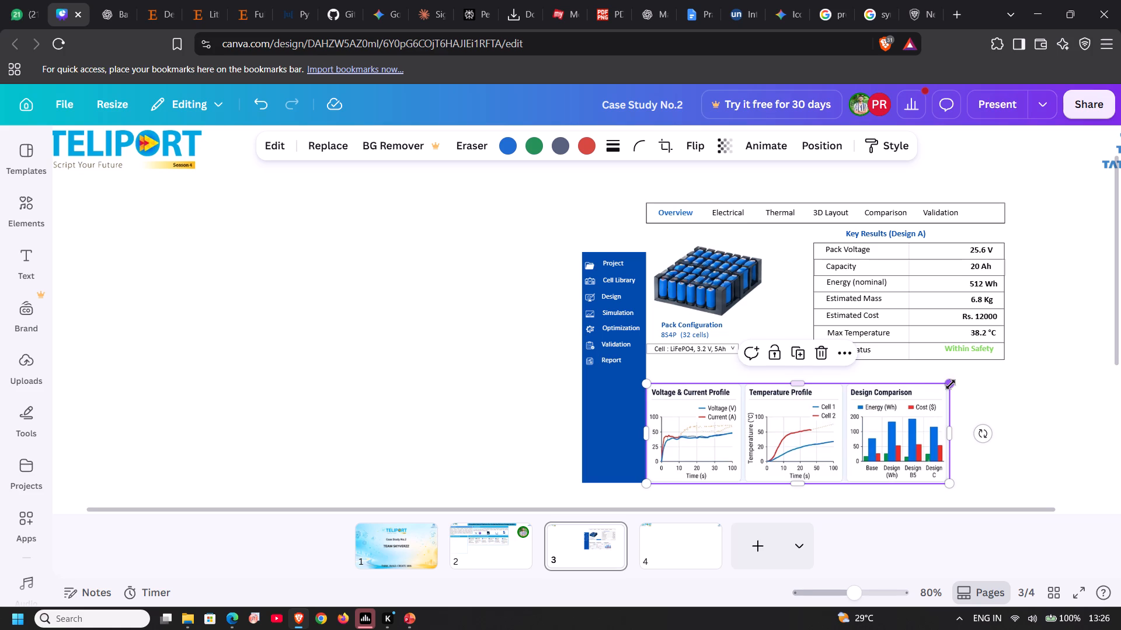
{"action": "left_click_drag", "start_coordinate": [797, 379], "coordinate": [798, 384]}
{"action": "left_click", "coordinate": [798, 385]}
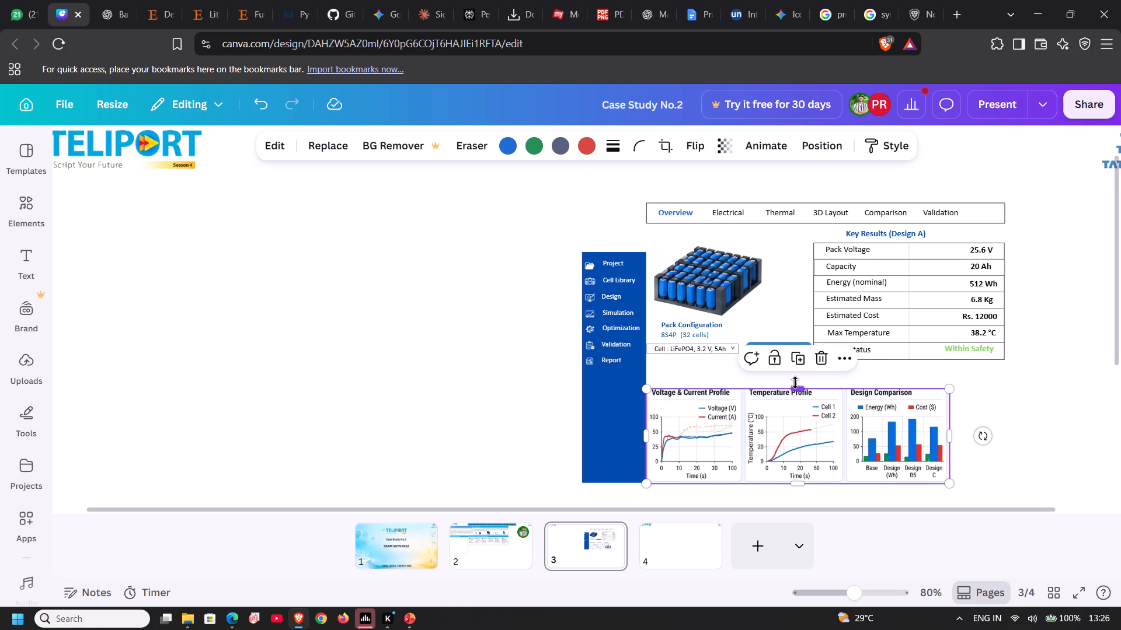
{"action": "left_click", "coordinate": [477, 375]}
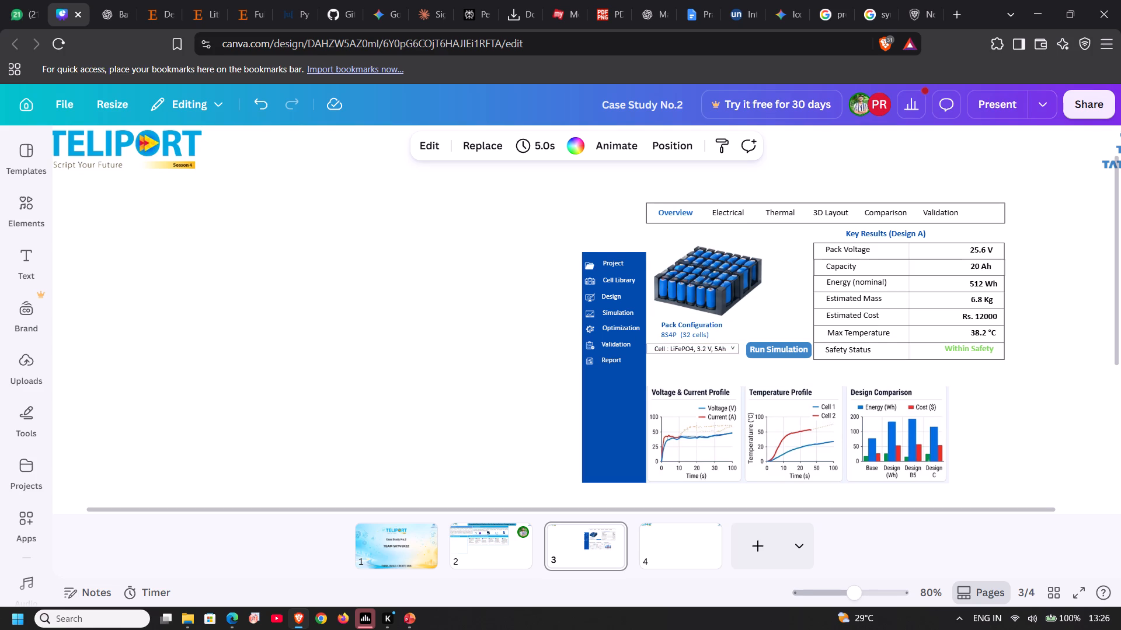
Move the "Cell : LiFePO4, 3.2 V, 5Ah" text down to just above the charts and nudge it up three steps.
{"action": "left_click_drag", "start_coordinate": [706, 346], "coordinate": [704, 377]}
{"action": "left_click", "coordinate": [520, 367]}
{"action": "left_click", "coordinate": [689, 381]}
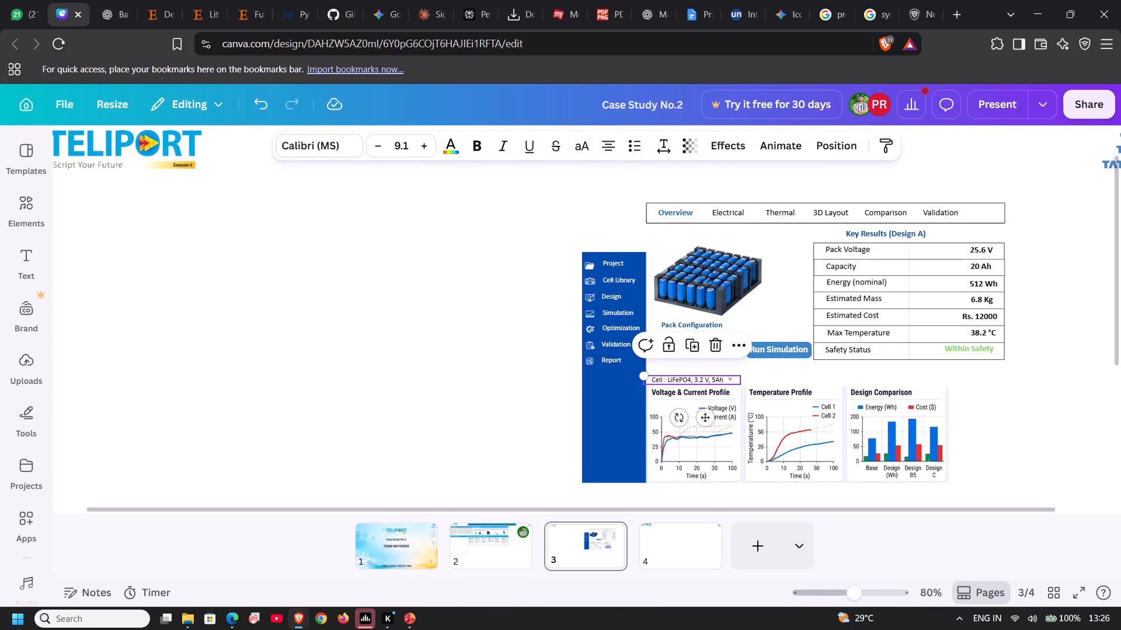
{"action": "key", "text": "Up"}
{"action": "key", "text": "Up"}
{"action": "key", "text": "Up"}
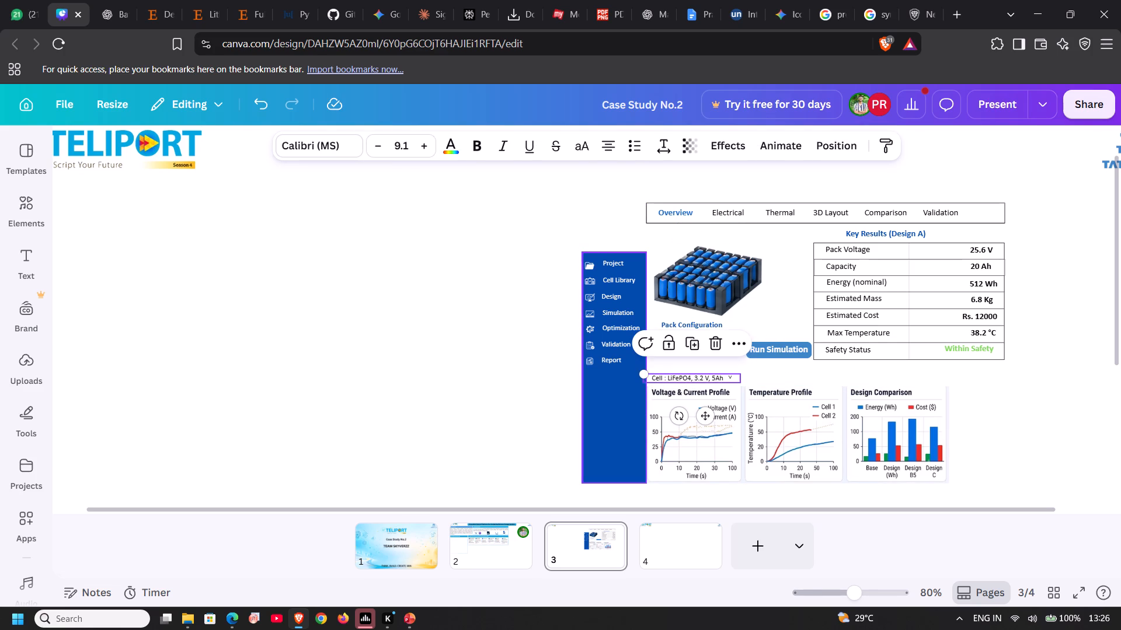
Move the cell selector's outline box down around its text, nudging it two steps up and five steps right.
{"action": "left_click", "coordinate": [511, 359]}
{"action": "left_click_drag", "start_coordinate": [690, 352], "coordinate": [686, 381]}
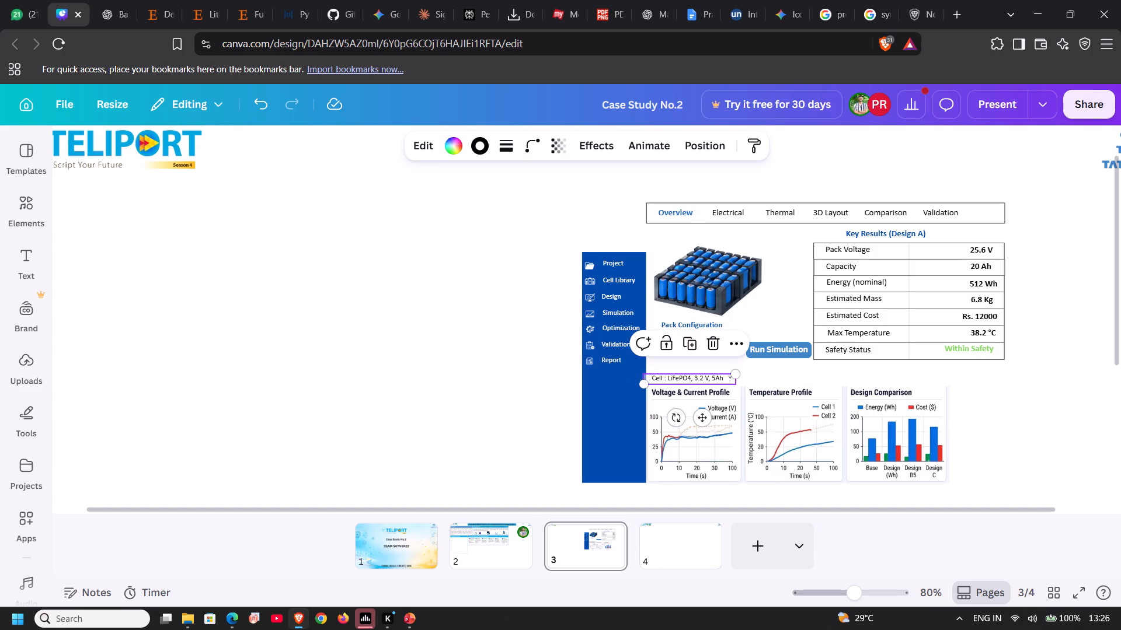
{"action": "key", "text": "Up"}
{"action": "key", "text": "Up"}
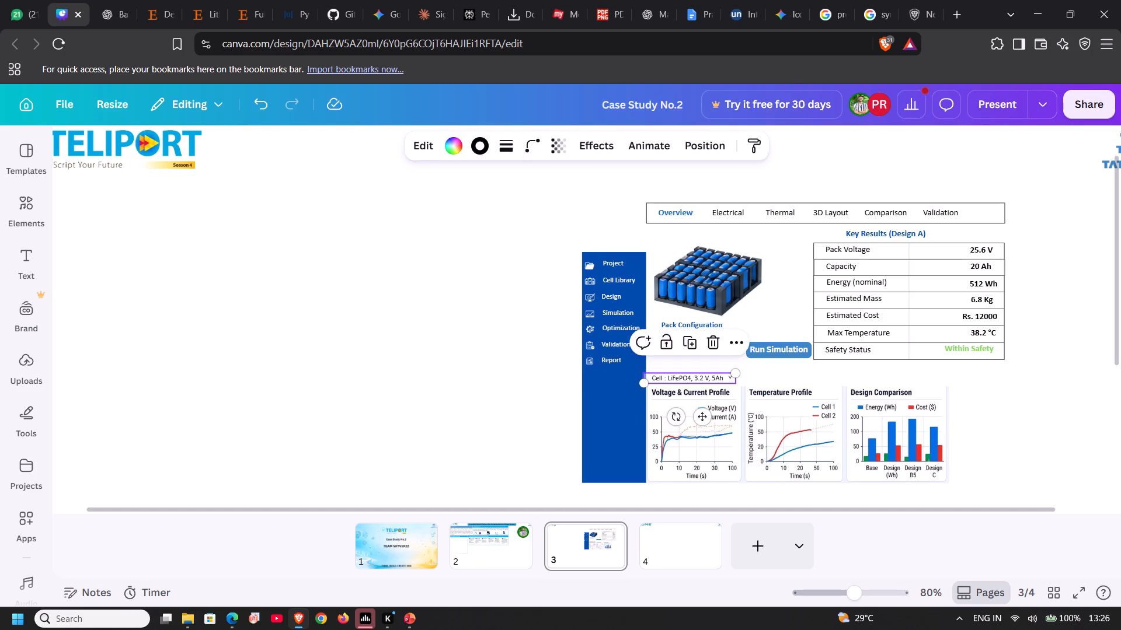
{"action": "key", "text": "Right"}
{"action": "key", "text": "Right"}
{"action": "key", "text": "Right"}
{"action": "key", "text": "Right"}
{"action": "key", "text": "Right"}
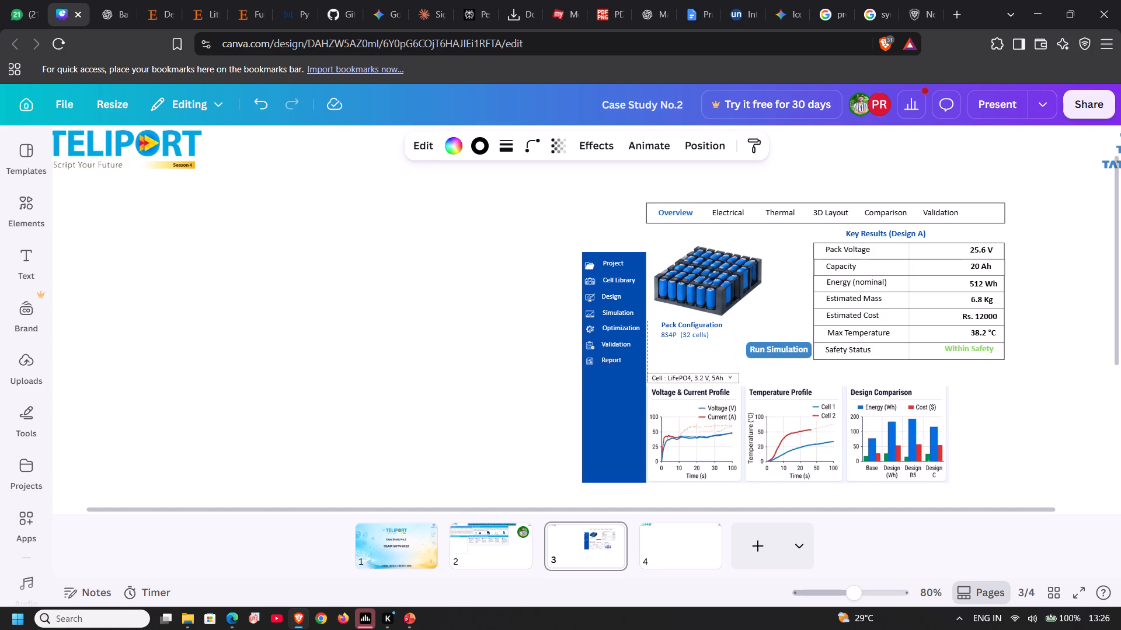
{"action": "left_click", "coordinate": [533, 424]}
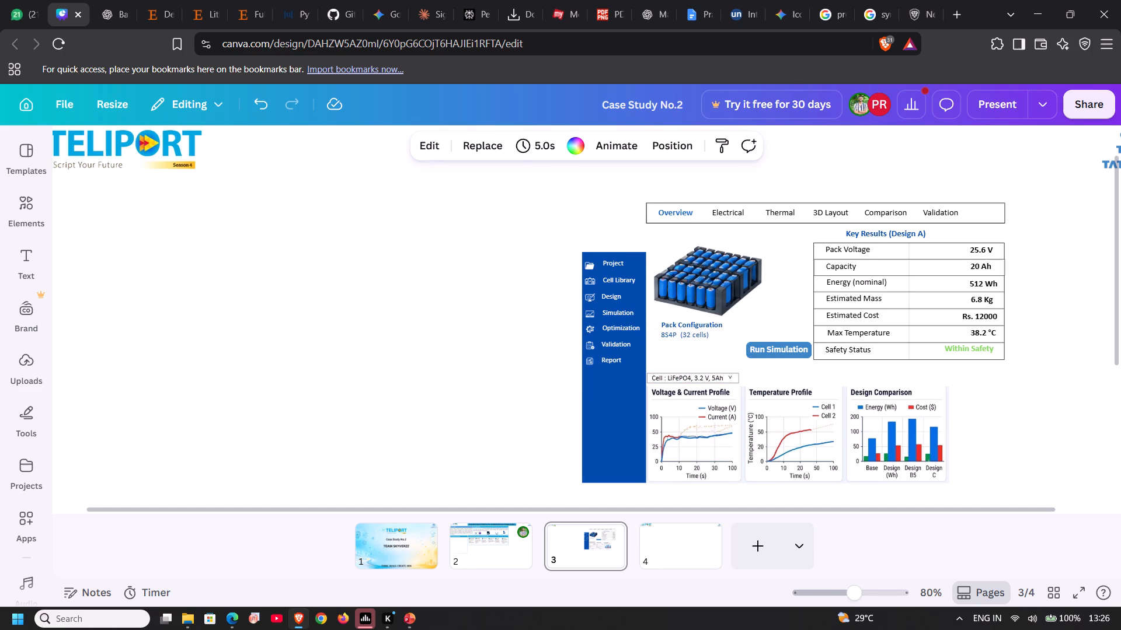
Move the battery pack image up and slightly right so it sits just below the navigation bar.
{"action": "left_click", "coordinate": [680, 347]}
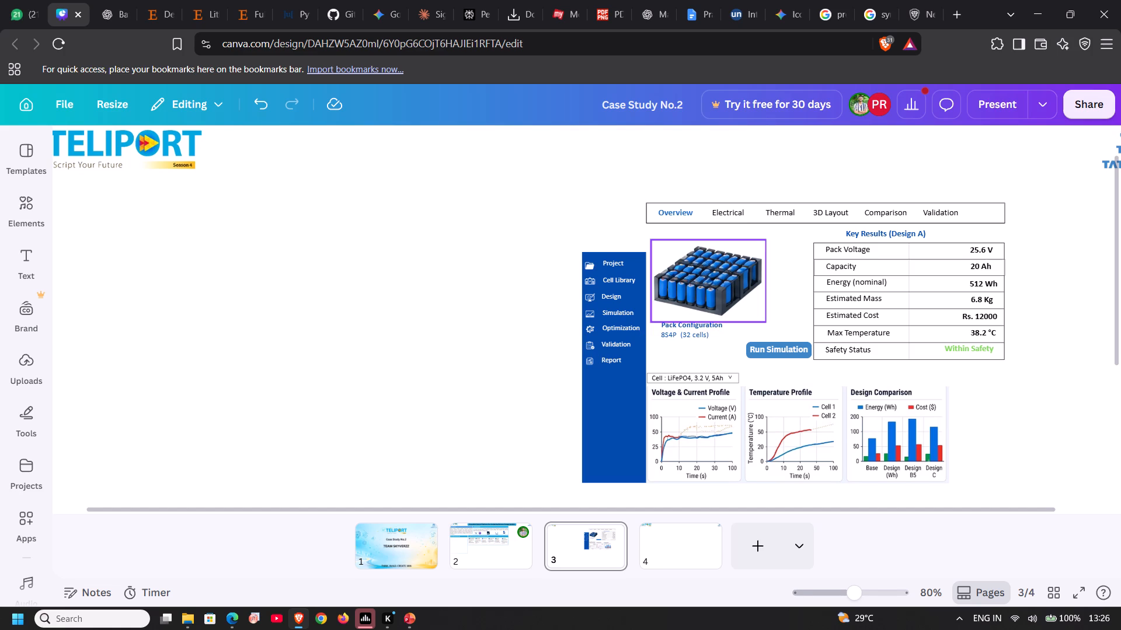
{"action": "left_click_drag", "start_coordinate": [677, 307], "coordinate": [684, 292]}
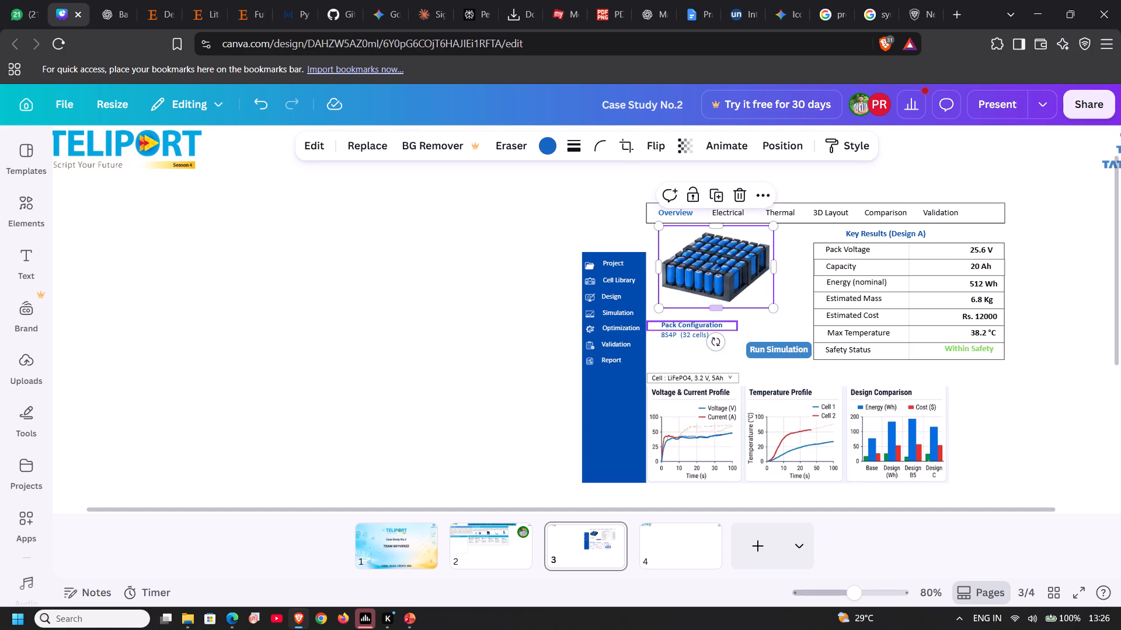
Nudge the Pack Configuration heading one step left and three steps down, closer to the 8S4P (32 cells) line.
{"action": "left_click", "coordinate": [649, 321]}
{"action": "key", "text": "Left"}
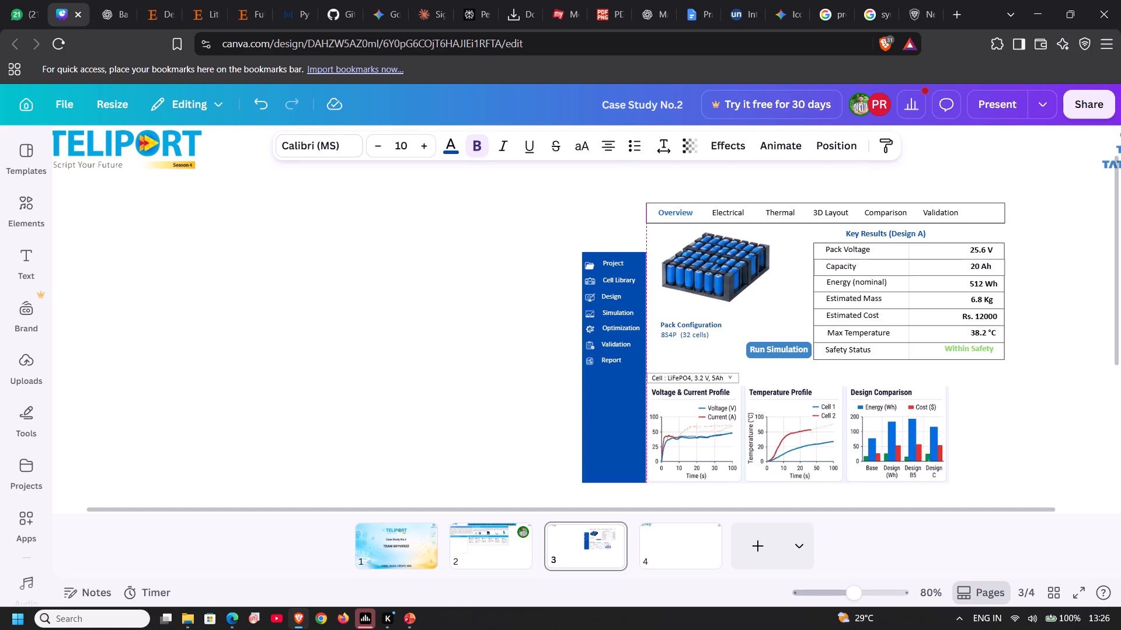
{"action": "key", "text": "Down"}
{"action": "key", "text": "Down"}
{"action": "key", "text": "Down"}
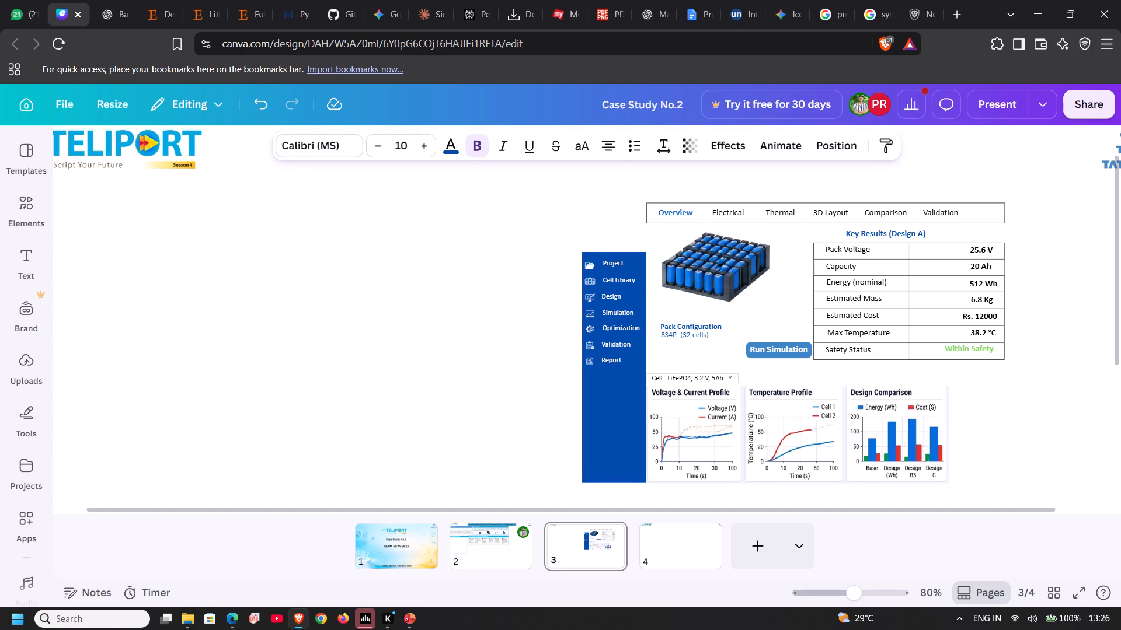
{"action": "left_click", "coordinate": [545, 320]}
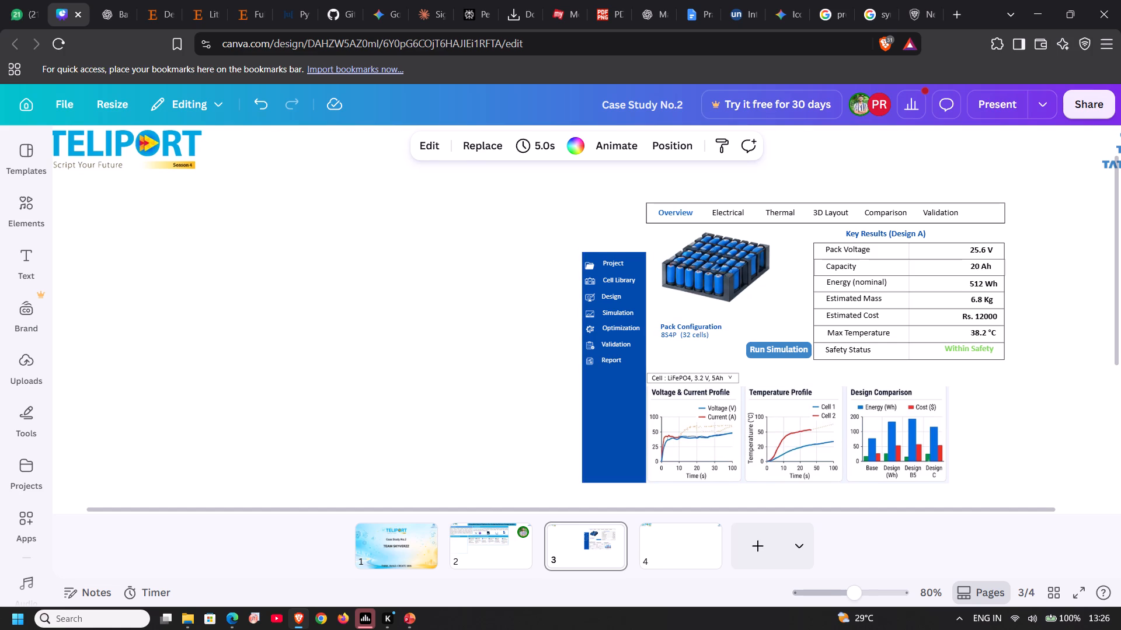
Group the Pack Configuration heading with the 8S4P (32 cells) line and move the group down to just above the cell selector.
{"action": "left_click_drag", "start_coordinate": [655, 318], "coordinate": [673, 338]}
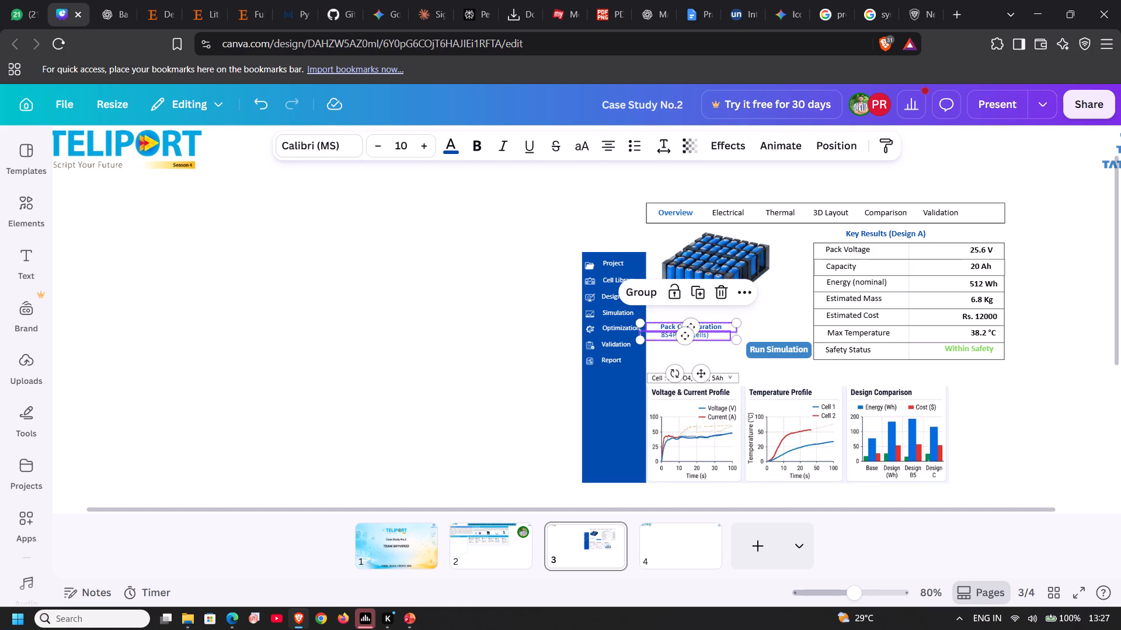
{"action": "key", "text": "ctrl+g"}
{"action": "left_click_drag", "start_coordinate": [668, 332], "coordinate": [667, 346]}
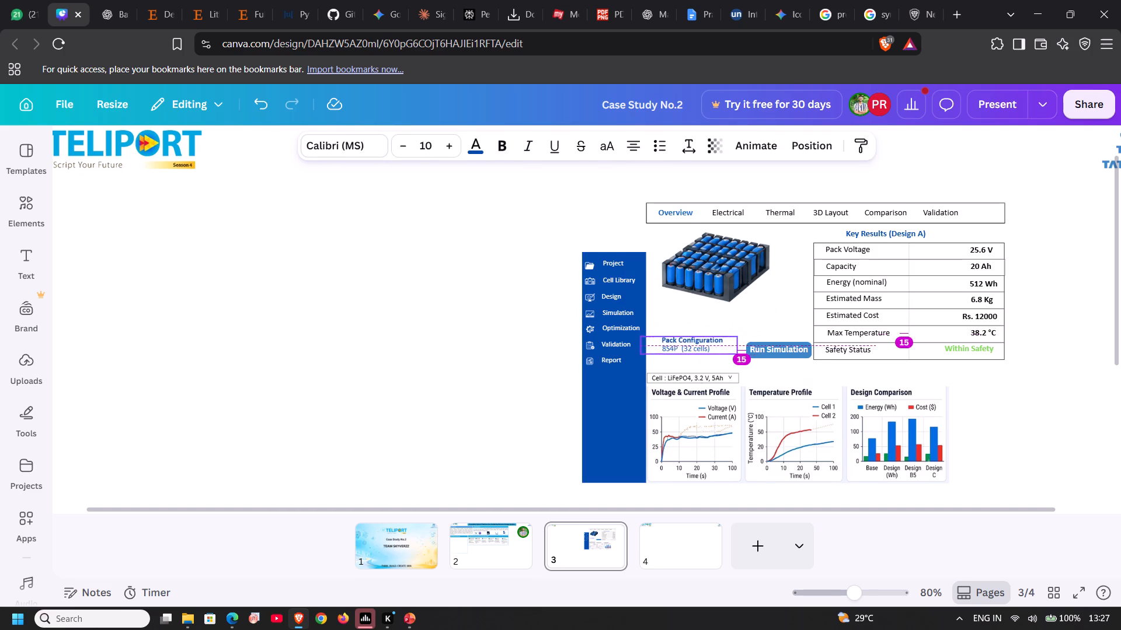
{"action": "left_click_drag", "start_coordinate": [667, 346], "coordinate": [664, 362]}
{"action": "left_click", "coordinate": [480, 345]}
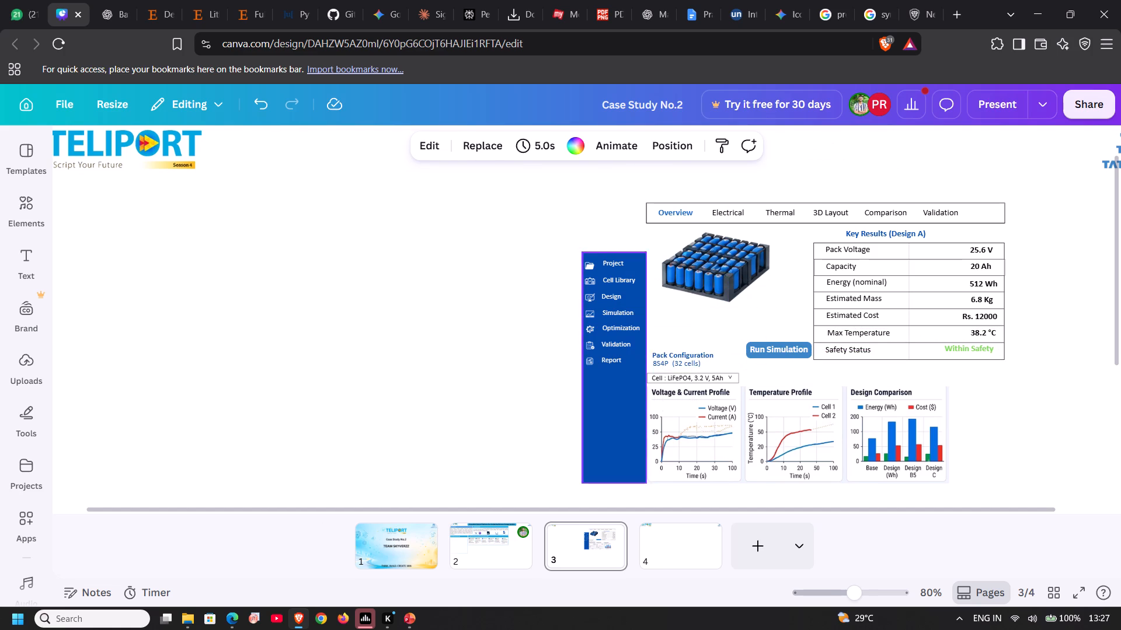
Move the Run Simulation button down and left so it sits beside the Pack Configuration text.
{"action": "left_click_drag", "start_coordinate": [775, 352], "coordinate": [761, 366]}
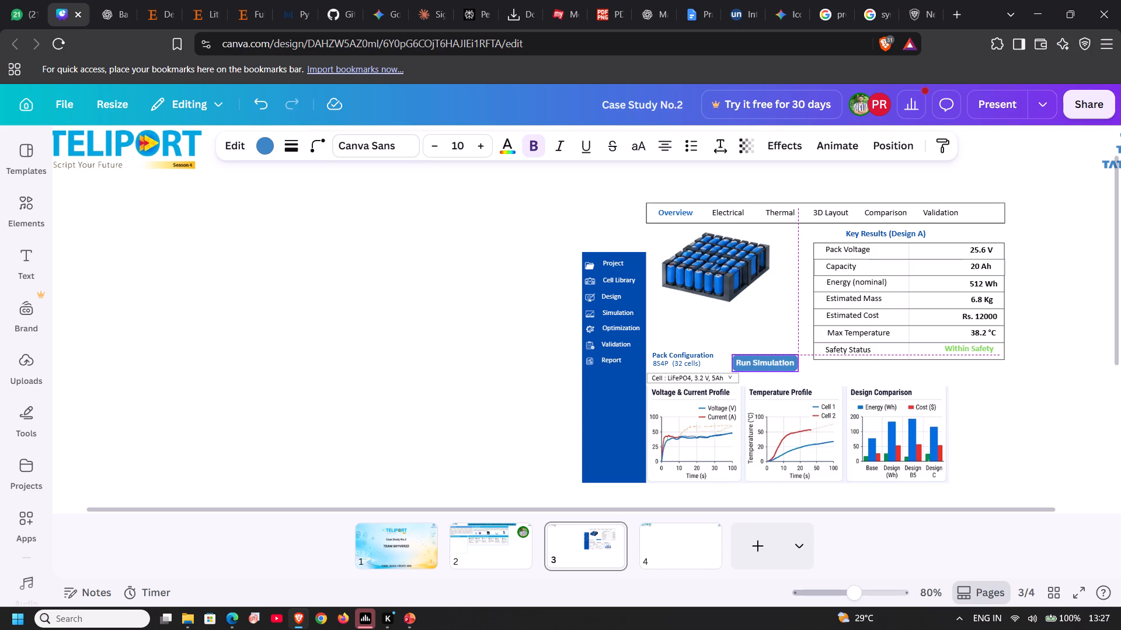
{"action": "left_click_drag", "start_coordinate": [761, 366], "coordinate": [757, 361]}
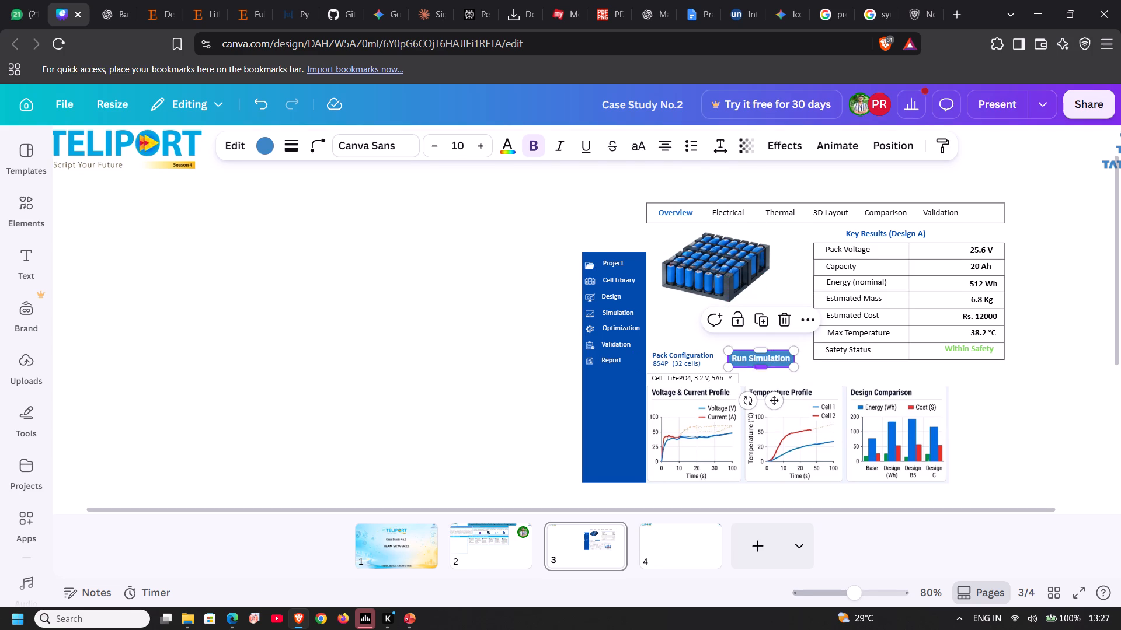
{"action": "left_click", "coordinate": [501, 323]}
{"action": "left_click_drag", "start_coordinate": [778, 358], "coordinate": [772, 357]}
{"action": "left_click", "coordinate": [541, 335]}
Group all Key Results table cells and labels, and move the group down and left to meet the Run Simulation button's edge.
{"action": "left_click_drag", "start_coordinate": [841, 347], "coordinate": [833, 353]}
{"action": "key", "text": "ctrl+z"}
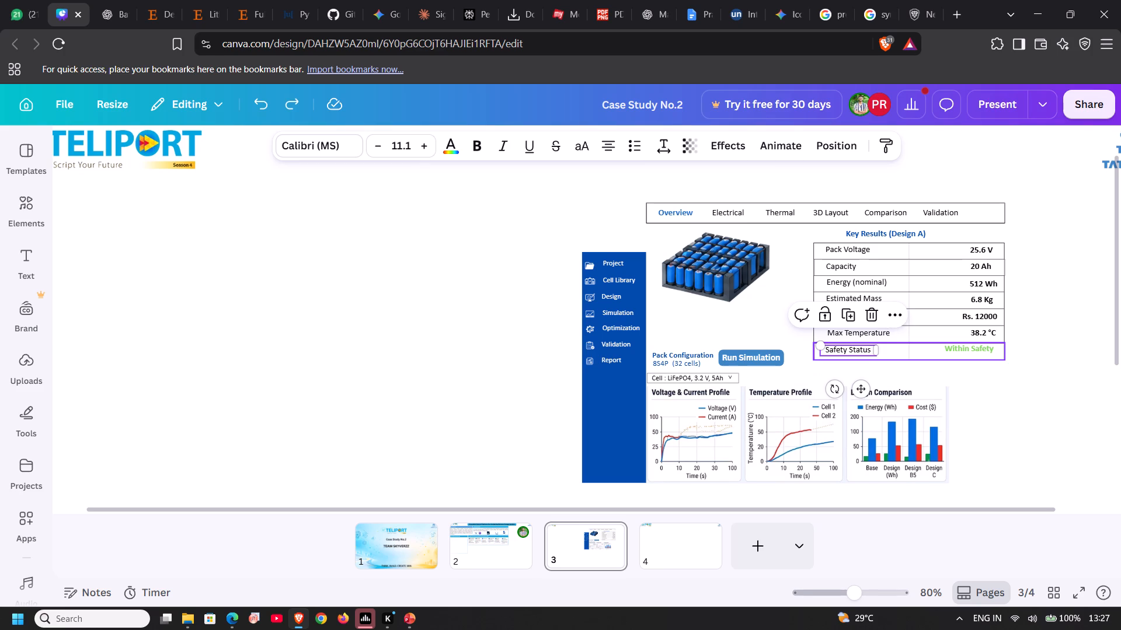
{"action": "left_click", "coordinate": [1030, 379]}
{"action": "left_click_drag", "start_coordinate": [1003, 370], "coordinate": [834, 261]}
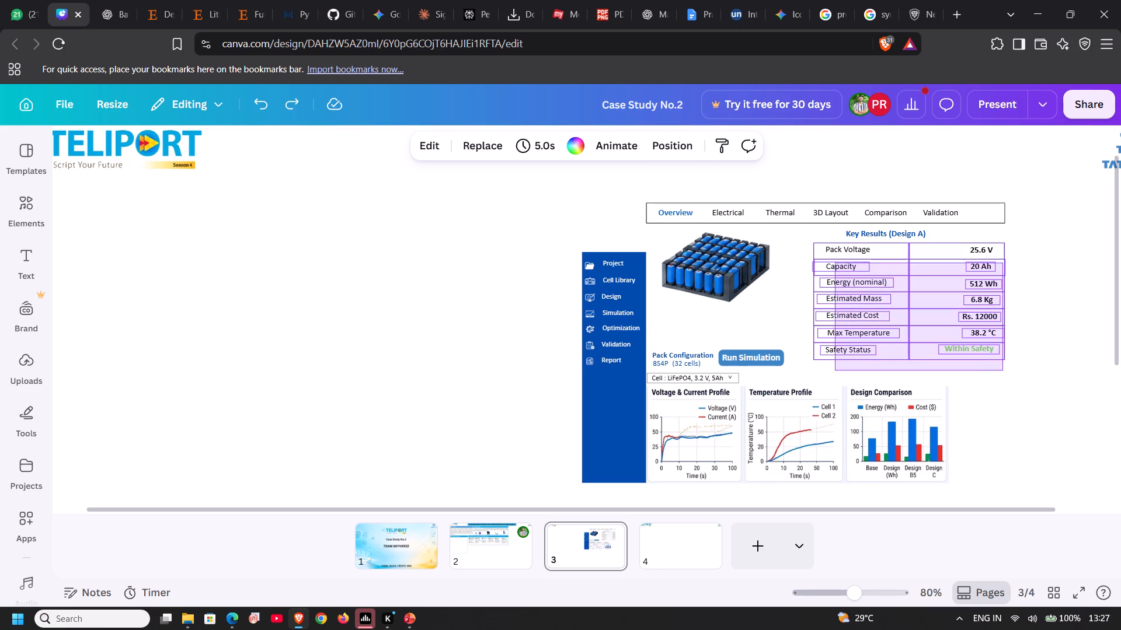
{"action": "left_click_drag", "start_coordinate": [834, 261], "coordinate": [811, 243]}
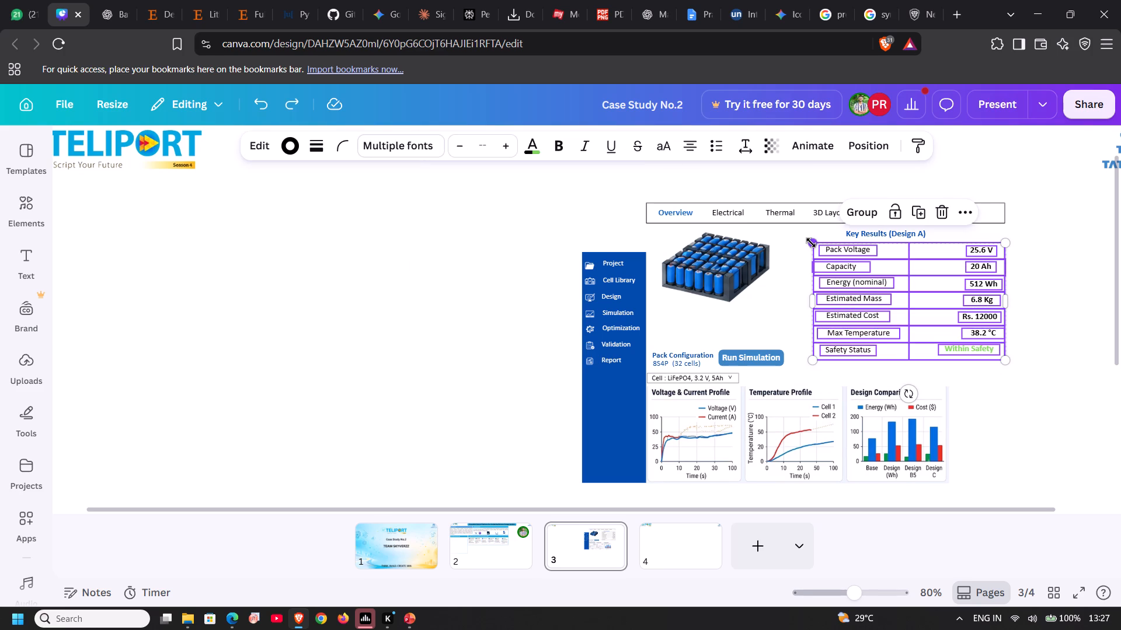
{"action": "key", "text": "ctrl+g"}
{"action": "left_click_drag", "start_coordinate": [851, 277], "coordinate": [832, 290]}
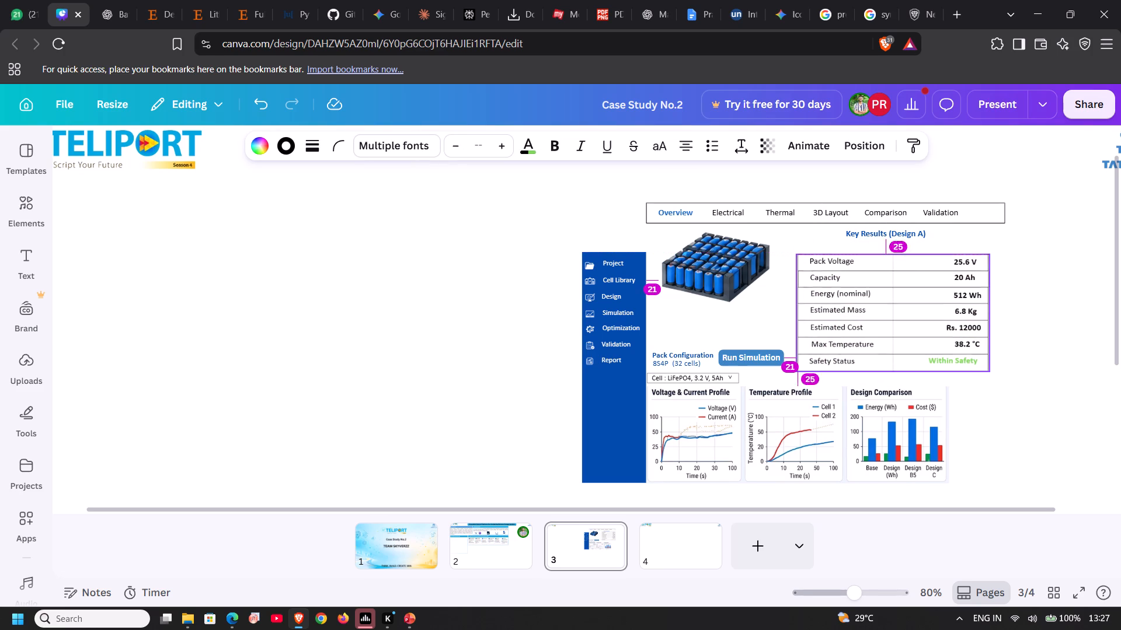
{"action": "left_click_drag", "start_coordinate": [832, 290], "coordinate": [824, 296]}
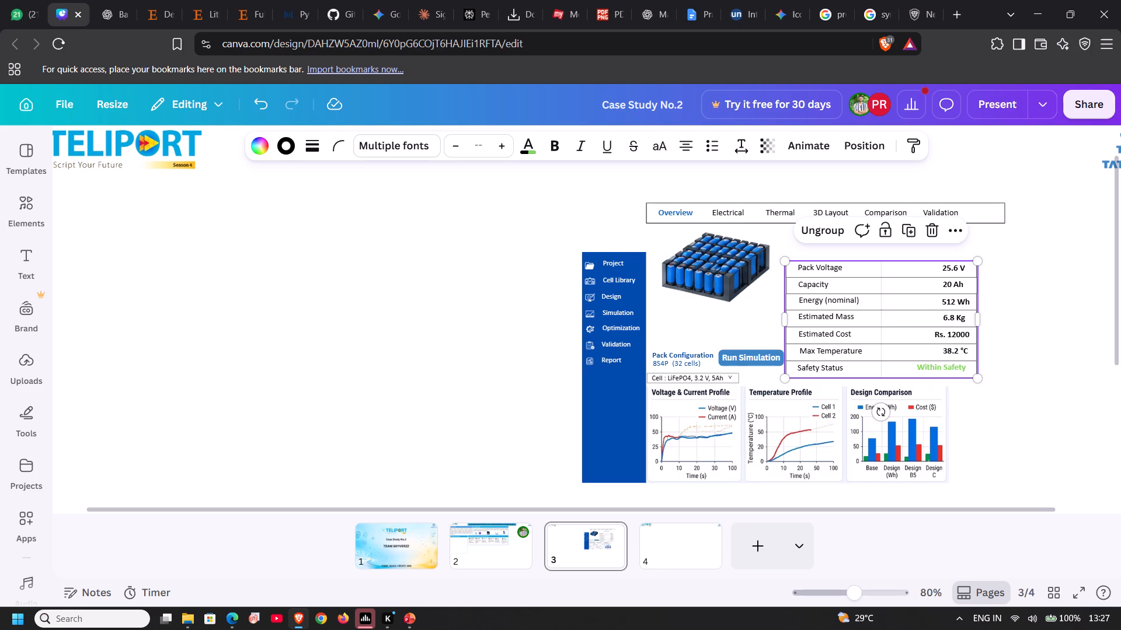
{"action": "left_click", "coordinate": [756, 312]}
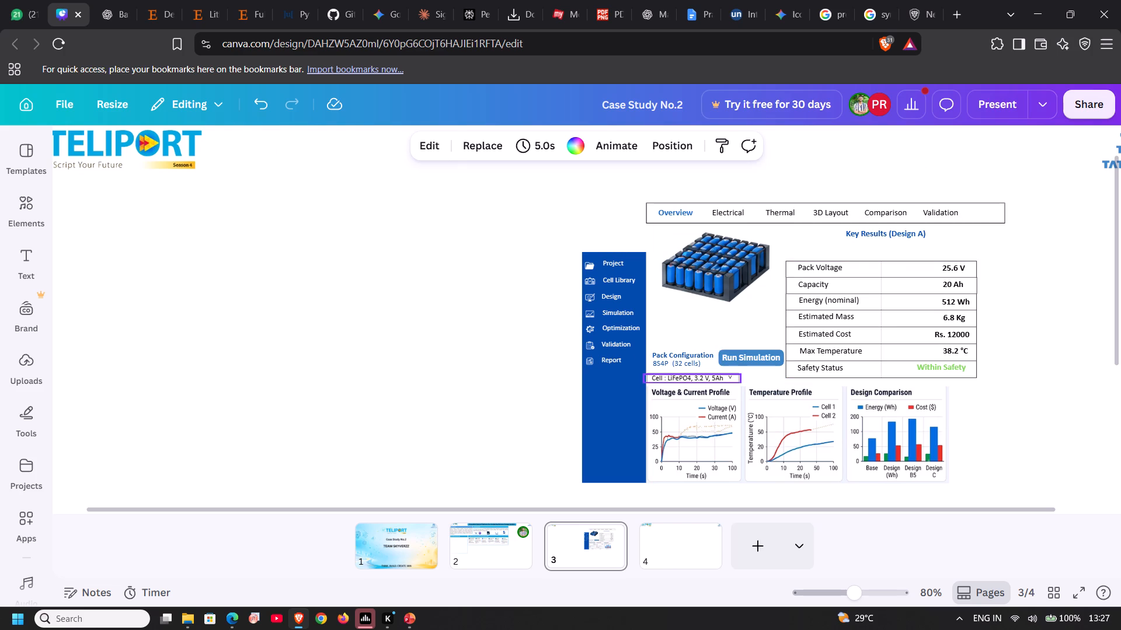
Nudge the "Cell : LiFePO4, 3.2 V, 5Ah" text up six steps, closer to the Pack Configuration text.
{"action": "left_click", "coordinate": [709, 377]}
{"action": "key", "text": "Up"}
{"action": "key", "text": "Up"}
{"action": "key", "text": "Up"}
{"action": "key", "text": "Up"}
{"action": "key", "text": "Up"}
{"action": "key", "text": "Up"}
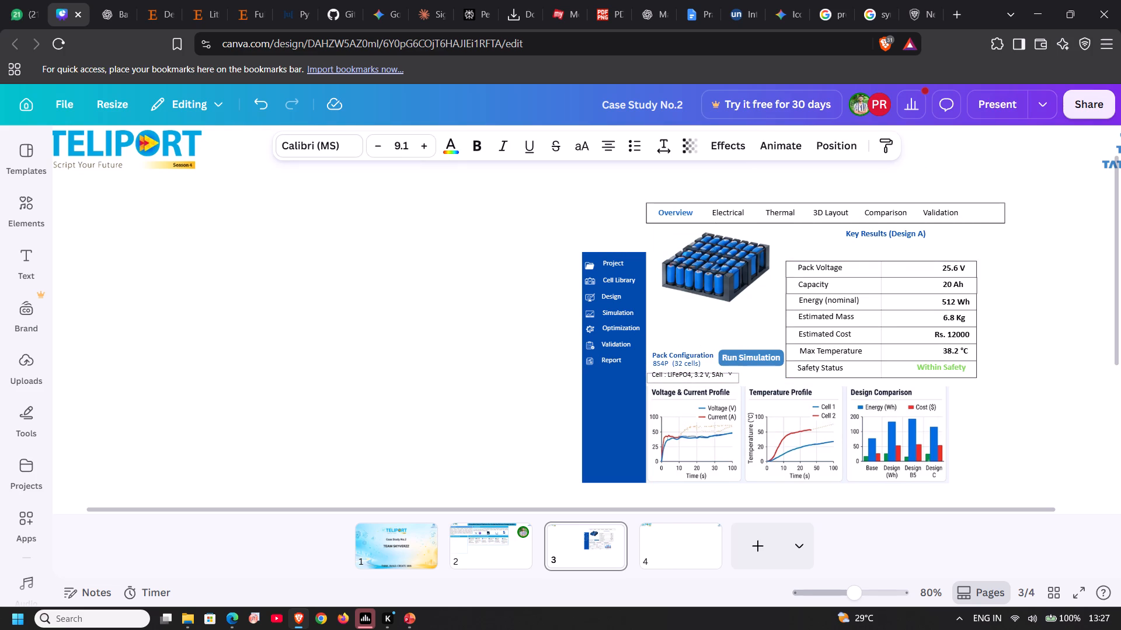
{"action": "left_click", "coordinate": [774, 381]}
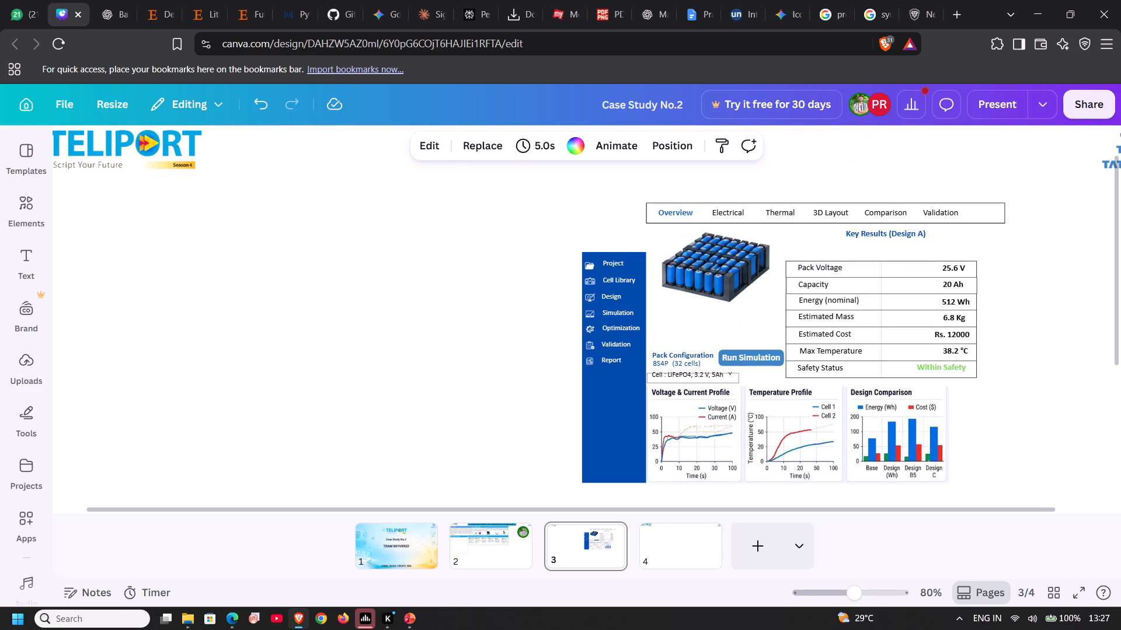
Nudge the cell selector's outline box up six steps so it frames its text again.
{"action": "left_click", "coordinate": [734, 382]}
{"action": "key", "text": "Up"}
{"action": "key", "text": "Up"}
{"action": "key", "text": "Up"}
{"action": "key", "text": "Up"}
{"action": "key", "text": "Up"}
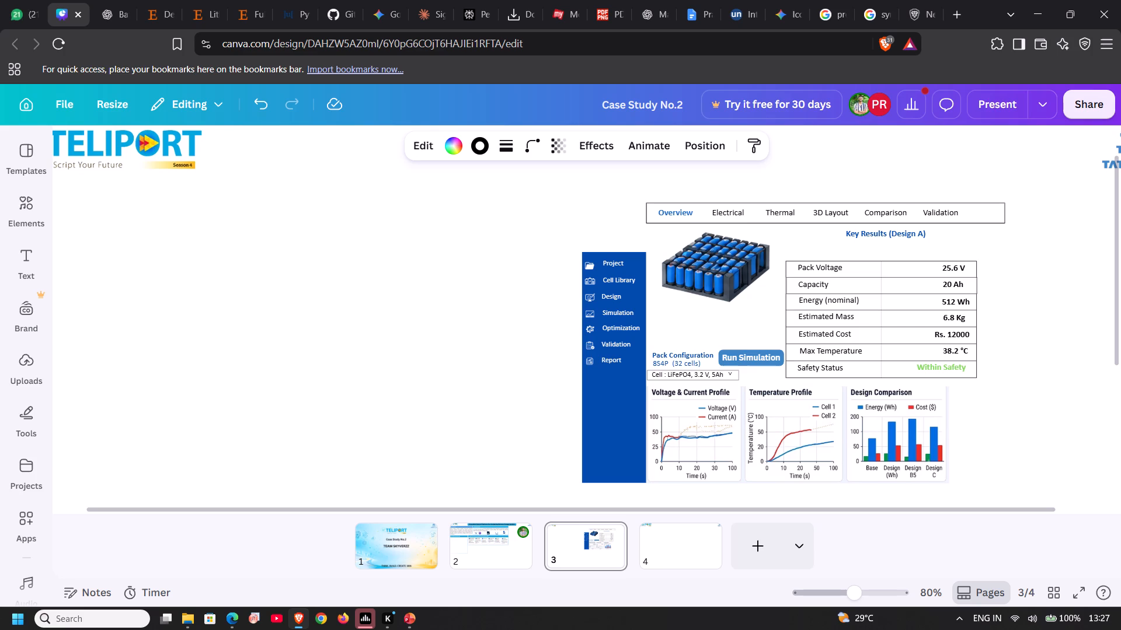
{"action": "key", "text": "Up"}
{"action": "left_click", "coordinate": [1000, 398]}
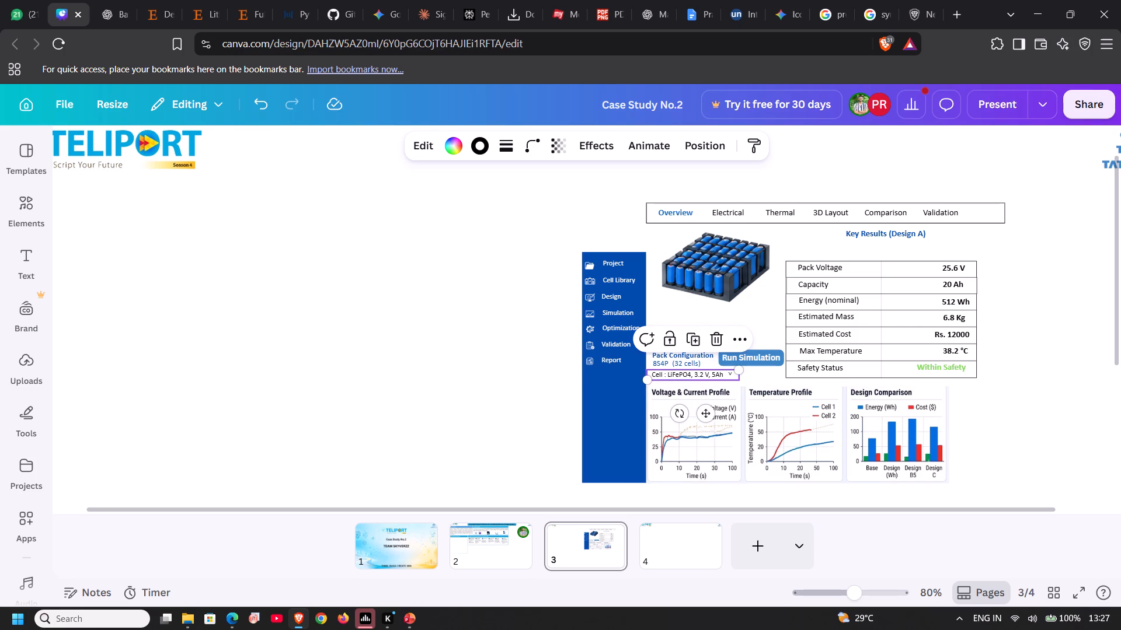
Scale the Key Results table group down proportionally from its lower-right corner to about 305 by 186, keeping it selected.
{"action": "left_click", "coordinate": [944, 375]}
{"action": "left_click_drag", "start_coordinate": [976, 376], "coordinate": [962, 374]}
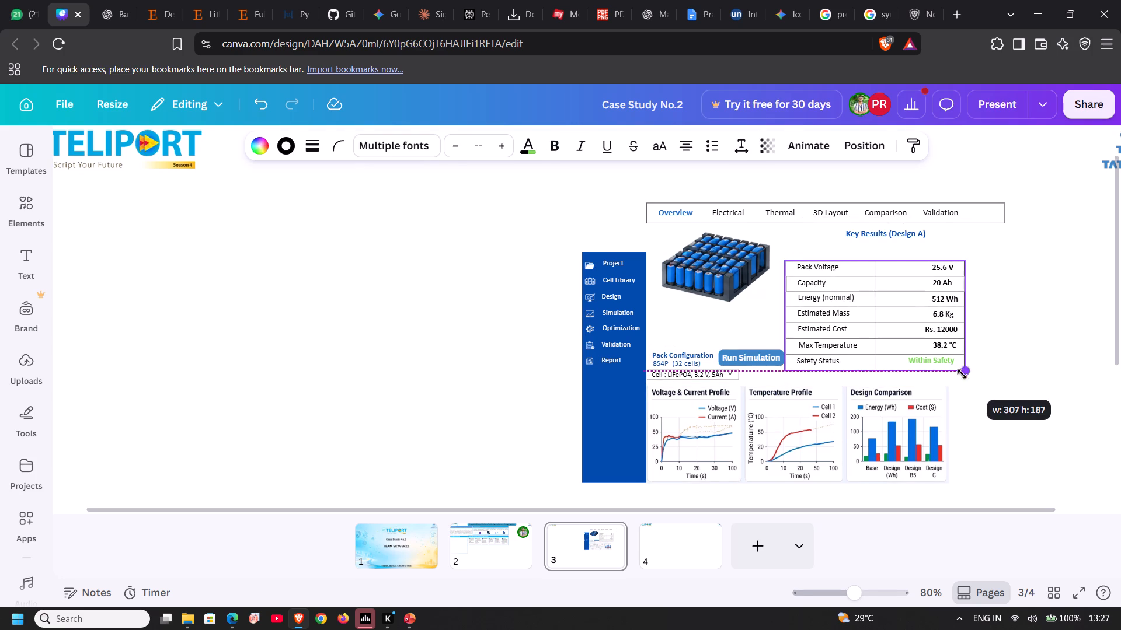
{"action": "left_click_drag", "start_coordinate": [962, 374], "coordinate": [959, 373]}
{"action": "left_click", "coordinate": [1034, 352]}
{"action": "left_click", "coordinate": [944, 358]}
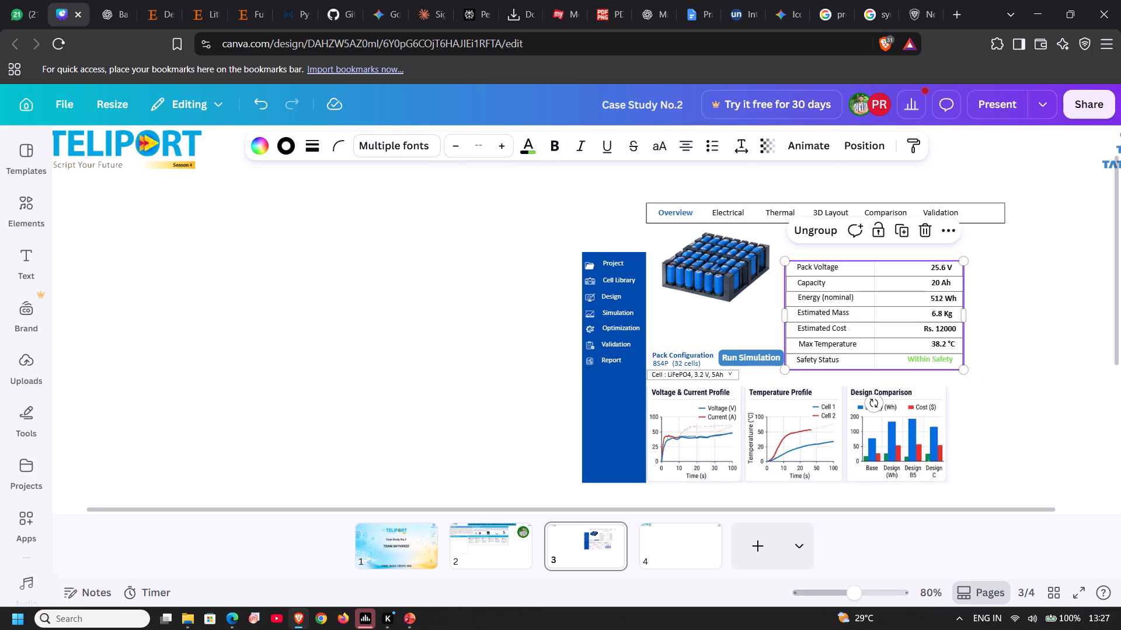
Scale the Key Results table group down further to the Design Comparison chart's width, and lower it to just above the charts.
{"action": "left_click_drag", "start_coordinate": [962, 365], "coordinate": [940, 355]}
{"action": "left_click", "coordinate": [1047, 336]}
{"action": "left_click_drag", "start_coordinate": [908, 323], "coordinate": [908, 331]}
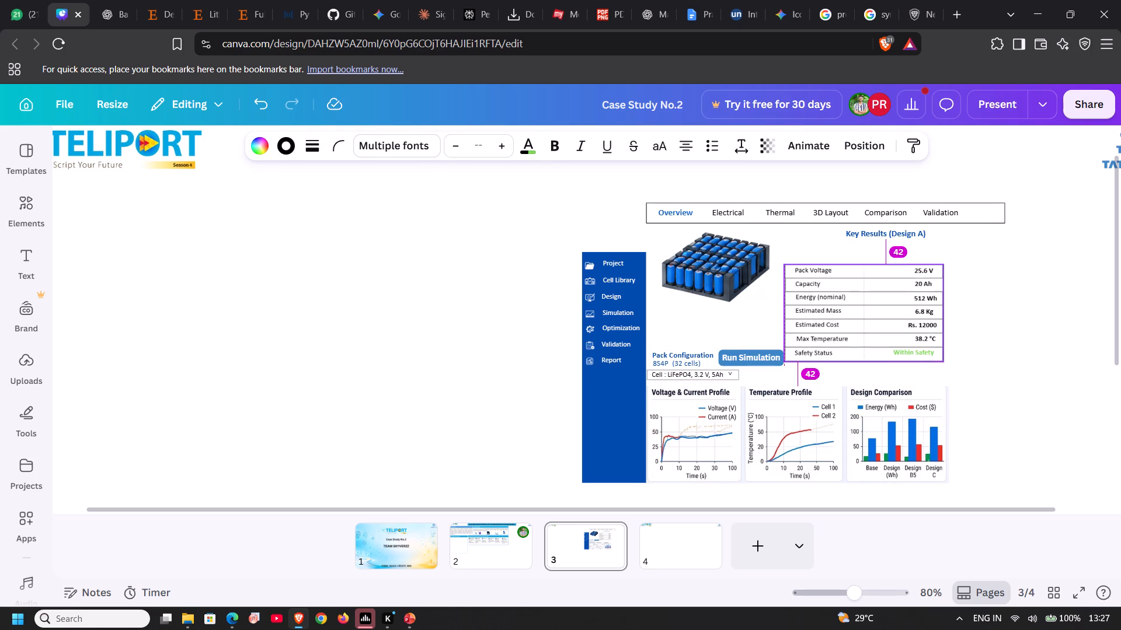
{"action": "left_click_drag", "start_coordinate": [908, 331], "coordinate": [908, 341]}
Narrow the Run Simulation button slightly and set its text size to 9.
{"action": "left_click", "coordinate": [774, 360]}
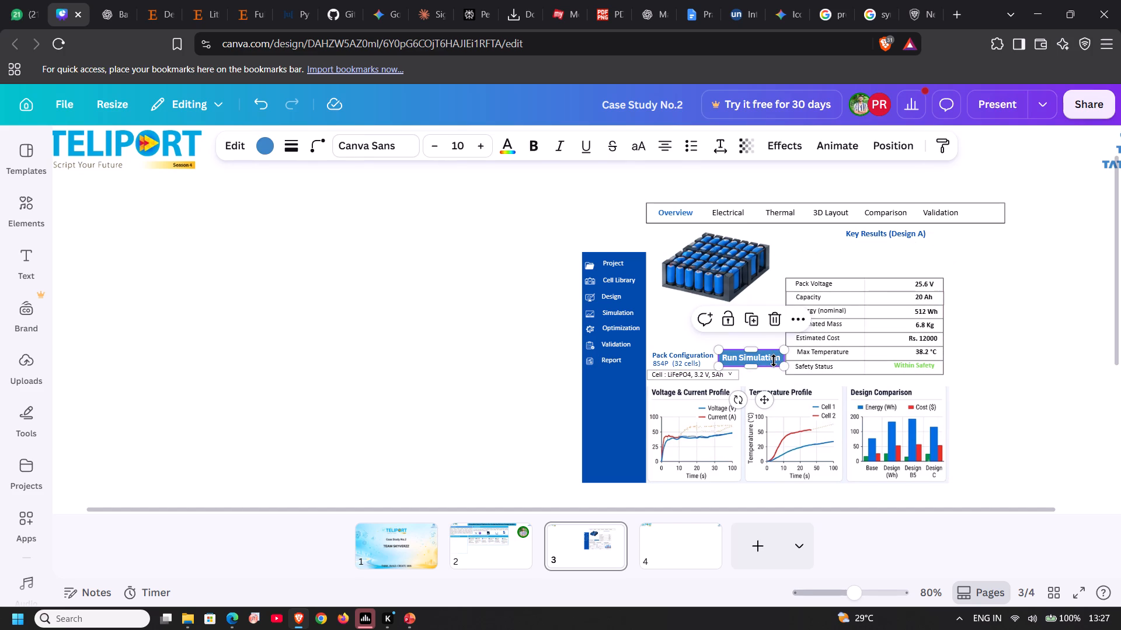
{"action": "left_click_drag", "start_coordinate": [782, 363], "coordinate": [775, 362]}
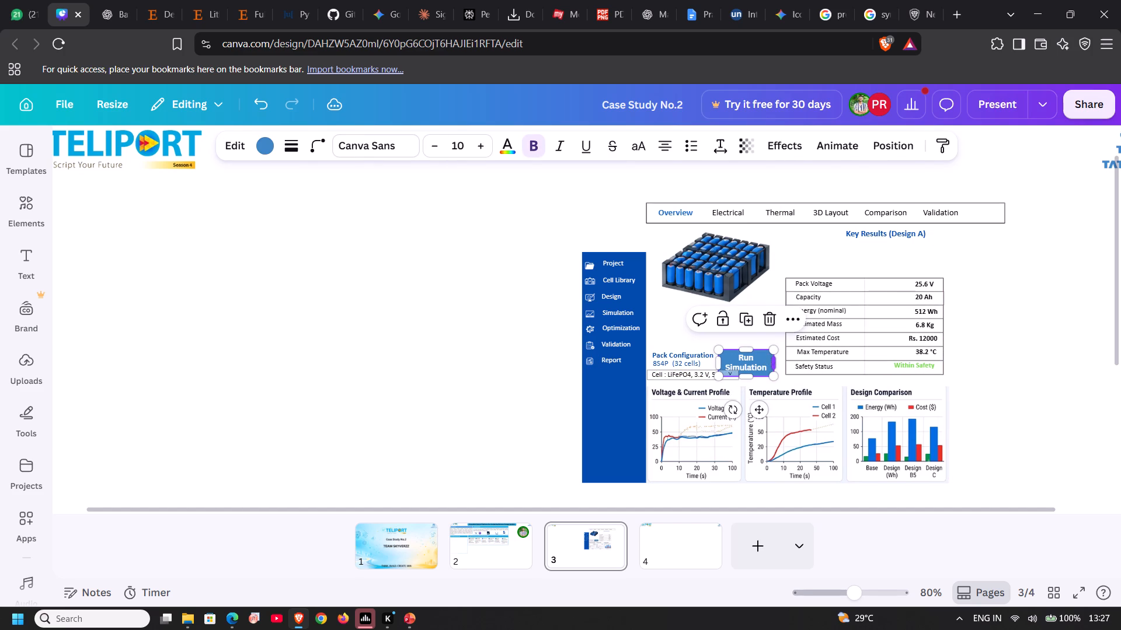
{"action": "double_click", "coordinate": [753, 361]}
{"action": "double_click", "coordinate": [753, 361]}
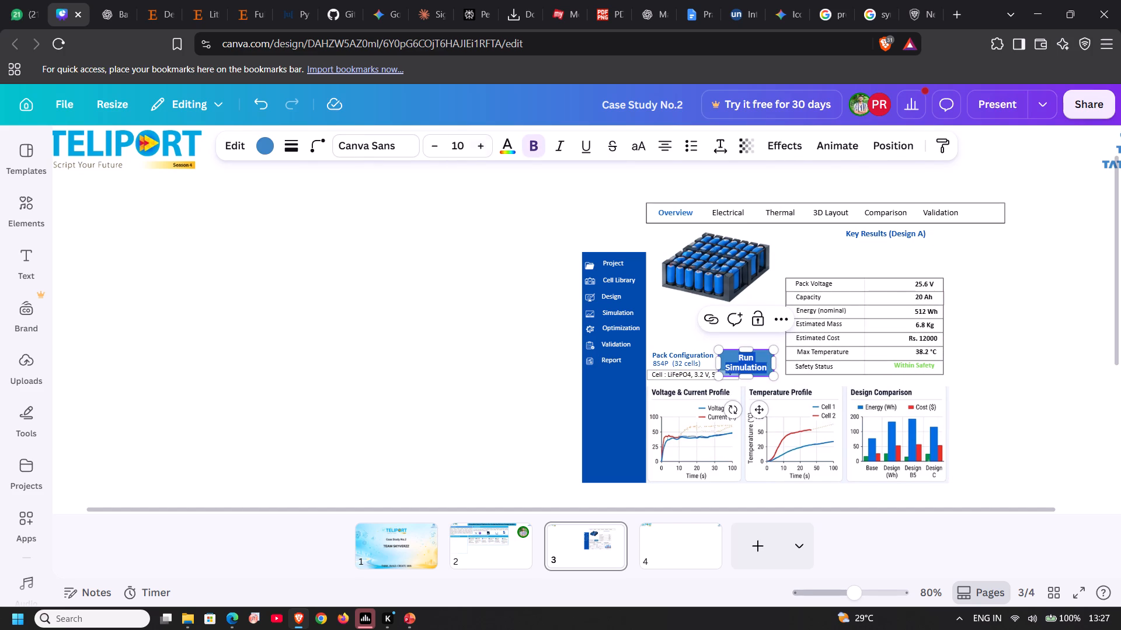
{"action": "left_click", "coordinate": [434, 142]}
{"action": "left_click", "coordinate": [379, 252]}
Widen the Run Simulation button until its text fits one line, and shorten its height to a slim bar clear of the cell selector.
{"action": "left_click", "coordinate": [746, 357]}
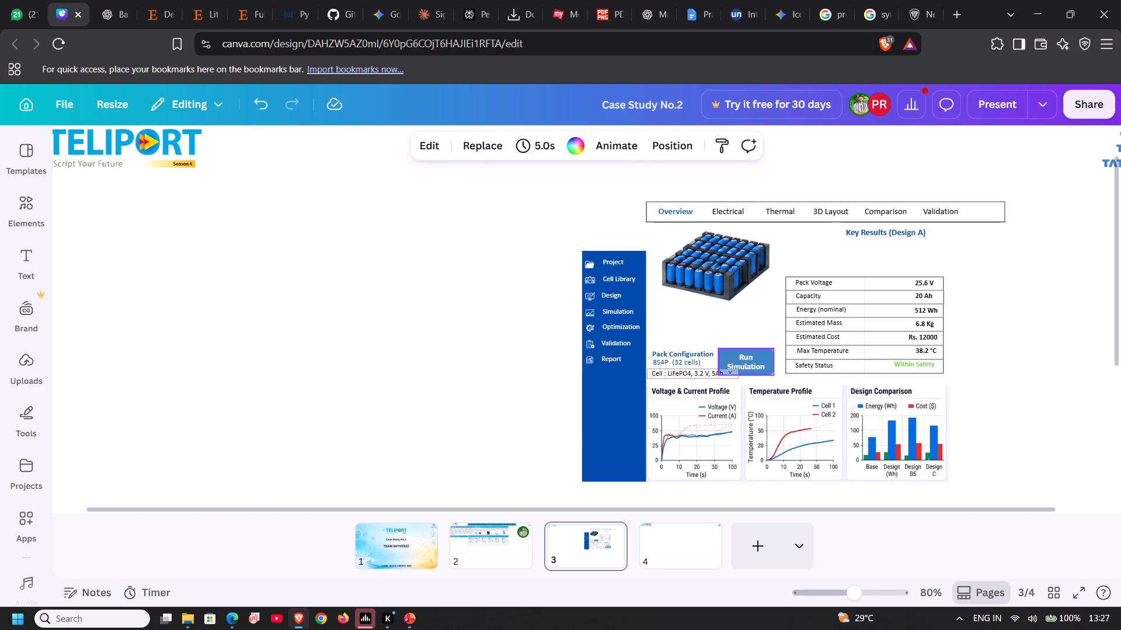
{"action": "left_click", "coordinate": [775, 361]}
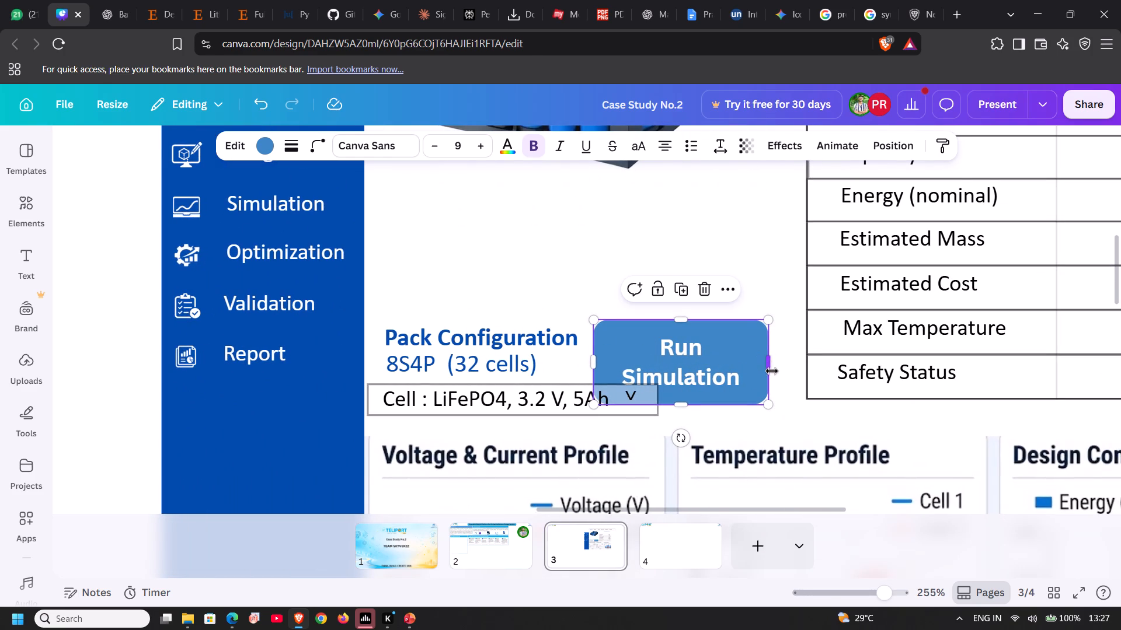
{"action": "left_click_drag", "start_coordinate": [770, 365], "coordinate": [778, 365]}
{"action": "left_click_drag", "start_coordinate": [736, 340], "coordinate": [734, 333]}
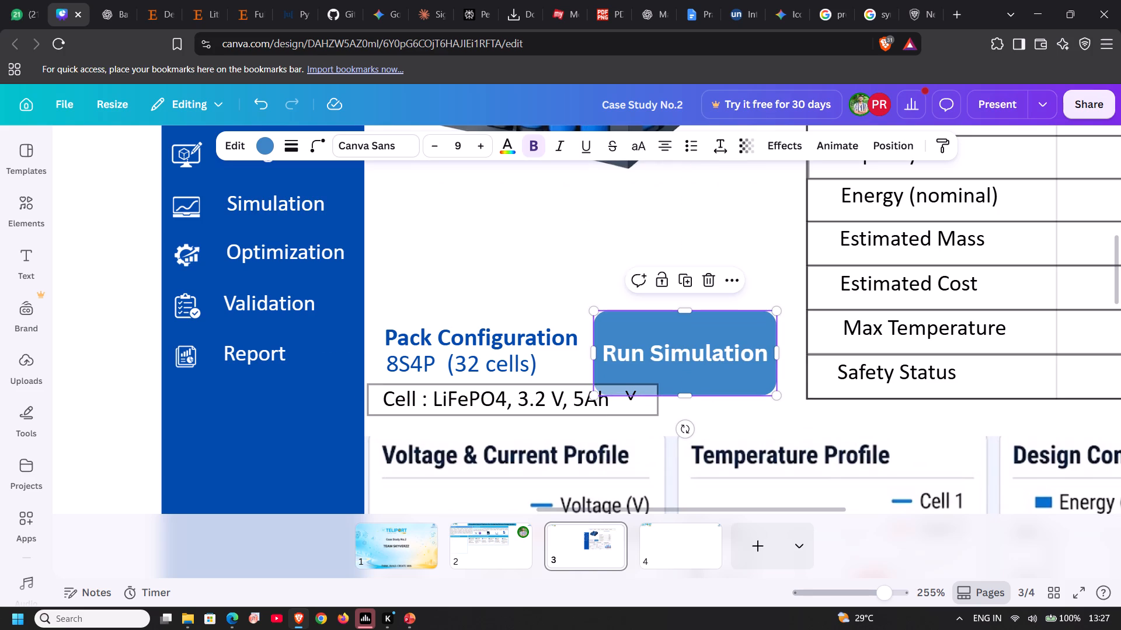
{"action": "left_click_drag", "start_coordinate": [685, 389], "coordinate": [690, 374]}
{"action": "left_click_drag", "start_coordinate": [690, 379], "coordinate": [691, 376]}
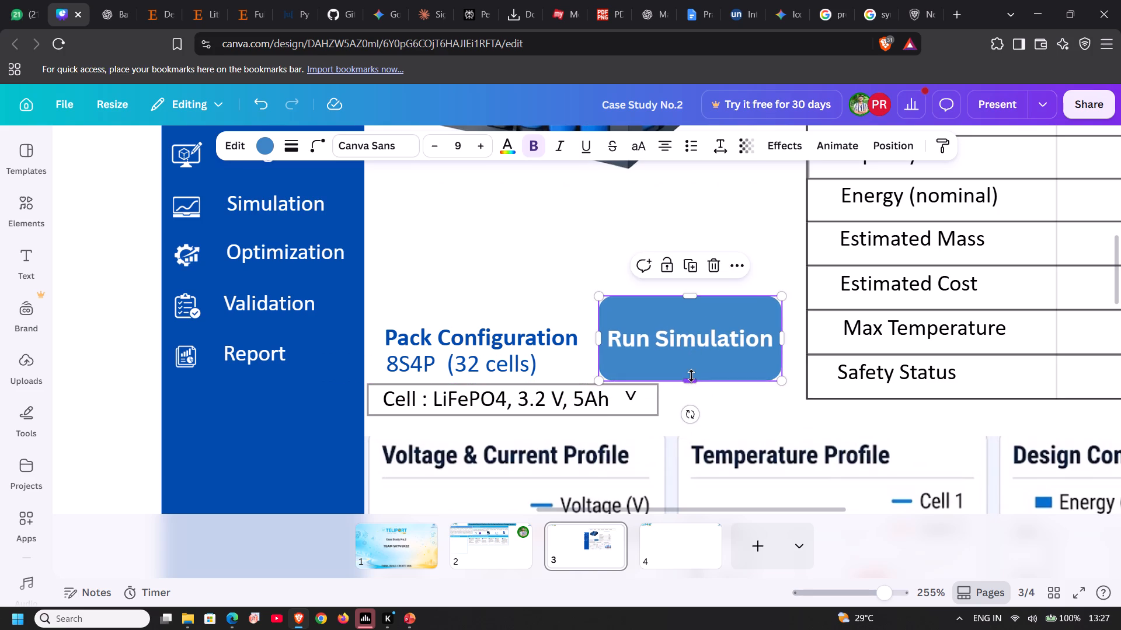
{"action": "left_click_drag", "start_coordinate": [691, 376], "coordinate": [696, 332]}
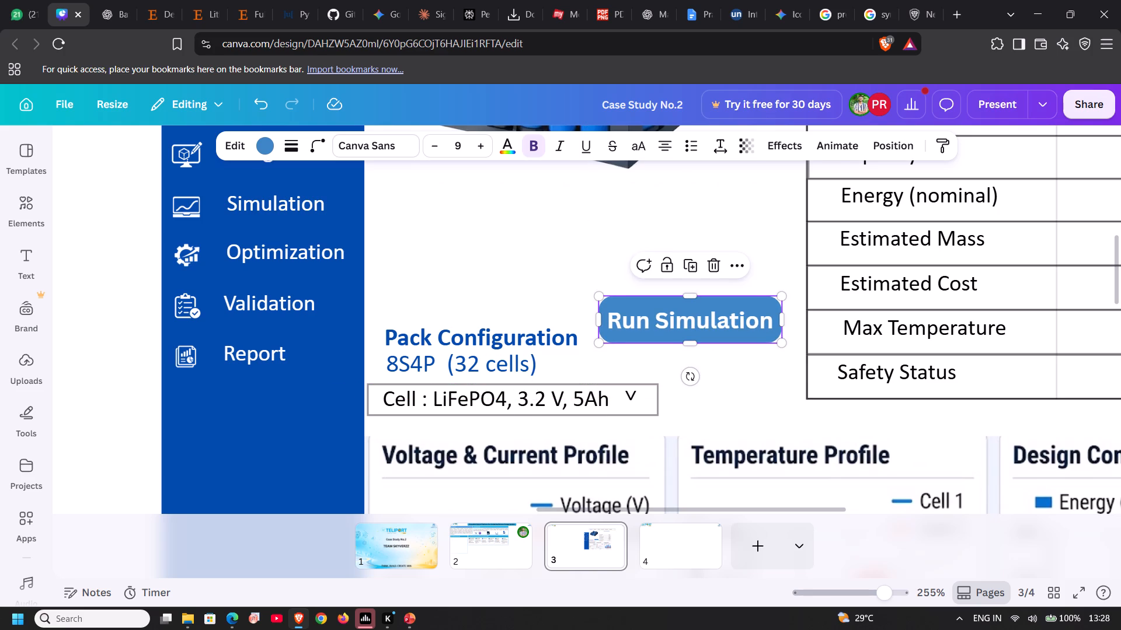
Move the Run Simulation button down beside the Pack Configuration text, just above the cell selector.
{"action": "left_click", "coordinate": [600, 271]}
{"action": "left_click_drag", "start_coordinate": [642, 321], "coordinate": [647, 349]}
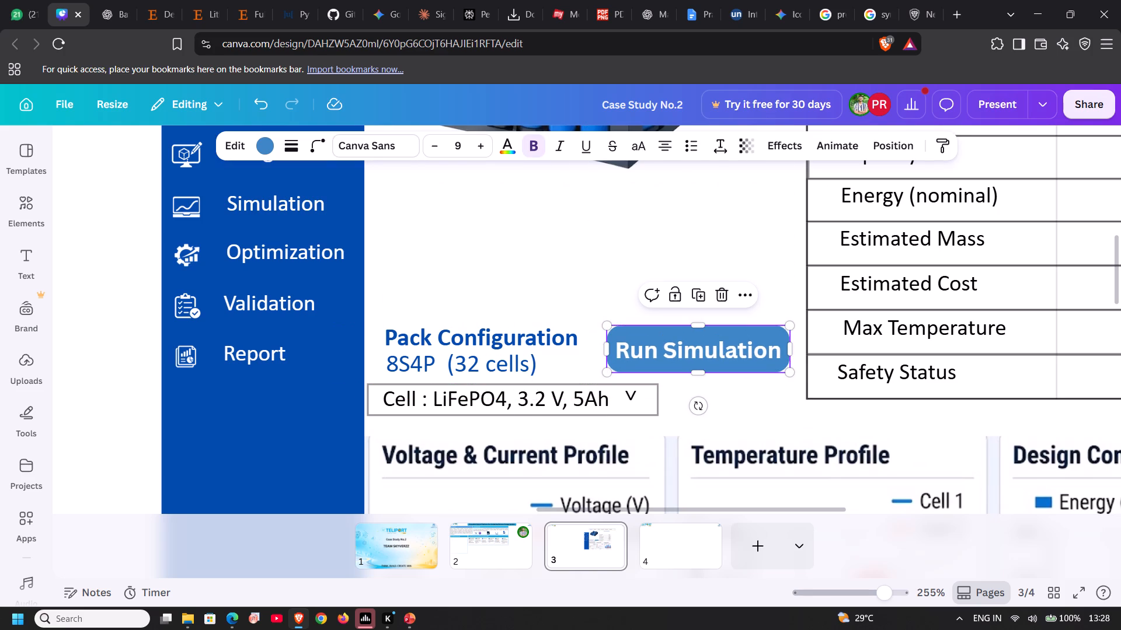
{"action": "left_click", "coordinate": [506, 281]}
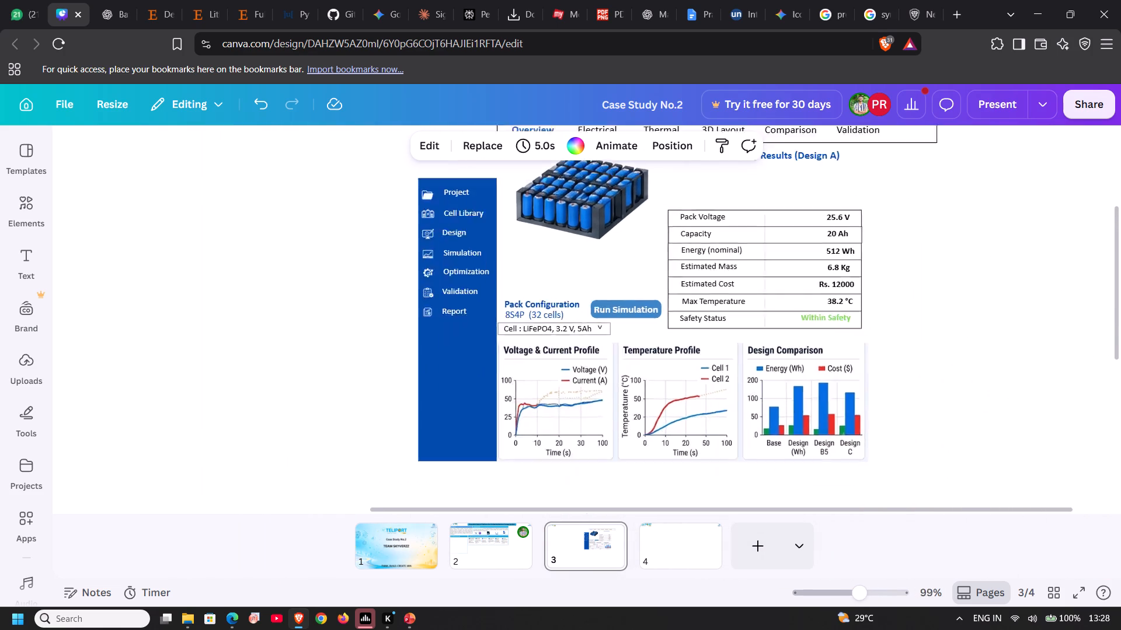
Move the "Key Results (Design A)" heading down and left to sit directly above its table.
{"action": "left_click_drag", "start_coordinate": [816, 188], "coordinate": [795, 218]}
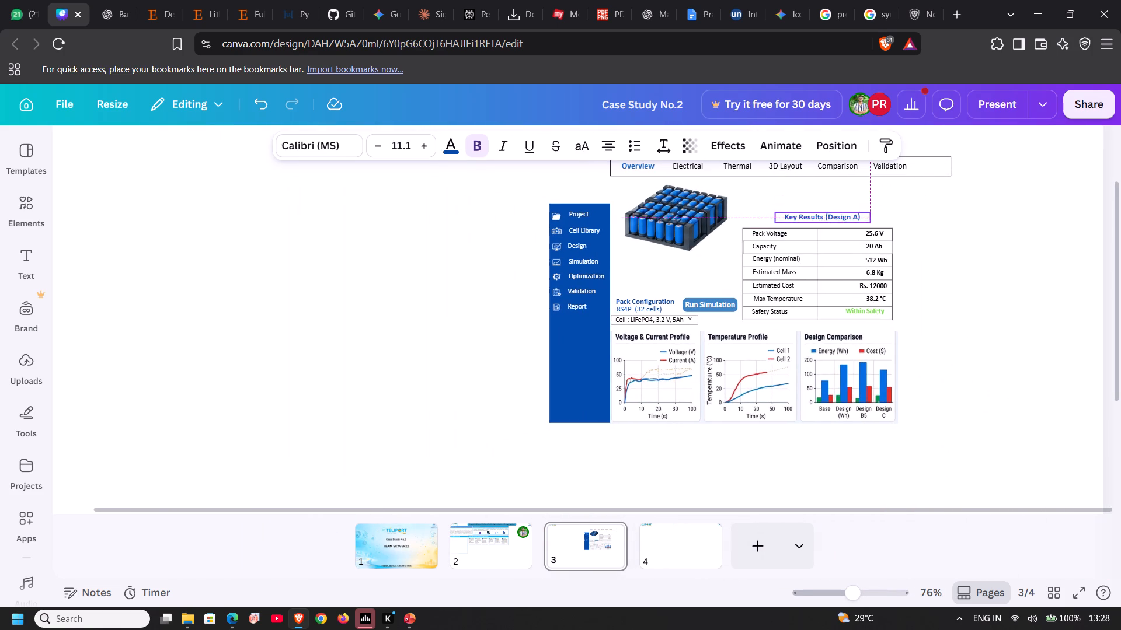
{"action": "left_click_drag", "start_coordinate": [795, 218], "coordinate": [774, 222]}
Move the battery pack image down to just above the Pack Configuration text.
{"action": "left_click_drag", "start_coordinate": [692, 228], "coordinate": [686, 264]}
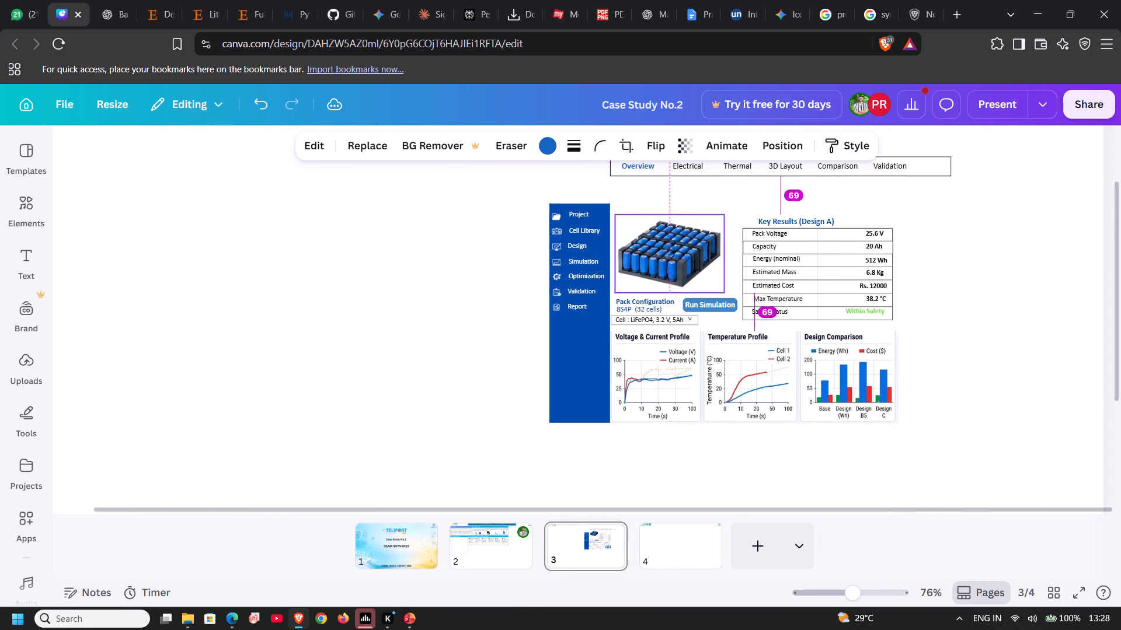
{"action": "left_click_drag", "start_coordinate": [686, 264], "coordinate": [687, 266]}
{"action": "left_click", "coordinate": [486, 270]}
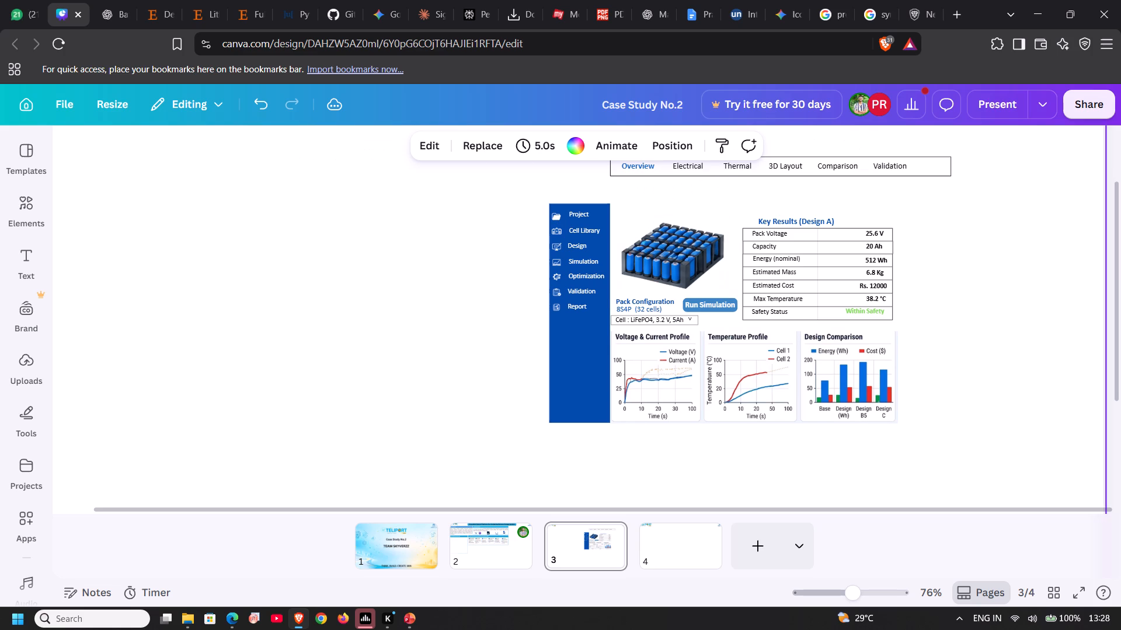
Reduce the height of the outline box around the Overview-to-Validation navigation labels so it fits them closely.
{"action": "left_click", "coordinate": [708, 175]}
{"action": "left_click_drag", "start_coordinate": [708, 175], "coordinate": [706, 186]}
{"action": "scroll", "coordinate": [707, 187], "scroll_direction": "up", "scroll_amount": 1}
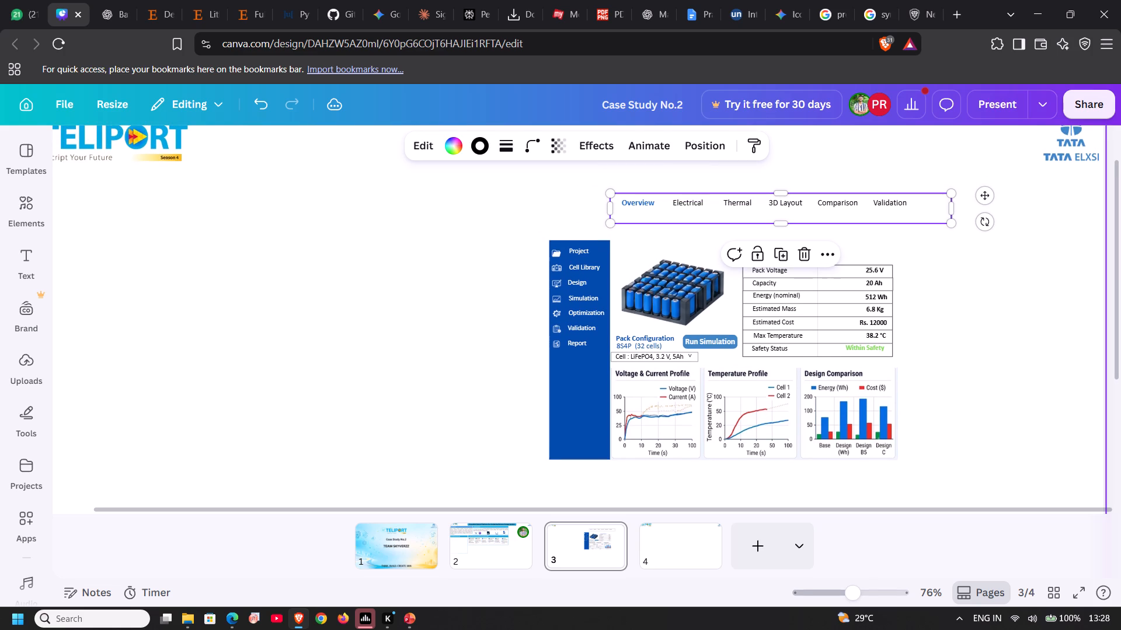
{"action": "left_click_drag", "start_coordinate": [782, 220], "coordinate": [779, 207]}
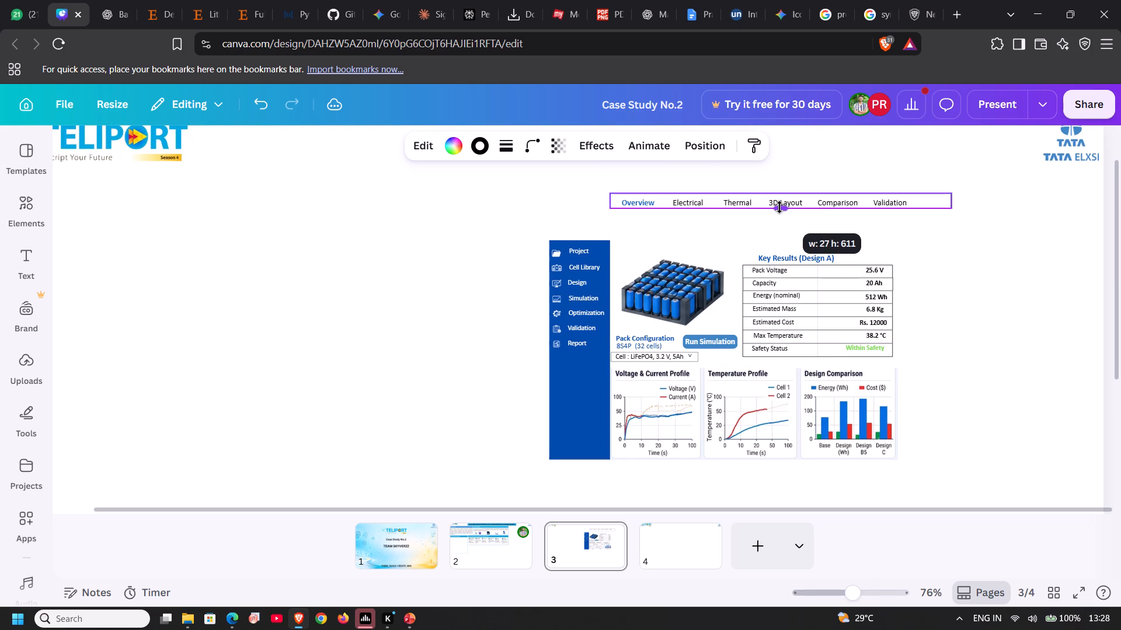
{"action": "left_click_drag", "start_coordinate": [779, 207], "coordinate": [781, 207]}
{"action": "left_click", "coordinate": [746, 177]}
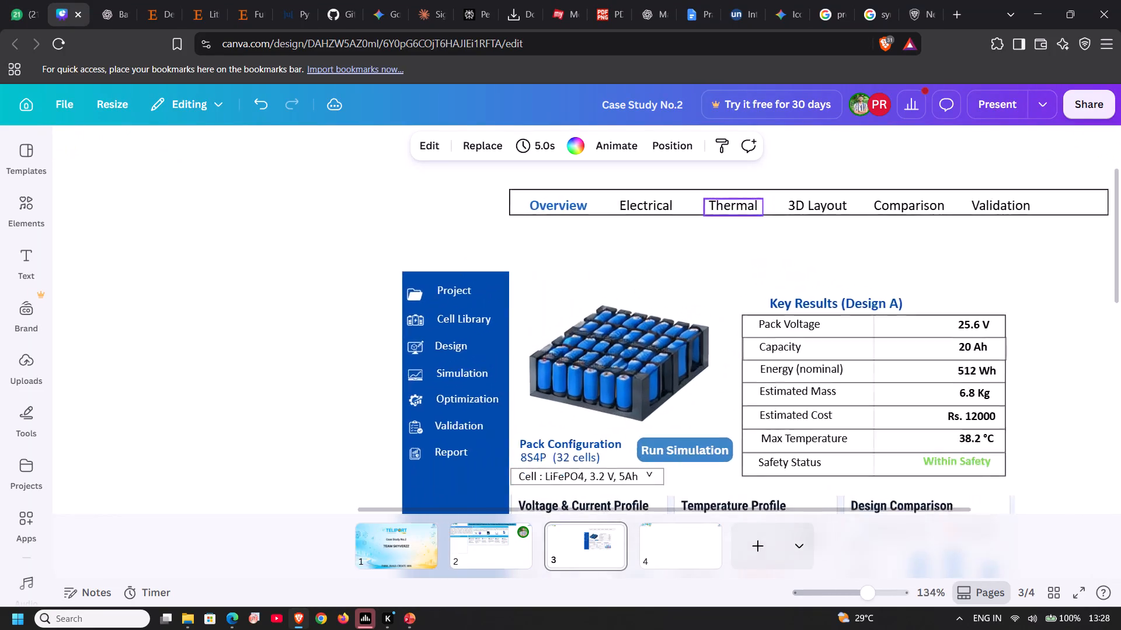
Nudge the navigation outline box down by a net three steps to centre it around its labels.
{"action": "left_click", "coordinate": [768, 185]}
{"action": "key", "text": "Down"}
{"action": "key", "text": "Down"}
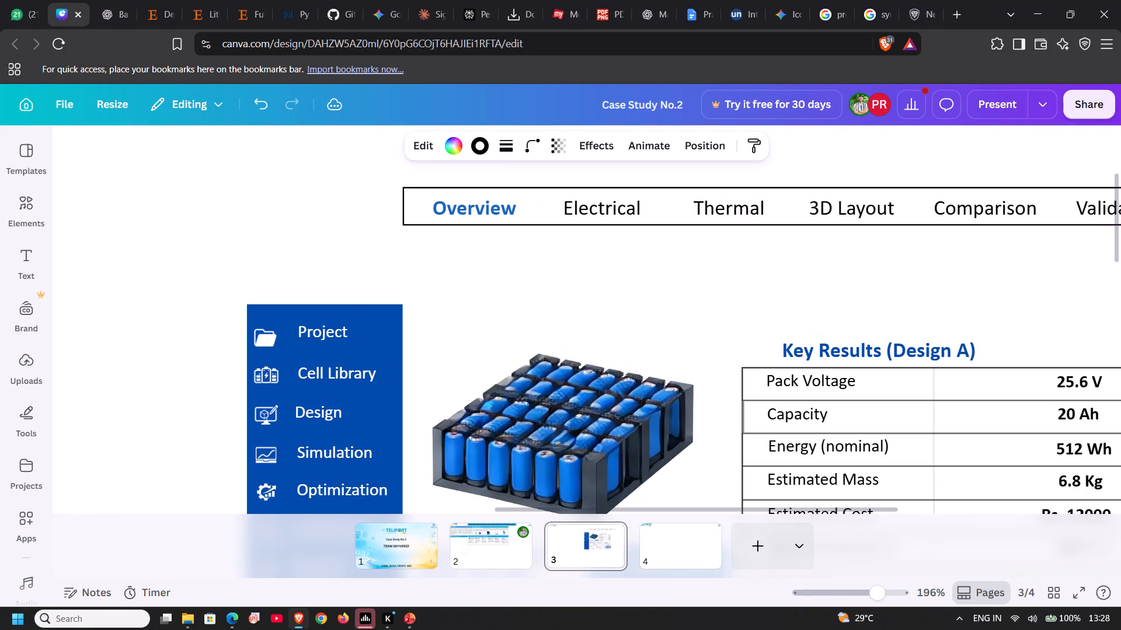
{"action": "key", "text": "Down"}
{"action": "key", "text": "Down"}
{"action": "key", "text": "Up"}
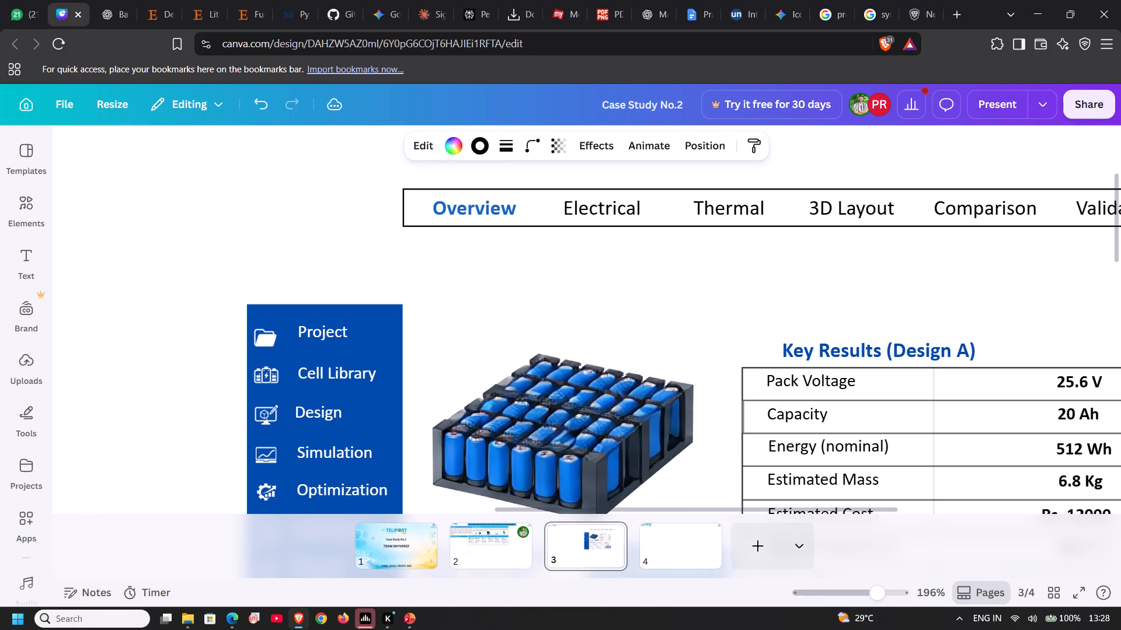
{"action": "left_click", "coordinate": [585, 259]}
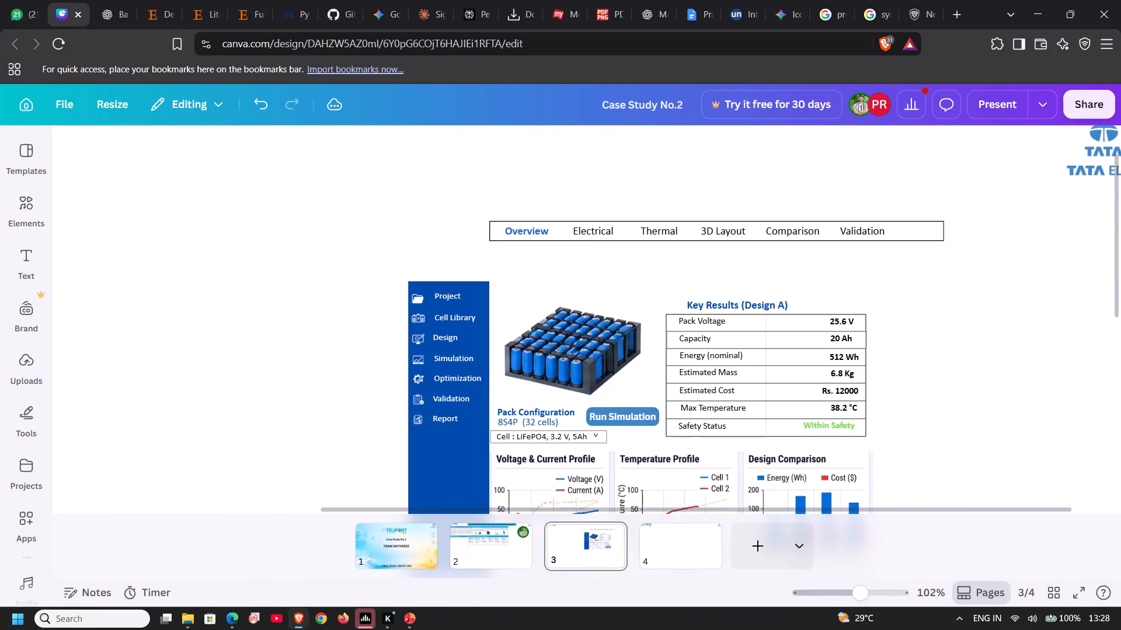
Group the navigation labels with their outline box, and move the group down to the top of the blue sidebar.
{"action": "left_click_drag", "start_coordinate": [897, 260], "coordinate": [726, 225]}
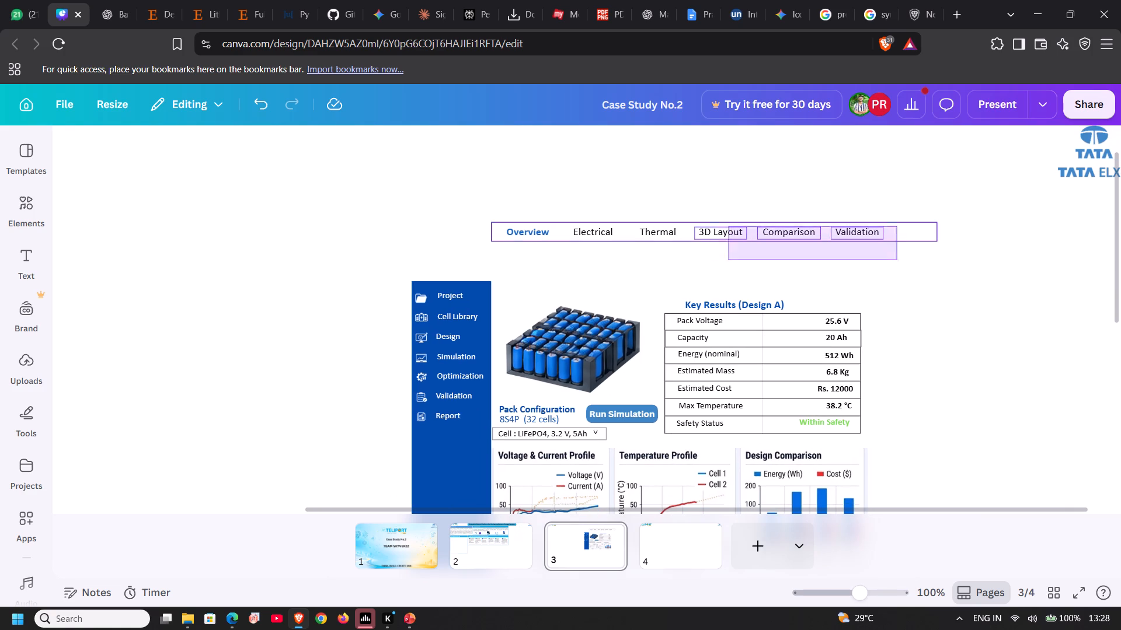
{"action": "left_click_drag", "start_coordinate": [726, 225], "coordinate": [502, 197]}
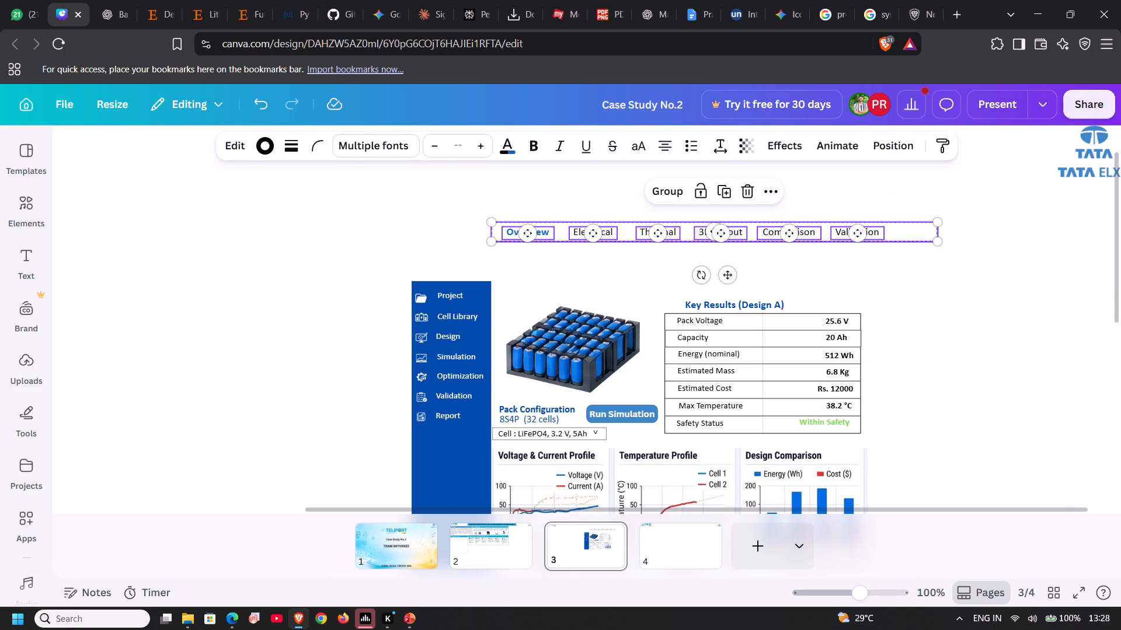
{"action": "key", "text": "ctrl+g"}
{"action": "left_click", "coordinate": [427, 222]}
{"action": "left_click_drag", "start_coordinate": [524, 235], "coordinate": [527, 277]}
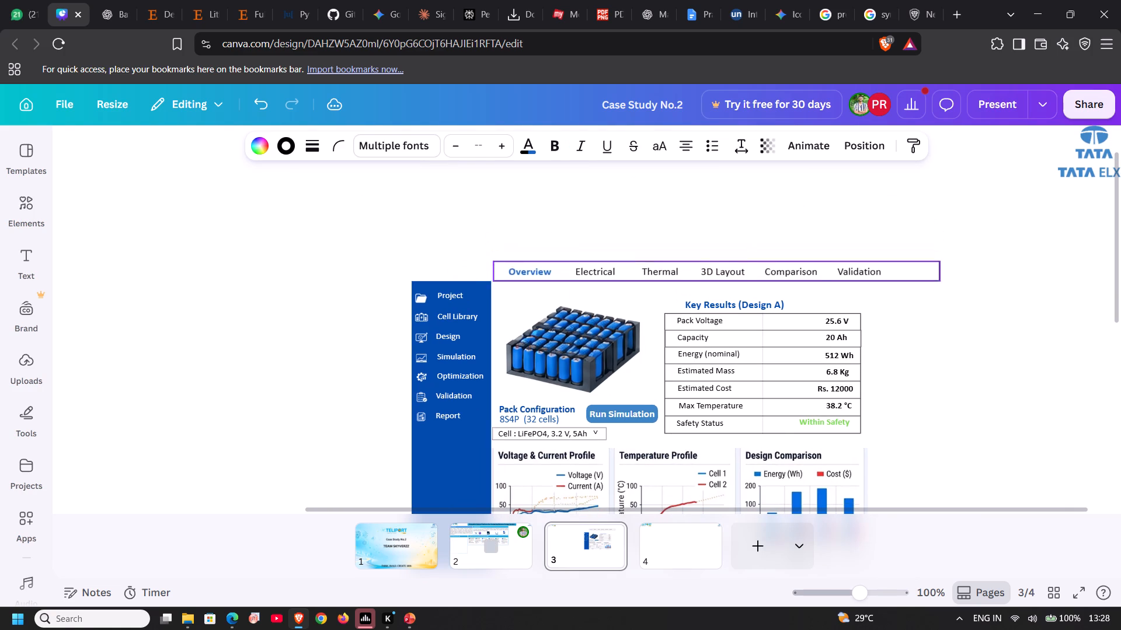
{"action": "left_click_drag", "start_coordinate": [527, 277], "coordinate": [522, 296]}
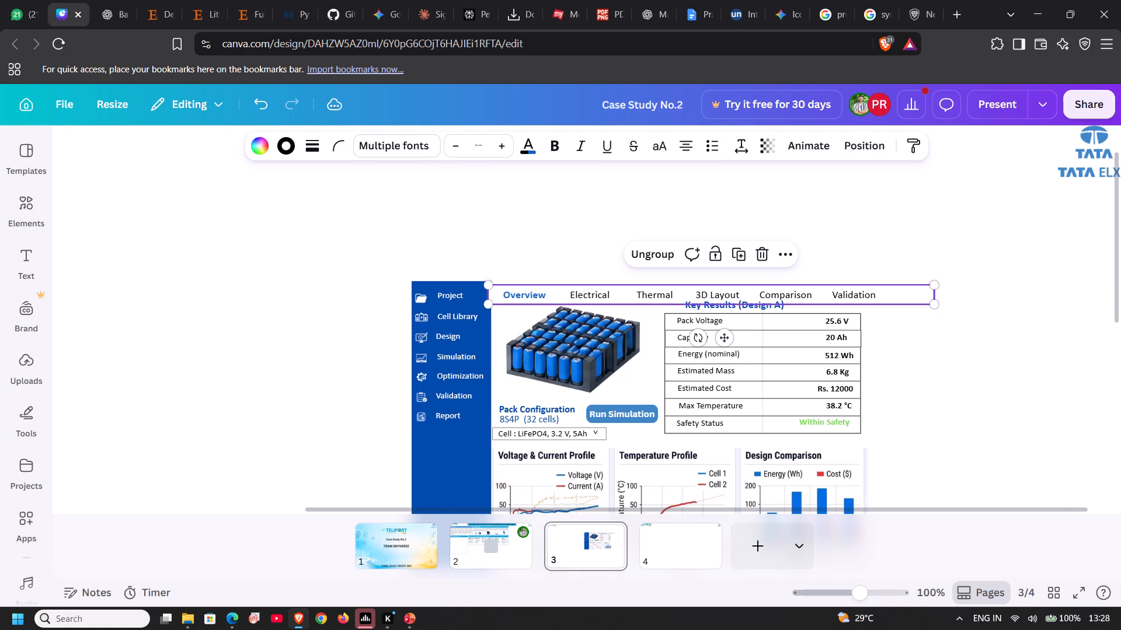
Nudge the navigation group a net five steps up and three right so it aligns with the sidebar's top and right edge.
{"action": "left_click", "coordinate": [544, 253]}
{"action": "left_click", "coordinate": [541, 286]}
{"action": "key", "text": "Up"}
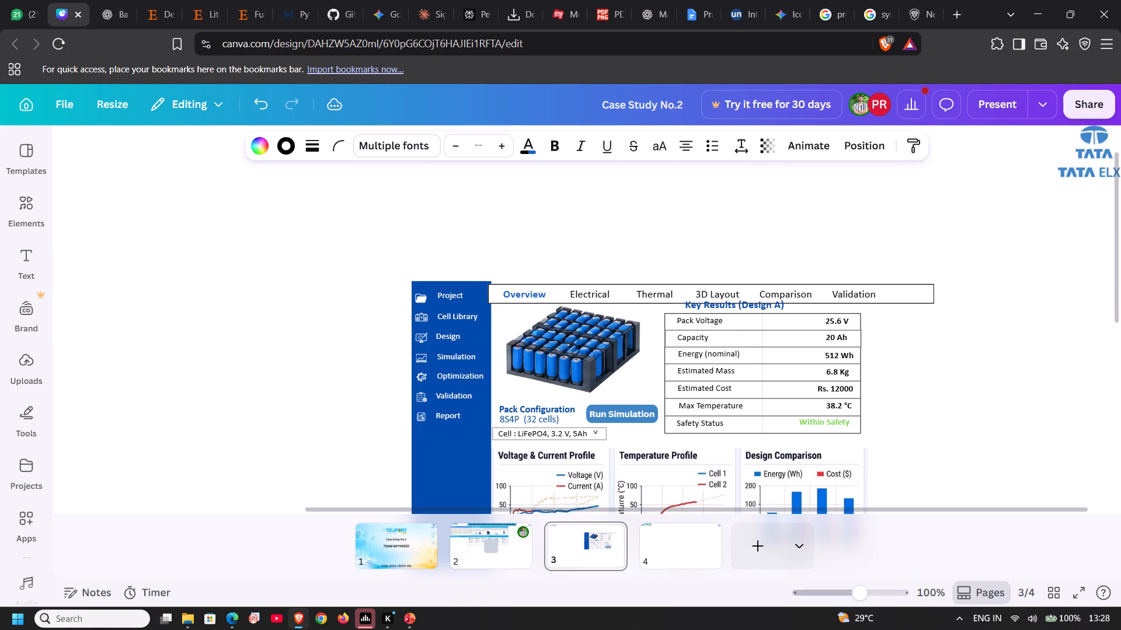
{"action": "key", "text": "Up"}
{"action": "key", "text": "Up"}
{"action": "key", "text": "Up"}
{"action": "key", "text": "Up"}
{"action": "key", "text": "Right"}
{"action": "key", "text": "Down"}
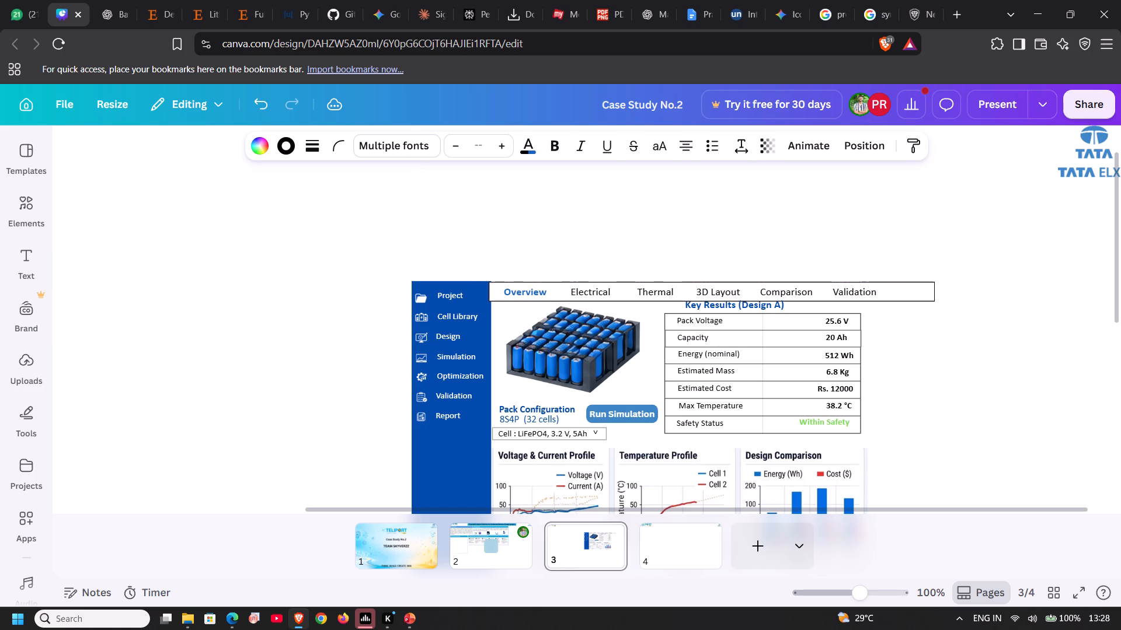
{"action": "key", "text": "Right"}
{"action": "key", "text": "Up"}
{"action": "key", "text": "Right"}
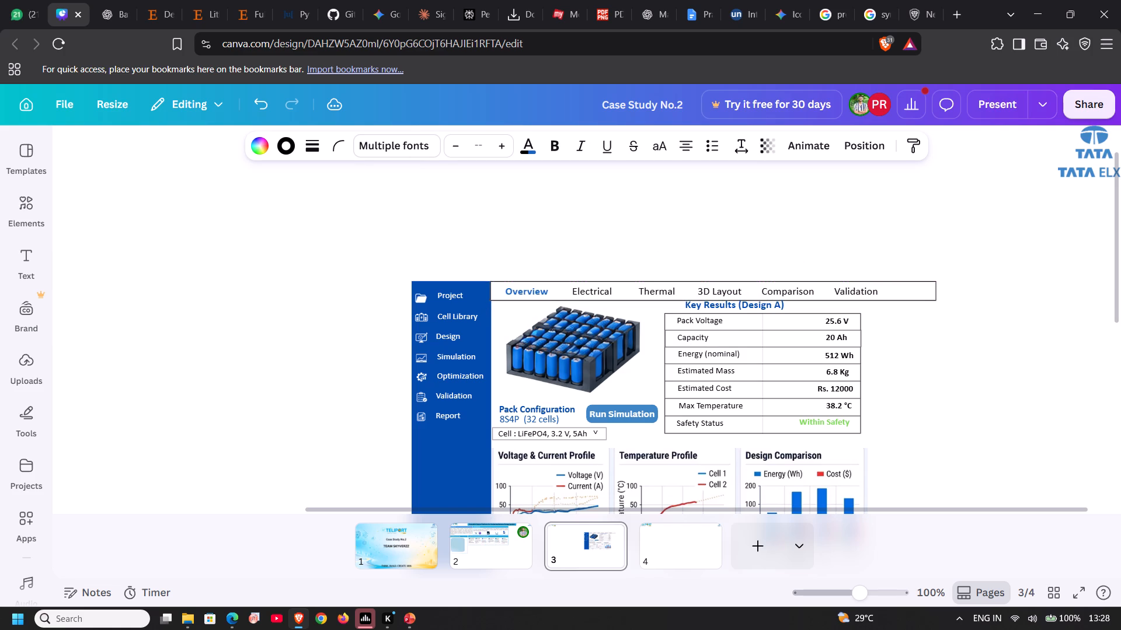
Nudge the Key Results table group three steps right and a net two steps down.
{"action": "scroll", "coordinate": [840, 327], "scroll_direction": "down", "scroll_amount": 2}
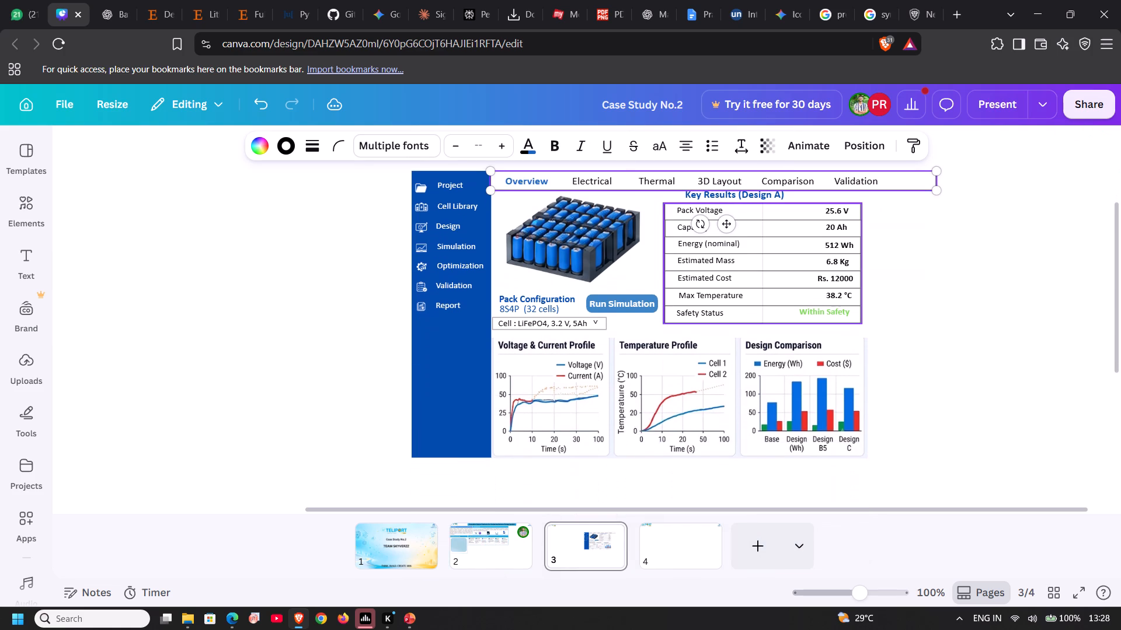
{"action": "left_click", "coordinate": [850, 302]}
{"action": "key", "text": "Right"}
{"action": "key", "text": "Right"}
{"action": "key", "text": "Right"}
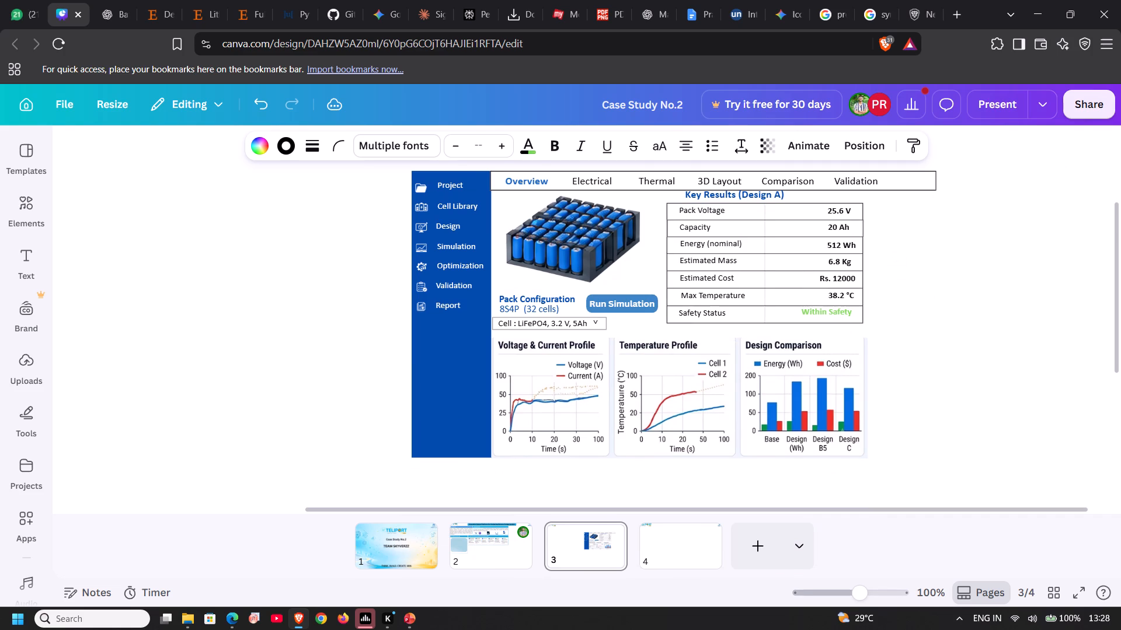
{"action": "key", "text": "Up"}
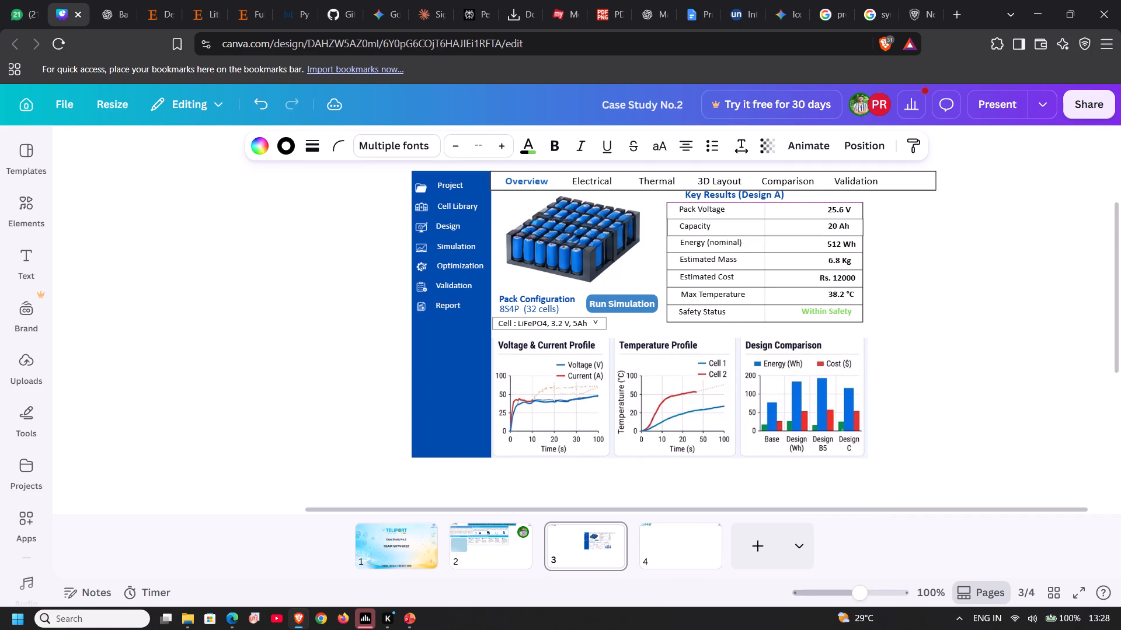
{"action": "key", "text": "Down"}
{"action": "key", "text": "Down"}
{"action": "key", "text": "Down"}
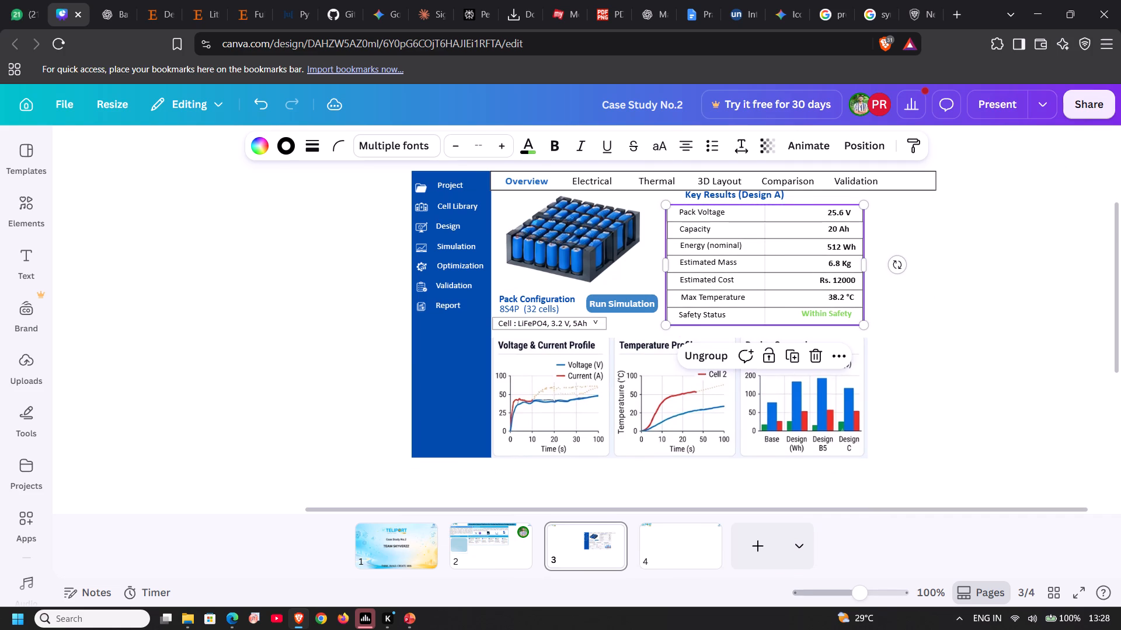
Nudge the "Key Results (Design A)" heading down four steps, clear of the navigation bar.
{"action": "left_click", "coordinate": [778, 198]}
{"action": "key", "text": "Down"}
{"action": "key", "text": "Down"}
{"action": "key", "text": "Down"}
{"action": "key", "text": "Down"}
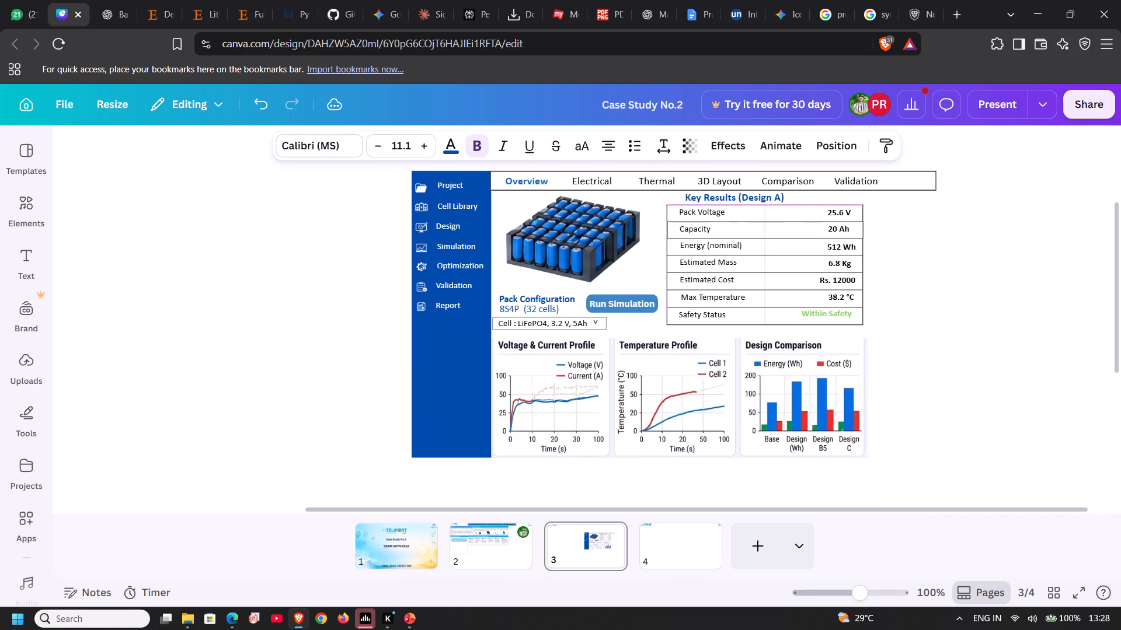
Narrow the navigation bar group to about 512 wide so its right edge lines up with the Key Results table.
{"action": "left_click", "coordinate": [903, 179]}
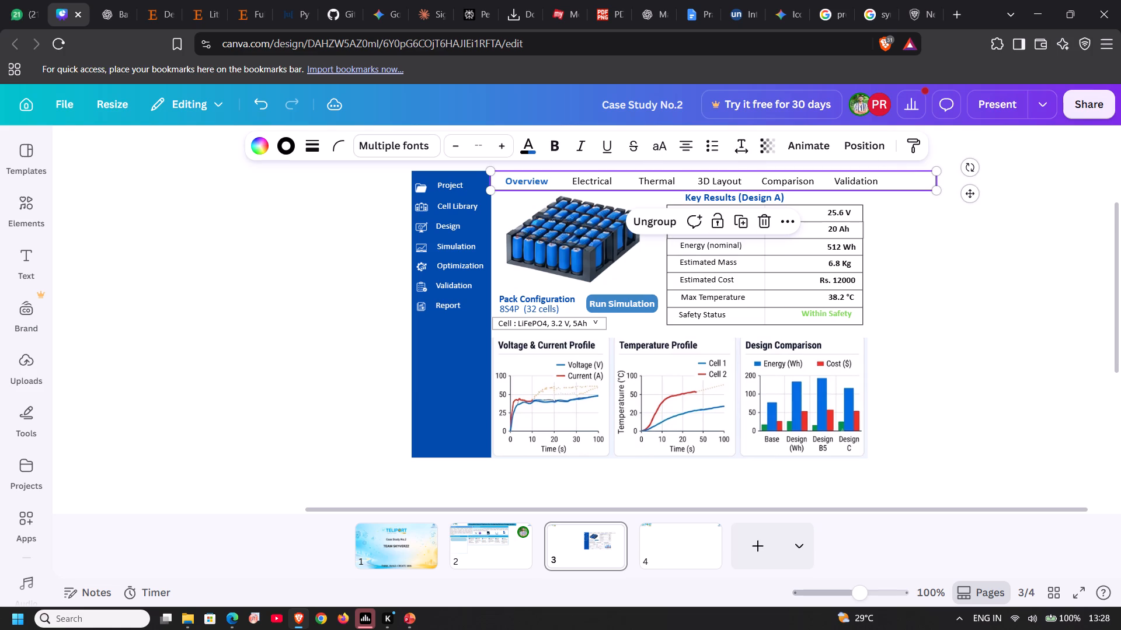
{"action": "double_click", "coordinate": [879, 179]}
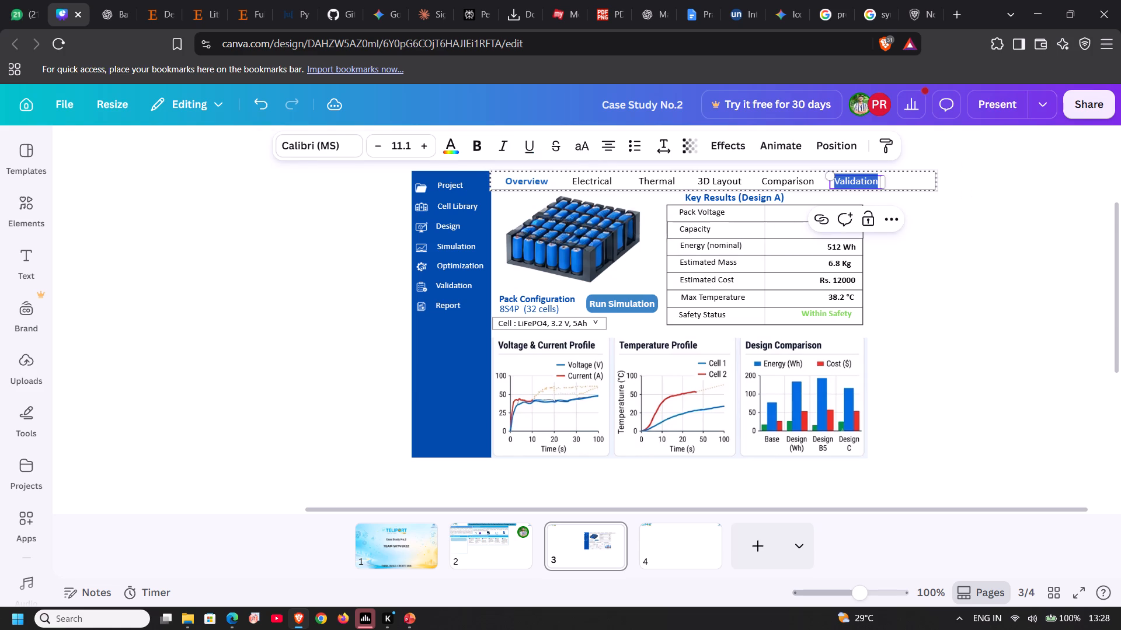
{"action": "left_click", "coordinate": [914, 205]}
{"action": "left_click", "coordinate": [918, 176]}
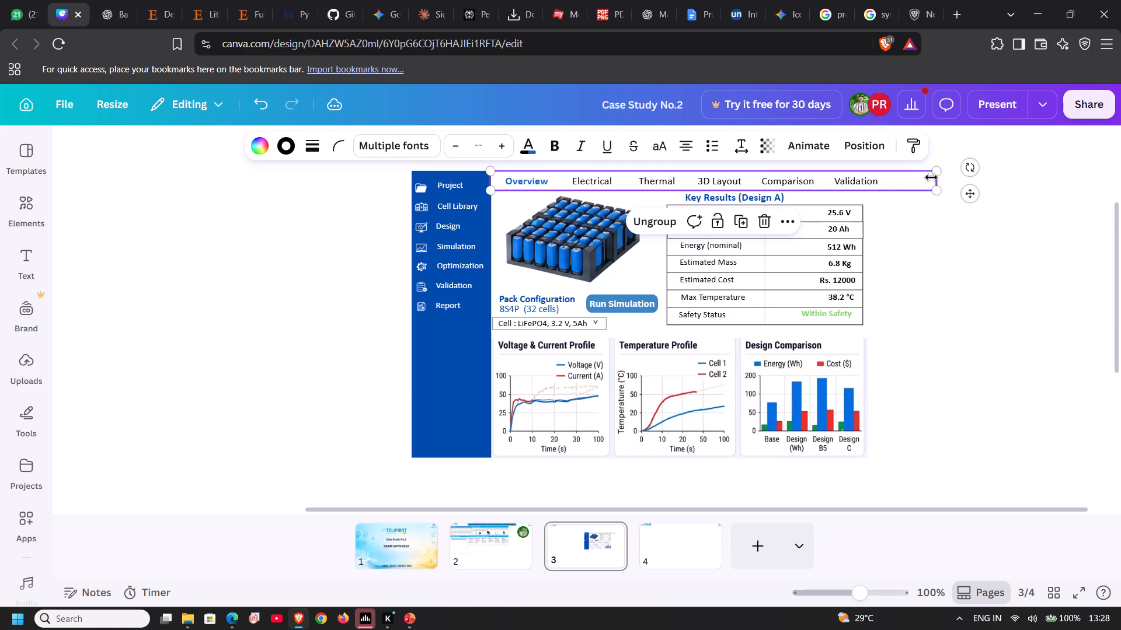
{"action": "left_click_drag", "start_coordinate": [939, 181], "coordinate": [865, 180]}
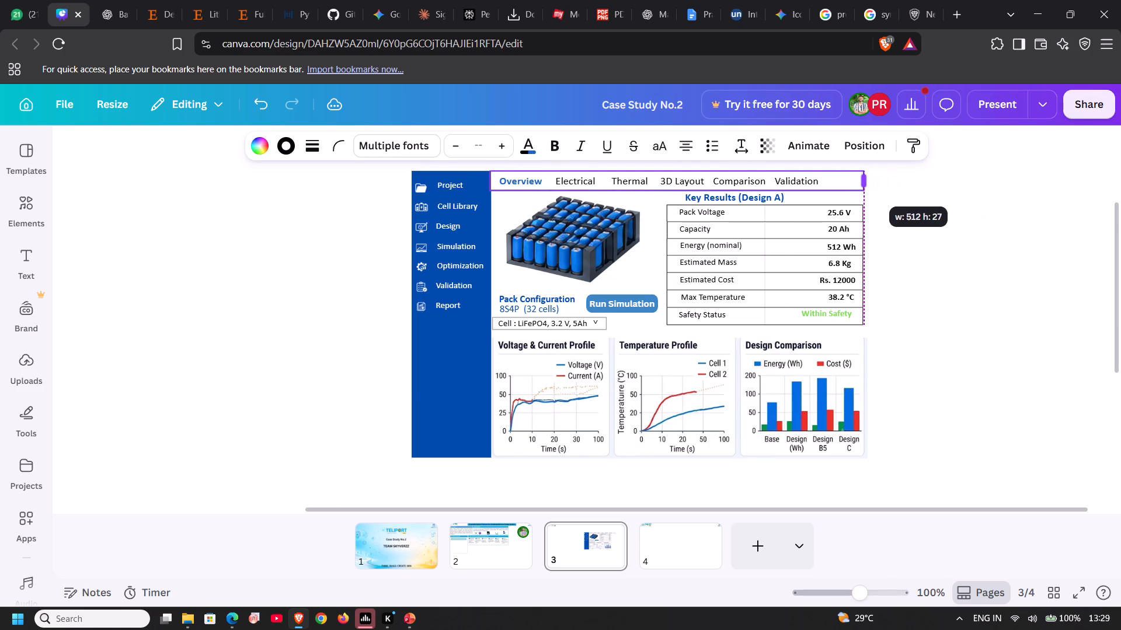
{"action": "left_click_drag", "start_coordinate": [865, 180], "coordinate": [865, 180]}
{"action": "left_click", "coordinate": [927, 190]}
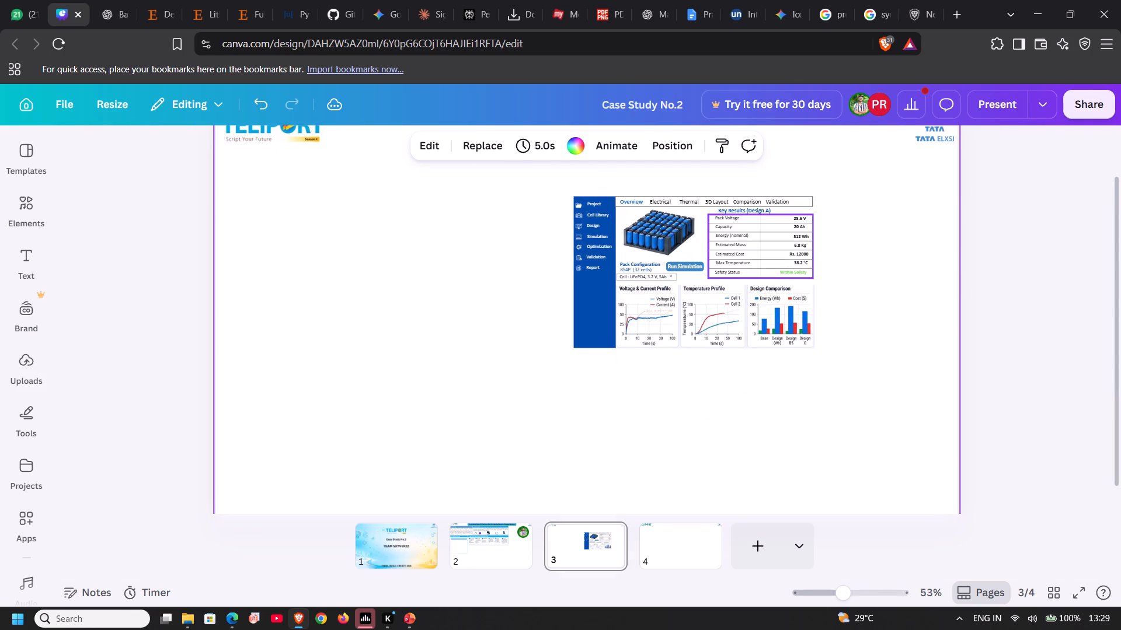
Nudge the Key Results table group two steps down.
{"action": "left_click", "coordinate": [793, 247]}
{"action": "key", "text": "Down"}
{"action": "key", "text": "Down"}
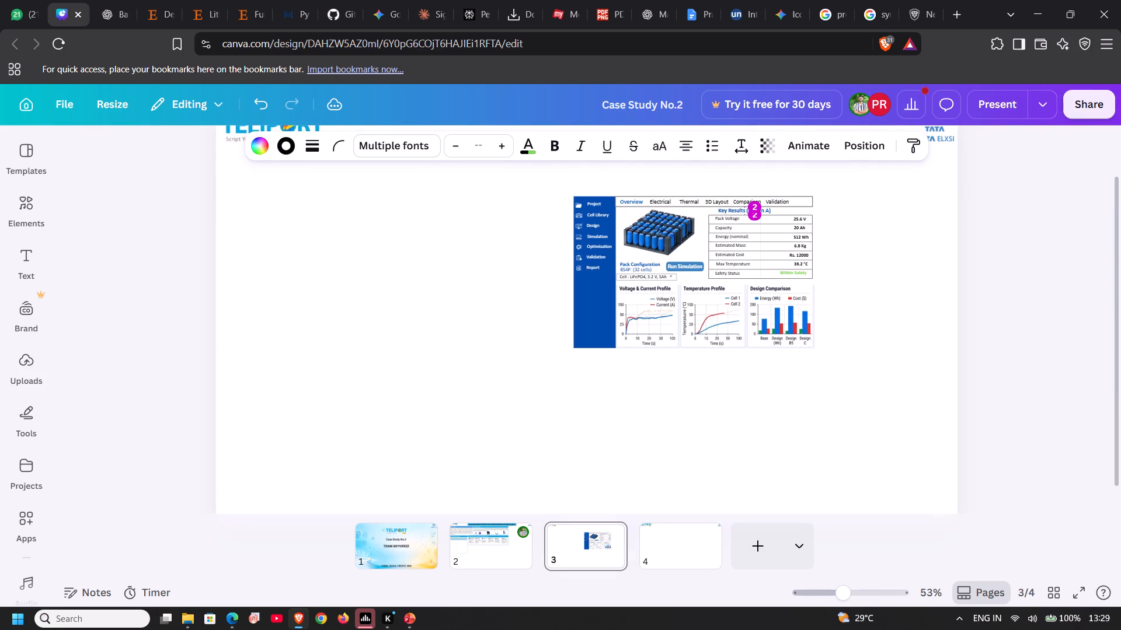
{"action": "left_click", "coordinate": [872, 259]}
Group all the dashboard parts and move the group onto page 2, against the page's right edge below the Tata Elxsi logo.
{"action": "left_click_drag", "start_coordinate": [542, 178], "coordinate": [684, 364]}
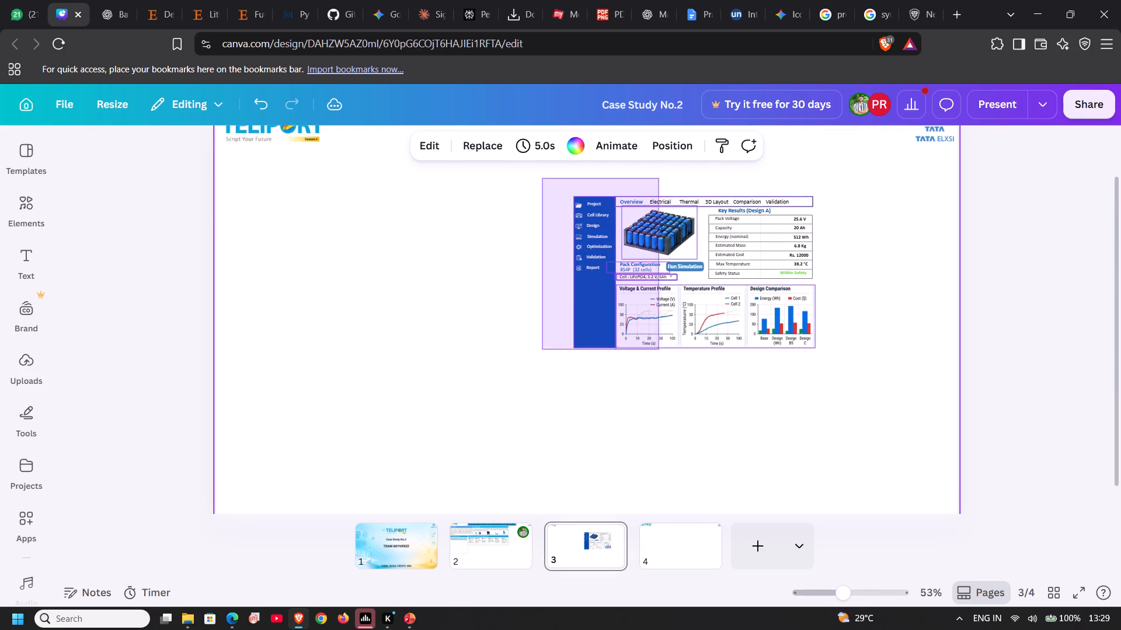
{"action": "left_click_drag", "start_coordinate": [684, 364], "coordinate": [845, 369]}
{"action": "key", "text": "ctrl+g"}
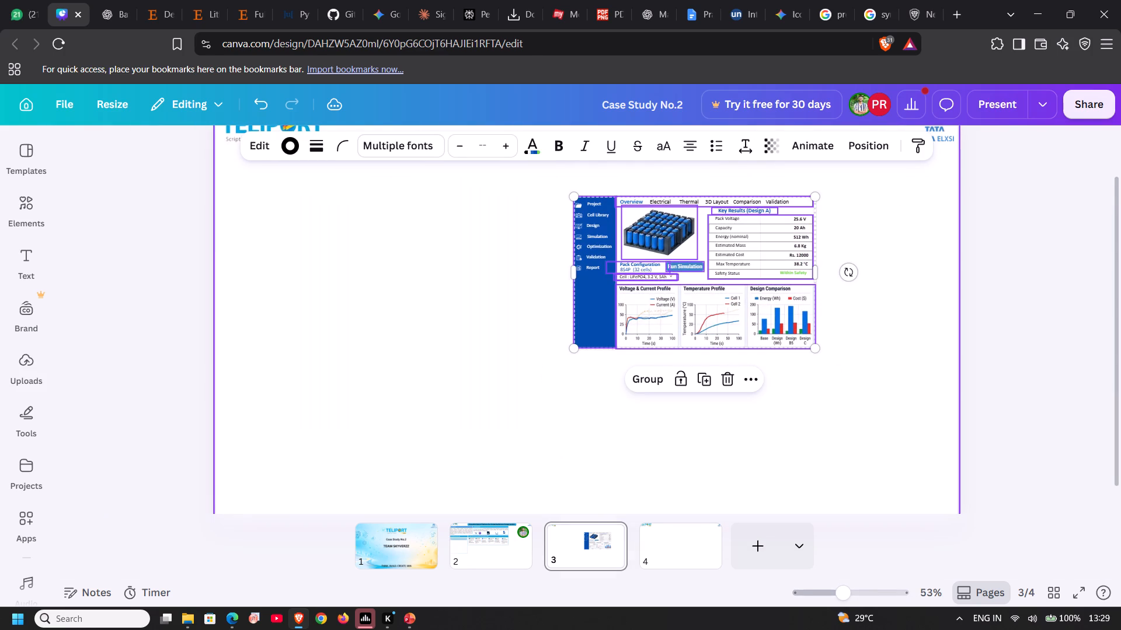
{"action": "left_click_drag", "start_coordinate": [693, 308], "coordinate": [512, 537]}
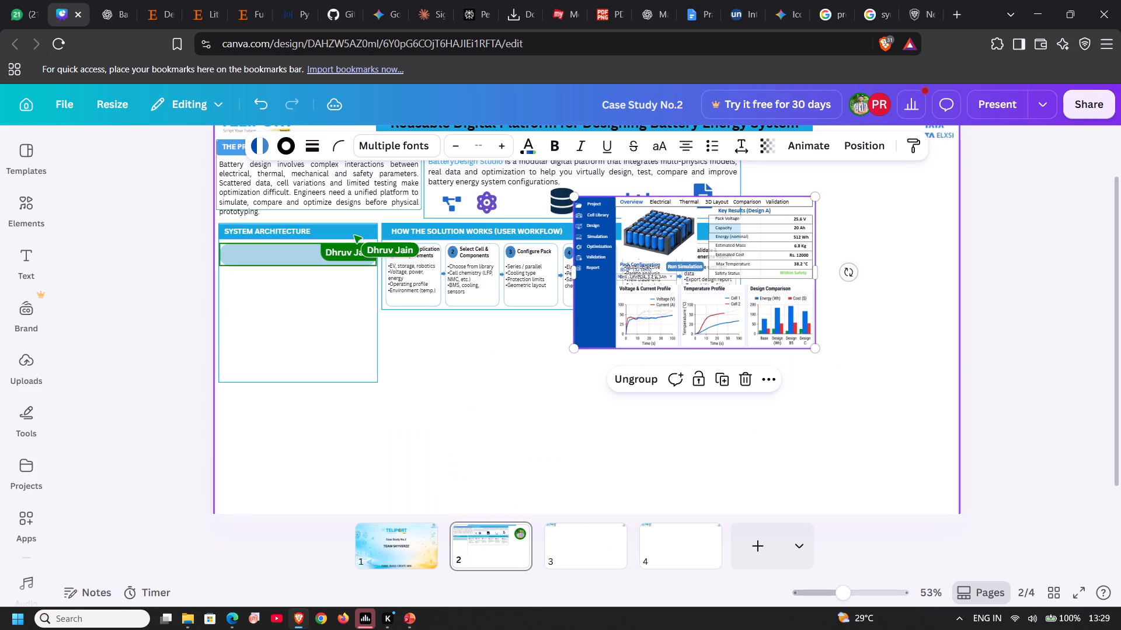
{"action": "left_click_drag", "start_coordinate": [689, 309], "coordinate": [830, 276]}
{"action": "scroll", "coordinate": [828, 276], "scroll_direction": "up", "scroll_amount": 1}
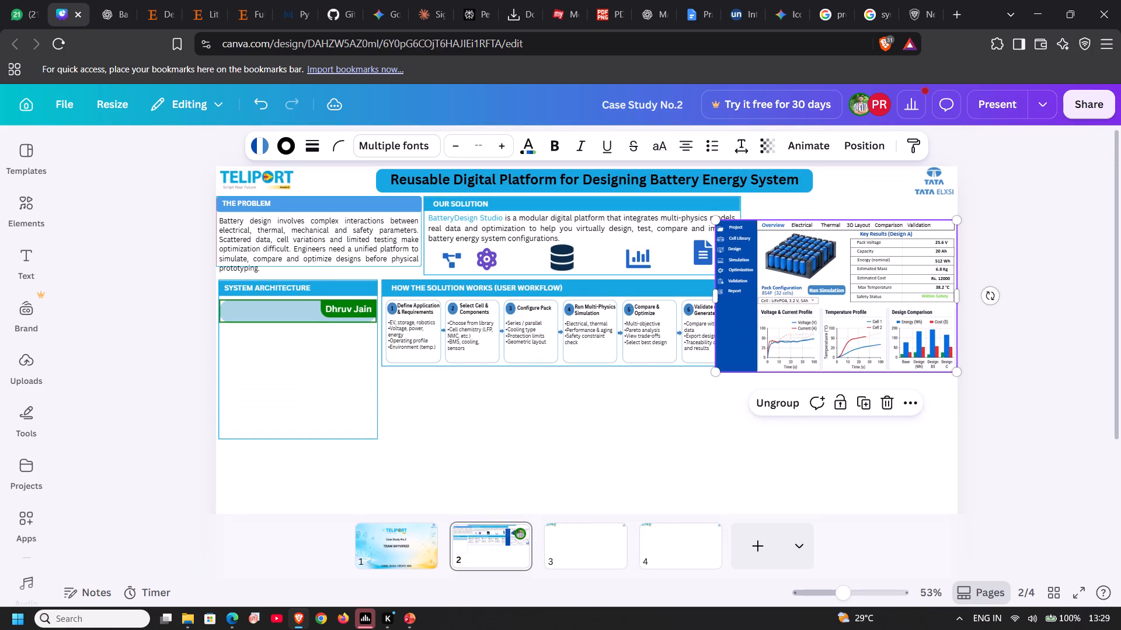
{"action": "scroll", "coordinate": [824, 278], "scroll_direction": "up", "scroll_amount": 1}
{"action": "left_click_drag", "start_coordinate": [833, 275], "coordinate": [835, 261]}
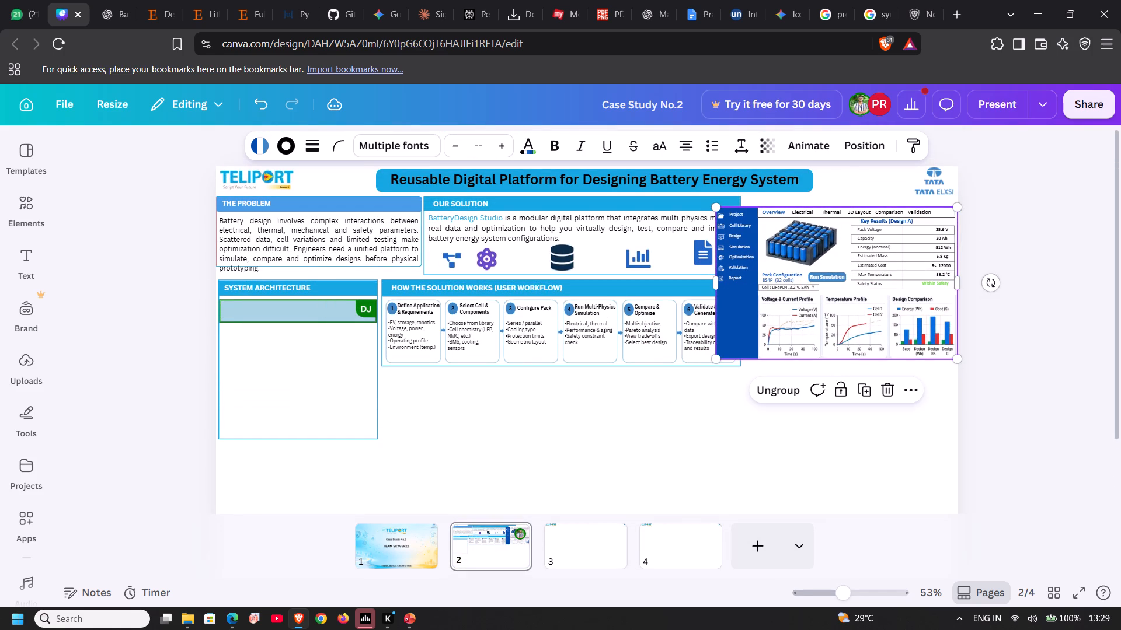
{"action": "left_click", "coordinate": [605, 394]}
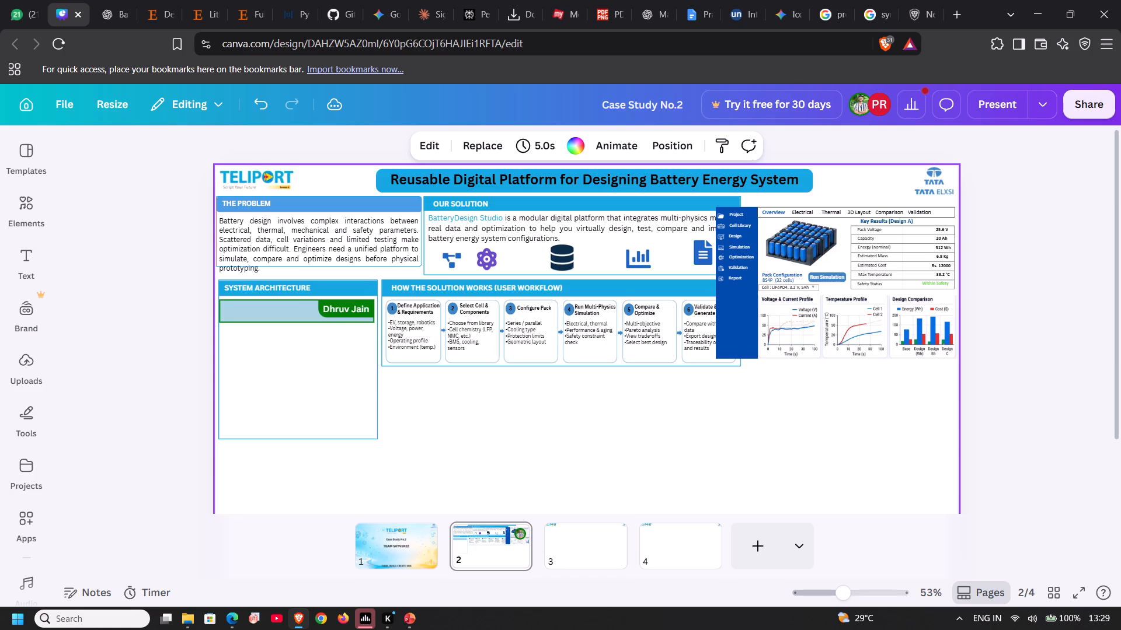
Narrow the "THE PROBLEM" section from its right side, widening the gap before "OUR SOLUTION".
{"action": "left_click", "coordinate": [378, 238]}
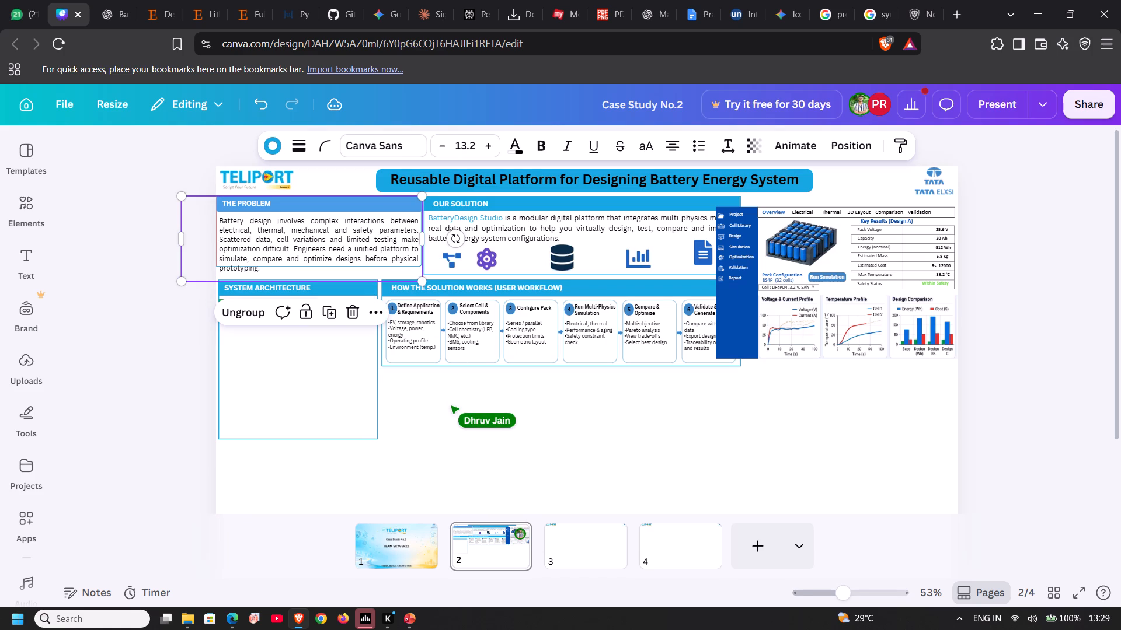
{"action": "left_click_drag", "start_coordinate": [420, 243], "coordinate": [416, 242]}
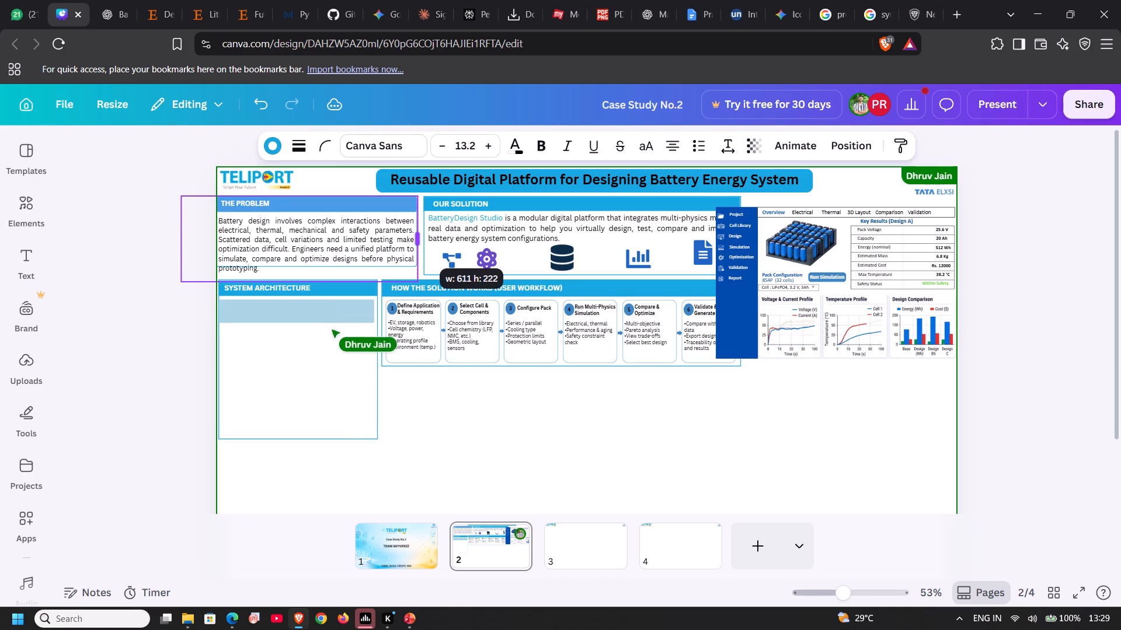
{"action": "left_click_drag", "start_coordinate": [416, 242], "coordinate": [411, 242]}
{"action": "left_click", "coordinate": [422, 402]}
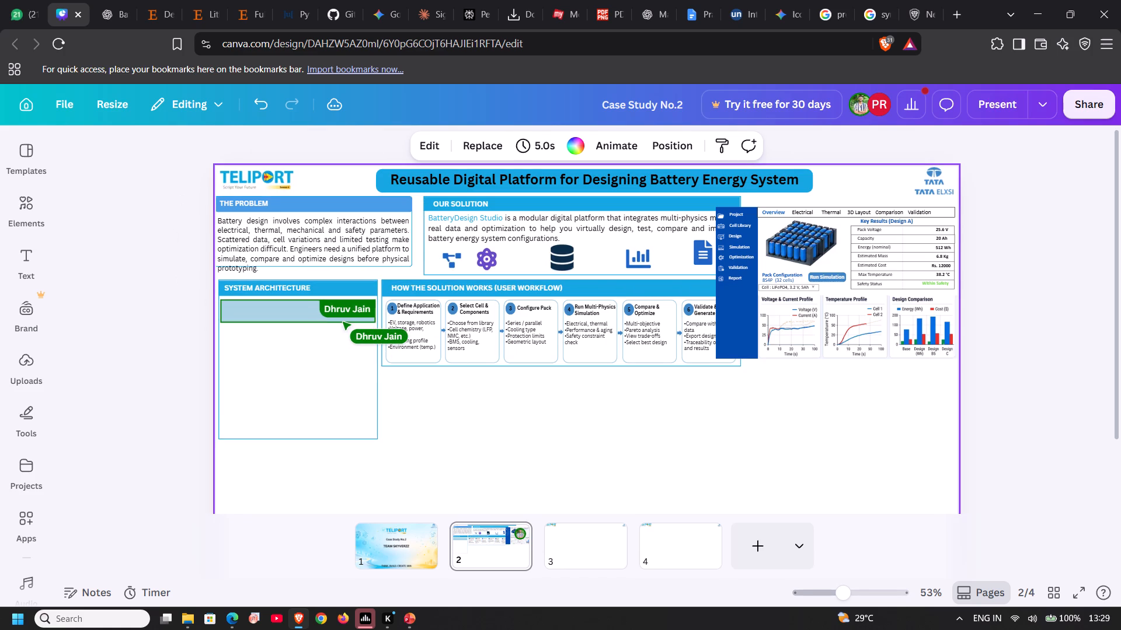
{"action": "left_click", "coordinate": [534, 246]}
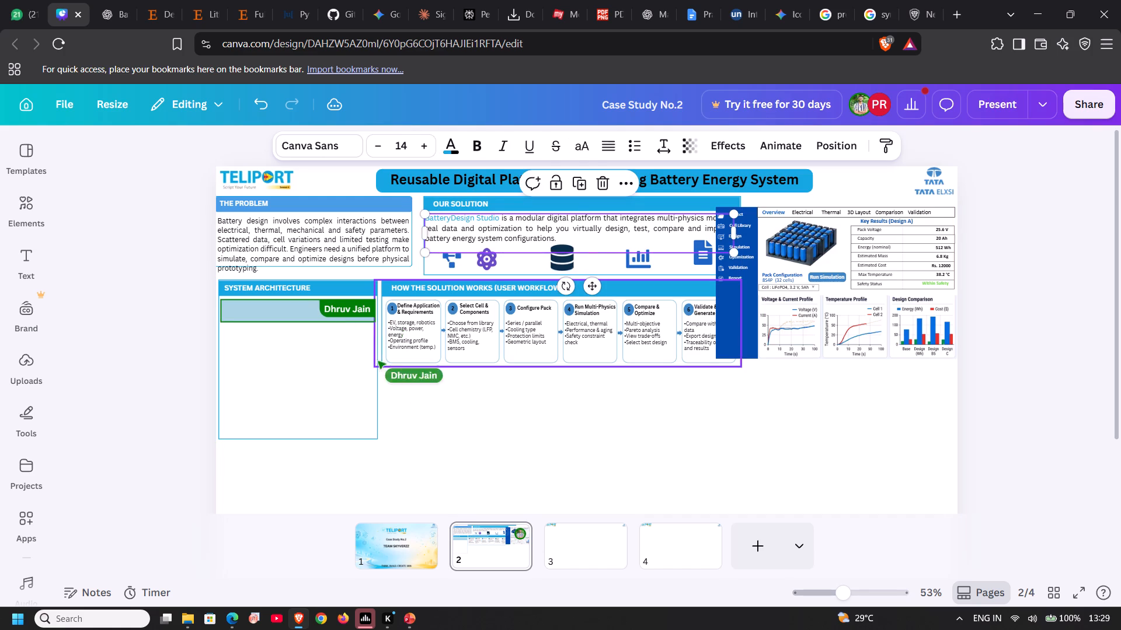
{"action": "left_click", "coordinate": [520, 386]}
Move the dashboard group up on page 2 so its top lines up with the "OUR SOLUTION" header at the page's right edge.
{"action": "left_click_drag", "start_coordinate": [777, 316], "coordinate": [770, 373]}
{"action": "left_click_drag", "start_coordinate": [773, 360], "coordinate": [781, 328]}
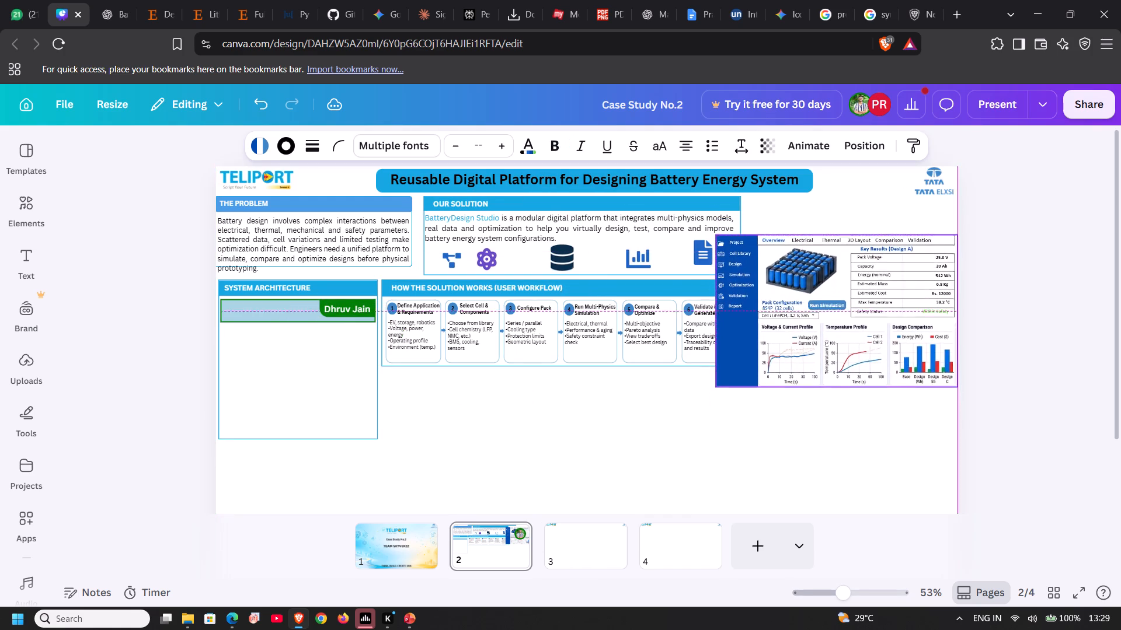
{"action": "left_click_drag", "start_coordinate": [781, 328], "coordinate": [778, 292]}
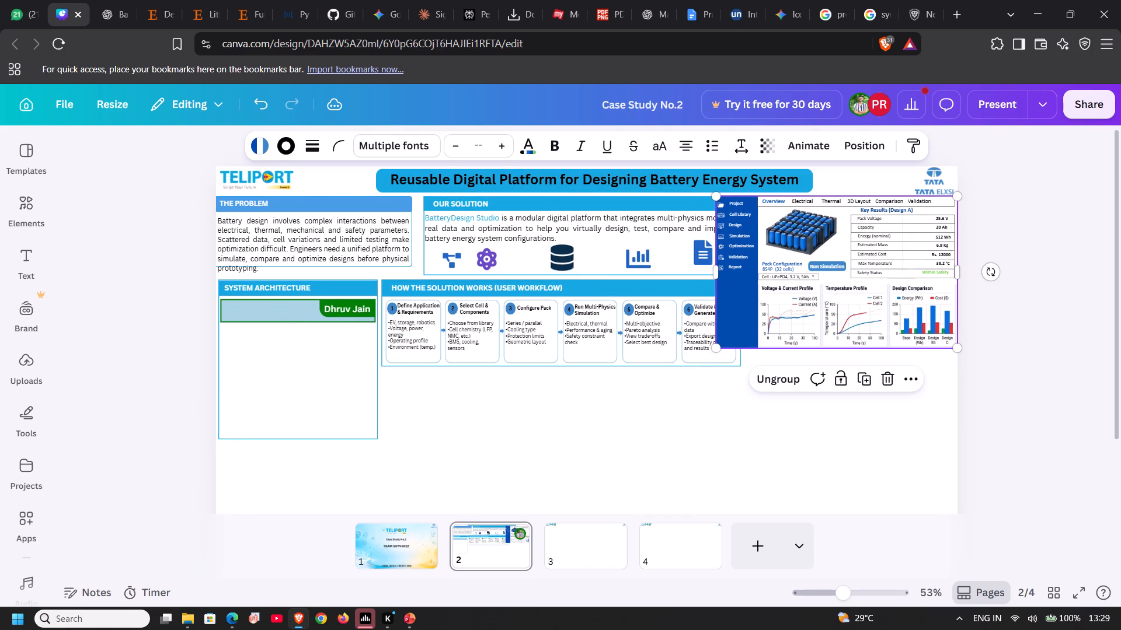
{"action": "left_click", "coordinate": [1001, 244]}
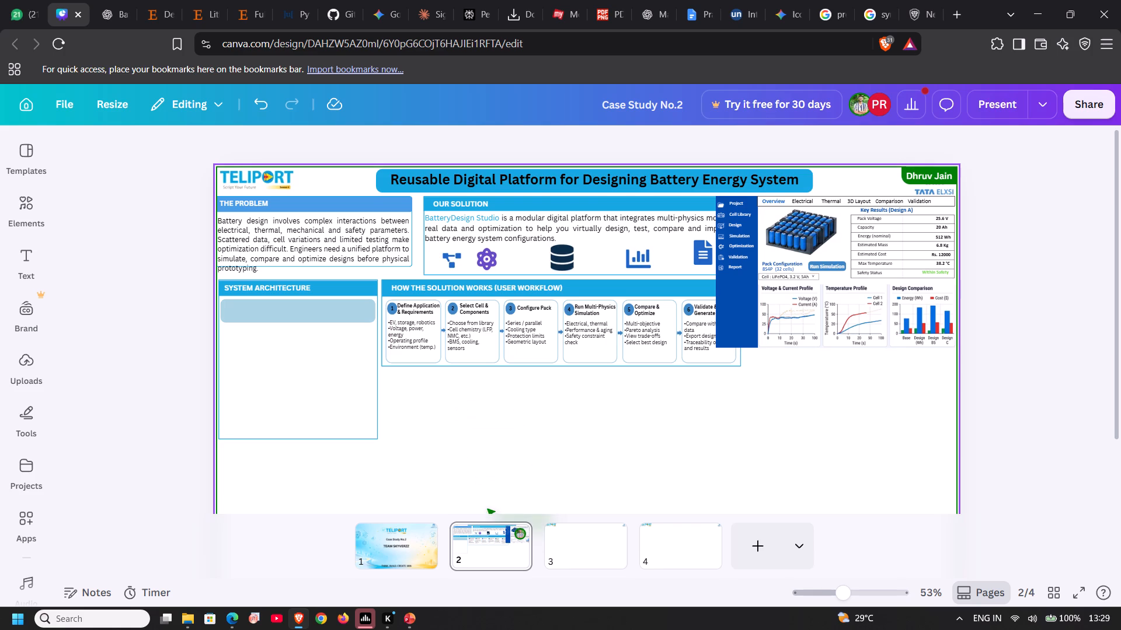
Move the dashboard group back to page 3, place it near the middle of the page, and ungroup it.
{"action": "scroll", "coordinate": [818, 432], "scroll_direction": "left", "scroll_amount": 3}
{"action": "scroll", "coordinate": [818, 432], "scroll_direction": "up", "scroll_amount": 1}
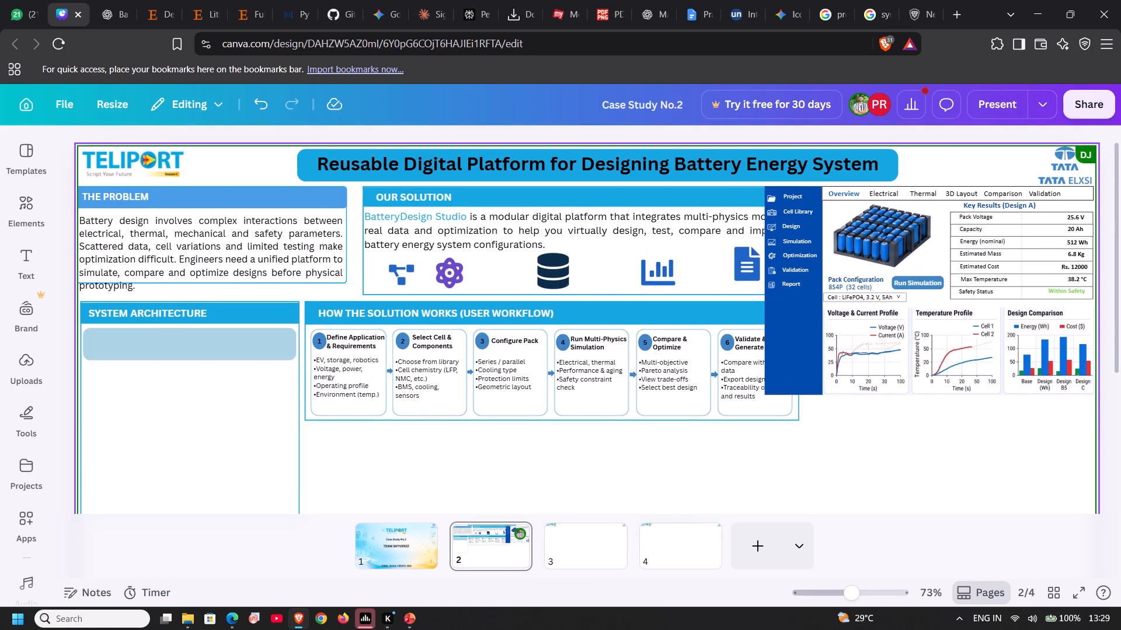
{"action": "scroll", "coordinate": [818, 432], "scroll_direction": "up", "scroll_amount": 1}
{"action": "left_click_drag", "start_coordinate": [847, 348], "coordinate": [611, 554]}
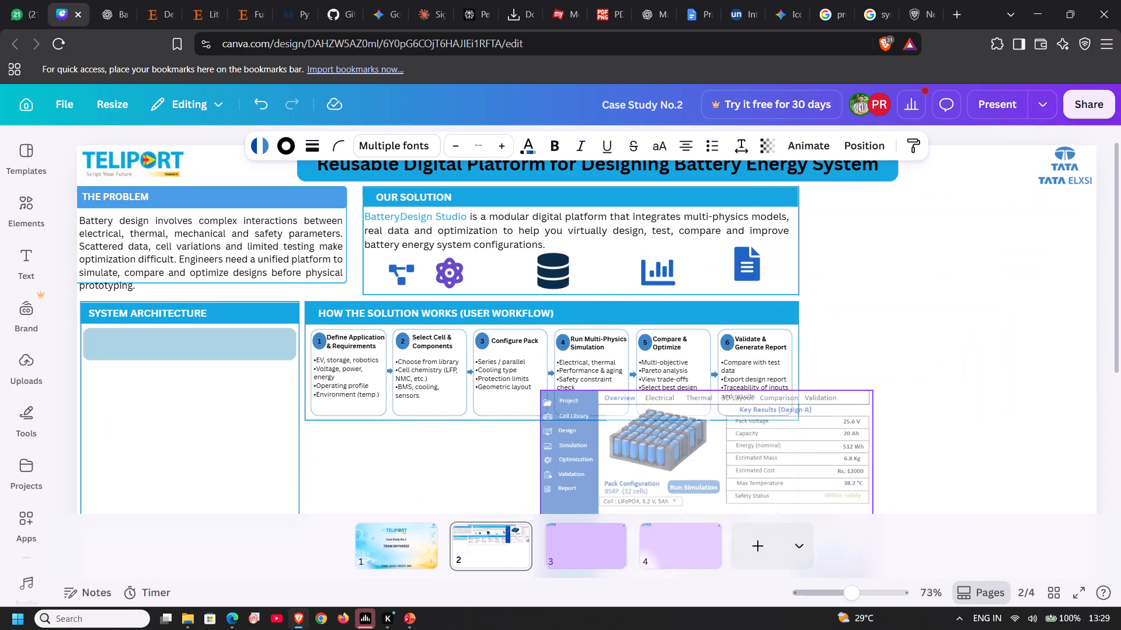
{"action": "left_click_drag", "start_coordinate": [611, 554], "coordinate": [587, 551]}
{"action": "left_click_drag", "start_coordinate": [814, 327], "coordinate": [649, 371]}
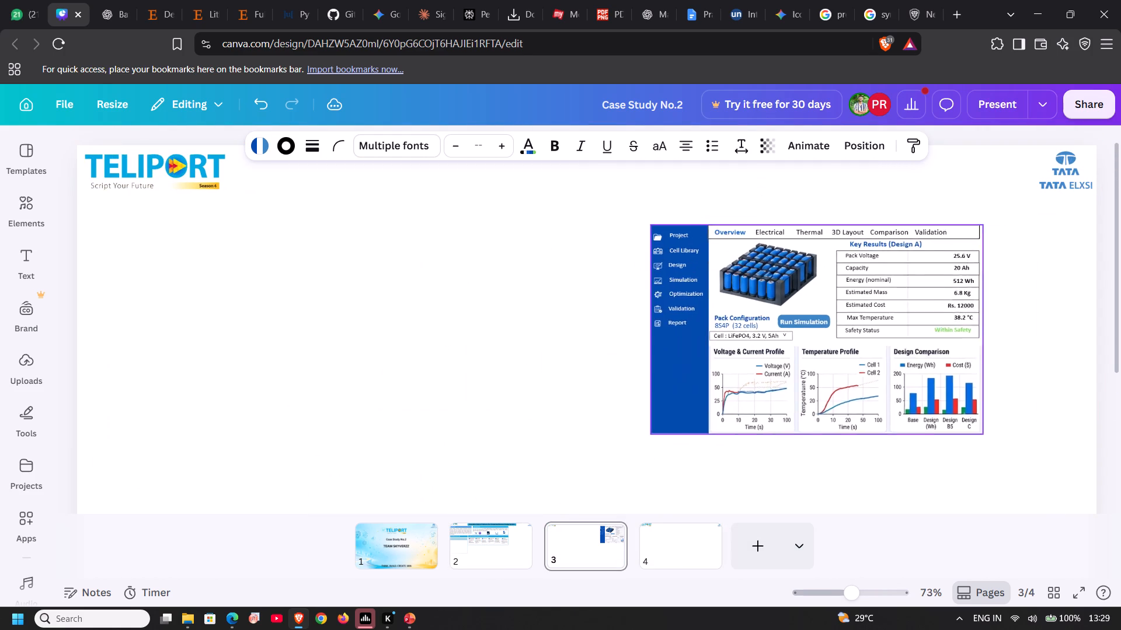
{"action": "left_click_drag", "start_coordinate": [649, 371], "coordinate": [492, 350]}
{"action": "left_click", "coordinate": [541, 448]}
{"action": "left_click", "coordinate": [899, 422]}
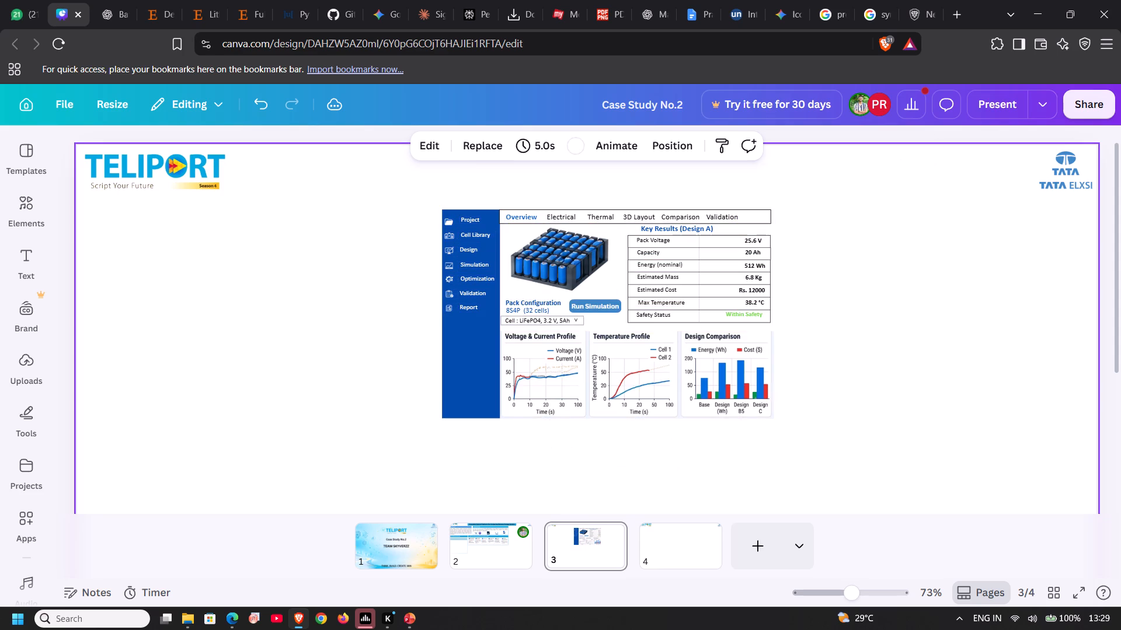
Scale the three-chart image down proportionally to about 480 × 154, keeping its upper-left corner beside the blue sidebar.
{"action": "left_click", "coordinate": [716, 387]}
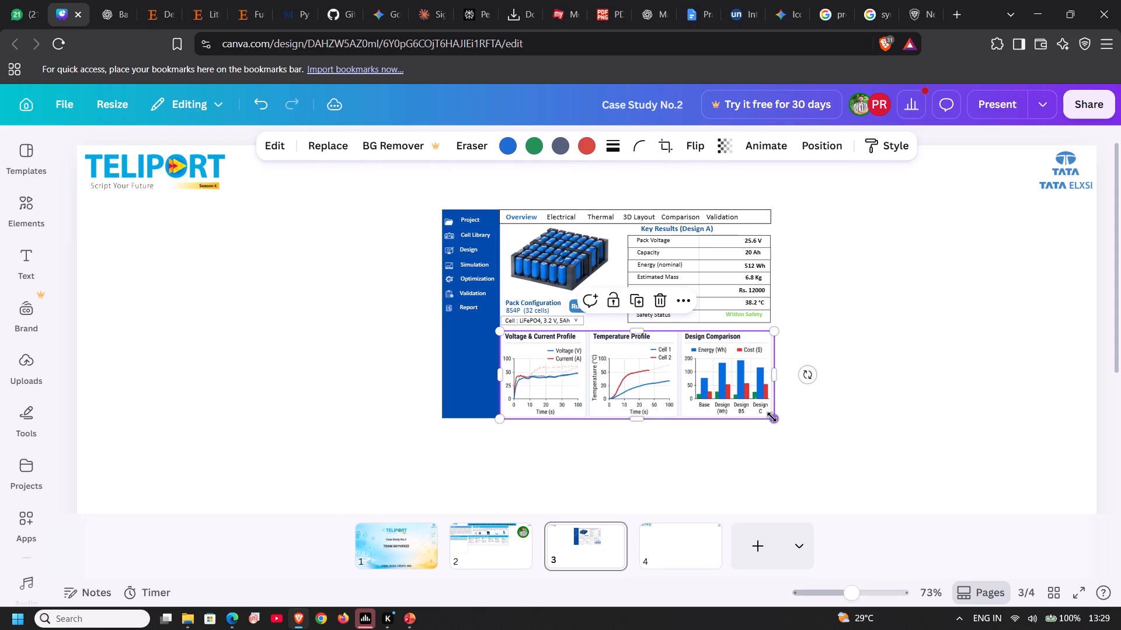
{"action": "left_click_drag", "start_coordinate": [772, 417], "coordinate": [756, 403]}
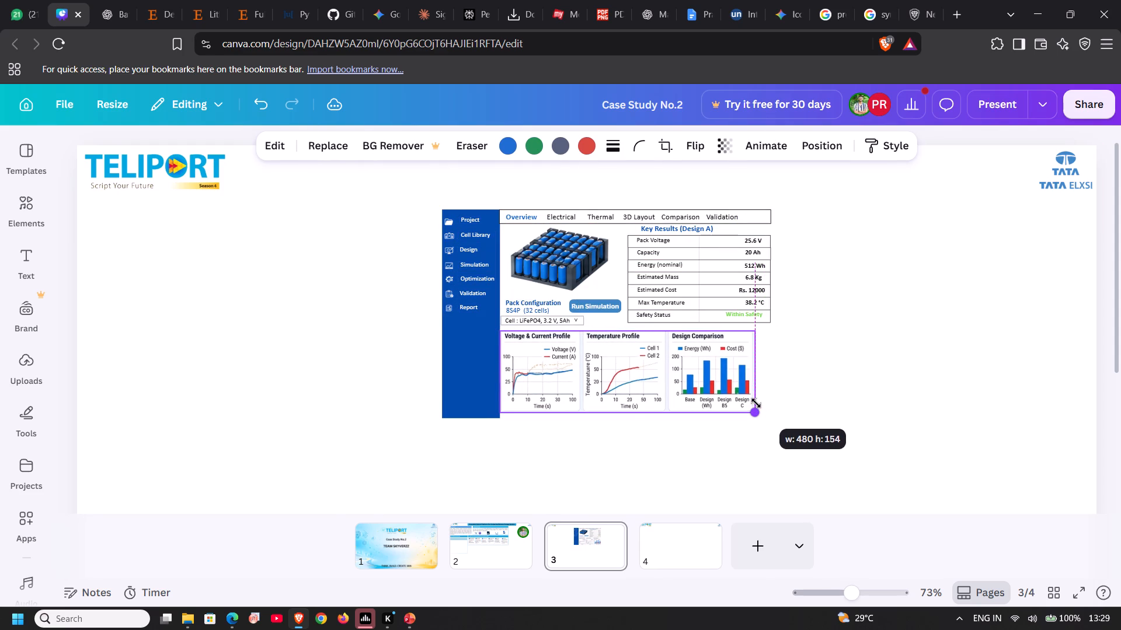
{"action": "left_click_drag", "start_coordinate": [756, 403], "coordinate": [756, 402]}
{"action": "left_click", "coordinate": [896, 380]}
Group the blue sidebar rectangle with its icons and labels.
{"action": "left_click", "coordinate": [487, 376]}
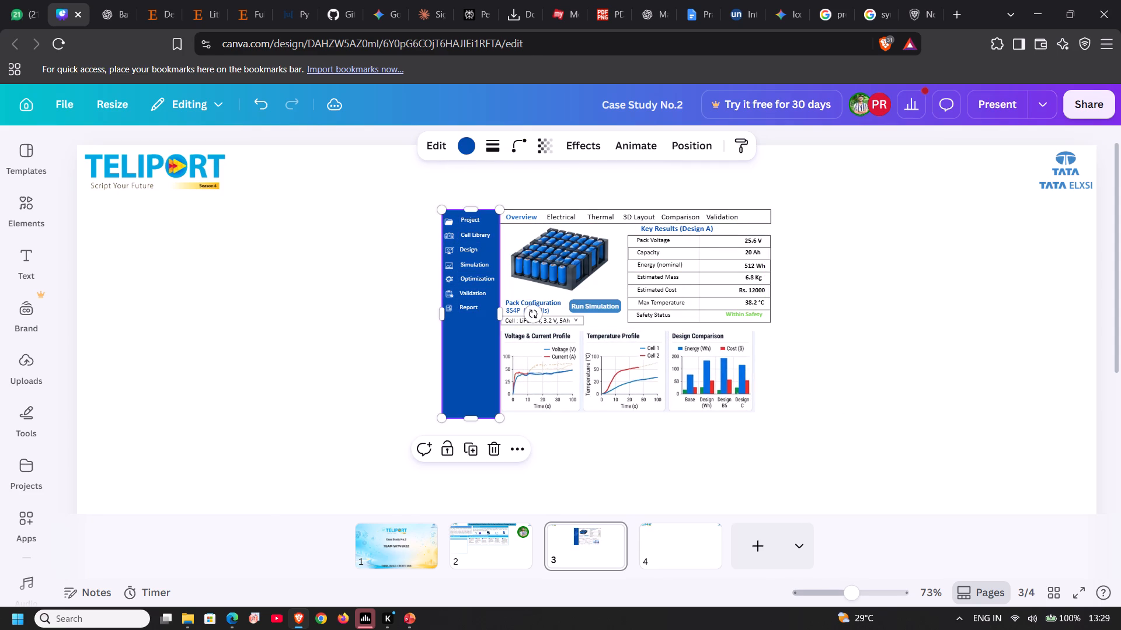
{"action": "left_click_drag", "start_coordinate": [427, 200], "coordinate": [485, 368]}
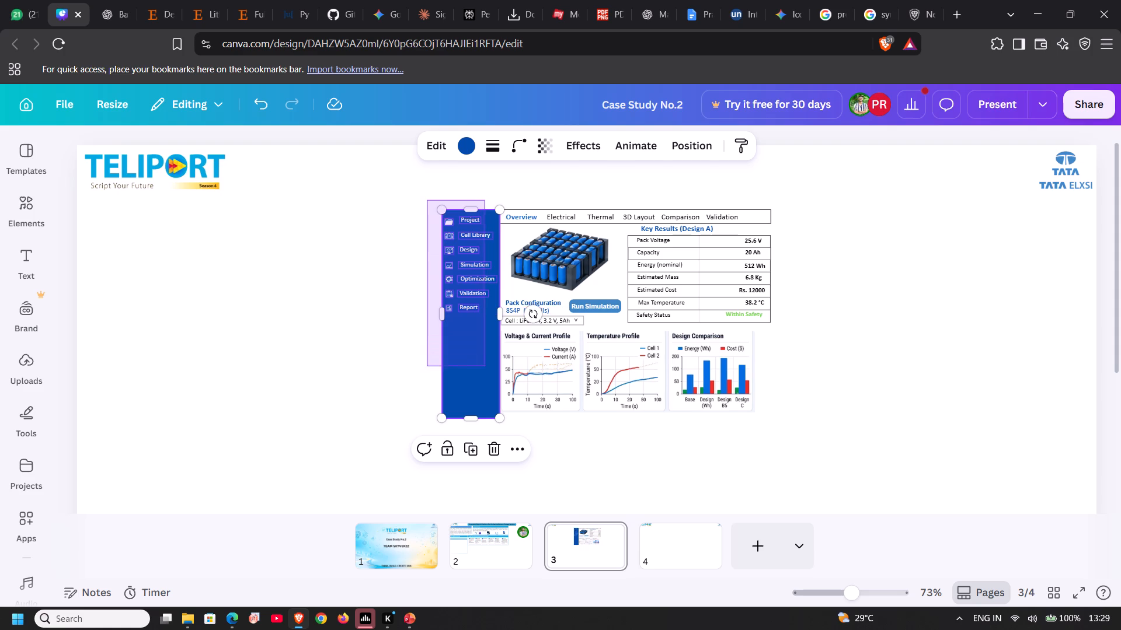
{"action": "left_click_drag", "start_coordinate": [485, 368], "coordinate": [485, 430]}
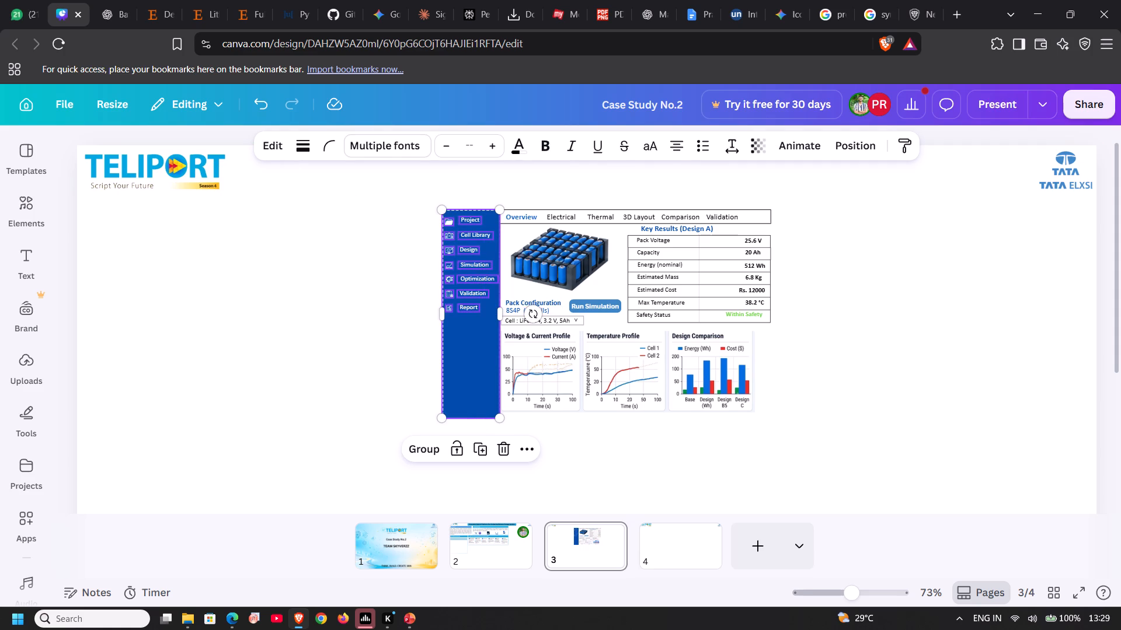
{"action": "key", "text": "ctrl+g"}
{"action": "left_click", "coordinate": [333, 341]}
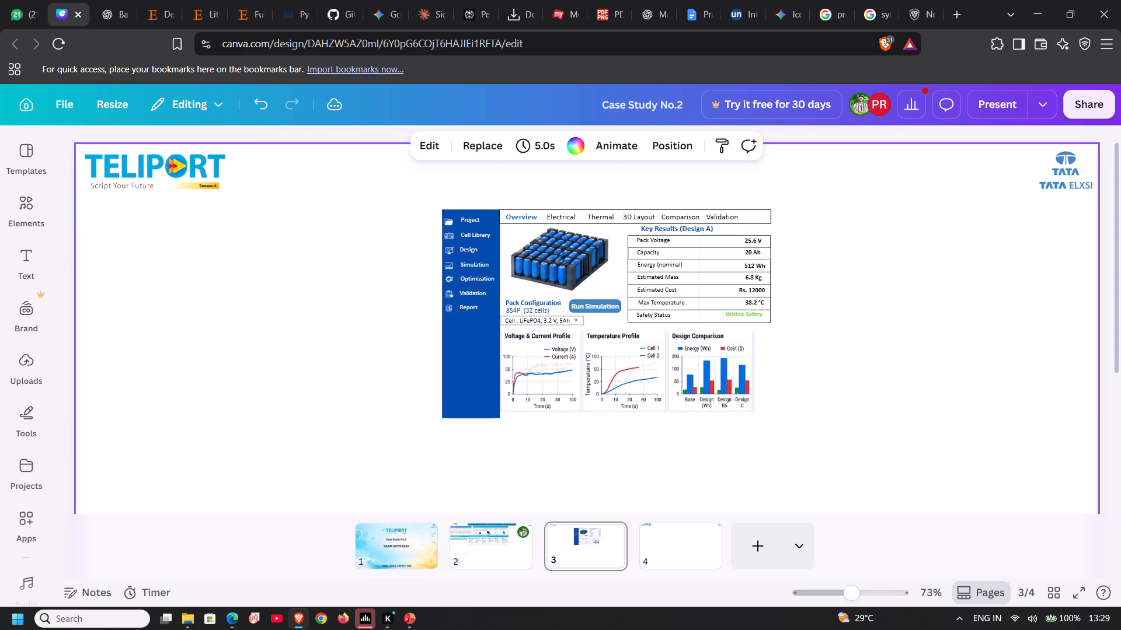
Scale the blue sidebar group down slightly and move it down so its bottom edge aligns with the bottom of the charts.
{"action": "left_click", "coordinate": [461, 361]}
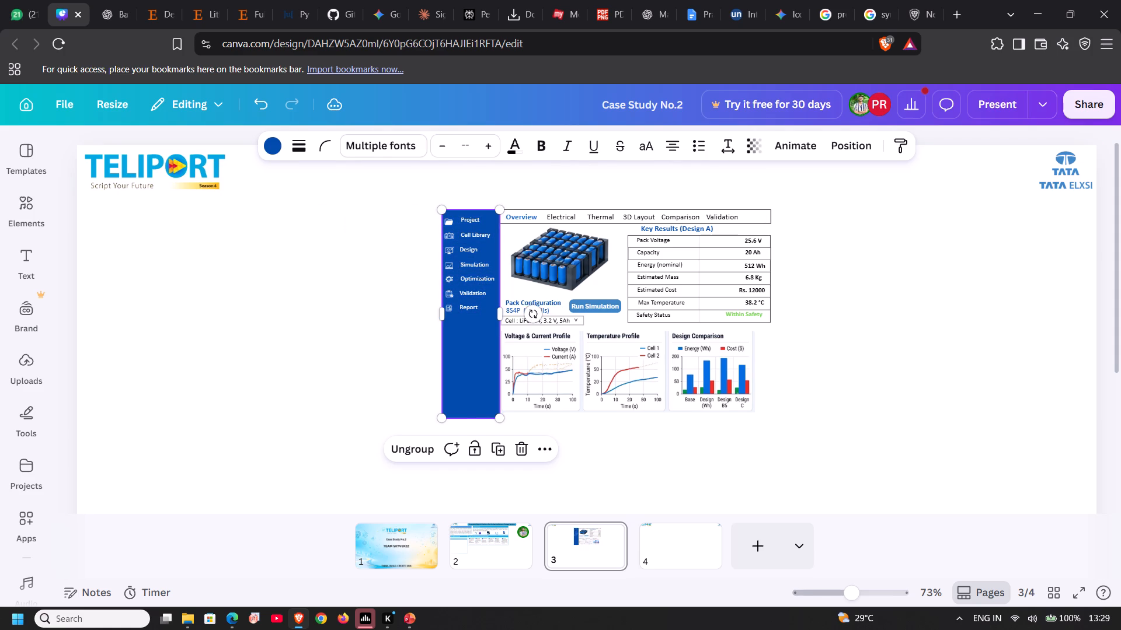
{"action": "left_click_drag", "start_coordinate": [495, 410], "coordinate": [494, 399]}
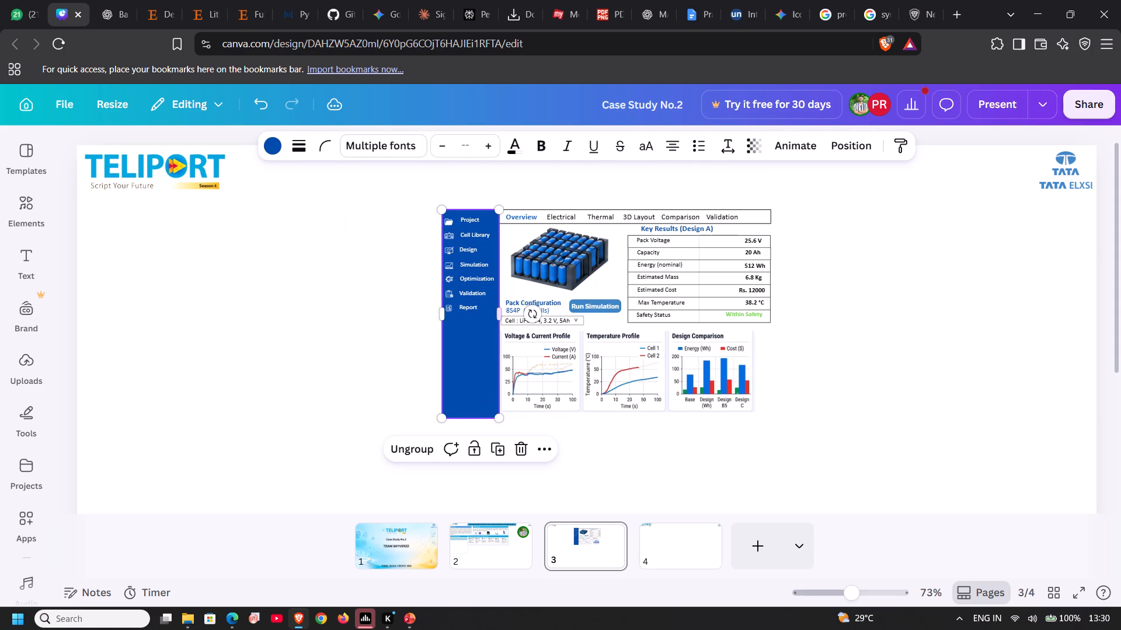
{"action": "left_click_drag", "start_coordinate": [493, 412], "coordinate": [496, 401]}
{"action": "left_click_drag", "start_coordinate": [472, 378], "coordinate": [479, 383]}
{"action": "left_click", "coordinate": [348, 334]}
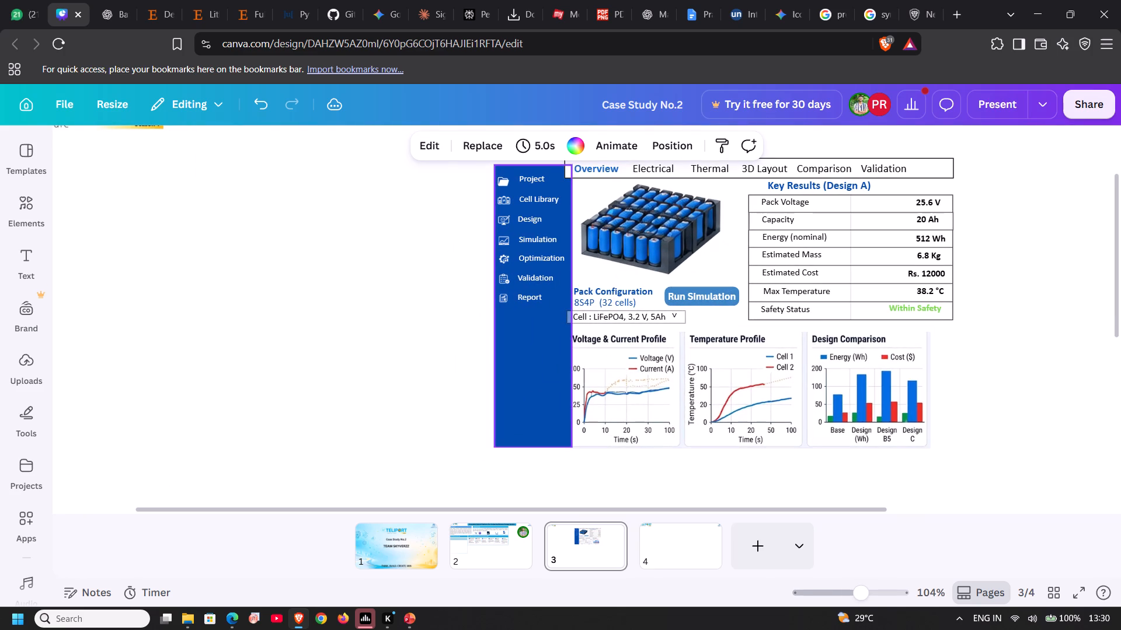
{"action": "left_click", "coordinate": [533, 365]}
{"action": "left_click_drag", "start_coordinate": [570, 446], "coordinate": [553, 440]}
{"action": "left_click_drag", "start_coordinate": [523, 394], "coordinate": [522, 406]}
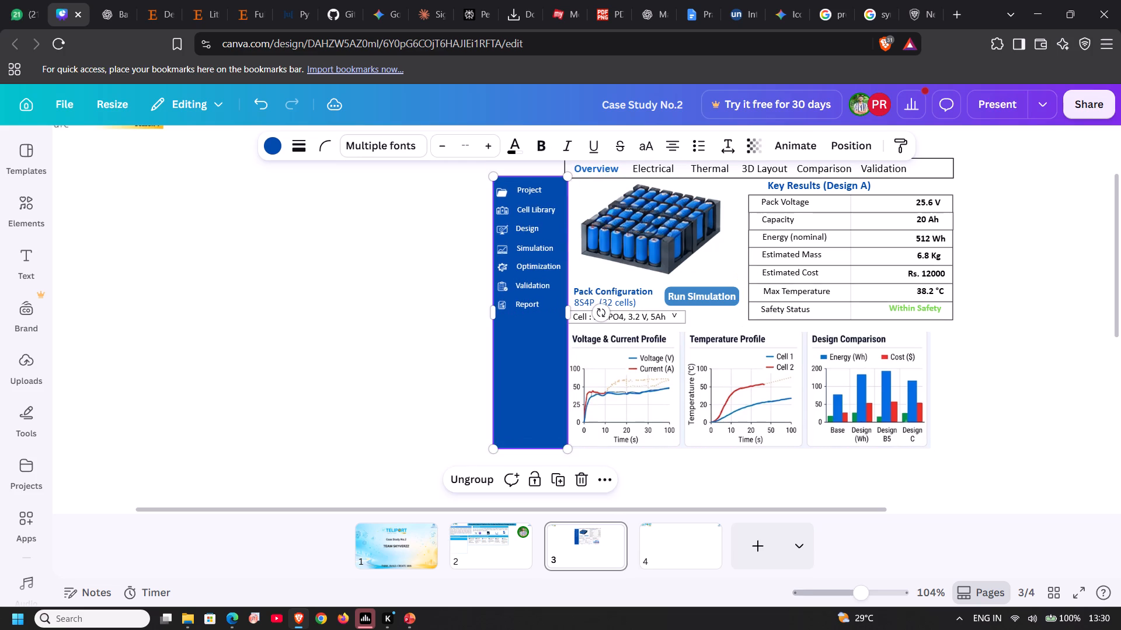
{"action": "left_click", "coordinate": [382, 331]}
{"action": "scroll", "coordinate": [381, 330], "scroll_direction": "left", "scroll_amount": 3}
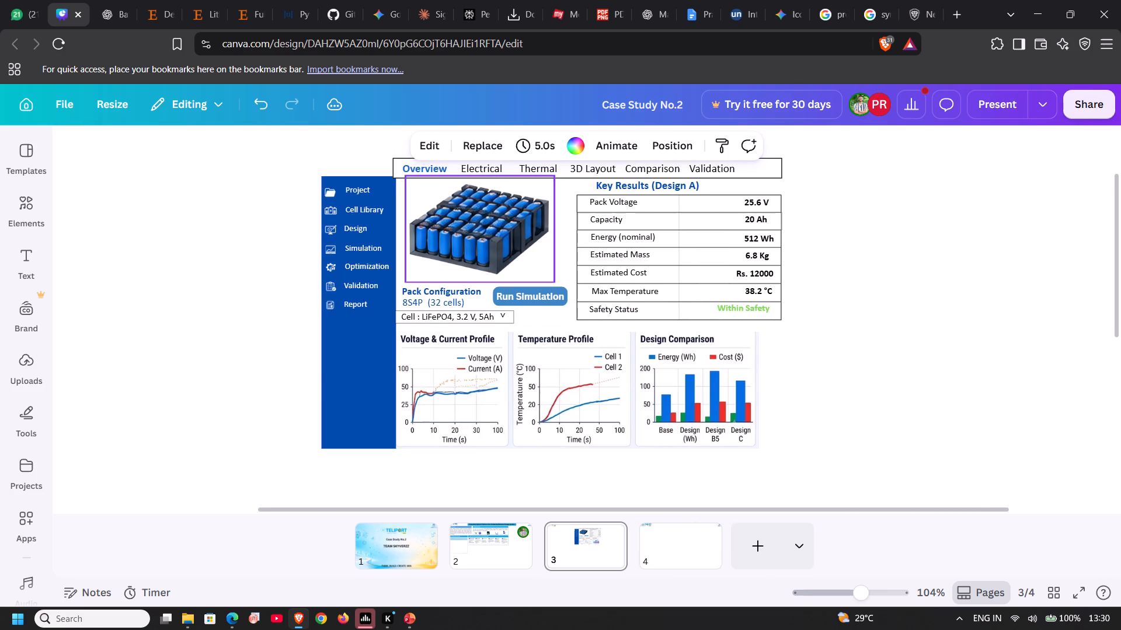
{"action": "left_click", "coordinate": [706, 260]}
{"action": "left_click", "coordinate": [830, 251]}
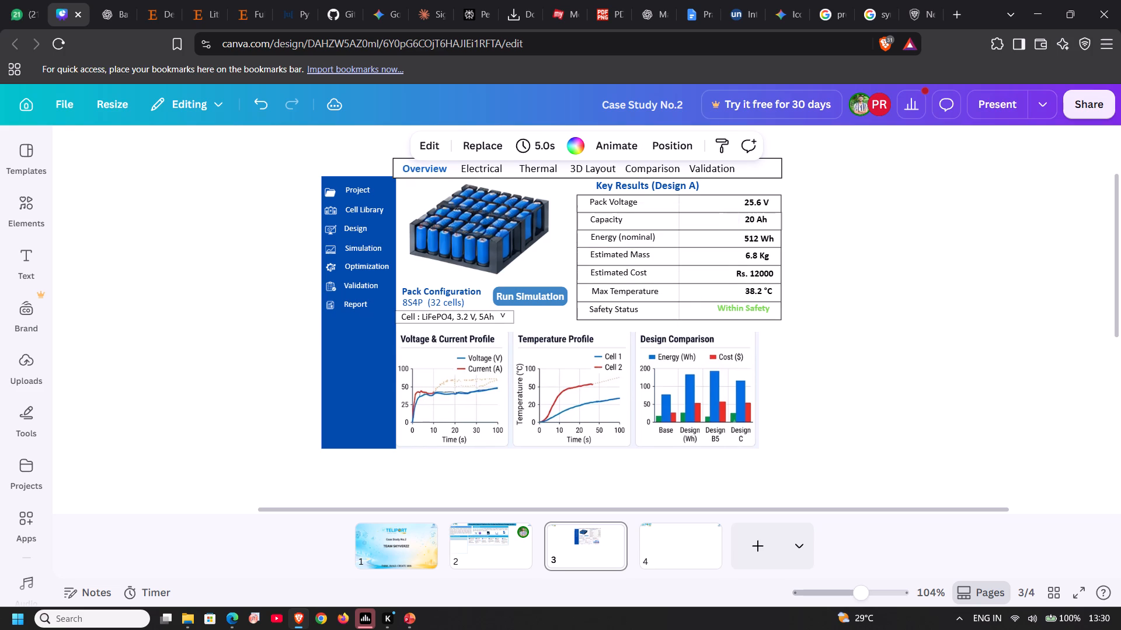
Group the Key Results table's cells with all their row labels and values, leaving the heading out.
{"action": "left_click", "coordinate": [782, 318]}
{"action": "left_click_drag", "start_coordinate": [570, 188], "coordinate": [640, 258]}
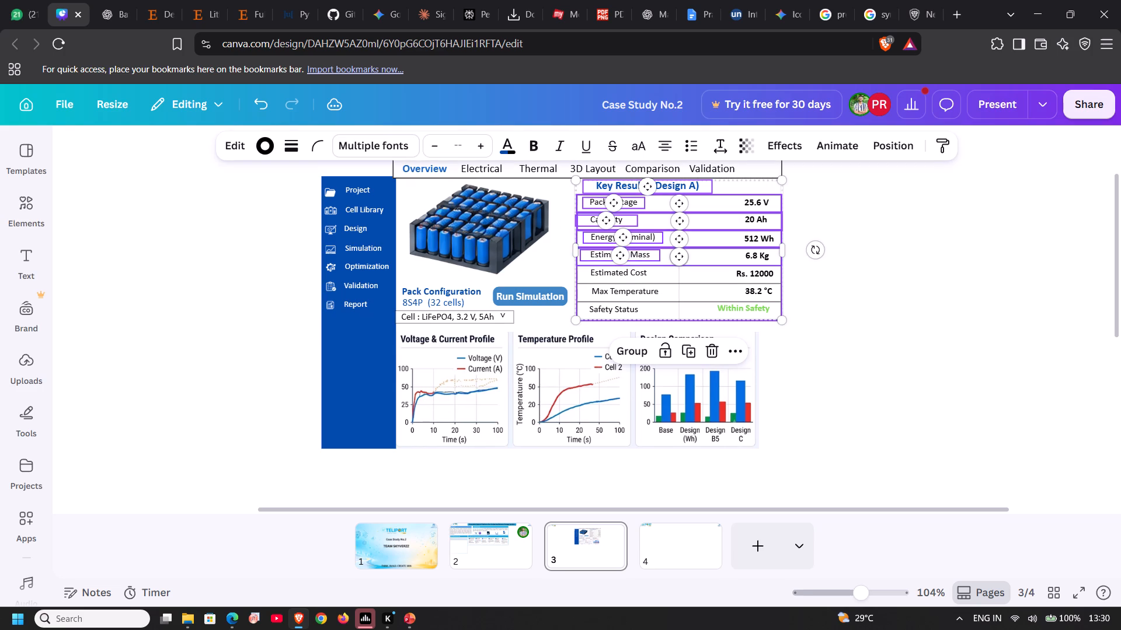
{"action": "left_click", "coordinate": [555, 201]}
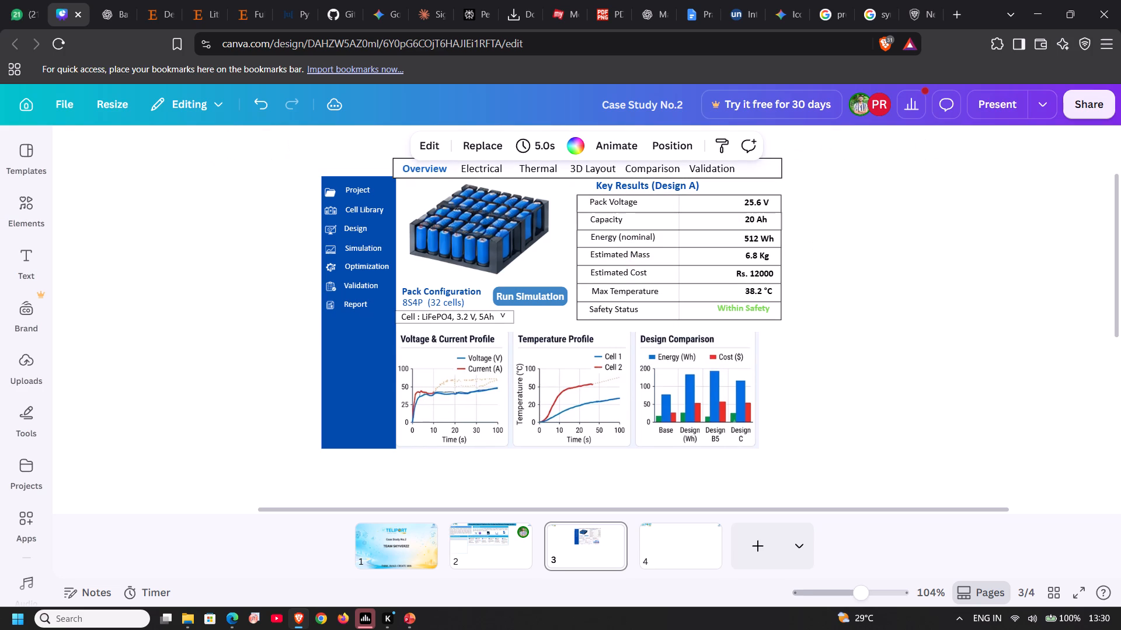
{"action": "left_click_drag", "start_coordinate": [571, 194], "coordinate": [800, 329]}
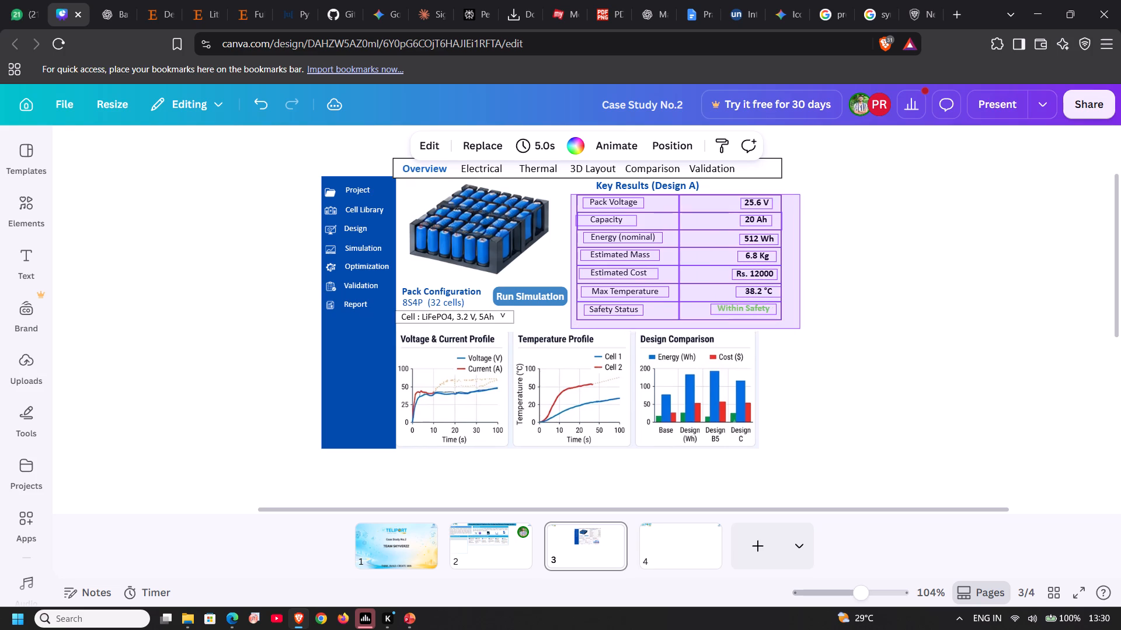
{"action": "left_click_drag", "start_coordinate": [800, 329], "coordinate": [806, 325]}
{"action": "key", "text": "ctrl+g"}
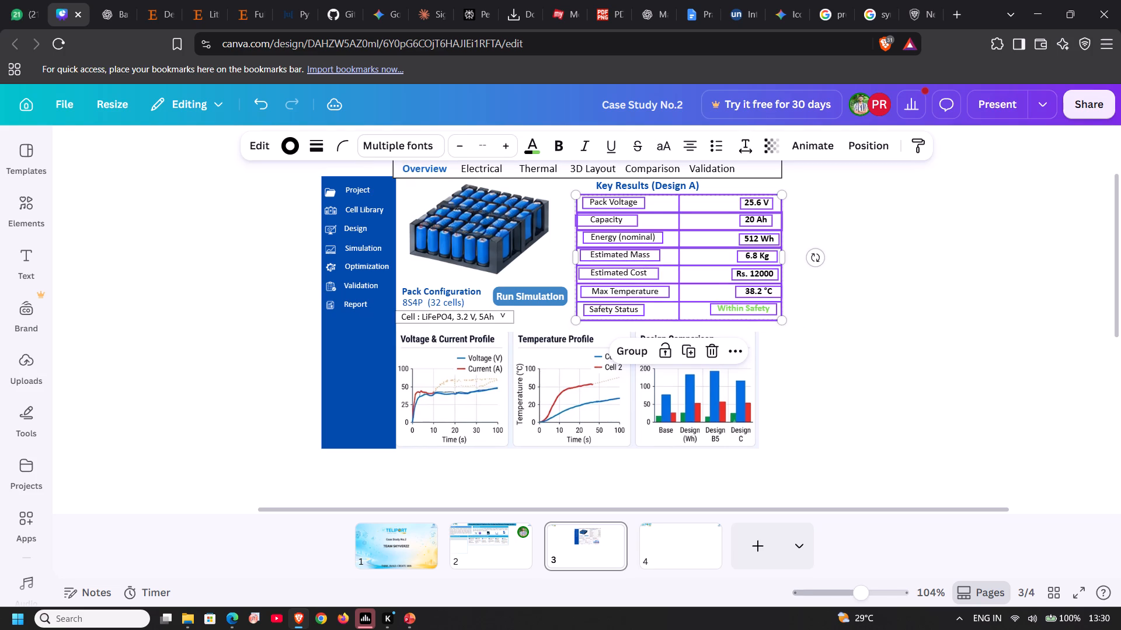
Scale the Key Results table group down proportionally and move it down and left, within the charts' right edge.
{"action": "left_click_drag", "start_coordinate": [782, 319], "coordinate": [768, 317]}
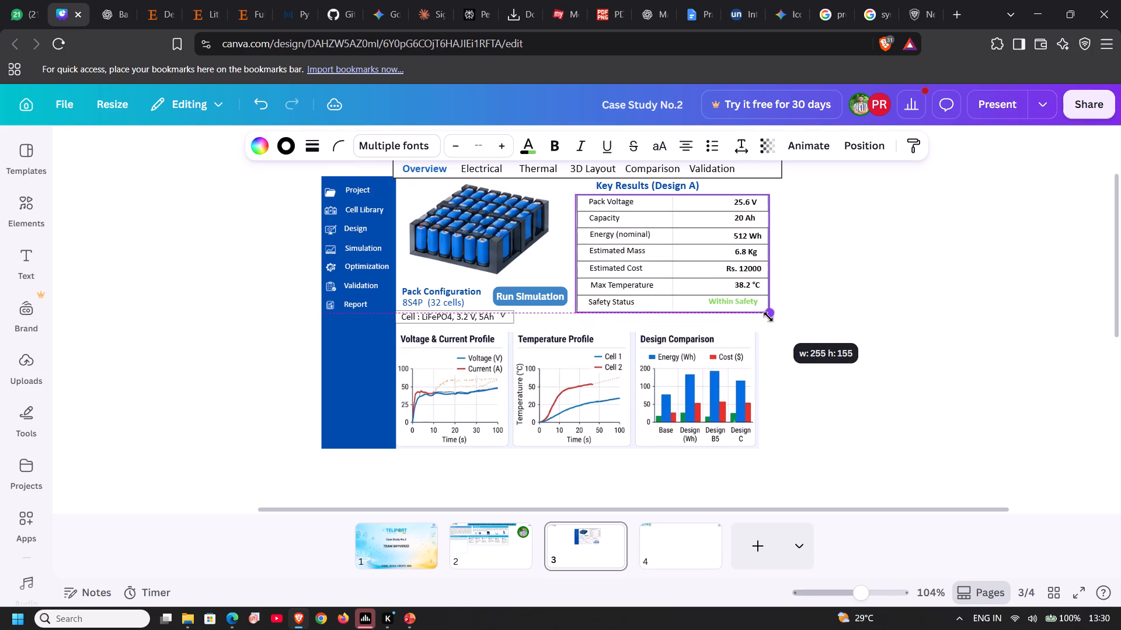
{"action": "left_click_drag", "start_coordinate": [768, 317], "coordinate": [758, 315]}
{"action": "left_click", "coordinate": [860, 294]}
{"action": "left_click_drag", "start_coordinate": [724, 276], "coordinate": [719, 287]}
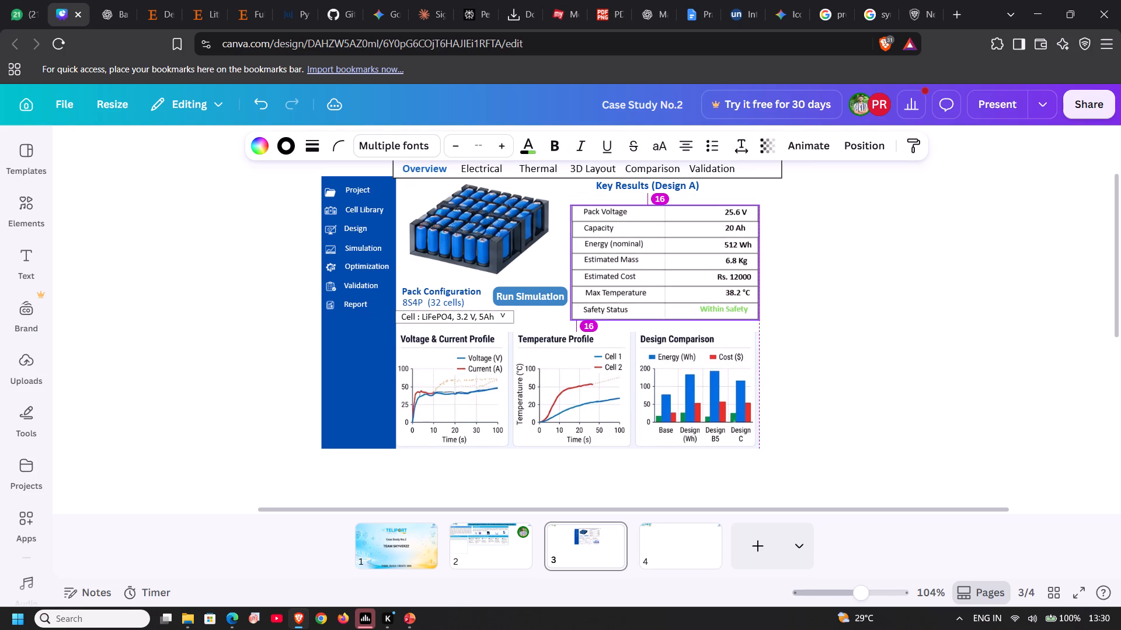
{"action": "left_click_drag", "start_coordinate": [719, 287], "coordinate": [715, 287]}
{"action": "left_click", "coordinate": [853, 303]}
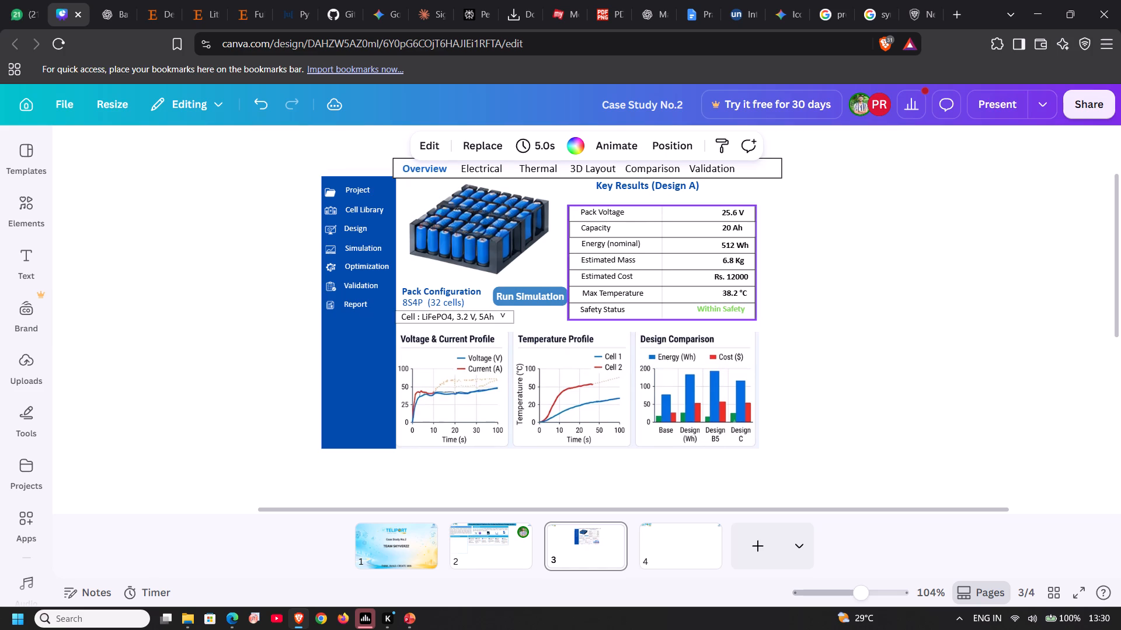
Nudge the Run Simulation button four steps left to clear the Key Results table.
{"action": "left_click", "coordinate": [542, 290]}
{"action": "key", "text": "Left"}
{"action": "key", "text": "Left"}
{"action": "key", "text": "Left"}
{"action": "key", "text": "Left"}
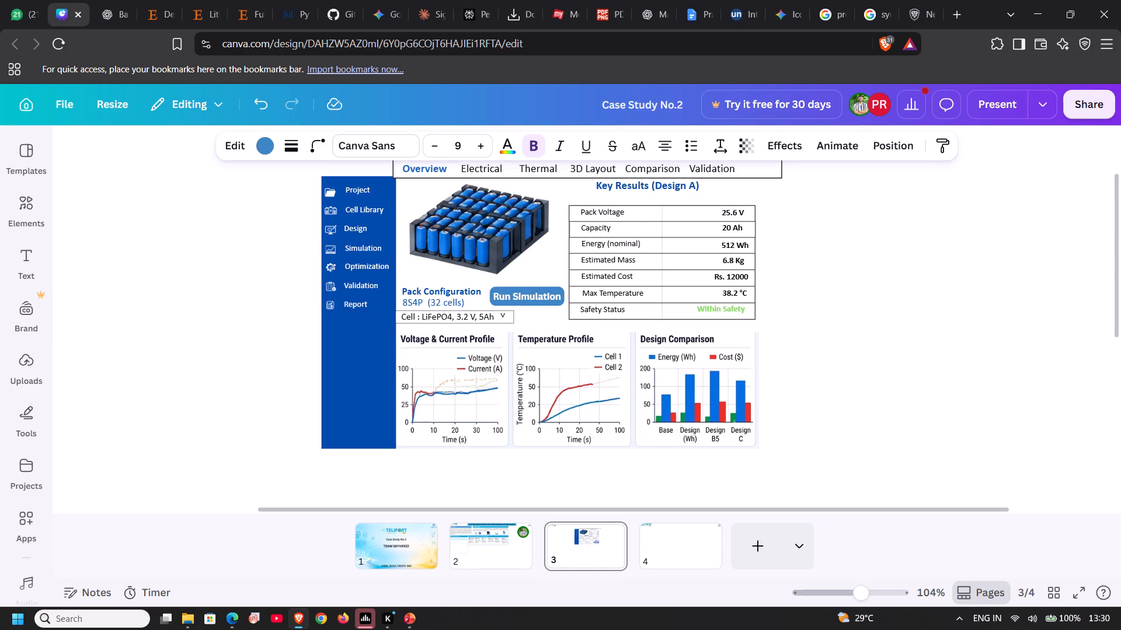
{"action": "left_click", "coordinate": [847, 247]}
Scale the battery pack image down proportionally and place it just above the Pack Configuration text, aligned to its left edge.
{"action": "left_click", "coordinate": [511, 233]}
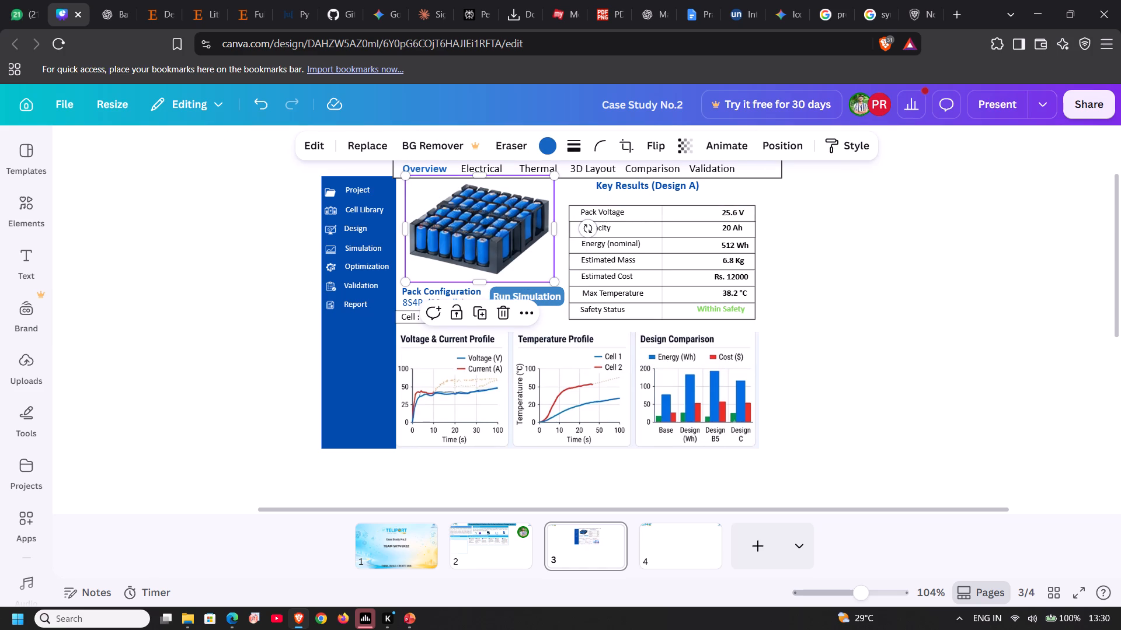
{"action": "left_click_drag", "start_coordinate": [553, 281], "coordinate": [535, 264]}
{"action": "left_click_drag", "start_coordinate": [492, 236], "coordinate": [490, 244]}
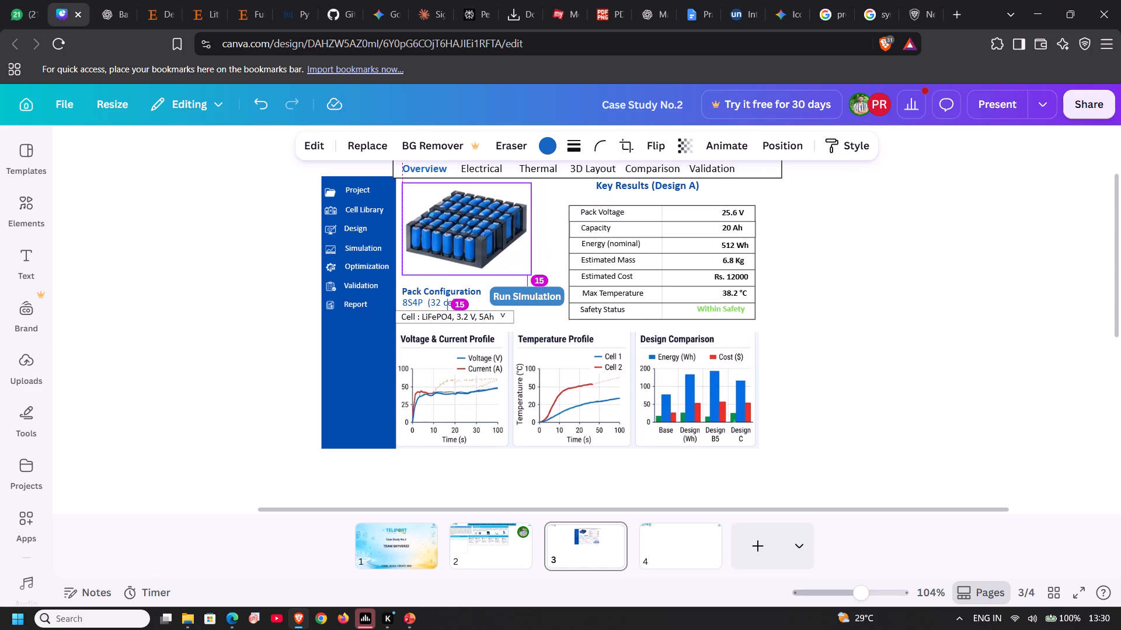
{"action": "left_click_drag", "start_coordinate": [490, 244], "coordinate": [491, 255]}
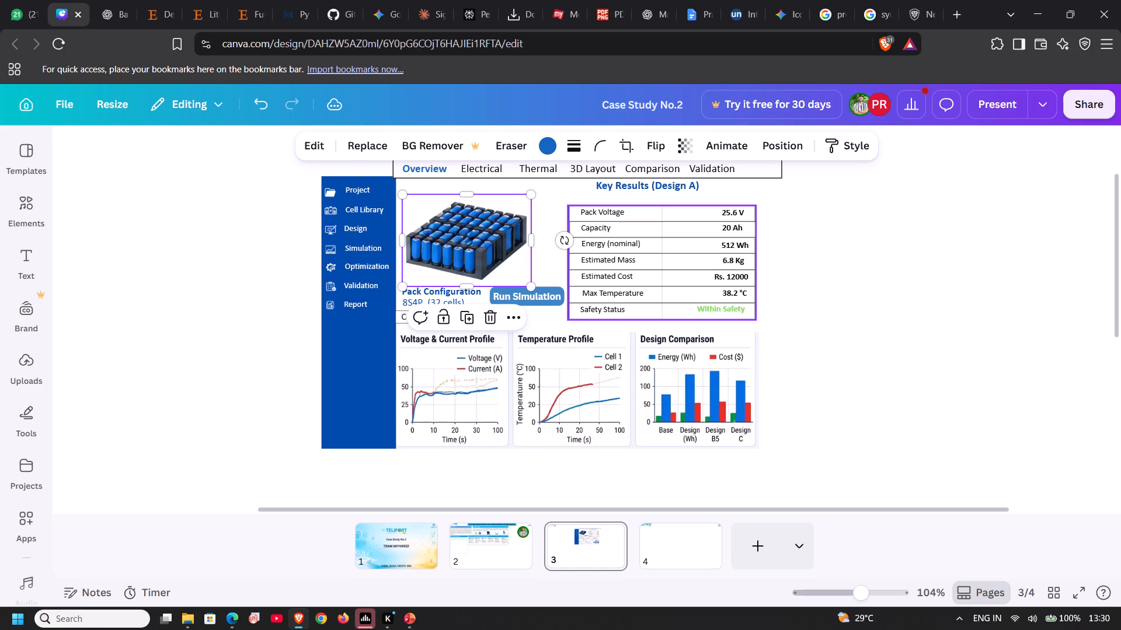
Nudge the Key Results (Design A) heading down until it sits directly above the table.
{"action": "scroll", "coordinate": [576, 313], "scroll_direction": "up", "scroll_amount": 1}
{"action": "left_click", "coordinate": [646, 253]}
{"action": "key", "text": "Down"}
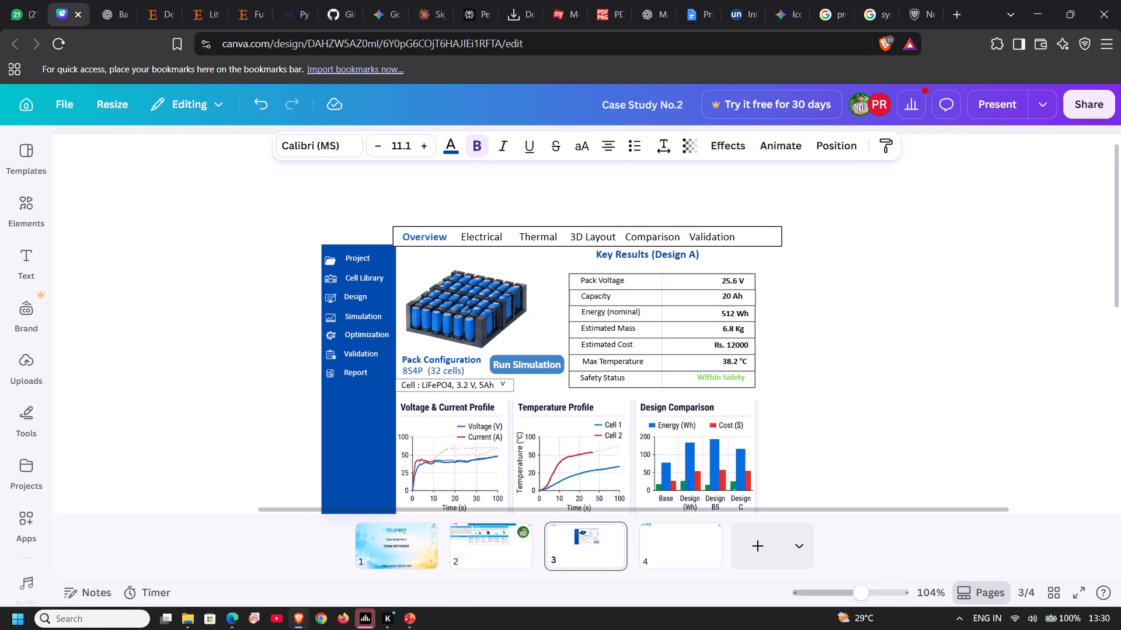
{"action": "key", "text": "Down"}
{"action": "key", "text": "Down"}
{"action": "key", "text": "Down"}
{"action": "key", "text": "Down"}
{"action": "key", "text": "Down"}
{"action": "key", "text": "Down"}
{"action": "key", "text": "Down"}
{"action": "key", "text": "Down"}
{"action": "key", "text": "Down"}
{"action": "key", "text": "Down"}
{"action": "key", "text": "Down"}
{"action": "key", "text": "Down"}
{"action": "key", "text": "Down"}
{"action": "key", "text": "Down"}
{"action": "key", "text": "Down"}
{"action": "key", "text": "Down"}
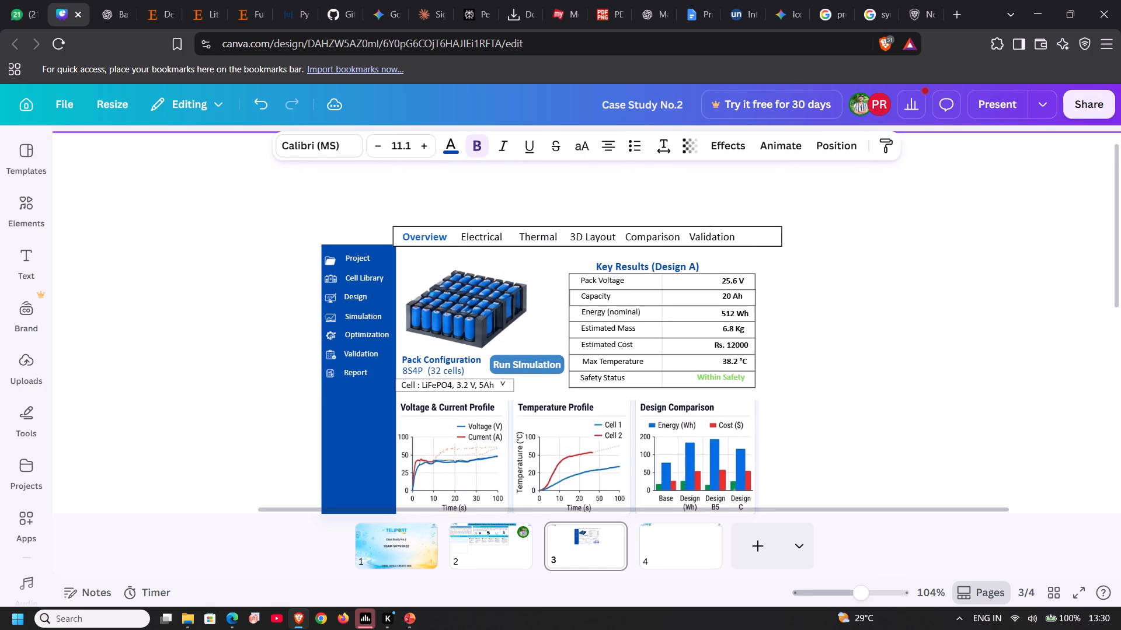
{"action": "left_click", "coordinate": [862, 268]}
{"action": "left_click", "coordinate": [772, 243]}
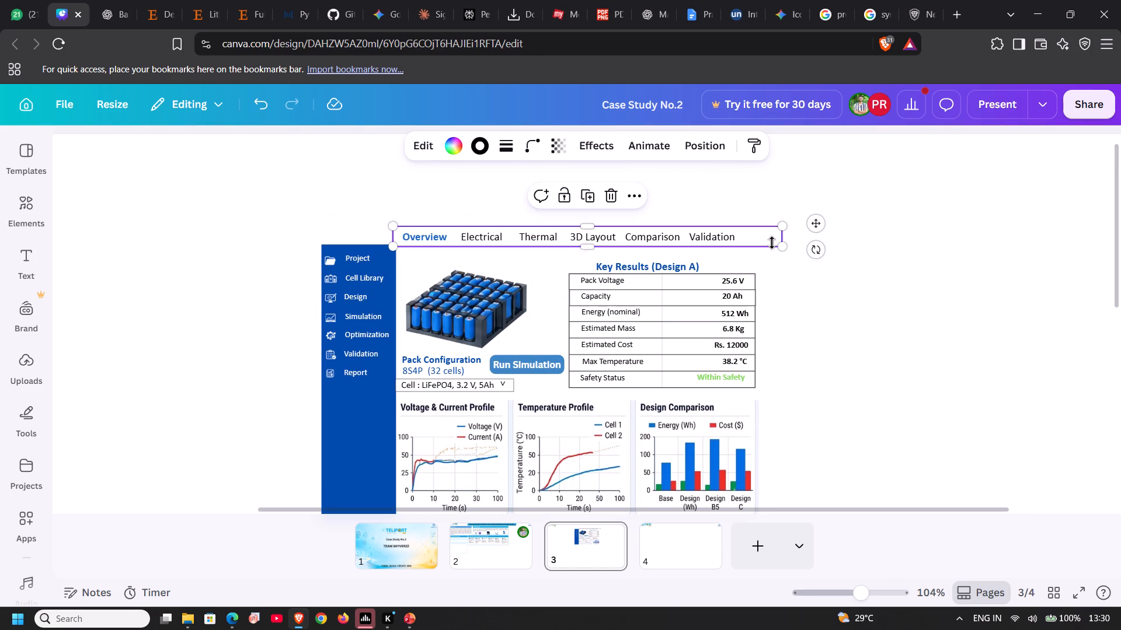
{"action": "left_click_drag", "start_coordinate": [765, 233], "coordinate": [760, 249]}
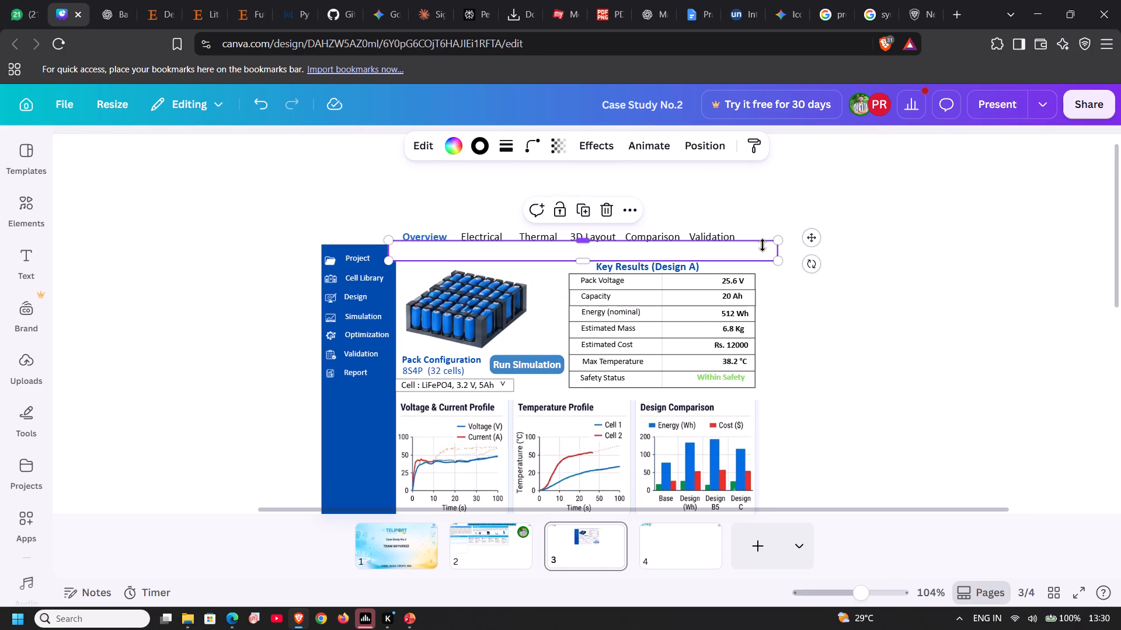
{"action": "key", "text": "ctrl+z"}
Group the navigation bar rectangle with its six labels, Overview through Validation.
{"action": "left_click_drag", "start_coordinate": [772, 257], "coordinate": [711, 244]}
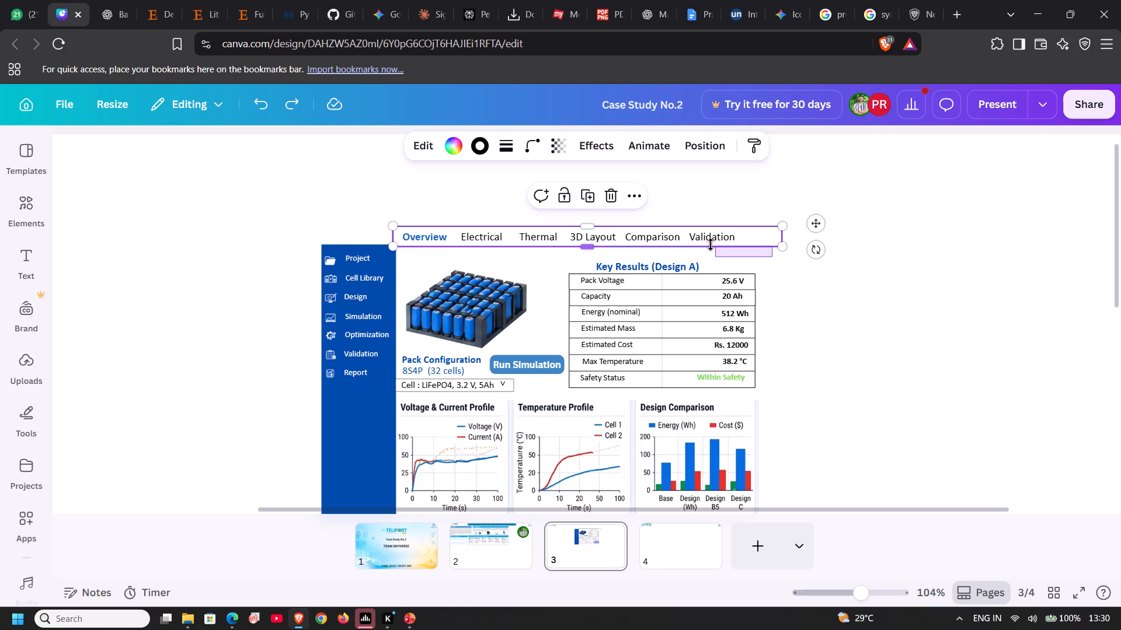
{"action": "left_click_drag", "start_coordinate": [711, 244], "coordinate": [404, 207]}
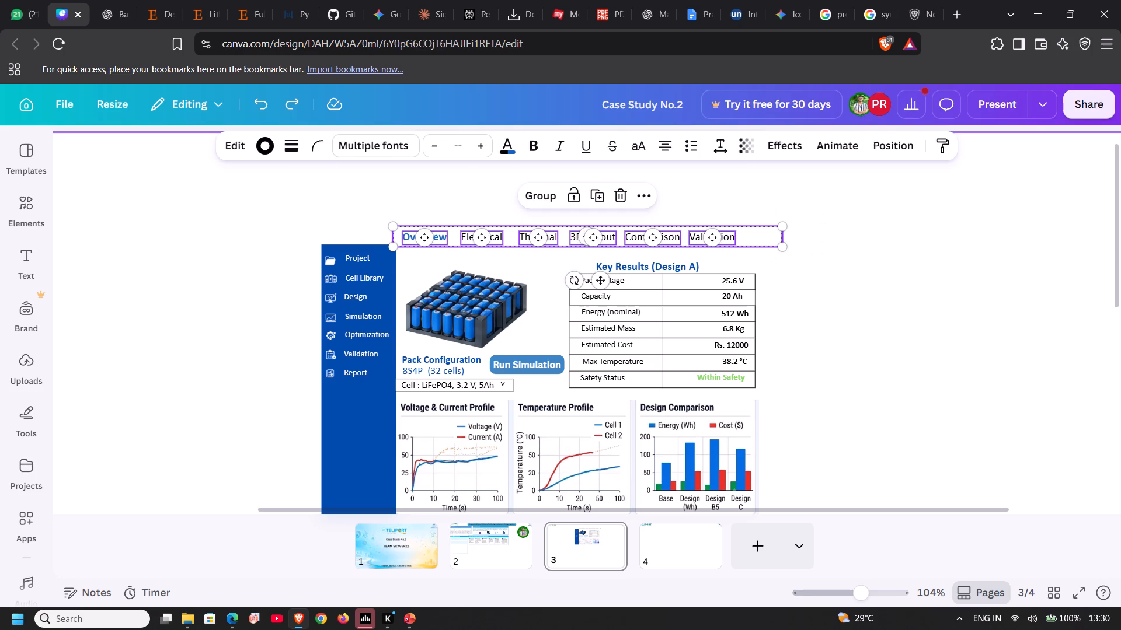
{"action": "key", "text": "ctrl+g"}
Move the navigation bar group down so it abuts the blue sidebar's right side with their top edges level.
{"action": "left_click_drag", "start_coordinate": [471, 230], "coordinate": [474, 243]}
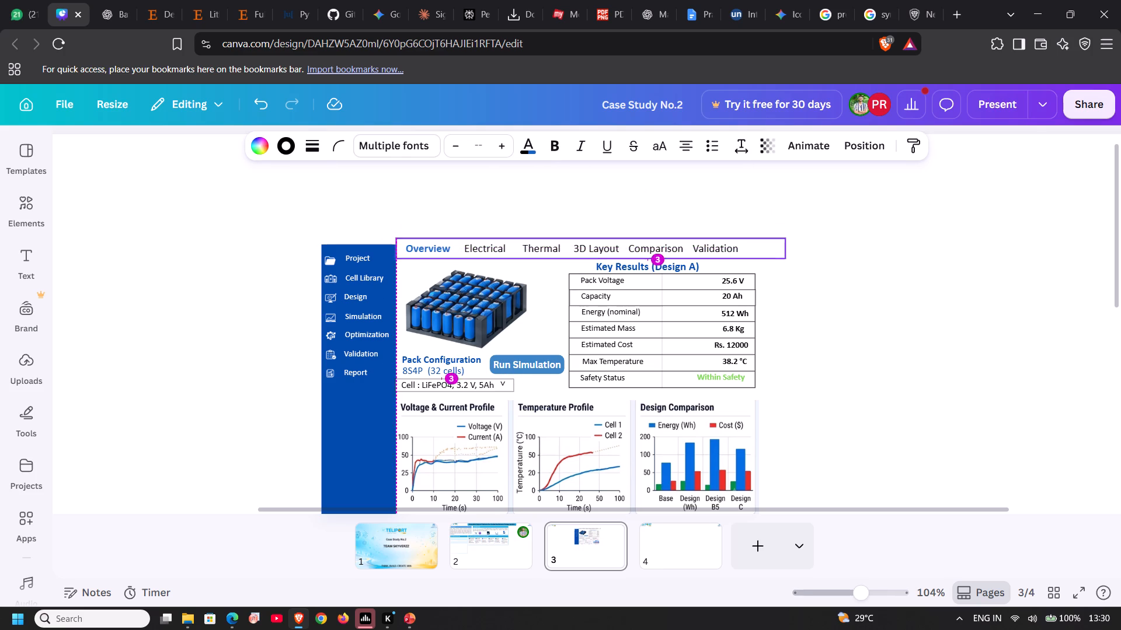
{"action": "left_click_drag", "start_coordinate": [474, 243], "coordinate": [471, 248]}
{"action": "left_click", "coordinate": [433, 203]}
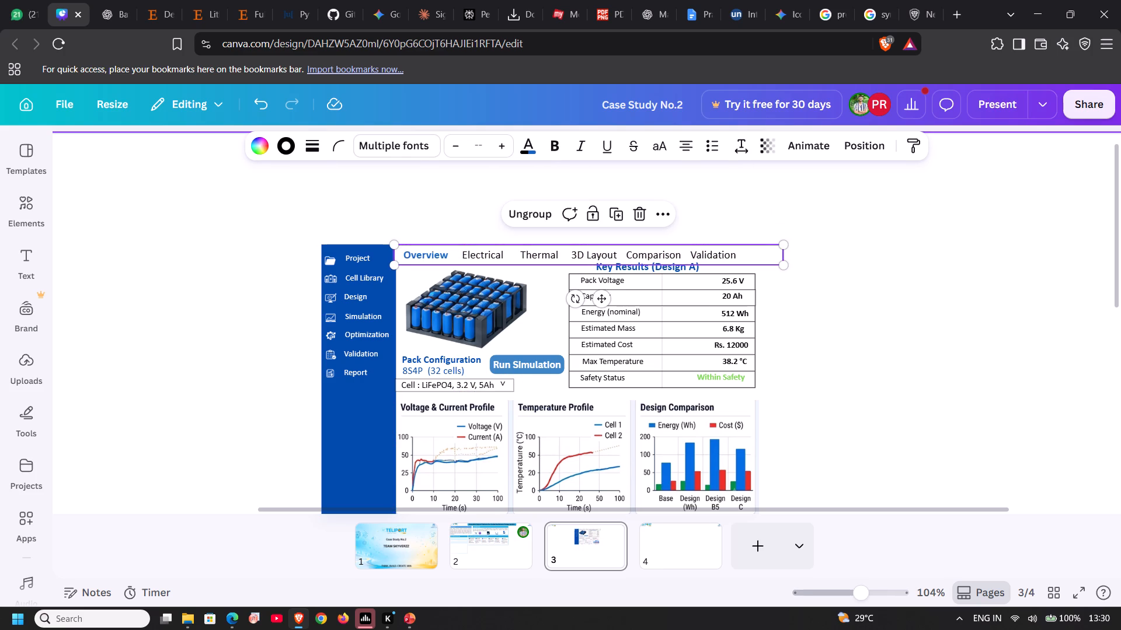
{"action": "left_click", "coordinate": [451, 248]}
{"action": "key", "text": "Right"}
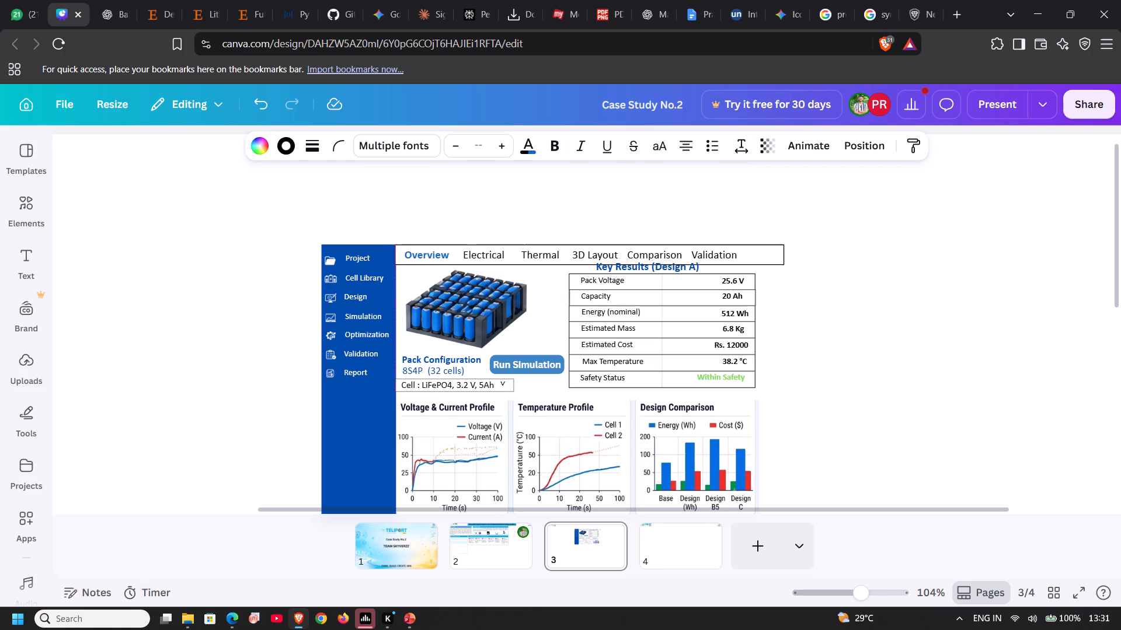
{"action": "key", "text": "Right"}
{"action": "key", "text": "Up"}
{"action": "key", "text": "Down"}
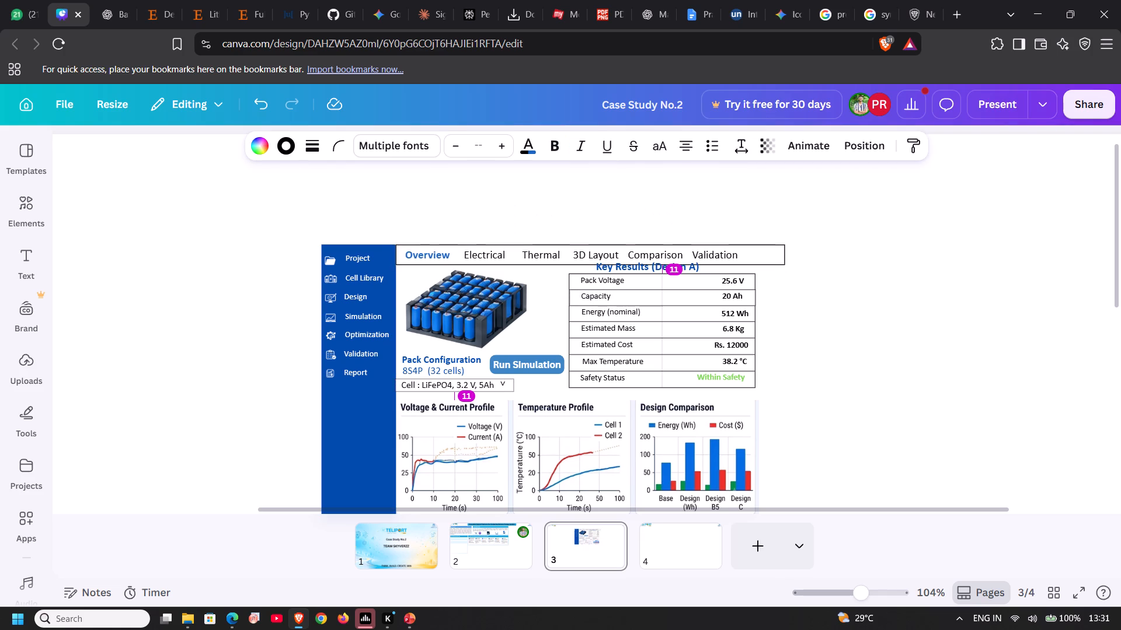
{"action": "left_click", "coordinate": [931, 311]}
Nudge the Key Results table group three steps down.
{"action": "left_click", "coordinate": [660, 317]}
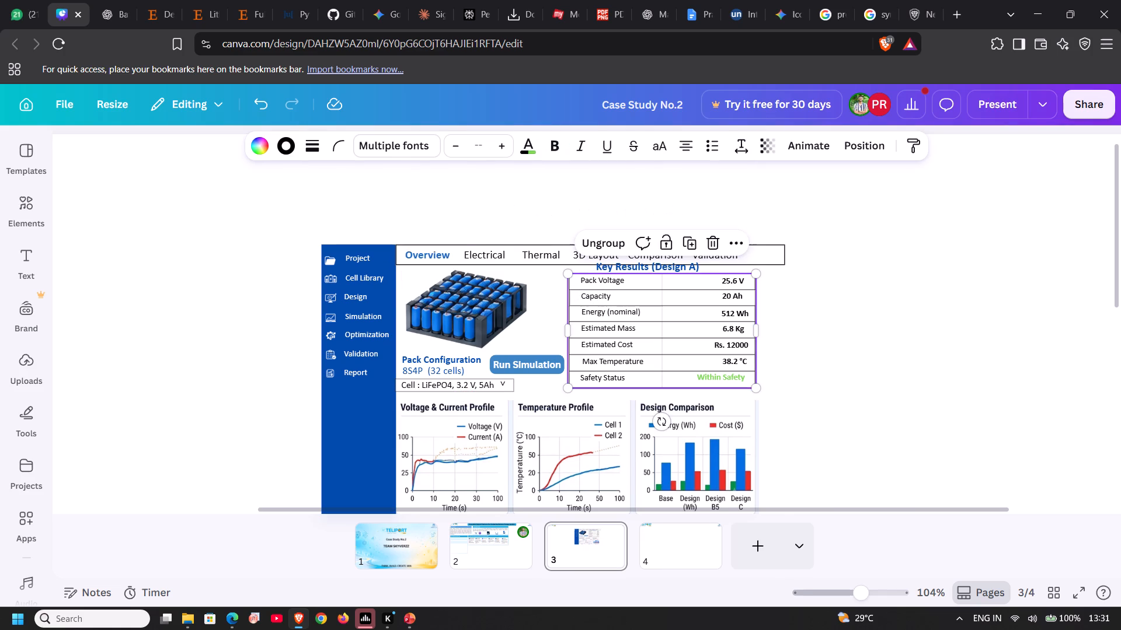
{"action": "key", "text": "Down"}
{"action": "key", "text": "Down"}
{"action": "key", "text": "Down"}
{"action": "left_click", "coordinate": [886, 352]}
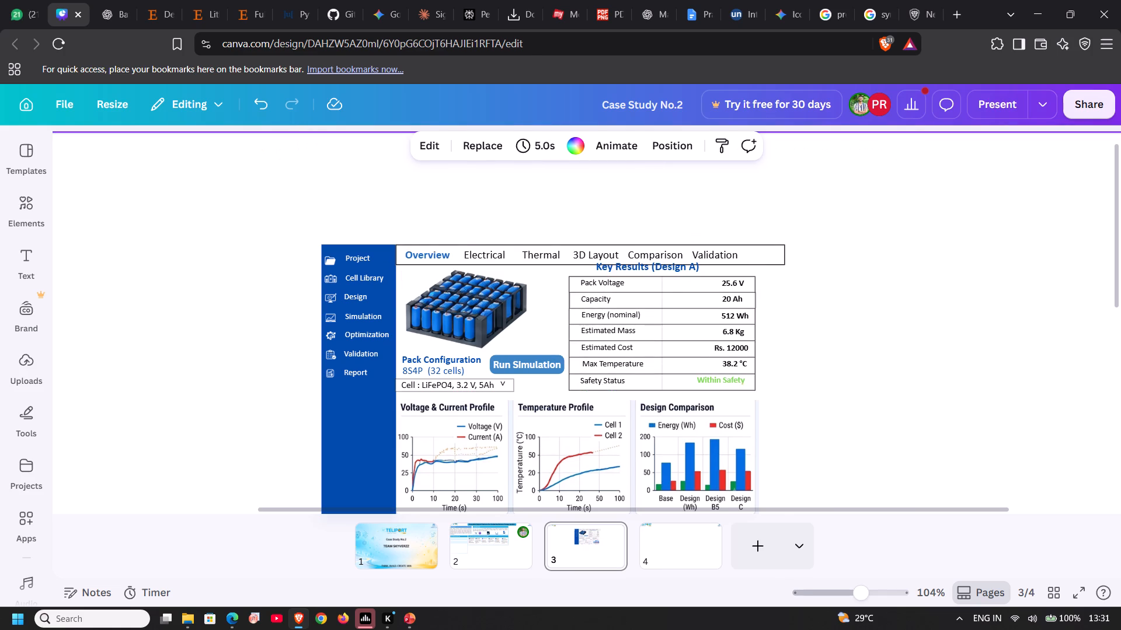
Nudge the Key Results (Design A) heading five steps down to clear the navigation bar.
{"action": "left_click", "coordinate": [681, 269]}
{"action": "key", "text": "Down"}
{"action": "key", "text": "Down"}
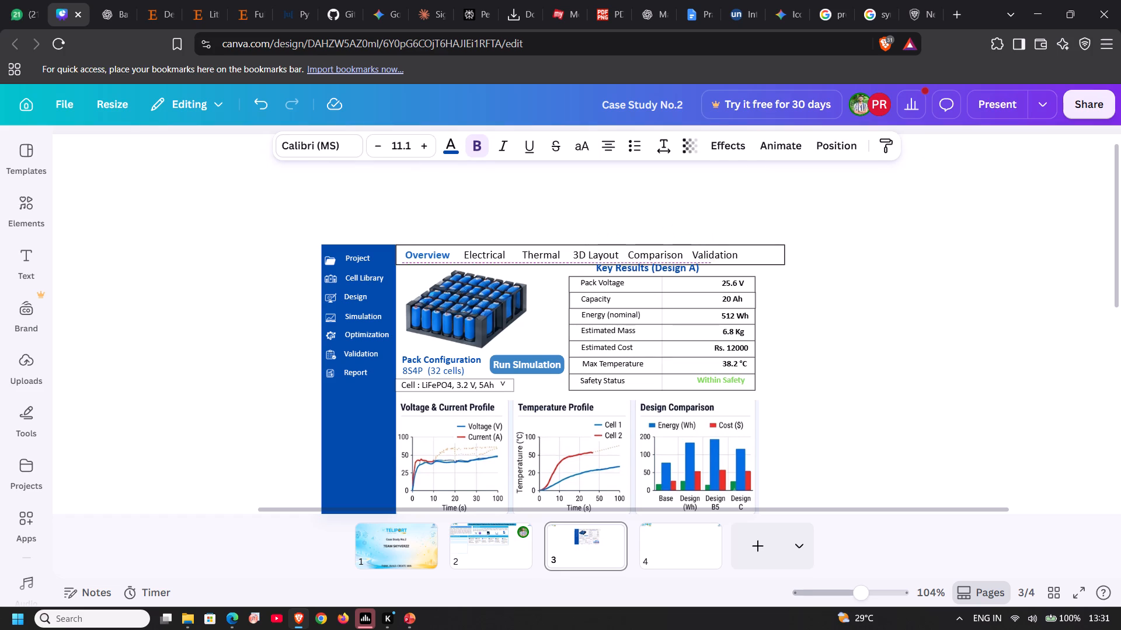
{"action": "key", "text": "Down"}
{"action": "key", "text": "Down"}
{"action": "key", "text": "Down"}
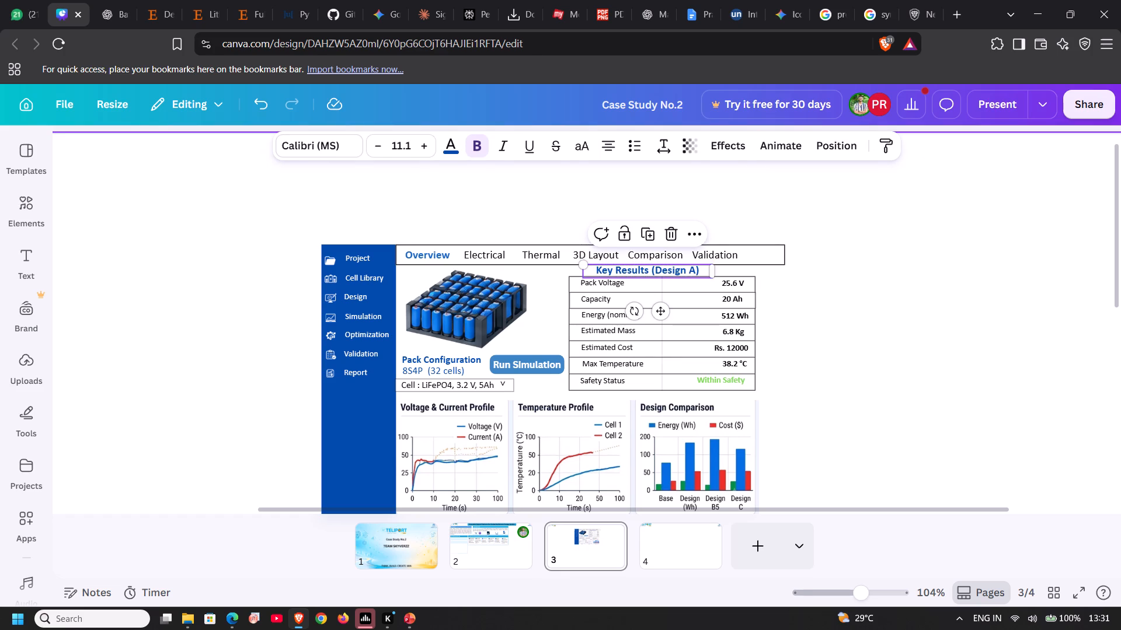
{"action": "left_click", "coordinate": [913, 242]}
Scale the Key Results table down slightly with its lower-right corner fixed, and nudge it five steps down.
{"action": "left_click", "coordinate": [735, 318]}
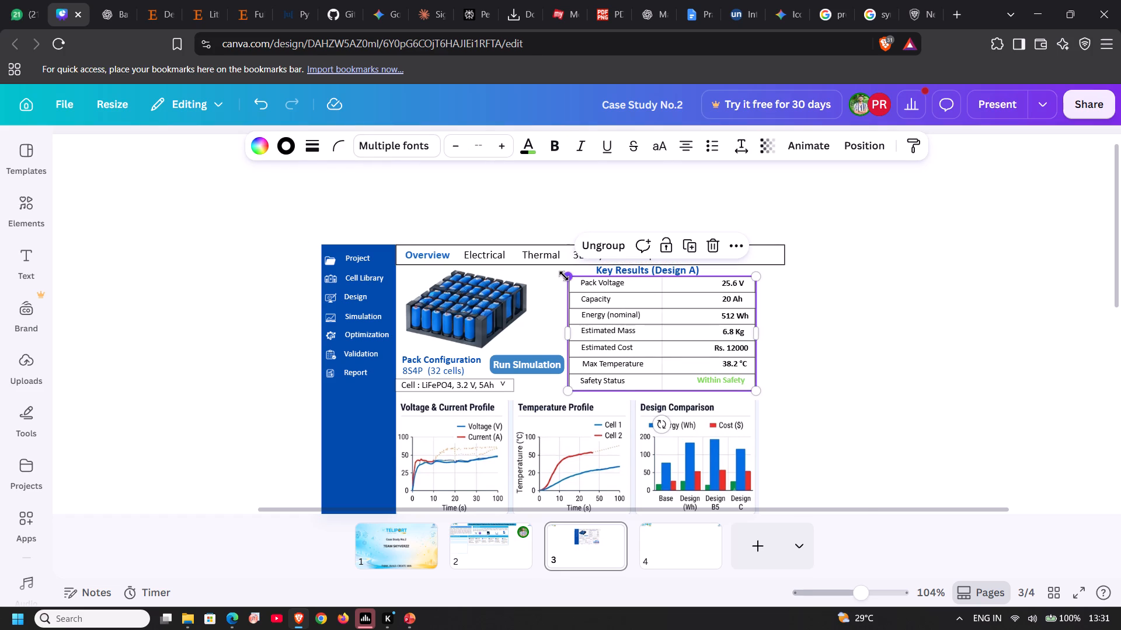
{"action": "left_click_drag", "start_coordinate": [565, 276], "coordinate": [577, 280]}
{"action": "left_click", "coordinate": [873, 327]}
{"action": "left_click", "coordinate": [712, 339]}
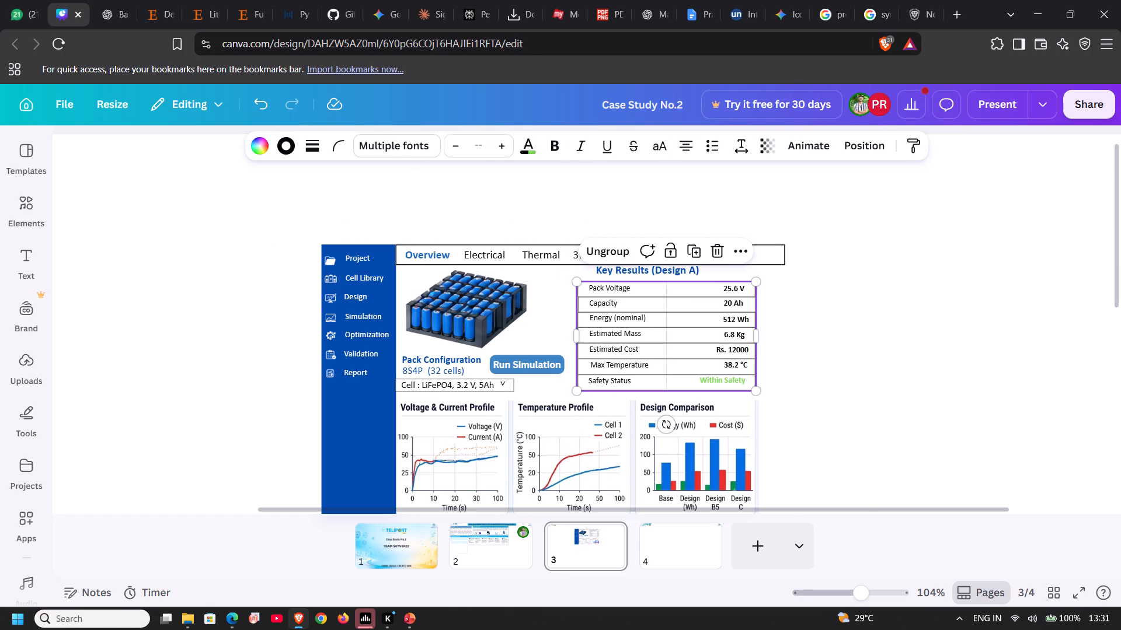
{"action": "key", "text": "Down"}
{"action": "key", "text": "Down"}
{"action": "key", "text": "Down"}
{"action": "key", "text": "Down"}
{"action": "key", "text": "Down"}
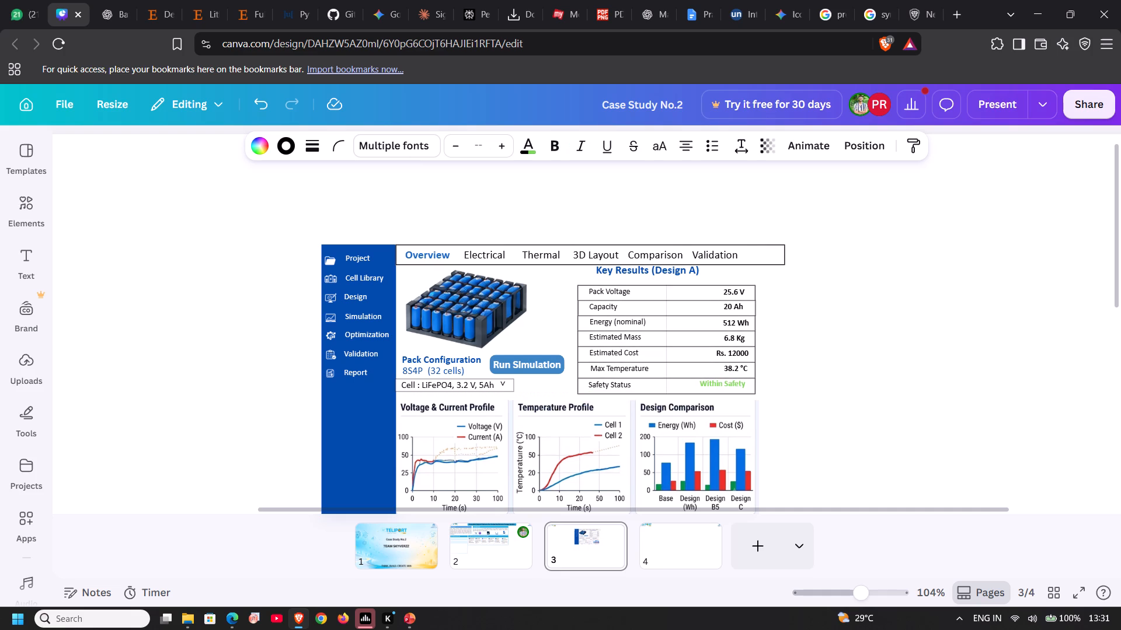
Nudge the Key Results (Design A) heading seven steps down, into the gap between the navigation bar and the table.
{"action": "left_click", "coordinate": [680, 268]}
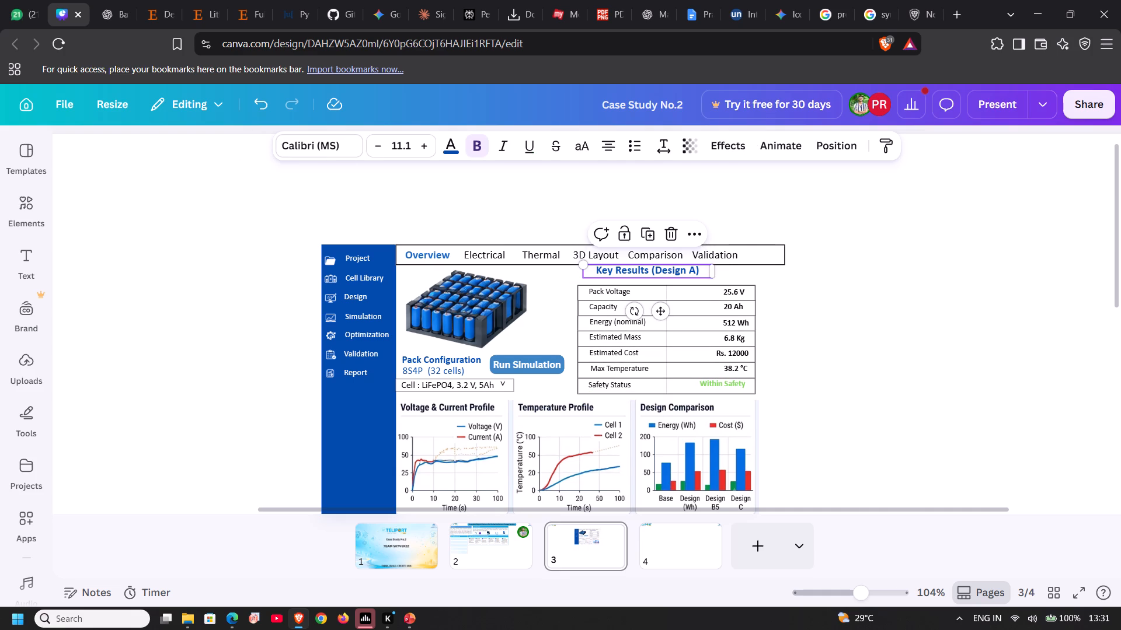
{"action": "key", "text": "Down"}
{"action": "key", "text": "Down"}
{"action": "key", "text": "Down"}
{"action": "key", "text": "Down"}
{"action": "key", "text": "Down"}
{"action": "key", "text": "Down"}
{"action": "key", "text": "Down"}
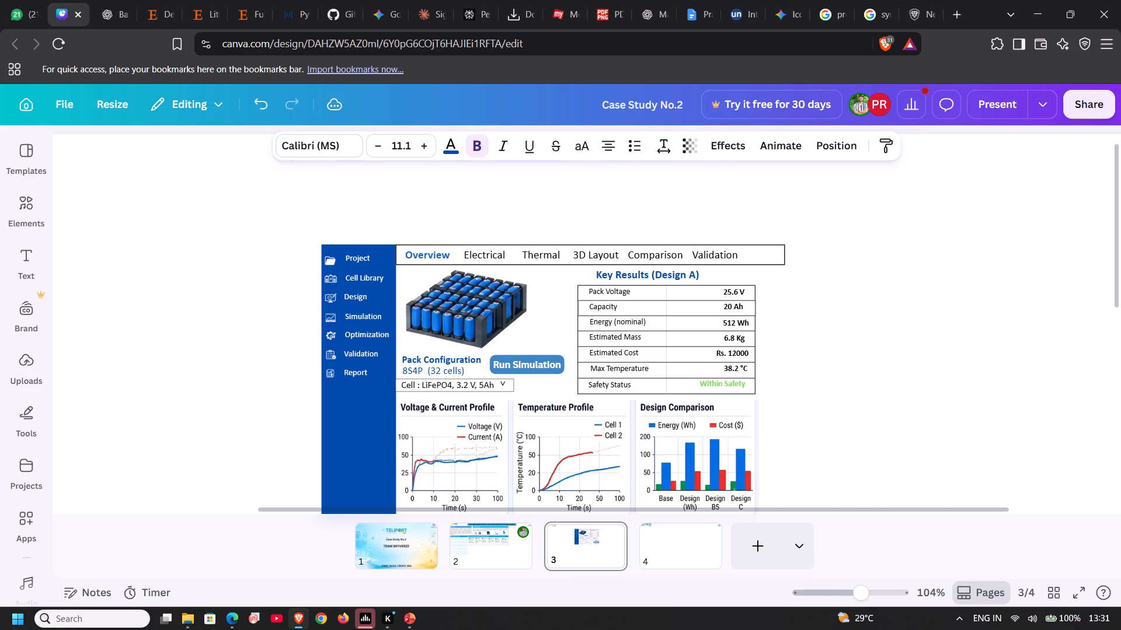
Narrow the navigation bar group to end level with the charts' right edge, and reduce its label font size one step.
{"action": "left_click", "coordinate": [758, 257]}
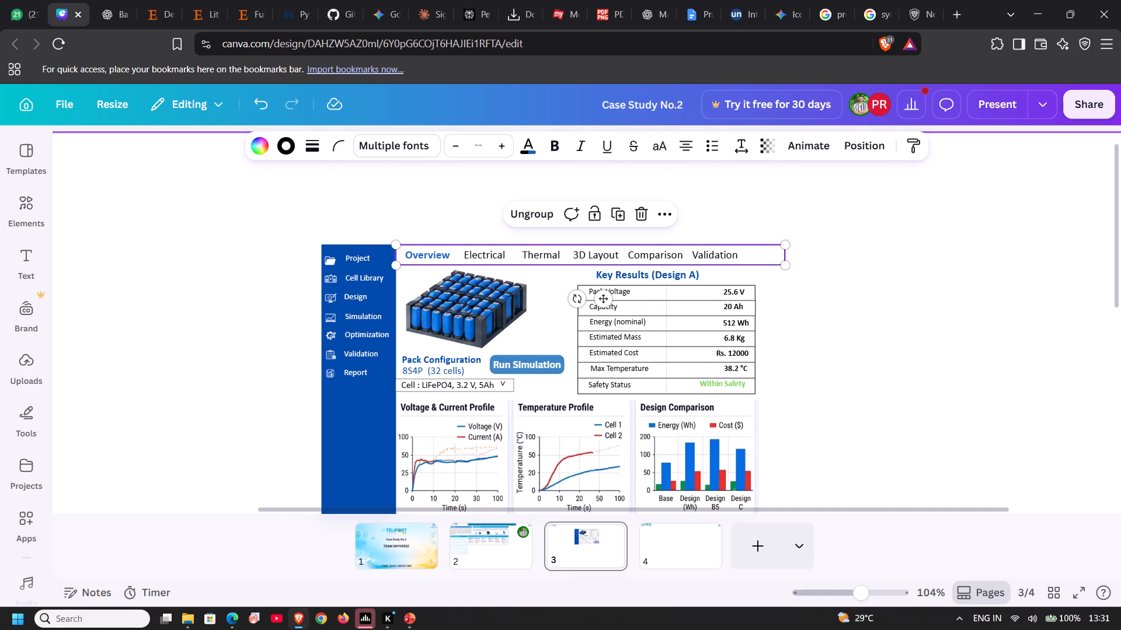
{"action": "left_click_drag", "start_coordinate": [782, 251], "coordinate": [760, 249]}
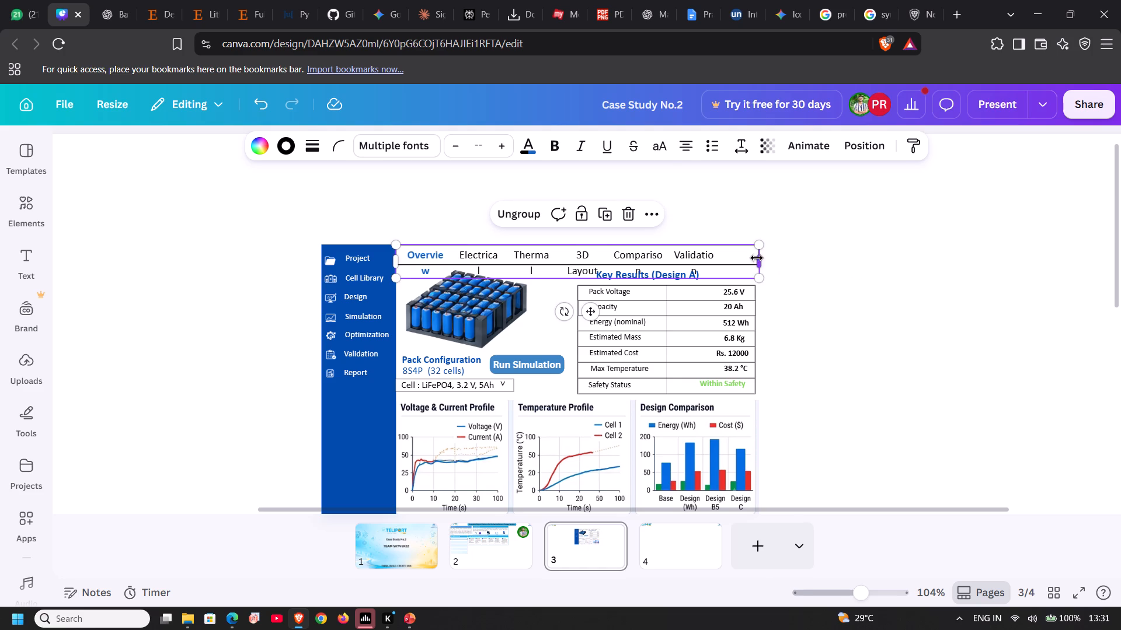
{"action": "left_click", "coordinate": [451, 148]}
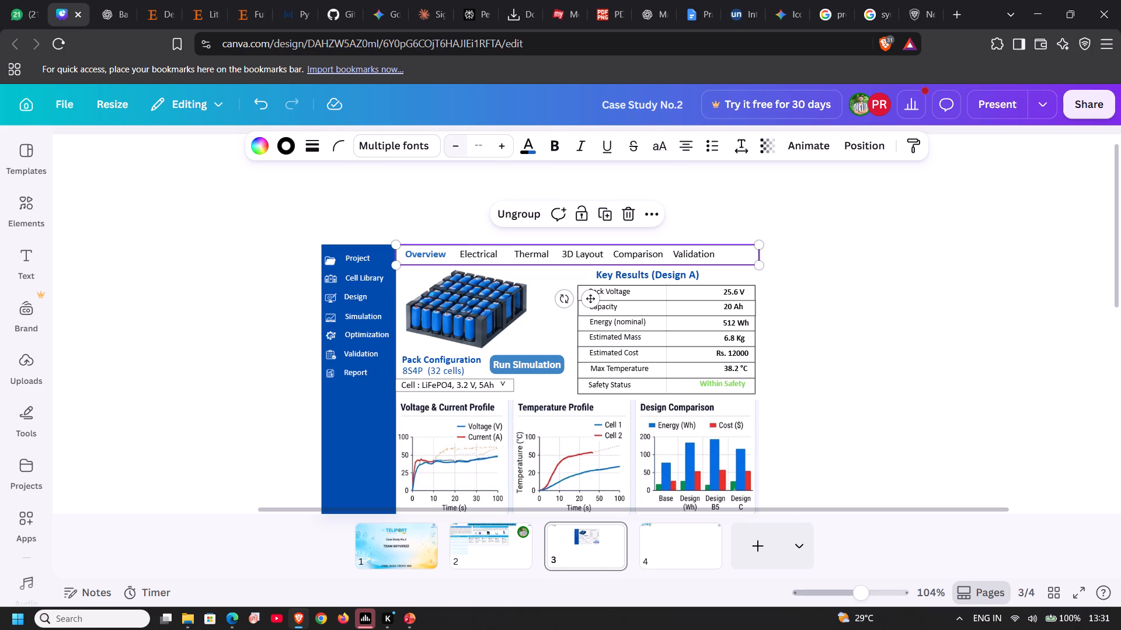
{"action": "left_click", "coordinate": [842, 244]}
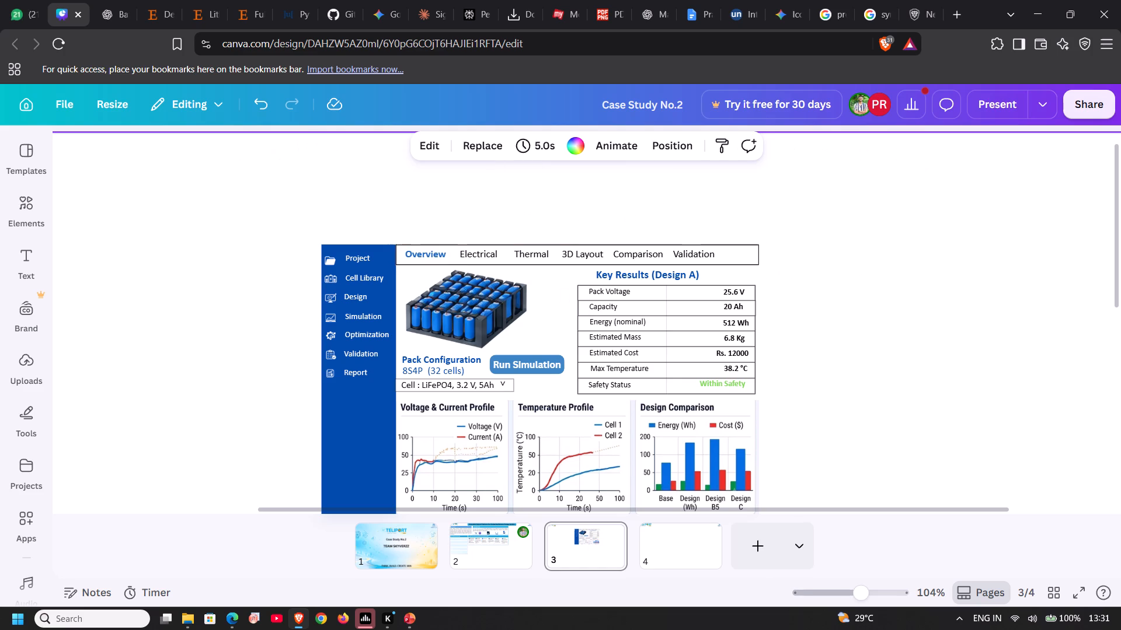
Group all parts of the dashboard mock-up on page 3 and move the group onto page 2, over the solution sections.
{"action": "scroll", "coordinate": [836, 248], "scroll_direction": "down", "scroll_amount": 1}
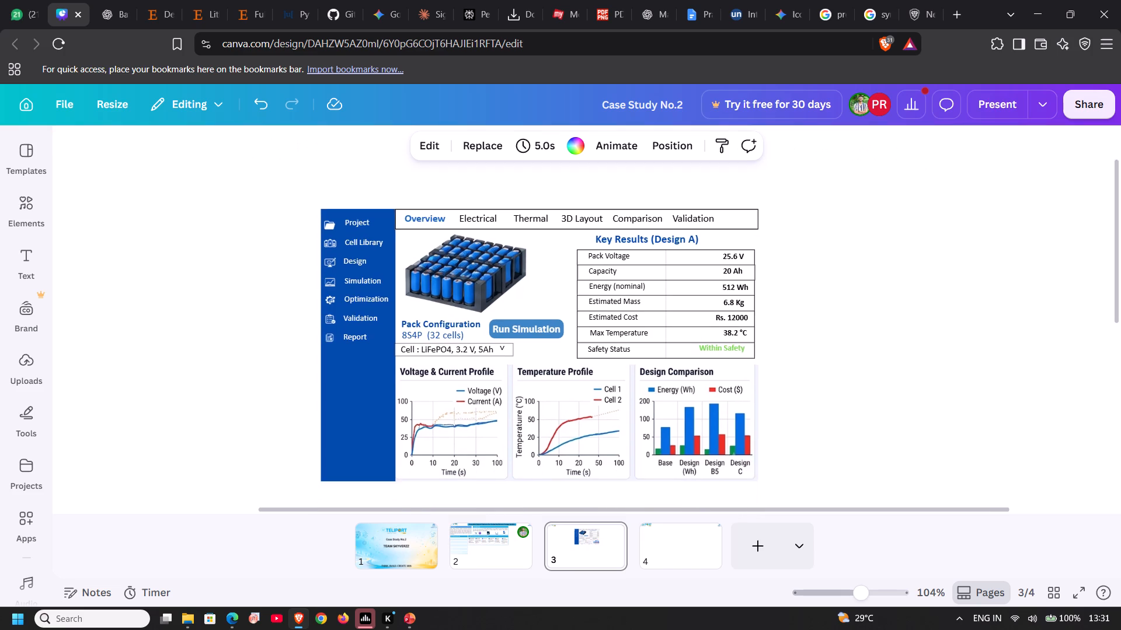
{"action": "scroll", "coordinate": [836, 248], "scroll_direction": "down", "scroll_amount": 1}
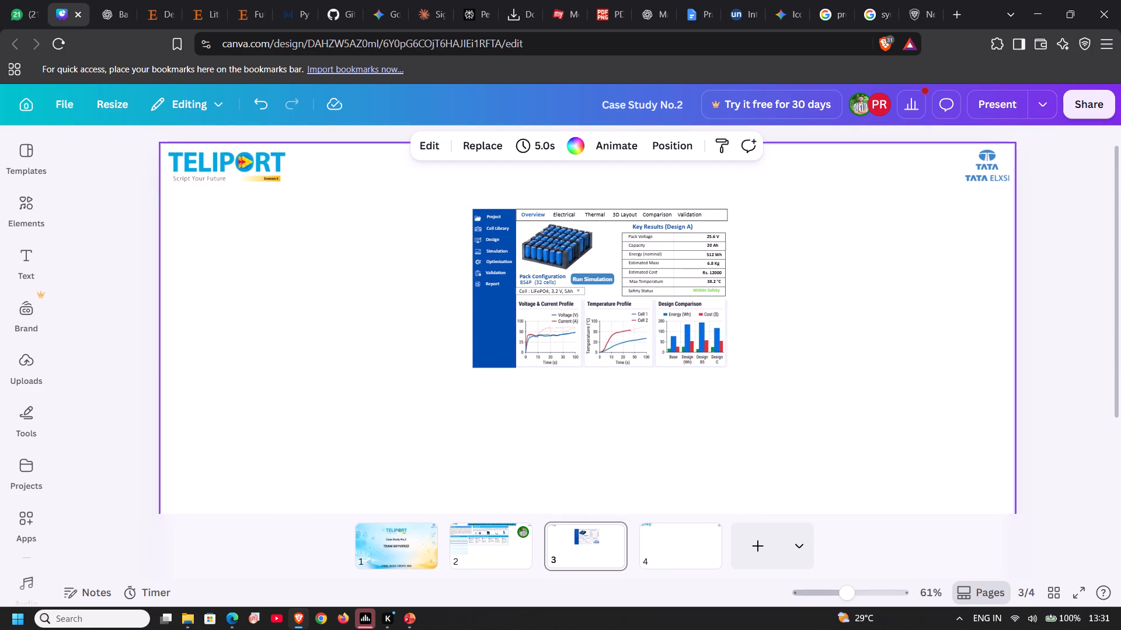
{"action": "left_click_drag", "start_coordinate": [445, 190], "coordinate": [830, 398]}
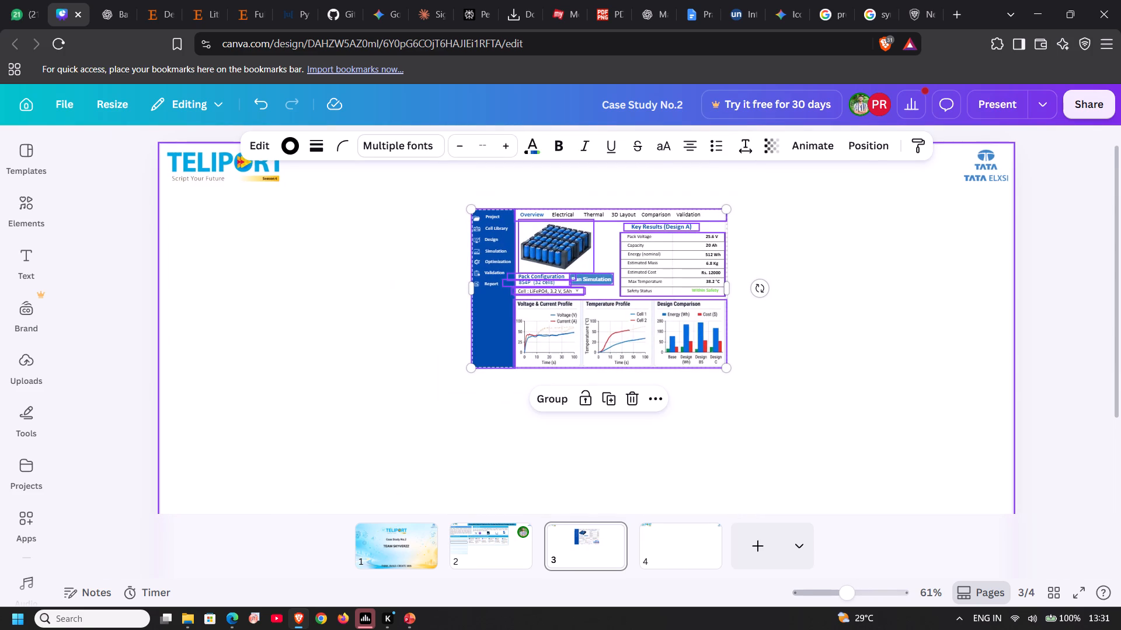
{"action": "key", "text": "ctrl+g"}
{"action": "left_click_drag", "start_coordinate": [616, 311], "coordinate": [489, 549]}
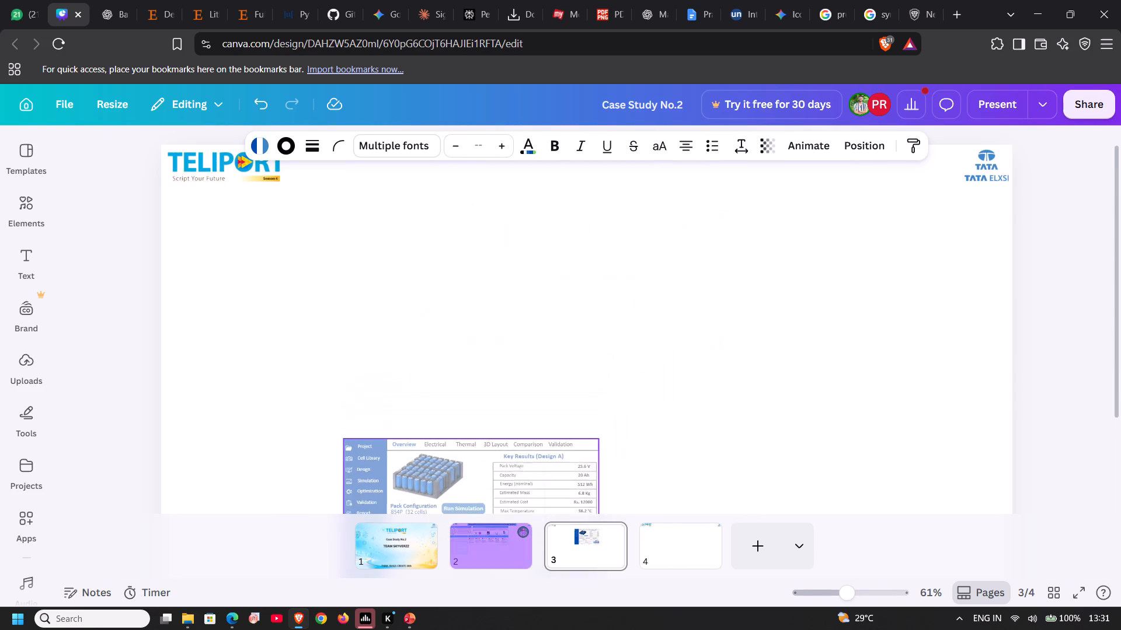
{"action": "left_click_drag", "start_coordinate": [489, 549], "coordinate": [492, 550]}
{"action": "left_click_drag", "start_coordinate": [629, 320], "coordinate": [760, 307]}
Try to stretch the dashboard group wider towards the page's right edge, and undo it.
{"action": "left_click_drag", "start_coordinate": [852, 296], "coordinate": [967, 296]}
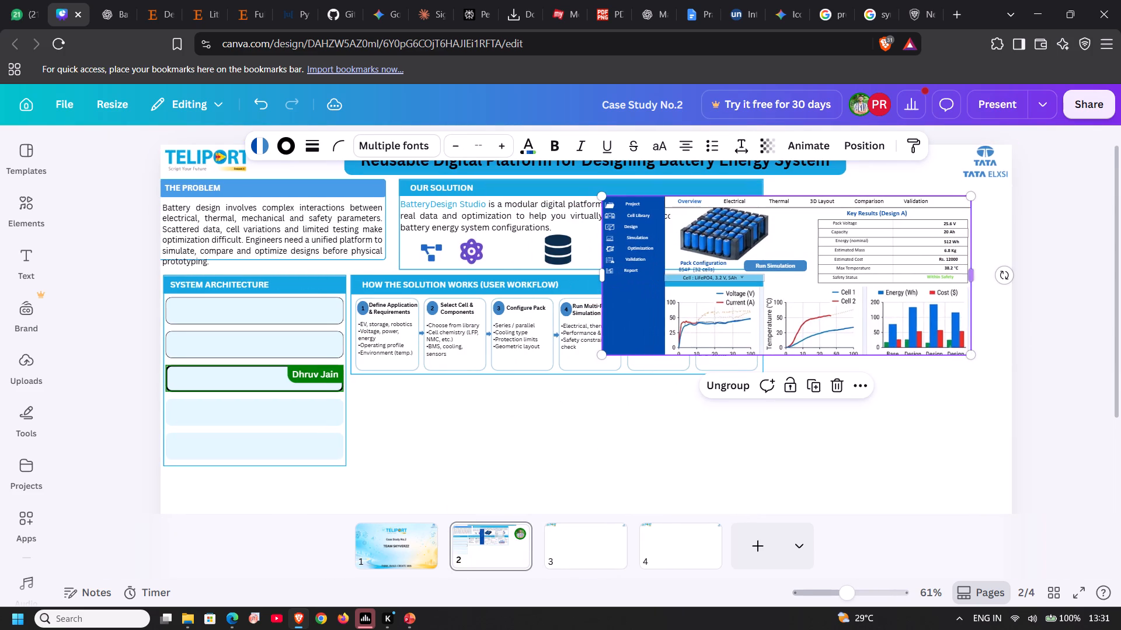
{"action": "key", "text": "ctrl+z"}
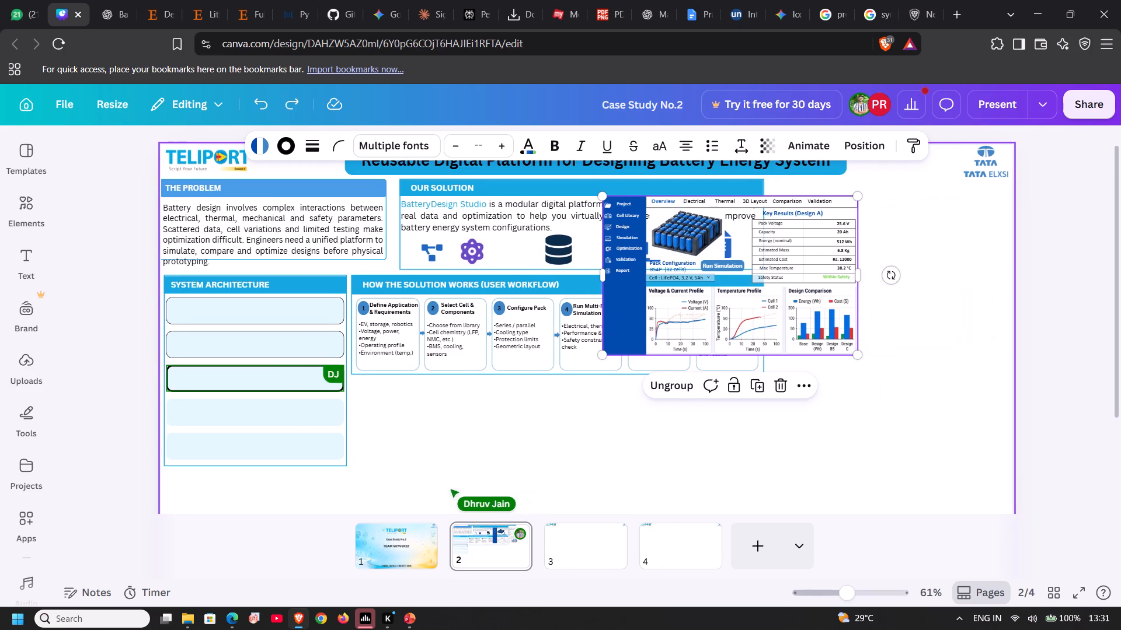
Move the dashboard group to the right of the Our Solution and workflow sections, its top level with the Our Solution header.
{"action": "left_click", "coordinate": [673, 455]}
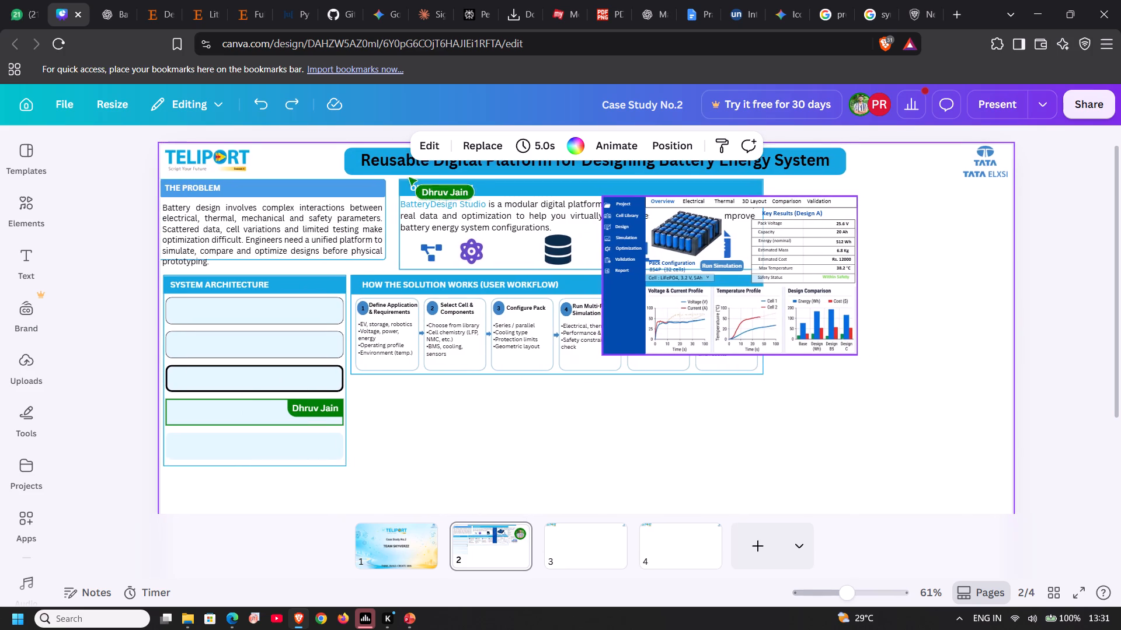
{"action": "scroll", "coordinate": [733, 341], "scroll_direction": "right", "scroll_amount": 1}
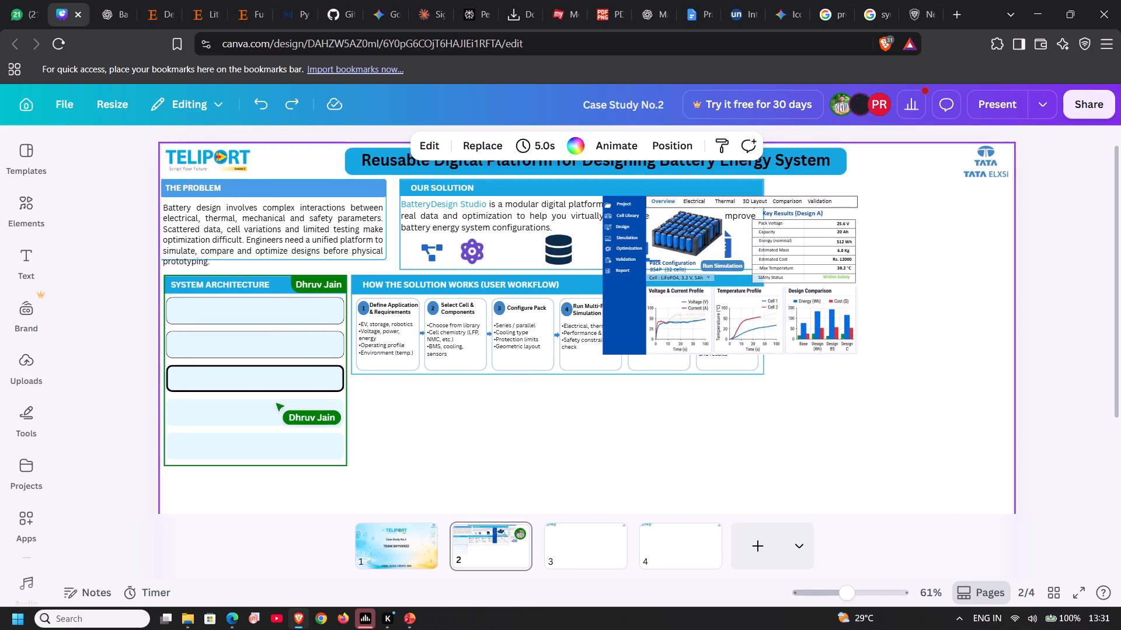
{"action": "left_click_drag", "start_coordinate": [816, 239], "coordinate": [985, 232]}
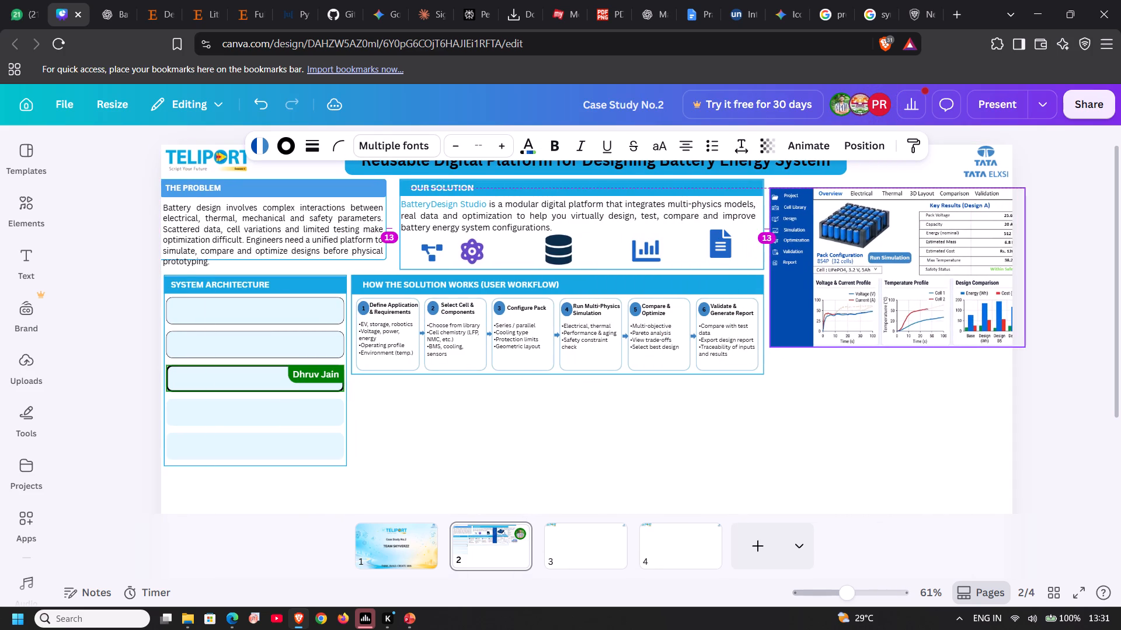
{"action": "left_click_drag", "start_coordinate": [985, 232], "coordinate": [977, 222]}
Nudge the dashboard group 17 steps left so it fits inside page 2's right edge.
{"action": "key", "text": "Left"}
{"action": "key", "text": "Left"}
{"action": "key", "text": "Left"}
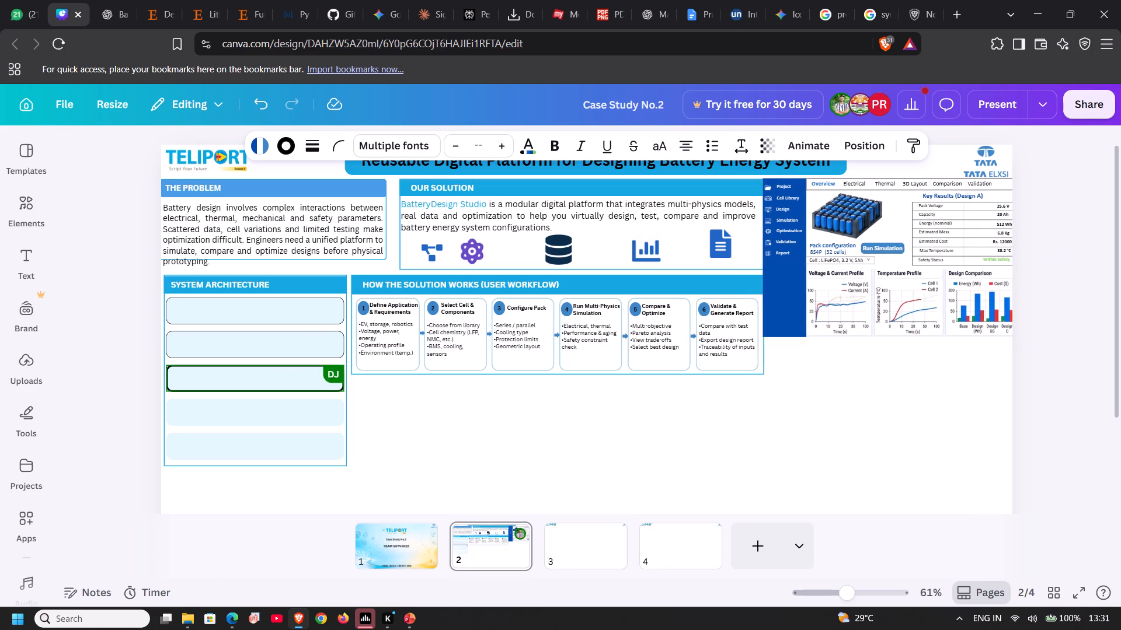
{"action": "key", "text": "Left"}
{"action": "key", "text": "Left"}
{"action": "key", "text": "Left"}
{"action": "key", "text": "Left"}
{"action": "key", "text": "Left"}
{"action": "key", "text": "Left"}
{"action": "key", "text": "Left"}
{"action": "key", "text": "Left"}
{"action": "key", "text": "Left"}
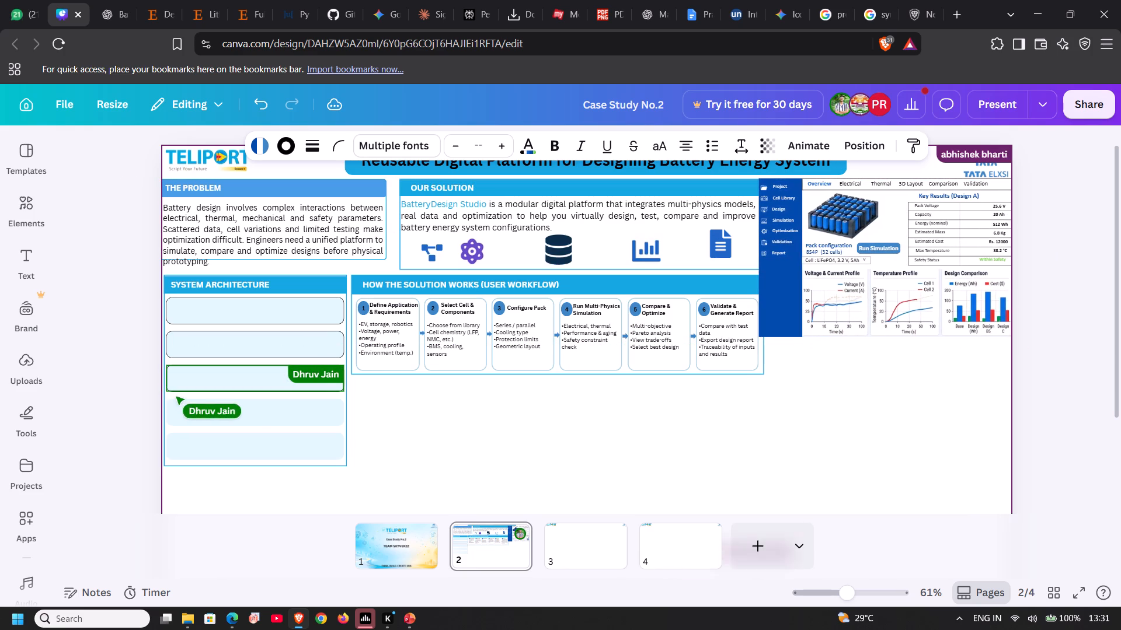
{"action": "key", "text": "Left"}
{"action": "key", "text": "Left"}
{"action": "key", "text": "Left"}
{"action": "key", "text": "Left"}
{"action": "key", "text": "Left"}
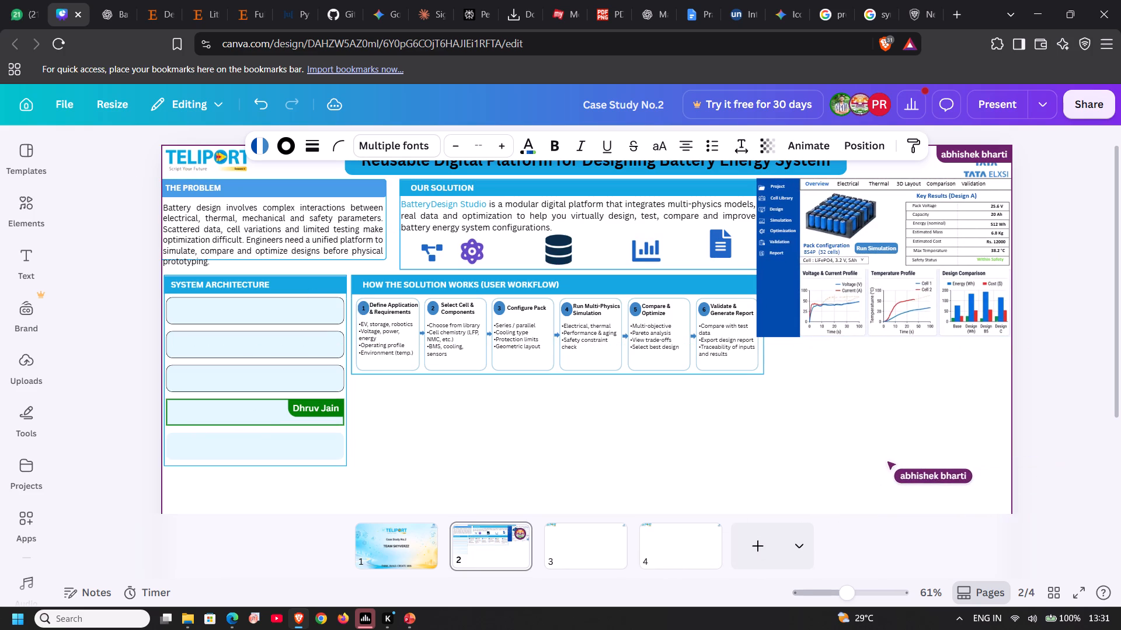
Narrow the dashboard's navigation bar slightly from its right end, towards the Key Results table's right edge.
{"action": "scroll", "coordinate": [933, 321], "scroll_direction": "left", "scroll_amount": 6}
{"action": "scroll", "coordinate": [933, 322], "scroll_direction": "up", "scroll_amount": 2}
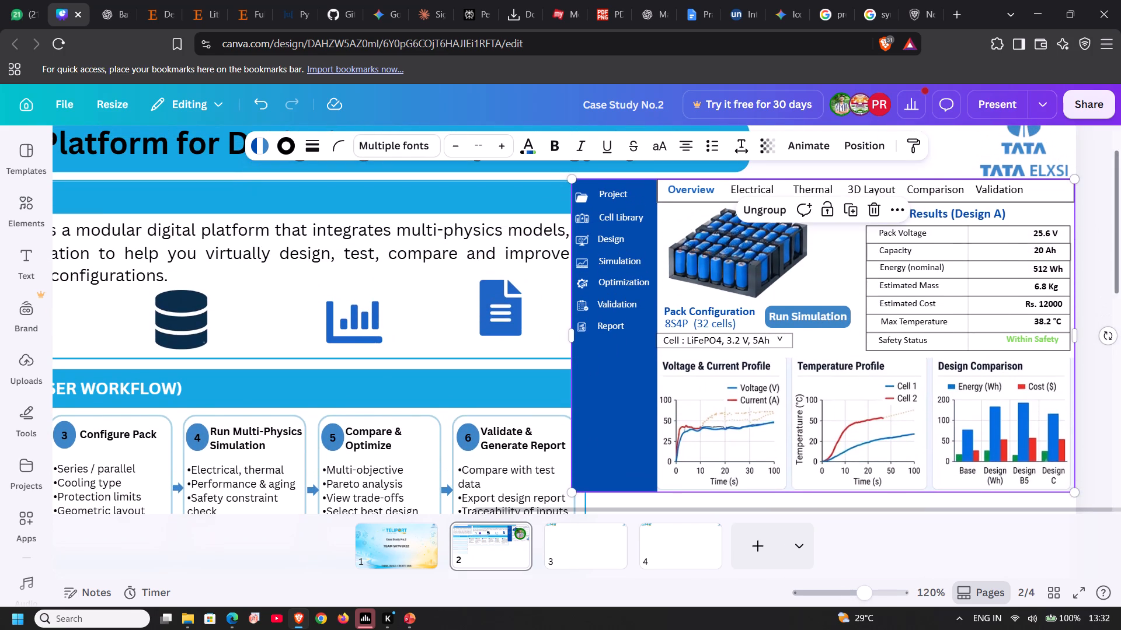
{"action": "left_click", "coordinate": [1053, 193]}
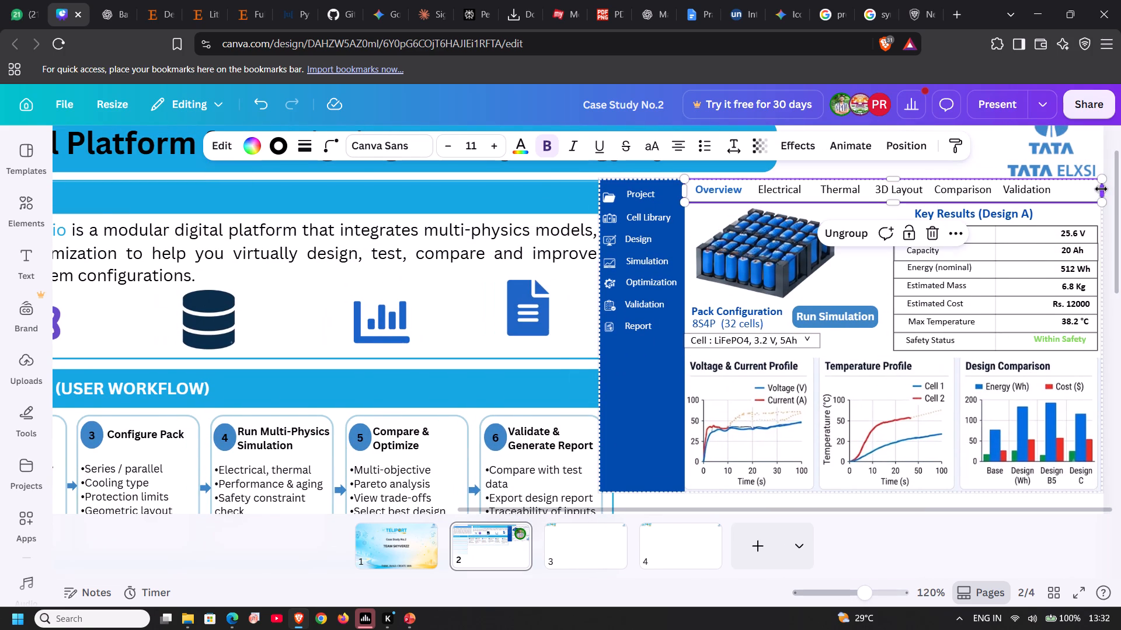
{"action": "left_click_drag", "start_coordinate": [1101, 189], "coordinate": [1094, 189]}
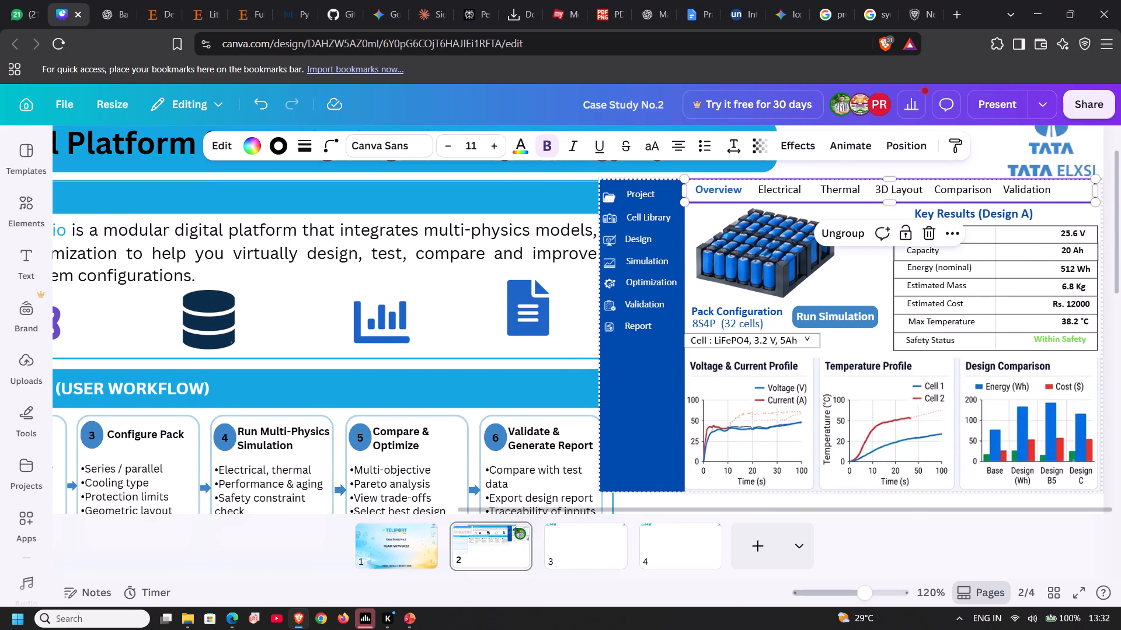
{"action": "left_click", "coordinate": [918, 533]}
{"action": "scroll", "coordinate": [915, 534], "scroll_direction": "down", "scroll_amount": 2}
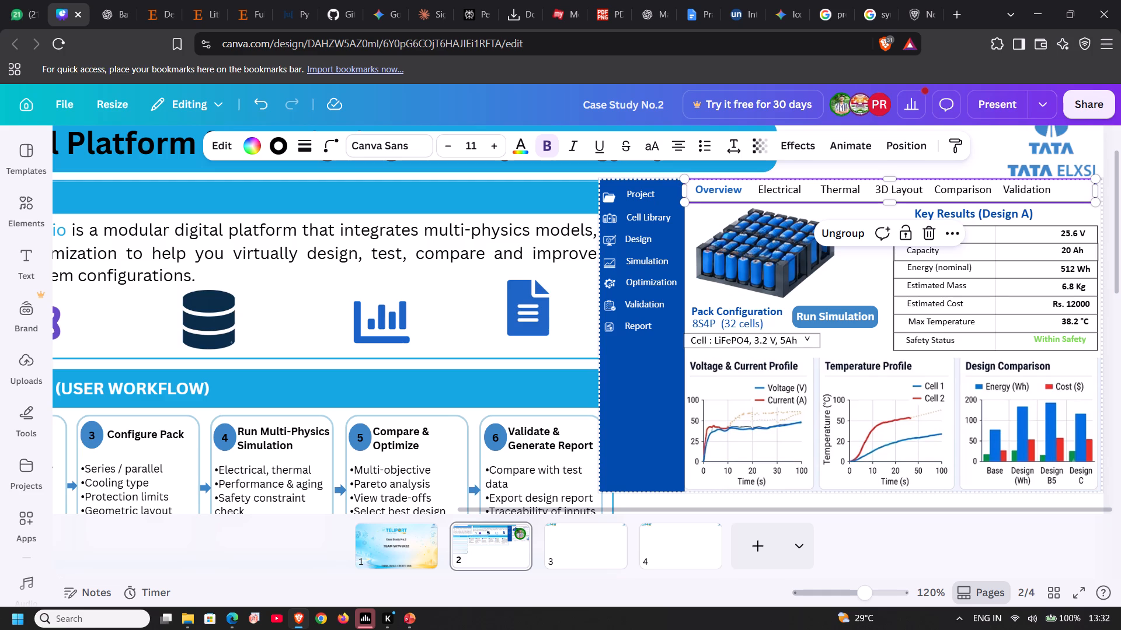
{"action": "scroll", "coordinate": [882, 317], "scroll_direction": "down", "scroll_amount": 1}
{"action": "left_click", "coordinate": [862, 373]}
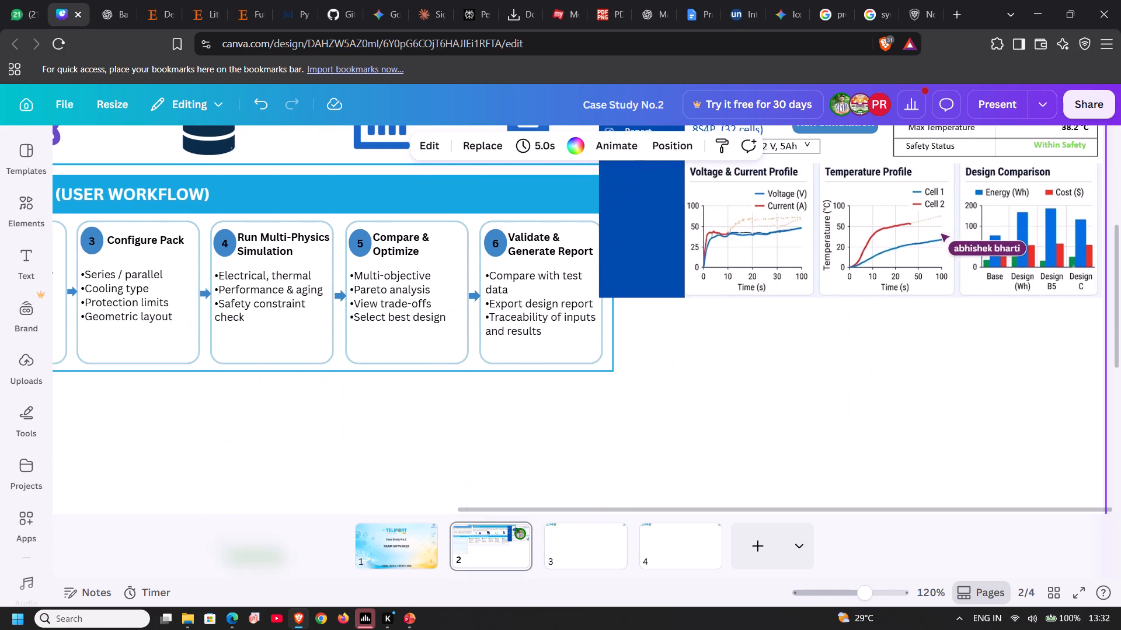
Widen the navigation bar a touch at its right end so it finishes level with the Key Results table.
{"action": "scroll", "coordinate": [861, 373], "scroll_direction": "up", "scroll_amount": 2}
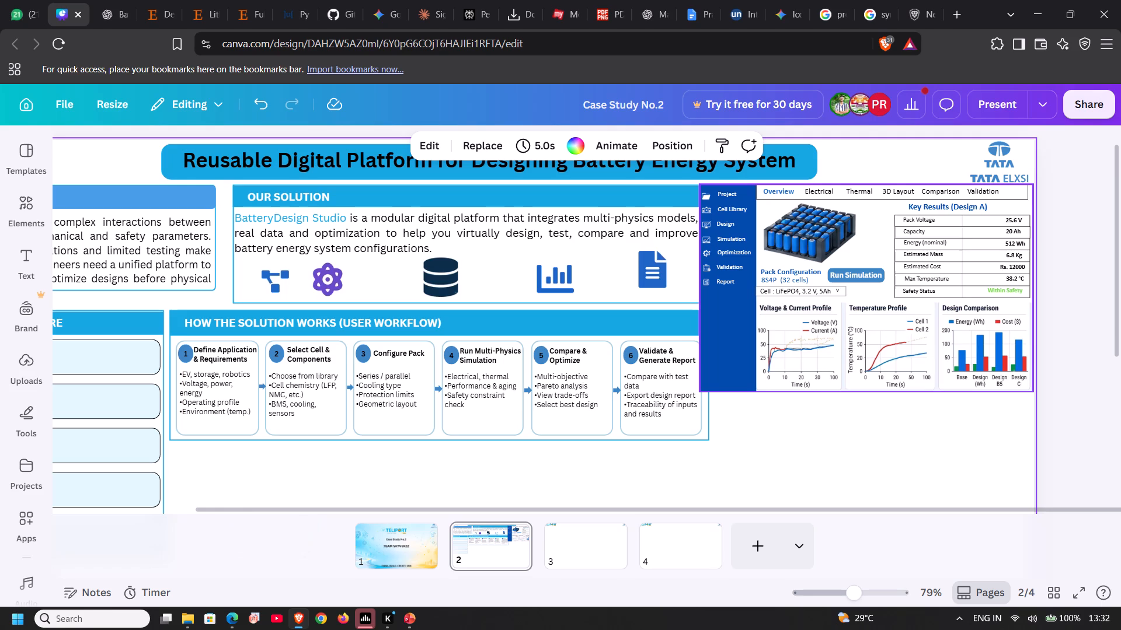
{"action": "left_click", "coordinate": [857, 422]}
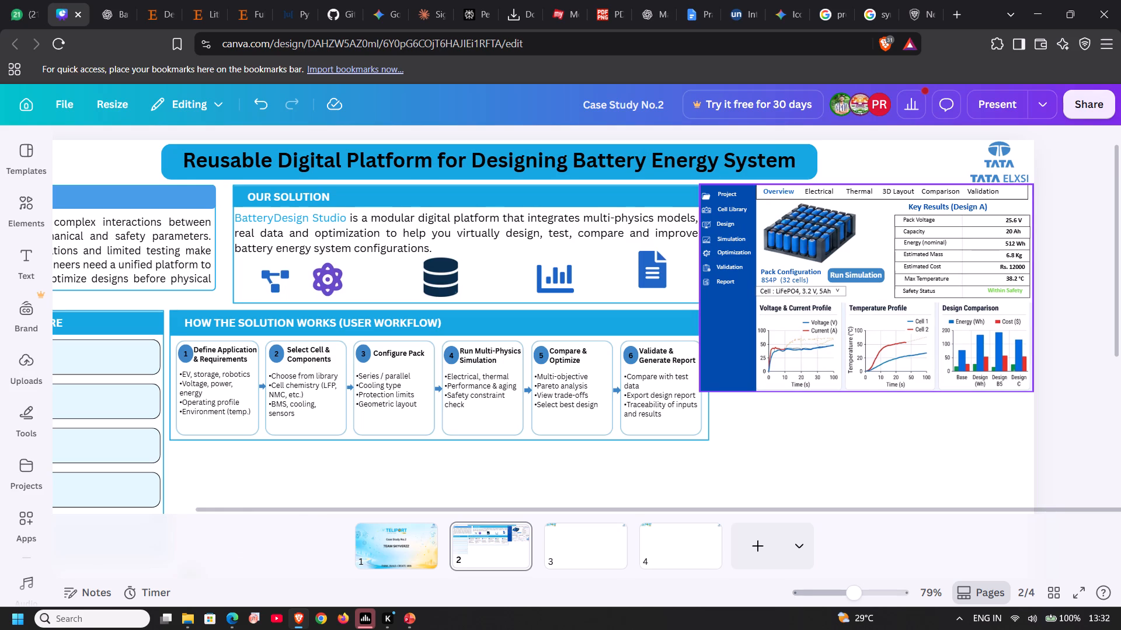
{"action": "left_click", "coordinate": [888, 434]}
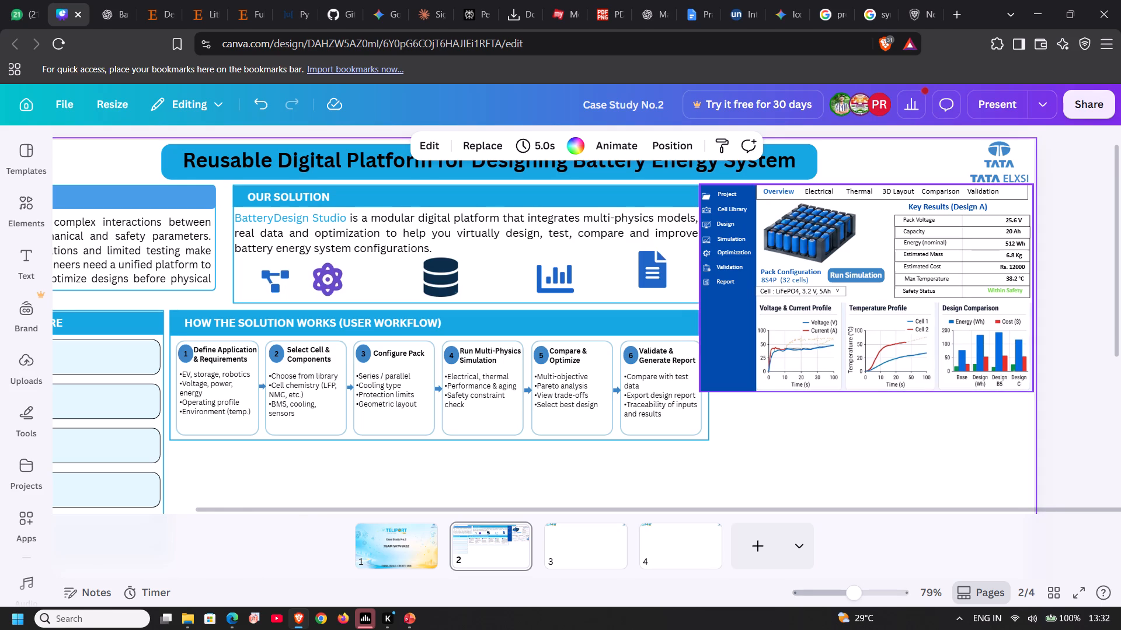
{"action": "scroll", "coordinate": [984, 236], "scroll_direction": "left", "scroll_amount": 3}
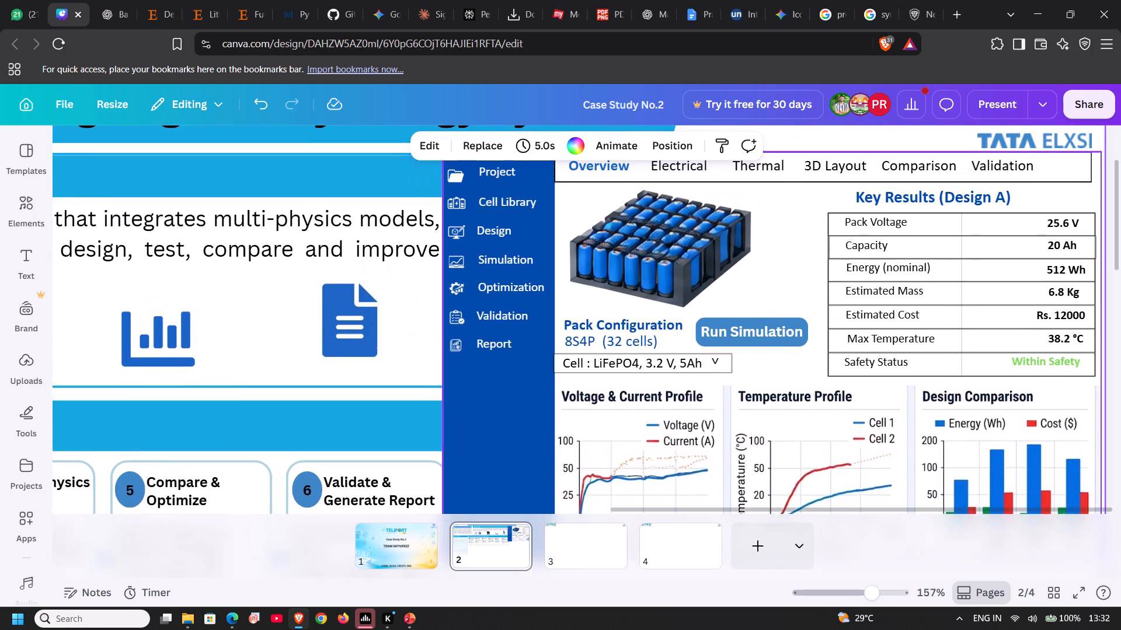
{"action": "scroll", "coordinate": [985, 236], "scroll_direction": "left", "scroll_amount": 2}
{"action": "left_click", "coordinate": [1077, 192]}
{"action": "left_click", "coordinate": [1076, 190]}
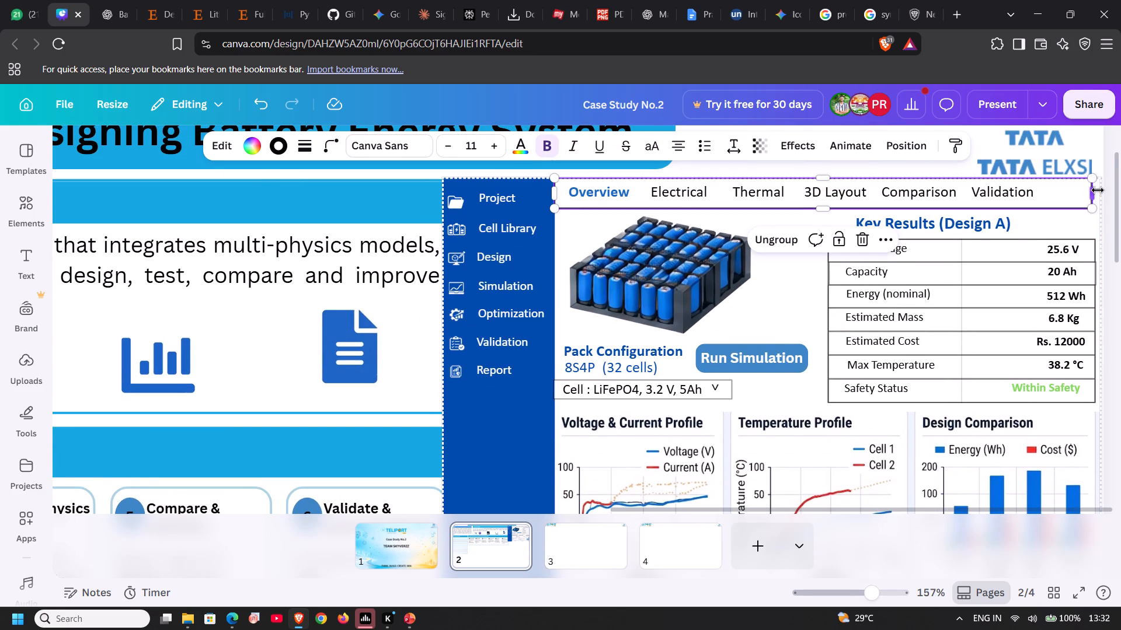
{"action": "left_click", "coordinate": [1092, 192]}
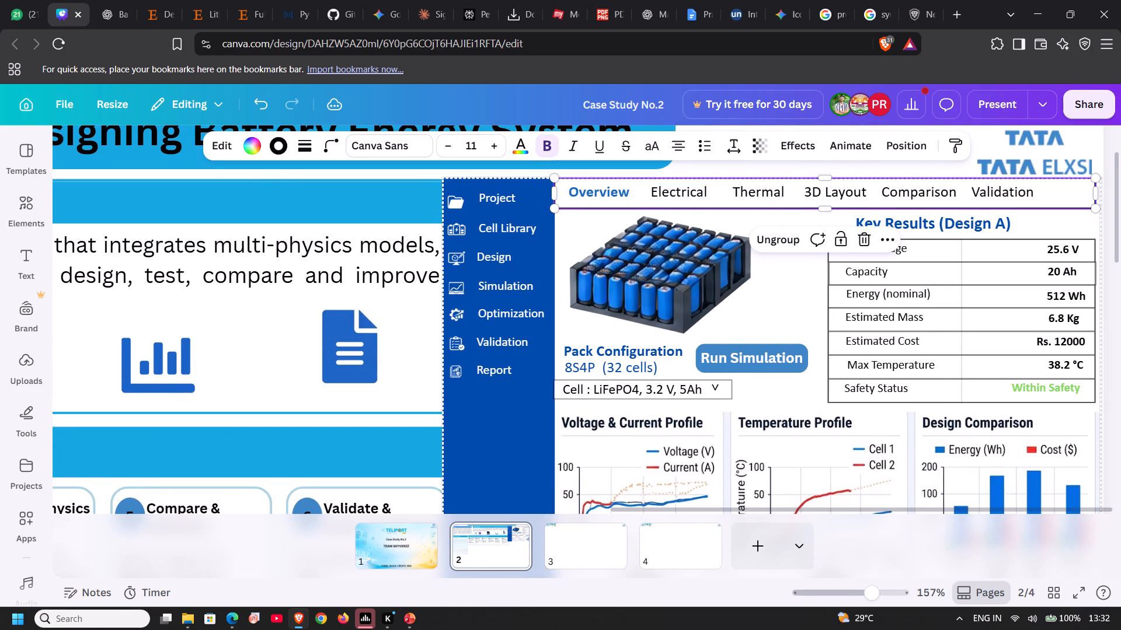
{"action": "scroll", "coordinate": [1061, 246], "scroll_direction": "down", "scroll_amount": 4}
{"action": "left_click", "coordinate": [938, 338]}
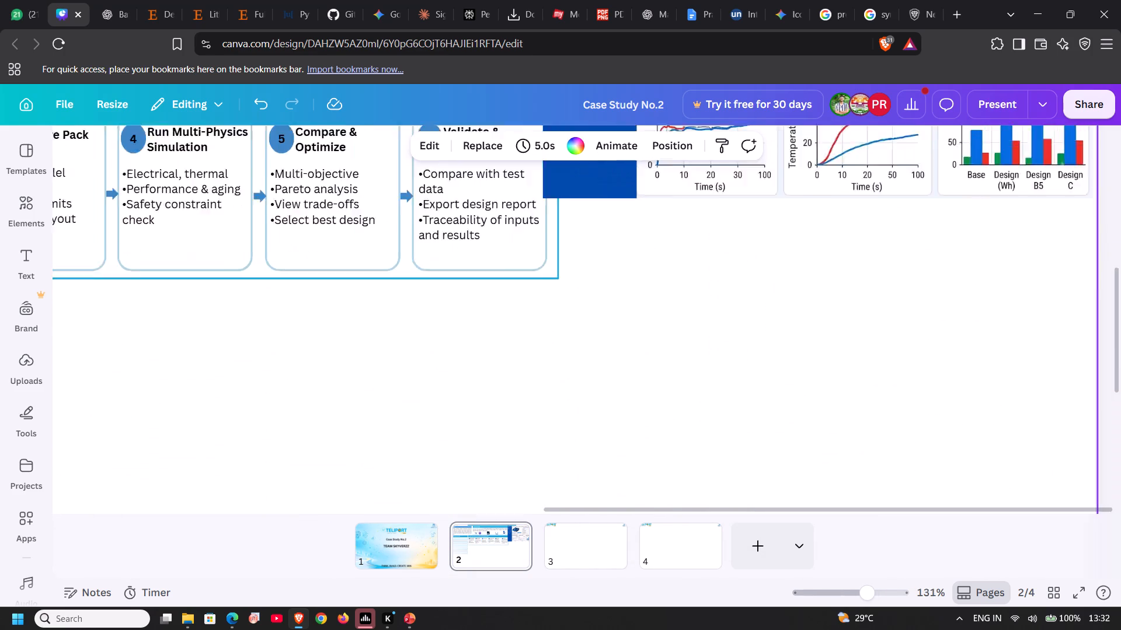
Nudge the Project label in the dashboard's blue sidebar three steps down to line up with its folder icon.
{"action": "scroll", "coordinate": [936, 339], "scroll_direction": "left", "scroll_amount": 1}
{"action": "scroll", "coordinate": [939, 334], "scroll_direction": "up", "scroll_amount": 2}
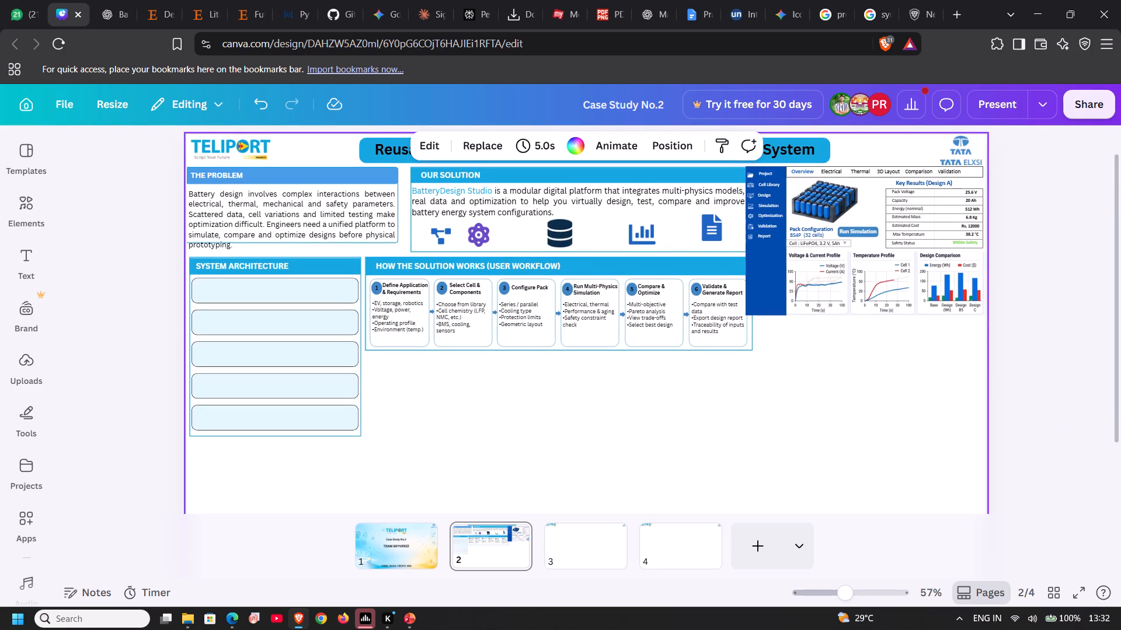
{"action": "scroll", "coordinate": [841, 387], "scroll_direction": "up", "scroll_amount": 3}
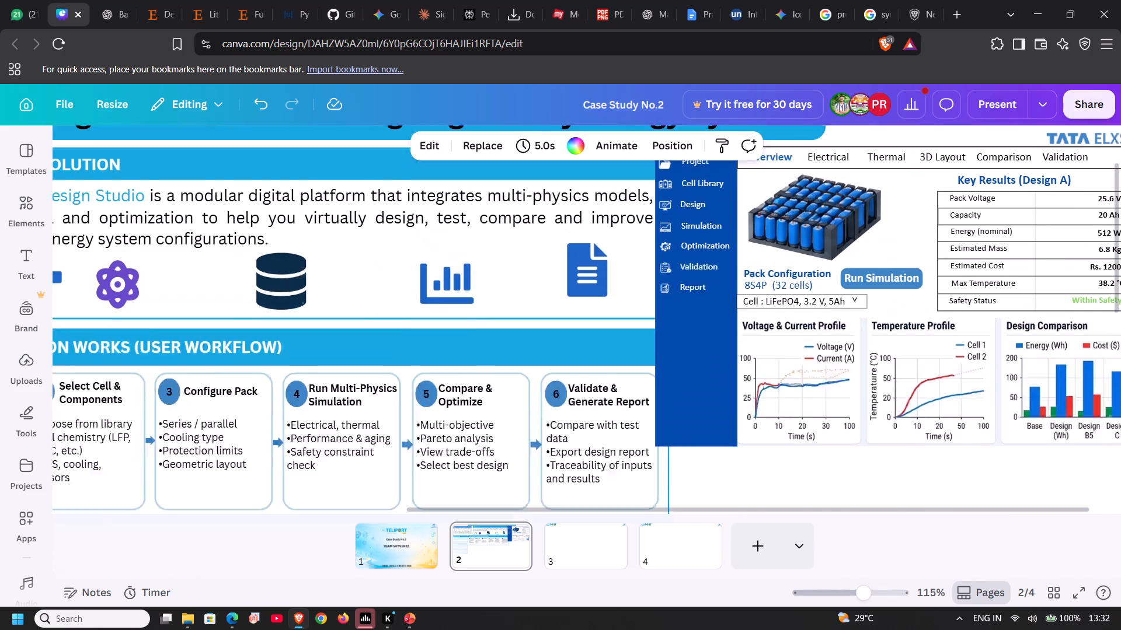
{"action": "scroll", "coordinate": [816, 401], "scroll_direction": "up", "scroll_amount": 1}
{"action": "double_click", "coordinate": [703, 243]}
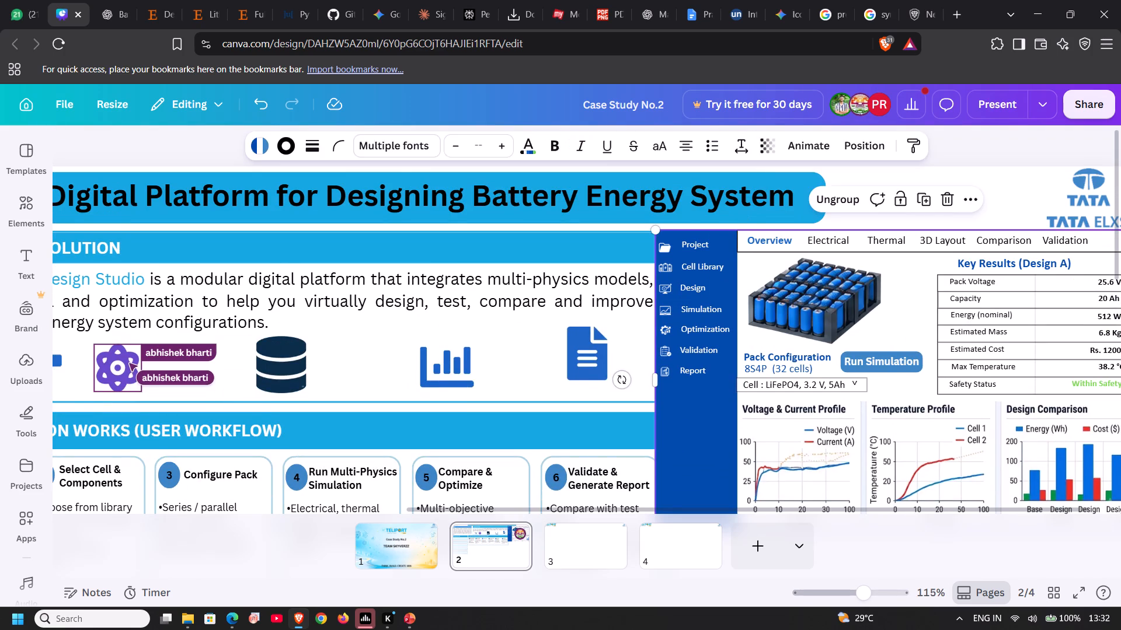
{"action": "key", "text": "Down"}
{"action": "key", "text": "Down"}
{"action": "key", "text": "Down"}
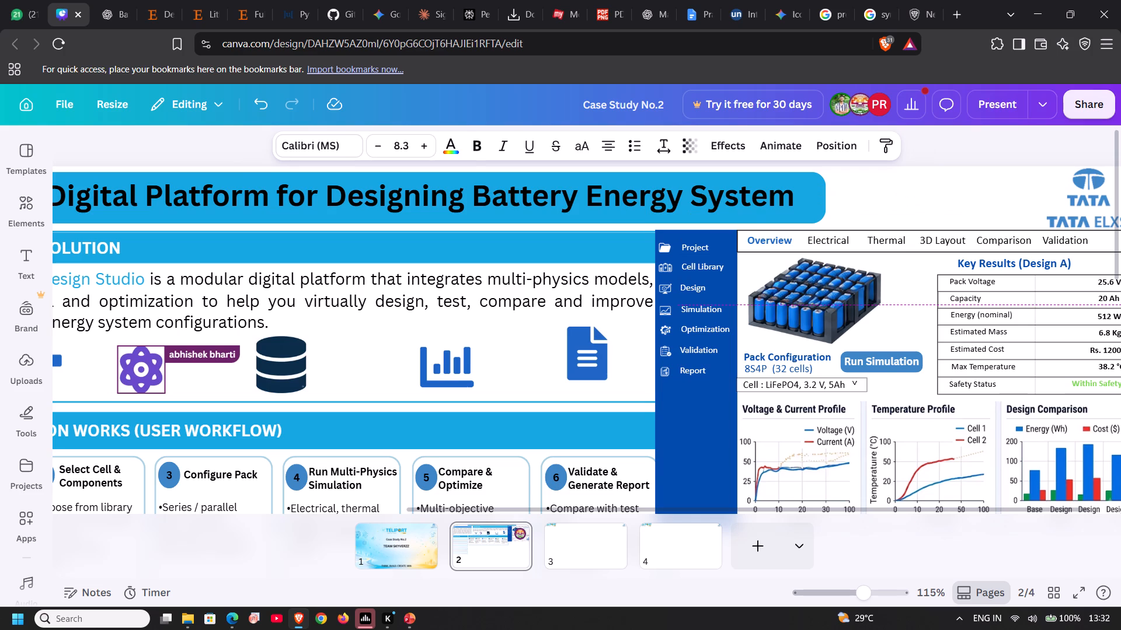
{"action": "scroll", "coordinate": [714, 578], "scroll_direction": "down", "scroll_amount": 2}
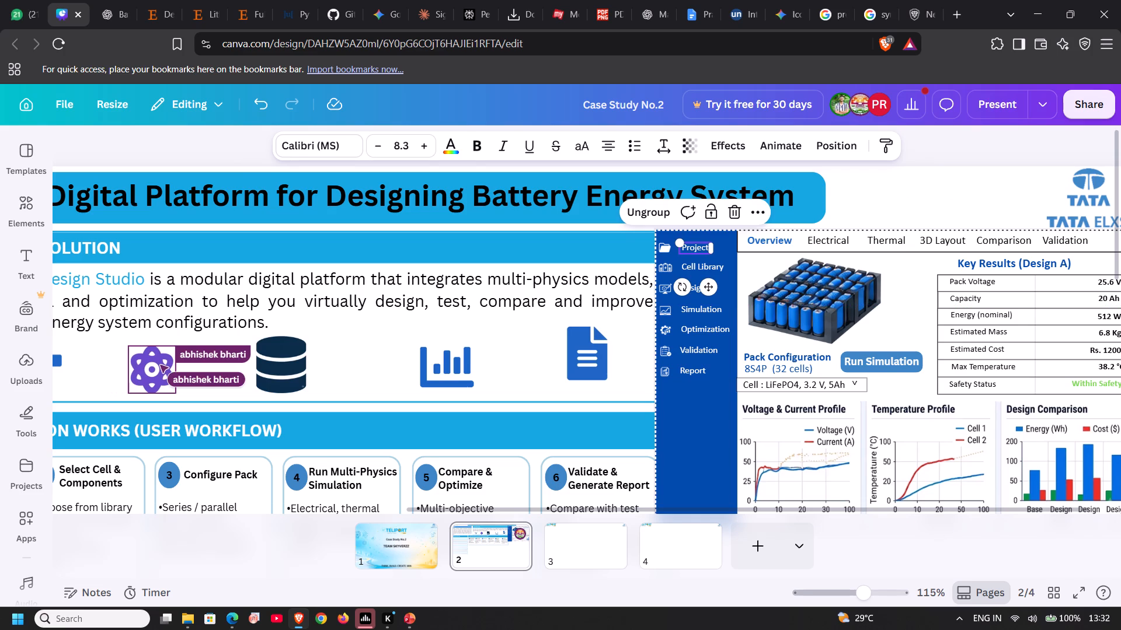
{"action": "scroll", "coordinate": [718, 569], "scroll_direction": "down", "scroll_amount": 1}
{"action": "scroll", "coordinate": [892, 407], "scroll_direction": "down", "scroll_amount": 4}
{"action": "left_click", "coordinate": [837, 402]}
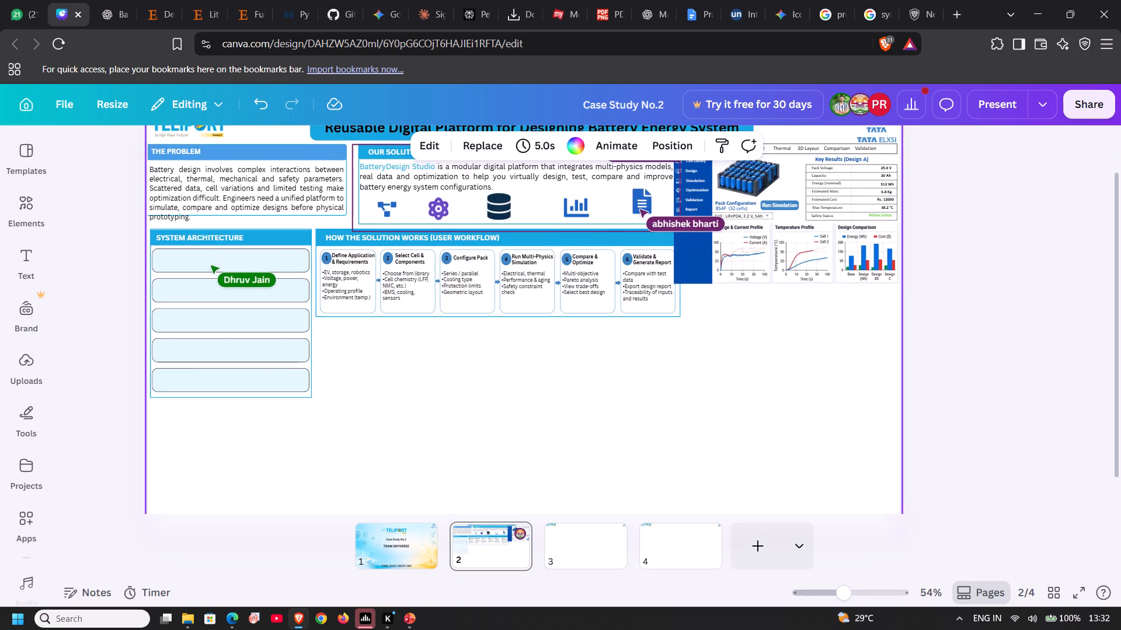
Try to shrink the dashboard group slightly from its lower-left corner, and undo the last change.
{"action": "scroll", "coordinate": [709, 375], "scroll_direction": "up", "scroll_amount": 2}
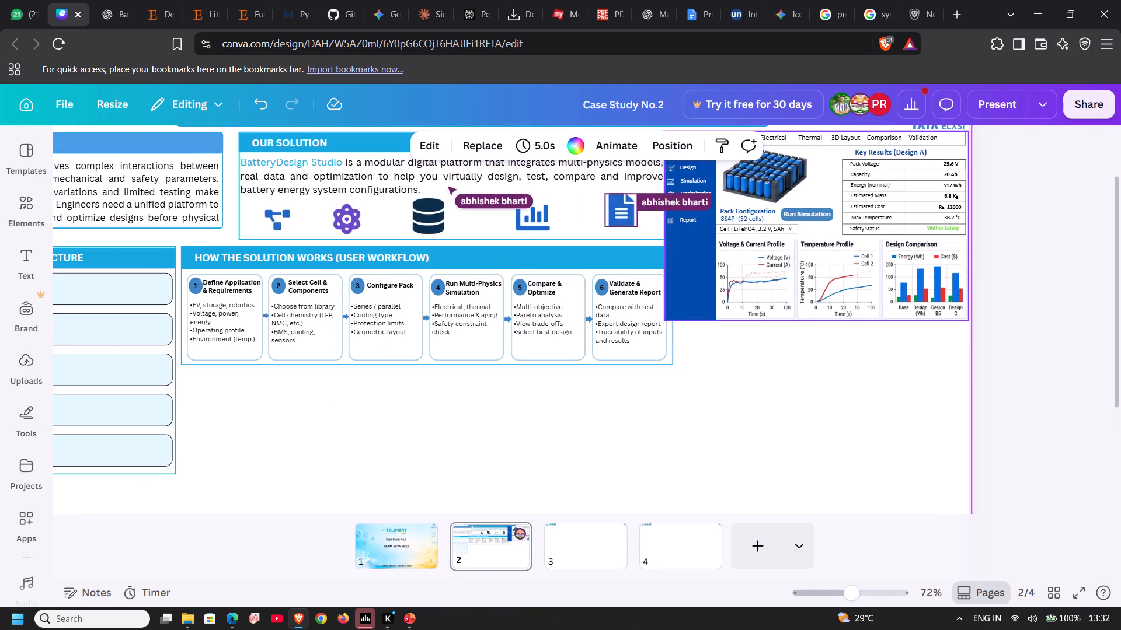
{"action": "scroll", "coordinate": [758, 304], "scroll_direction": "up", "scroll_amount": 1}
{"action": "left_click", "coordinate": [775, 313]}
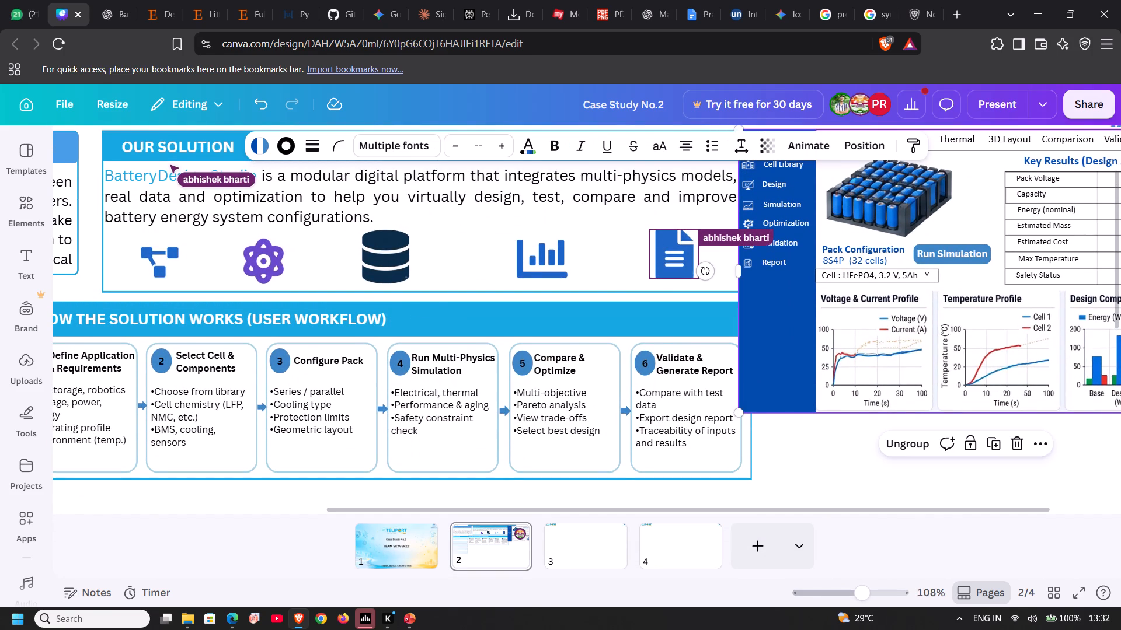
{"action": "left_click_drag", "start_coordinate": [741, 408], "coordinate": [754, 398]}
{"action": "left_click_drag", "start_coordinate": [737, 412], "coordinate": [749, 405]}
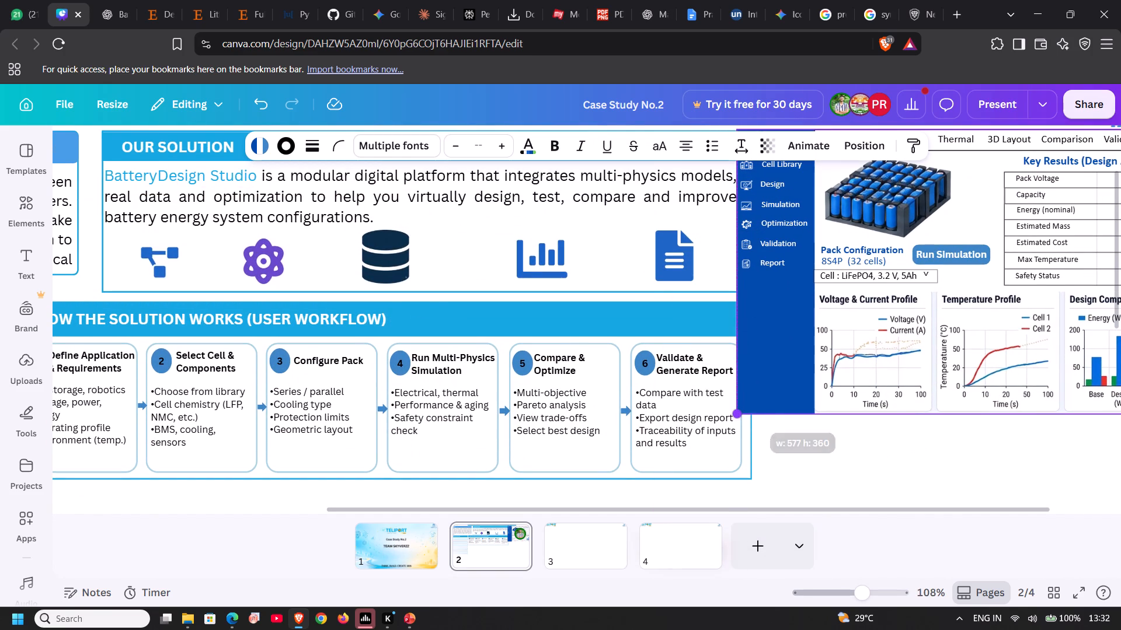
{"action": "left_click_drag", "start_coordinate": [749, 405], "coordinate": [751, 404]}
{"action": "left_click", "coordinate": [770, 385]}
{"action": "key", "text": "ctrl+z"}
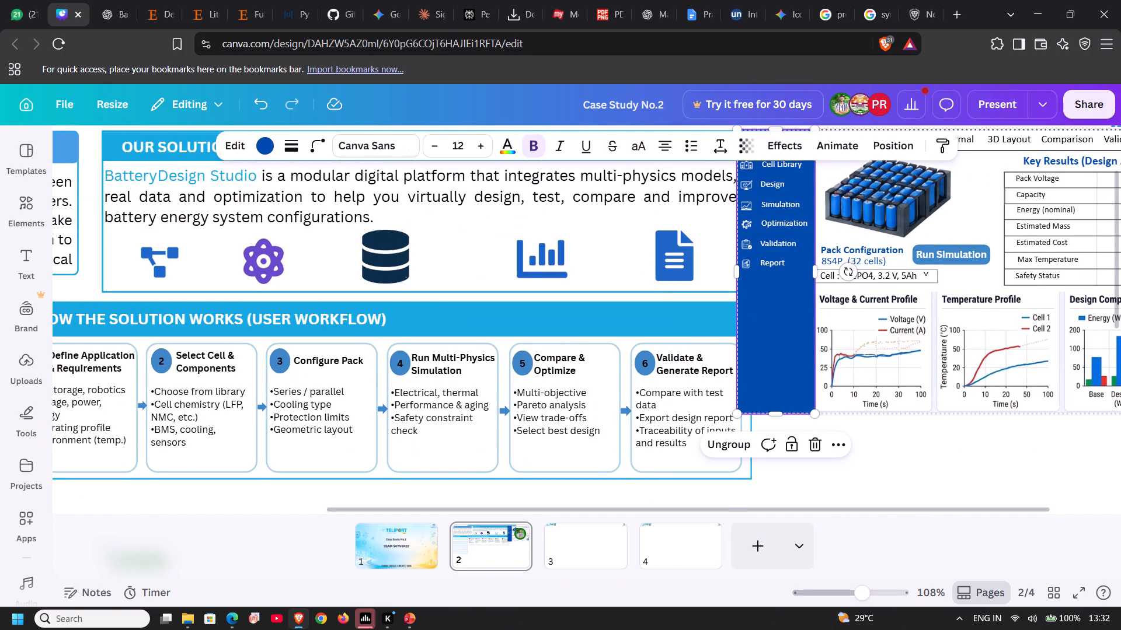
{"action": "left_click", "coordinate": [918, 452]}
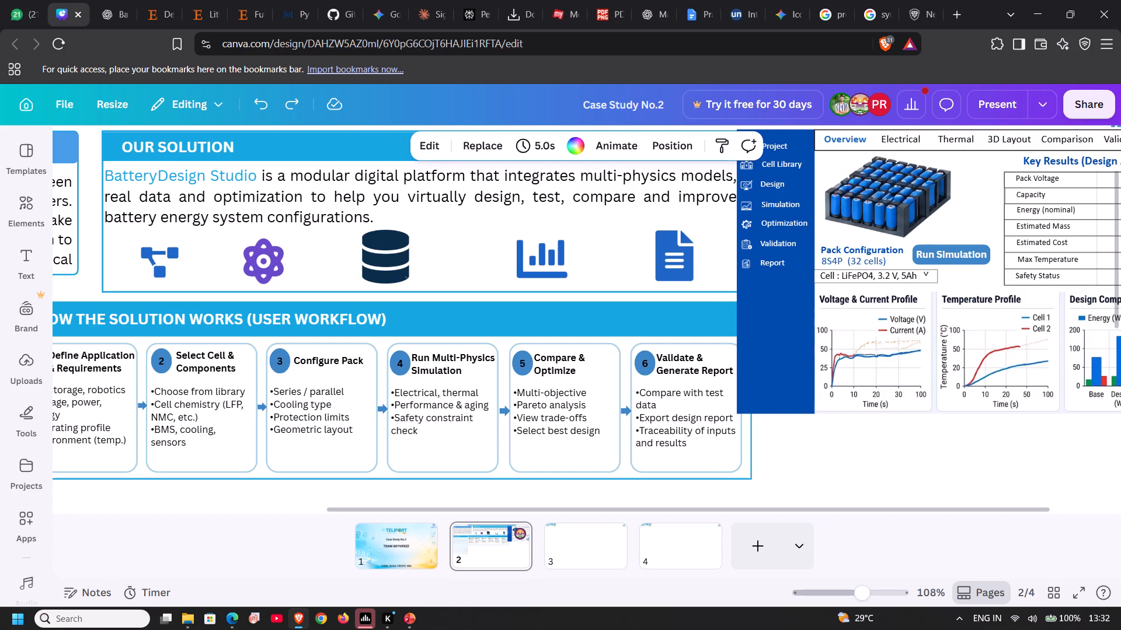
Undo the last dashboard resize and the last downward nudge of the Project label in the blue sidebar.
{"action": "scroll", "coordinate": [892, 460], "scroll_direction": "up", "scroll_amount": 1}
{"action": "key", "text": "ctrl+z"}
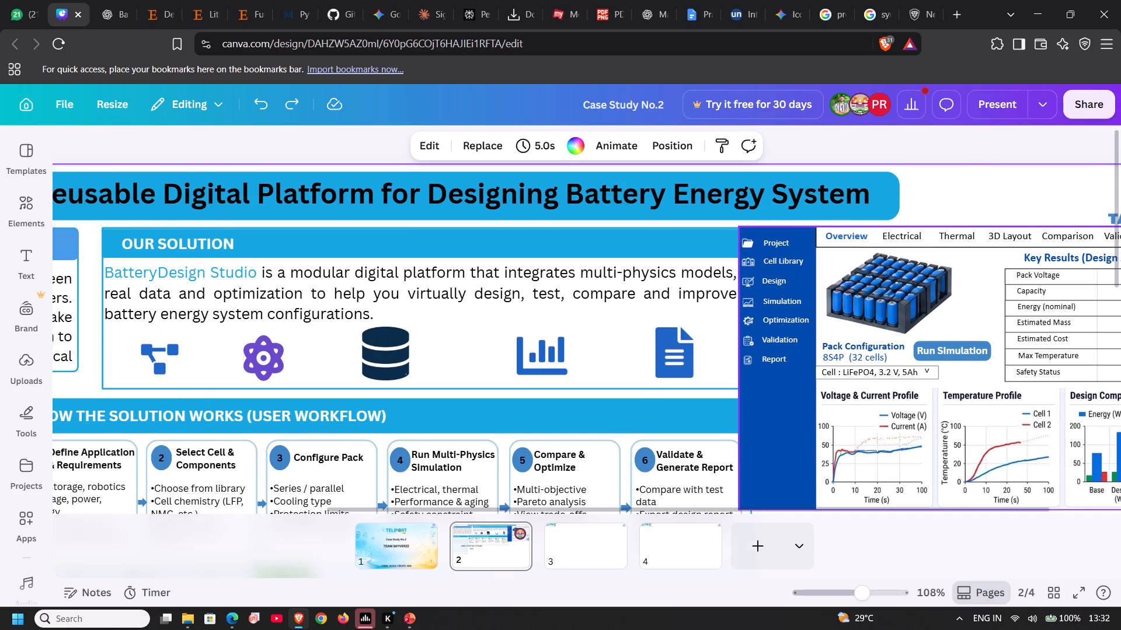
{"action": "key", "text": "ctrl+z"}
Nudge the Project label in the dashboard's blue sidebar three steps down to line up with its folder icon.
{"action": "left_click", "coordinate": [781, 243]}
{"action": "left_click", "coordinate": [780, 242]}
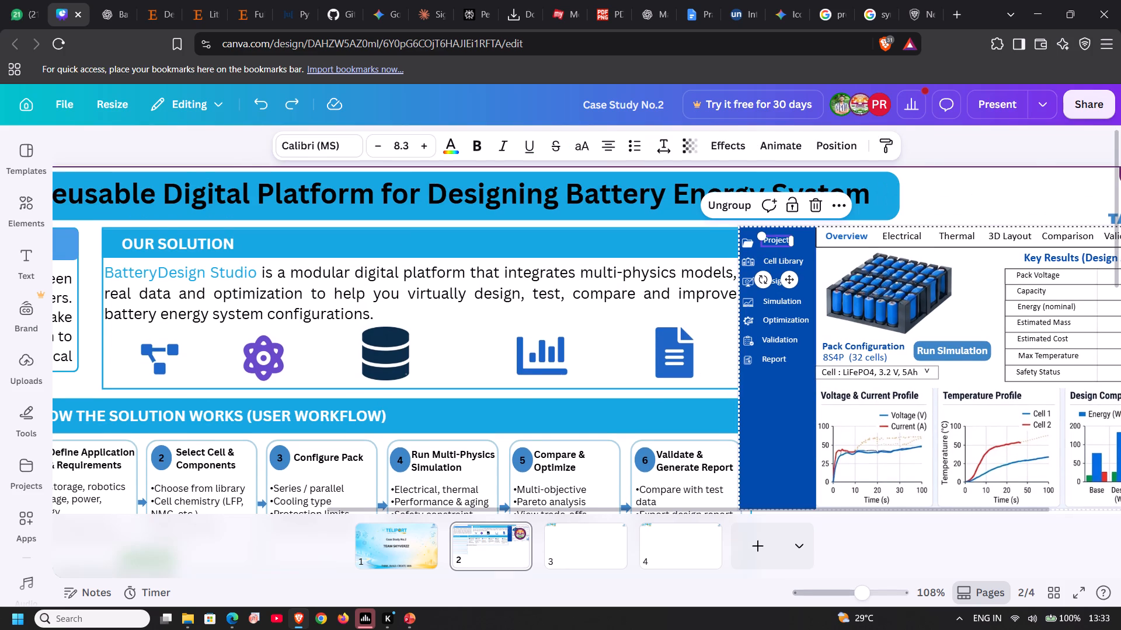
{"action": "key", "text": "Down"}
{"action": "key", "text": "Down"}
{"action": "key", "text": "Down"}
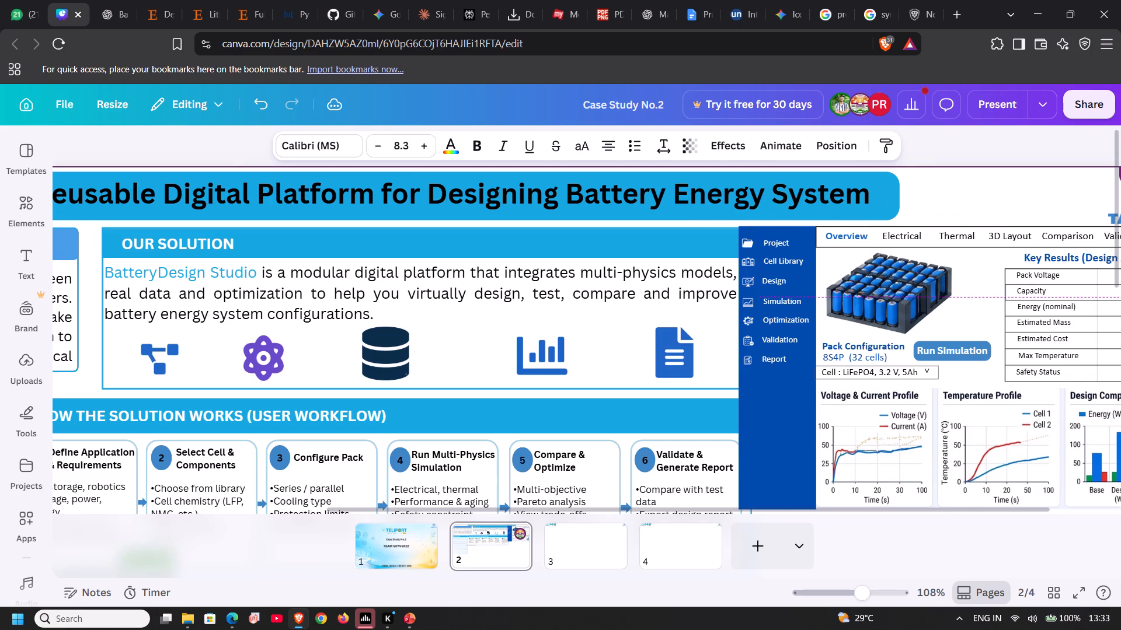
{"action": "left_click", "coordinate": [956, 193]}
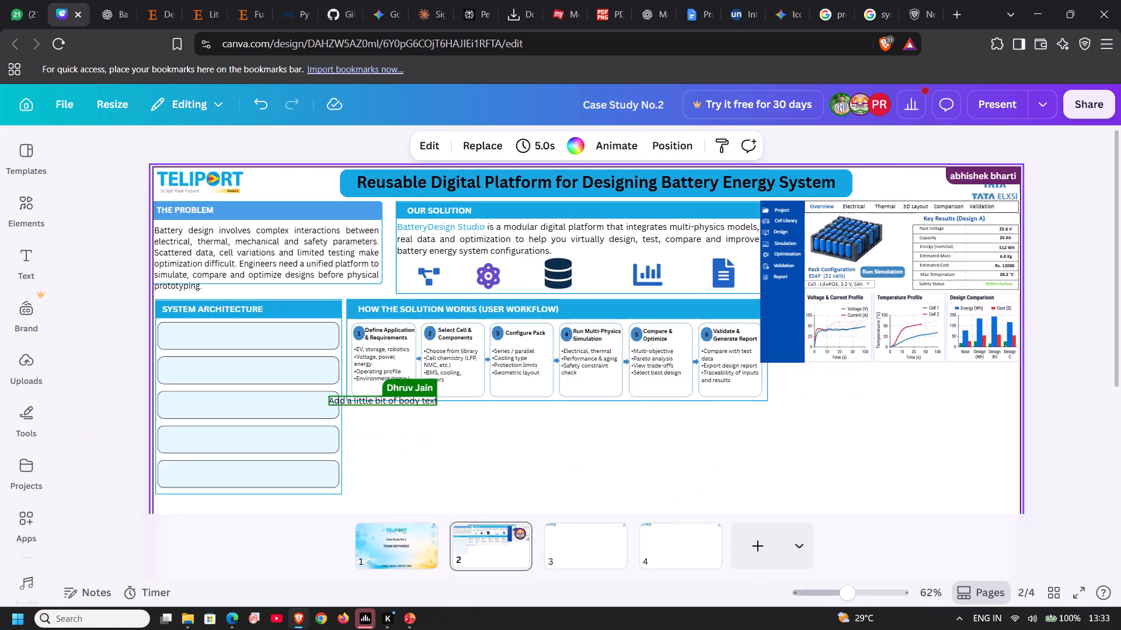
{"action": "left_click", "coordinate": [786, 381]}
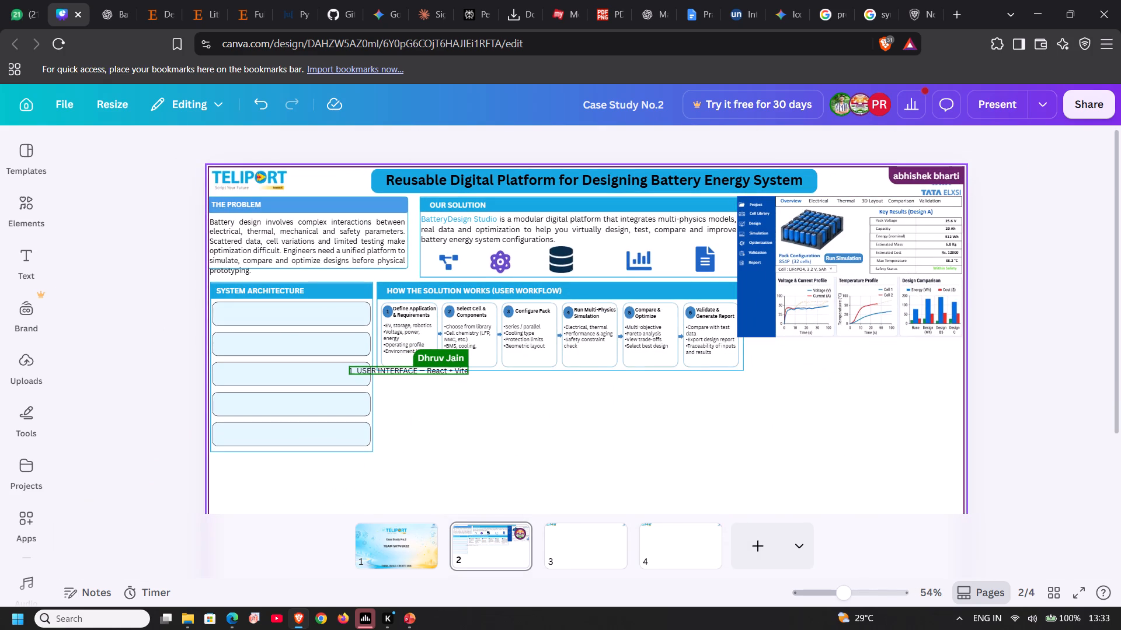
{"action": "left_click", "coordinate": [758, 428]}
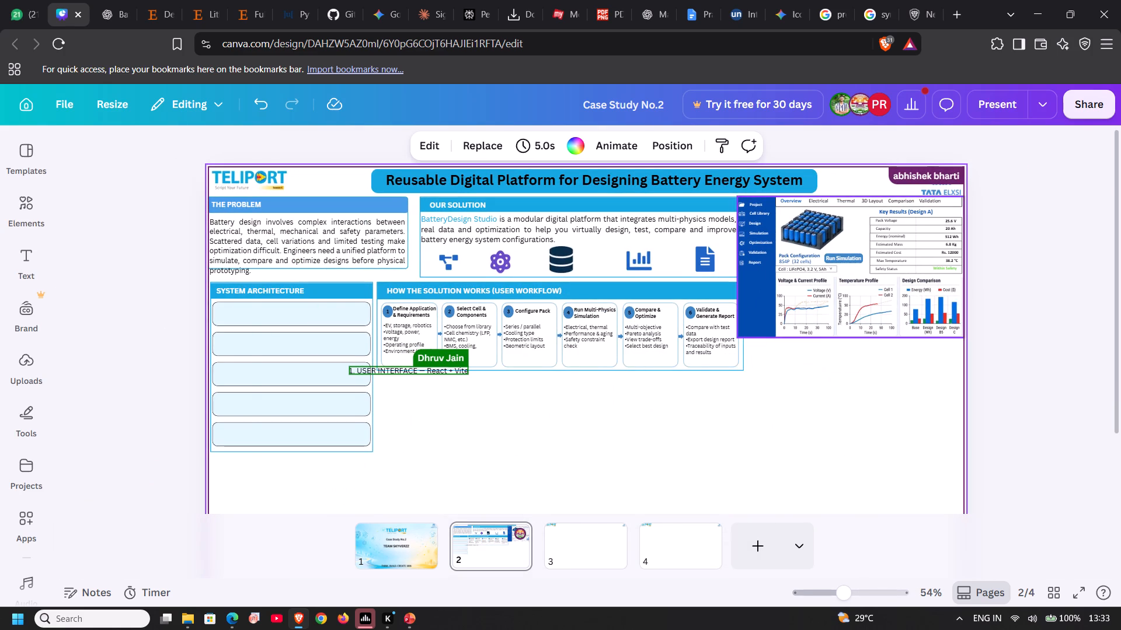
Move the dashboard group down to leave space below the TATA ELXSI logo, and nudge it two steps left.
{"action": "left_click_drag", "start_coordinate": [832, 306], "coordinate": [834, 324]}
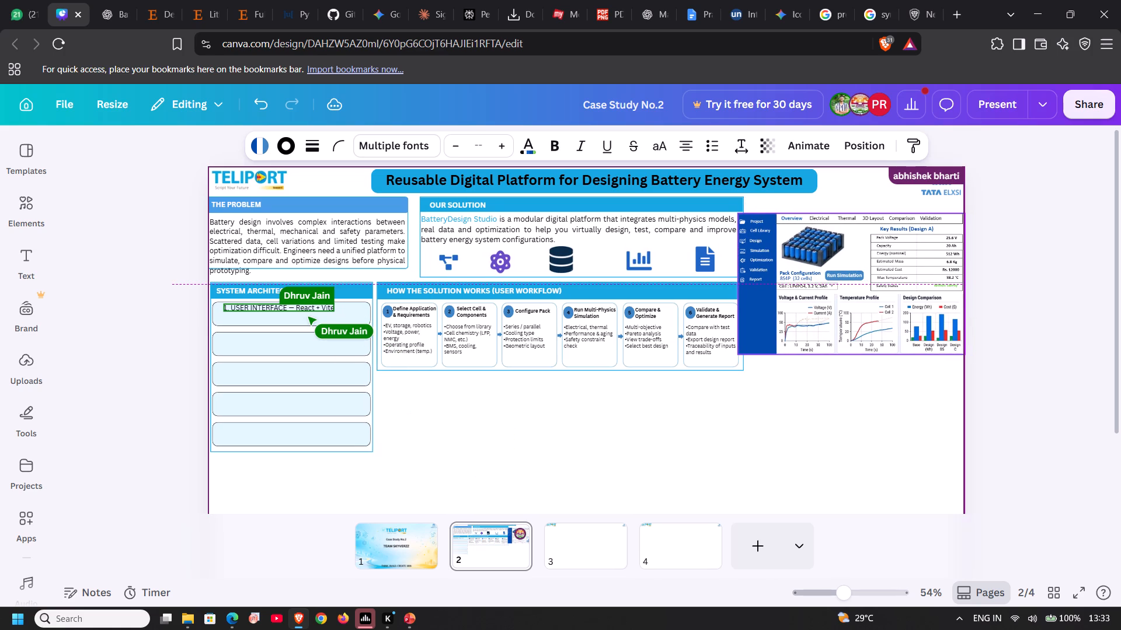
{"action": "left_click_drag", "start_coordinate": [834, 324], "coordinate": [834, 330]}
{"action": "left_click", "coordinate": [713, 407]}
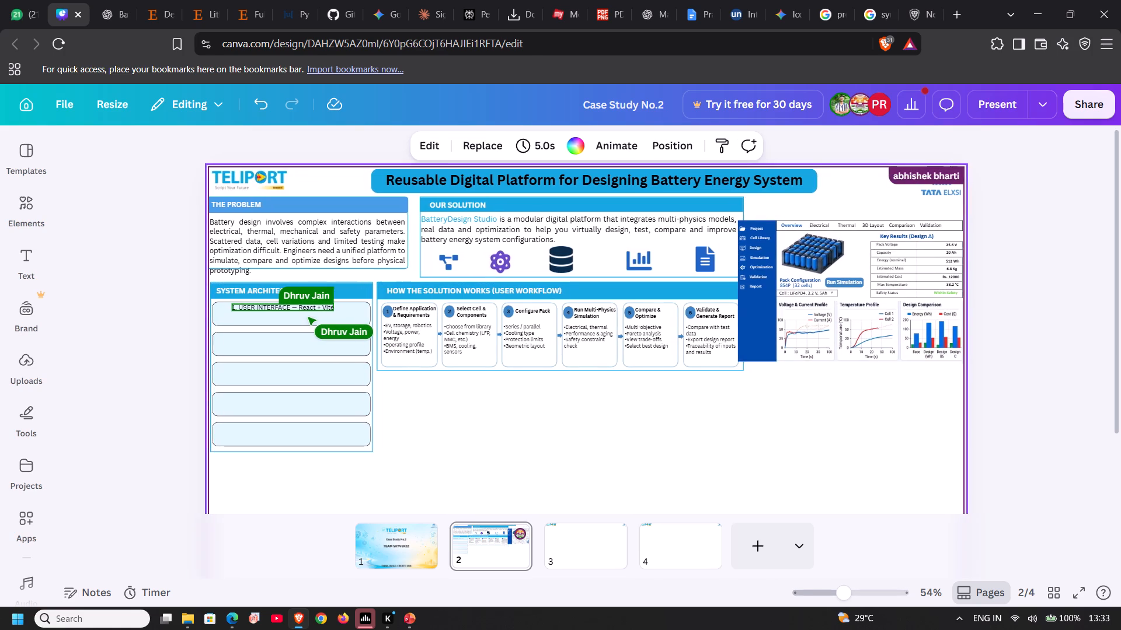
{"action": "left_click", "coordinate": [803, 353]}
{"action": "key", "text": "Left"}
{"action": "key", "text": "Left"}
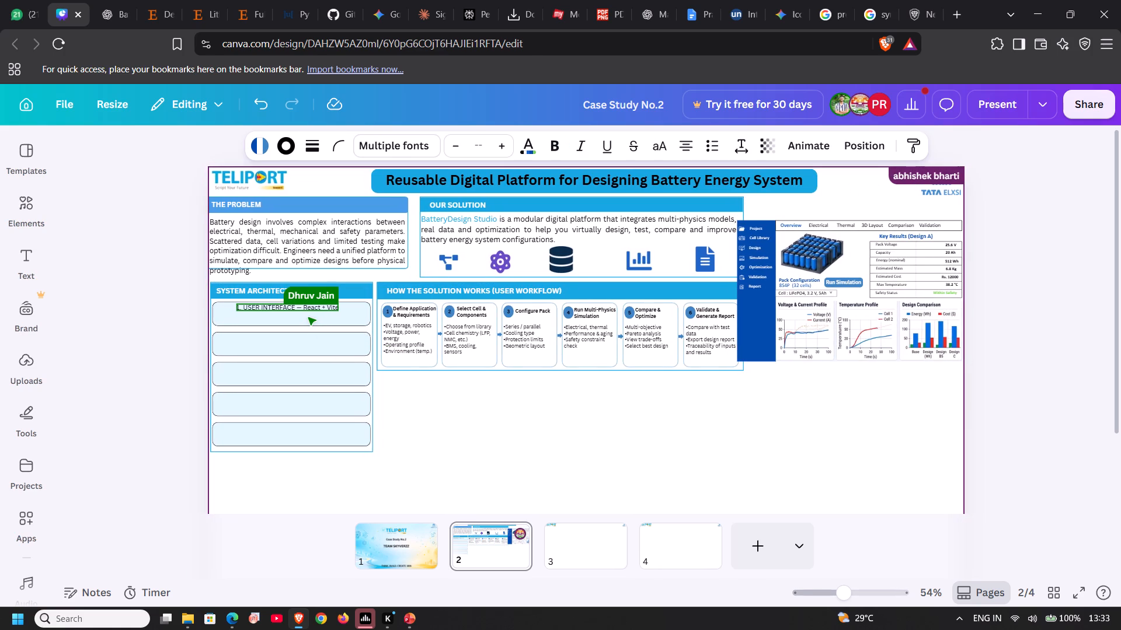
{"action": "left_click", "coordinate": [739, 423]}
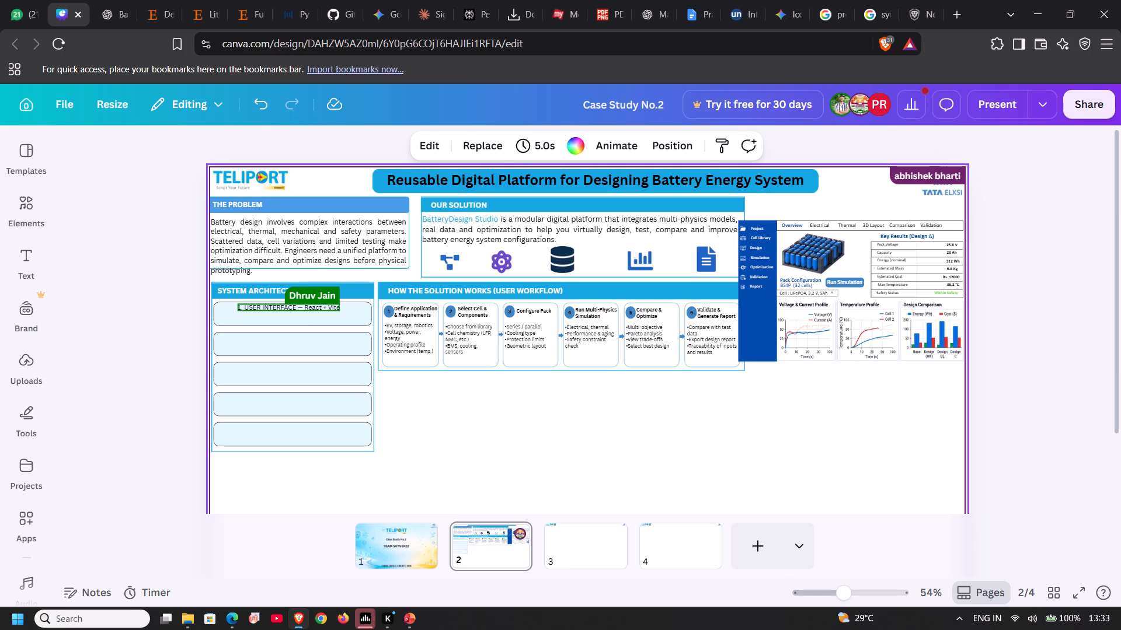
Narrow the How the Solution Works group from both ends to about 909 wide, clear of the dashboard and the System Architecture box.
{"action": "left_click", "coordinate": [699, 291]}
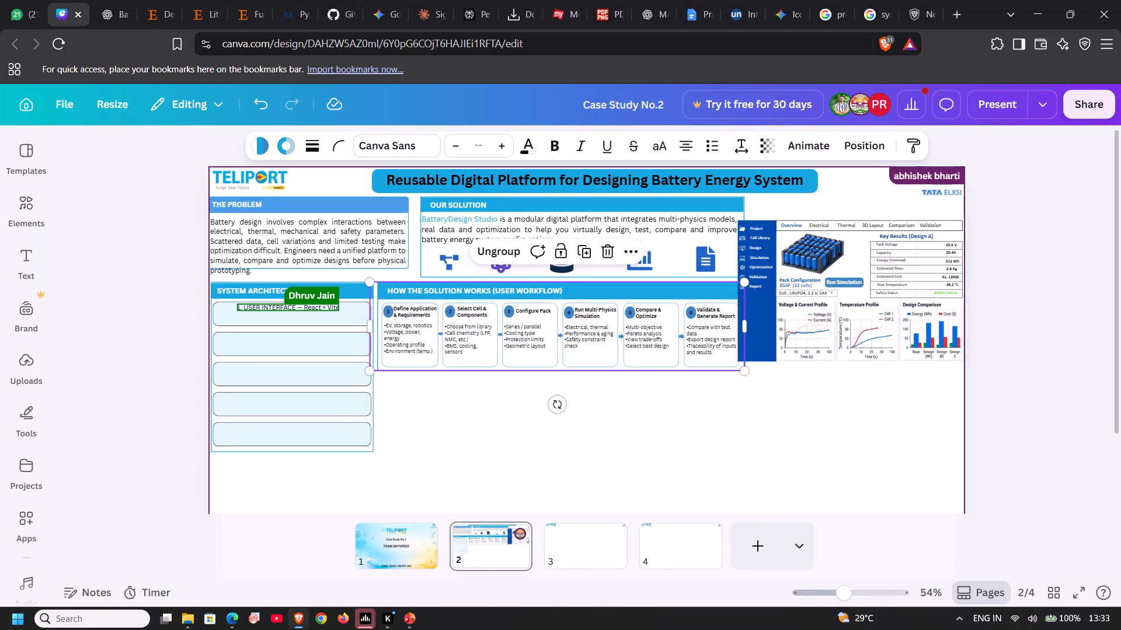
{"action": "left_click_drag", "start_coordinate": [743, 329], "coordinate": [742, 329]}
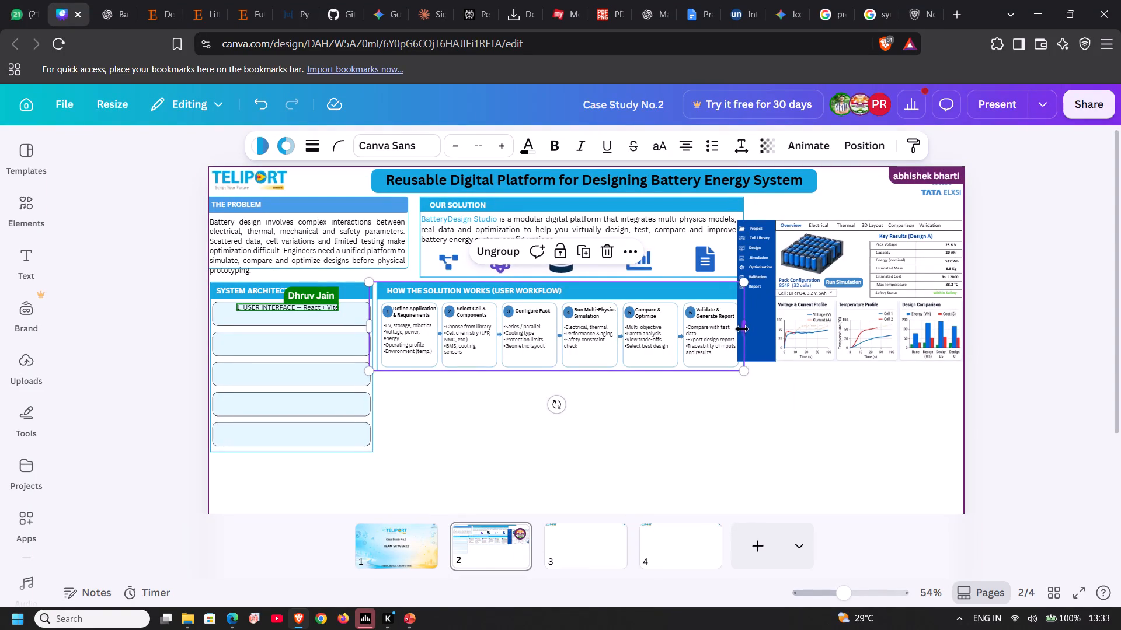
{"action": "left_click_drag", "start_coordinate": [742, 329], "coordinate": [735, 328]}
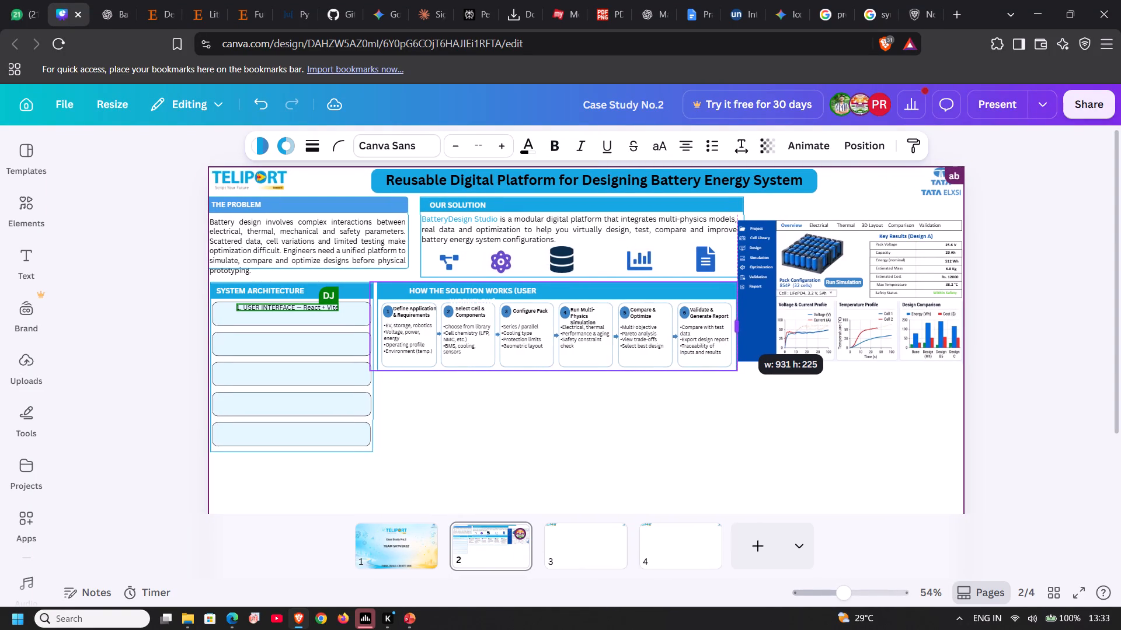
{"action": "left_click_drag", "start_coordinate": [735, 328], "coordinate": [730, 328]}
{"action": "left_click", "coordinate": [369, 331]}
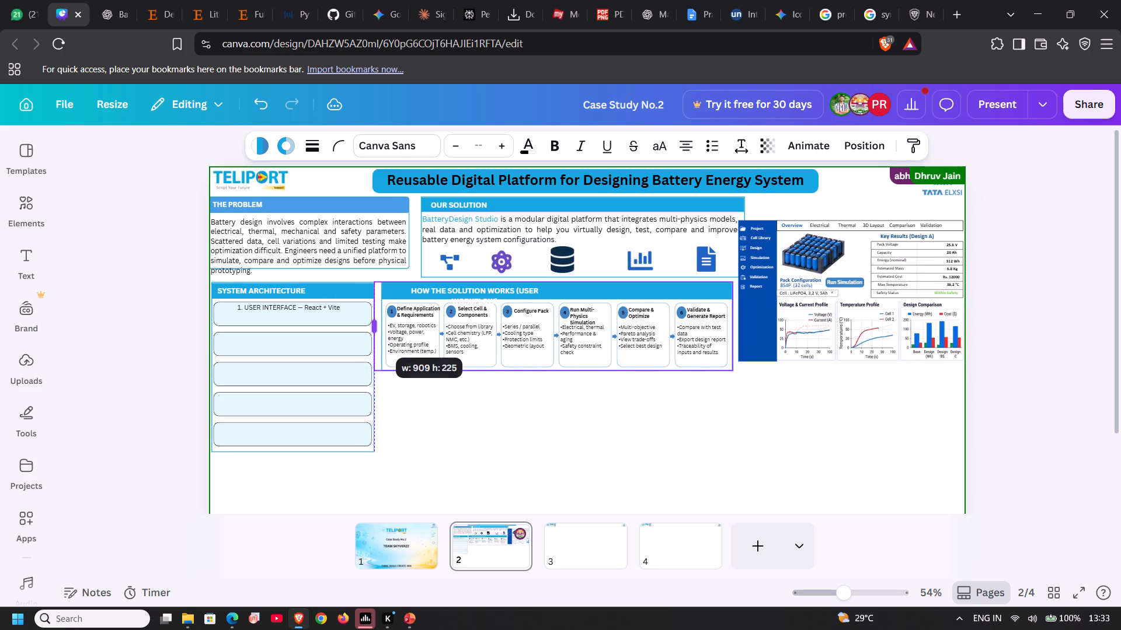
{"action": "left_click", "coordinate": [420, 398]}
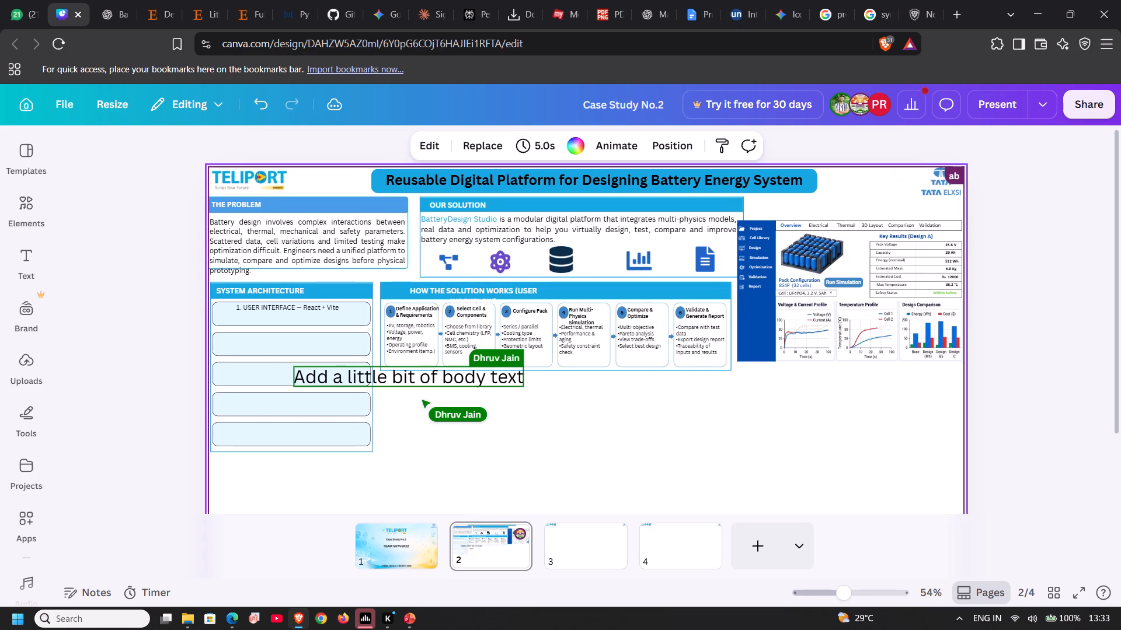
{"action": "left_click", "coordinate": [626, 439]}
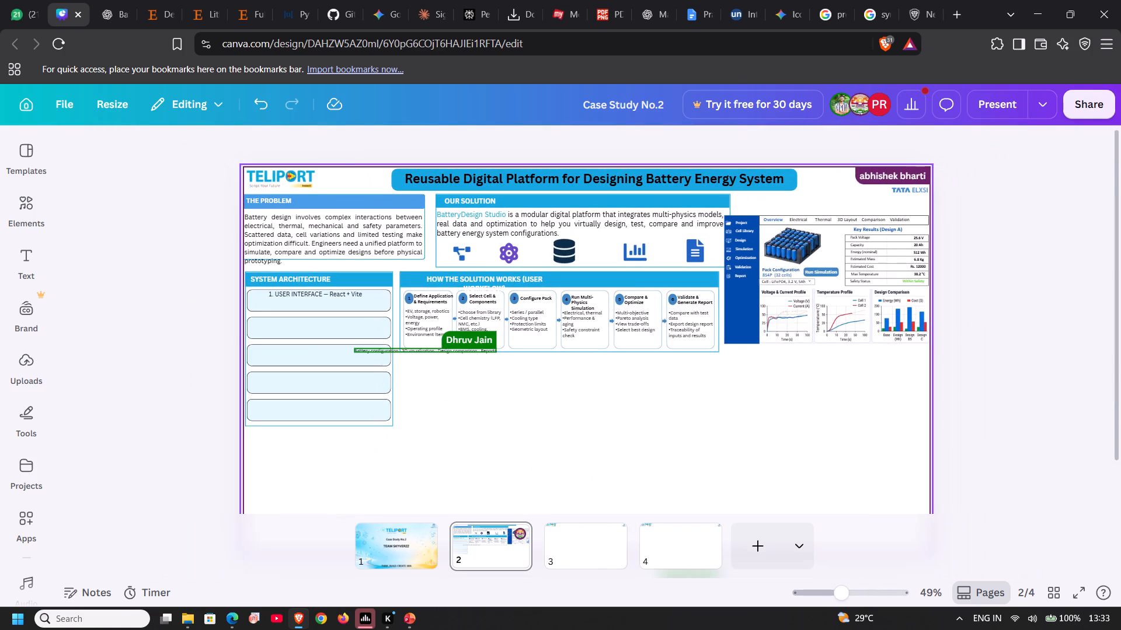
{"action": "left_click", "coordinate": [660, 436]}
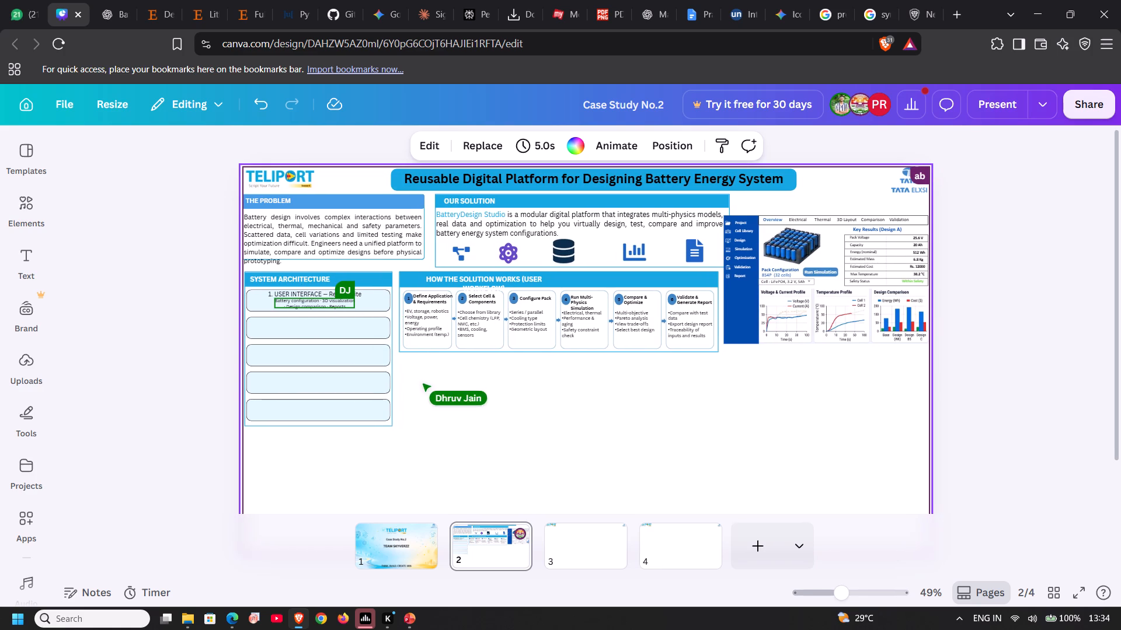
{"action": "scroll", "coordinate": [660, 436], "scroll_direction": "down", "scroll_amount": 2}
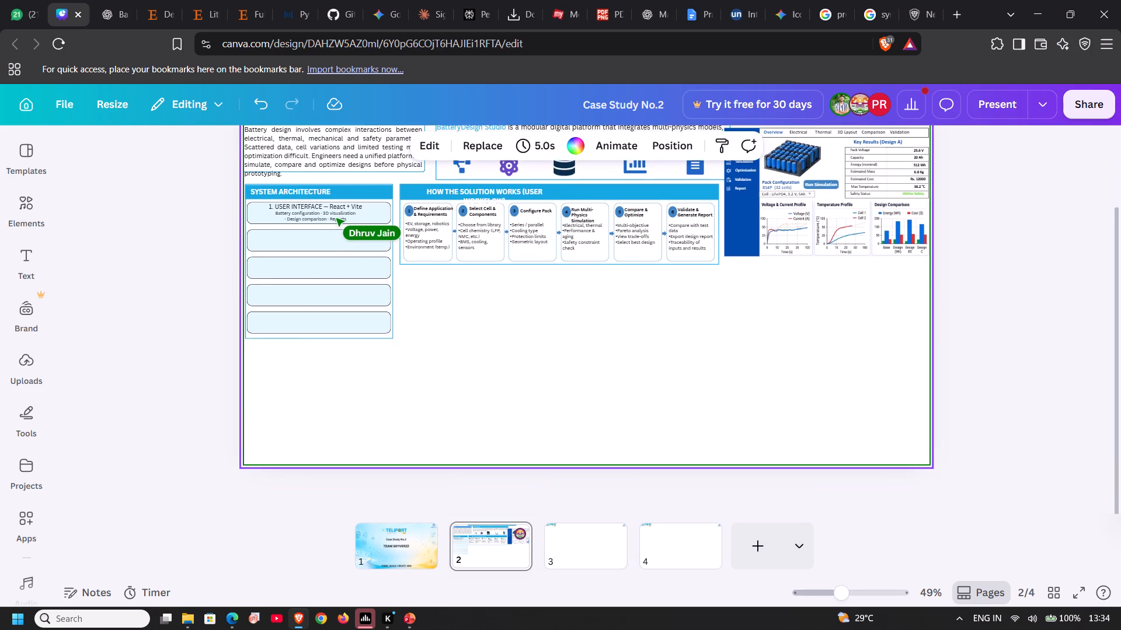
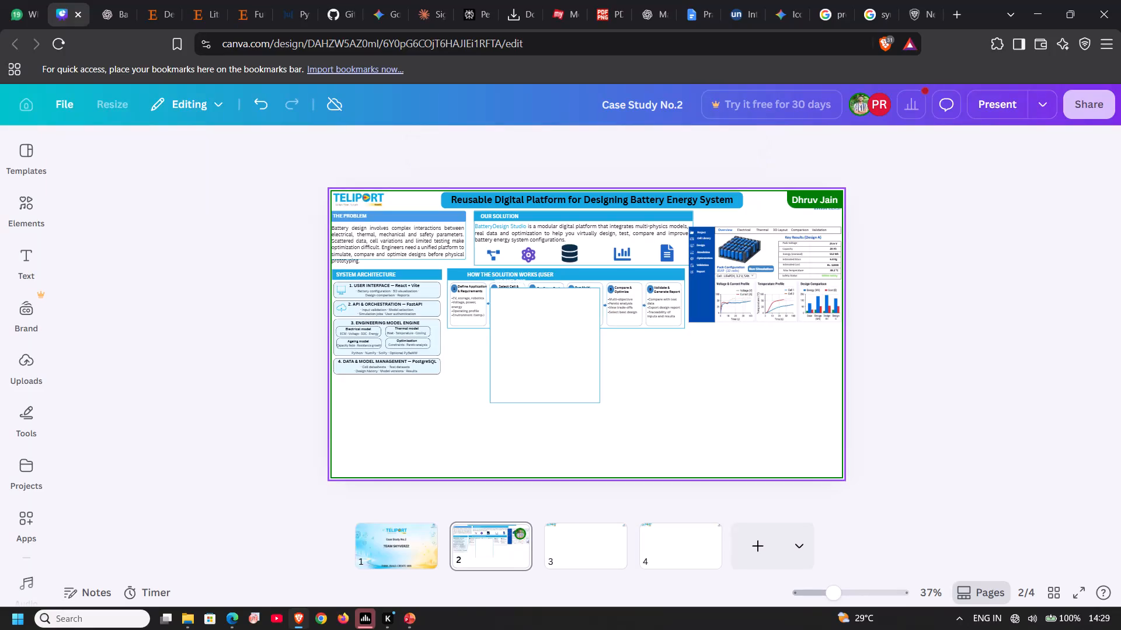
Try to preview page 2 in full screen, and return to the editor.
{"action": "scroll", "coordinate": [404, 369], "scroll_direction": "up", "scroll_amount": 2}
{"action": "scroll", "coordinate": [461, 411], "scroll_direction": "up", "scroll_amount": 2}
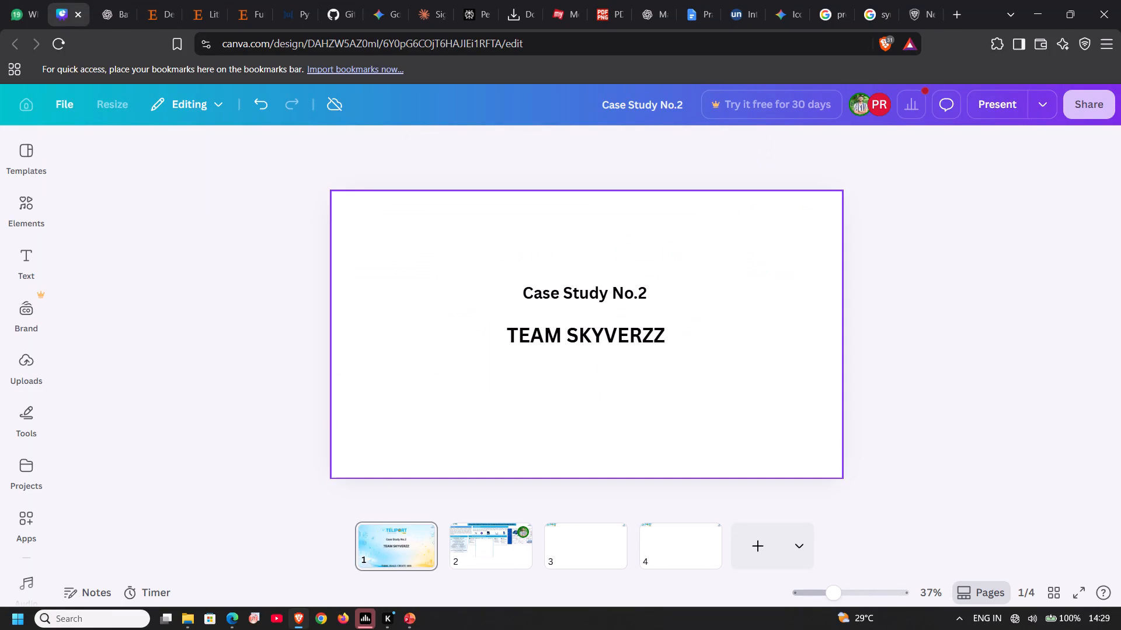
{"action": "left_click", "coordinate": [468, 545]}
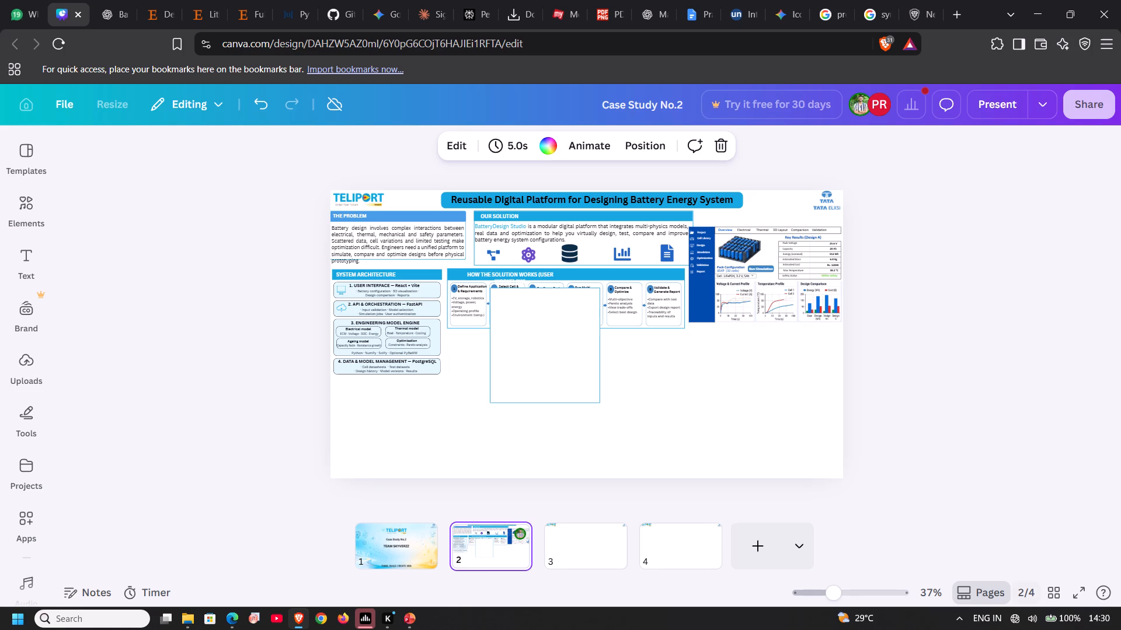
{"action": "left_click", "coordinate": [1078, 589]}
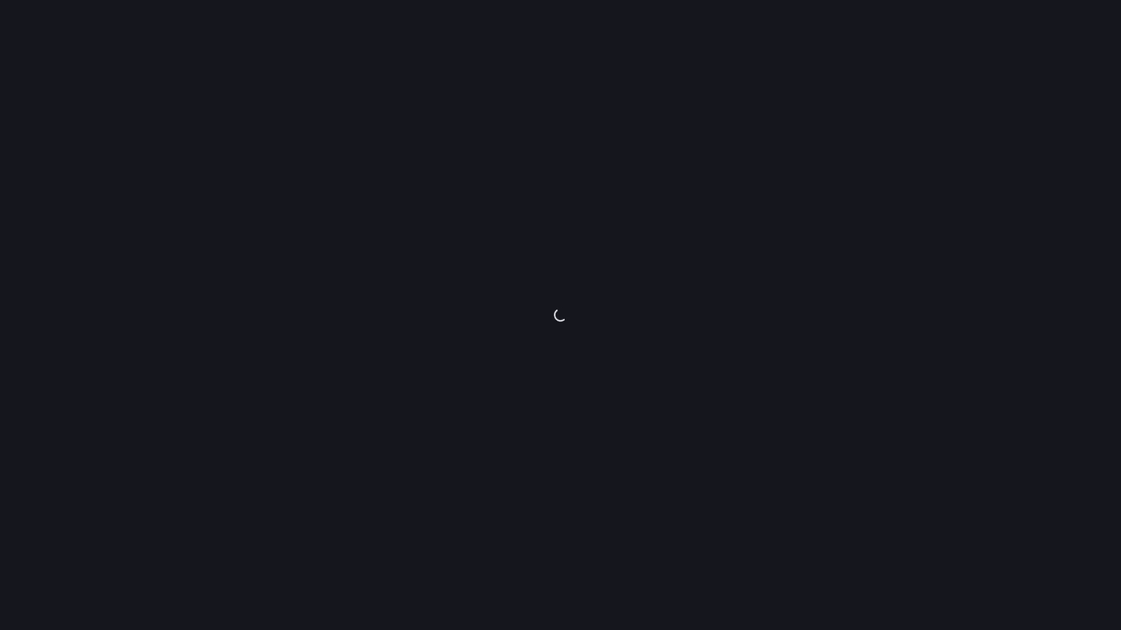
{"action": "left_click", "coordinate": [565, 44]}
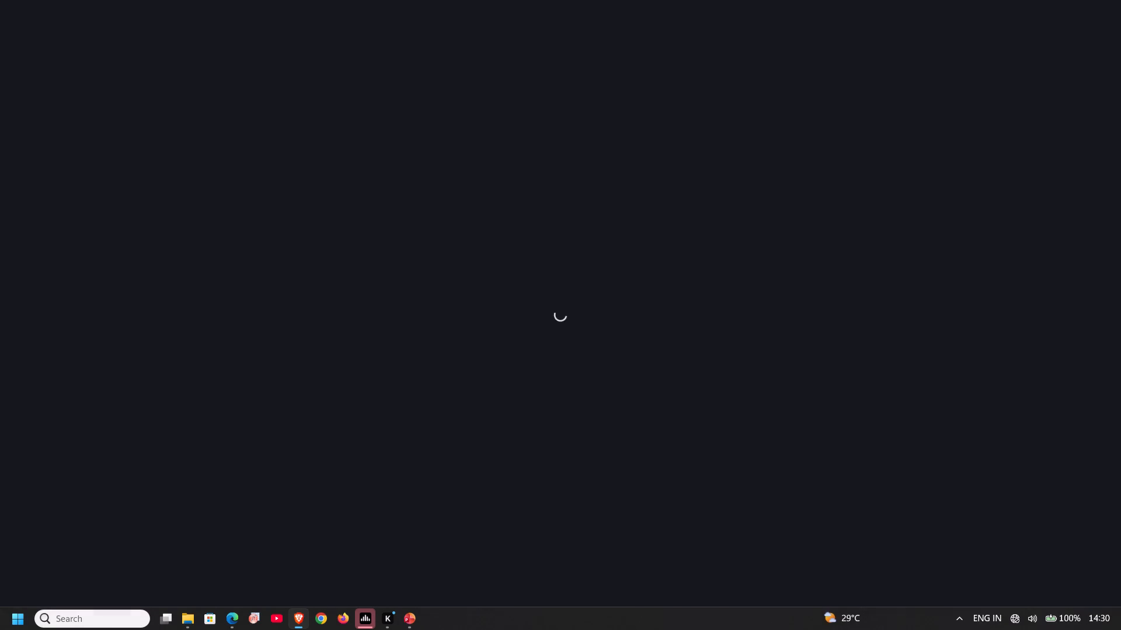
{"action": "left_click", "coordinate": [1077, 596]}
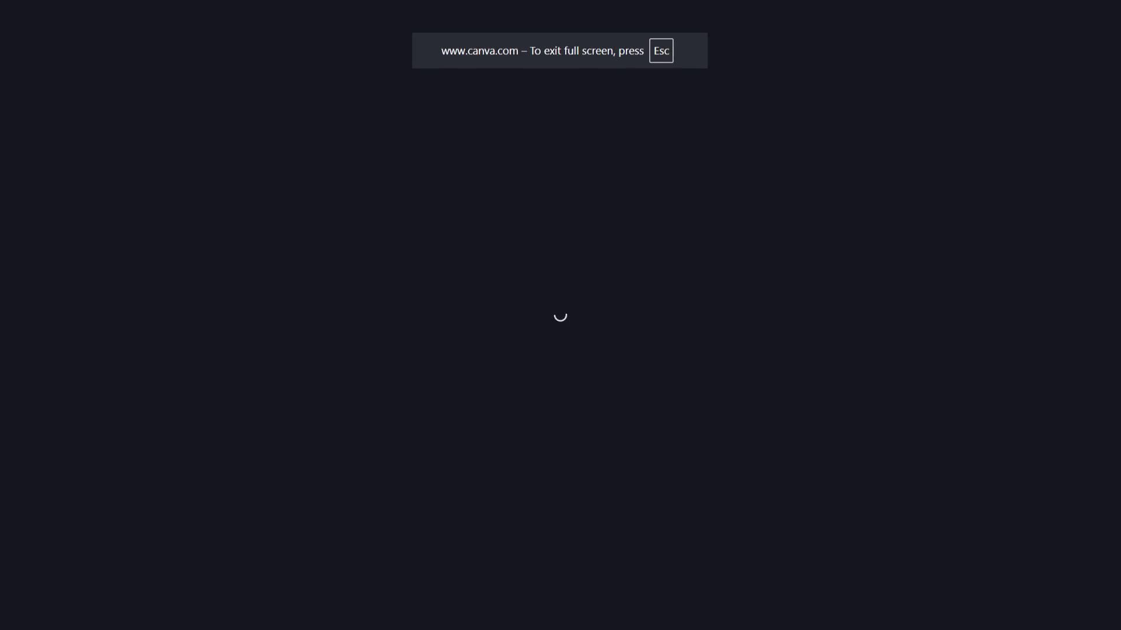
{"action": "left_click", "coordinate": [664, 49]}
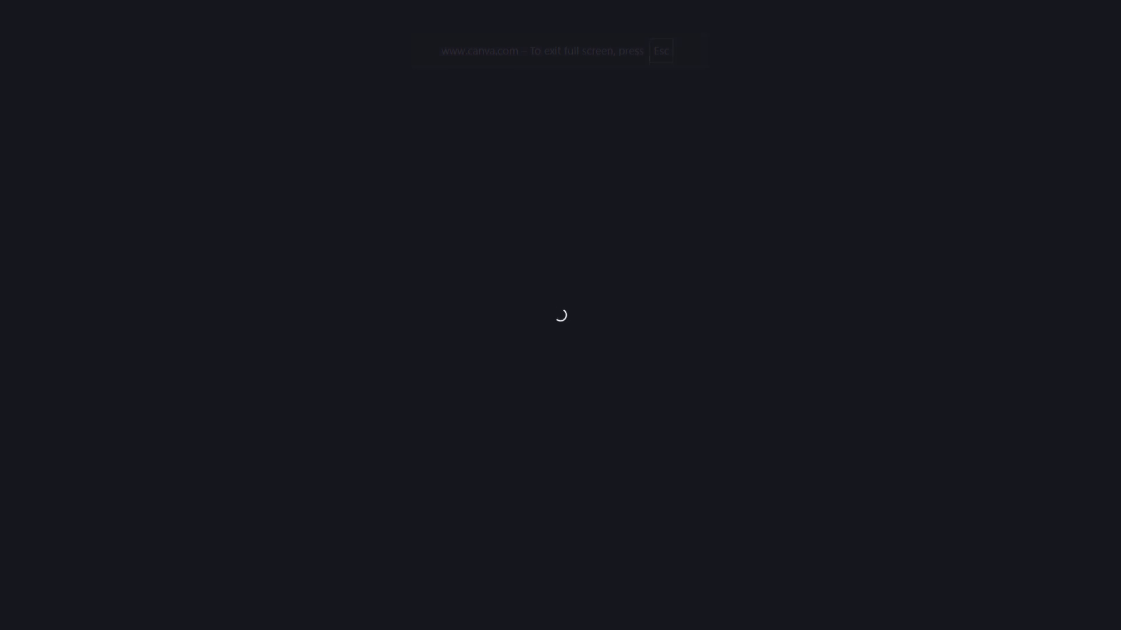
{"action": "key", "text": "Escape"}
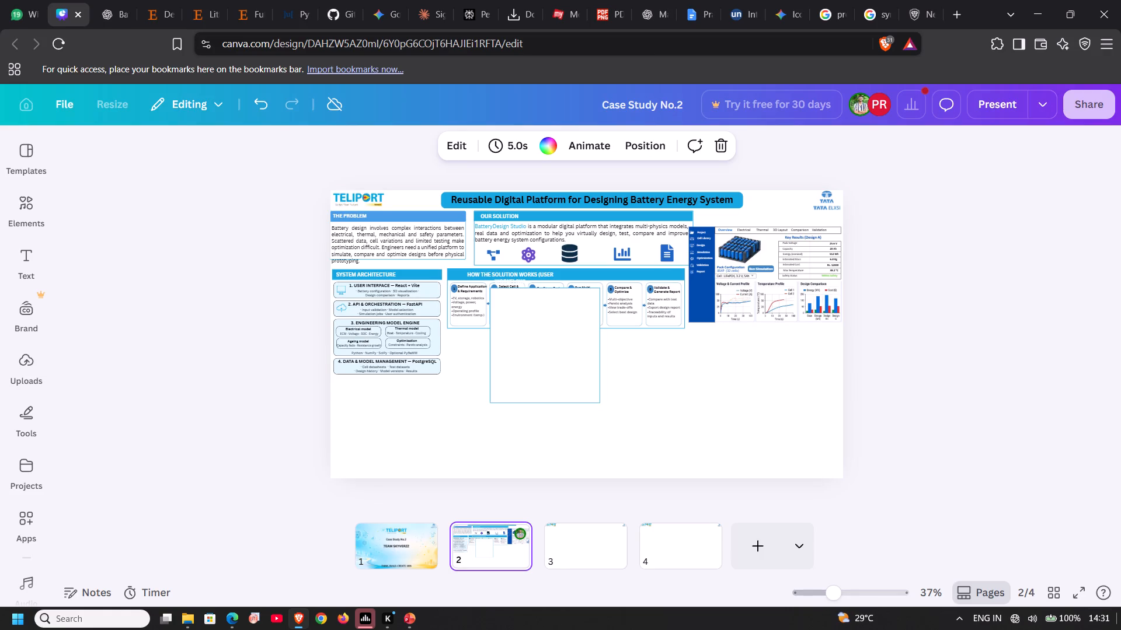
{"action": "left_click", "coordinate": [1080, 588]}
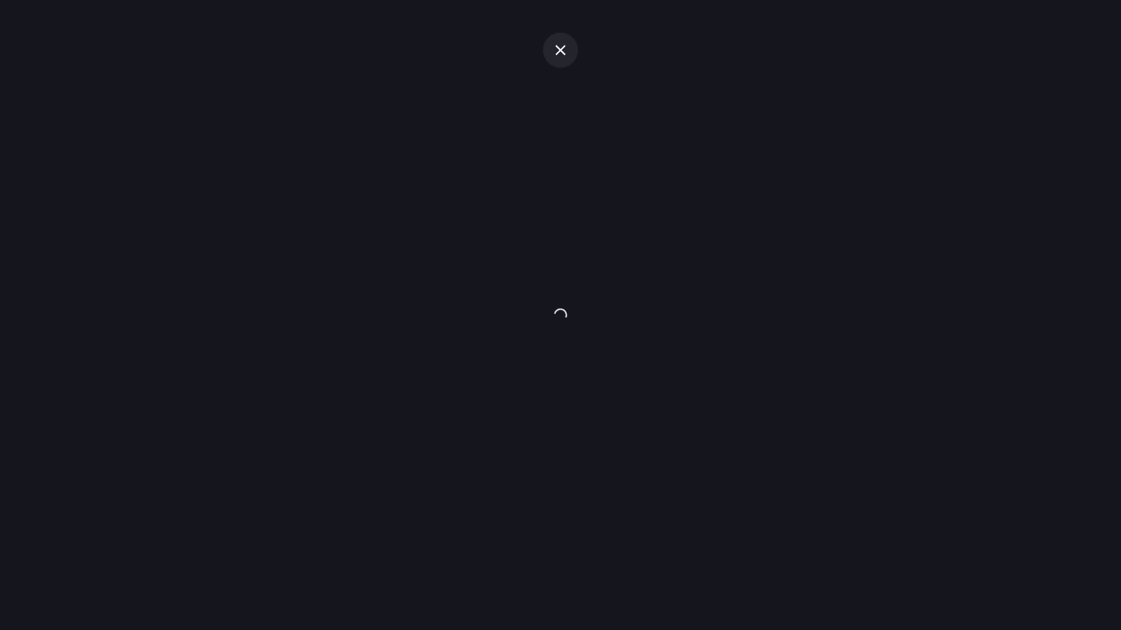
{"action": "left_click", "coordinate": [562, 57]}
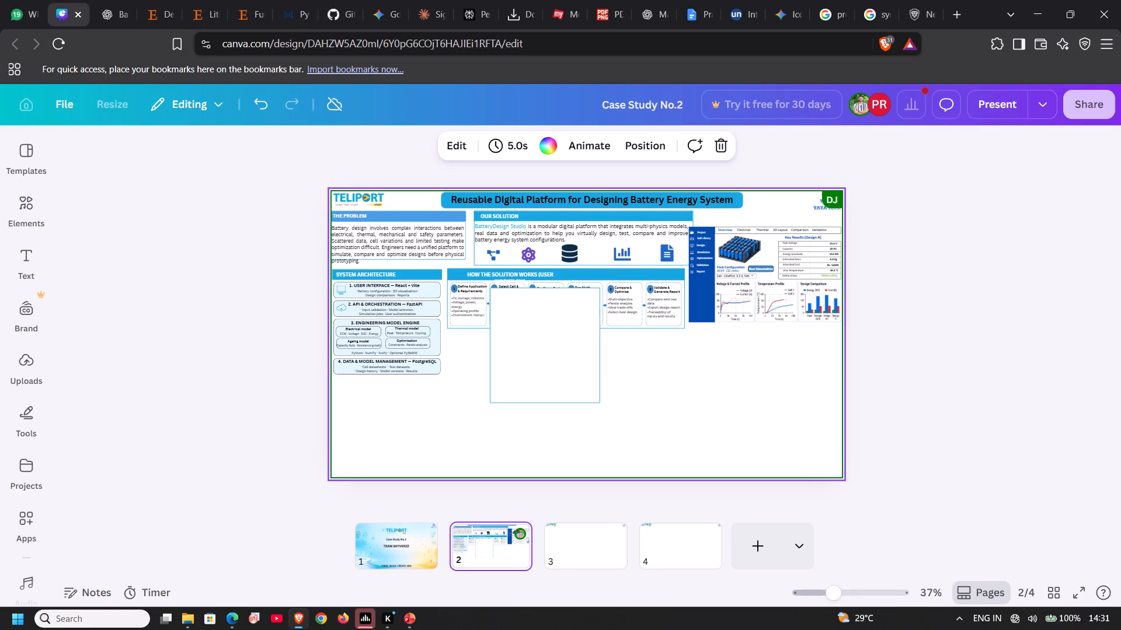
Move the empty blue-outlined box off the How the Solution Works cards to the blank space just below, aligned with the group's left edge.
{"action": "scroll", "coordinate": [705, 410], "scroll_direction": "up", "scroll_amount": 1}
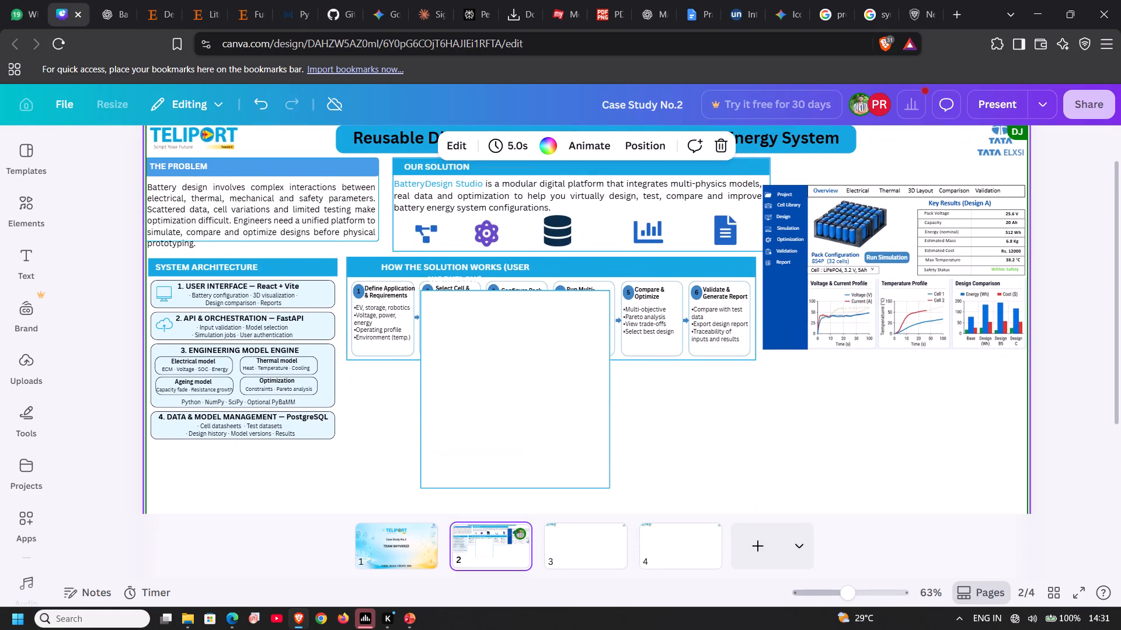
{"action": "scroll", "coordinate": [705, 410], "scroll_direction": "up", "scroll_amount": 1}
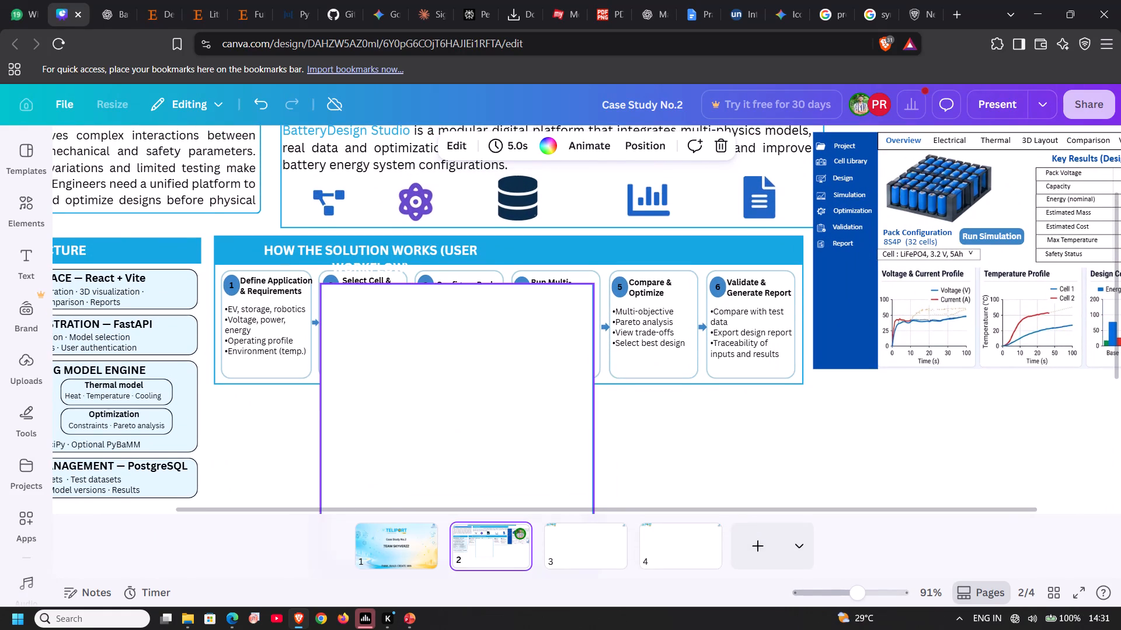
{"action": "left_click_drag", "start_coordinate": [509, 359], "coordinate": [458, 491]}
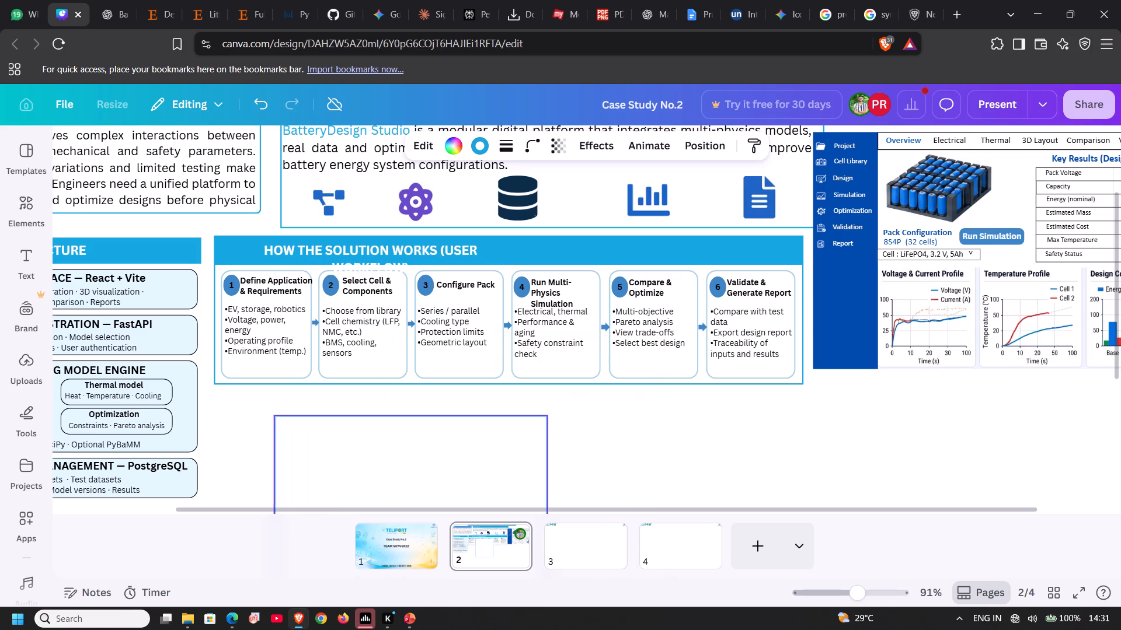
{"action": "left_click_drag", "start_coordinate": [458, 491], "coordinate": [403, 477]}
{"action": "left_click", "coordinate": [610, 460]}
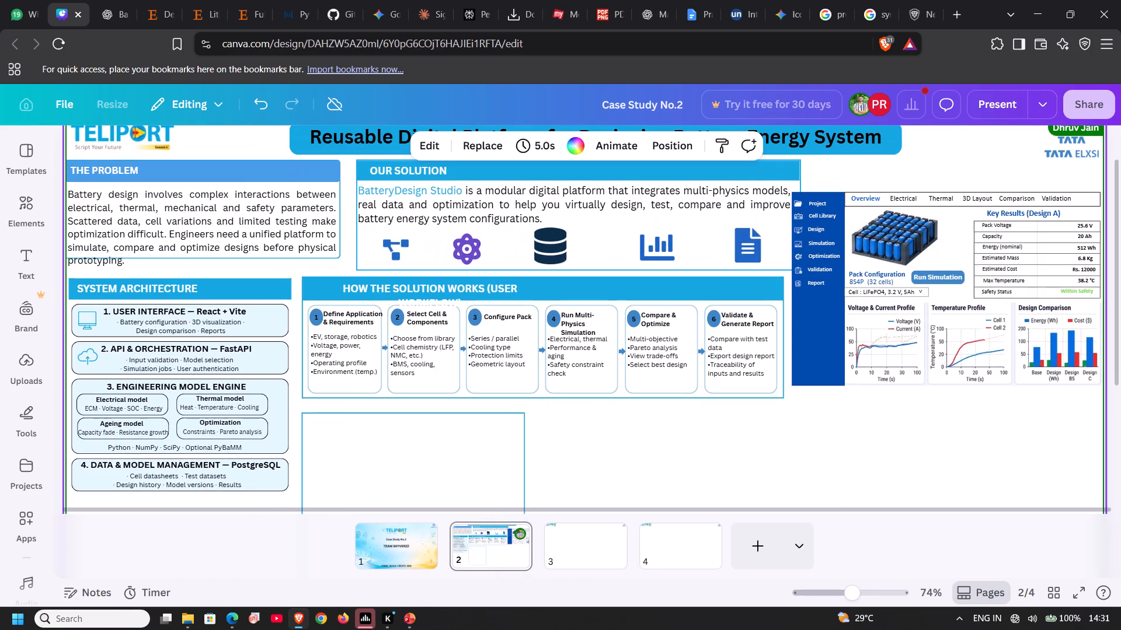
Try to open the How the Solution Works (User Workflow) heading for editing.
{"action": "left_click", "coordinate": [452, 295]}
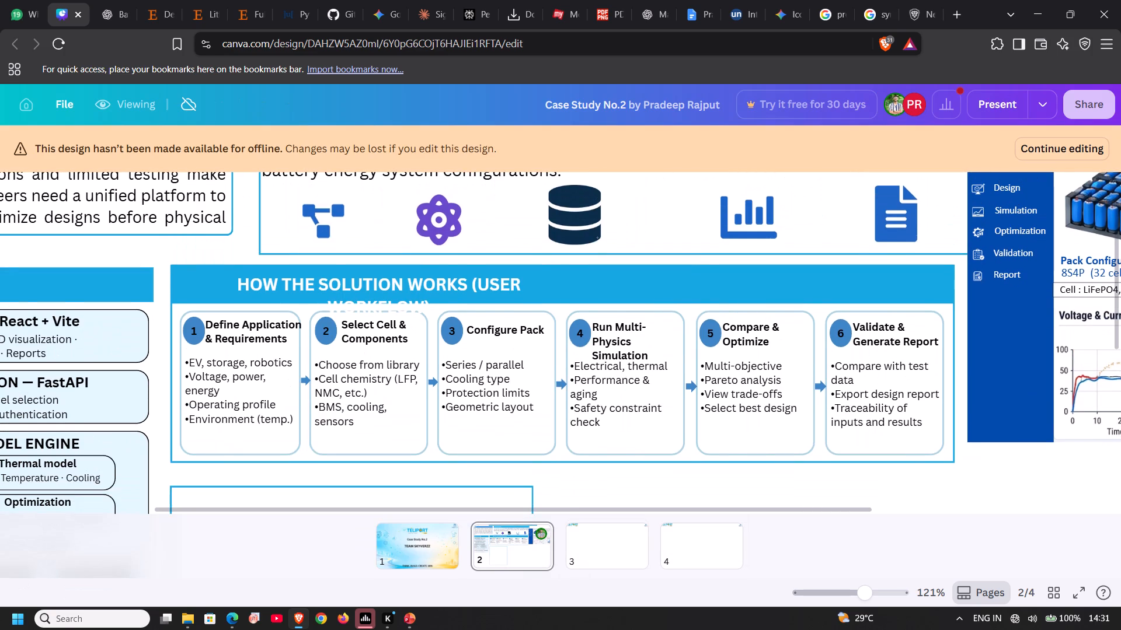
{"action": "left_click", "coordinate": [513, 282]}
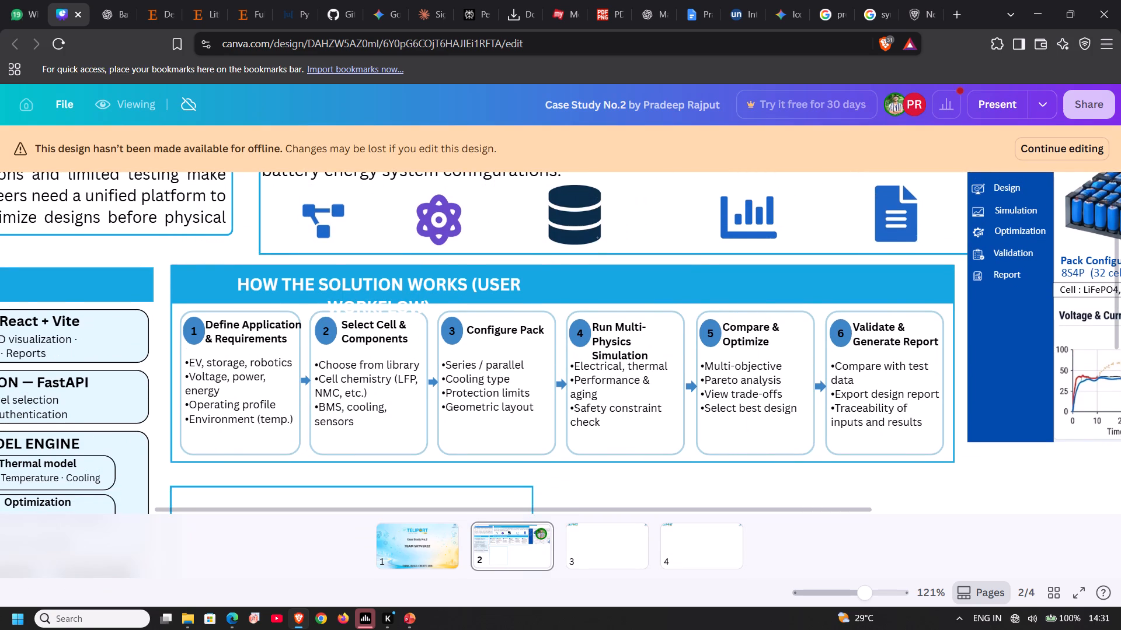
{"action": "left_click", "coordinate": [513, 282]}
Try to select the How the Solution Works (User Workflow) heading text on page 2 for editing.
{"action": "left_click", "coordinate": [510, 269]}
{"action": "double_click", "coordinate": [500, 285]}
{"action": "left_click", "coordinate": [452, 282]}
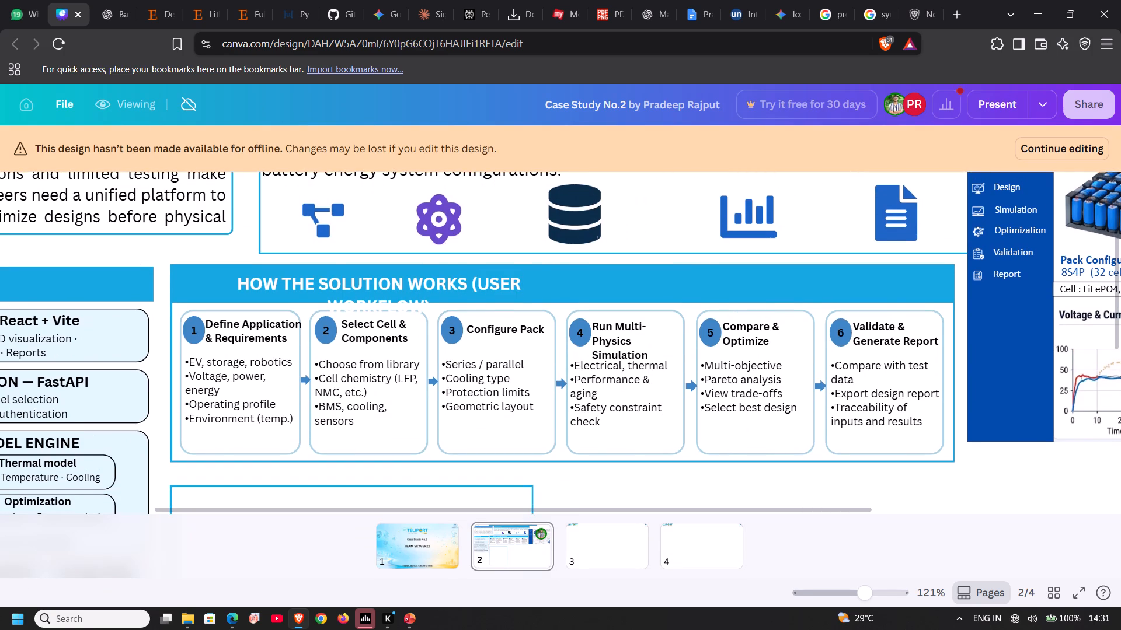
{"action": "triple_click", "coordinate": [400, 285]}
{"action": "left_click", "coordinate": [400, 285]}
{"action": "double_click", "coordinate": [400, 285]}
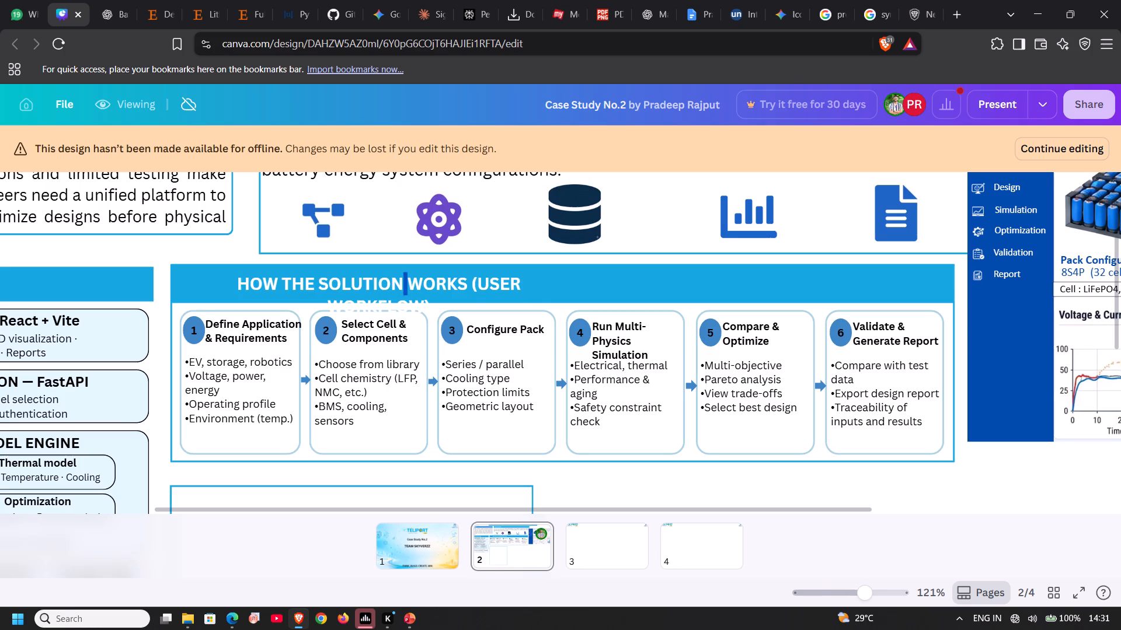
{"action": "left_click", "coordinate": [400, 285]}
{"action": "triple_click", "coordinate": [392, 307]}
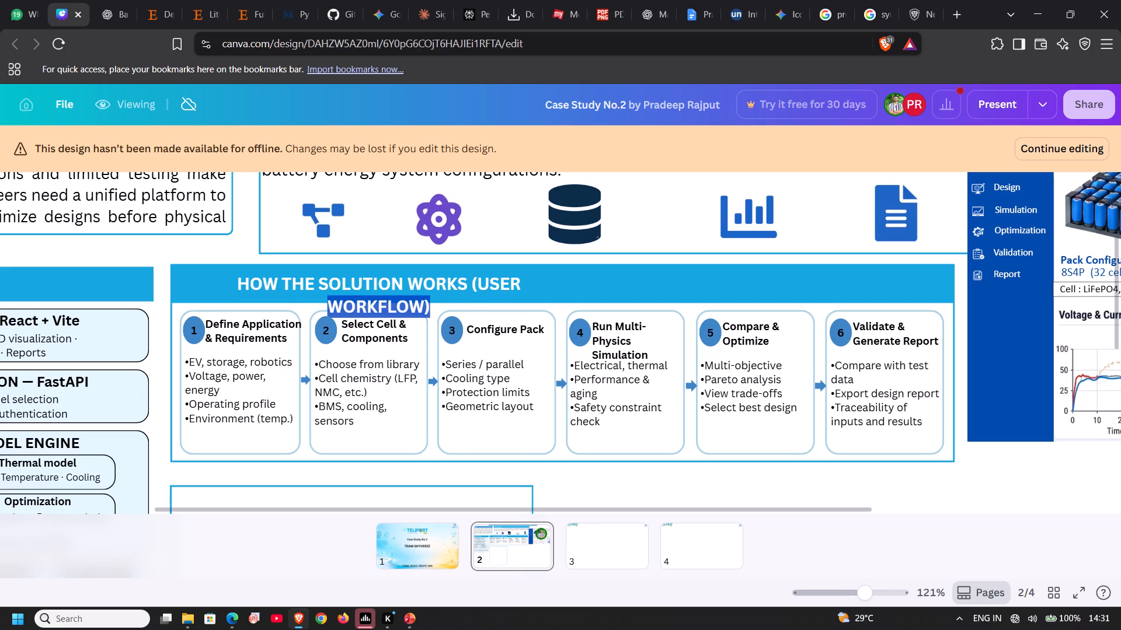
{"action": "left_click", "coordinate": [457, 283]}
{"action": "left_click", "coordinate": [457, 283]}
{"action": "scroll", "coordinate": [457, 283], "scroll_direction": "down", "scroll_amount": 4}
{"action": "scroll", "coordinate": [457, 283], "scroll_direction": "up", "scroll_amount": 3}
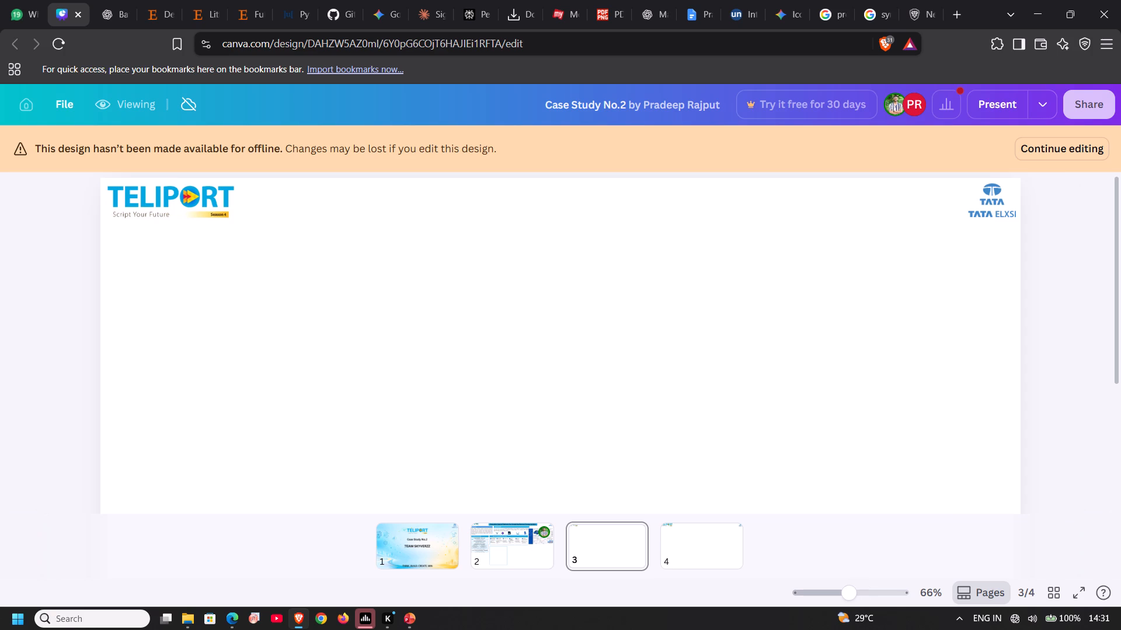
Switch the computer's Wi-Fi connection from NITRR to the open Nothing 2 network.
{"action": "left_click", "coordinate": [1011, 619]}
{"action": "left_click", "coordinate": [927, 365]}
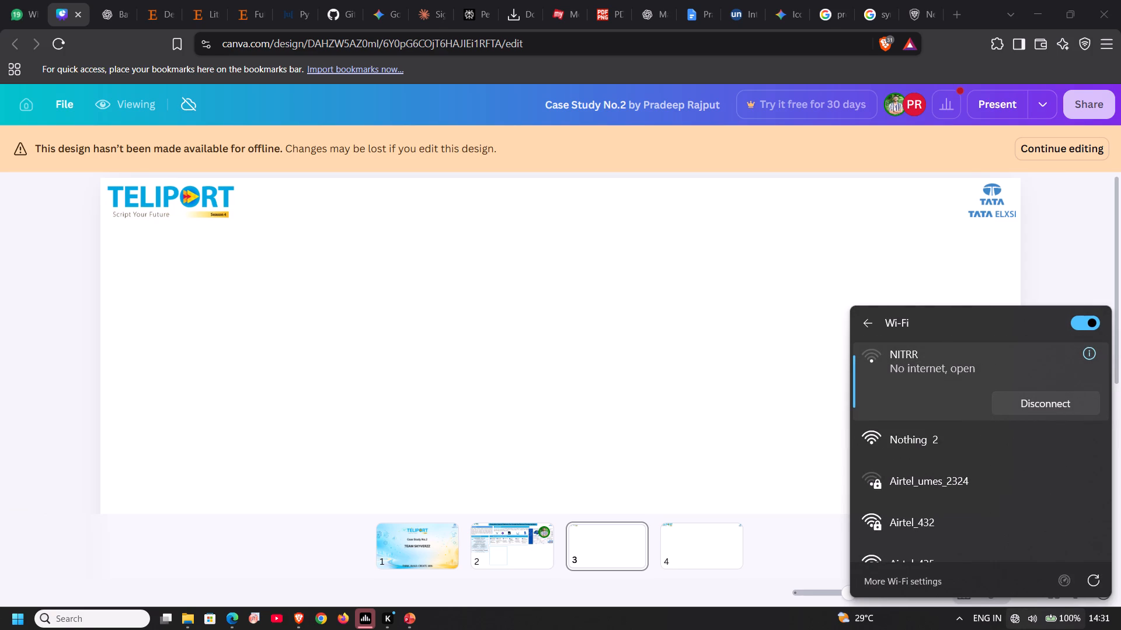
{"action": "left_click", "coordinate": [955, 430]}
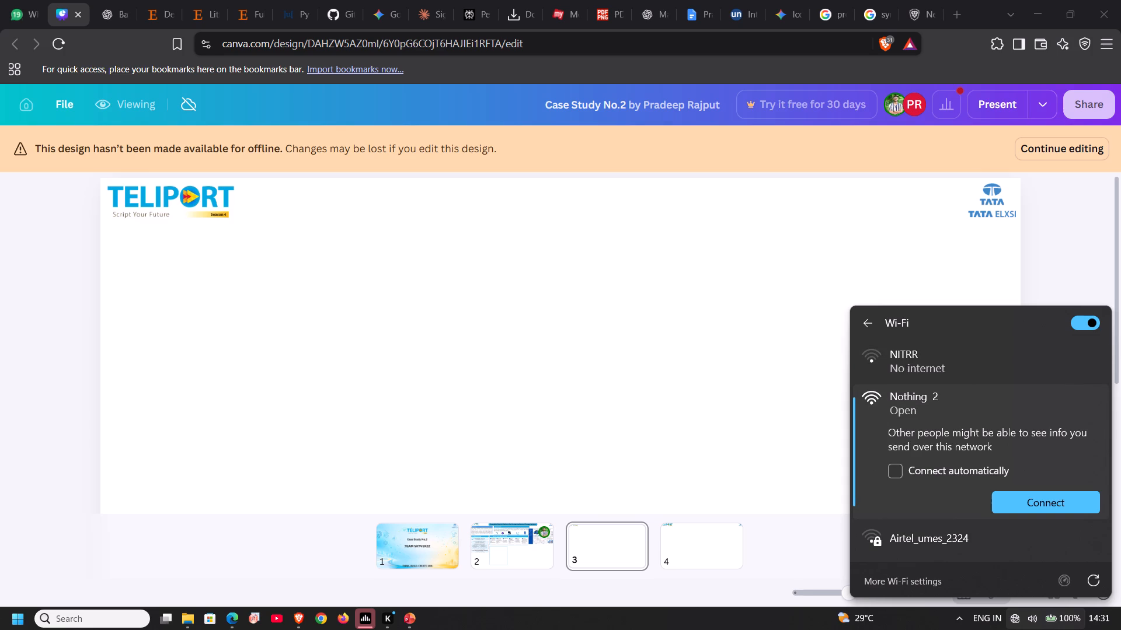
{"action": "left_click", "coordinate": [1022, 496]}
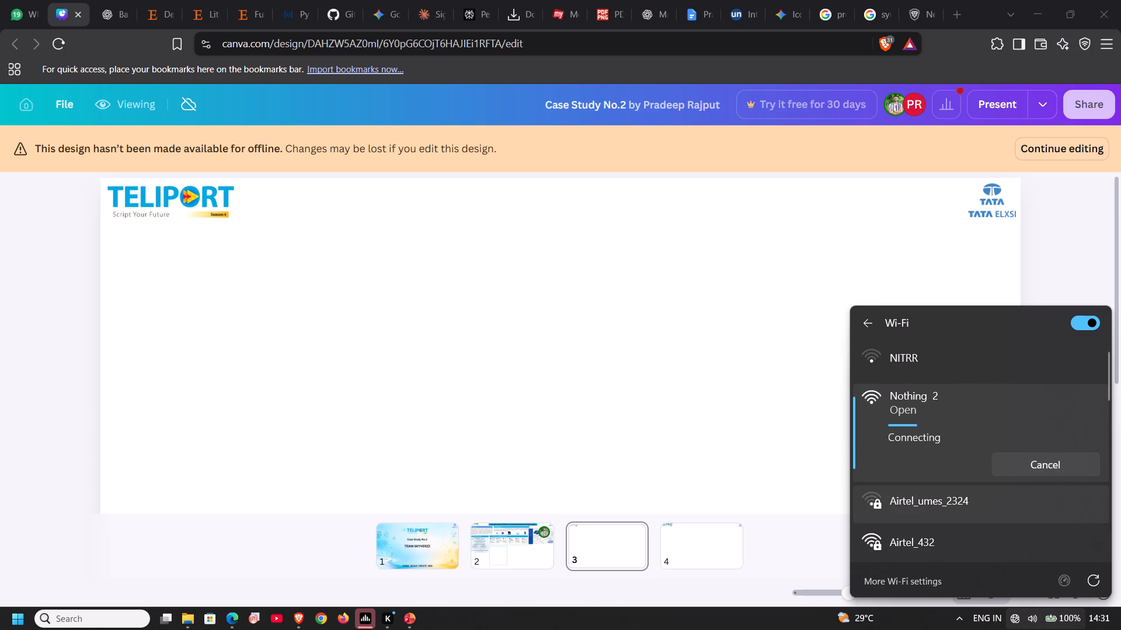
{"action": "left_click", "coordinate": [921, 276]}
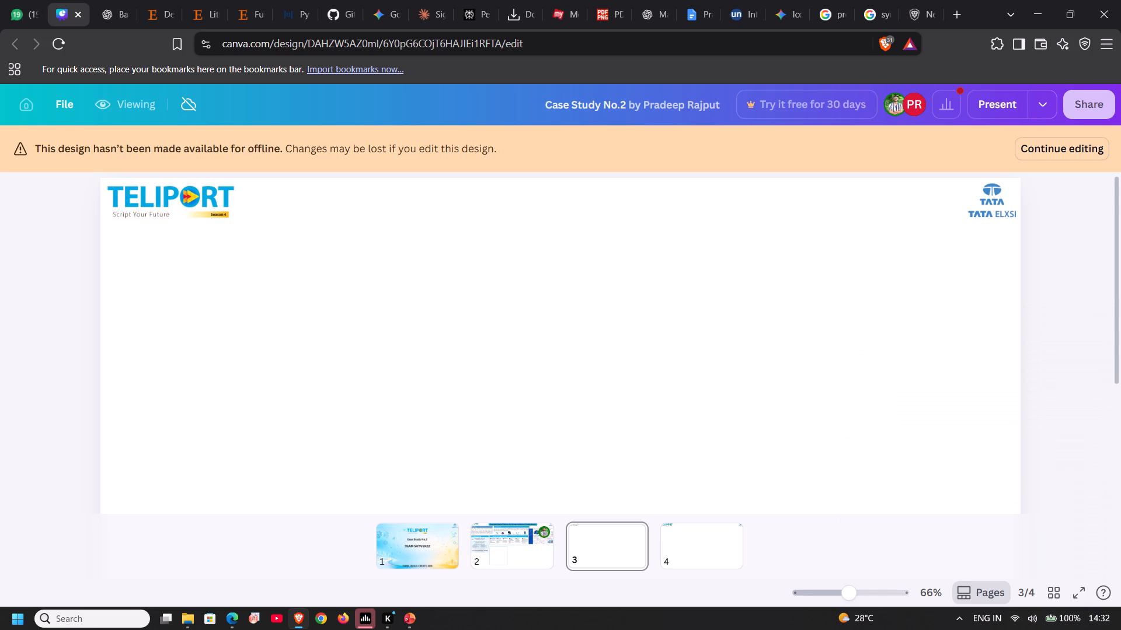
Reload the Case Study No.2 design page in the browser.
{"action": "key", "text": "ctrl+r"}
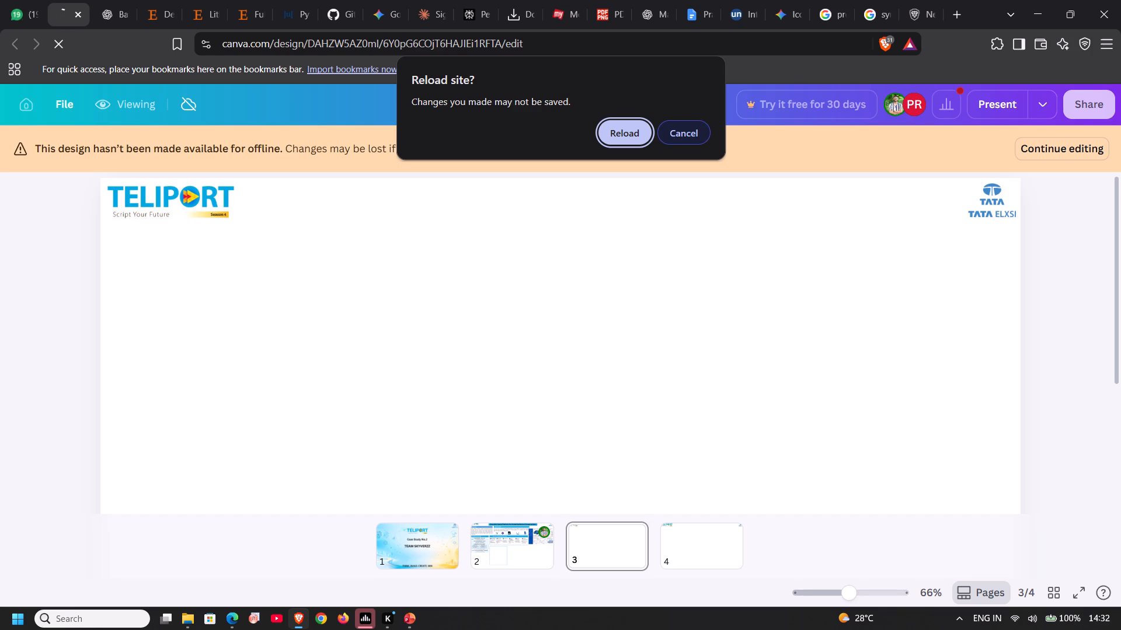
{"action": "scroll", "coordinate": [513, 297], "scroll_direction": "down", "scroll_amount": 3}
{"action": "left_click", "coordinate": [527, 549]}
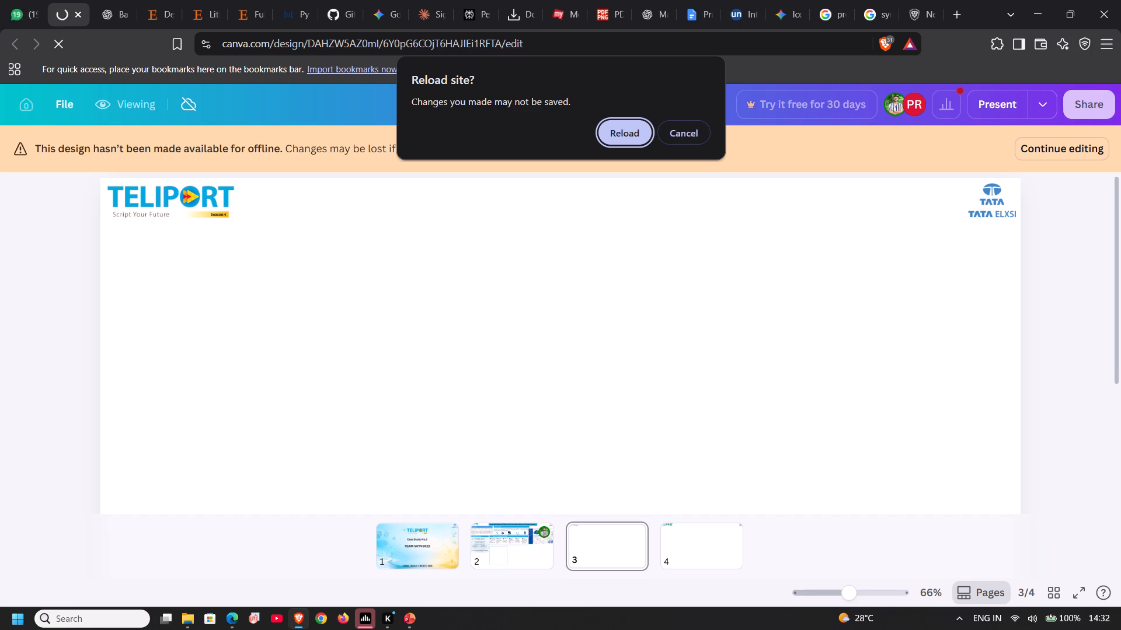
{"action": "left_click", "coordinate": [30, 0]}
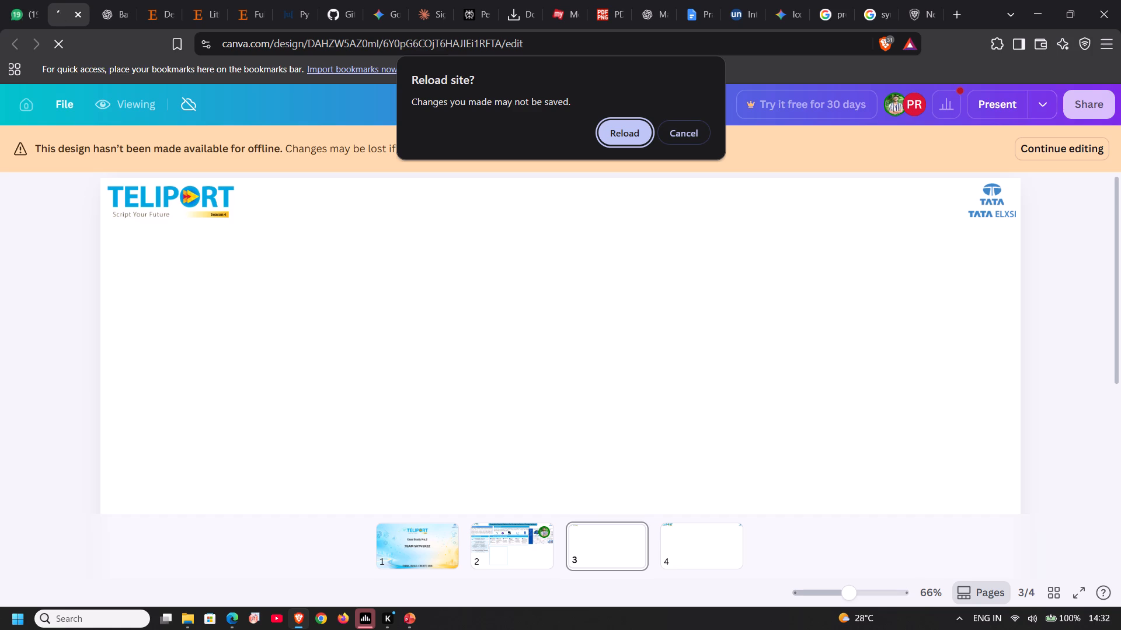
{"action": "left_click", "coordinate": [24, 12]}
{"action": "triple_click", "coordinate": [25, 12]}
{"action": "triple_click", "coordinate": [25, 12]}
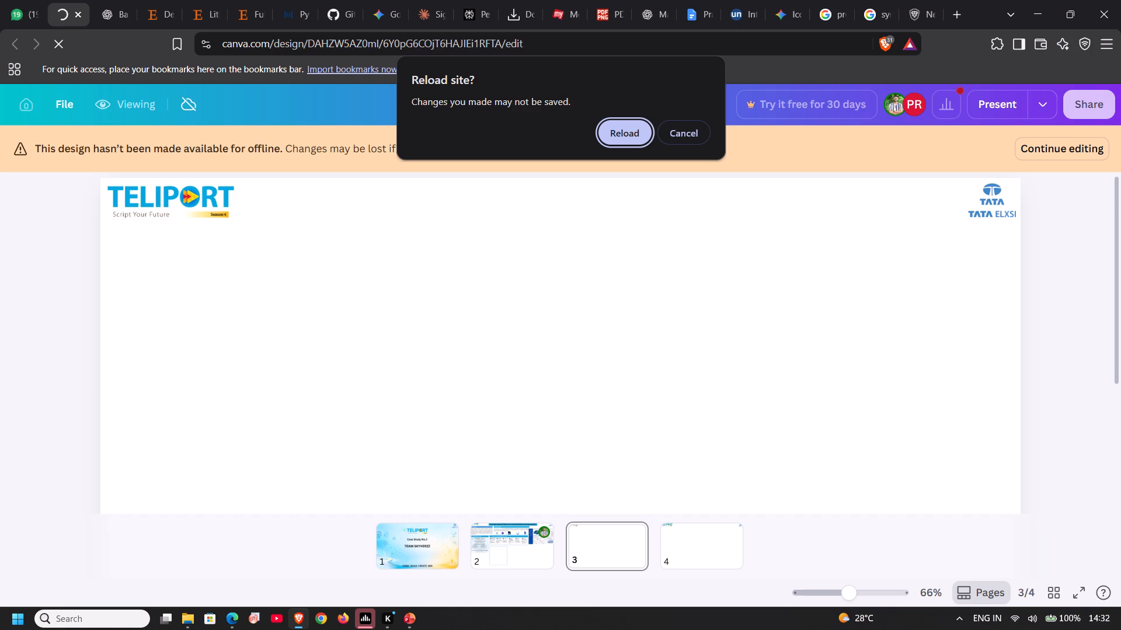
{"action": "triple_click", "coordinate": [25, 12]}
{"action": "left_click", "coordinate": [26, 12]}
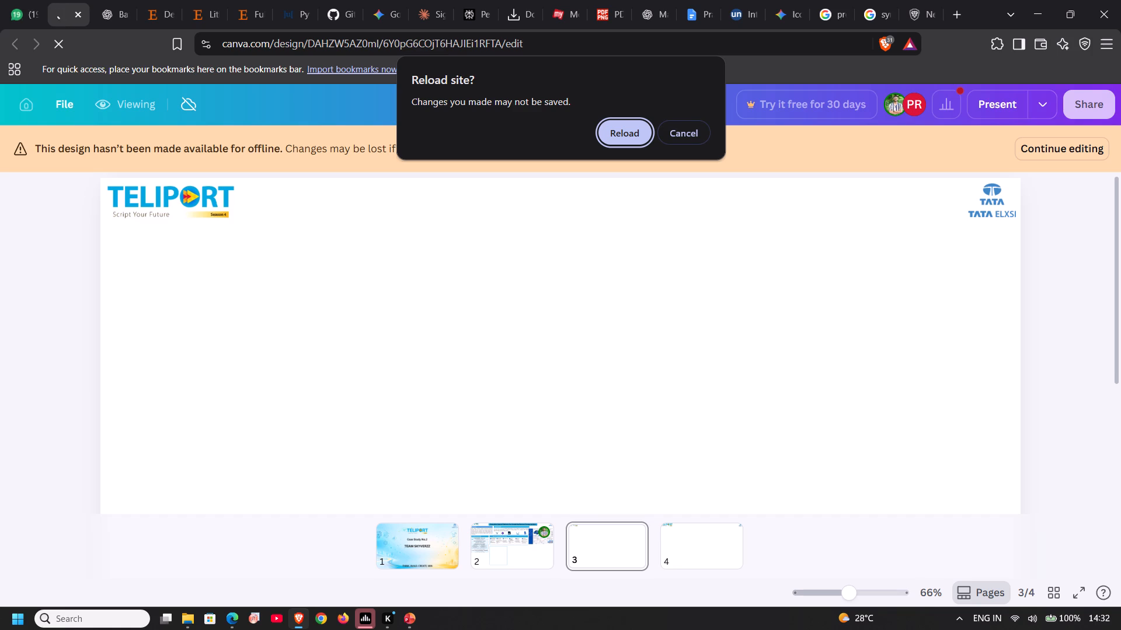
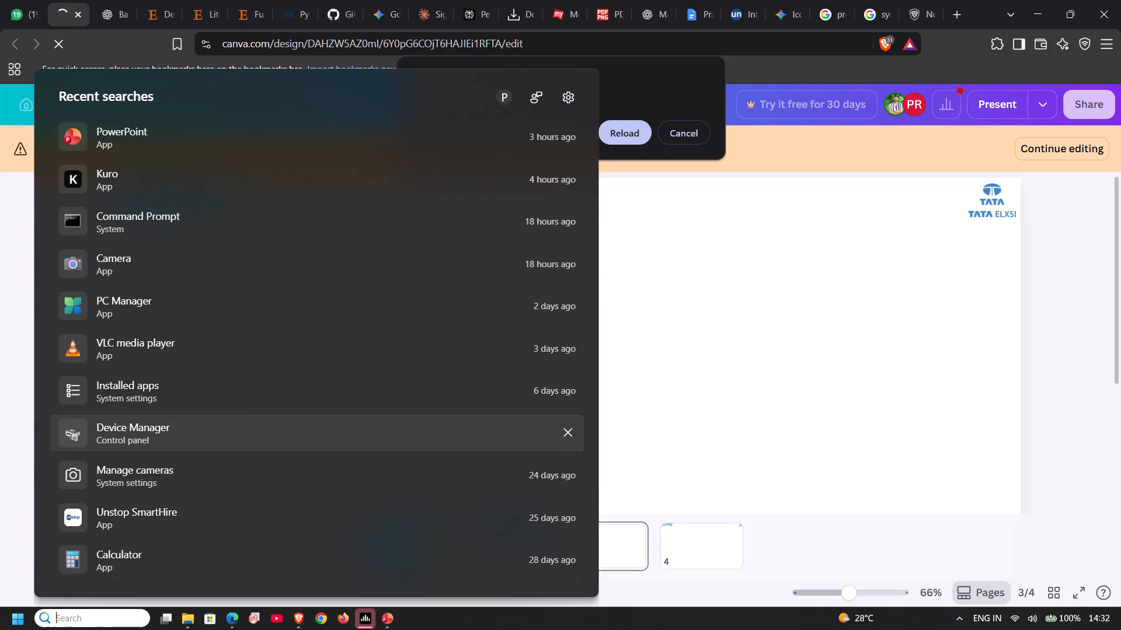
Dismiss the system search overlay and try to switch from the Canva design to the first browser tab.
{"action": "left_click", "coordinate": [813, 317]}
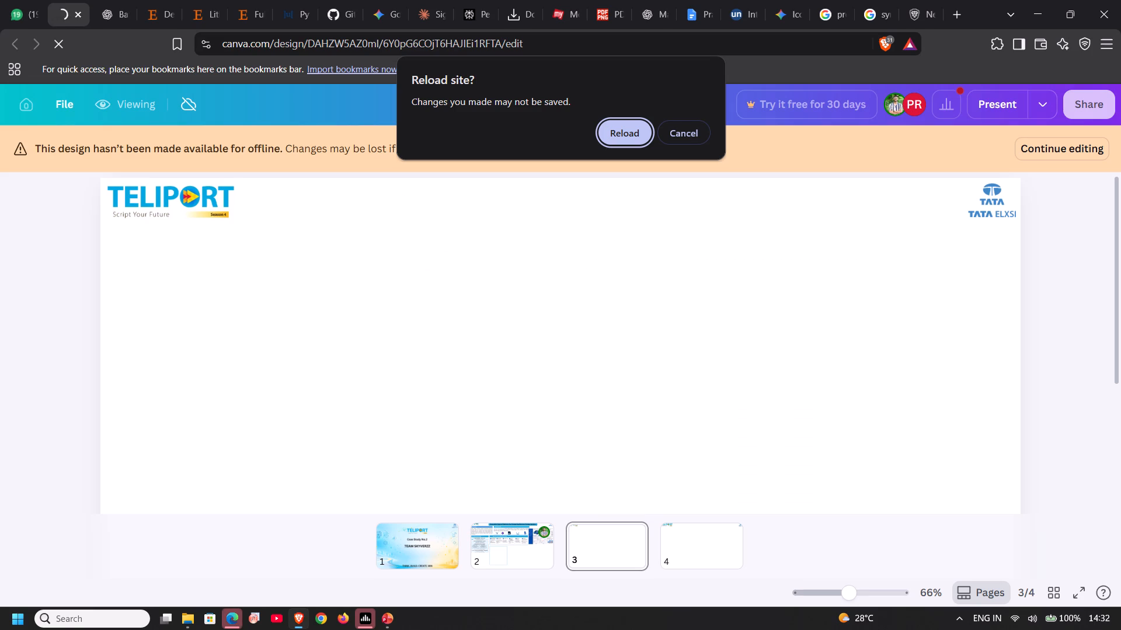
{"action": "left_click", "coordinate": [26, 19]}
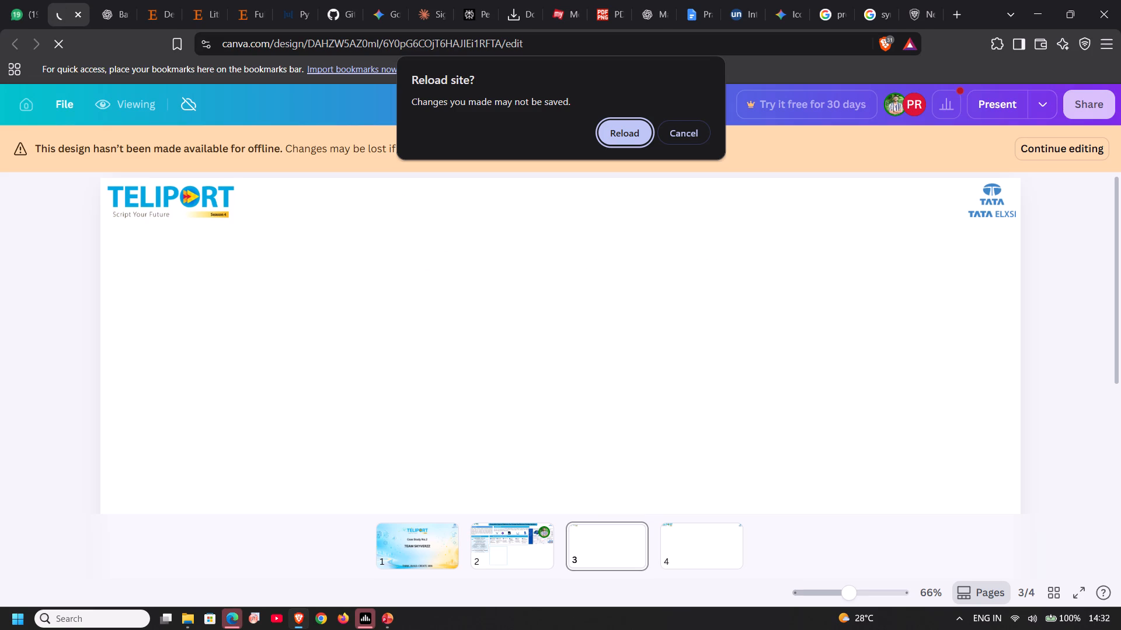
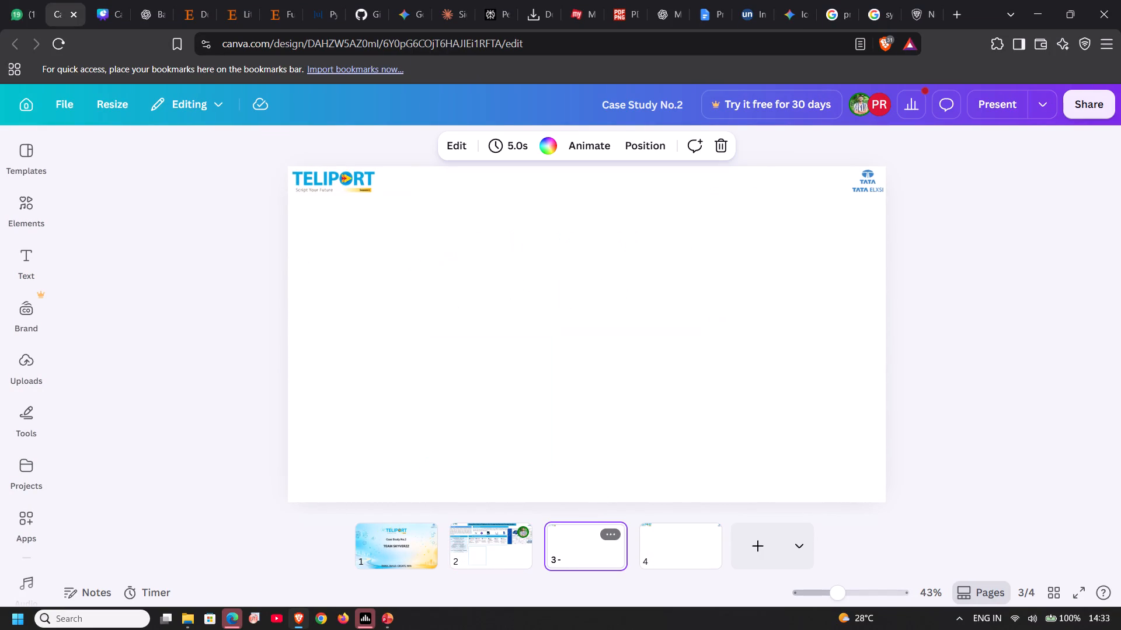
On page 2, widen the "HOW THE SOLUTION WORKS (USER WORKFLOW)" heading text to fit one line and shift it slightly right within its banner.
{"action": "left_click", "coordinate": [479, 551]}
{"action": "scroll", "coordinate": [579, 391], "scroll_direction": "up", "scroll_amount": 2}
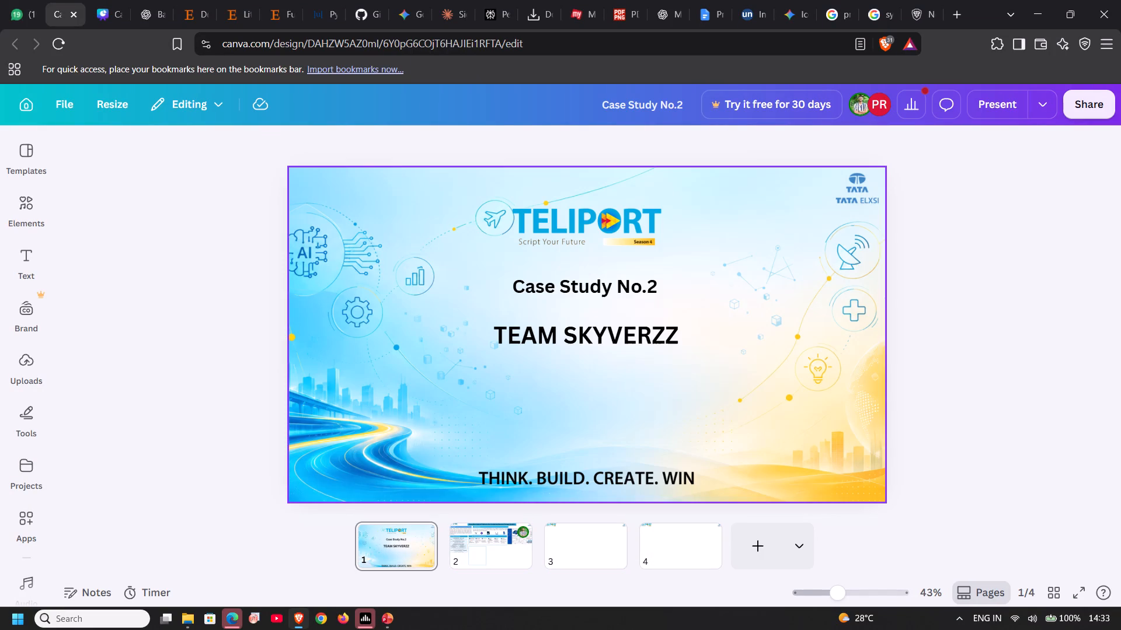
{"action": "left_click", "coordinate": [493, 547]}
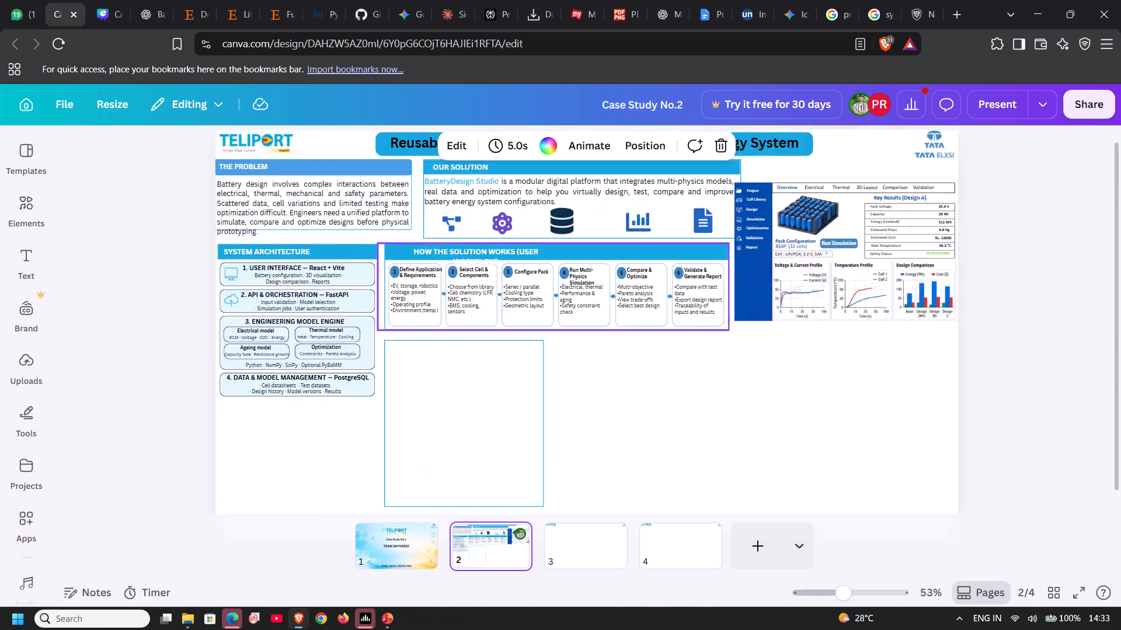
{"action": "scroll", "coordinate": [566, 318], "scroll_direction": "up", "scroll_amount": 3}
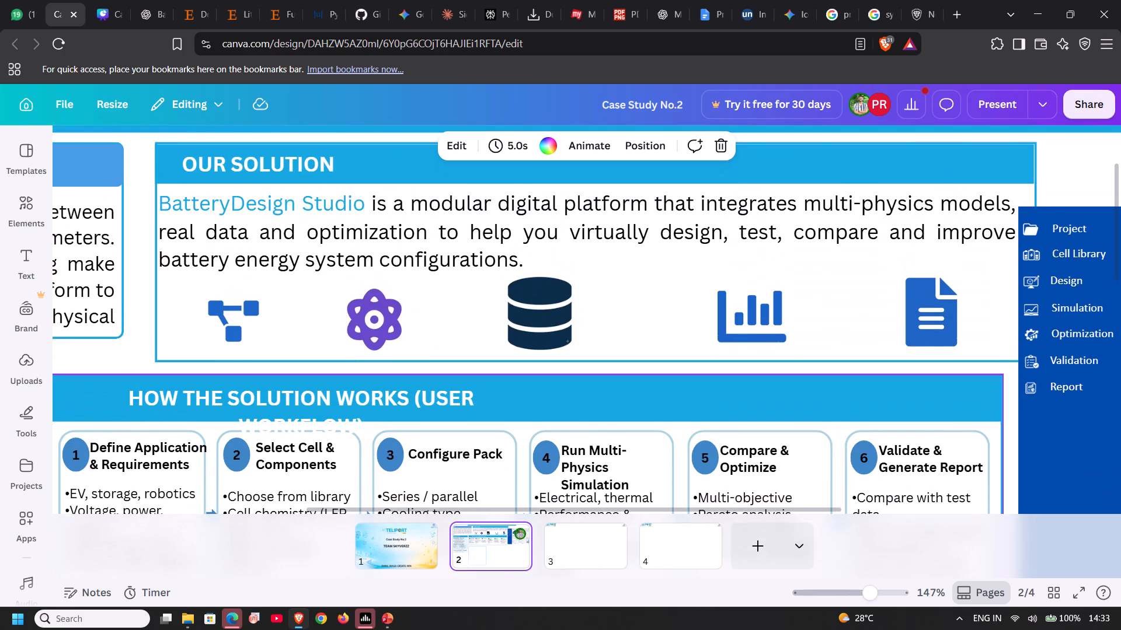
{"action": "left_click", "coordinate": [521, 409]}
{"action": "left_click", "coordinate": [486, 414]}
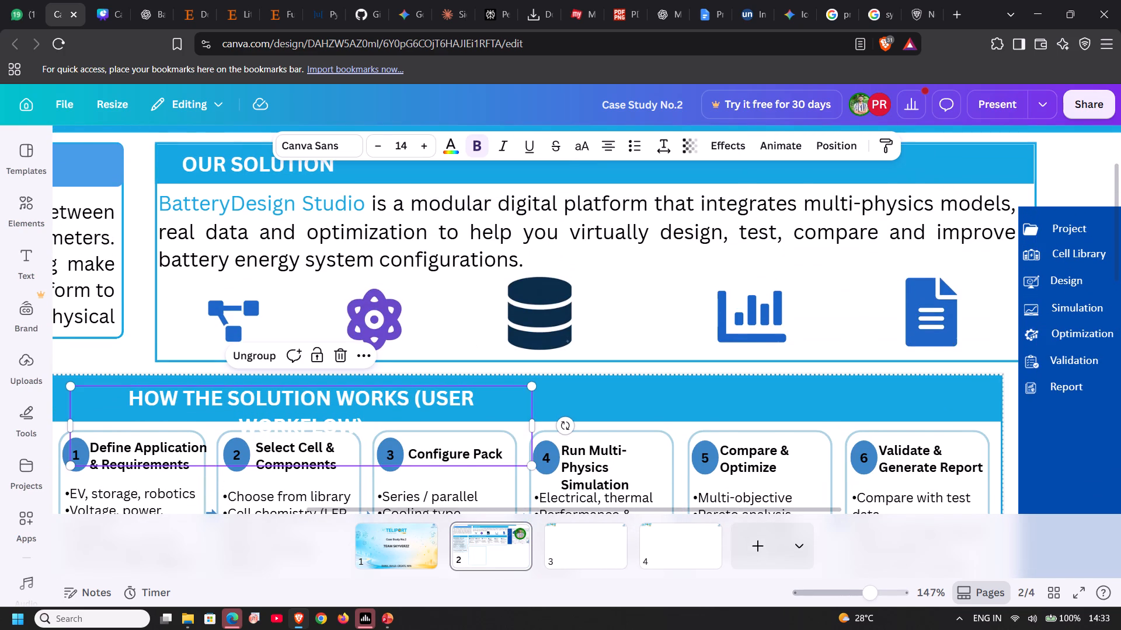
{"action": "left_click_drag", "start_coordinate": [528, 421], "coordinate": [536, 421]}
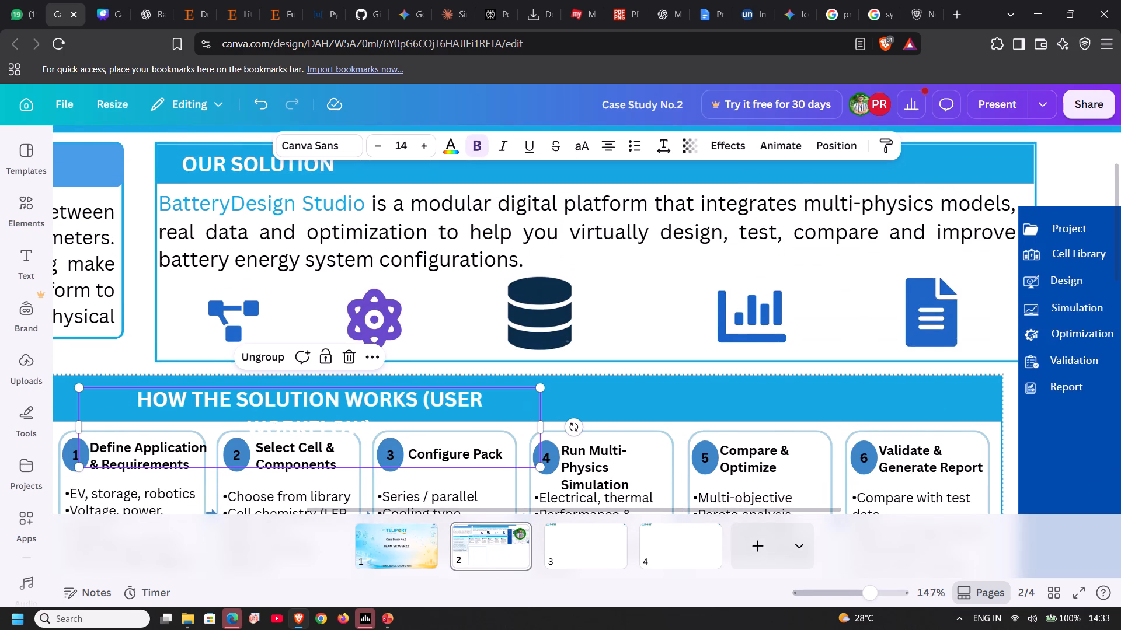
{"action": "key", "text": "ctrl+z"}
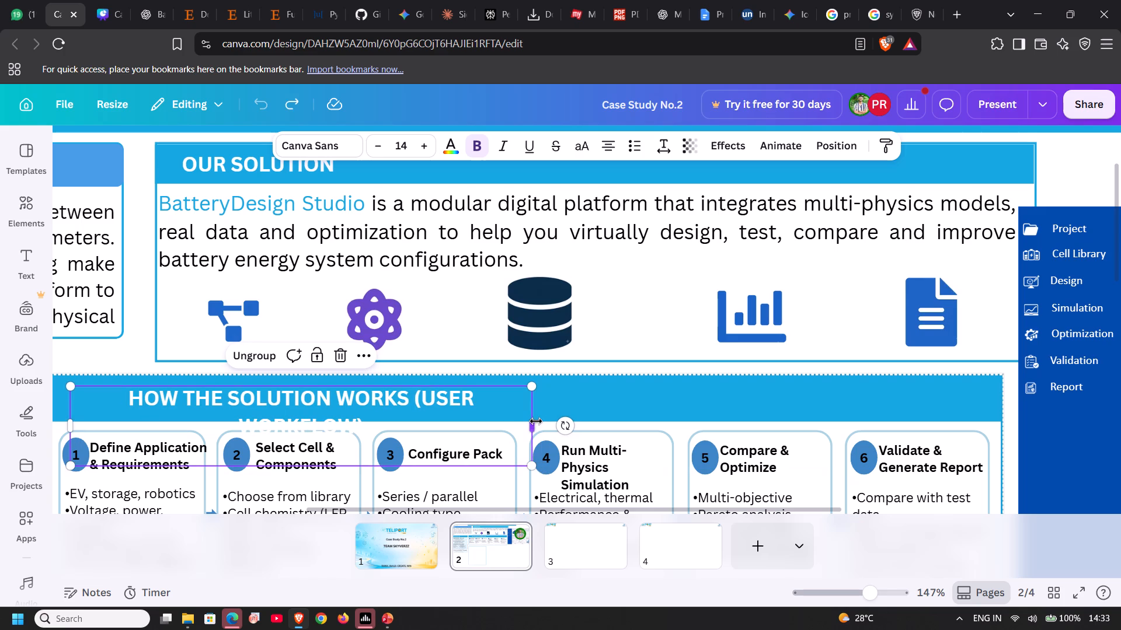
{"action": "left_click_drag", "start_coordinate": [536, 421], "coordinate": [551, 425]}
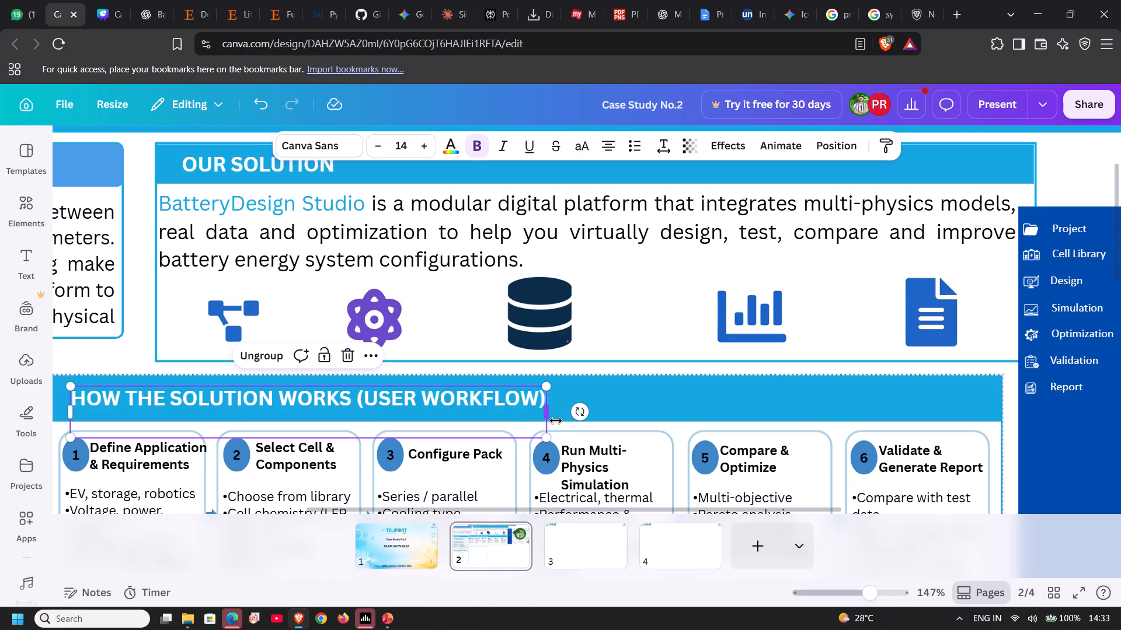
{"action": "left_click_drag", "start_coordinate": [546, 415], "coordinate": [558, 415]}
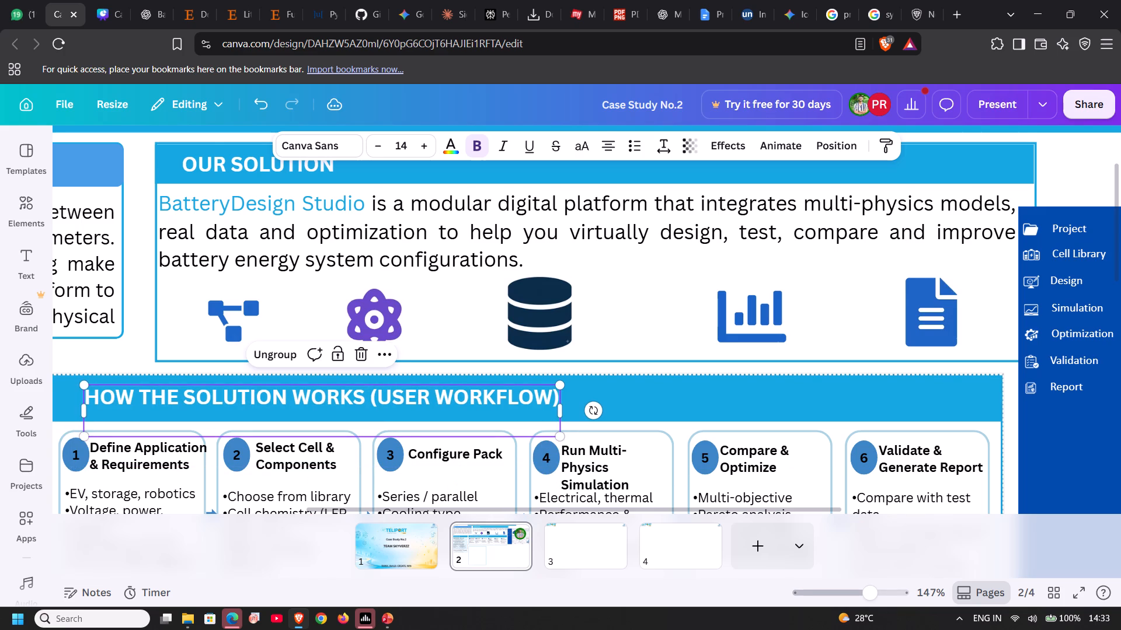
{"action": "left_click", "coordinate": [644, 400]}
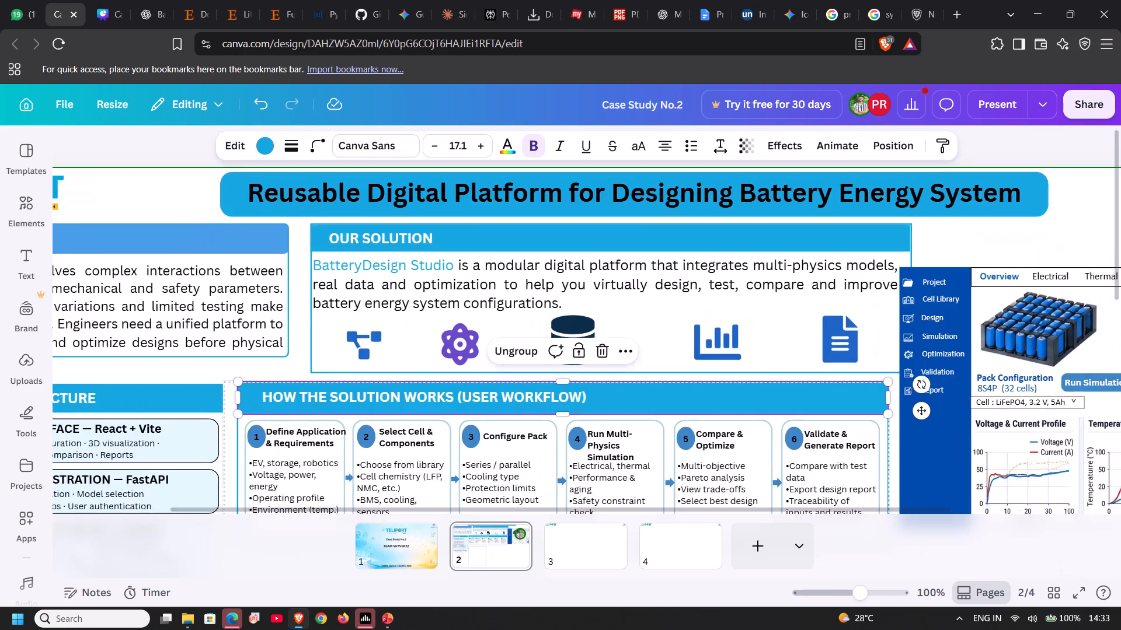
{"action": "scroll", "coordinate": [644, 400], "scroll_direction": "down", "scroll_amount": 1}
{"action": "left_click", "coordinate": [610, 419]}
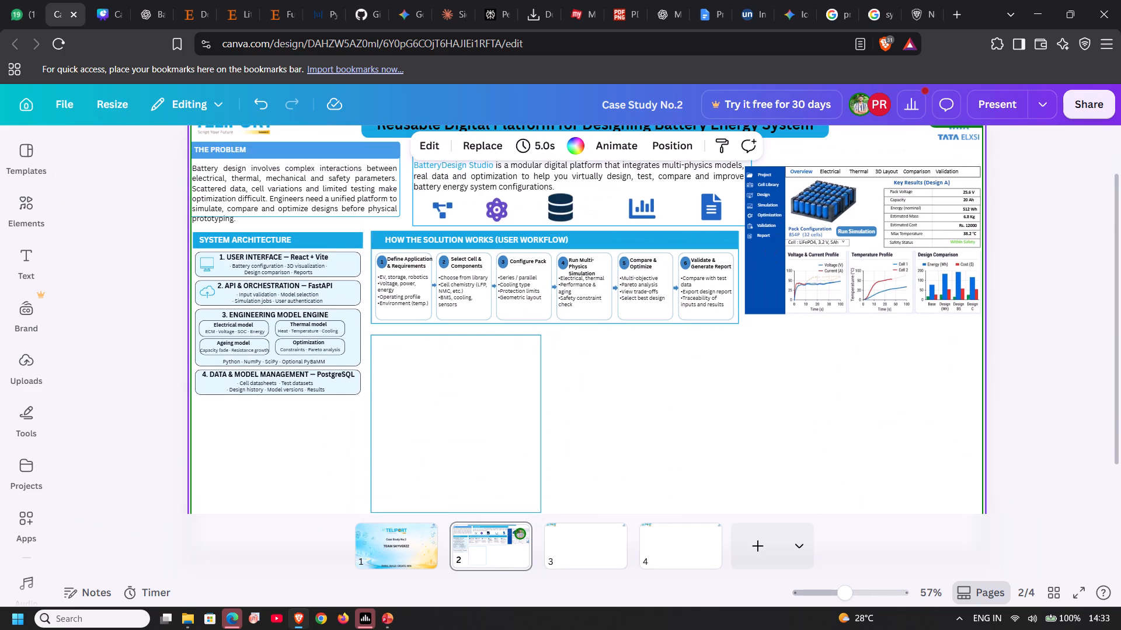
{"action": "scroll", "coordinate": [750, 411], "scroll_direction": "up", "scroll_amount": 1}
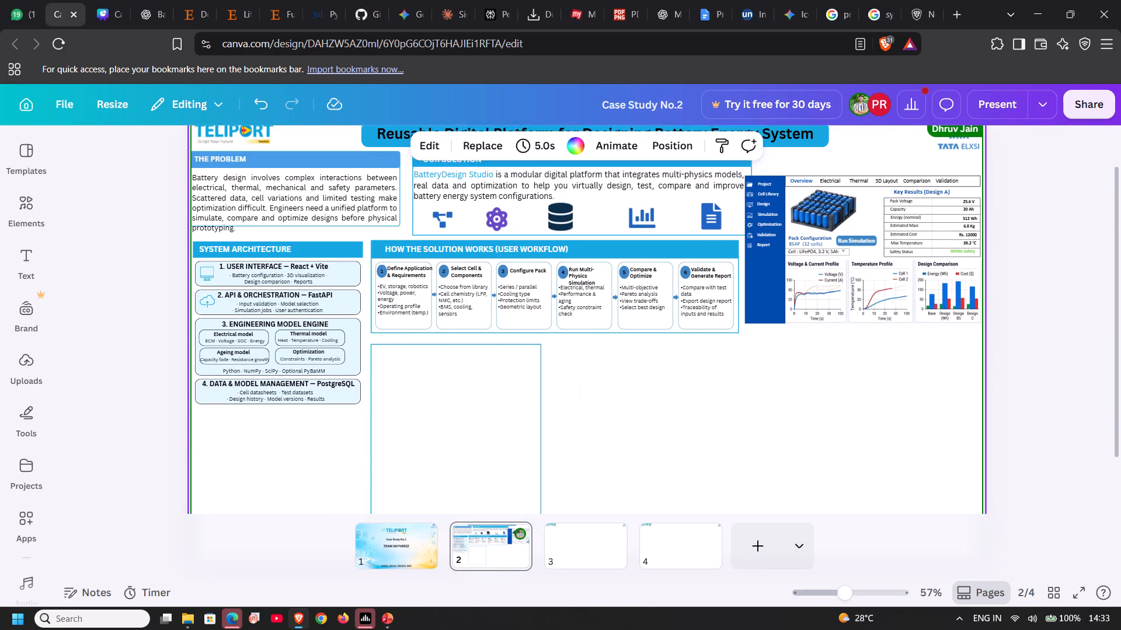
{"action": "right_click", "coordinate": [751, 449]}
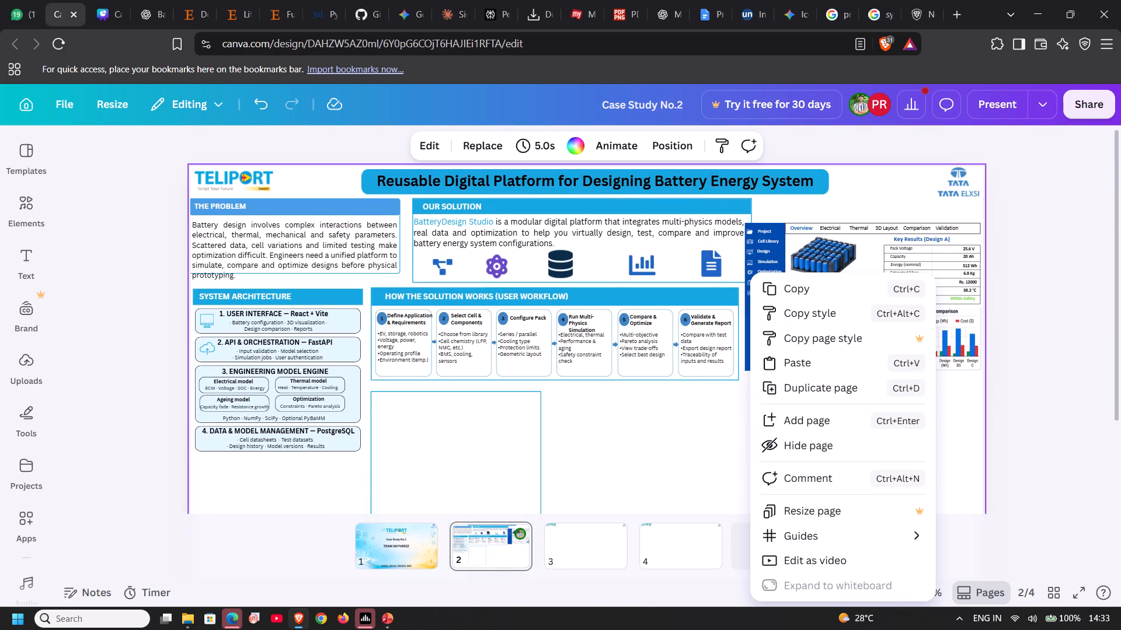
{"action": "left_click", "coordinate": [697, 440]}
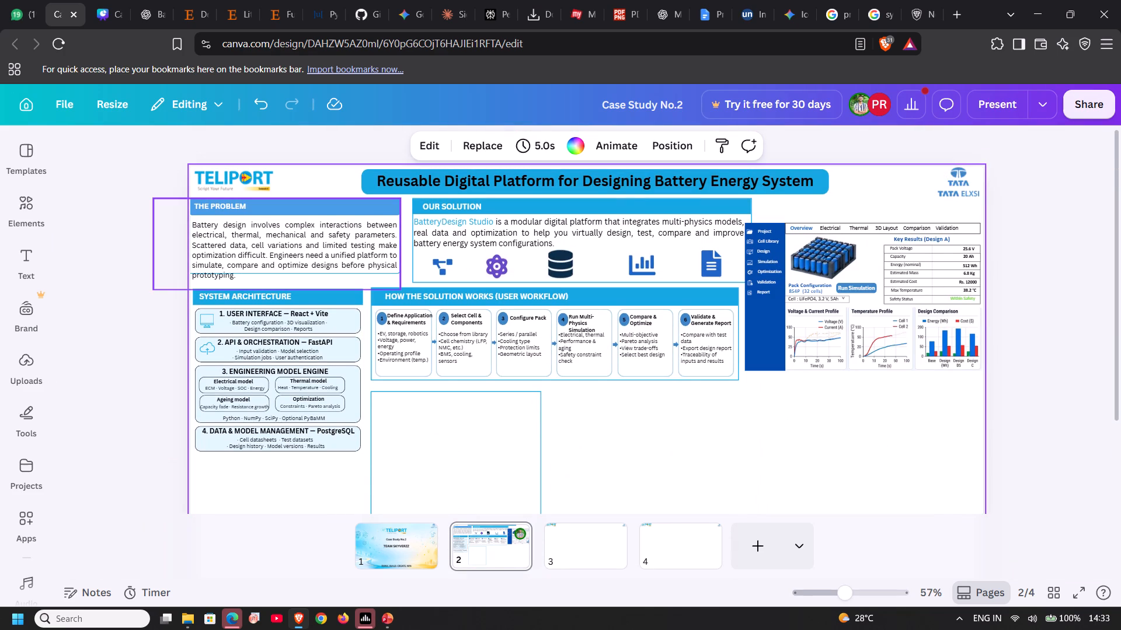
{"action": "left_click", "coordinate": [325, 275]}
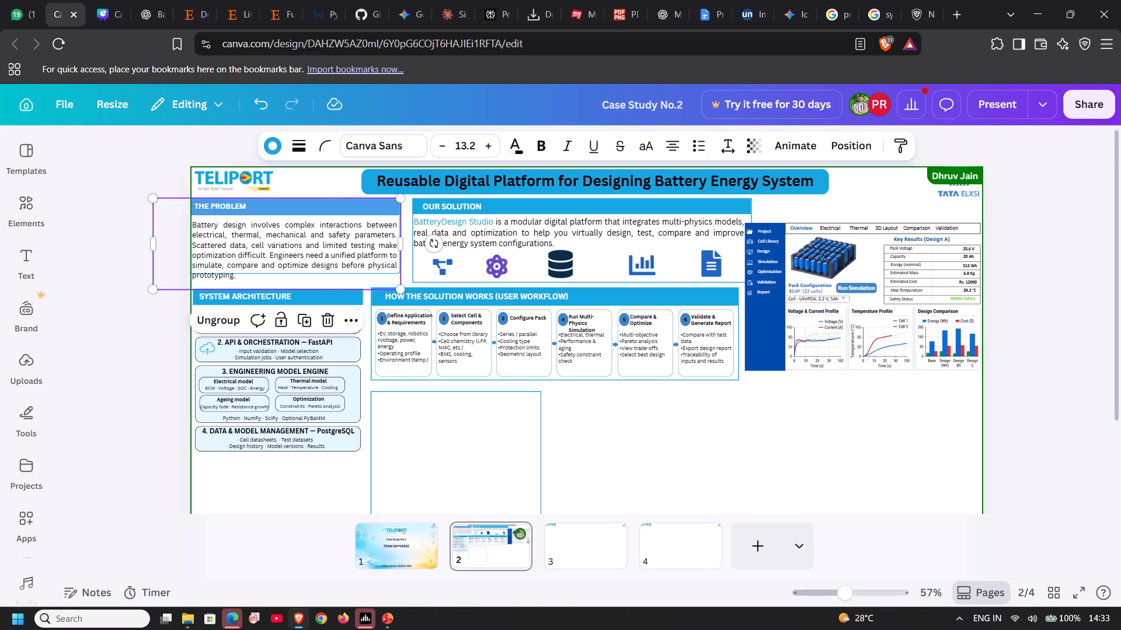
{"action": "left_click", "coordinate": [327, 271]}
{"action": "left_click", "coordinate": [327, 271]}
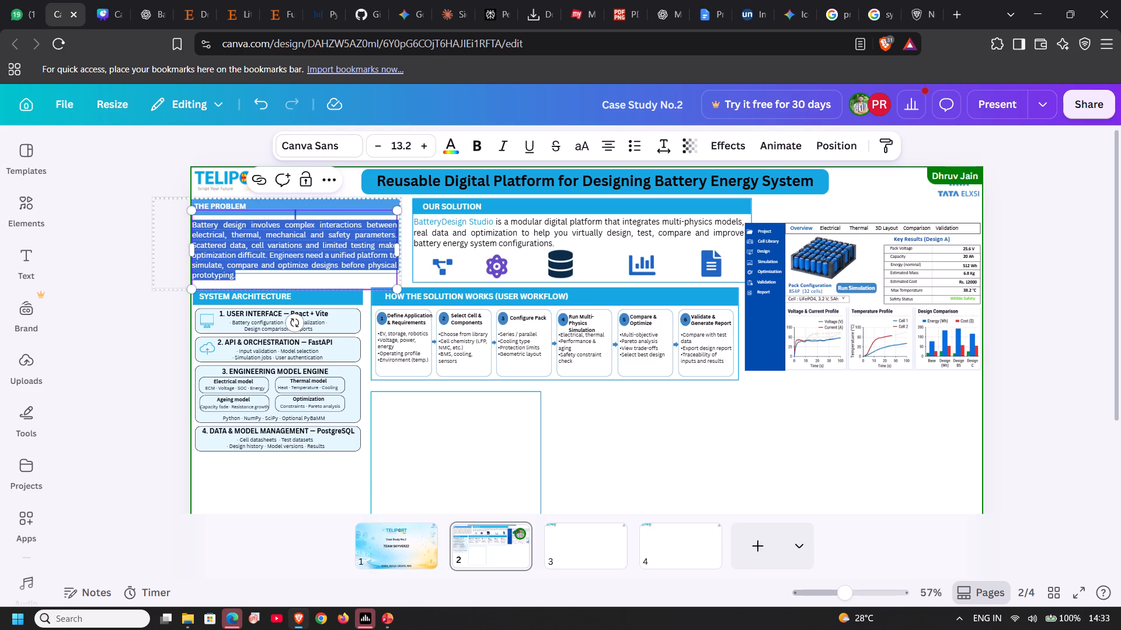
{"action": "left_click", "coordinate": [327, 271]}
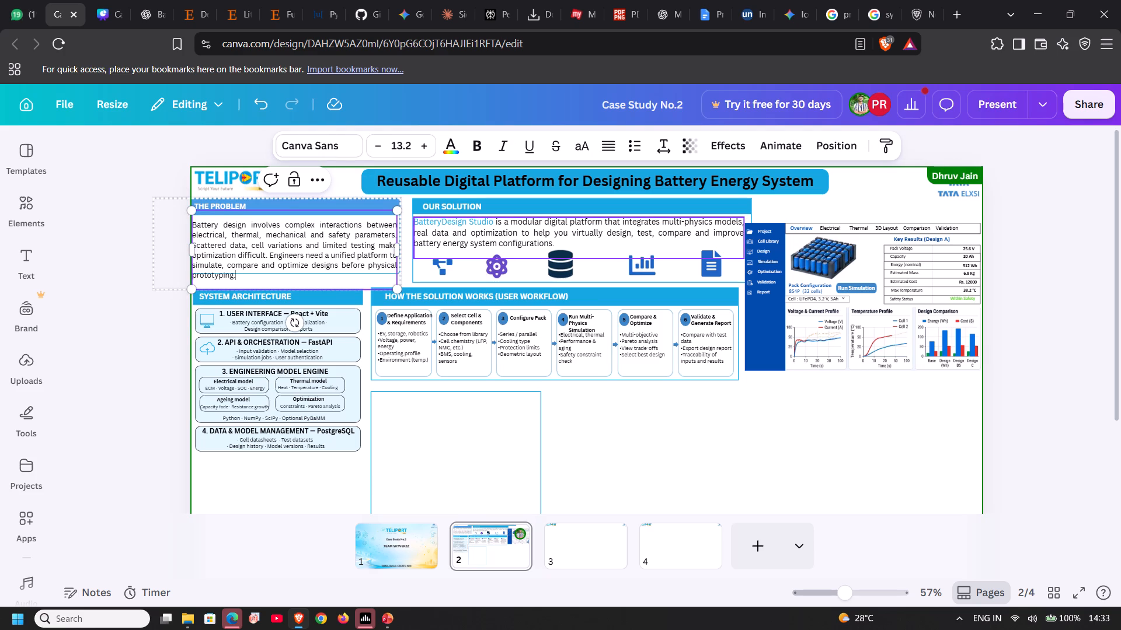
Group the OUR SOLUTION box with its header, paragraph and five icons.
{"action": "left_click", "coordinate": [420, 269]}
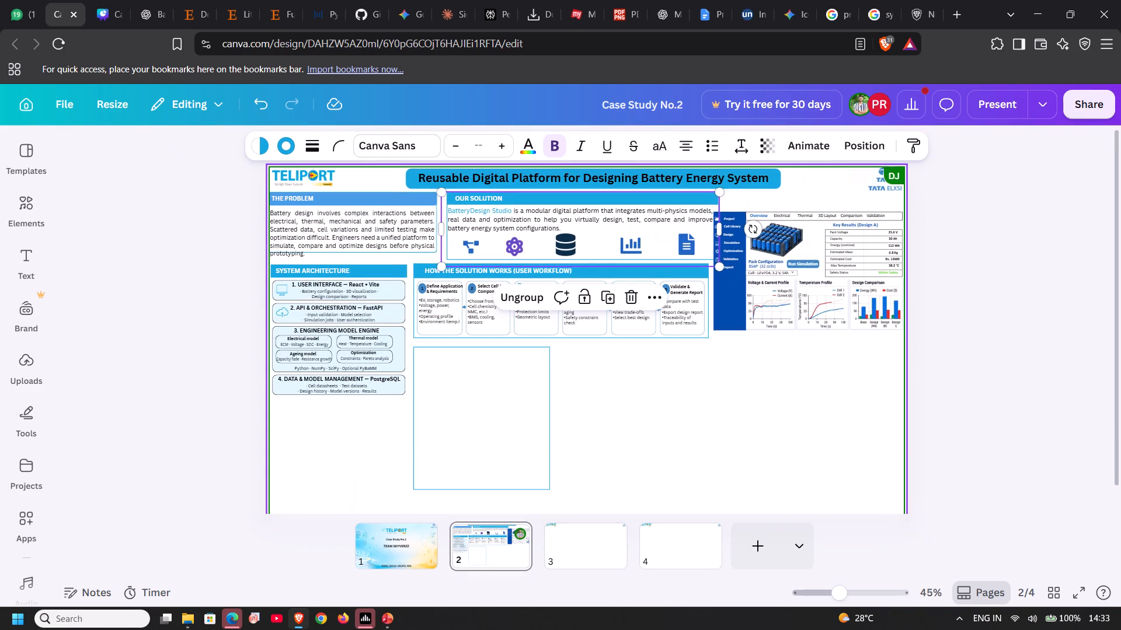
{"action": "left_click", "coordinate": [751, 202]}
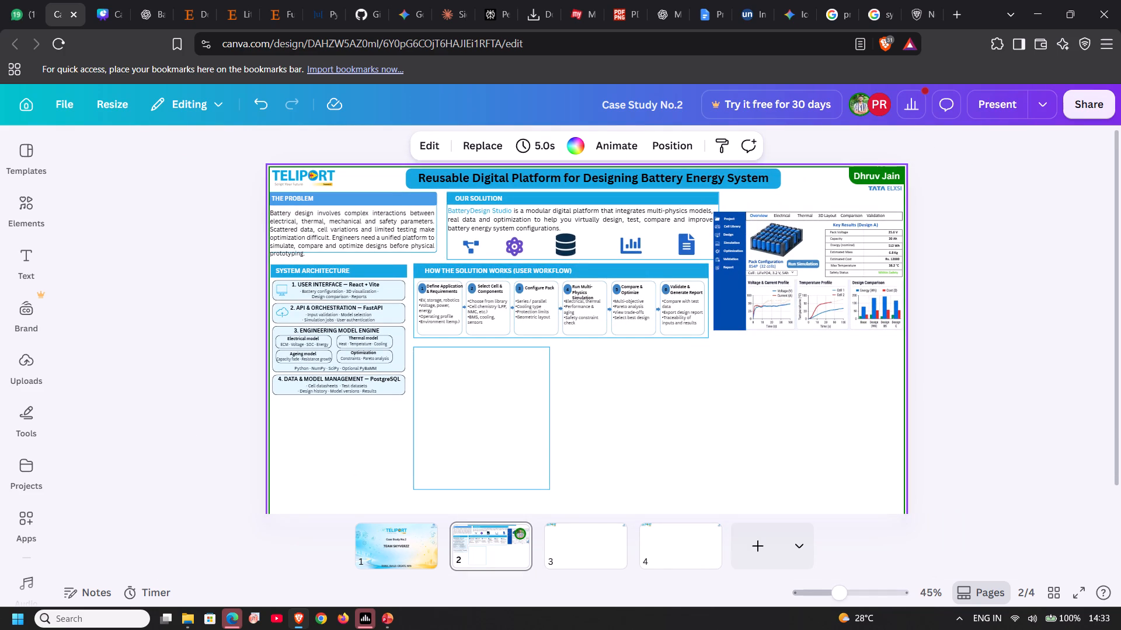
{"action": "left_click_drag", "start_coordinate": [439, 197], "coordinate": [626, 242]}
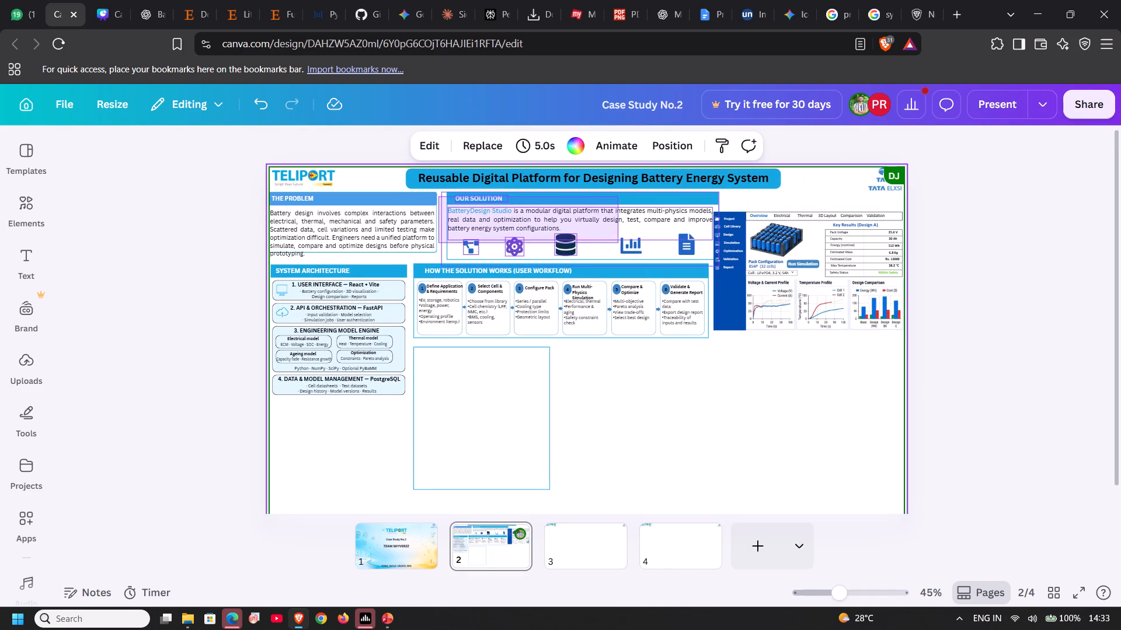
{"action": "left_click_drag", "start_coordinate": [626, 242], "coordinate": [679, 248]}
{"action": "left_click", "coordinate": [686, 247]}
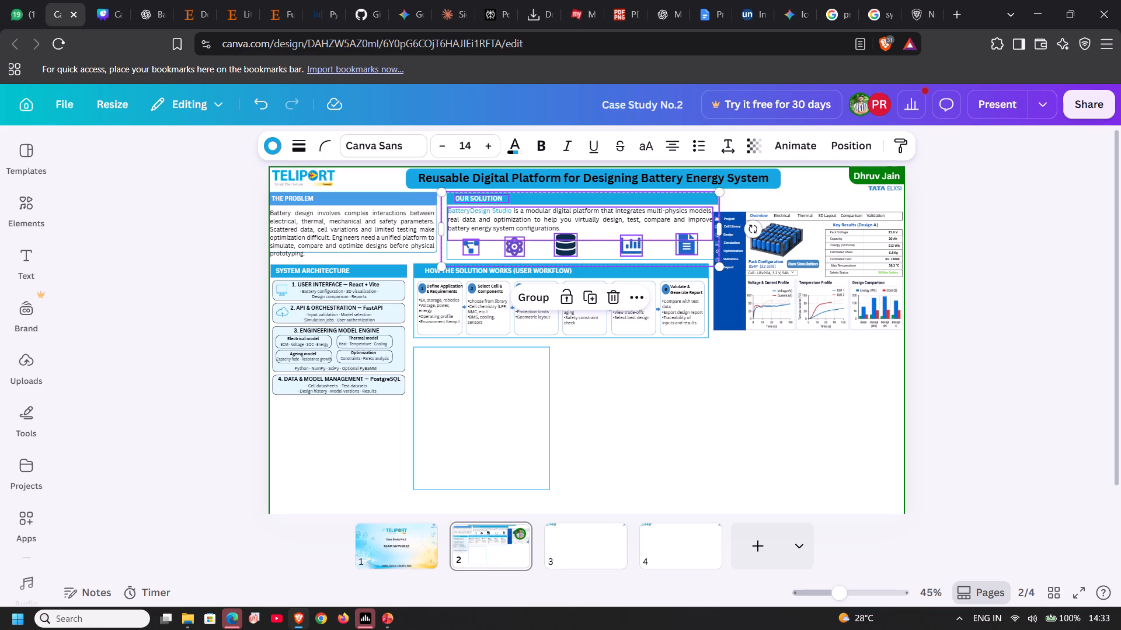
{"action": "key", "text": "ctrl+g"}
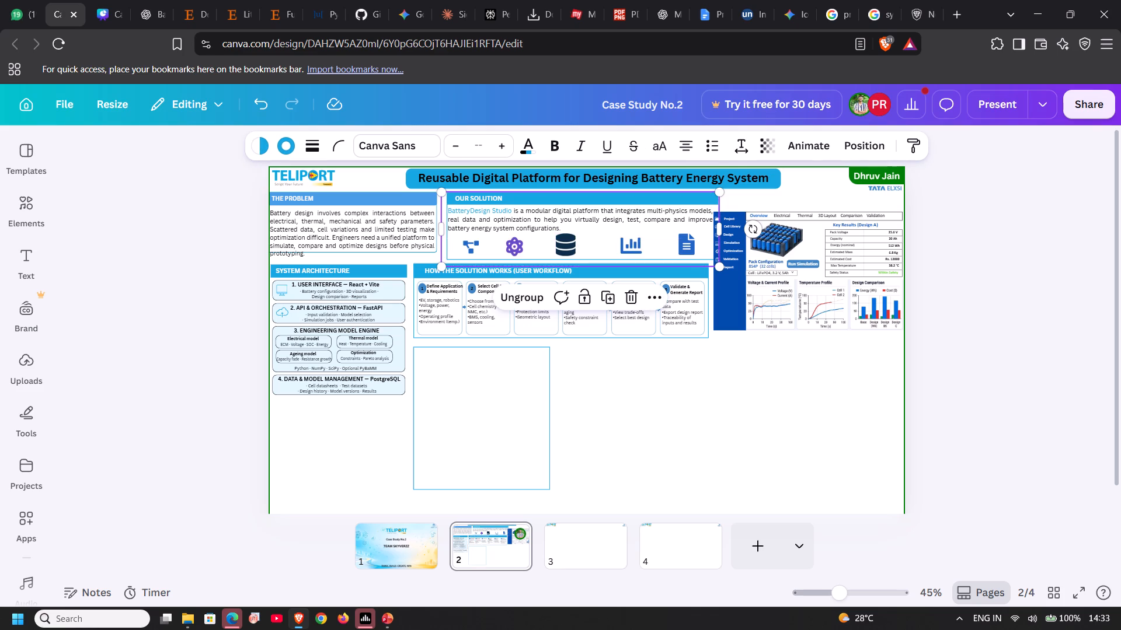
Nudge the OUR SOLUTION group left so it clears the mock-up's blue sidebar and sits beside THE PROBLEM box.
{"action": "key", "text": "Left"}
{"action": "key", "text": "Left"}
{"action": "key", "text": "Left"}
{"action": "key", "text": "Left"}
{"action": "key", "text": "Left"}
{"action": "key", "text": "Left"}
{"action": "key", "text": "Left"}
{"action": "key", "text": "Left"}
{"action": "key", "text": "Left"}
{"action": "key", "text": "Left"}
{"action": "key", "text": "Left"}
{"action": "key", "text": "Left"}
{"action": "key", "text": "Left"}
{"action": "key", "text": "Left"}
{"action": "key", "text": "Left"}
{"action": "key", "text": "Left"}
{"action": "key", "text": "Left"}
{"action": "key", "text": "Left"}
{"action": "key", "text": "Left"}
{"action": "key", "text": "Left"}
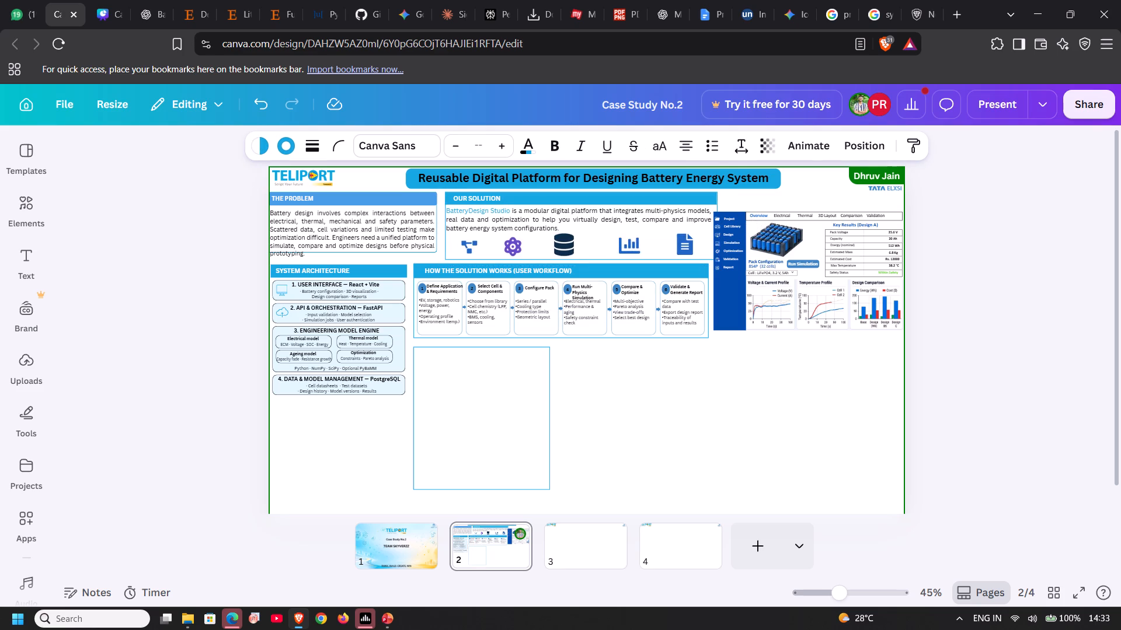
{"action": "key", "text": "Left"}
{"action": "key", "text": "Left"}
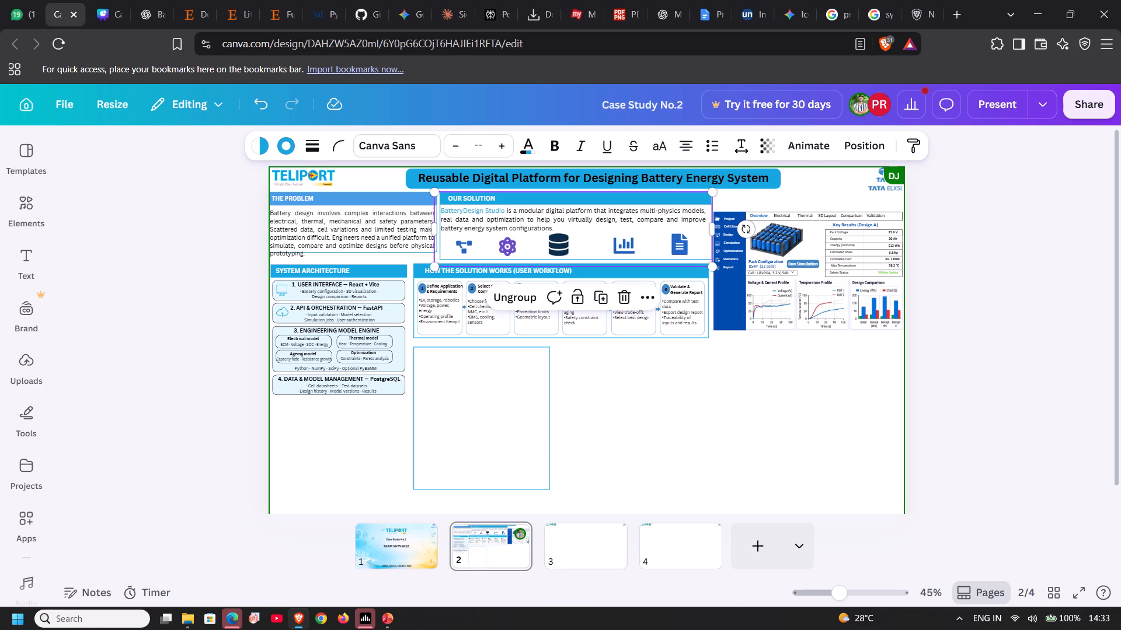
{"action": "left_click", "coordinate": [706, 360]}
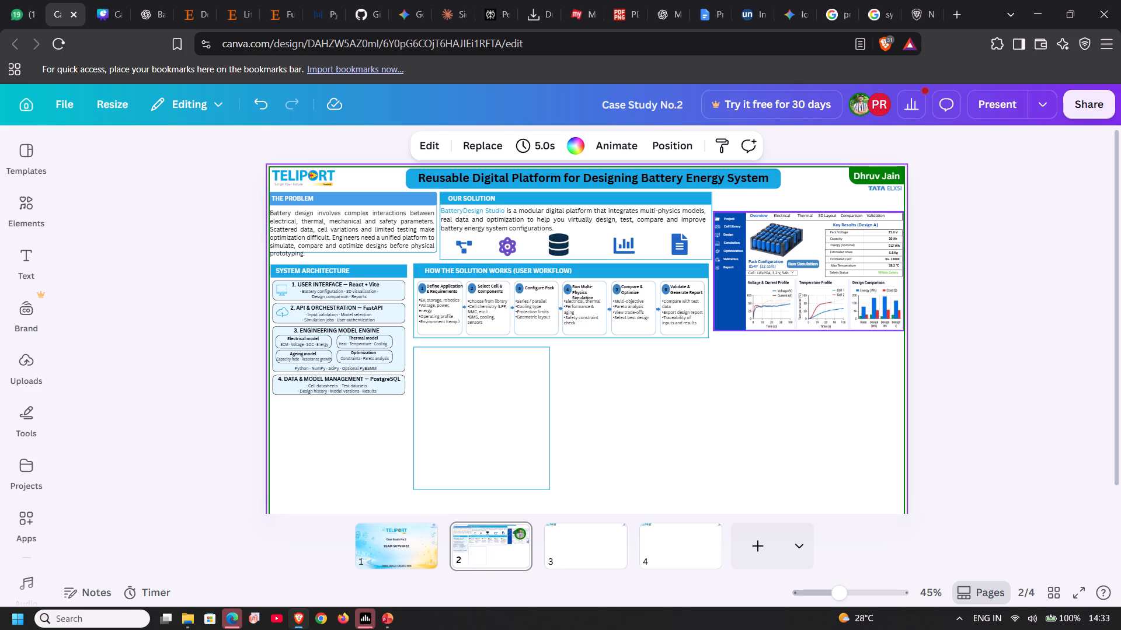
{"action": "left_click", "coordinate": [725, 242]}
{"action": "left_click", "coordinate": [727, 347]}
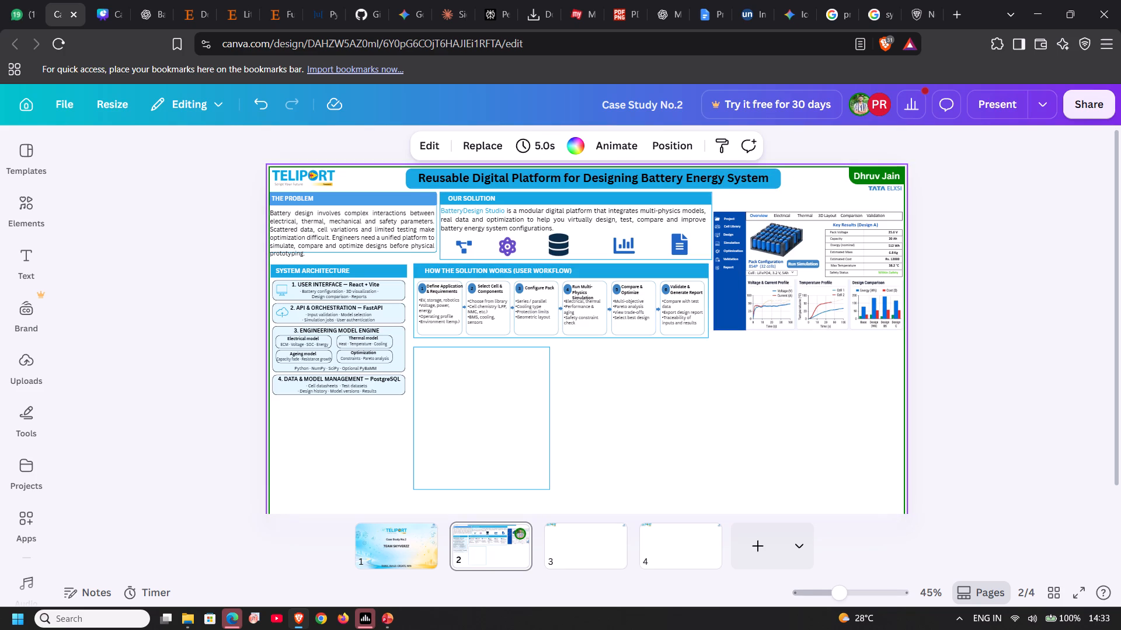
Preview page 2 in full screen to check the layout and return to the editor.
{"action": "left_click", "coordinate": [1081, 597]}
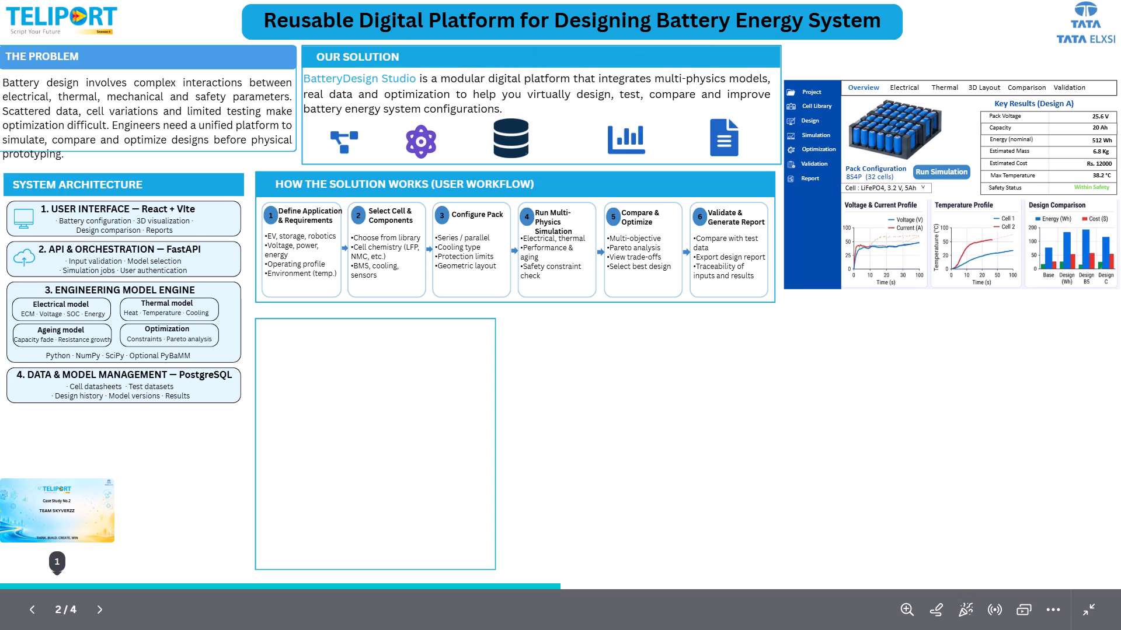
{"action": "key", "text": "Escape"}
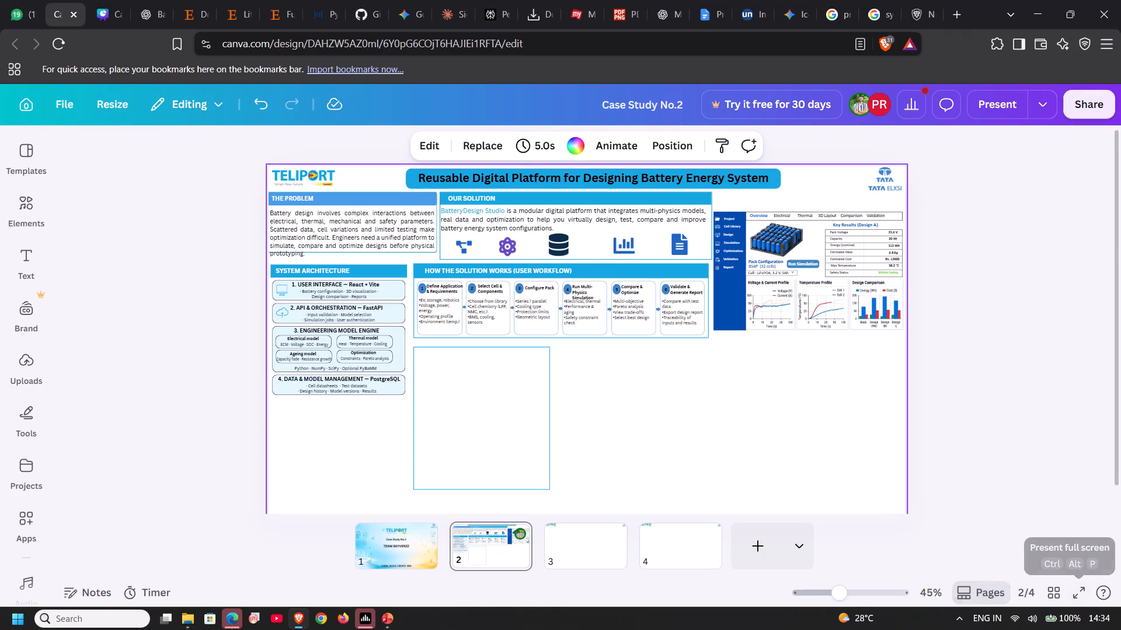
Set the OUR SOLUTION paragraph's font size to 13.2 to match THE PROBLEM paragraph.
{"action": "left_click", "coordinate": [412, 236]}
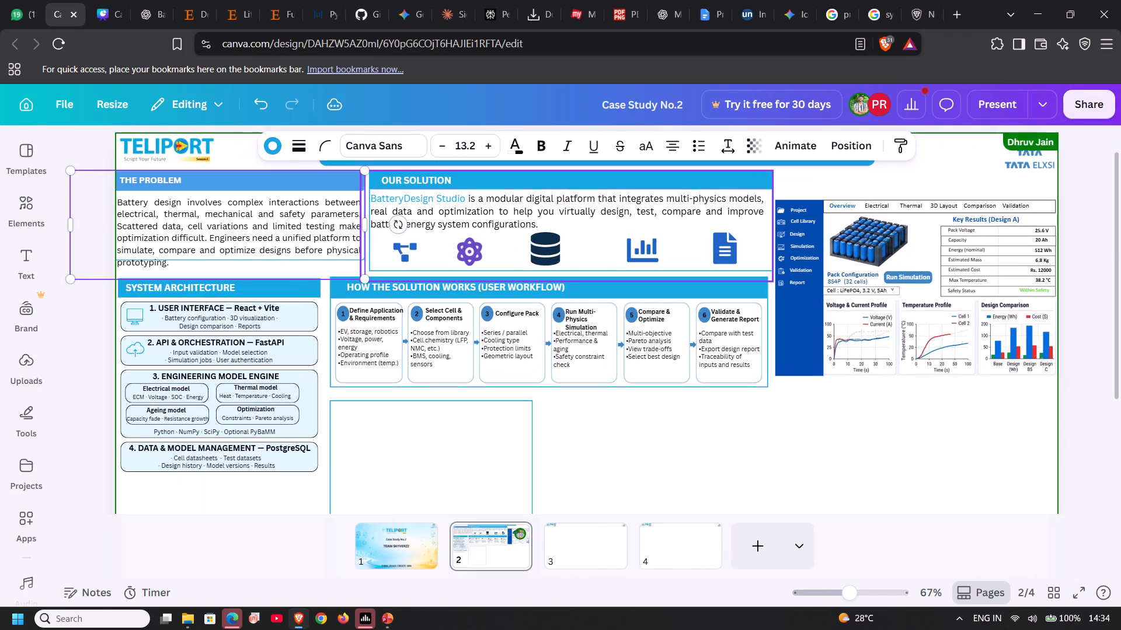
{"action": "scroll", "coordinate": [412, 236], "scroll_direction": "right", "scroll_amount": 6}
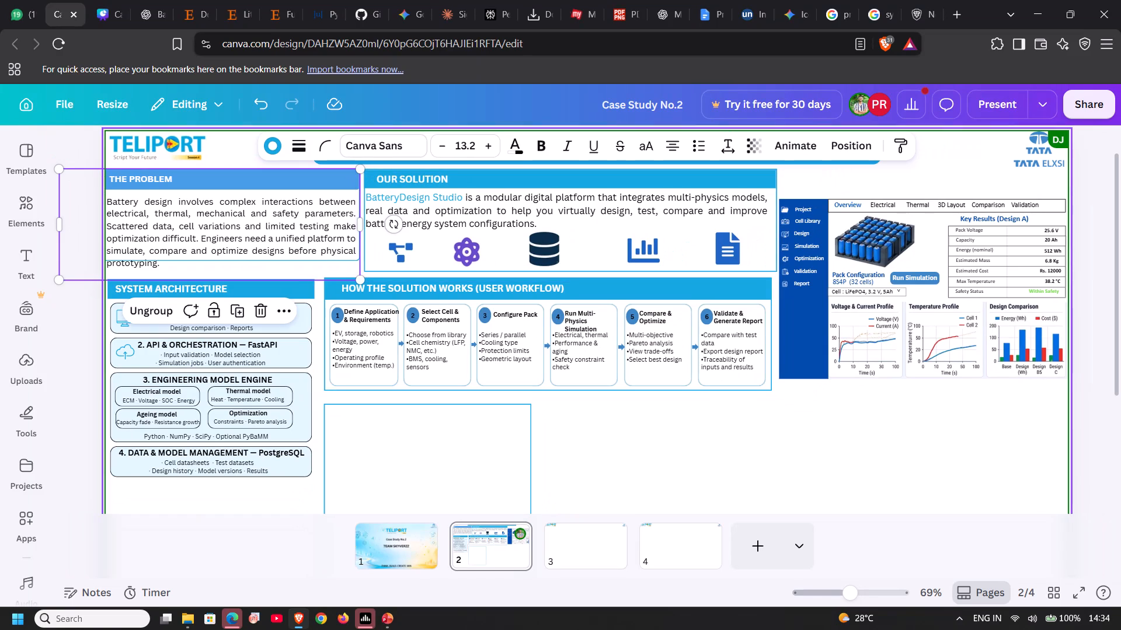
{"action": "left_click", "coordinate": [597, 428]}
{"action": "left_click", "coordinate": [482, 213]}
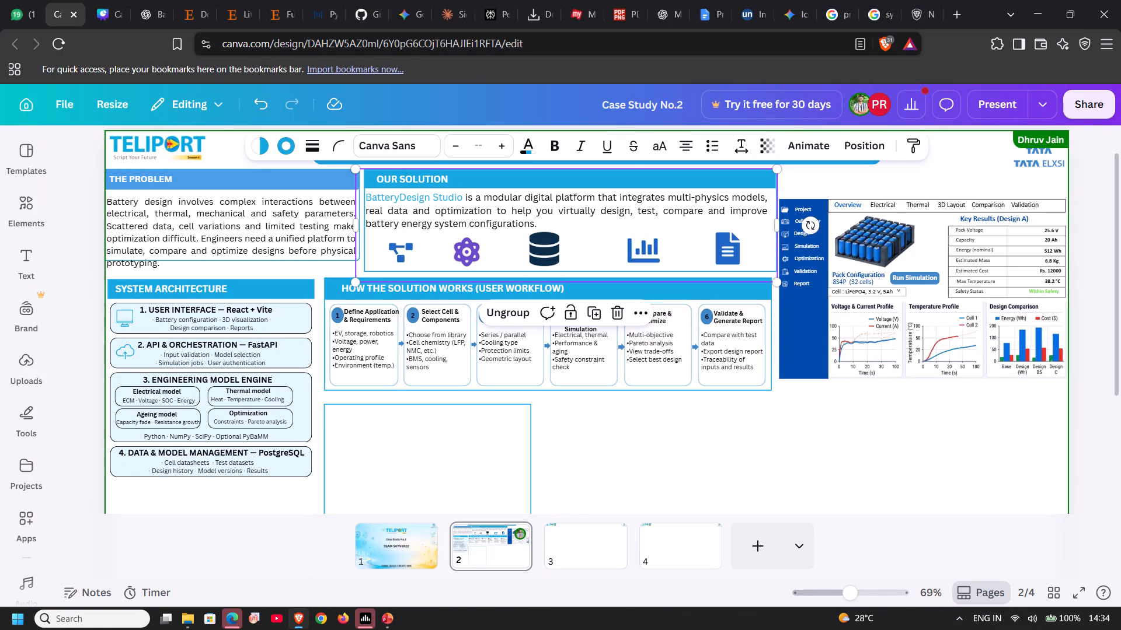
{"action": "double_click", "coordinate": [281, 220]}
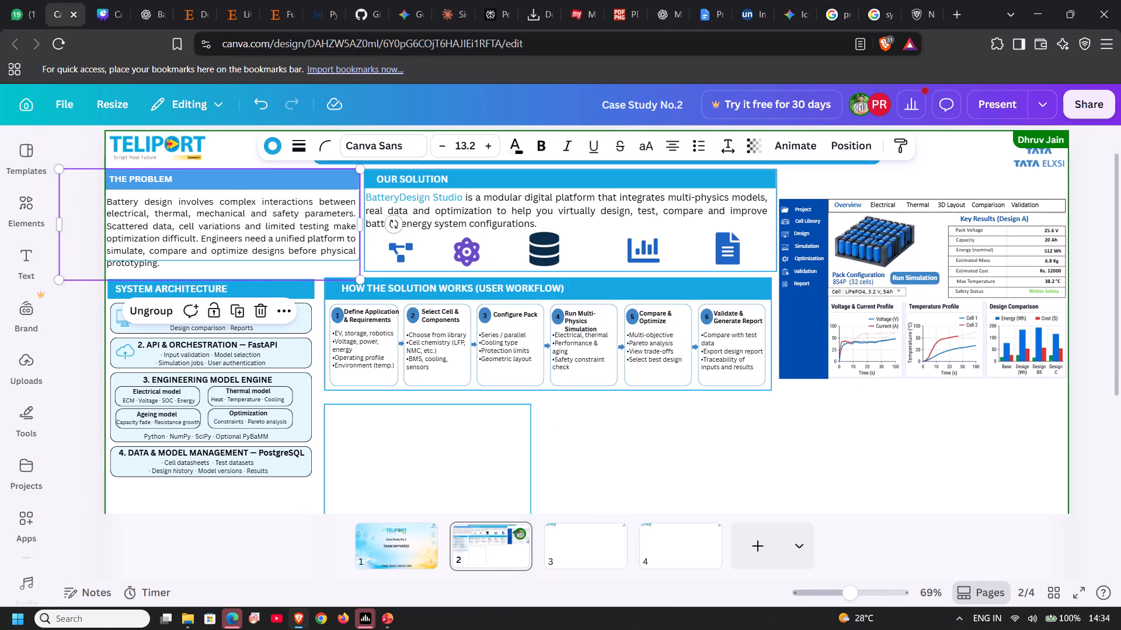
{"action": "left_click", "coordinate": [281, 220]}
{"action": "triple_click", "coordinate": [422, 213]}
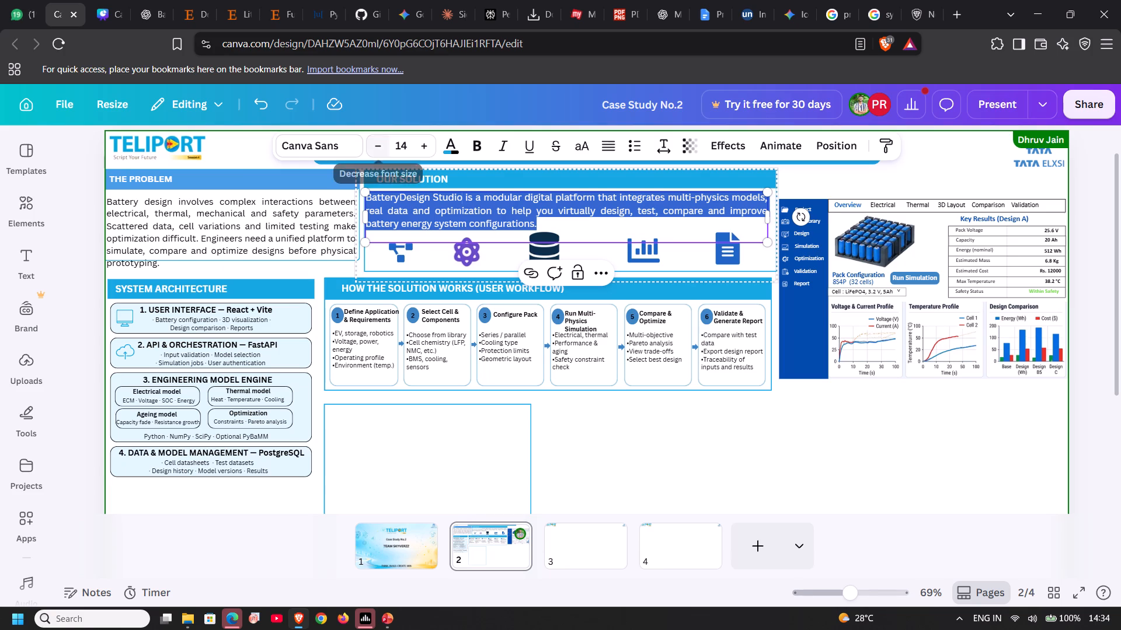
{"action": "left_click", "coordinate": [386, 152]}
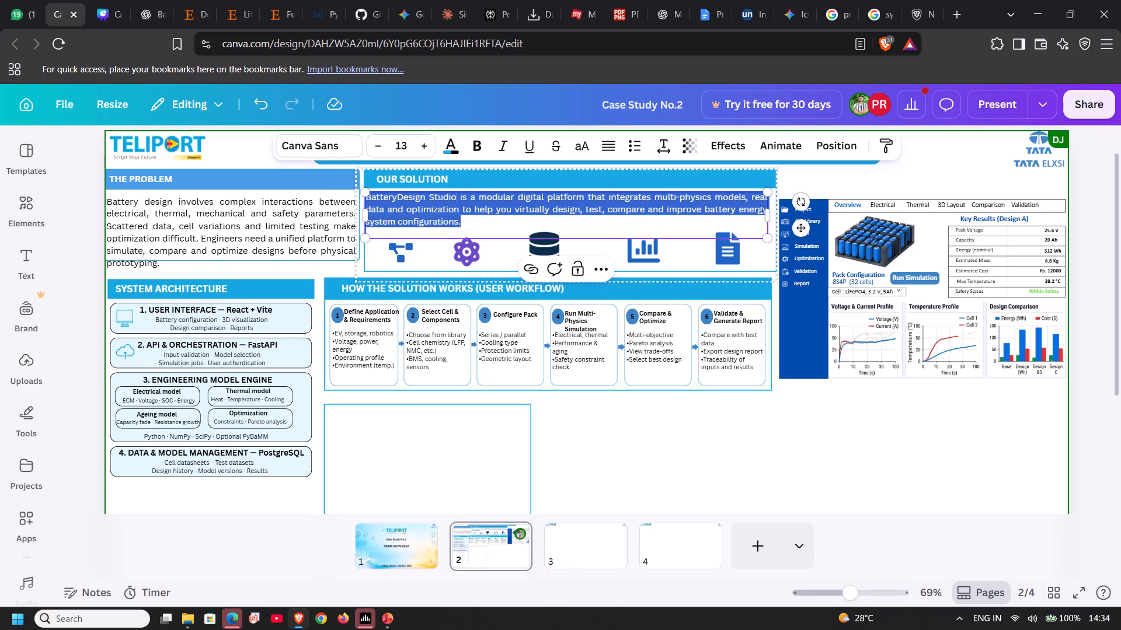
{"action": "left_click", "coordinate": [409, 152]}
{"action": "left_click", "coordinate": [409, 152]}
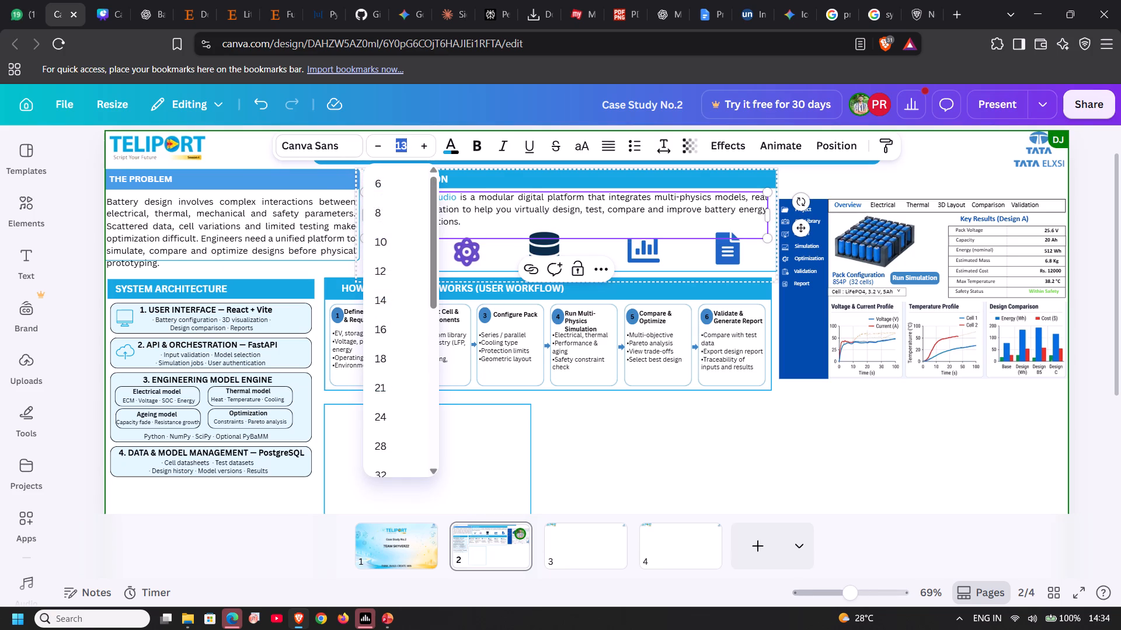
{"action": "type", "text": "13"}
{"action": "type", "text": ".2"}
{"action": "key", "text": "Return"}
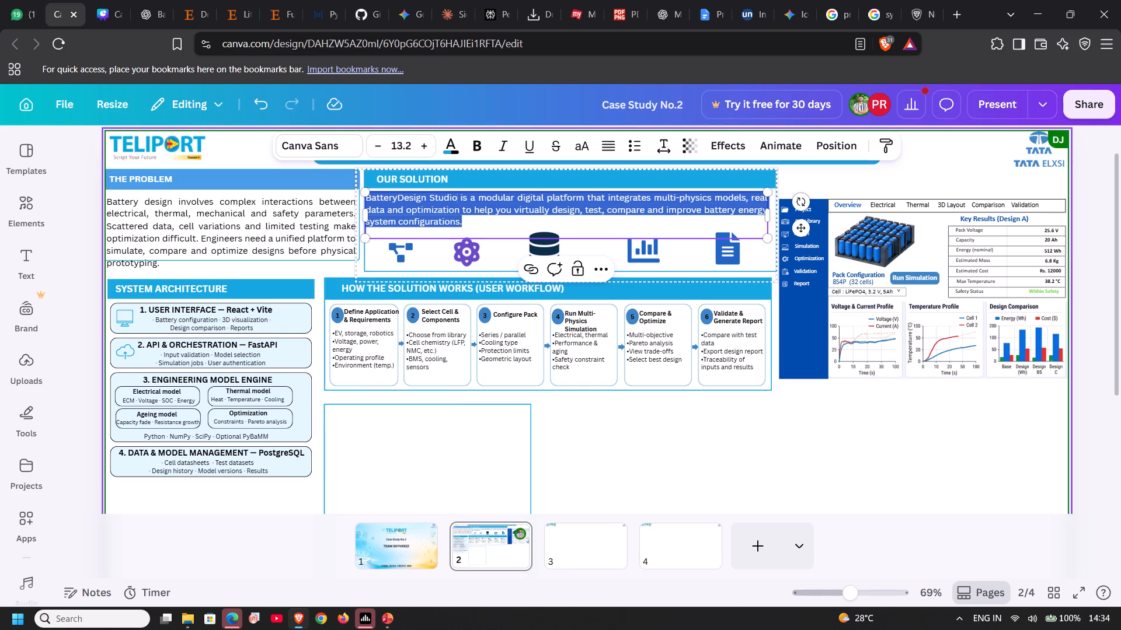
Resize the OUR SOLUTION group slightly narrower so its right edge lines up with the workflow box below it.
{"action": "left_click", "coordinate": [584, 467]}
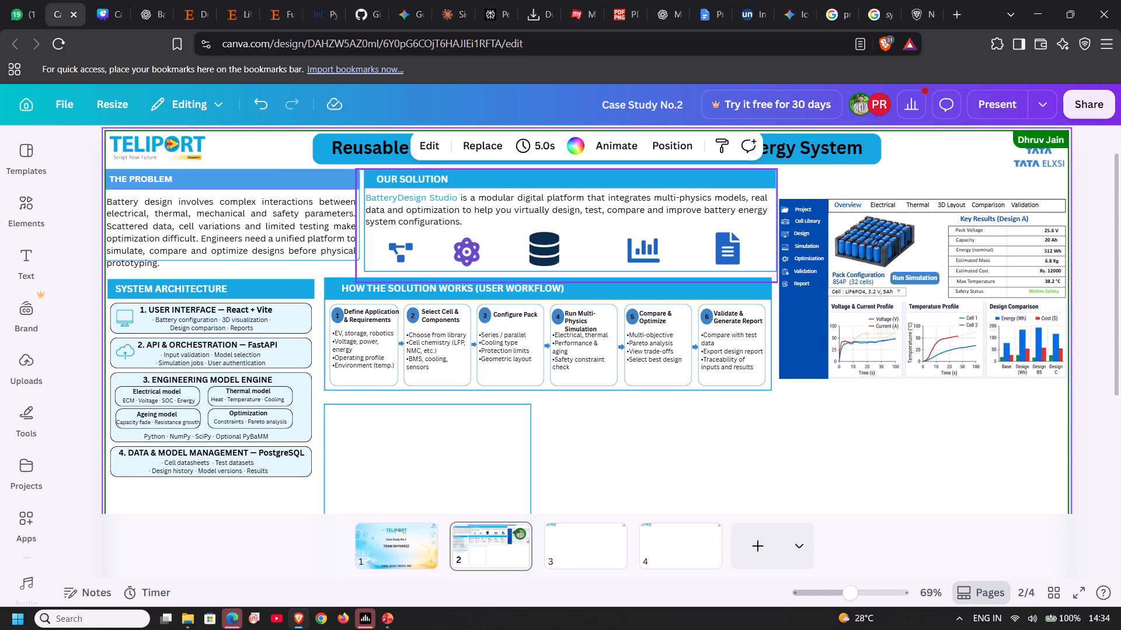
{"action": "left_click", "coordinate": [761, 256]}
{"action": "left_click_drag", "start_coordinate": [778, 225], "coordinate": [769, 225]}
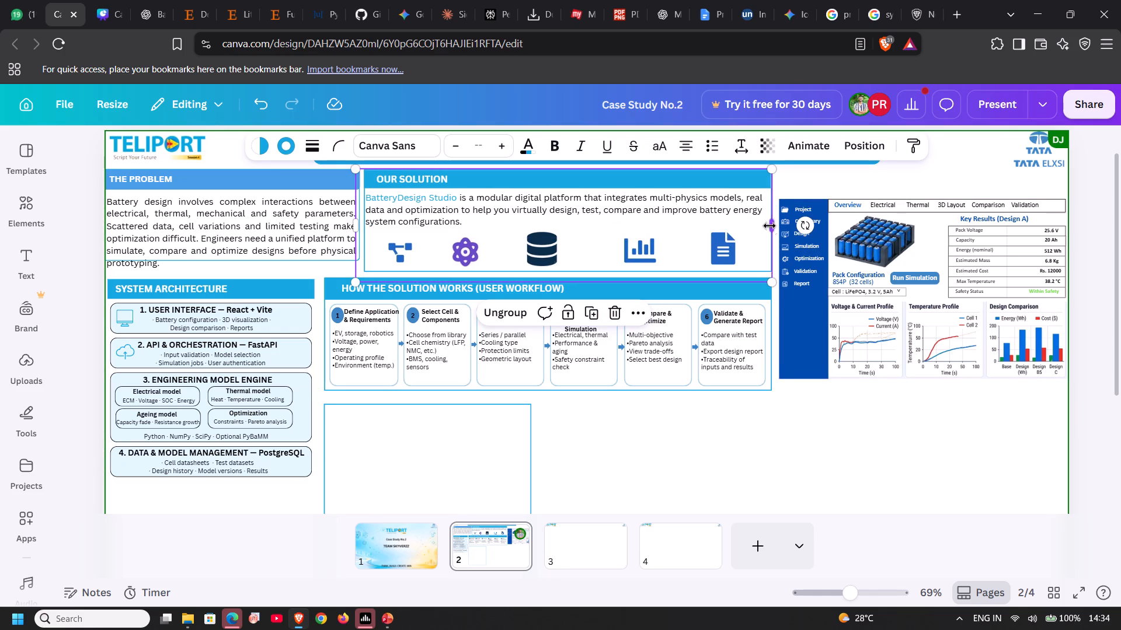
{"action": "left_click", "coordinate": [777, 404]}
{"action": "left_click", "coordinate": [695, 452]}
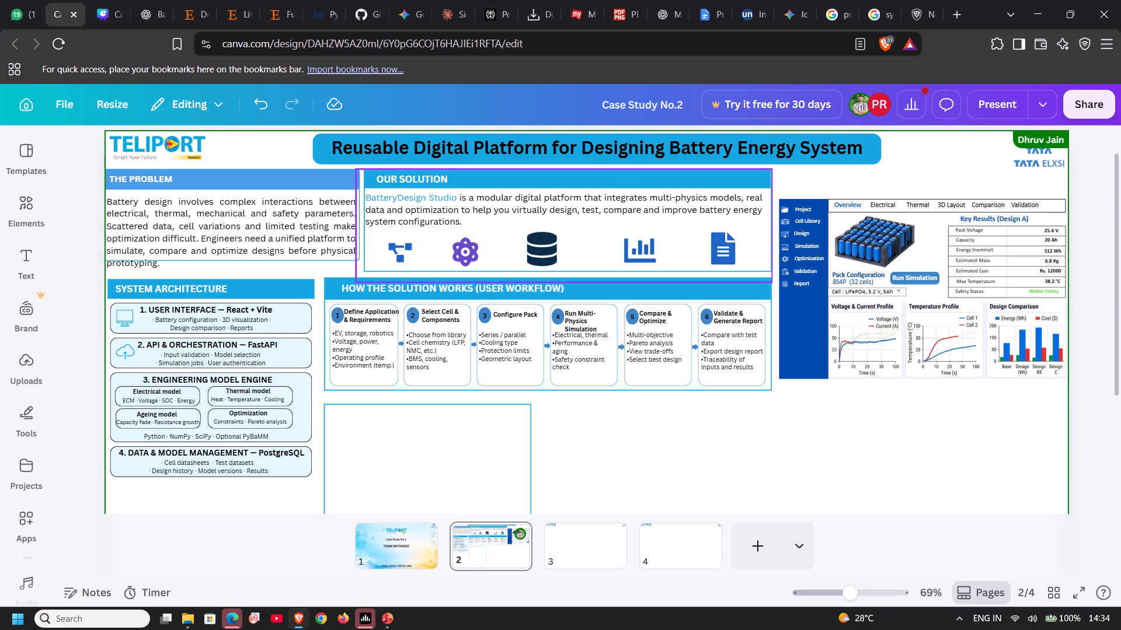
{"action": "left_click", "coordinate": [608, 479]}
Nudge the HOW THE SOLUTION WORKS group and the OUR SOLUTION group slightly right by the same amount, keeping their right edges aligned.
{"action": "left_click", "coordinate": [661, 383]}
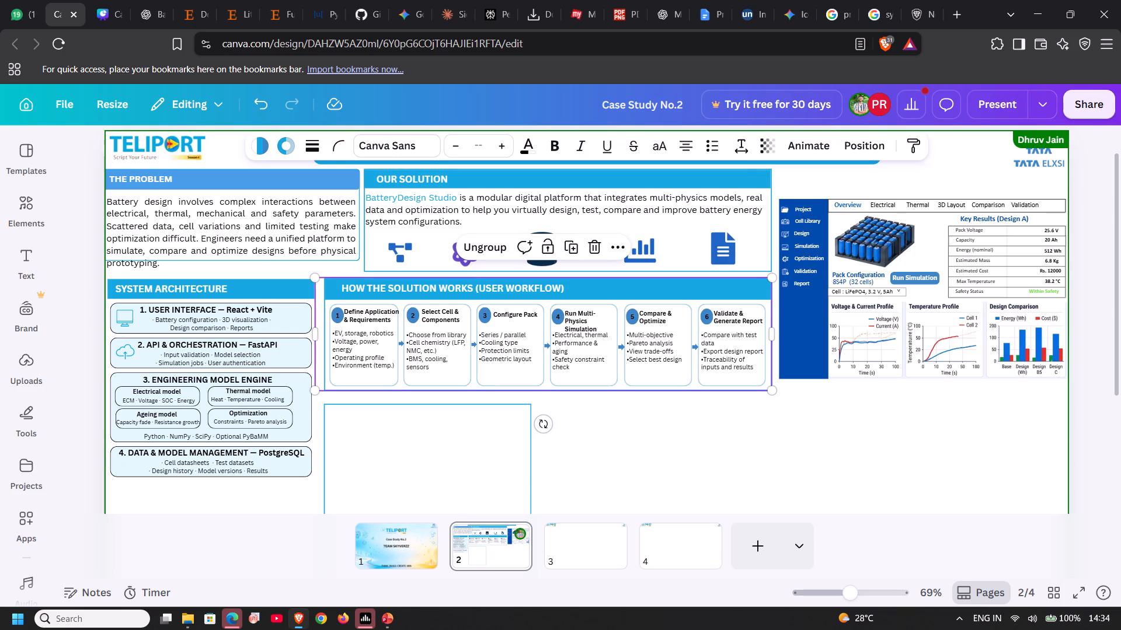
{"action": "key", "text": "Right"}
{"action": "key", "text": "Right"}
{"action": "key", "text": "Right"}
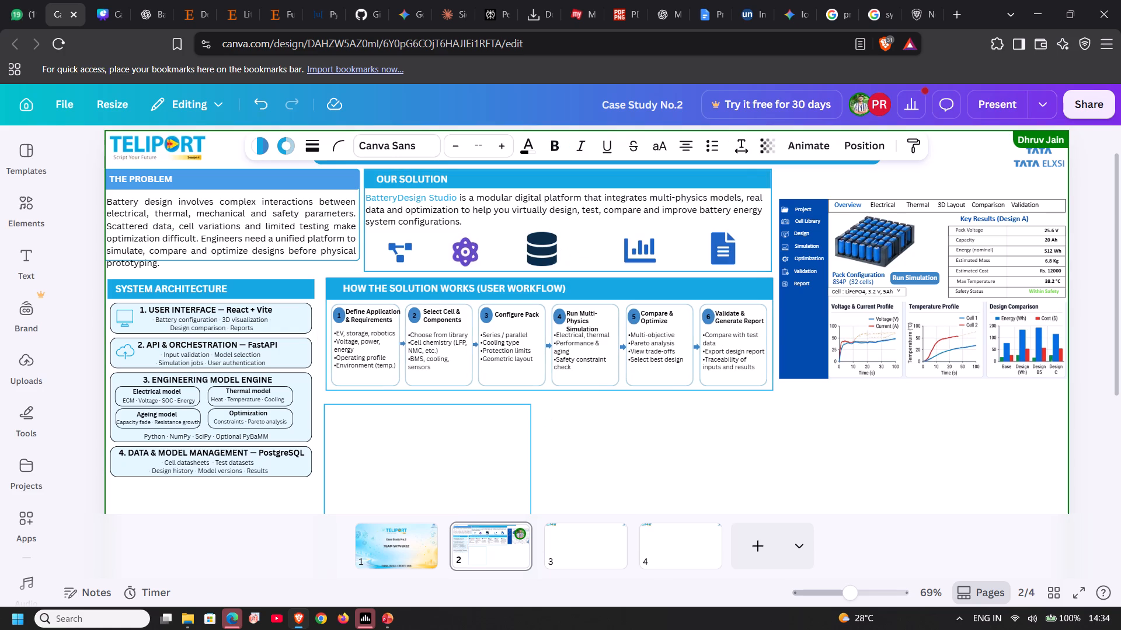
{"action": "left_click", "coordinate": [719, 219]}
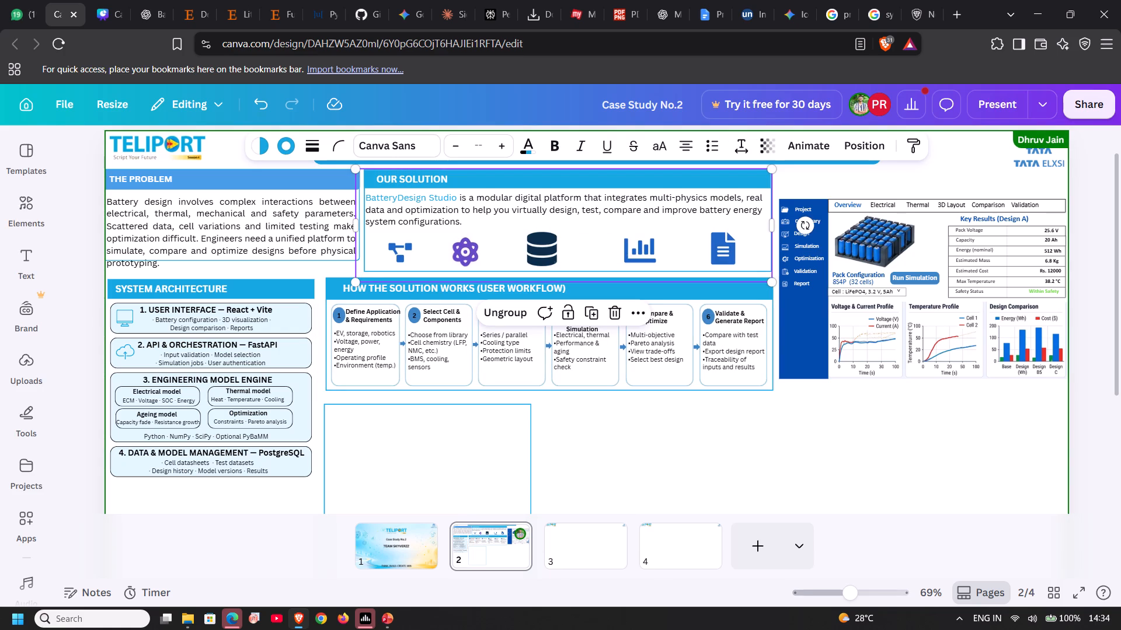
{"action": "key", "text": "Right"}
{"action": "key", "text": "Right"}
{"action": "key", "text": "Right"}
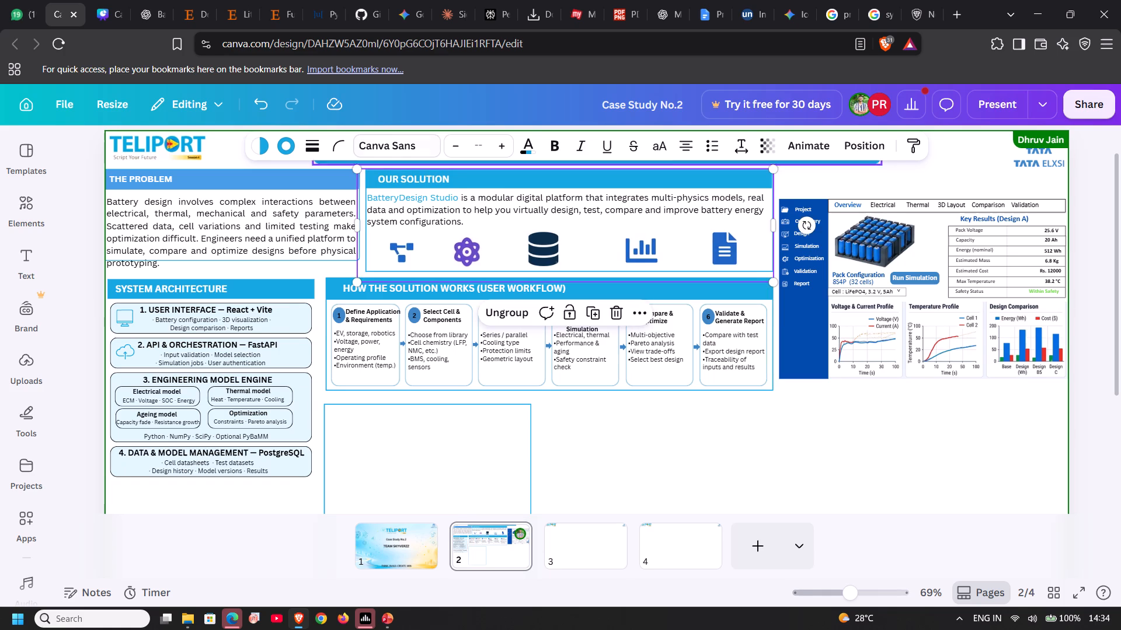
Nudge THE PROBLEM group right until its box meets the left edge of the OUR SOLUTION box.
{"action": "left_click", "coordinate": [311, 212]}
{"action": "key", "text": "Right"}
{"action": "key", "text": "Right"}
{"action": "key", "text": "Right"}
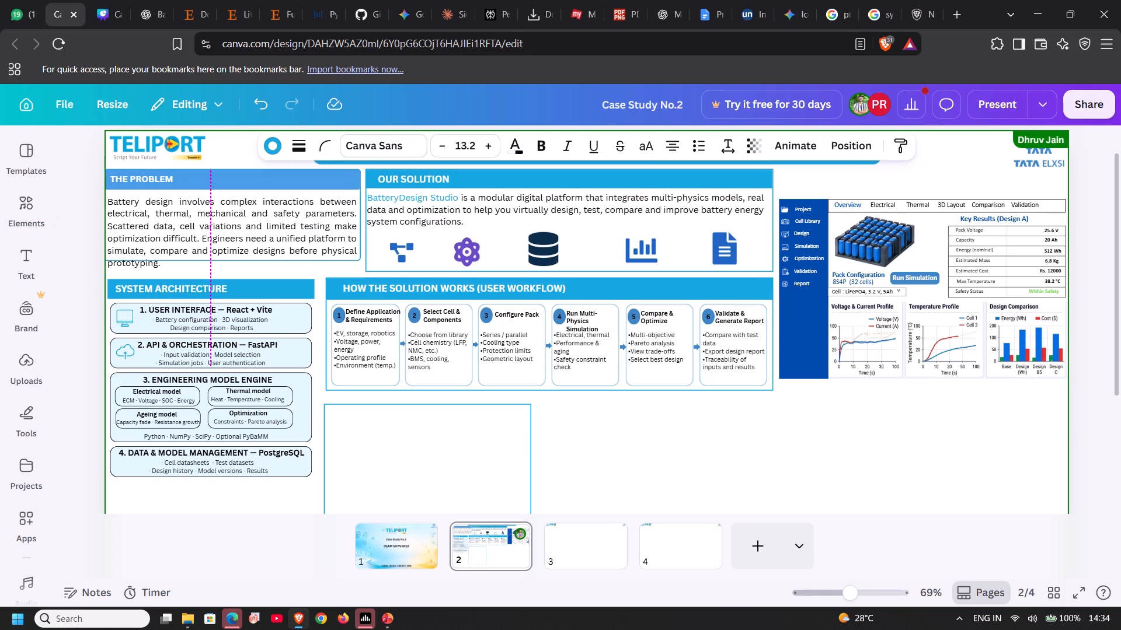
{"action": "key", "text": "Right"}
{"action": "key", "text": "Right"}
{"action": "key", "text": "Right"}
{"action": "key", "text": "Right"}
{"action": "key", "text": "Right"}
{"action": "key", "text": "Right"}
{"action": "key", "text": "Right"}
{"action": "key", "text": "Right"}
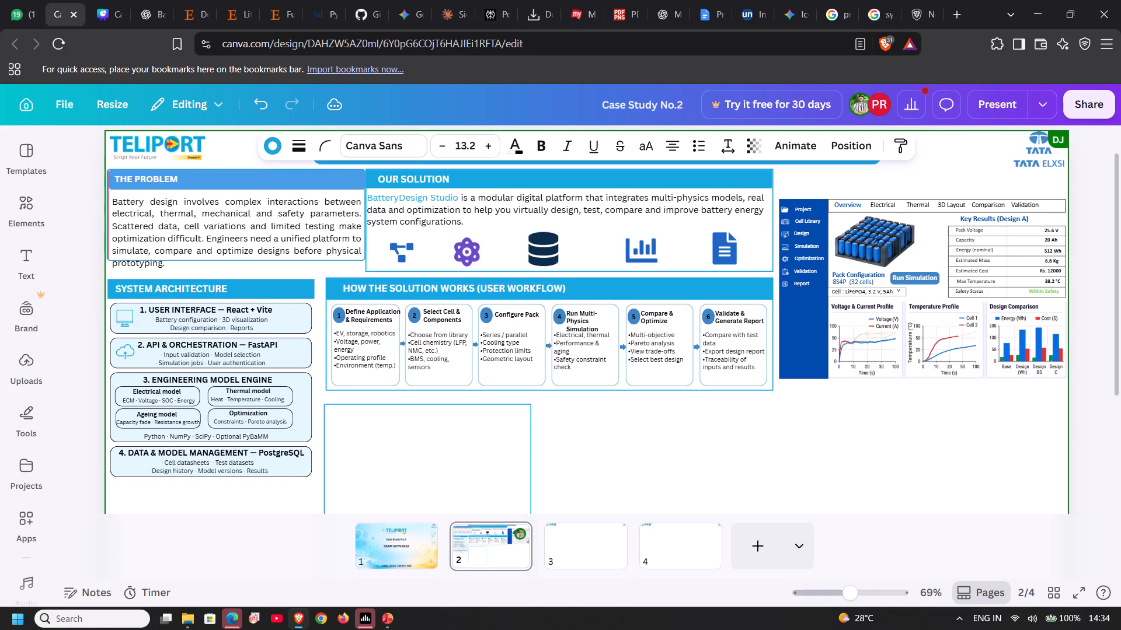
{"action": "key", "text": "Right"}
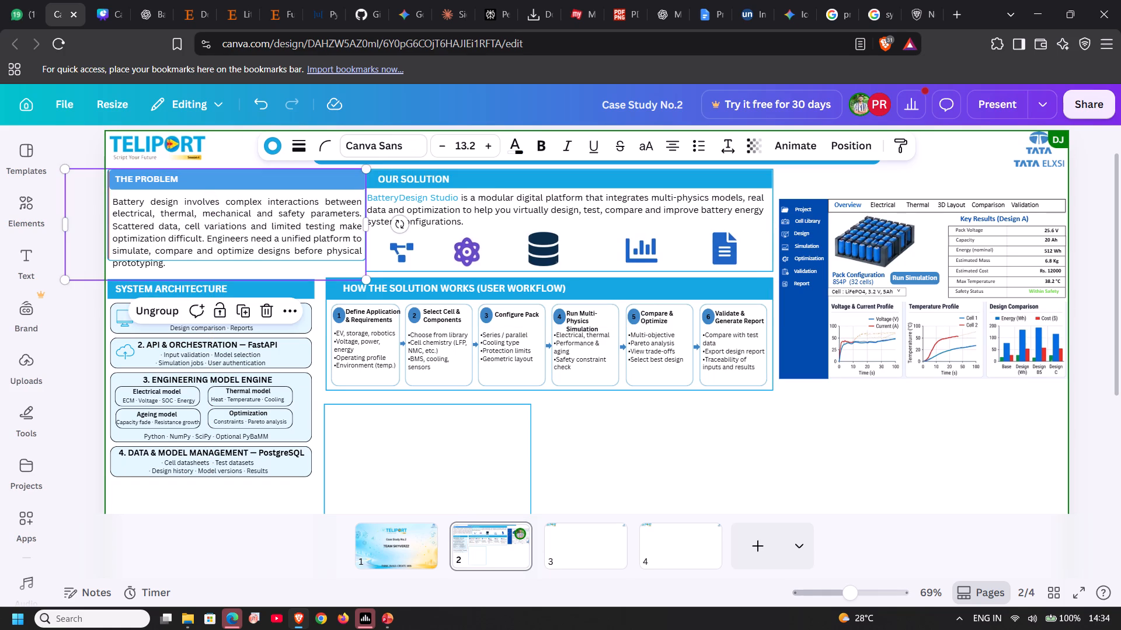
{"action": "key", "text": "Left"}
{"action": "key", "text": "Left"}
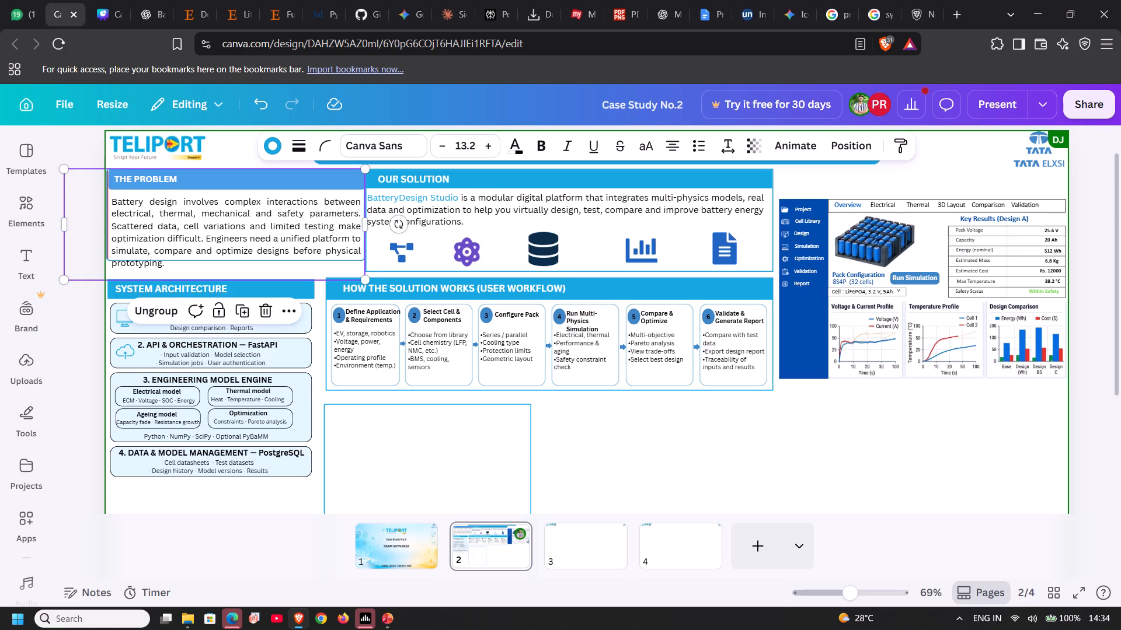
{"action": "left_click", "coordinate": [610, 471]}
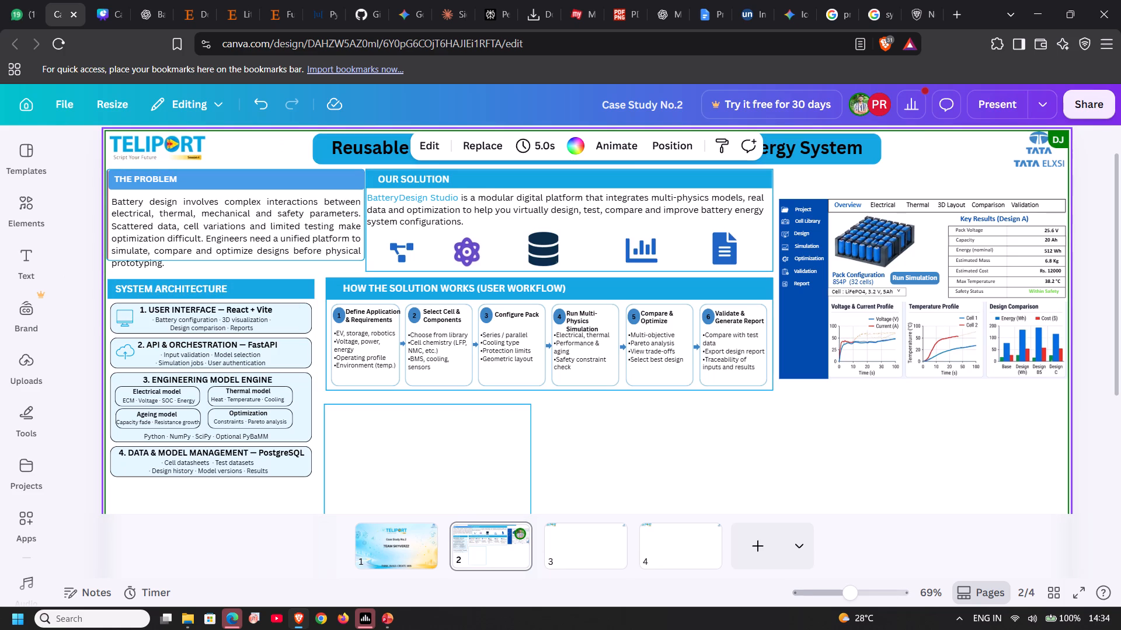
Shorten the SYSTEM ARCHITECTURE header bar to a width of about 407 so it ends flush with the cards below.
{"action": "left_click", "coordinate": [301, 288]}
{"action": "left_click", "coordinate": [313, 289]}
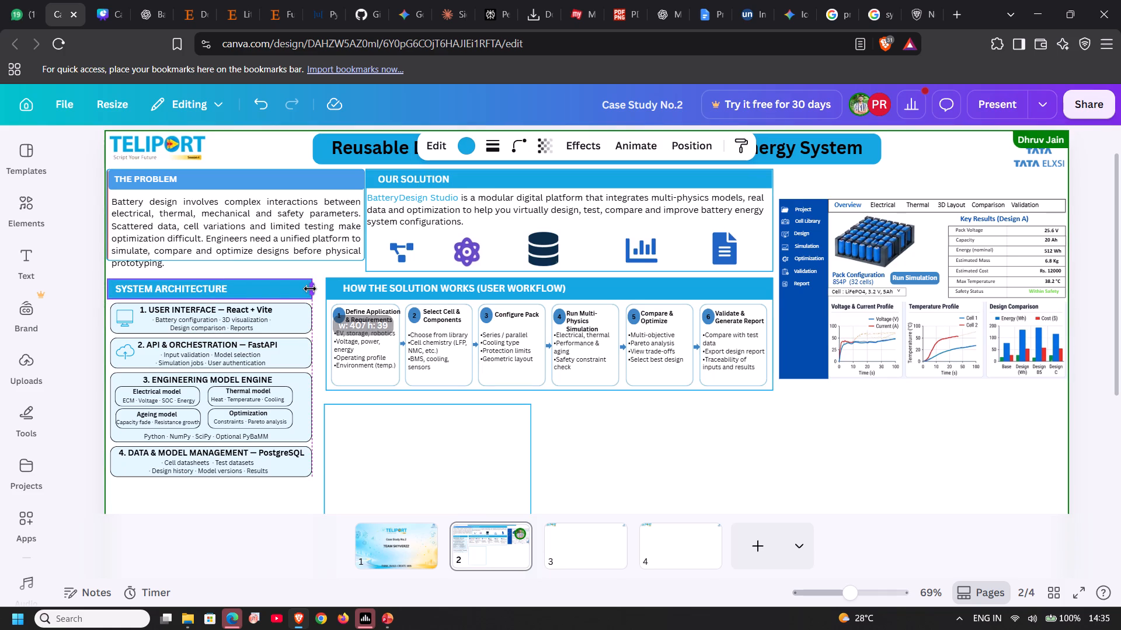
{"action": "left_click", "coordinate": [594, 426]}
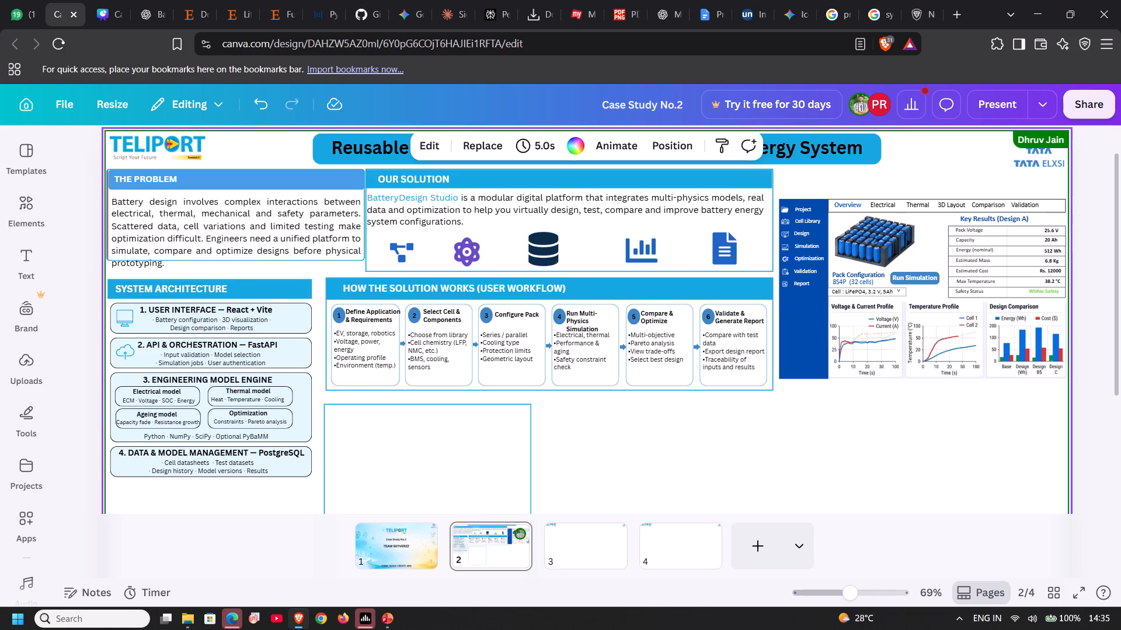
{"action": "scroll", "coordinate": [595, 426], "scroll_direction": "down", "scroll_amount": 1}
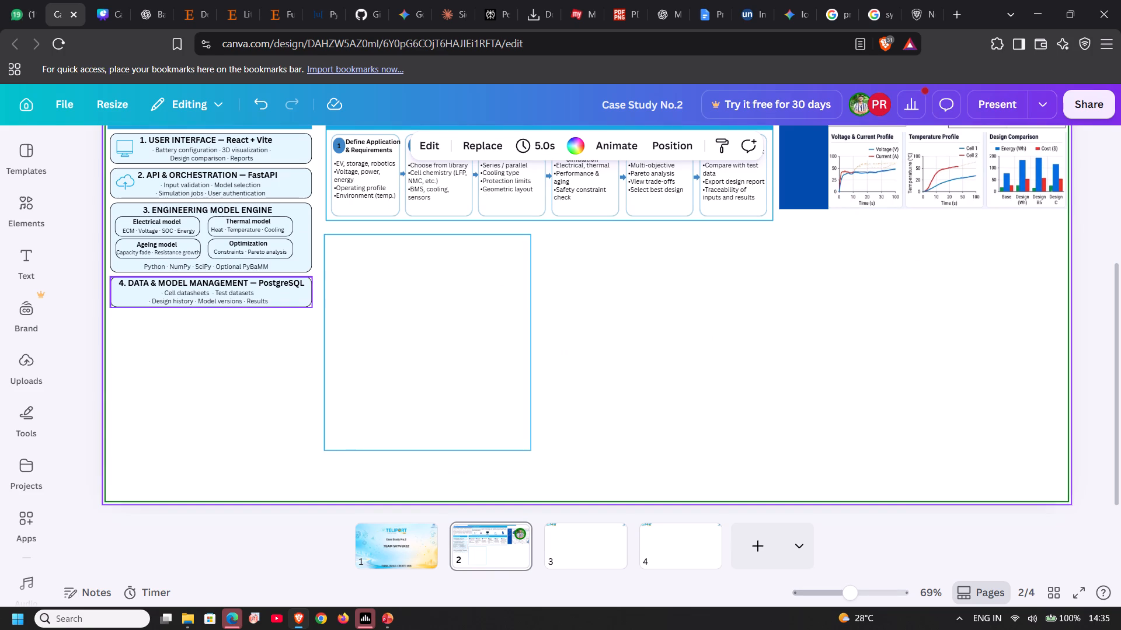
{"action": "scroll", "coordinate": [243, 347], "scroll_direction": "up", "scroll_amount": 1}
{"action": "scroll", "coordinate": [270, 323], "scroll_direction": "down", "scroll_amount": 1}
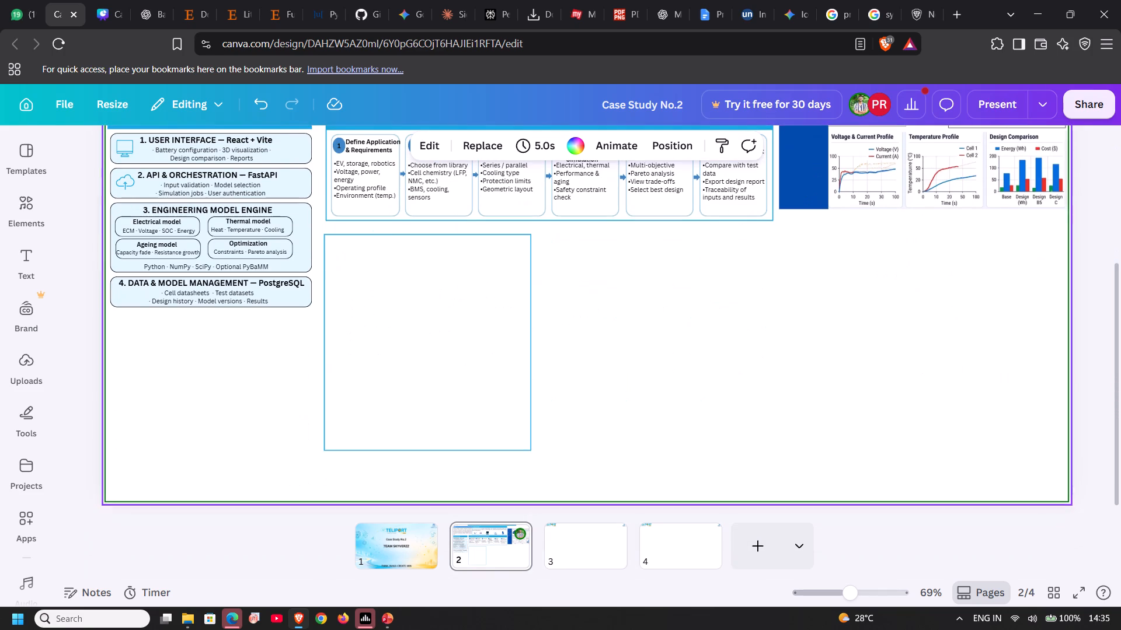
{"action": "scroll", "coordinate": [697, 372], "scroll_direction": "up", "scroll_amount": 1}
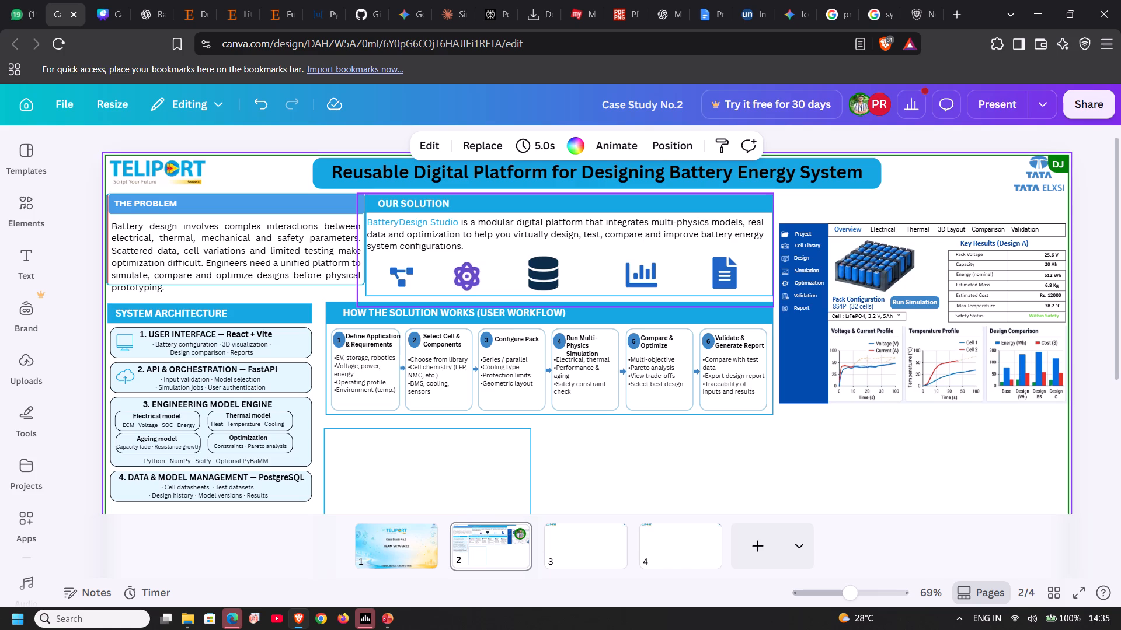
Duplicate the SYSTEM ARCHITECTURE header bar and place the copy above the mock-up, level with the OUR SOLUTION header.
{"action": "left_click", "coordinate": [269, 315]}
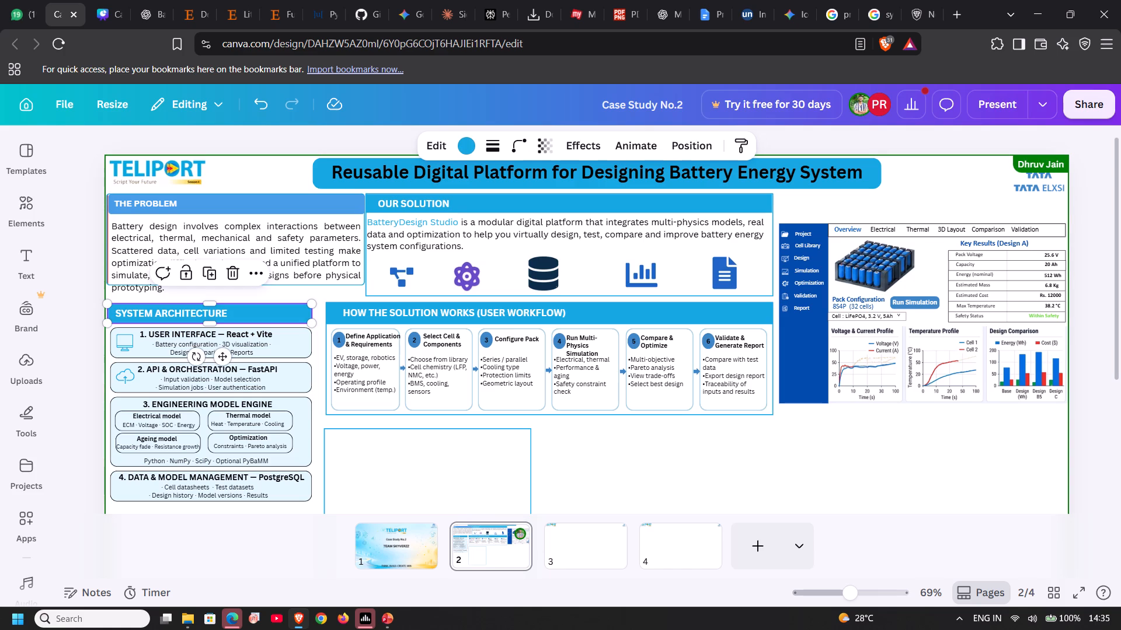
{"action": "key", "text": "ctrl+c"}
{"action": "key", "text": "ctrl+v"}
{"action": "left_click_drag", "start_coordinate": [231, 370], "coordinate": [894, 254]}
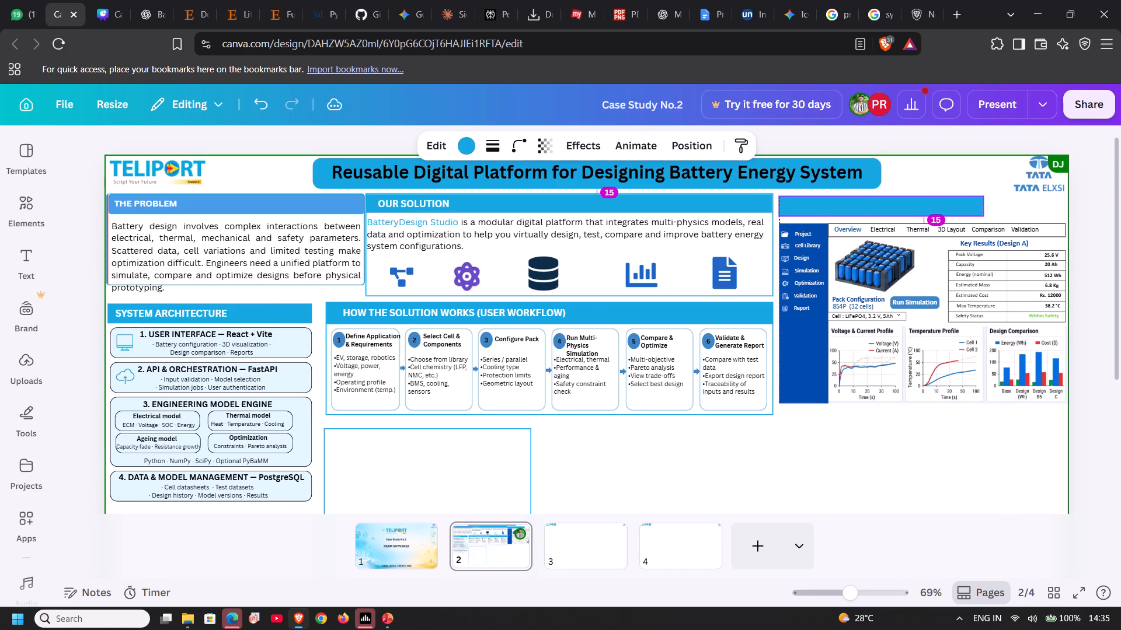
{"action": "left_click_drag", "start_coordinate": [894, 254], "coordinate": [899, 253]}
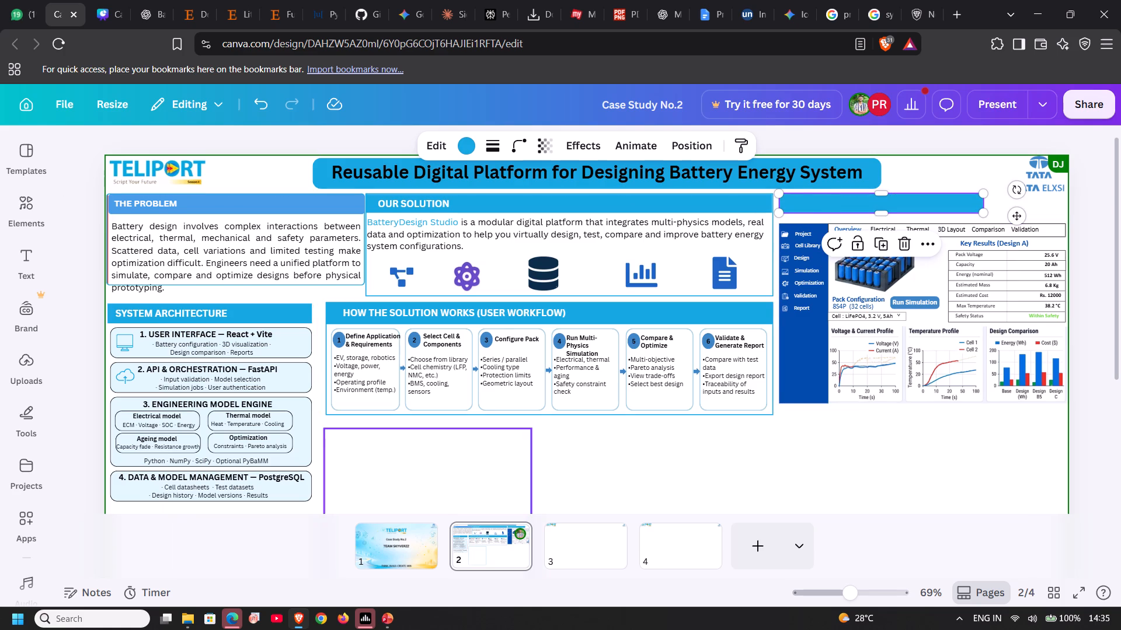
Widen the copied header bar to the right so it spans most of the mock-up's width.
{"action": "left_click_drag", "start_coordinate": [984, 202], "coordinate": [1002, 202]}
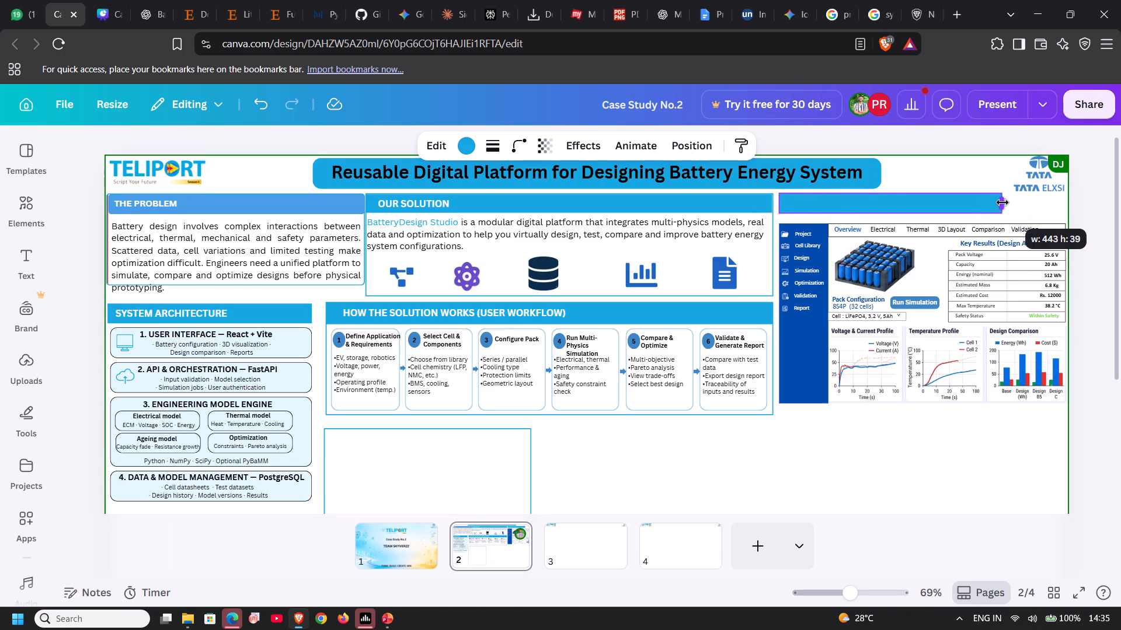
{"action": "left_click_drag", "start_coordinate": [1002, 202], "coordinate": [1053, 202]}
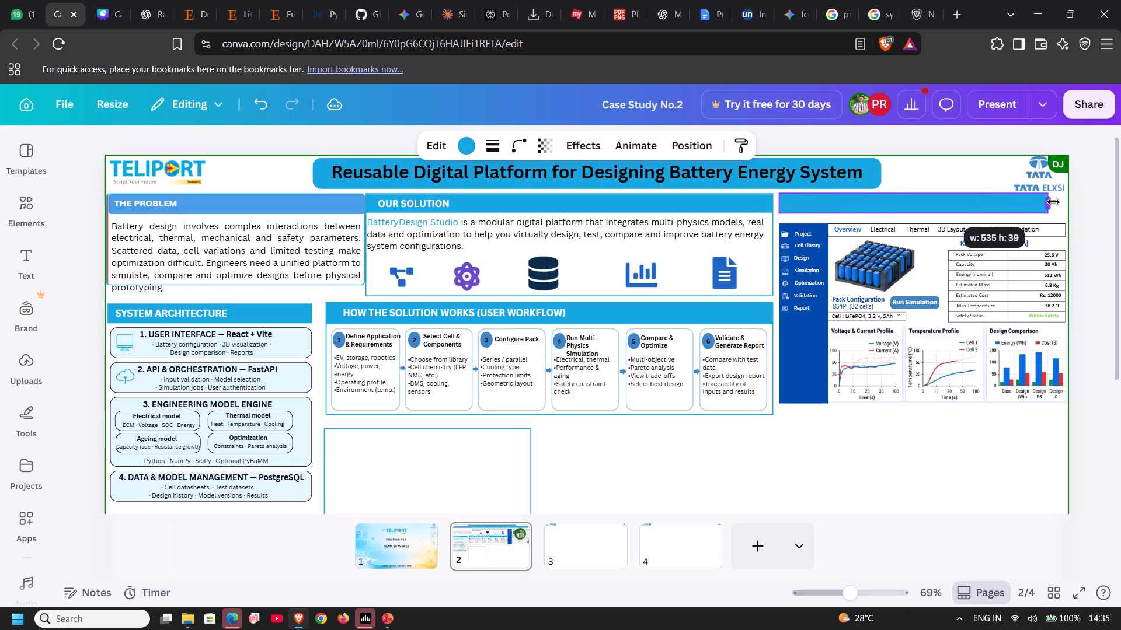
{"action": "left_click_drag", "start_coordinate": [1053, 202], "coordinate": [1035, 202]}
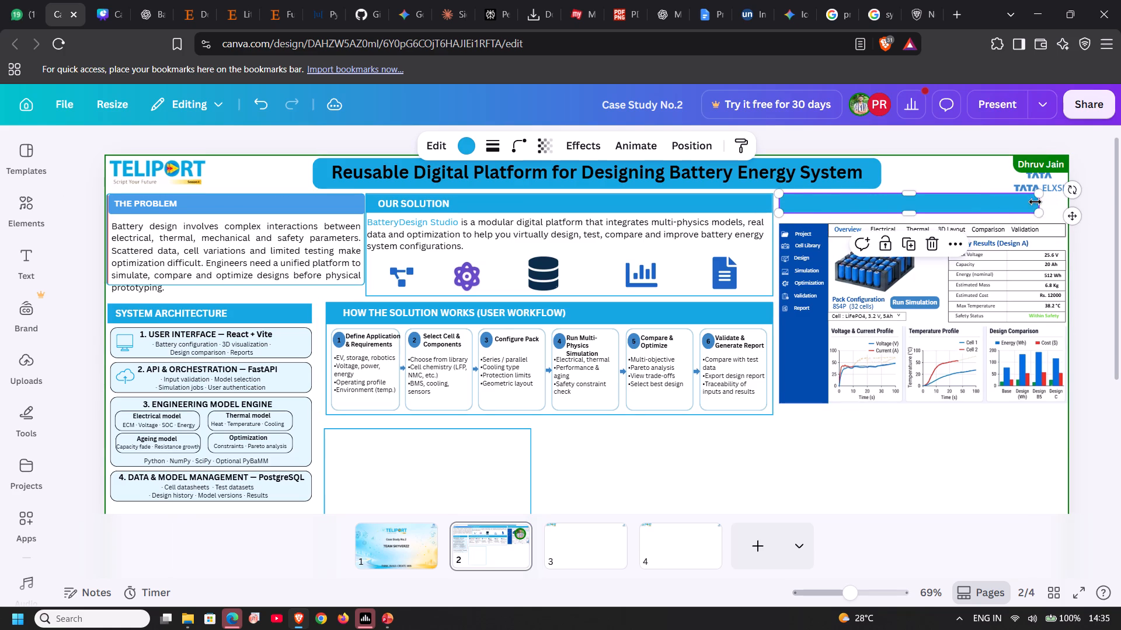
{"action": "left_click", "coordinate": [955, 510]}
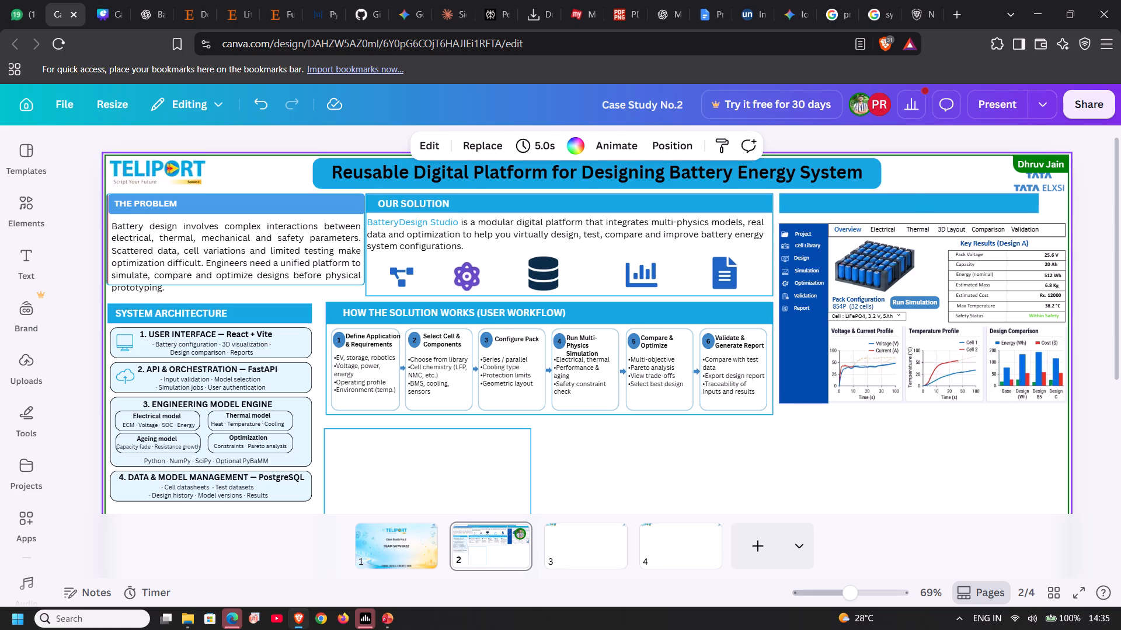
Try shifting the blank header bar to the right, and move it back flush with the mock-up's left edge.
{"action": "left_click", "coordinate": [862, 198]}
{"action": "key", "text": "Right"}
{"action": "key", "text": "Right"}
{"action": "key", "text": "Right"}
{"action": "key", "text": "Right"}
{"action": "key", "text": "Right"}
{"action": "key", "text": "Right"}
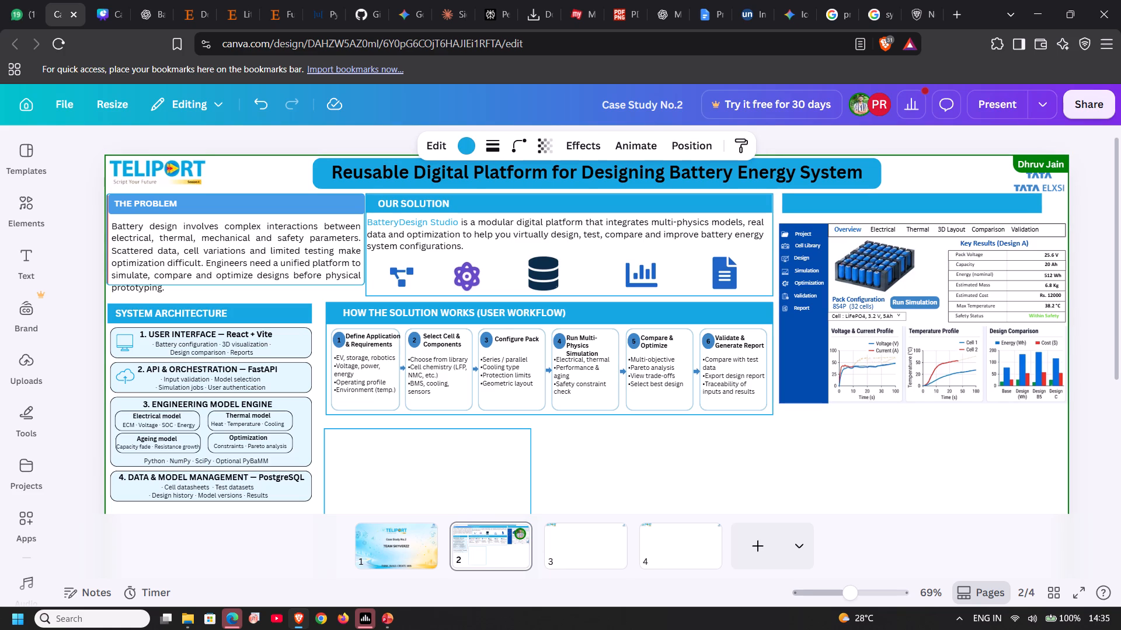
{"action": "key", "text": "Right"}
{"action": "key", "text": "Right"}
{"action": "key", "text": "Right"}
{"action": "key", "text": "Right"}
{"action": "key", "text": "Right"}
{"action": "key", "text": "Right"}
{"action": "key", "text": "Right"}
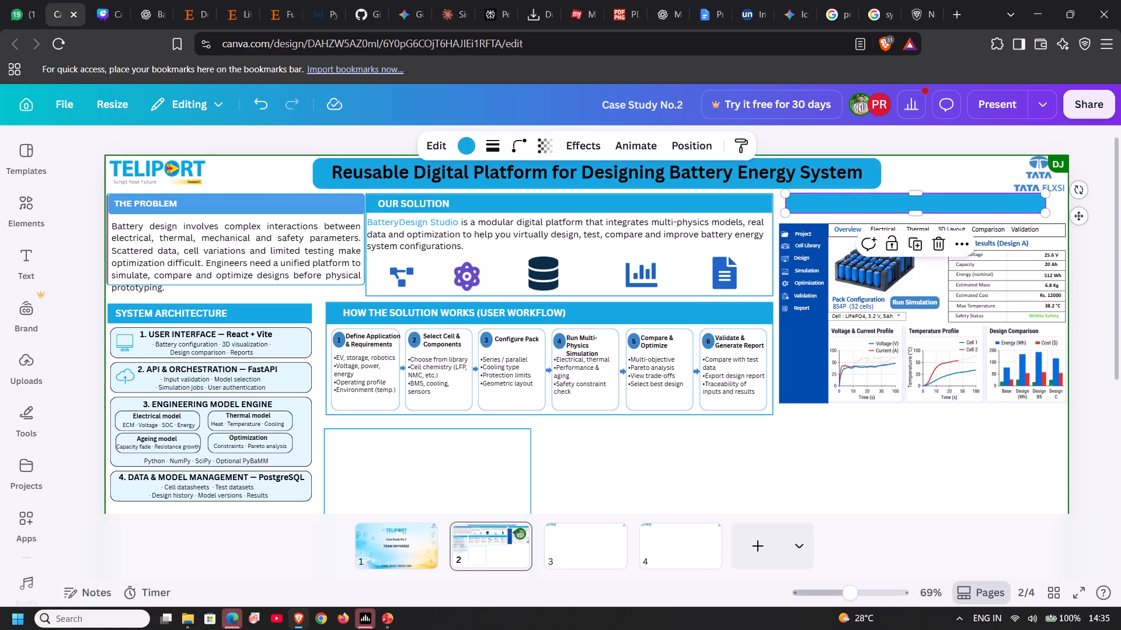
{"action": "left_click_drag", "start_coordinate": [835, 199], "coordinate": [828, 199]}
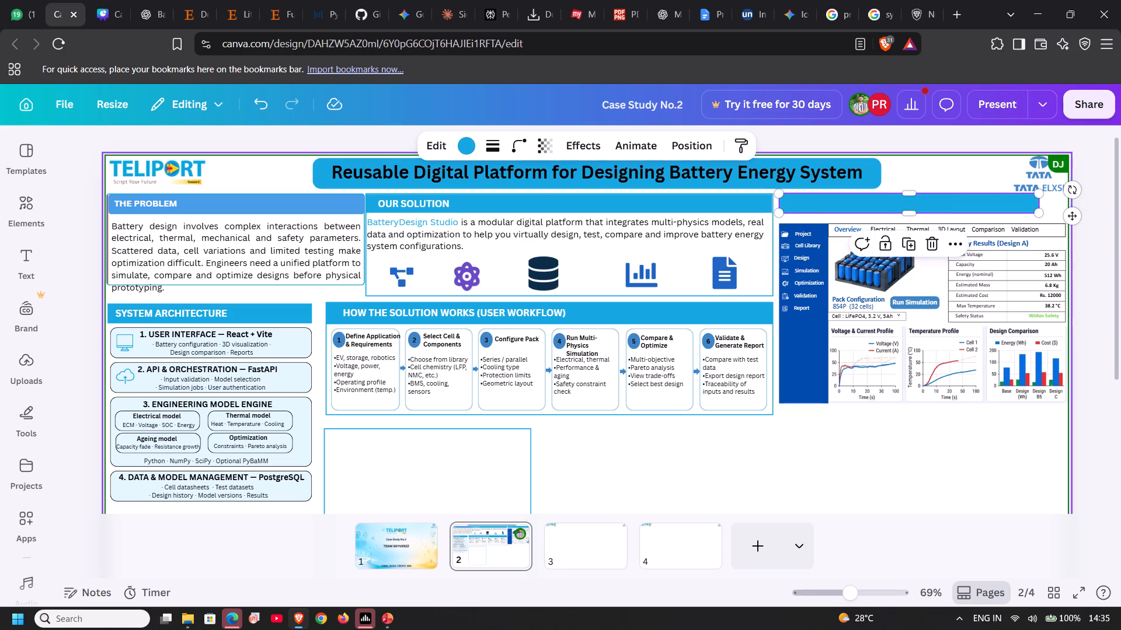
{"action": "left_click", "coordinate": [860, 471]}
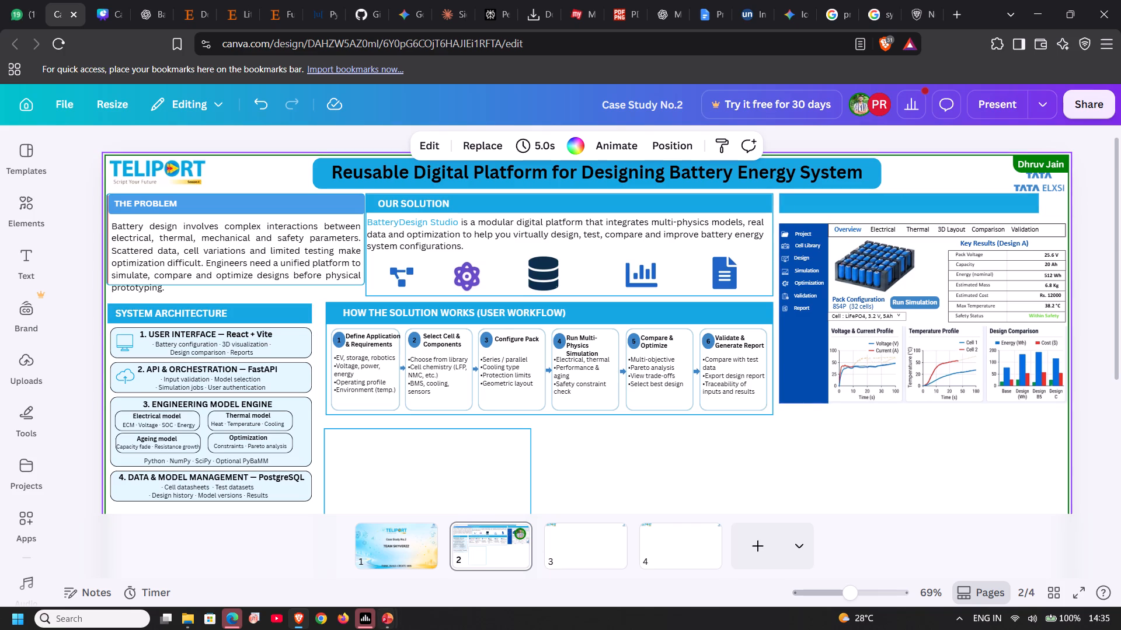
After checking the PowerPoint reference slide, copy the OUR SOLUTION title text in Canva onto the blank header bar above the dashboard mock-up.
{"action": "left_click", "coordinate": [377, 617]}
{"action": "left_click", "coordinate": [440, 549]}
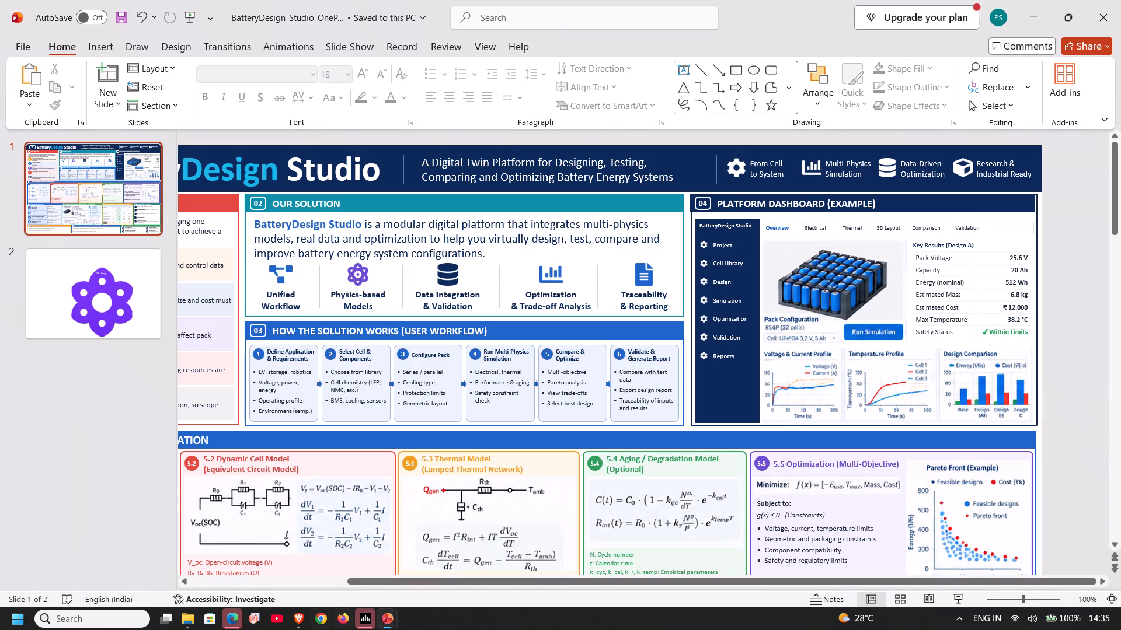
{"action": "left_click", "coordinate": [298, 616]}
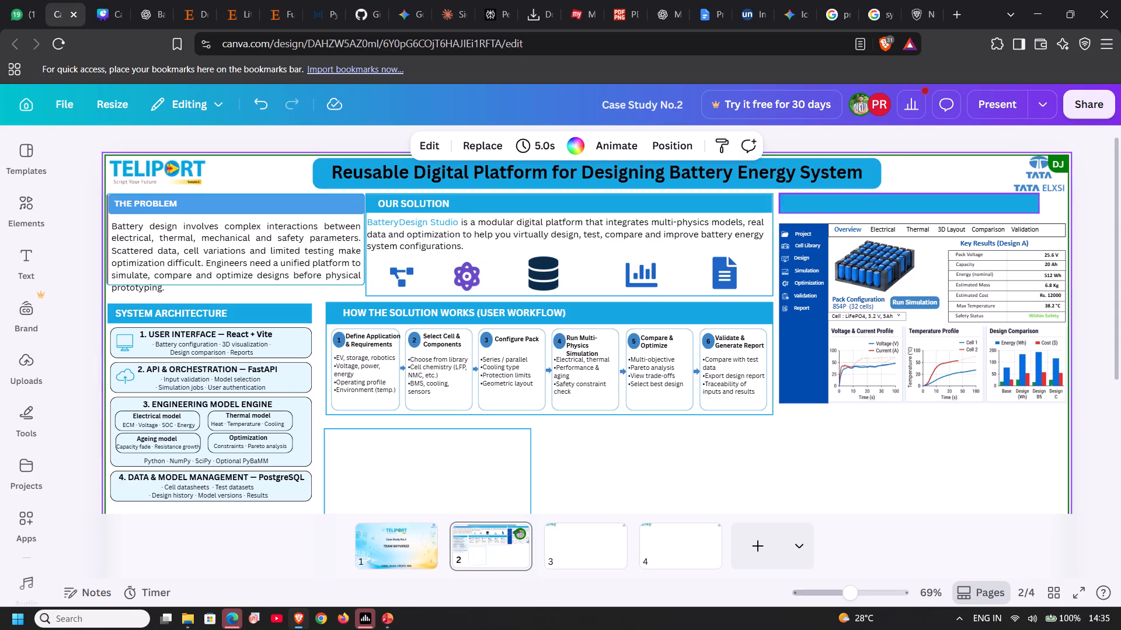
{"action": "left_click", "coordinate": [404, 202]}
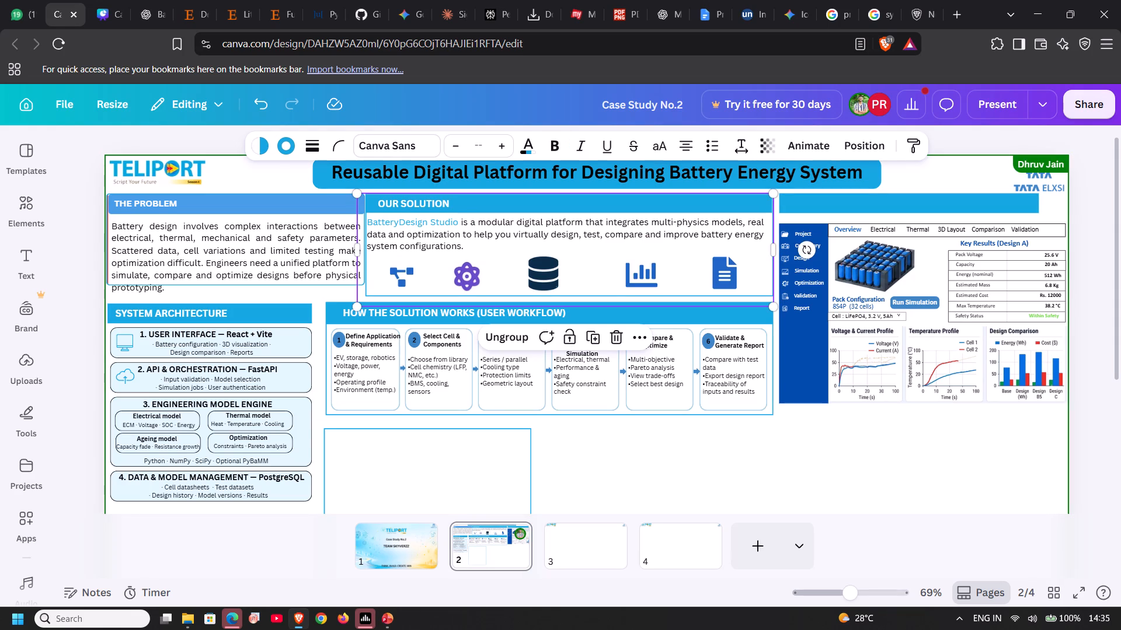
{"action": "left_click", "coordinate": [404, 202]}
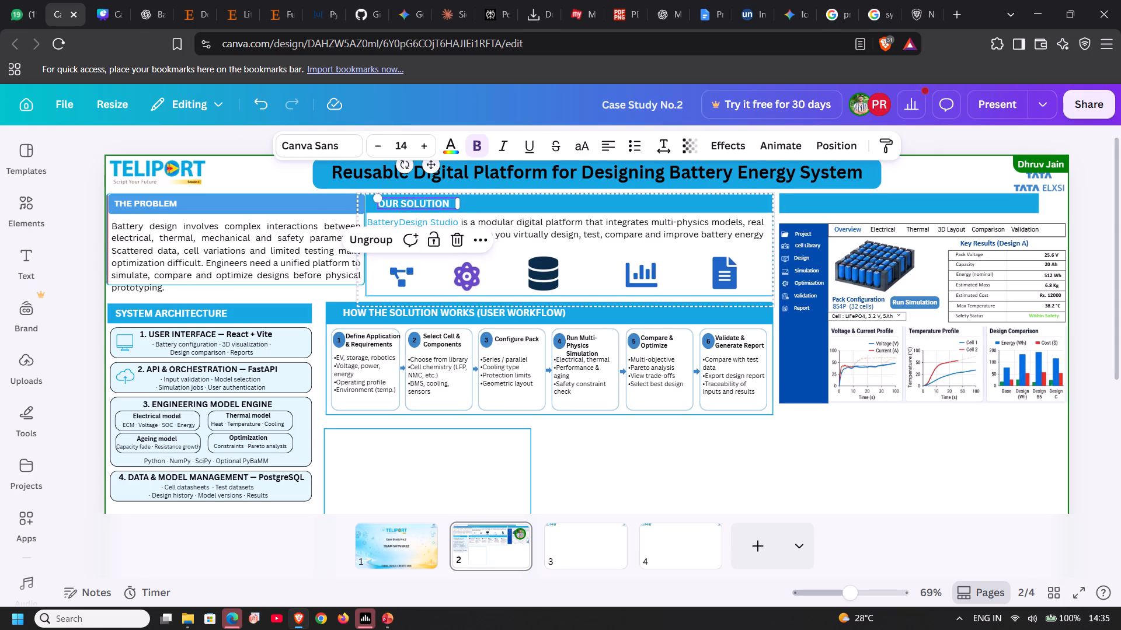
{"action": "key", "text": "ctrl+c"}
{"action": "key", "text": "ctrl+v"}
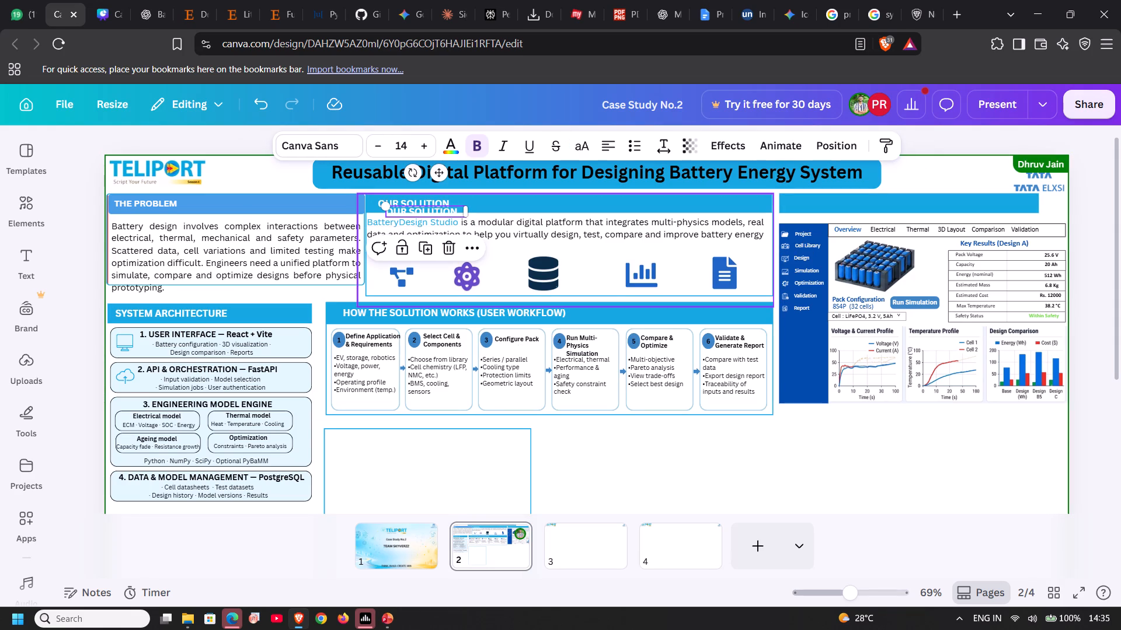
{"action": "left_click_drag", "start_coordinate": [440, 168], "coordinate": [570, 176]}
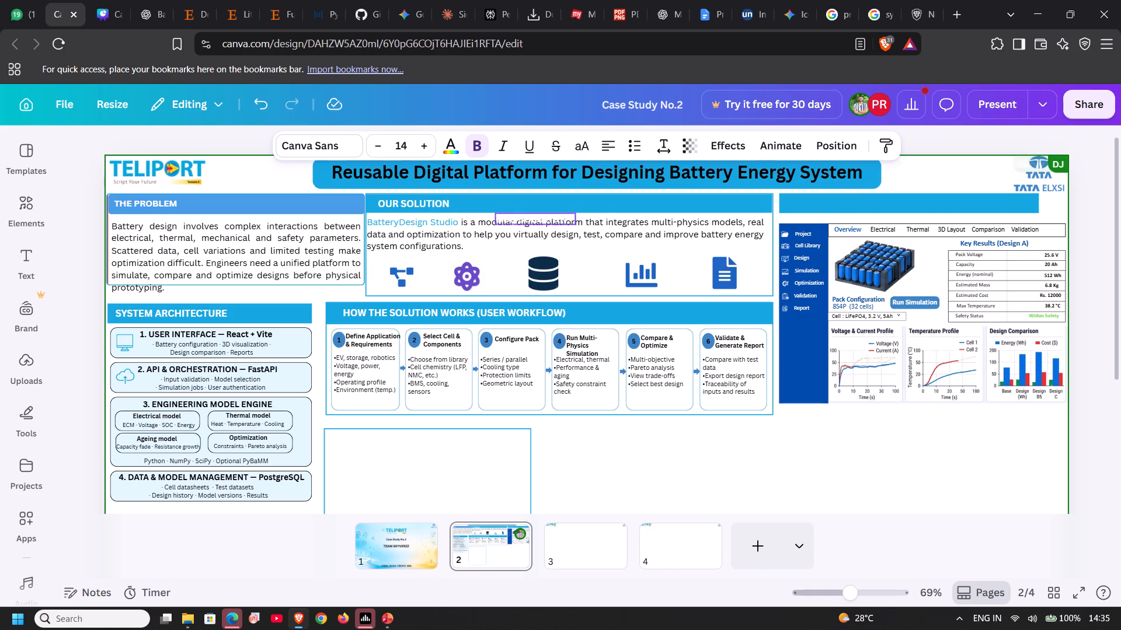
{"action": "left_click_drag", "start_coordinate": [570, 176], "coordinate": [847, 159]}
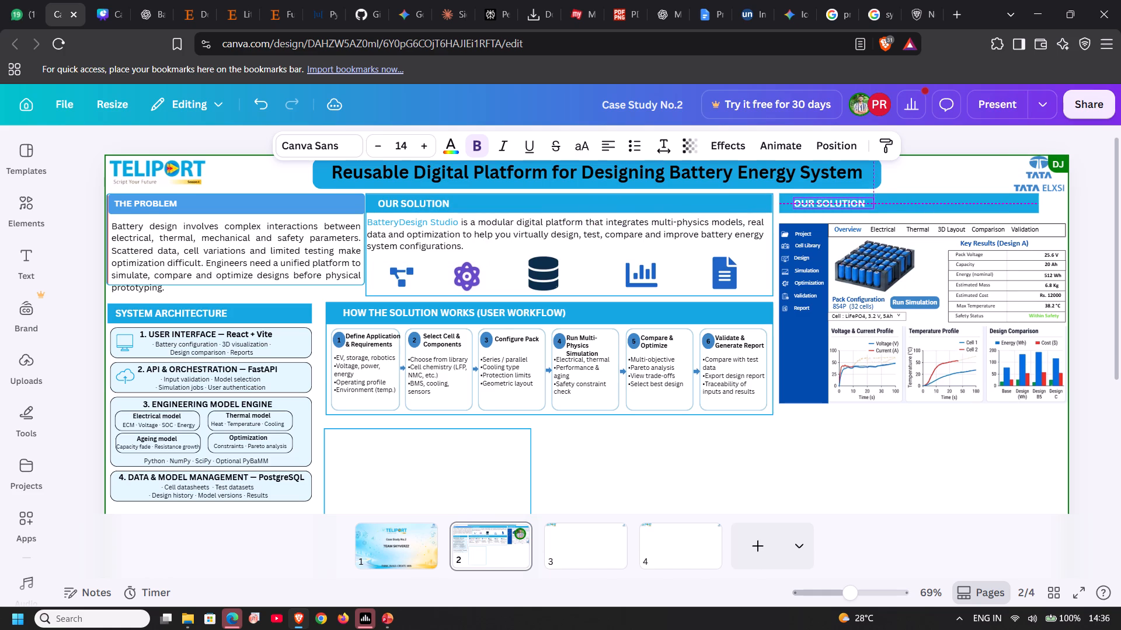
{"action": "left_click_drag", "start_coordinate": [847, 159], "coordinate": [844, 159]}
Change the copied title to PLATFORM DASHBOARD and widen its text box so the title fits on one line.
{"action": "left_click", "coordinate": [823, 198]}
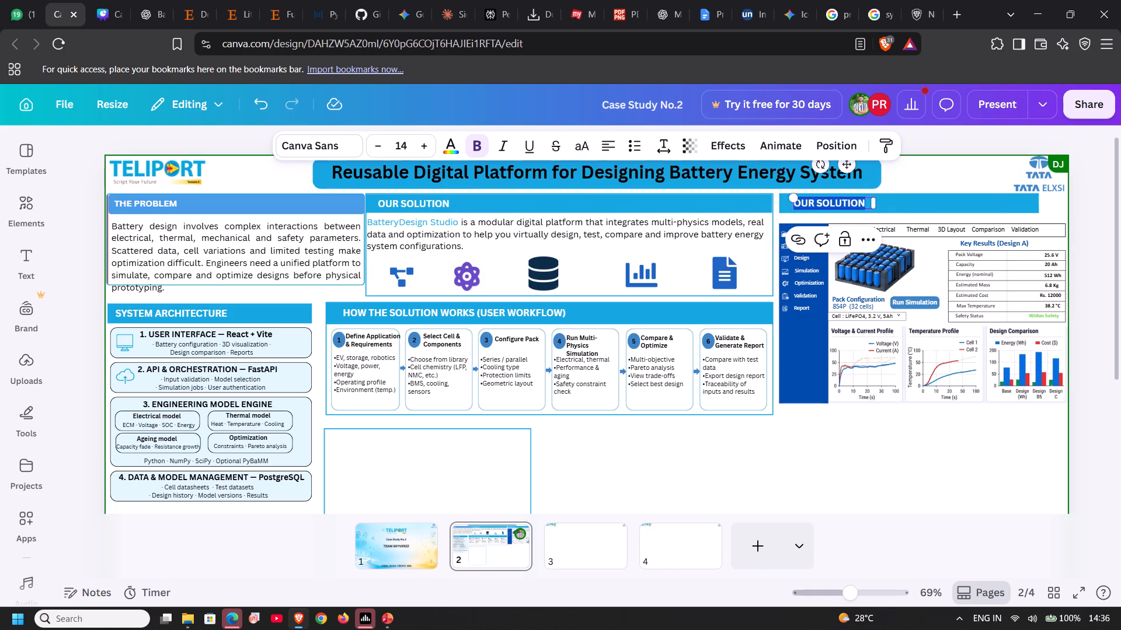
{"action": "key", "text": "shift+p"}
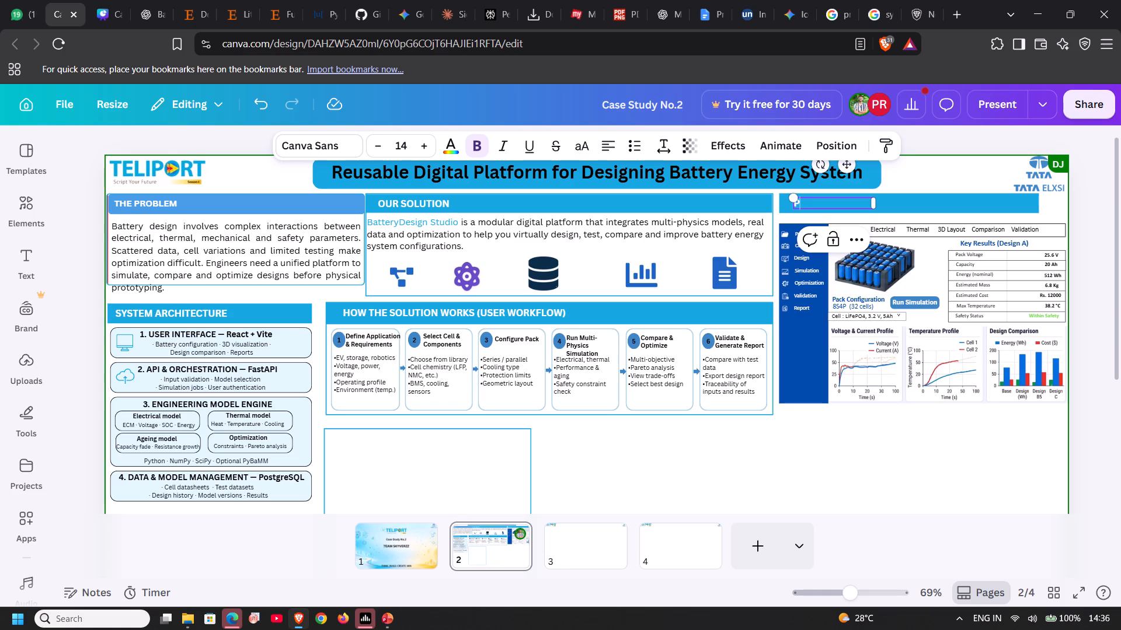
{"action": "type", "text": "LATFORM"}
{"action": "key", "text": "space"}
{"action": "type", "text": "DASH"}
{"action": "type", "text": "BOA"}
{"action": "type", "text": "RD"}
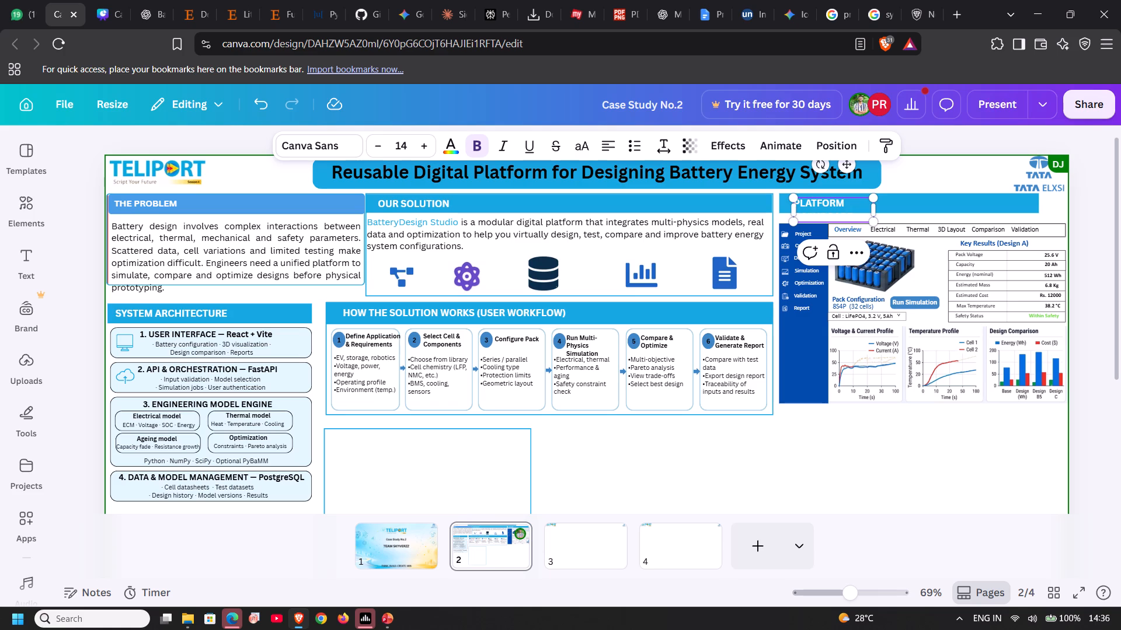
{"action": "left_click_drag", "start_coordinate": [876, 208], "coordinate": [944, 199]}
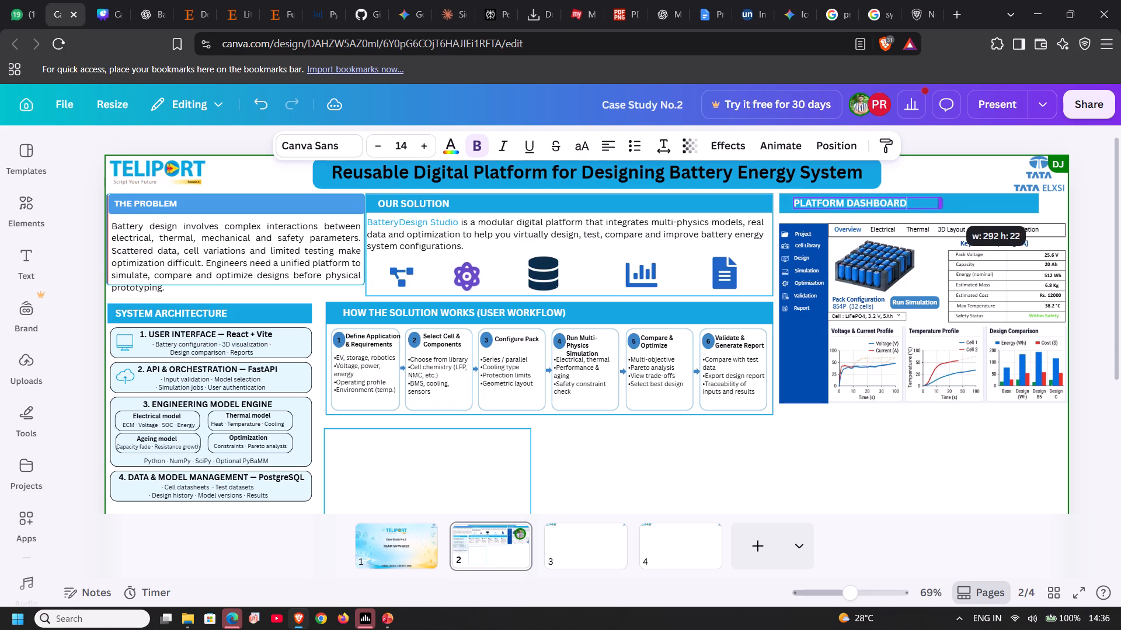
{"action": "left_click_drag", "start_coordinate": [944, 199], "coordinate": [975, 198]}
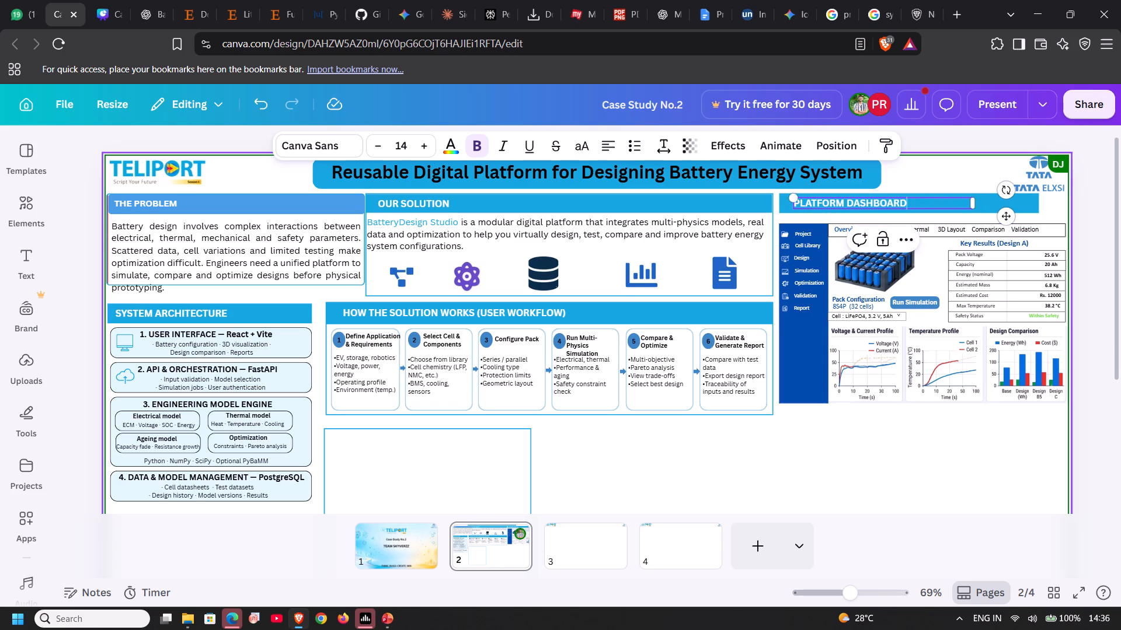
{"action": "left_click", "coordinate": [850, 443]}
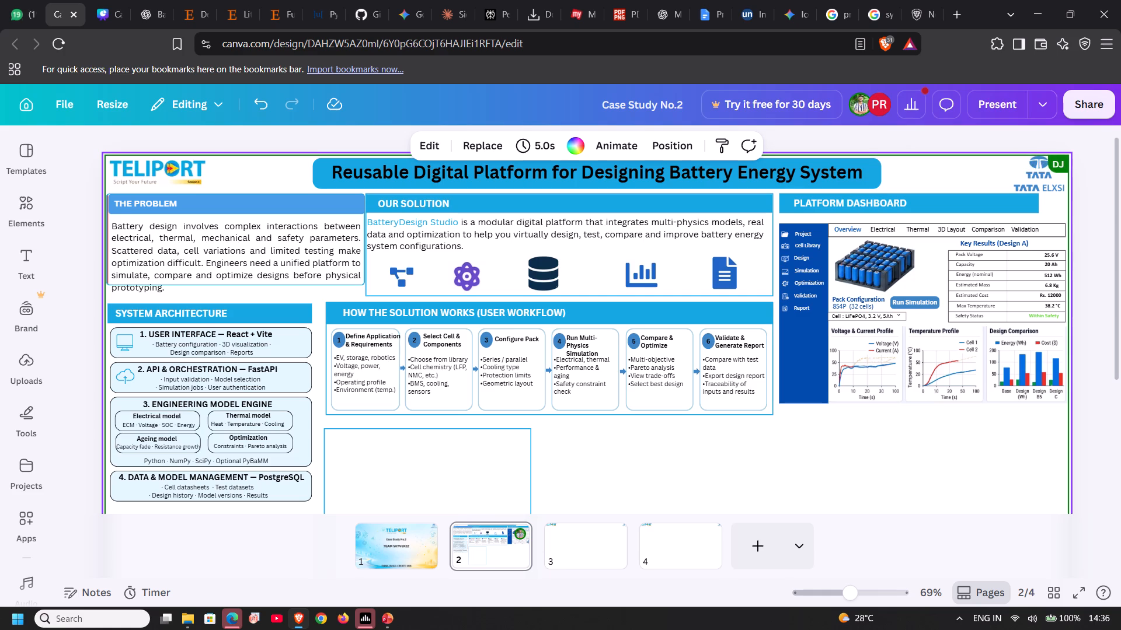
Nudge the dashboard mock-up group upward, closer to the PLATFORM DASHBOARD header bar.
{"action": "left_click", "coordinate": [795, 452]}
{"action": "left_click", "coordinate": [844, 380]}
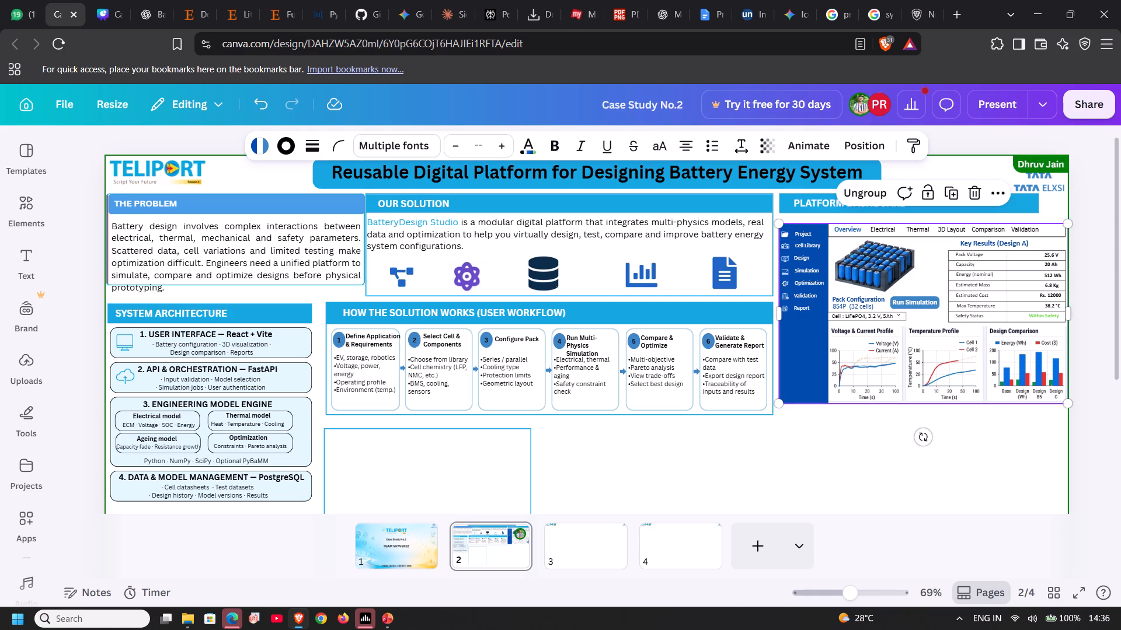
{"action": "key", "text": "Up"}
{"action": "key", "text": "Up"}
{"action": "key", "text": "Up"}
{"action": "key", "text": "Up"}
{"action": "key", "text": "Up"}
{"action": "key", "text": "Up"}
{"action": "key", "text": "Up"}
{"action": "key", "text": "Up"}
{"action": "key", "text": "Up"}
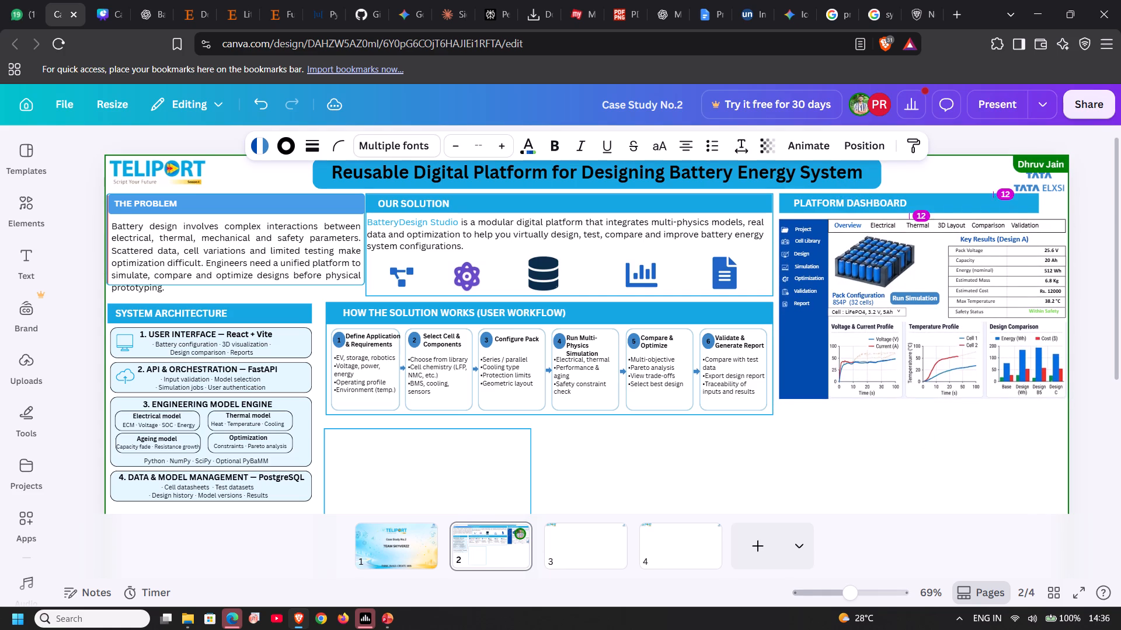
{"action": "key", "text": "Up"}
{"action": "key", "text": "Up"}
{"action": "left_click", "coordinate": [834, 436]}
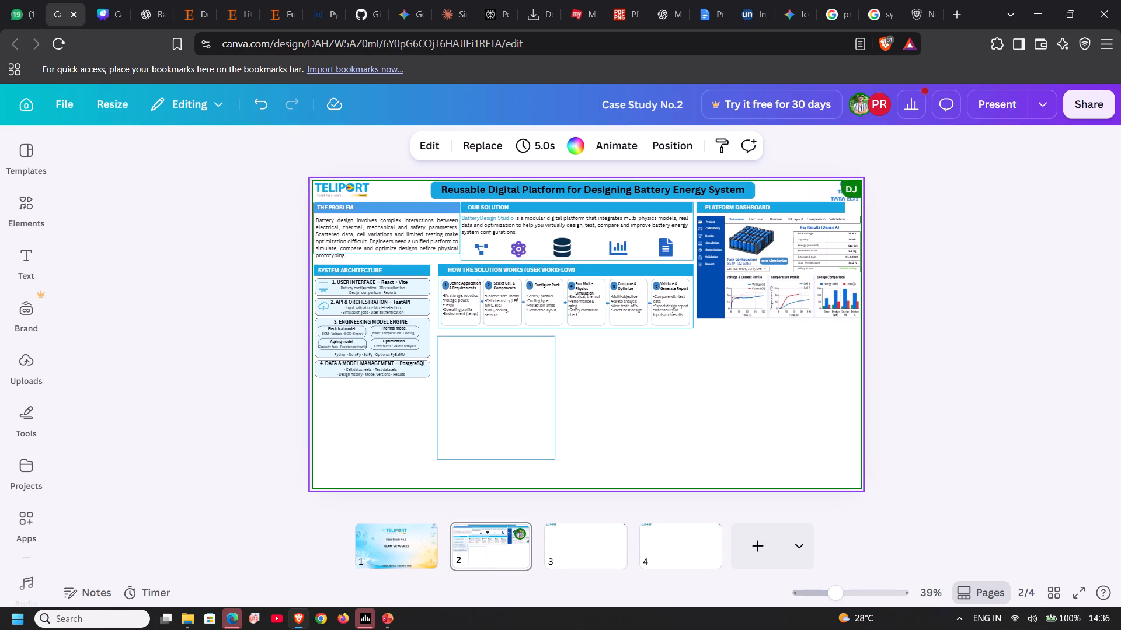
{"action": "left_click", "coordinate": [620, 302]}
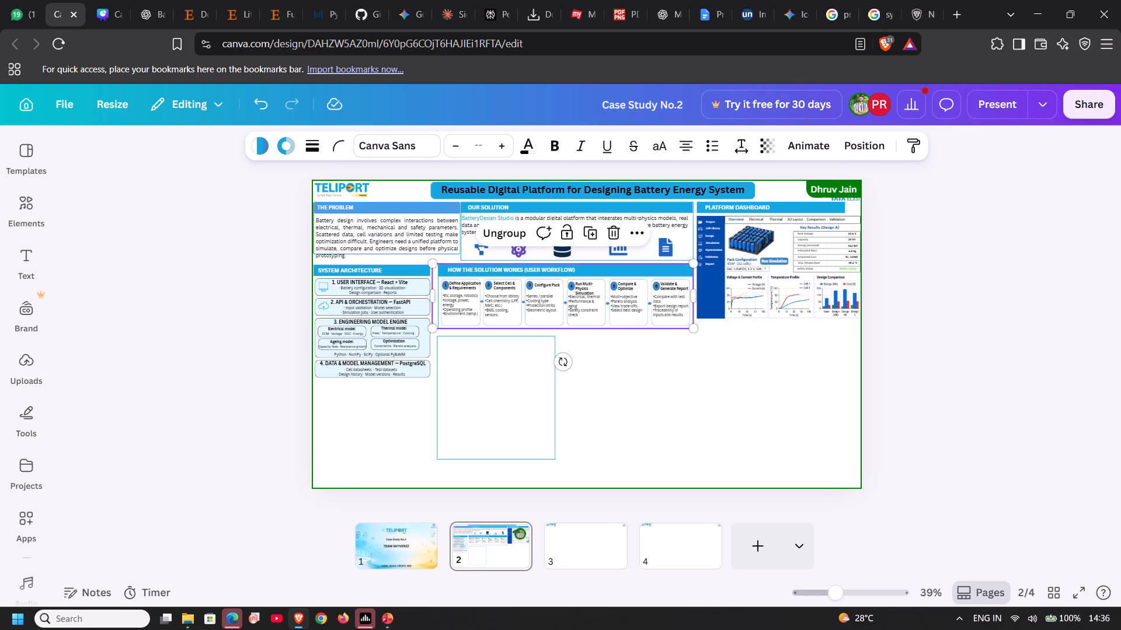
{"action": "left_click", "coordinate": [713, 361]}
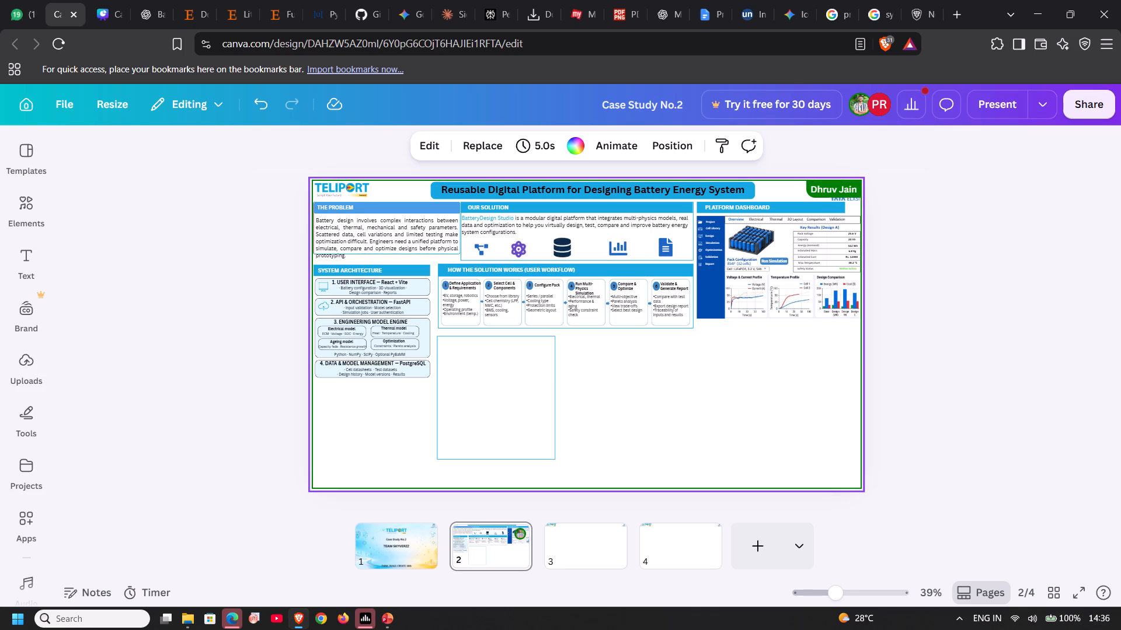
Scale down the paragraph under THE PROBLEM to a font size of 12.4.
{"action": "scroll", "coordinate": [431, 276], "scroll_direction": "right", "scroll_amount": 2}
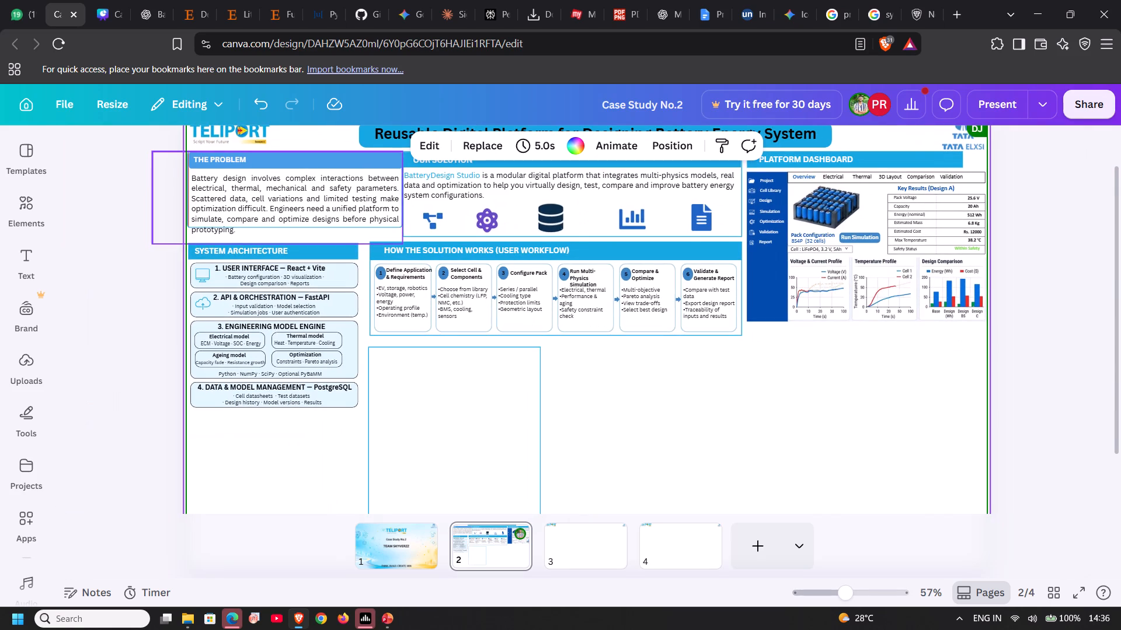
{"action": "left_click", "coordinate": [332, 228]}
{"action": "left_click", "coordinate": [332, 228]}
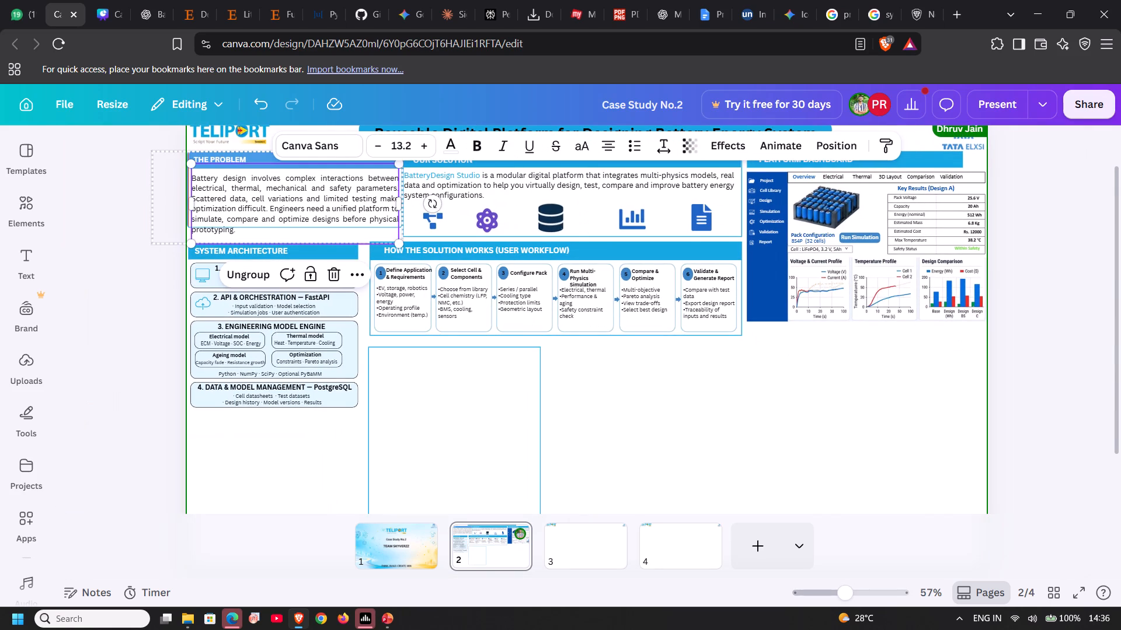
{"action": "left_click", "coordinate": [337, 225]}
{"action": "left_click", "coordinate": [337, 225]}
{"action": "left_click", "coordinate": [342, 229]}
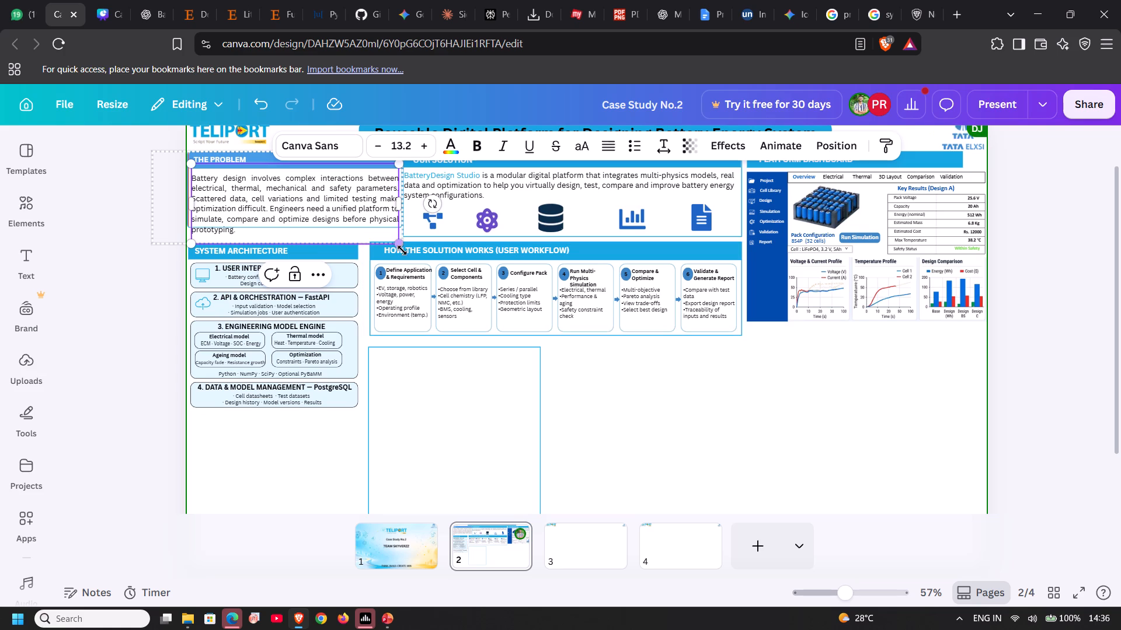
{"action": "left_click_drag", "start_coordinate": [399, 244], "coordinate": [388, 233]}
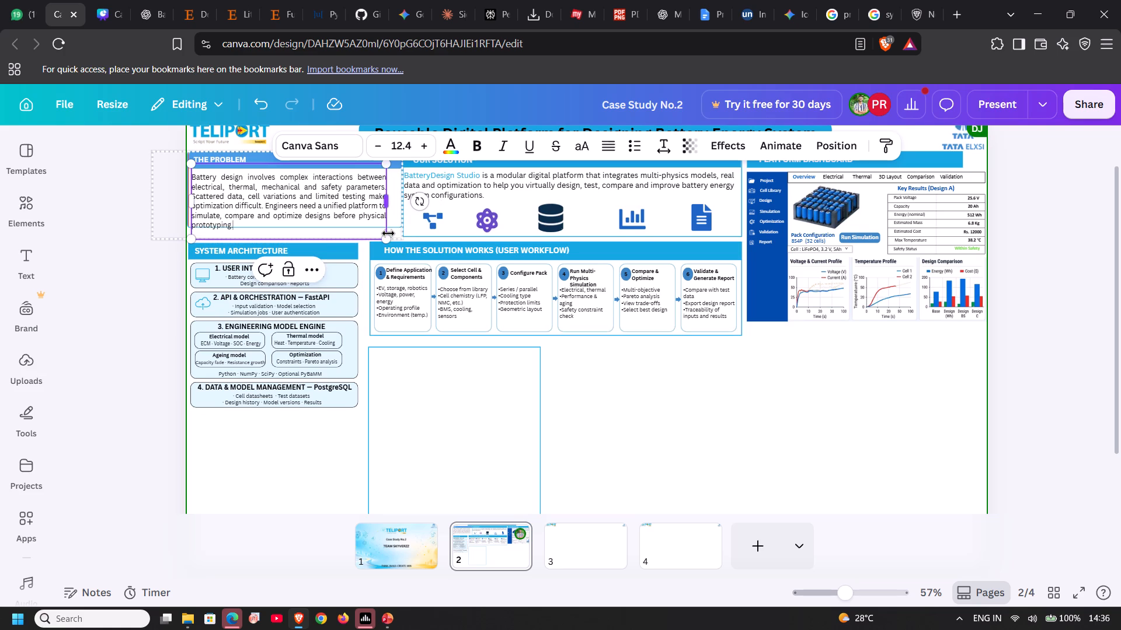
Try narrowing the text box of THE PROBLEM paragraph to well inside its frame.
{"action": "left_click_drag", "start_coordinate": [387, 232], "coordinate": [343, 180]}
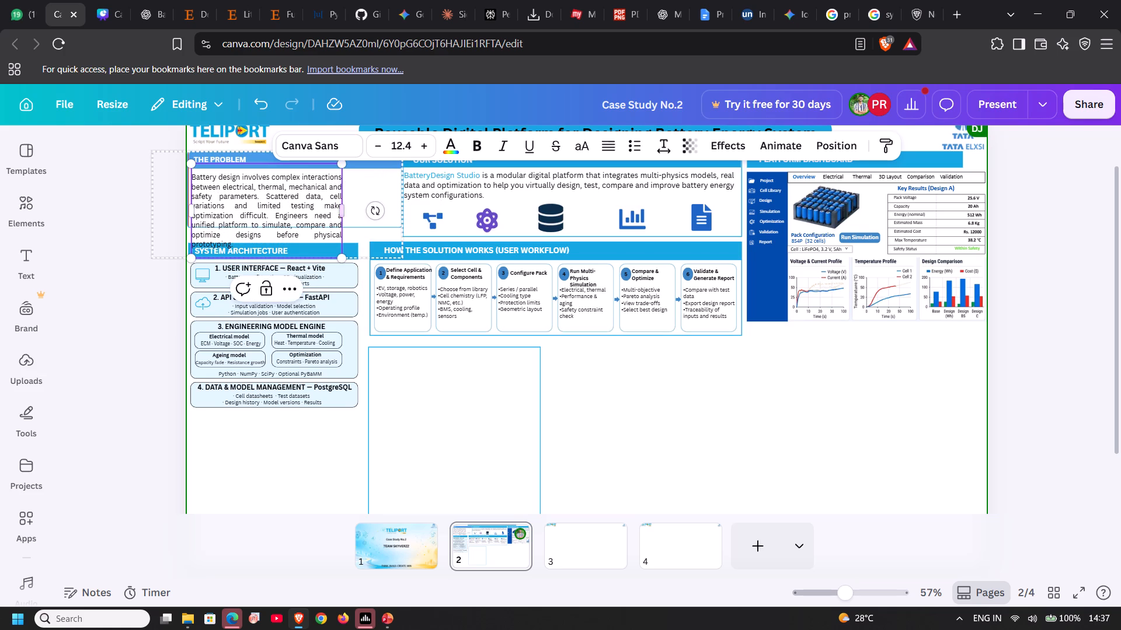
Extend the bottom edge of THE PROBLEM frame downward until it is level with the bottom of the OUR SOLUTION box.
{"action": "left_click", "coordinate": [356, 210]}
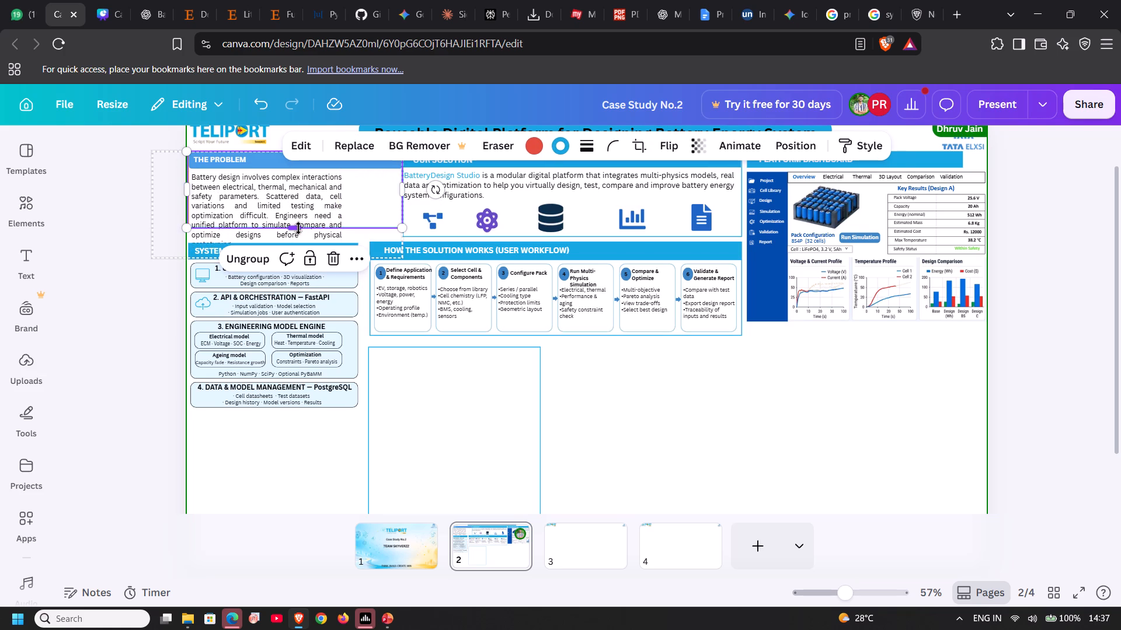
{"action": "left_click_drag", "start_coordinate": [298, 228], "coordinate": [295, 236]}
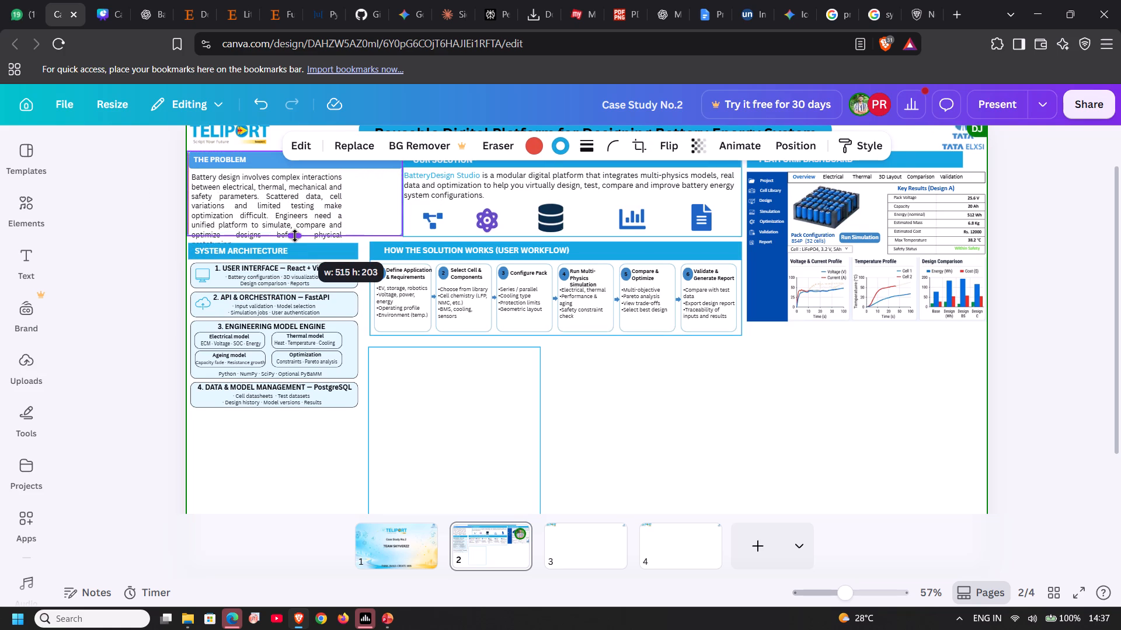
{"action": "left_click_drag", "start_coordinate": [295, 236], "coordinate": [295, 237]}
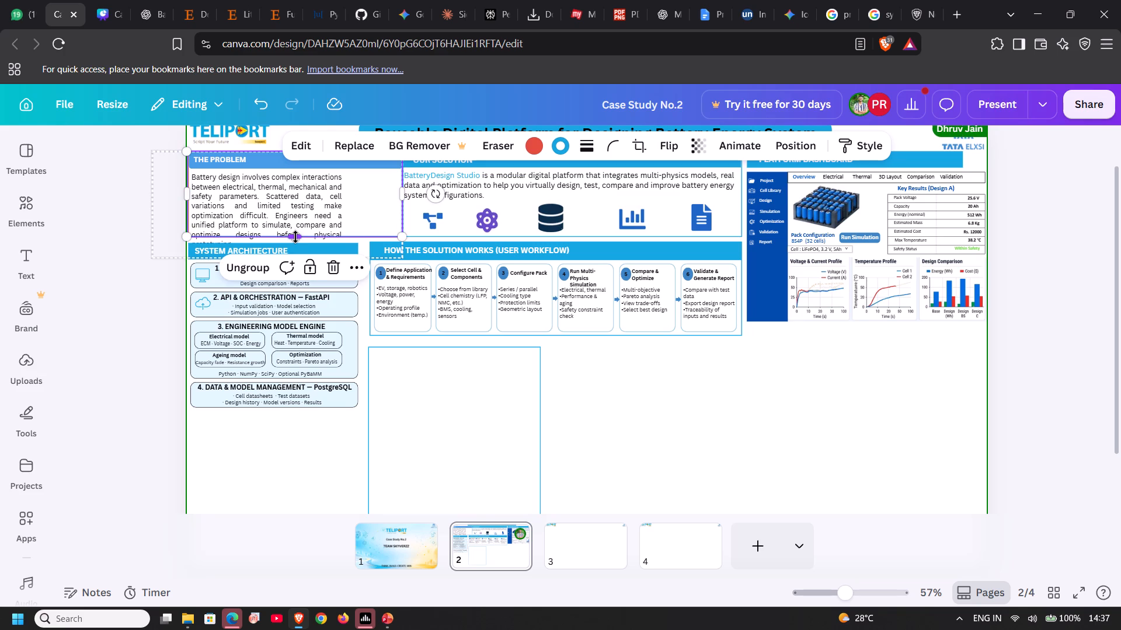
{"action": "left_click", "coordinate": [575, 366]}
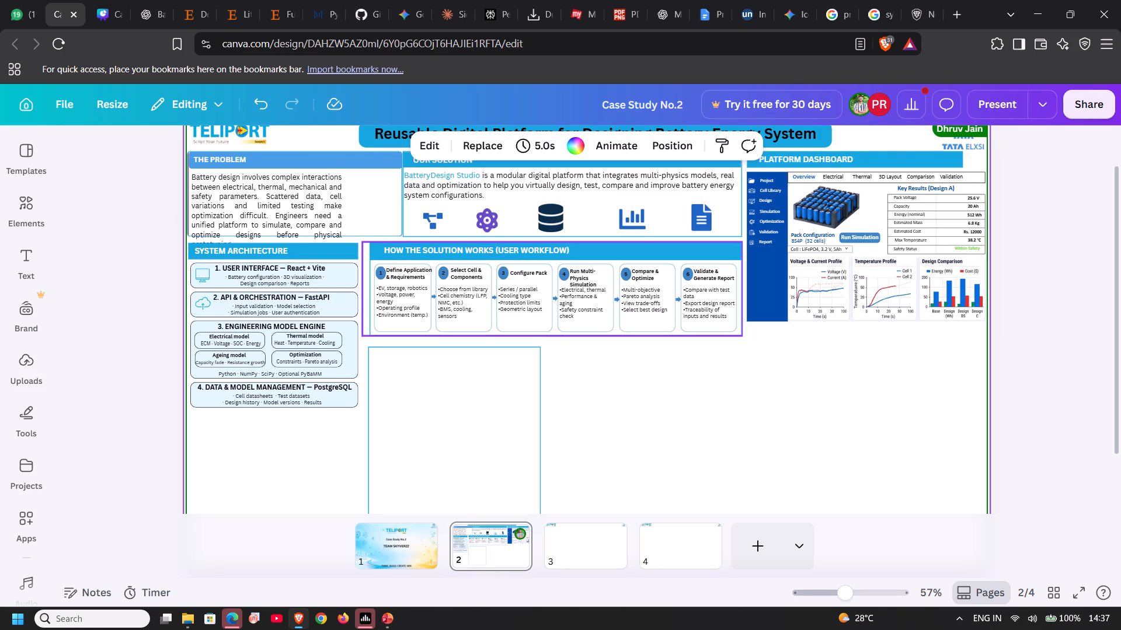
{"action": "left_click", "coordinate": [371, 212]}
{"action": "left_click", "coordinate": [368, 213]}
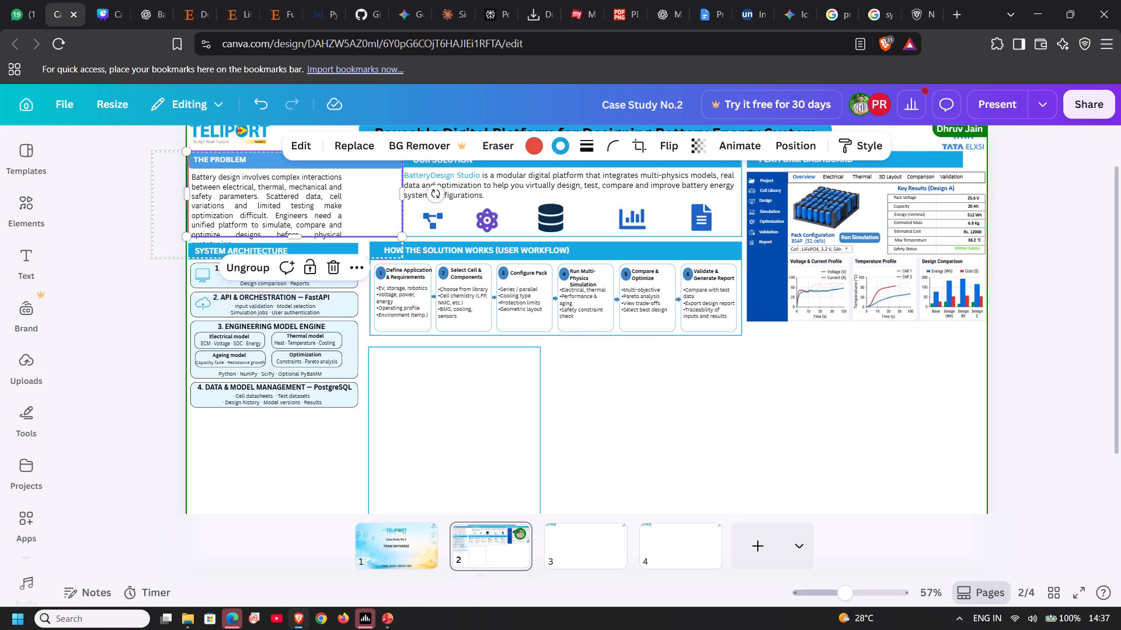
{"action": "left_click", "coordinate": [291, 236]}
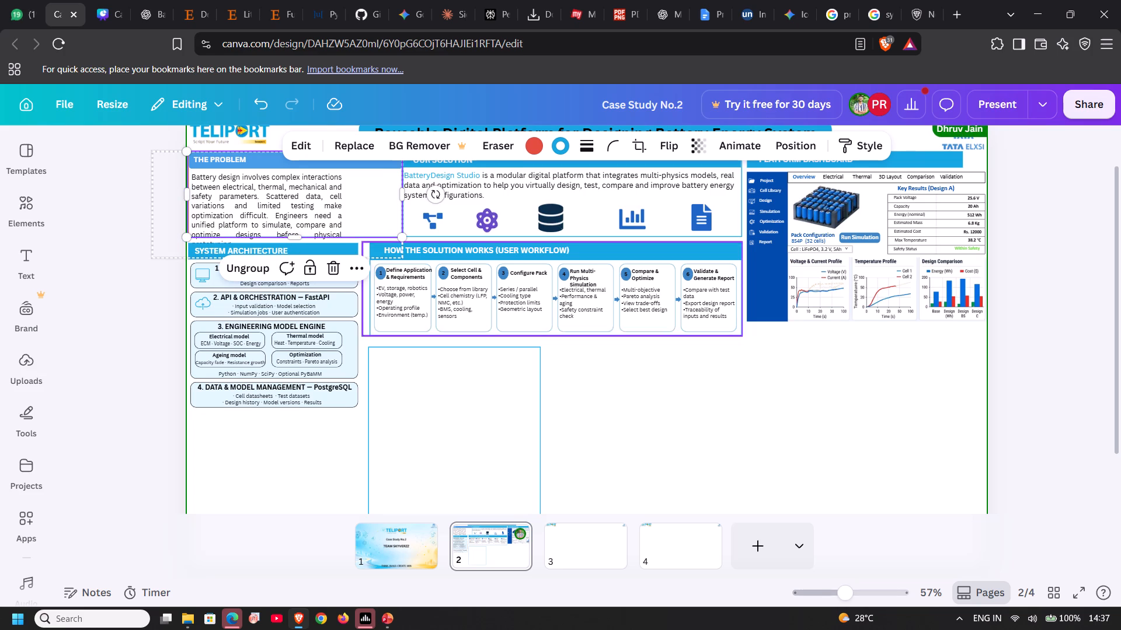
{"action": "left_click", "coordinate": [631, 398]}
Widen the text box of THE PROBLEM paragraph to about 482 so the text fits inside its frame.
{"action": "left_click", "coordinate": [303, 213]}
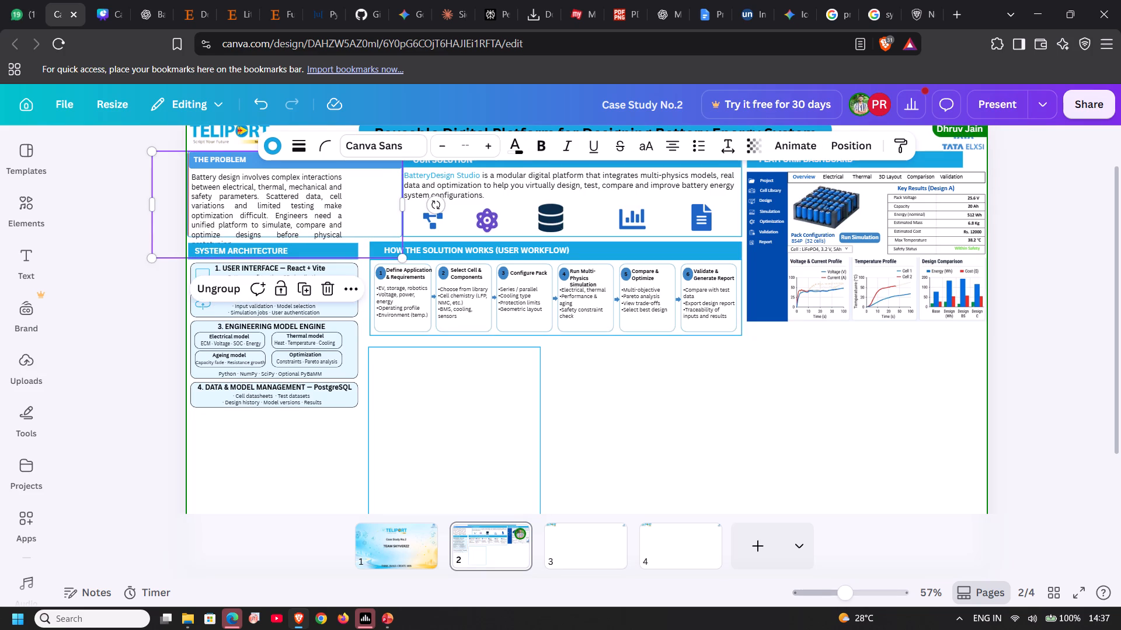
{"action": "left_click", "coordinate": [329, 208]}
{"action": "left_click_drag", "start_coordinate": [343, 205], "coordinate": [344, 205]}
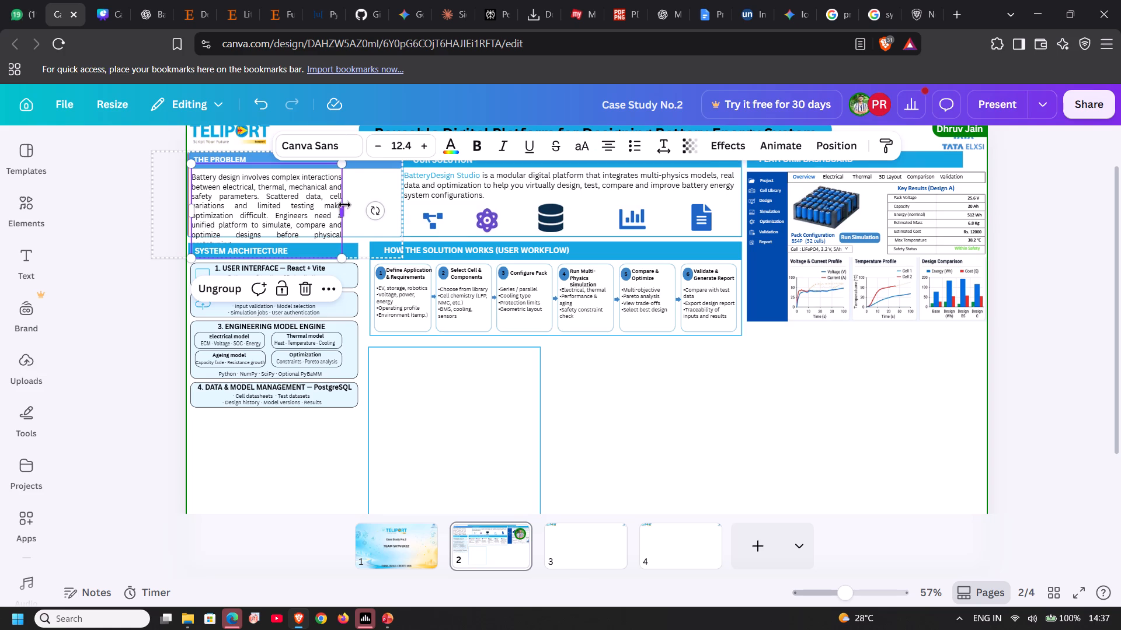
{"action": "left_click_drag", "start_coordinate": [344, 205], "coordinate": [389, 207]}
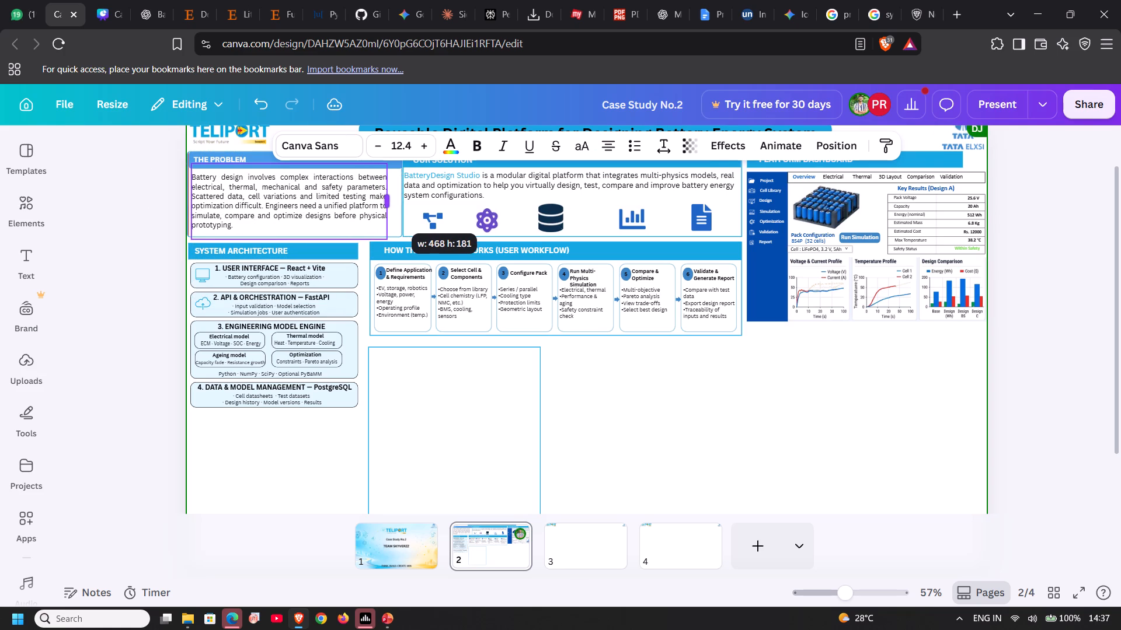
{"action": "left_click_drag", "start_coordinate": [389, 207], "coordinate": [395, 207]}
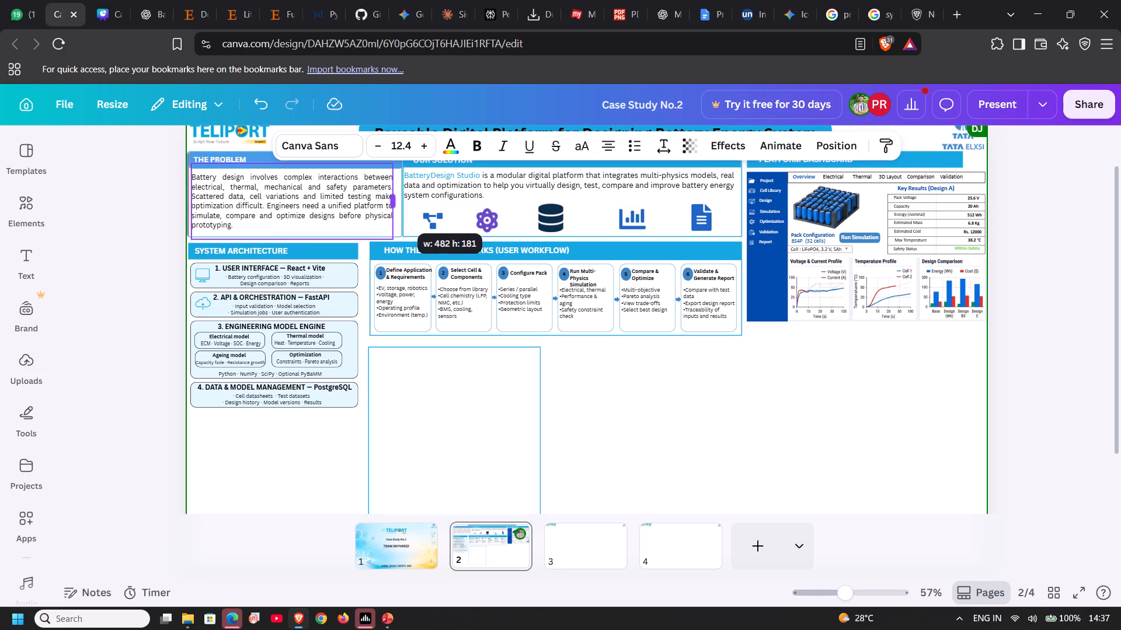
Widen the paragraph text box under THE PROBLEM slightly so its text fills more of the frame.
{"action": "left_click_drag", "start_coordinate": [395, 207], "coordinate": [398, 207]}
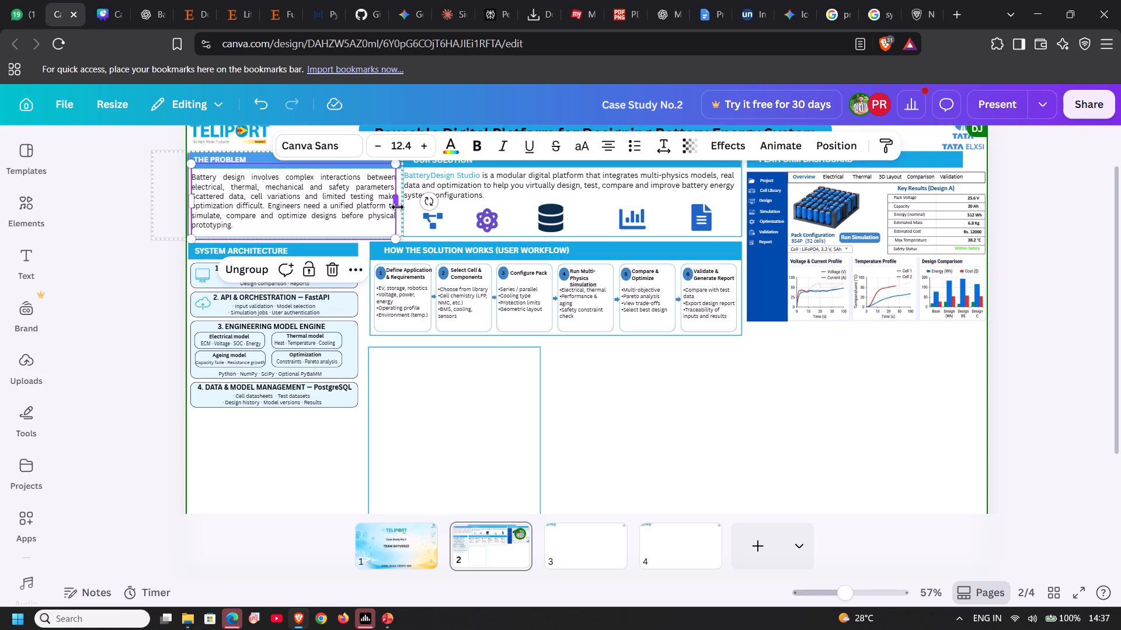
{"action": "left_click", "coordinate": [618, 401]}
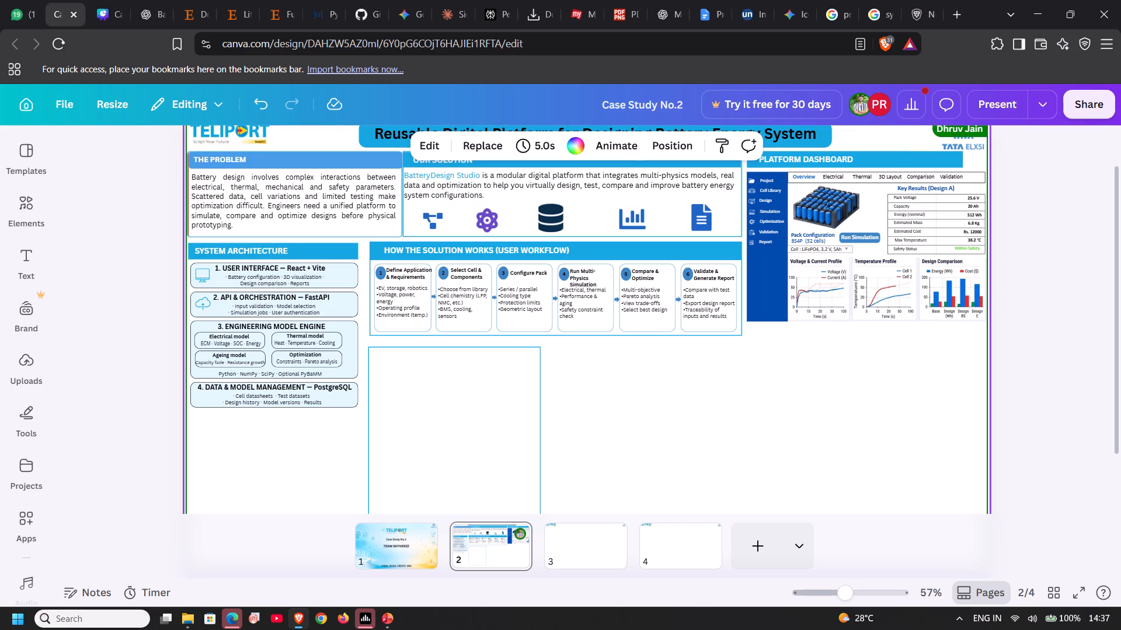
Narrow THE PROBLEM group to a width of about 583, leaving a gap before the OUR SOLUTION box.
{"action": "left_click", "coordinate": [392, 226]}
{"action": "left_click", "coordinate": [401, 197]}
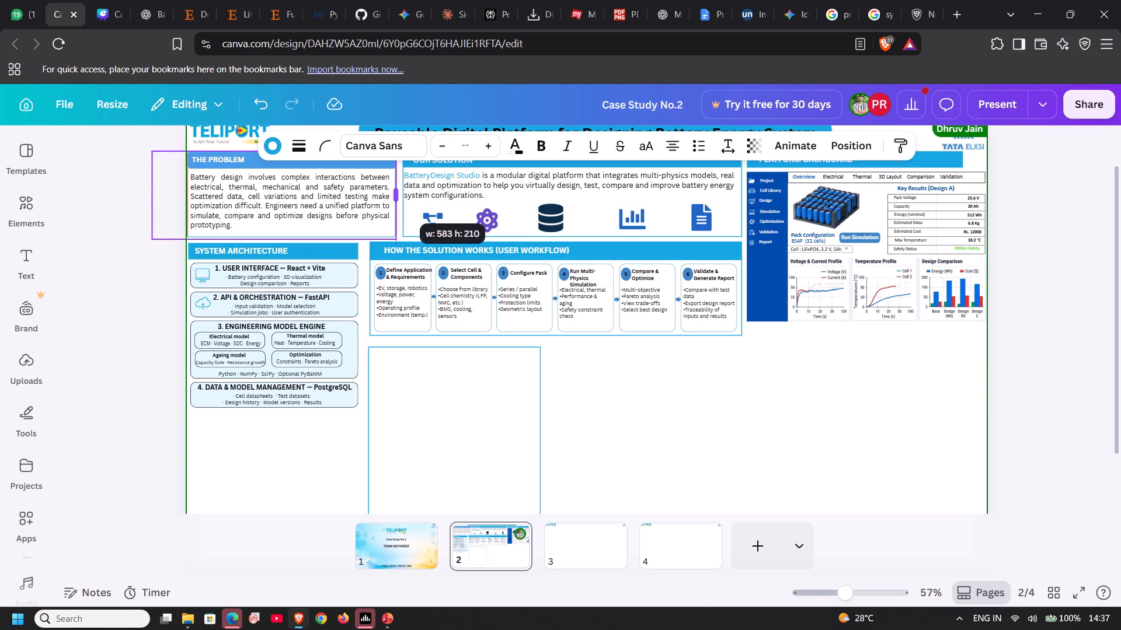
{"action": "left_click", "coordinate": [597, 390]}
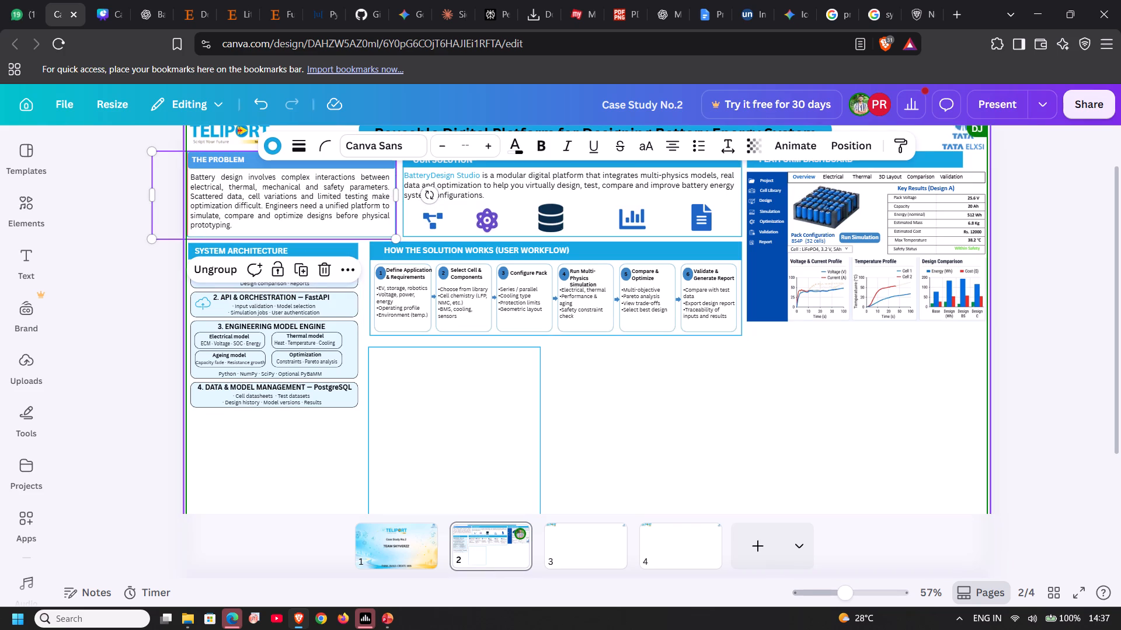
Nudge THE PROBLEM group rightward in small increments until it sits just short of the OUR SOLUTION box.
{"action": "left_click", "coordinate": [344, 223]}
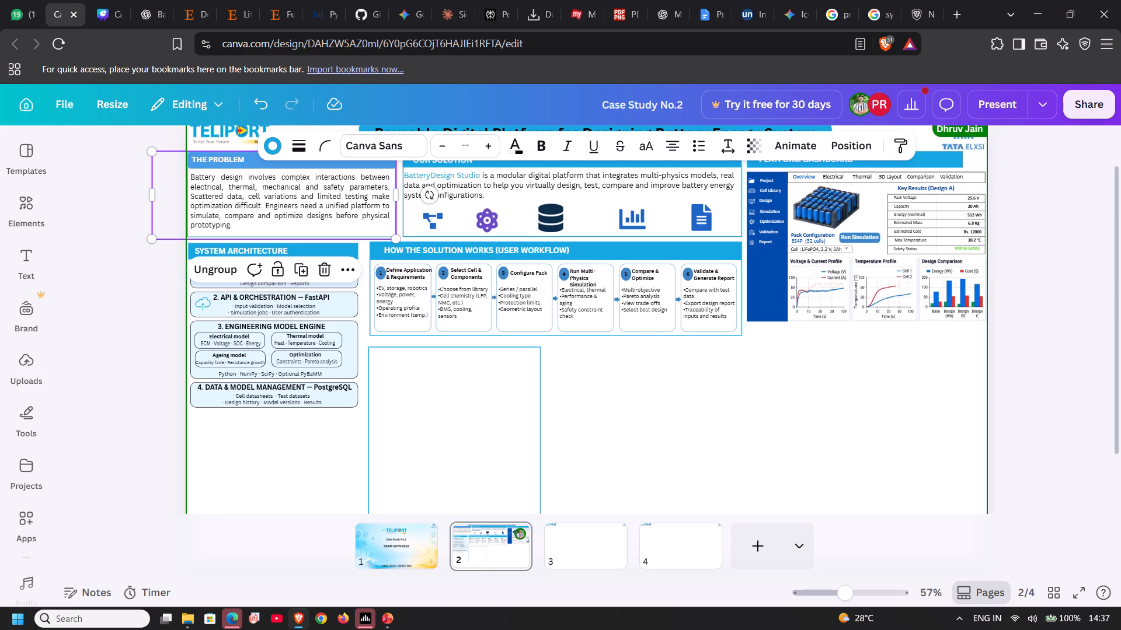
{"action": "key", "text": "Right"}
{"action": "key", "text": "Right"}
{"action": "key", "text": "Right"}
{"action": "key", "text": "Right"}
{"action": "key", "text": "Right"}
{"action": "key", "text": "Right"}
{"action": "key", "text": "Right"}
{"action": "key", "text": "Right"}
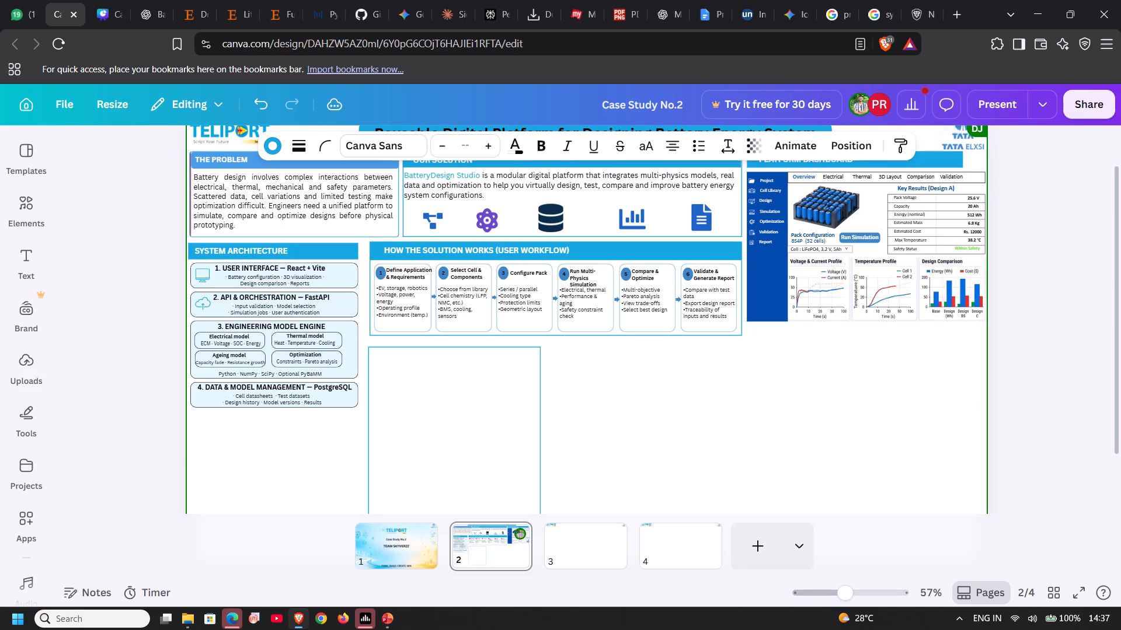
{"action": "key", "text": "Right"}
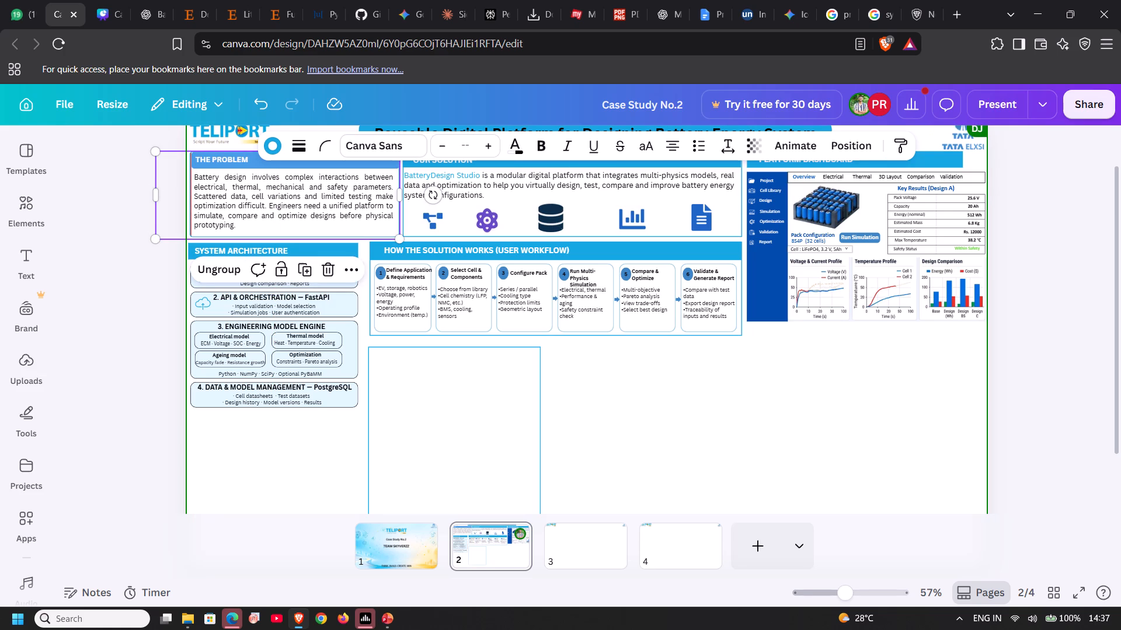
{"action": "left_click", "coordinate": [687, 427]}
Nudge the grouped dashboard mock-up slightly to the left, away from the page border.
{"action": "scroll", "coordinate": [680, 429], "scroll_direction": "up", "scroll_amount": 1}
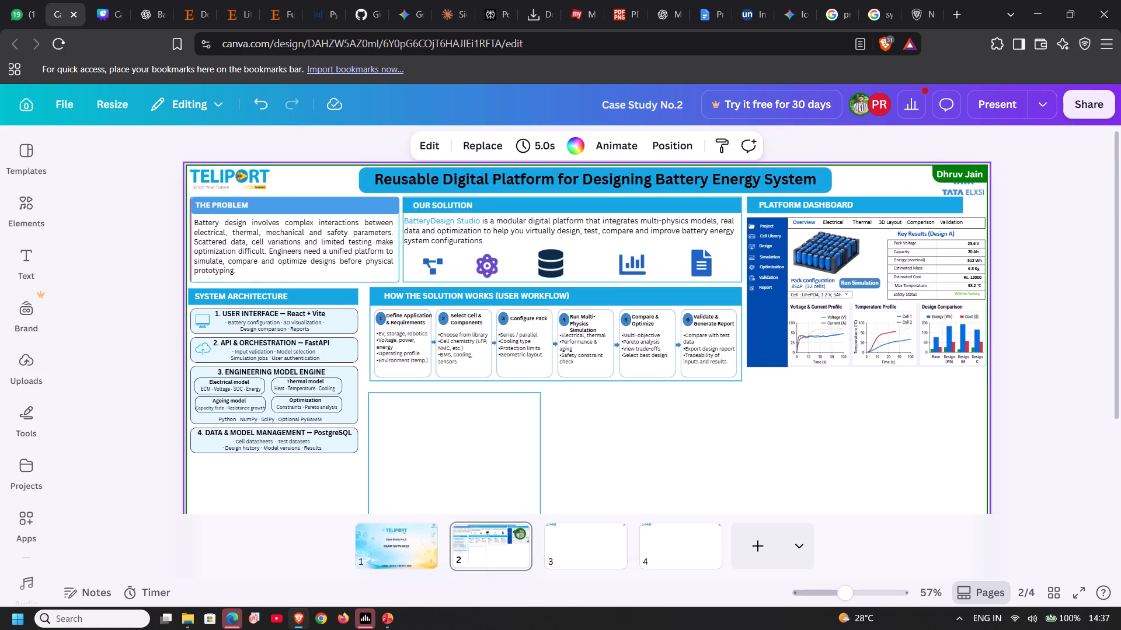
{"action": "left_click", "coordinate": [767, 345]}
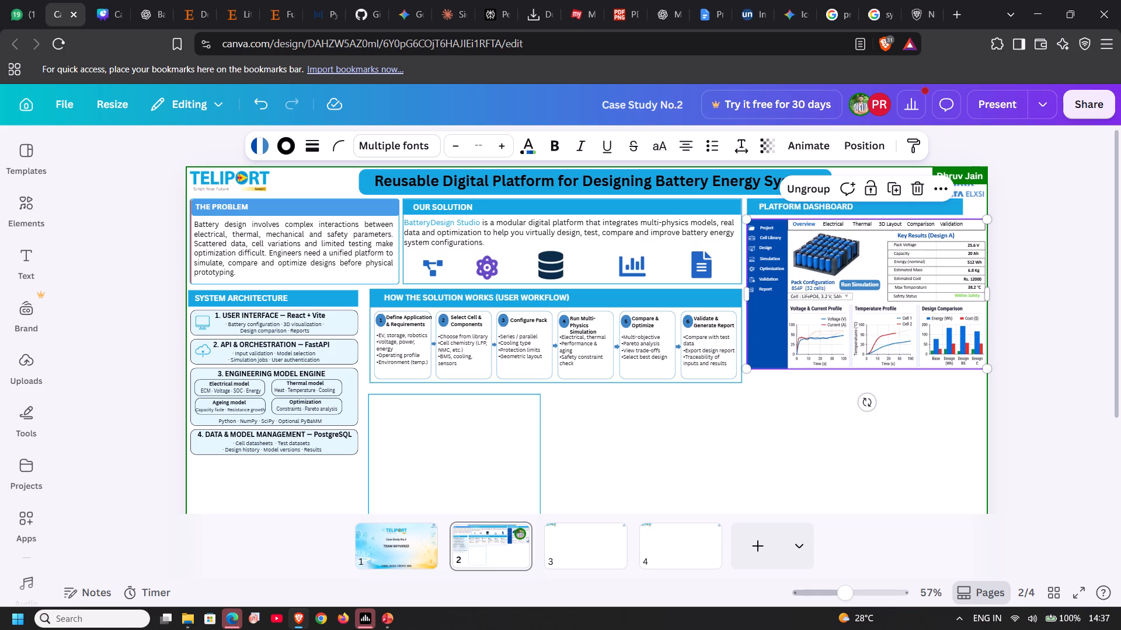
{"action": "key", "text": "Left"}
{"action": "key", "text": "Left"}
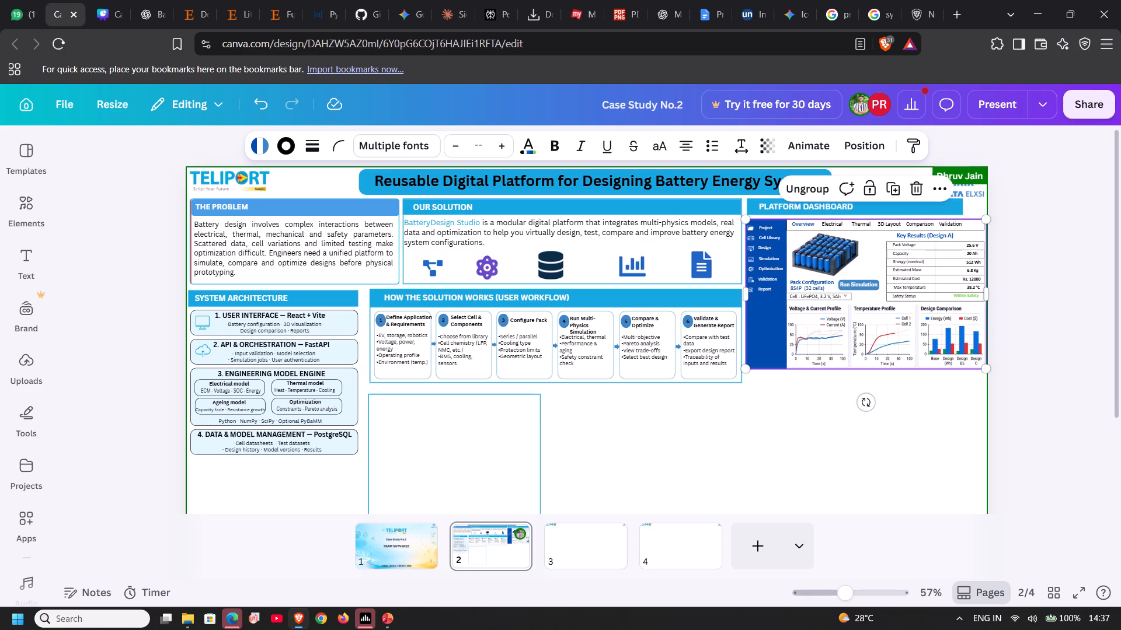
Nudge the PLATFORM DASHBOARD header bar left until its left edge lines up with the mock-up below.
{"action": "left_click", "coordinate": [890, 208]}
{"action": "left_click", "coordinate": [933, 205]}
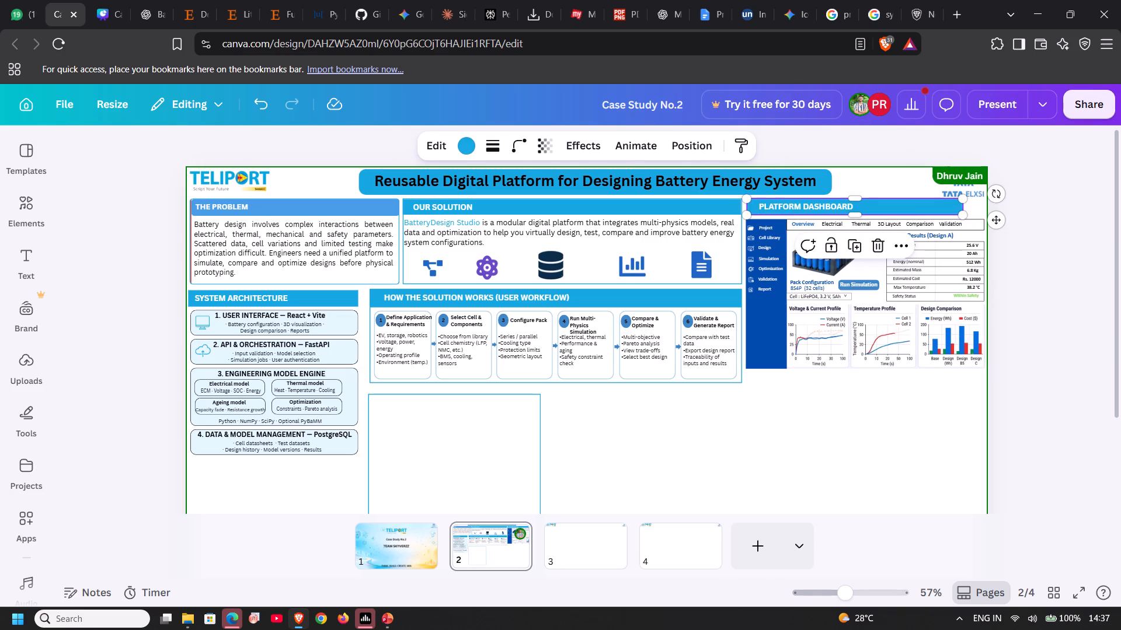
{"action": "key", "text": "Left"}
{"action": "key", "text": "Left"}
{"action": "key", "text": "Left"}
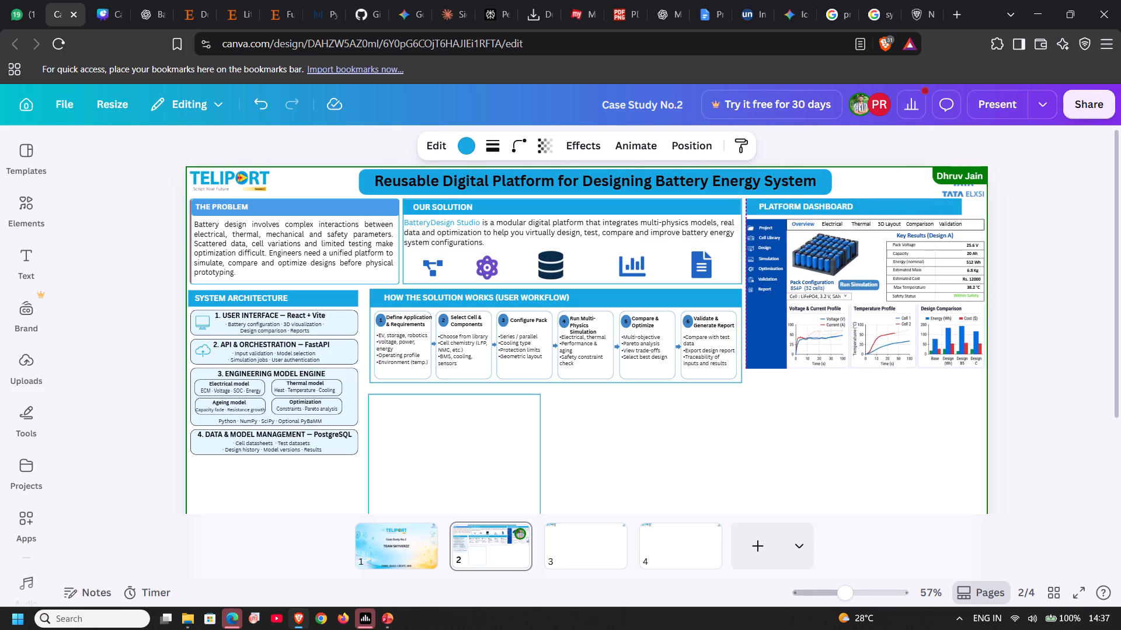
{"action": "left_click", "coordinate": [857, 414]}
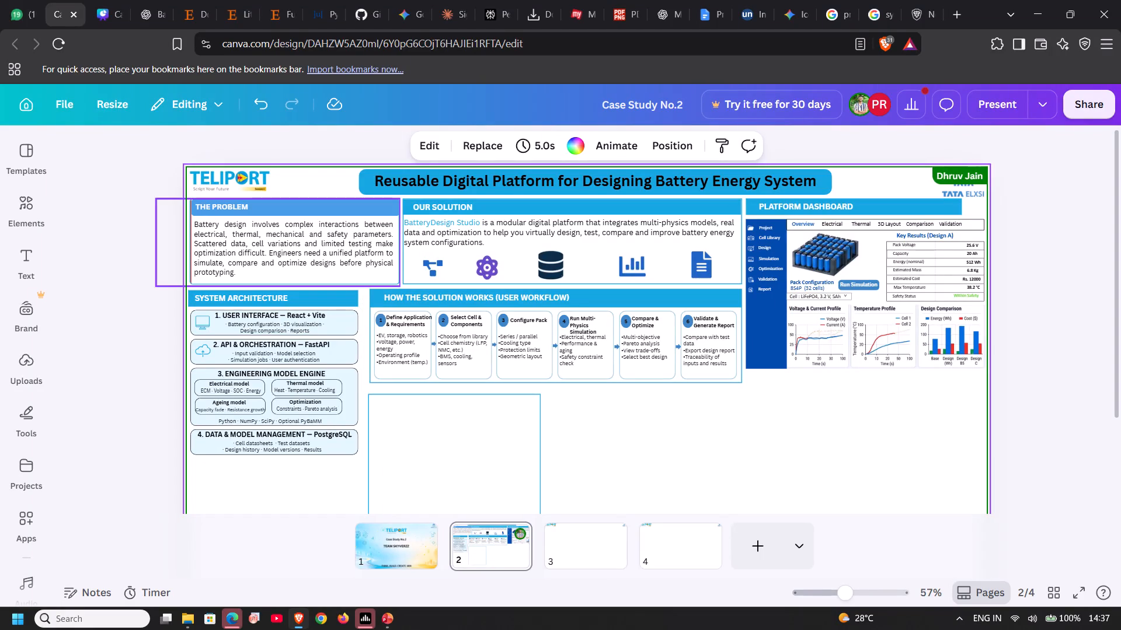
Nudge THE PROBLEM group up one increment to match the spacing of the neighbouring boxes.
{"action": "left_click", "coordinate": [345, 231]}
{"action": "key", "text": "Up"}
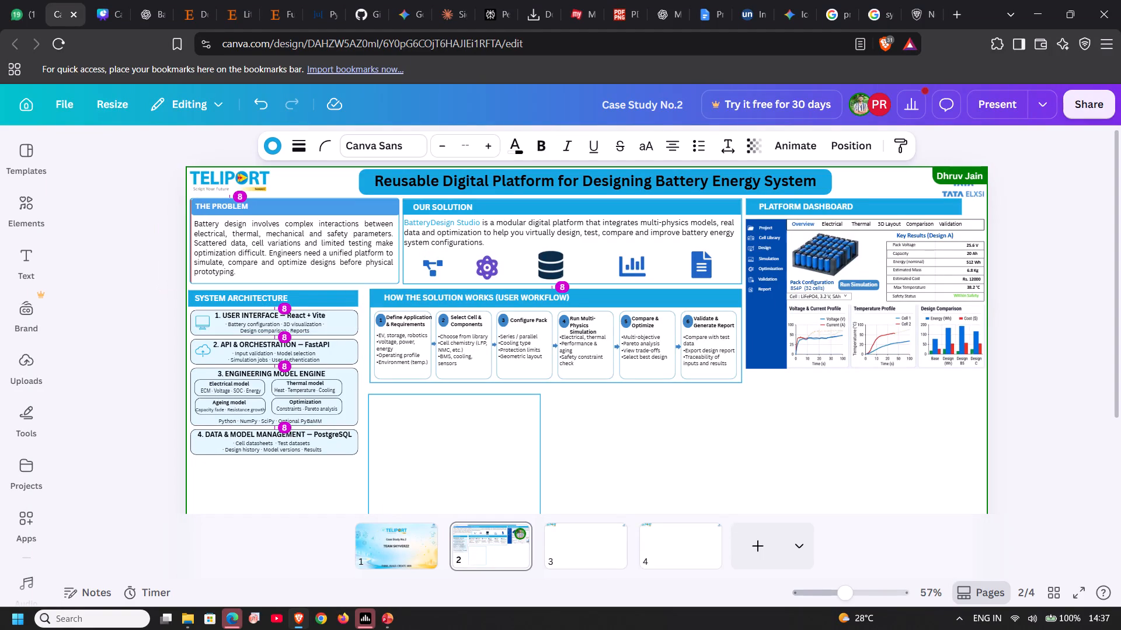
{"action": "left_click", "coordinate": [717, 496]}
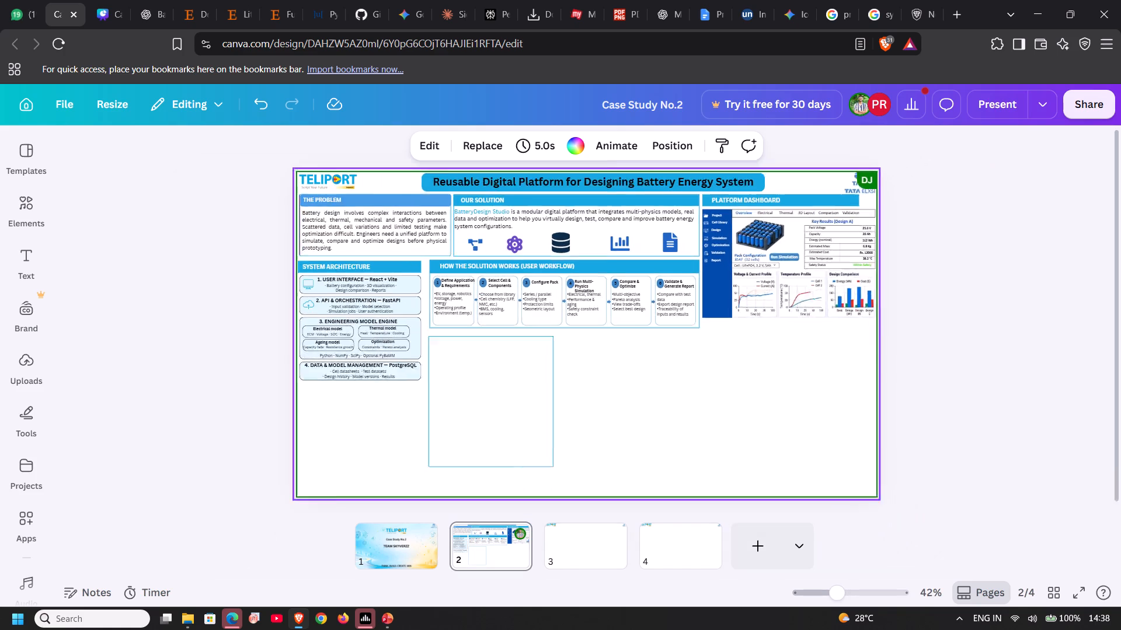
{"action": "left_click", "coordinate": [669, 439]}
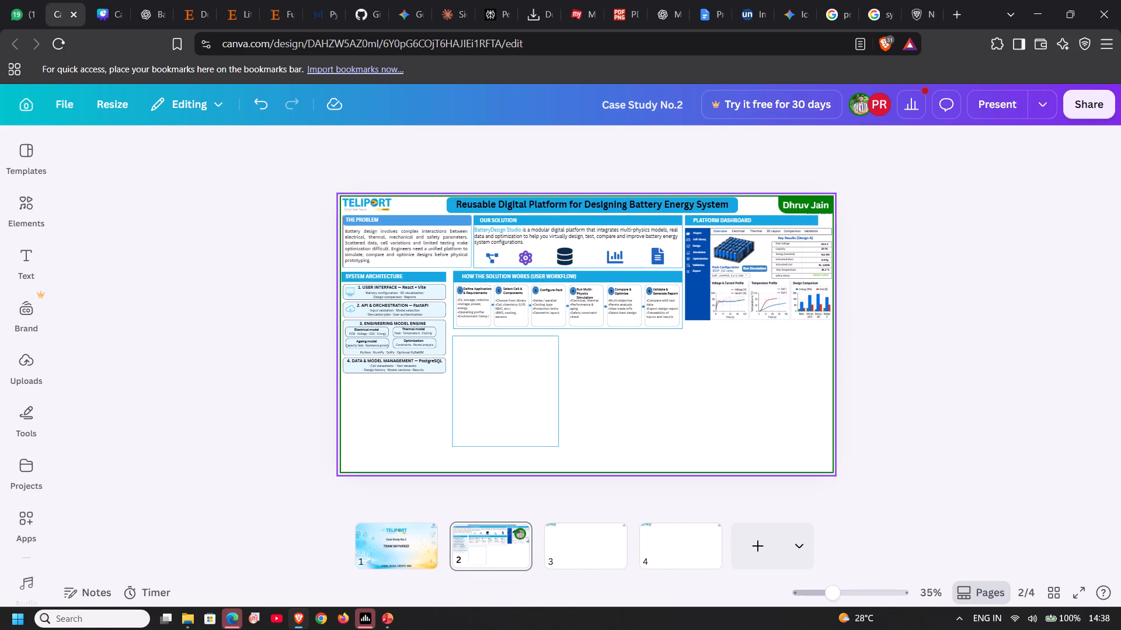
Switch to the BatteryDesign_Studio presentation in PowerPoint and open slide 1.
{"action": "left_click", "coordinate": [383, 621]}
{"action": "left_click", "coordinate": [463, 541]}
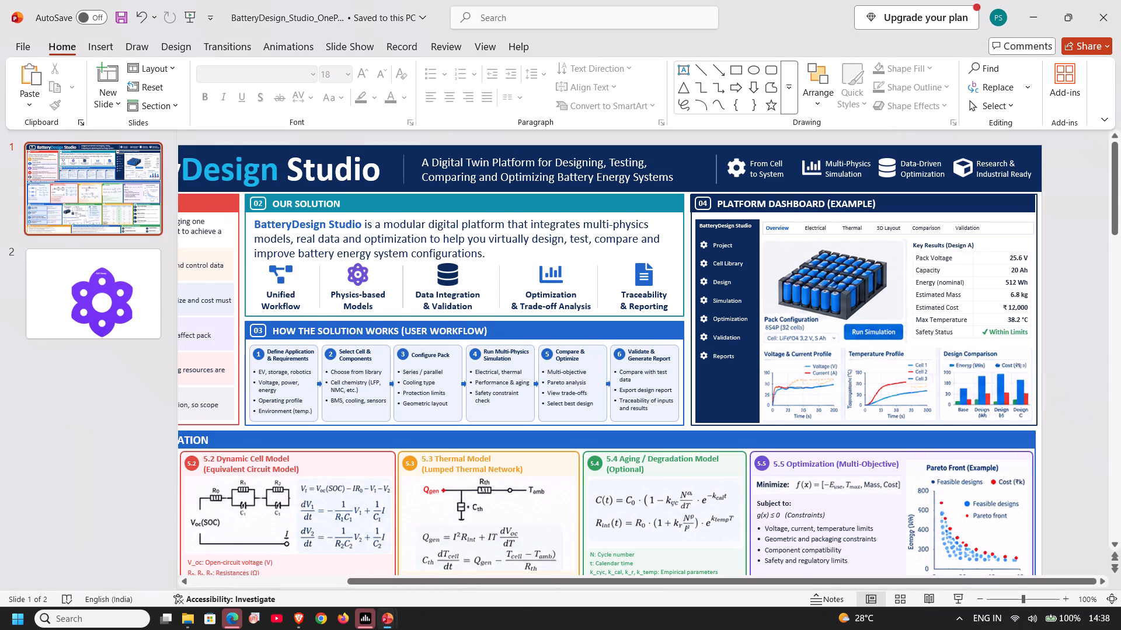
{"action": "scroll", "coordinate": [463, 541], "scroll_direction": "down", "scroll_amount": 5}
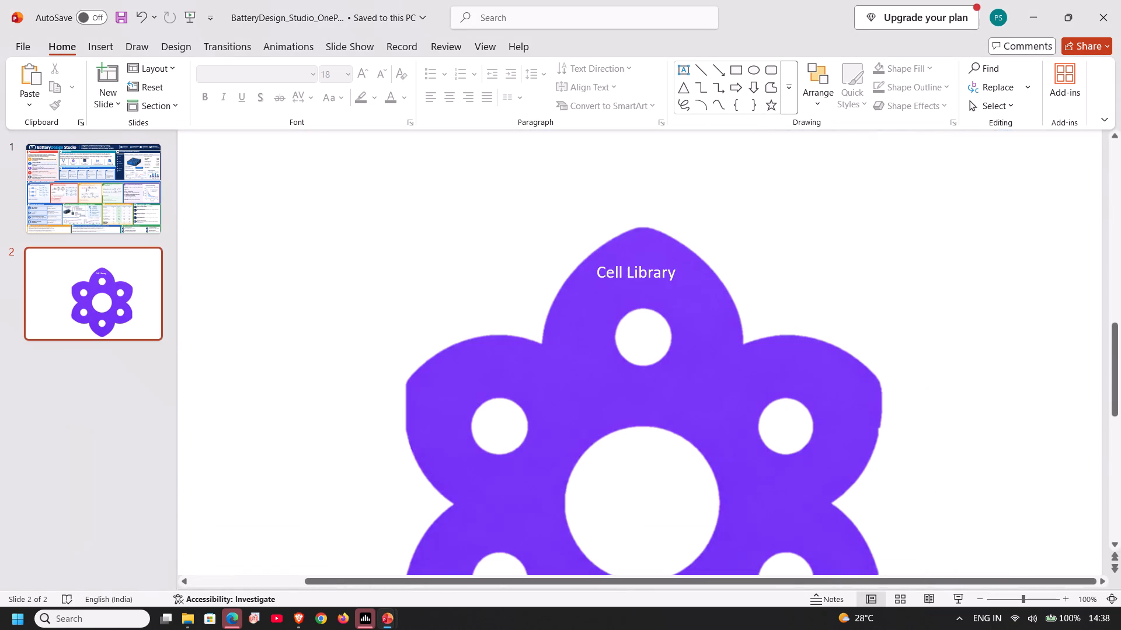
{"action": "left_click", "coordinate": [299, 618]}
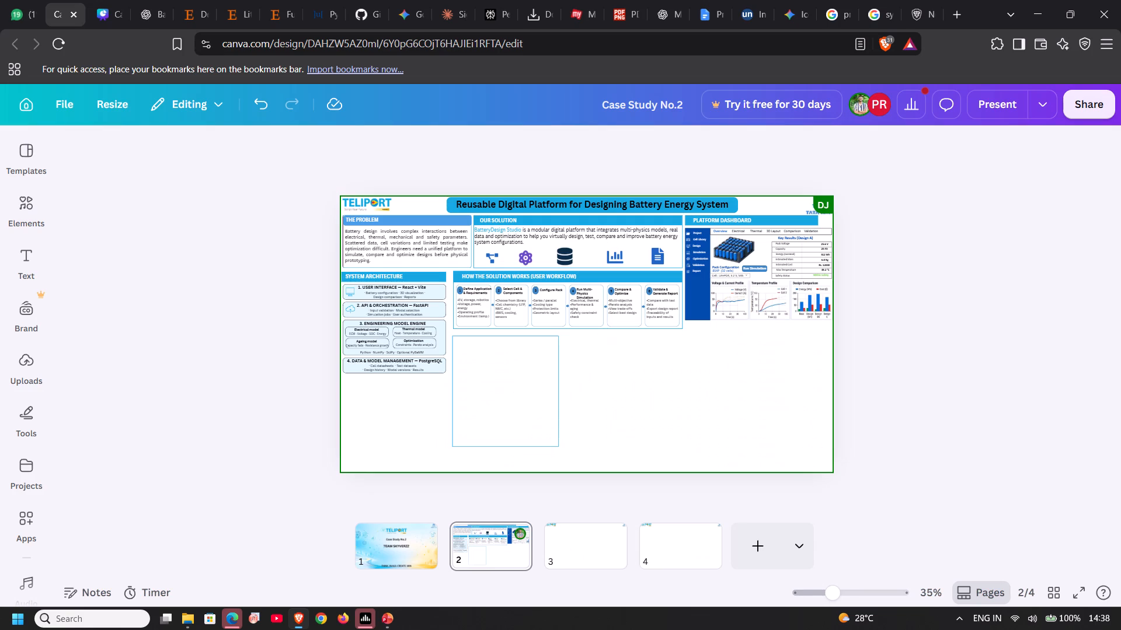
{"action": "left_click", "coordinate": [387, 624]}
{"action": "left_click", "coordinate": [443, 583]}
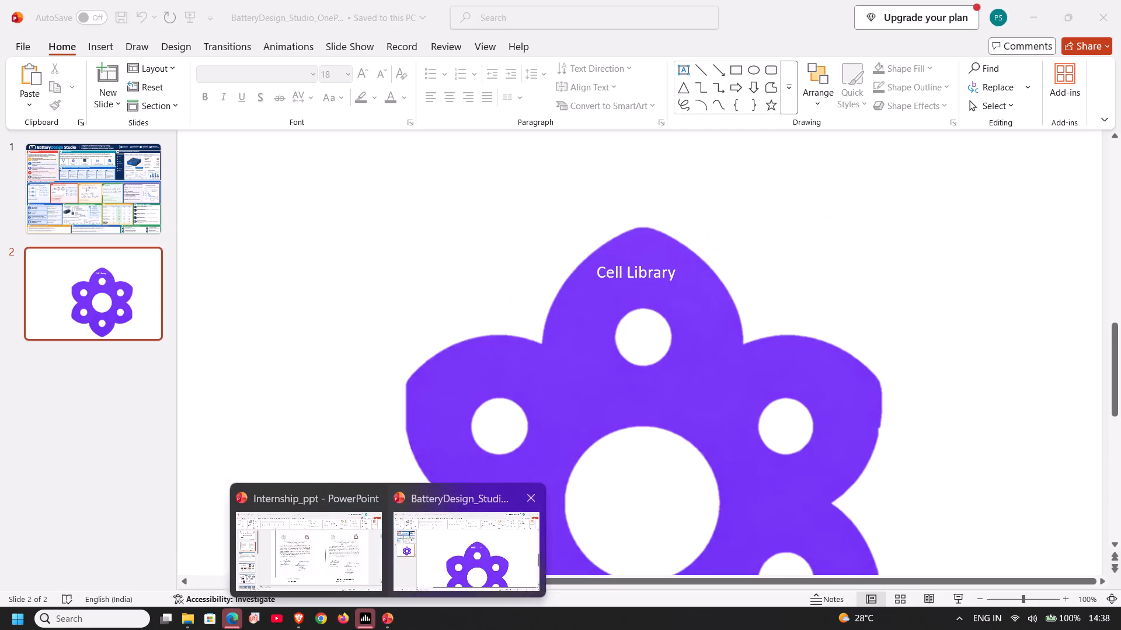
{"action": "left_click", "coordinate": [22, 184]}
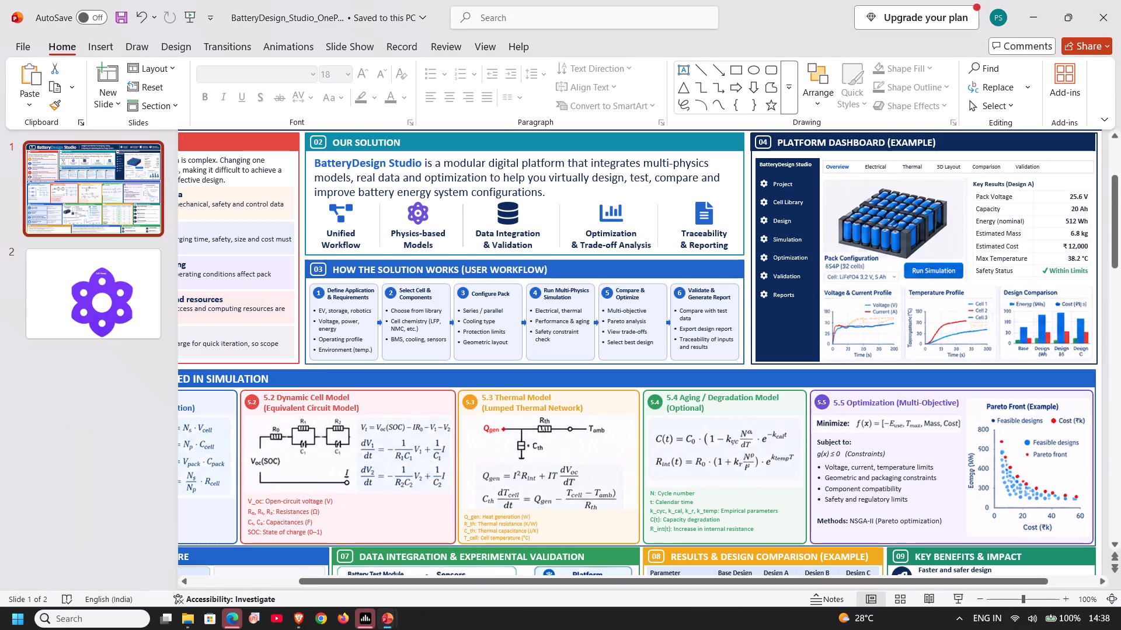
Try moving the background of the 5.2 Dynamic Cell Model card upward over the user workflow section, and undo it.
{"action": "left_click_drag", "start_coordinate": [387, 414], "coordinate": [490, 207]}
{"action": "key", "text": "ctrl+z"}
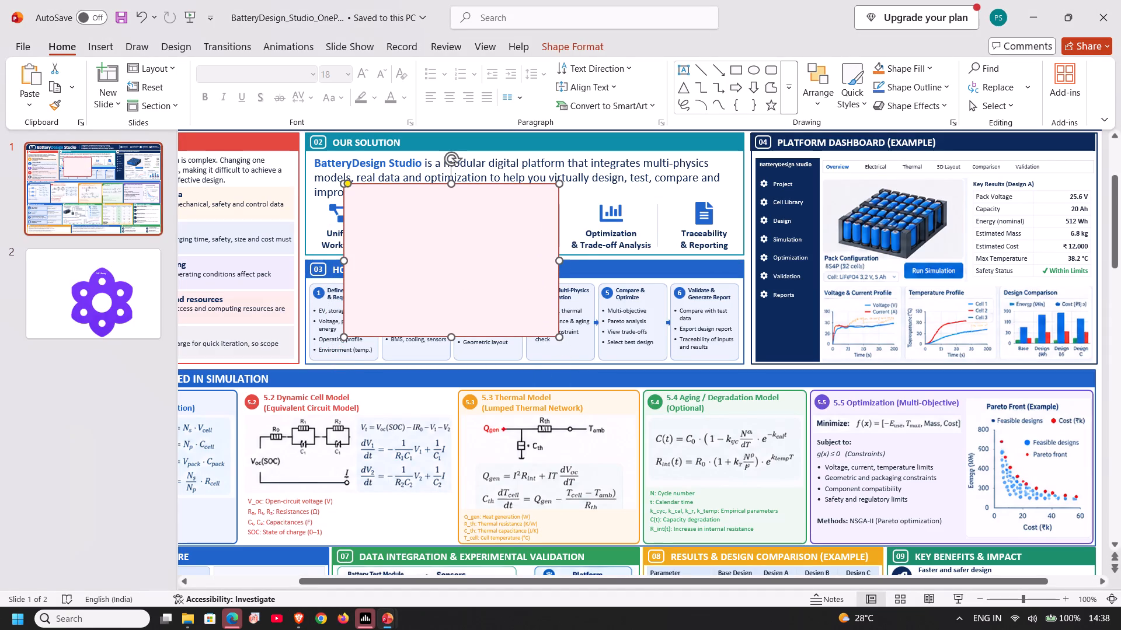
{"action": "scroll", "coordinate": [617, 241], "scroll_direction": "down", "scroll_amount": 2}
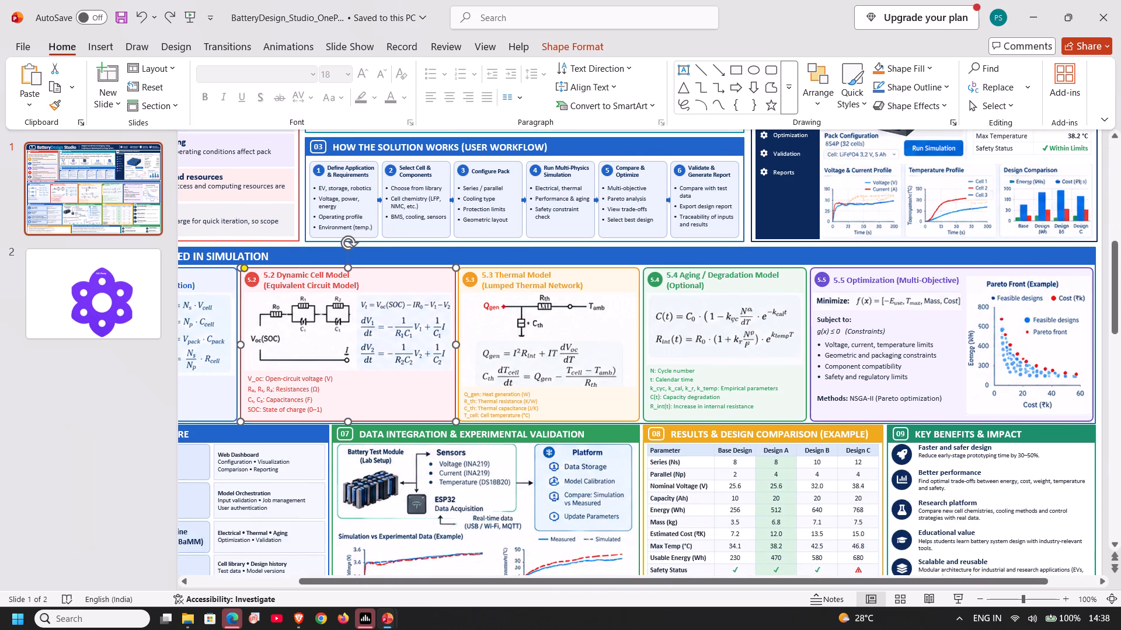
{"action": "scroll", "coordinate": [617, 241], "scroll_direction": "down", "scroll_amount": 3}
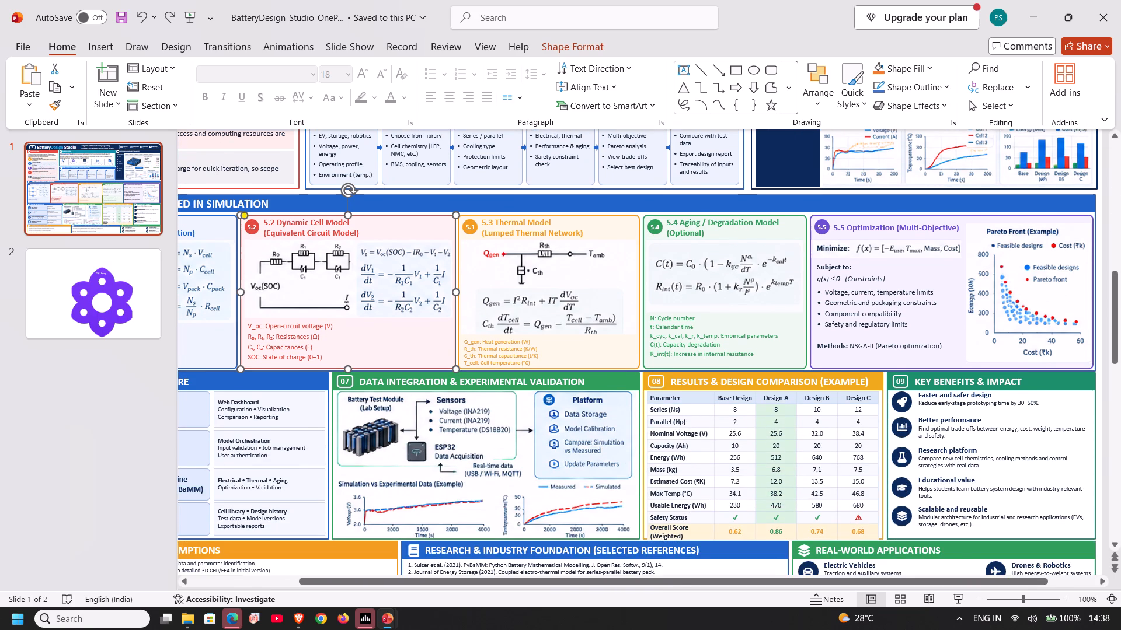
{"action": "scroll", "coordinate": [436, 482], "scroll_direction": "up", "scroll_amount": 3, "text": "ctrl"}
{"action": "scroll", "coordinate": [436, 482], "scroll_direction": "down", "scroll_amount": 4}
{"action": "scroll", "coordinate": [436, 482], "scroll_direction": "left", "scroll_amount": 4}
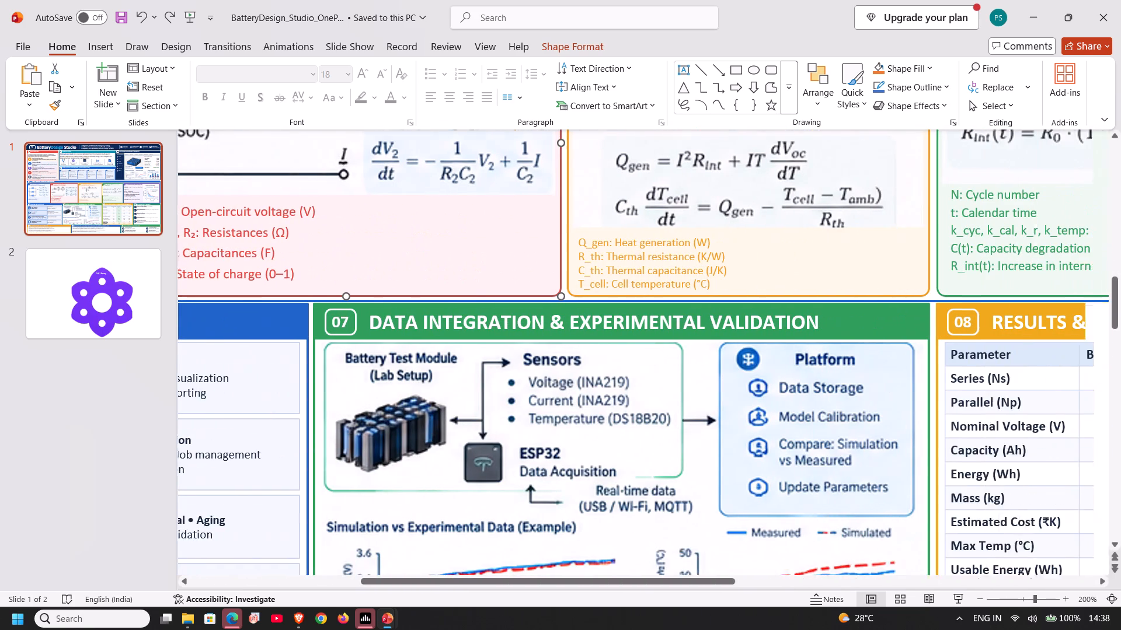
{"action": "scroll", "coordinate": [436, 482], "scroll_direction": "left", "scroll_amount": 1}
{"action": "scroll", "coordinate": [436, 482], "scroll_direction": "down", "scroll_amount": 4}
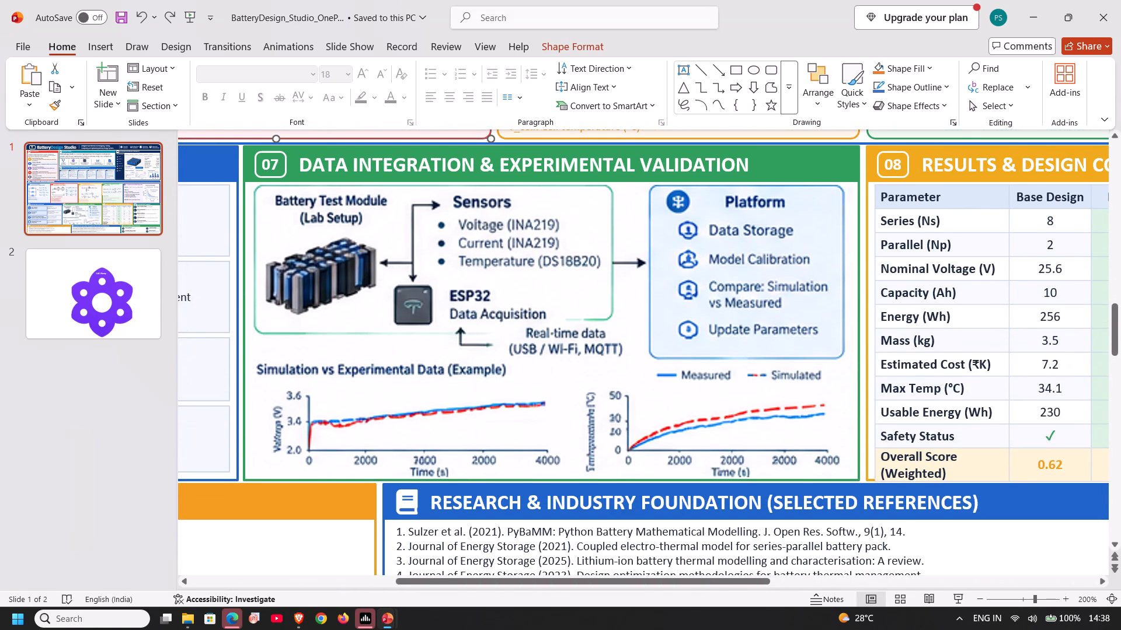
{"action": "scroll", "coordinate": [436, 482], "scroll_direction": "up", "scroll_amount": 1}
{"action": "key", "text": "Print"}
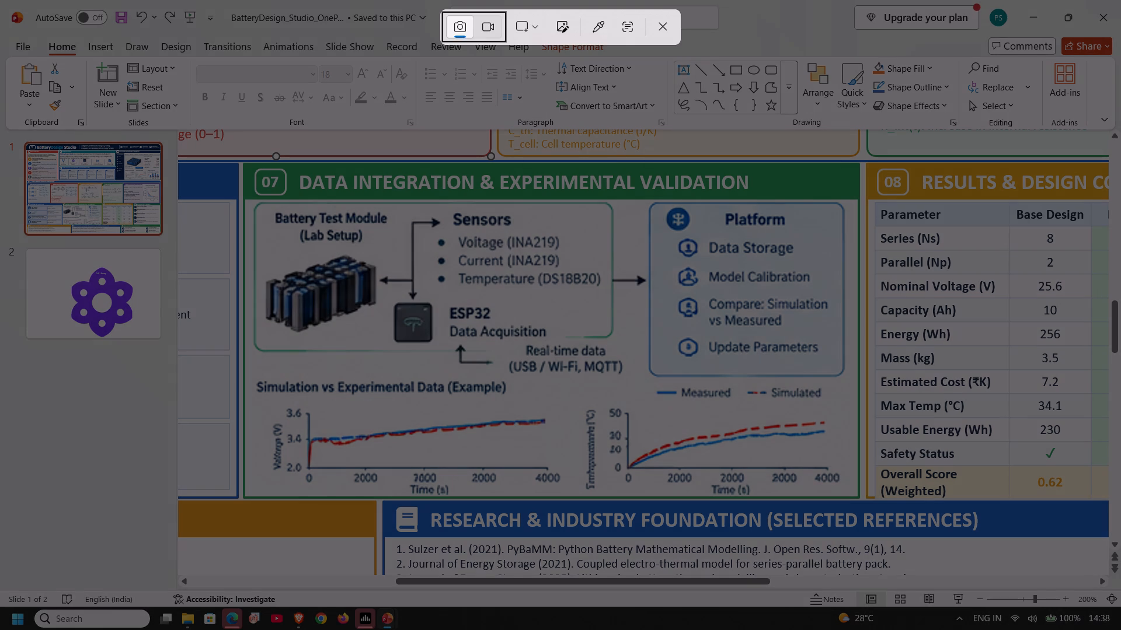
{"action": "left_click_drag", "start_coordinate": [236, 159], "coordinate": [611, 475]}
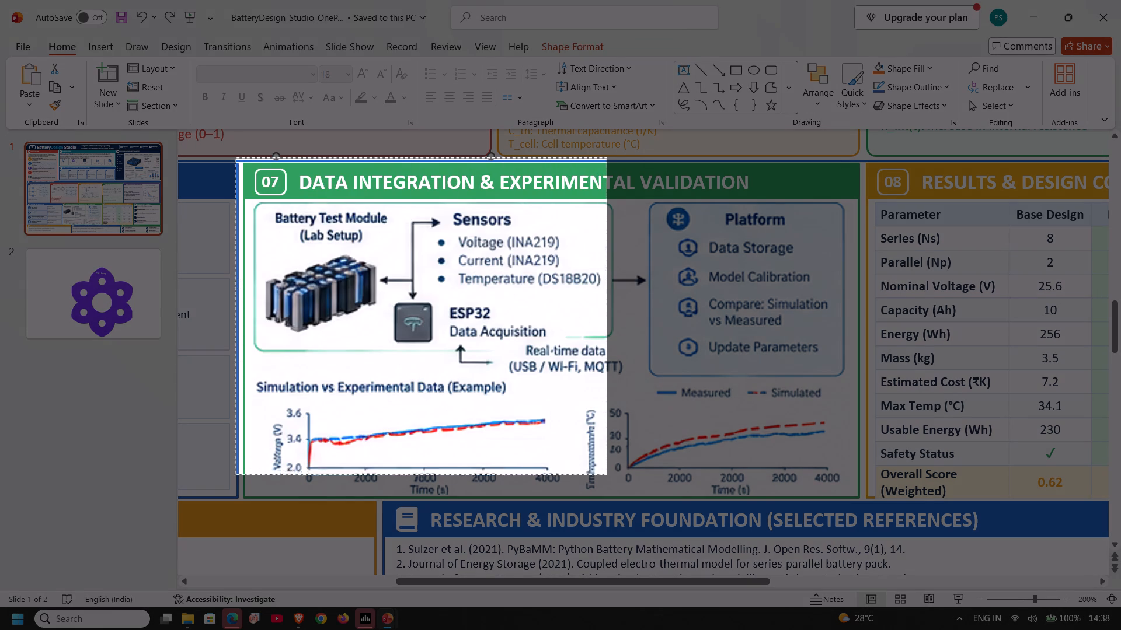
{"action": "left_click_drag", "start_coordinate": [611, 475], "coordinate": [869, 505]}
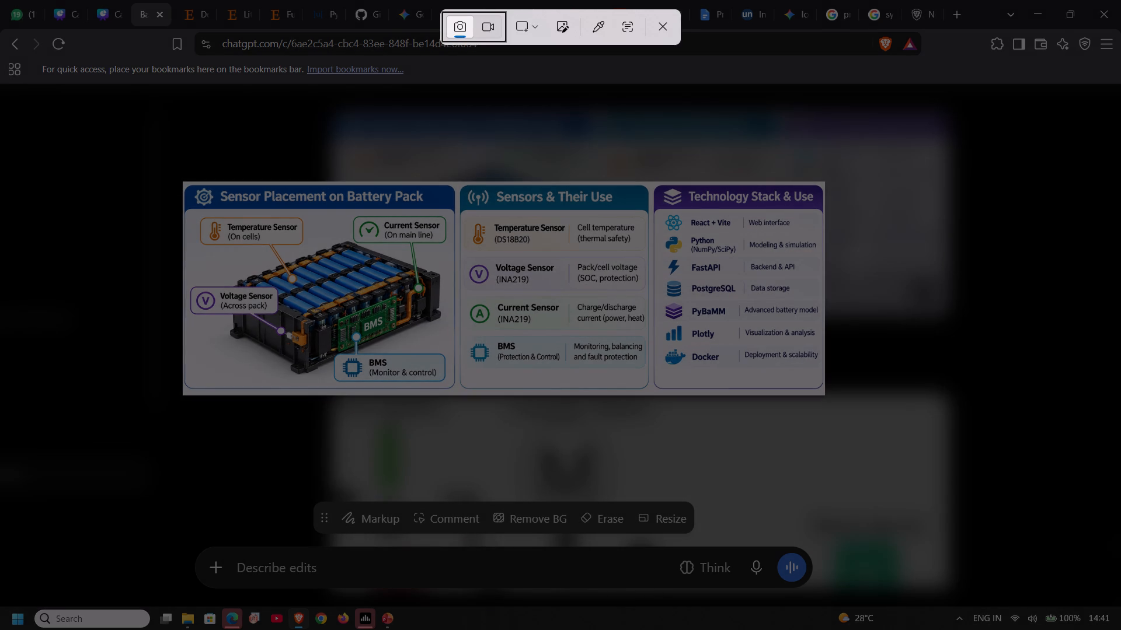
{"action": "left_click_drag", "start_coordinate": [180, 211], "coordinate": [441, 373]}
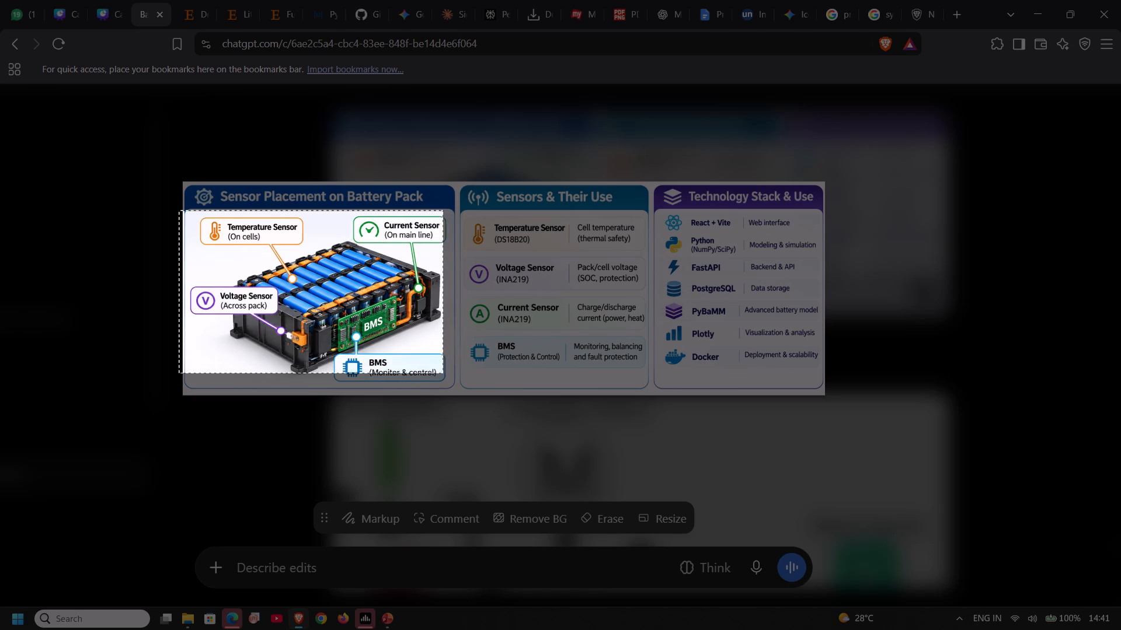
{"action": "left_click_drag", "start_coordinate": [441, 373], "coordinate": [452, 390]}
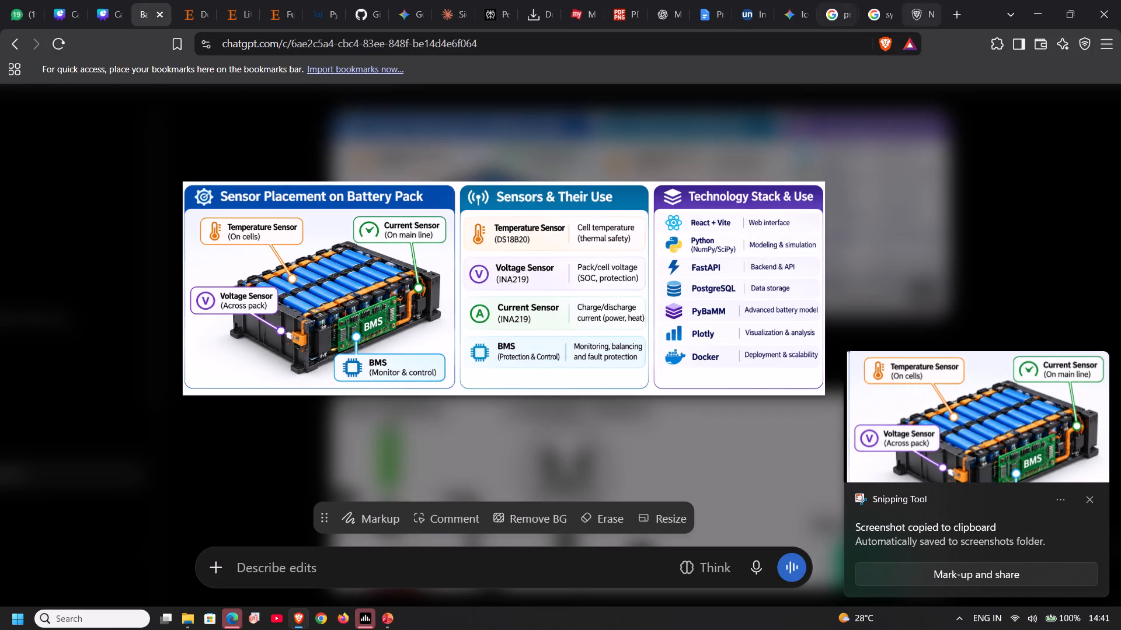
Search Google for "battery image with sensors", replacing the earlier query about a down scroll symbol.
{"action": "left_click", "coordinate": [864, 19]}
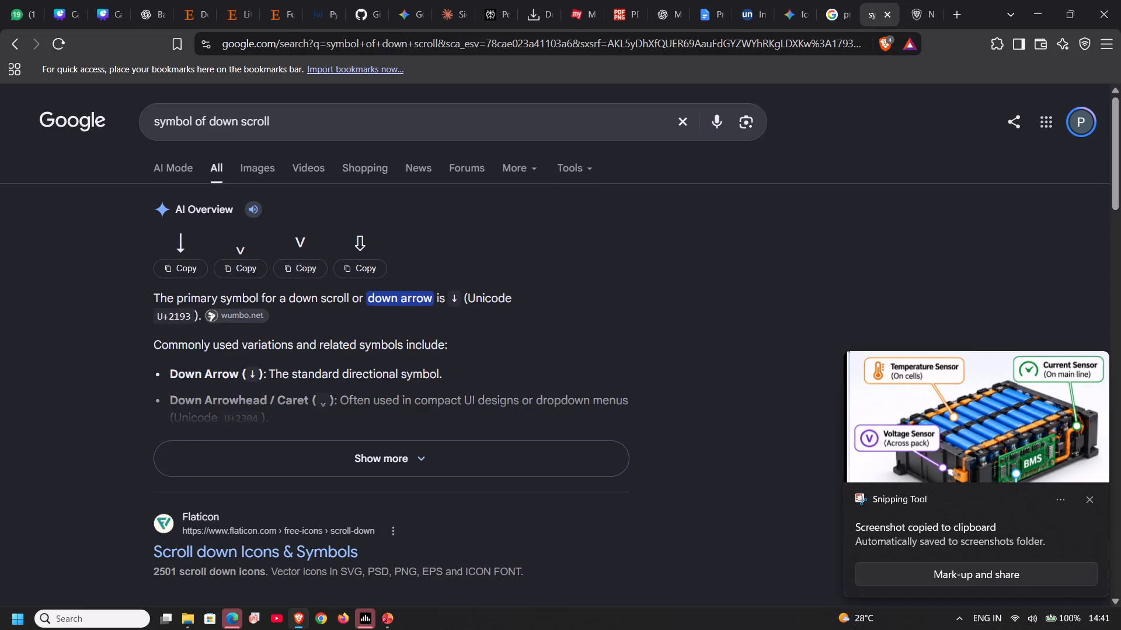
{"action": "left_click_drag", "start_coordinate": [530, 125], "coordinate": [148, 136]}
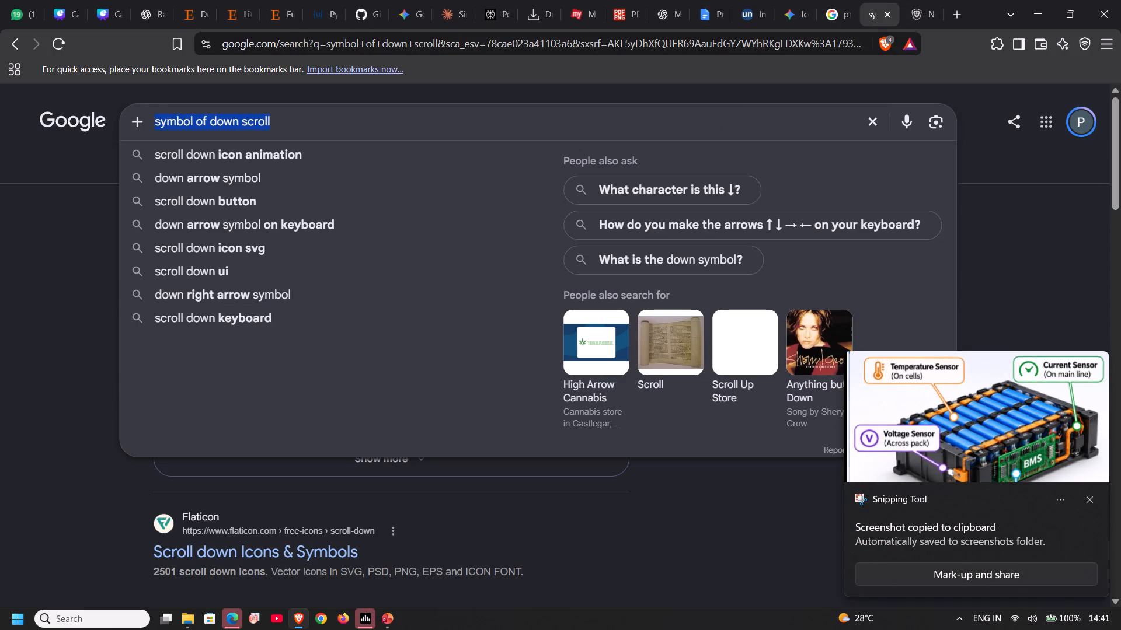
{"action": "type", "text": "battery"}
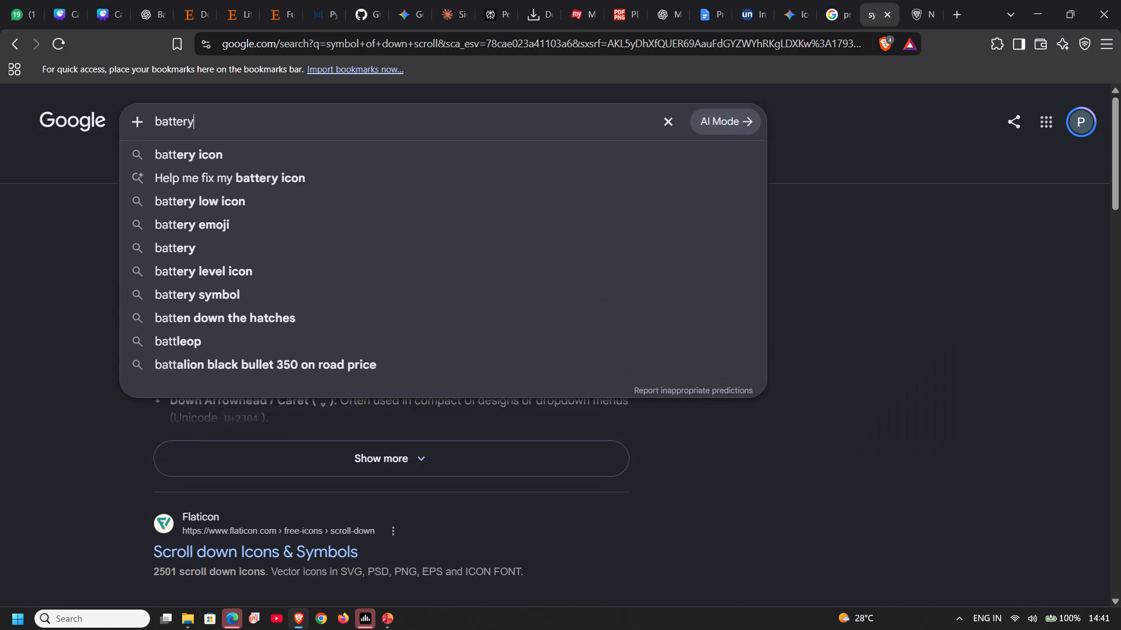
{"action": "key", "text": "space"}
{"action": "type", "text": "image"}
{"action": "key", "text": "space"}
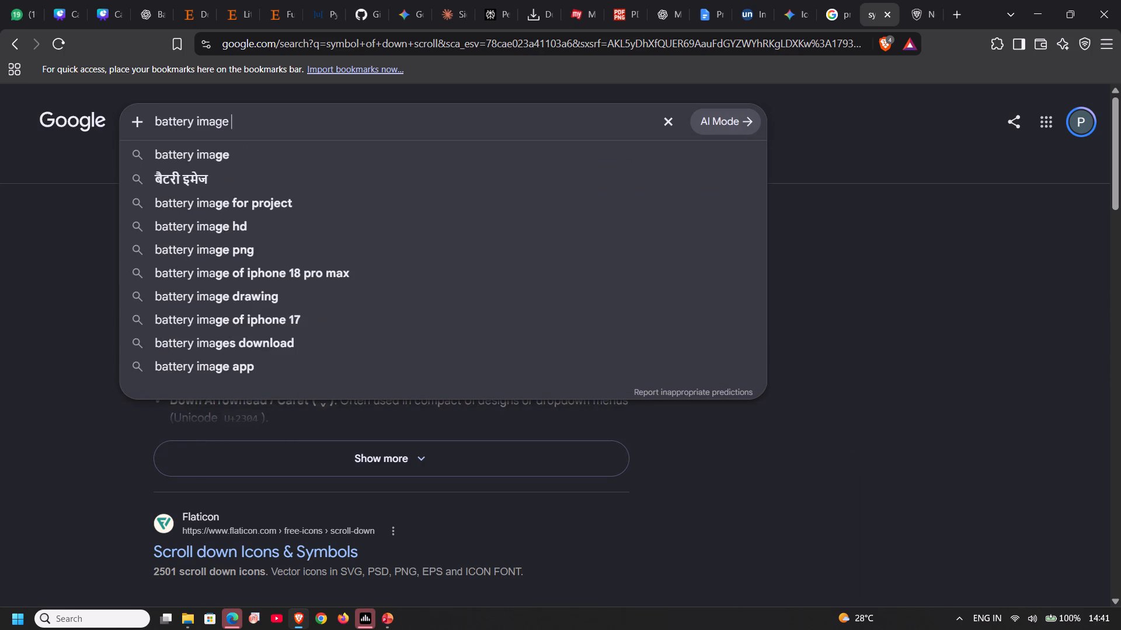
{"action": "key", "text": "space"}
{"action": "type", "text": "with sensors"}
{"action": "key", "text": "Return"}
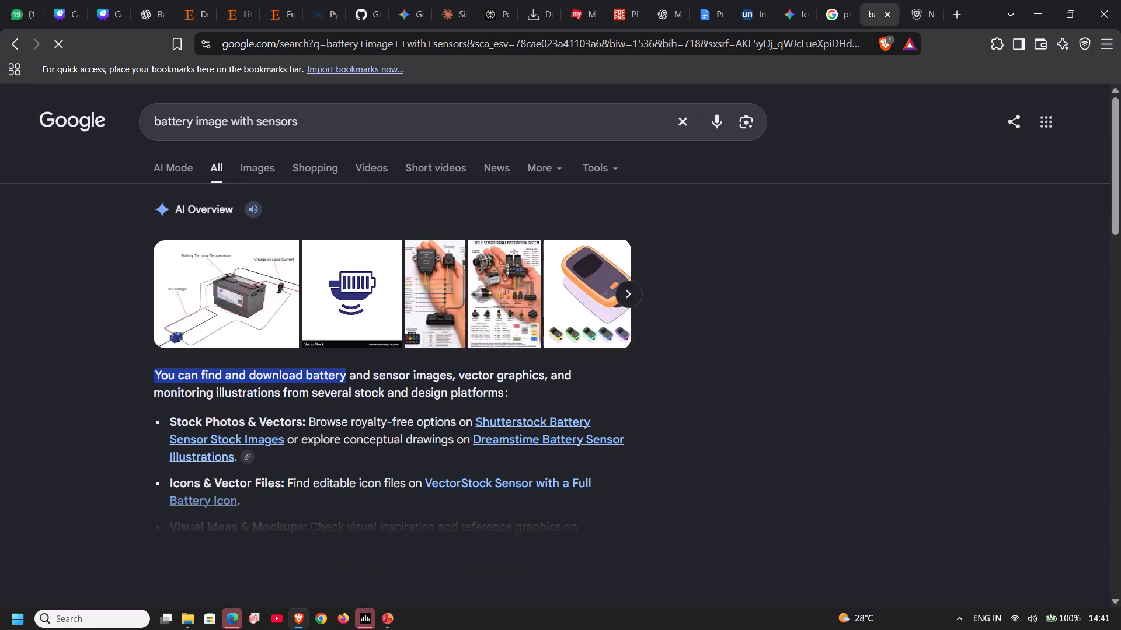
Browse the Google search and image results for a battery picture showing sensors.
{"action": "scroll", "coordinate": [466, 405], "scroll_direction": "down", "scroll_amount": 1}
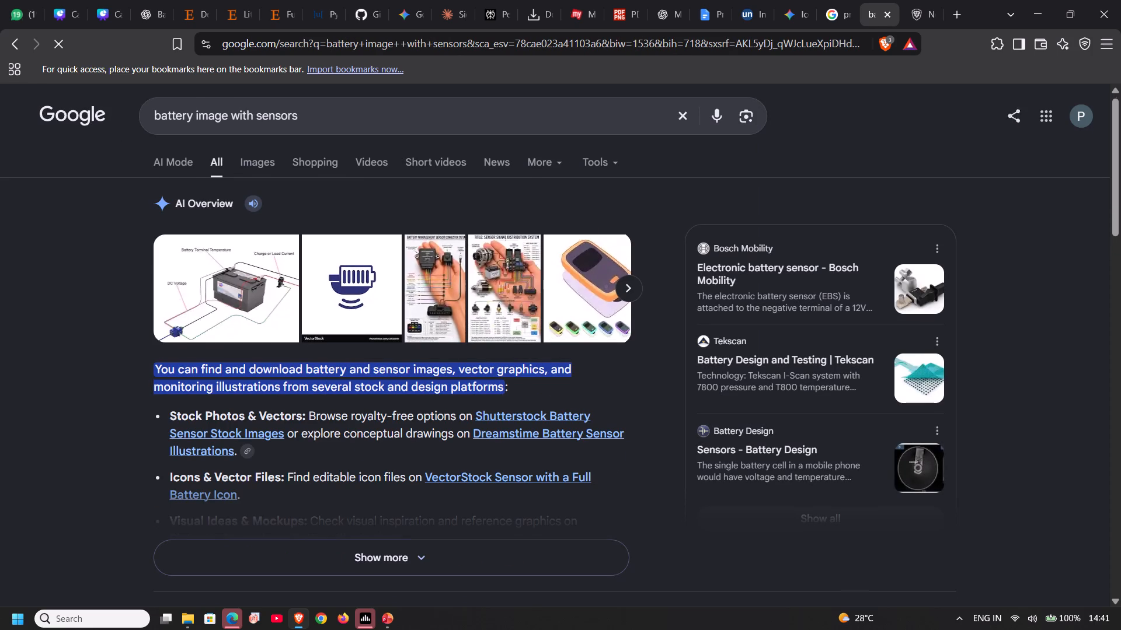
{"action": "scroll", "coordinate": [466, 405], "scroll_direction": "down", "scroll_amount": 2}
{"action": "scroll", "coordinate": [466, 405], "scroll_direction": "up", "scroll_amount": 6}
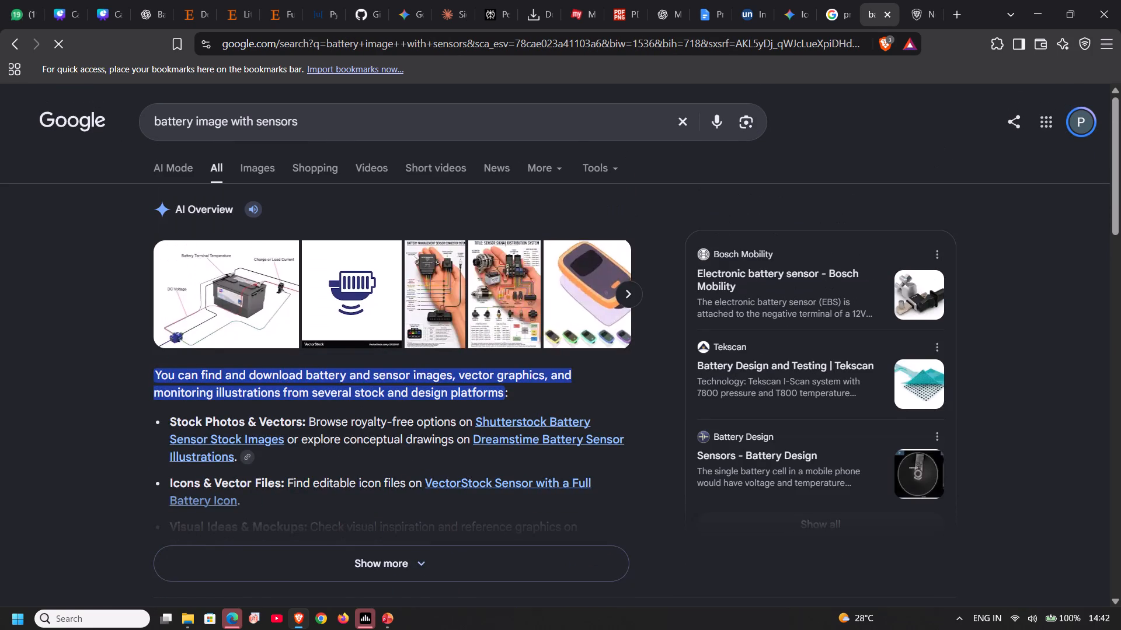
{"action": "left_click", "coordinate": [626, 297]}
{"action": "left_click", "coordinate": [250, 177]}
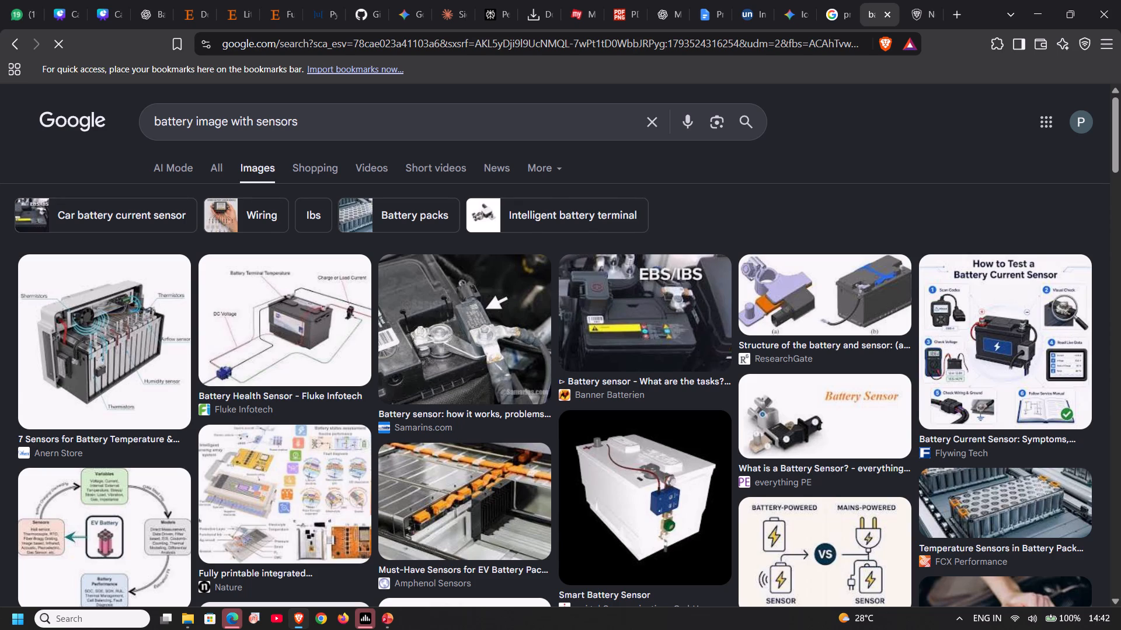
{"action": "scroll", "coordinate": [357, 387], "scroll_direction": "down", "scroll_amount": 2}
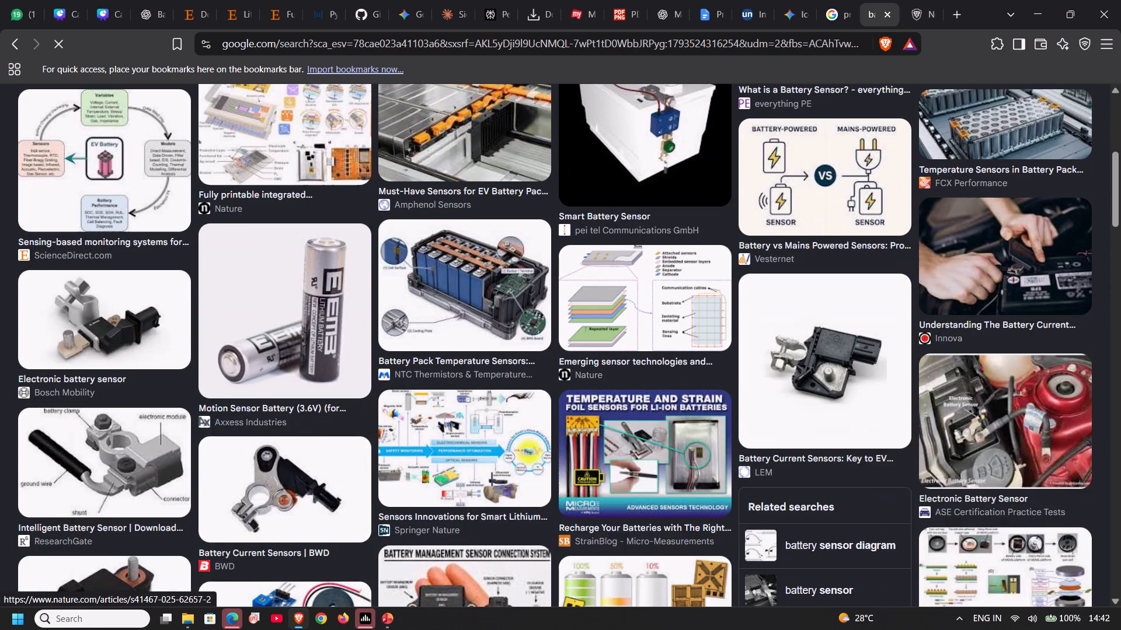
{"action": "scroll", "coordinate": [629, 306], "scroll_direction": "up", "scroll_amount": 1}
{"action": "scroll", "coordinate": [626, 309], "scroll_direction": "down", "scroll_amount": 2}
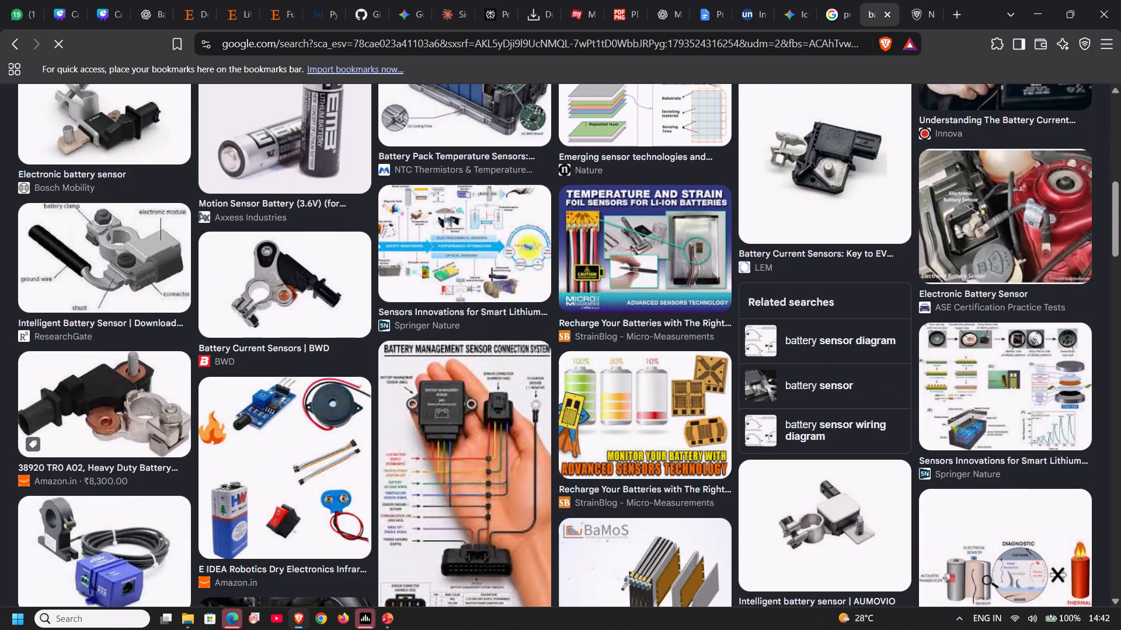
Browse the Google image results for a battery picture that shows its sensors.
{"action": "scroll", "coordinate": [621, 318], "scroll_direction": "down", "scroll_amount": 2}
{"action": "scroll", "coordinate": [621, 318], "scroll_direction": "up", "scroll_amount": 2}
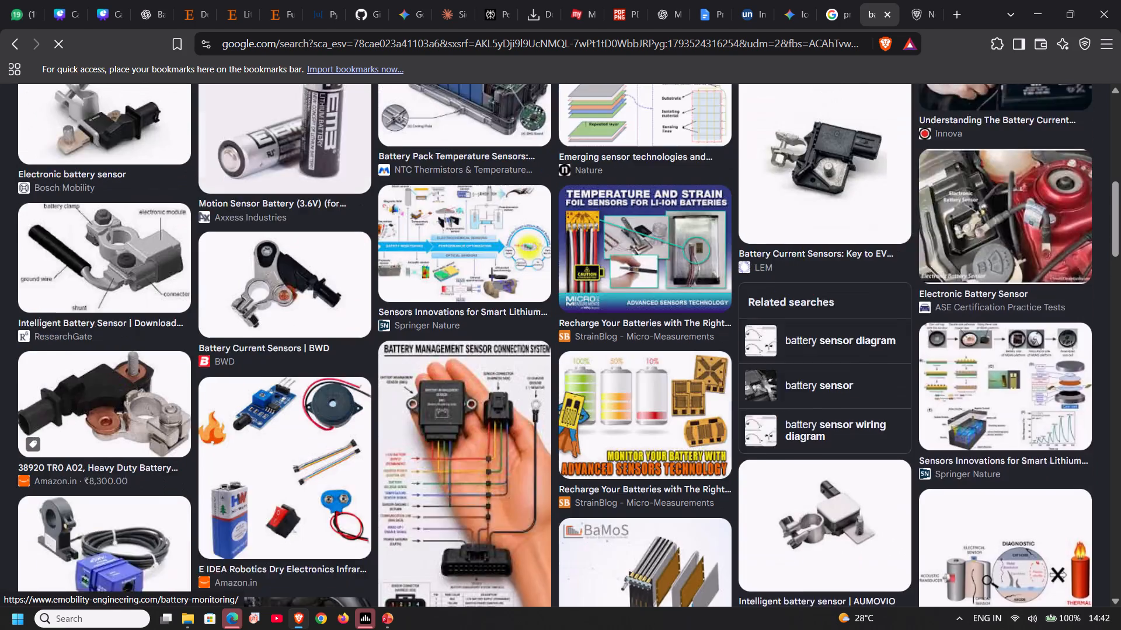
{"action": "scroll", "coordinate": [621, 318], "scroll_direction": "up", "scroll_amount": 1}
{"action": "scroll", "coordinate": [740, 304], "scroll_direction": "up", "scroll_amount": 2}
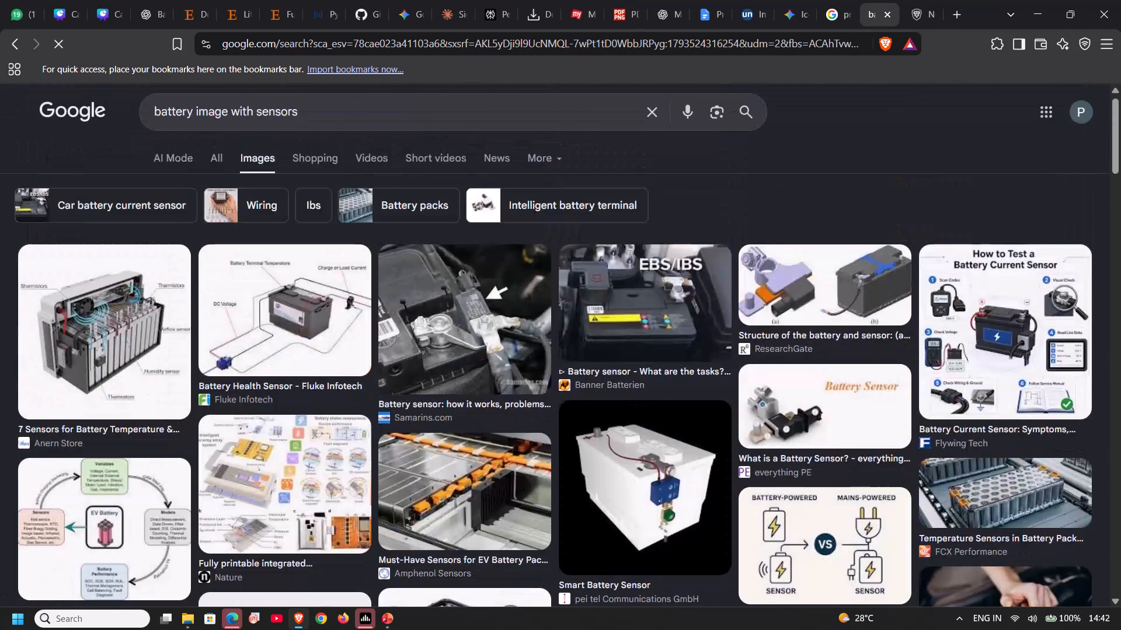
{"action": "left_click", "coordinate": [1014, 278]}
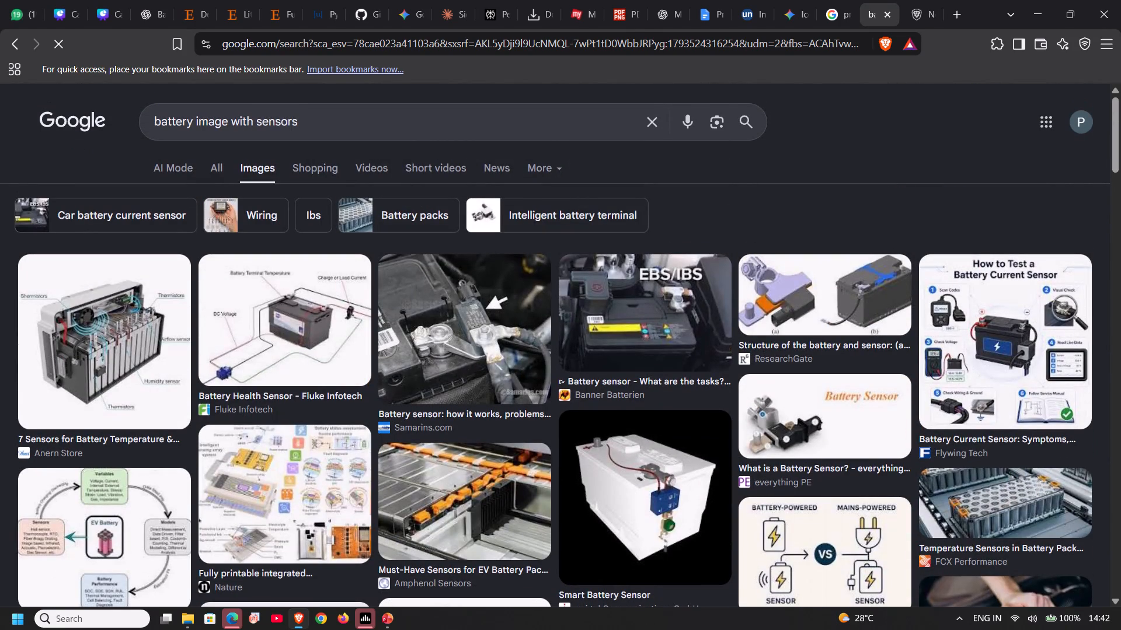
{"action": "scroll", "coordinate": [361, 352], "scroll_direction": "down", "scroll_amount": 7}
{"action": "scroll", "coordinate": [361, 352], "scroll_direction": "up", "scroll_amount": 1}
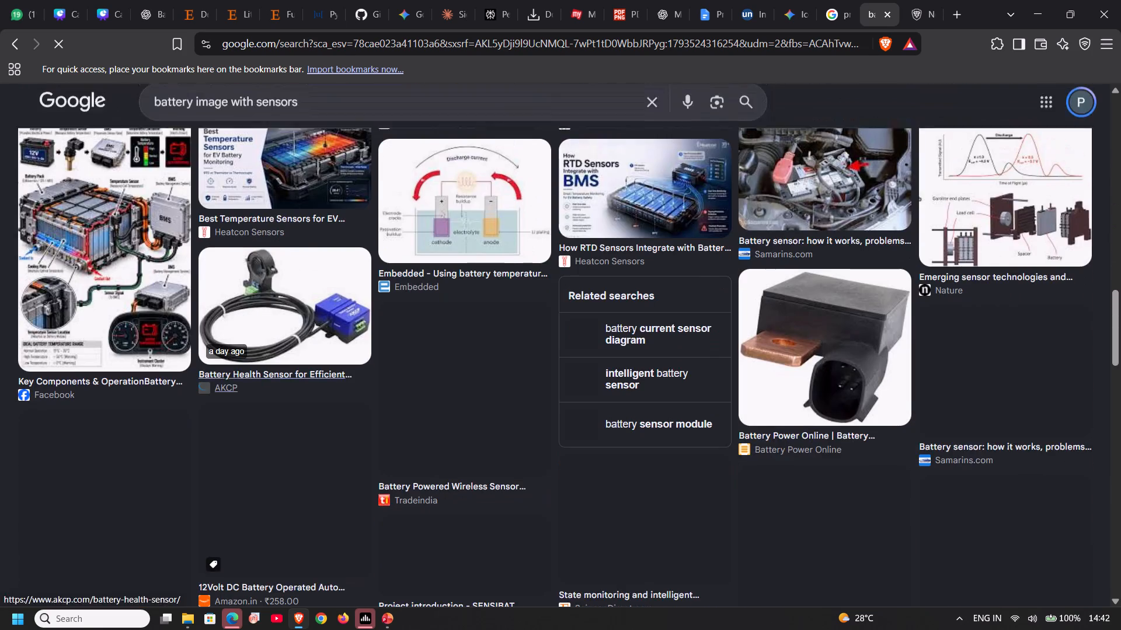
{"action": "scroll", "coordinate": [361, 352], "scroll_direction": "up", "scroll_amount": 6}
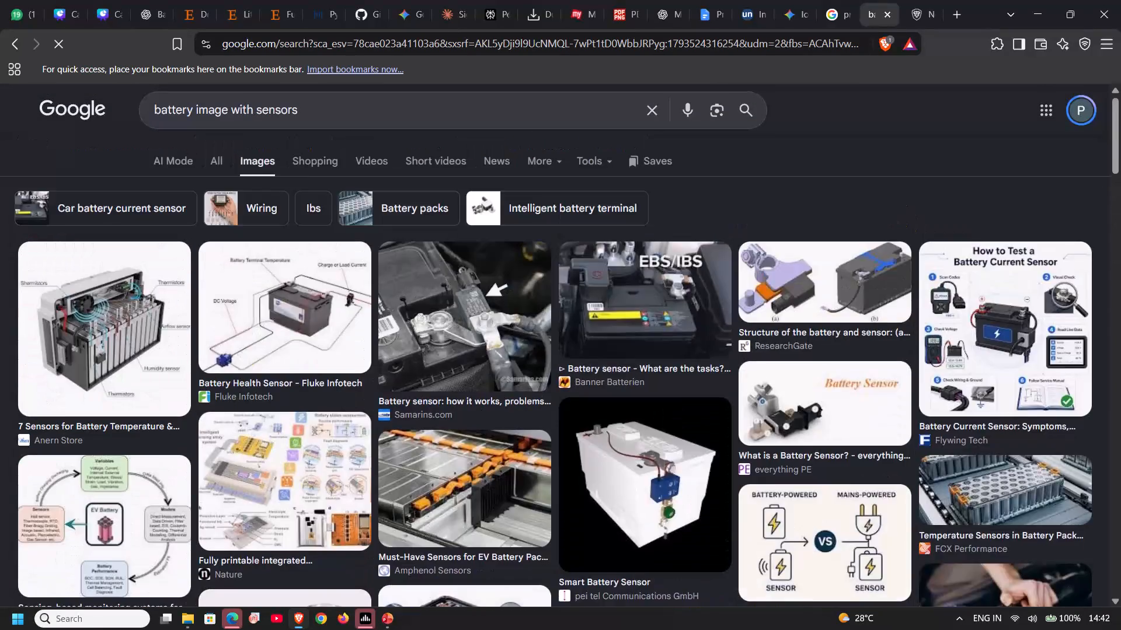
{"action": "scroll", "coordinate": [361, 352], "scroll_direction": "down", "scroll_amount": 7}
{"action": "scroll", "coordinate": [361, 352], "scroll_direction": "up", "scroll_amount": 5}
{"action": "scroll", "coordinate": [361, 352], "scroll_direction": "down", "scroll_amount": 2}
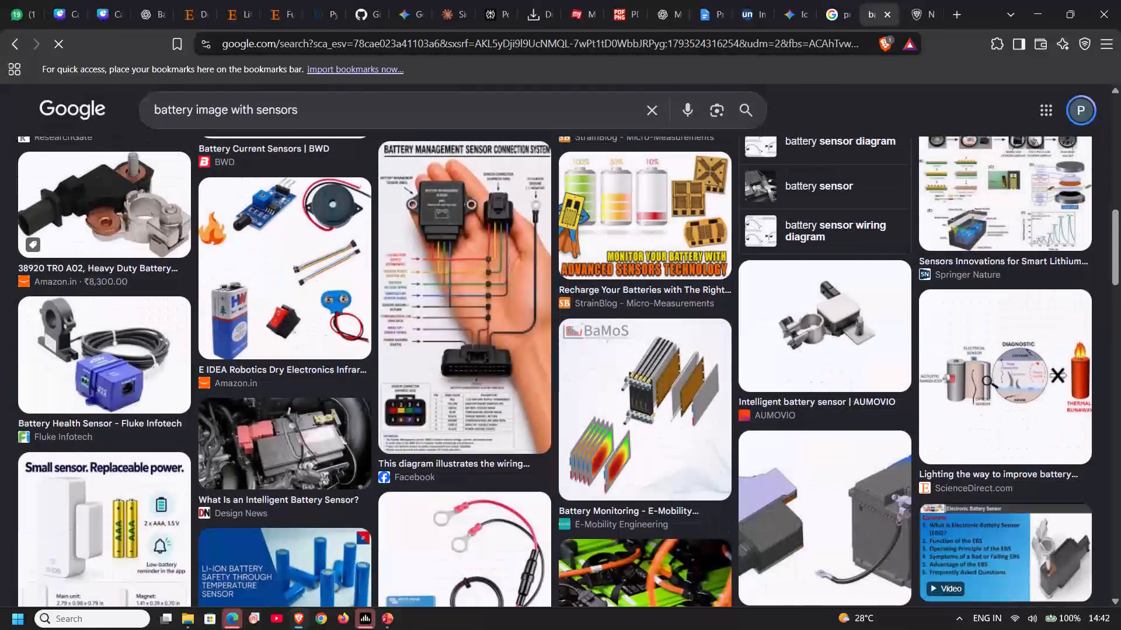
{"action": "scroll", "coordinate": [360, 353], "scroll_direction": "down", "scroll_amount": 5}
{"action": "scroll", "coordinate": [359, 353], "scroll_direction": "up", "scroll_amount": 3}
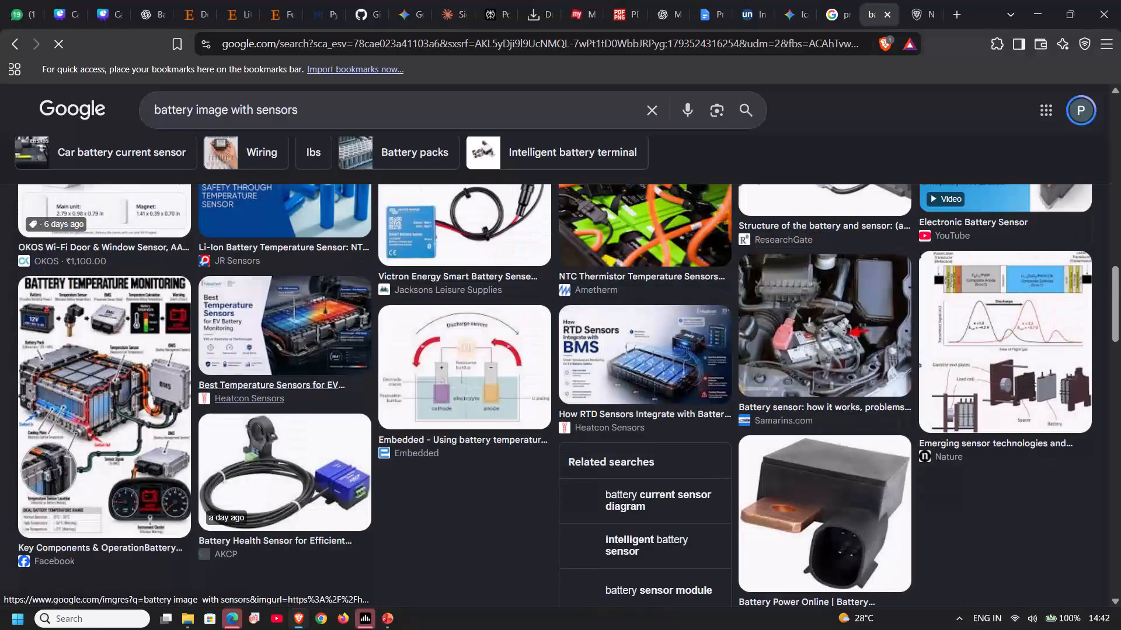
Open the Battery Temperature Monitoring image and its Facebook source post, and examine the diagram of the battery pack and sensors.
{"action": "left_click", "coordinate": [41, 369]}
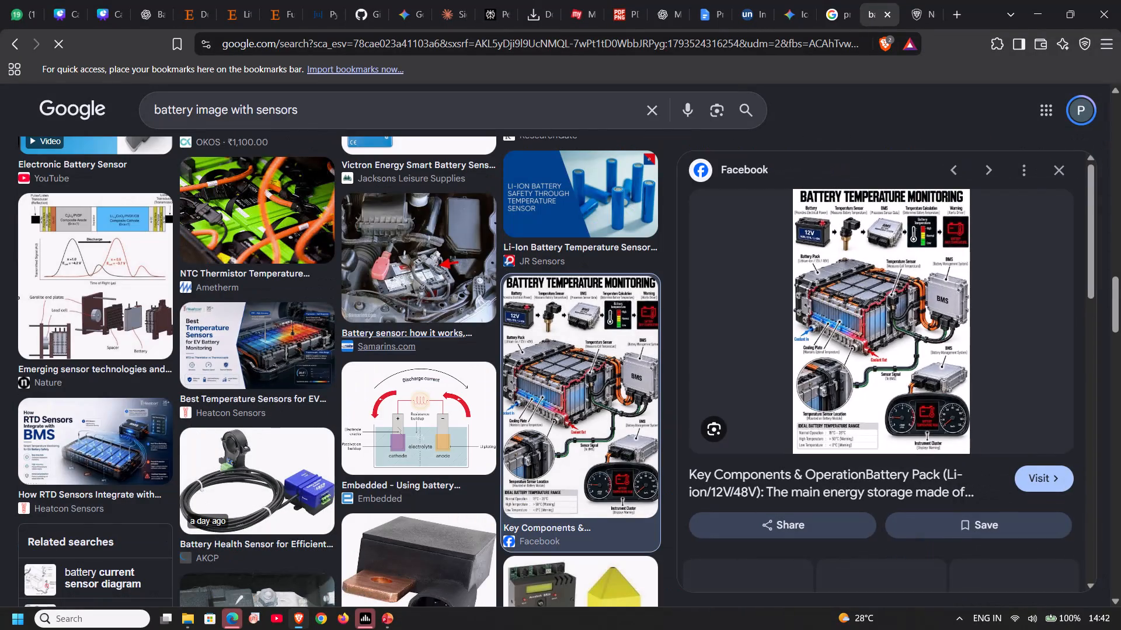
{"action": "left_click", "coordinate": [861, 233]}
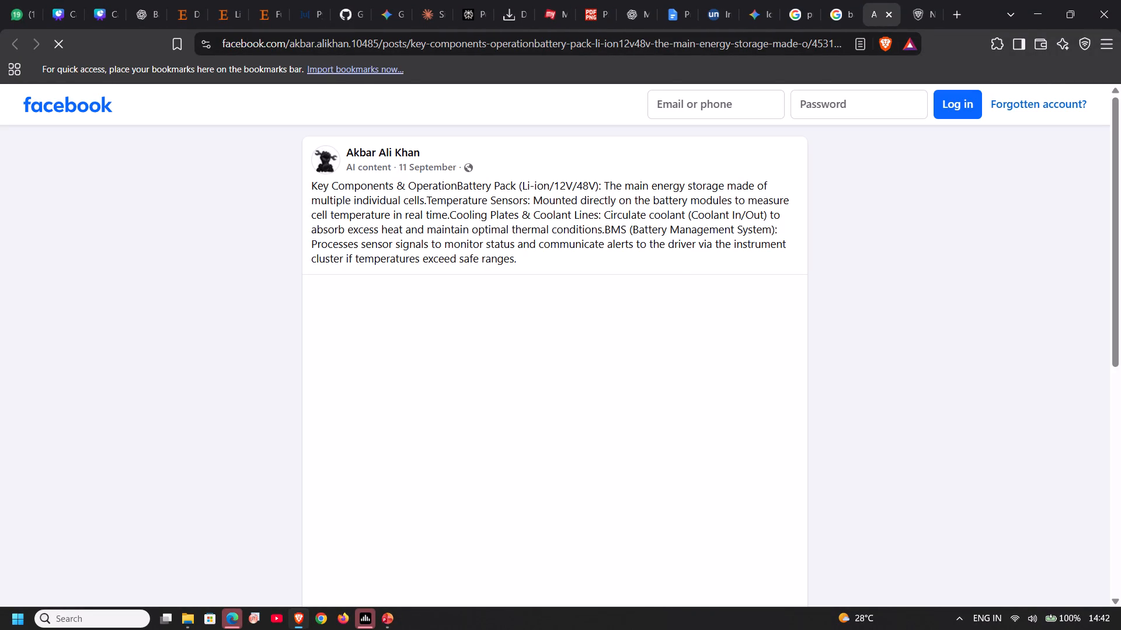
{"action": "scroll", "coordinate": [543, 451], "scroll_direction": "down", "scroll_amount": 1}
{"action": "scroll", "coordinate": [543, 451], "scroll_direction": "up", "scroll_amount": 1}
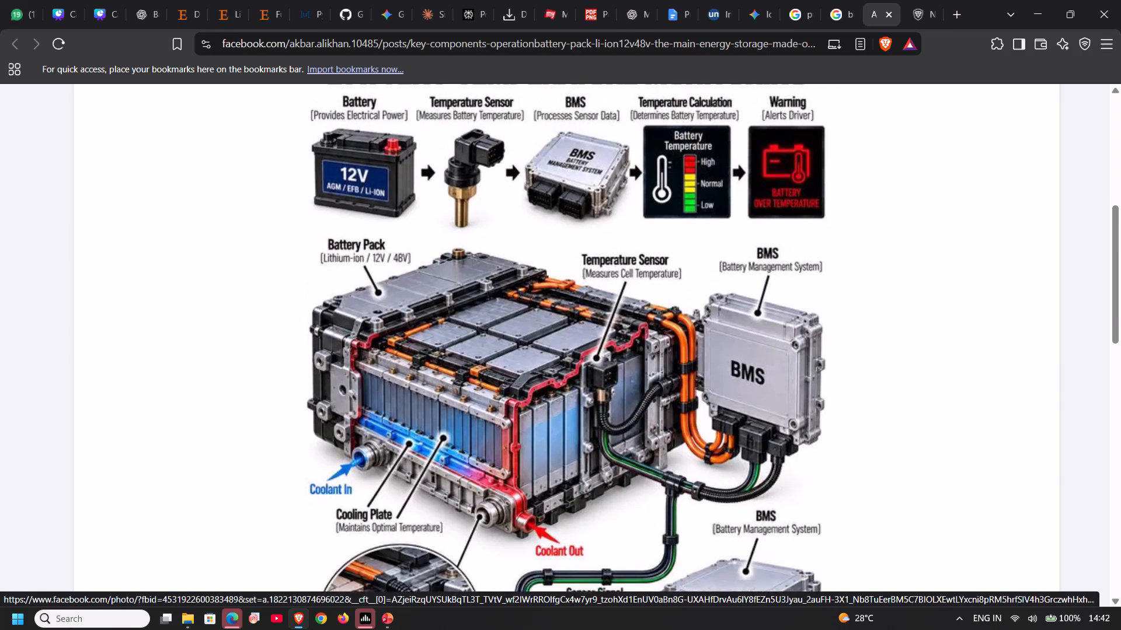
{"action": "scroll", "coordinate": [543, 451], "scroll_direction": "up", "scroll_amount": 2}
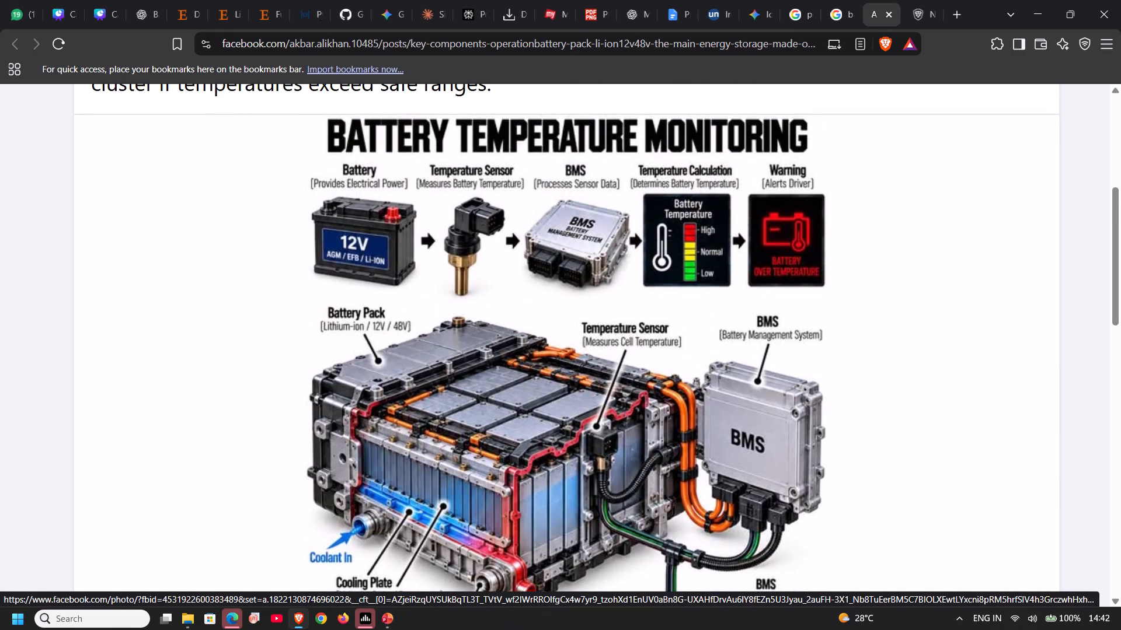
{"action": "scroll", "coordinate": [543, 451], "scroll_direction": "down", "scroll_amount": 2}
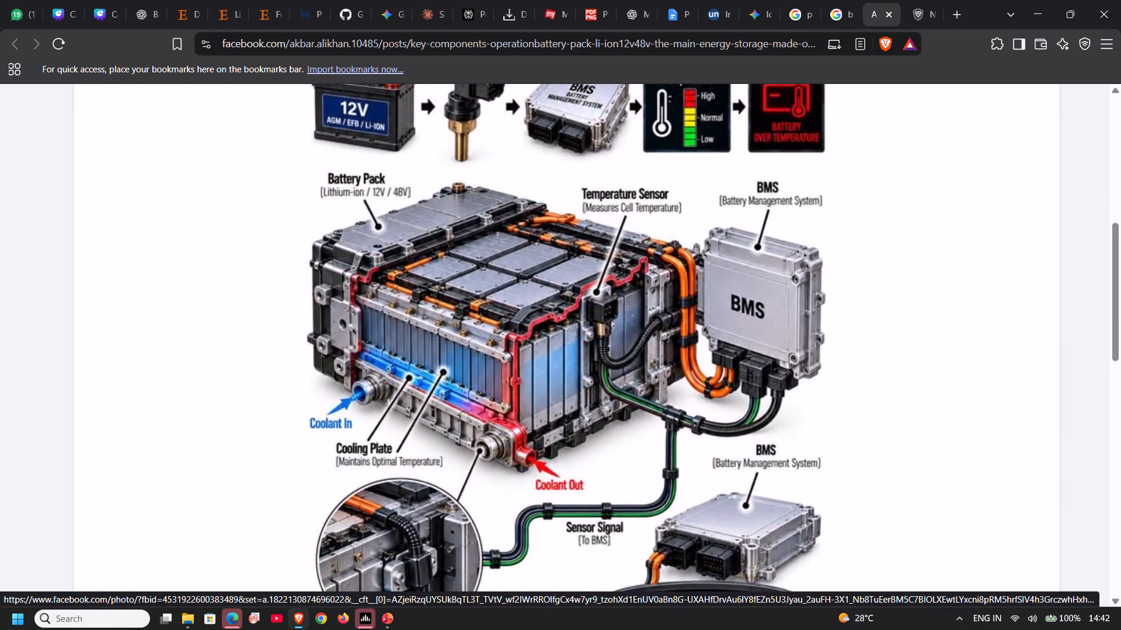
{"action": "scroll", "coordinate": [543, 451], "scroll_direction": "down", "scroll_amount": 3}
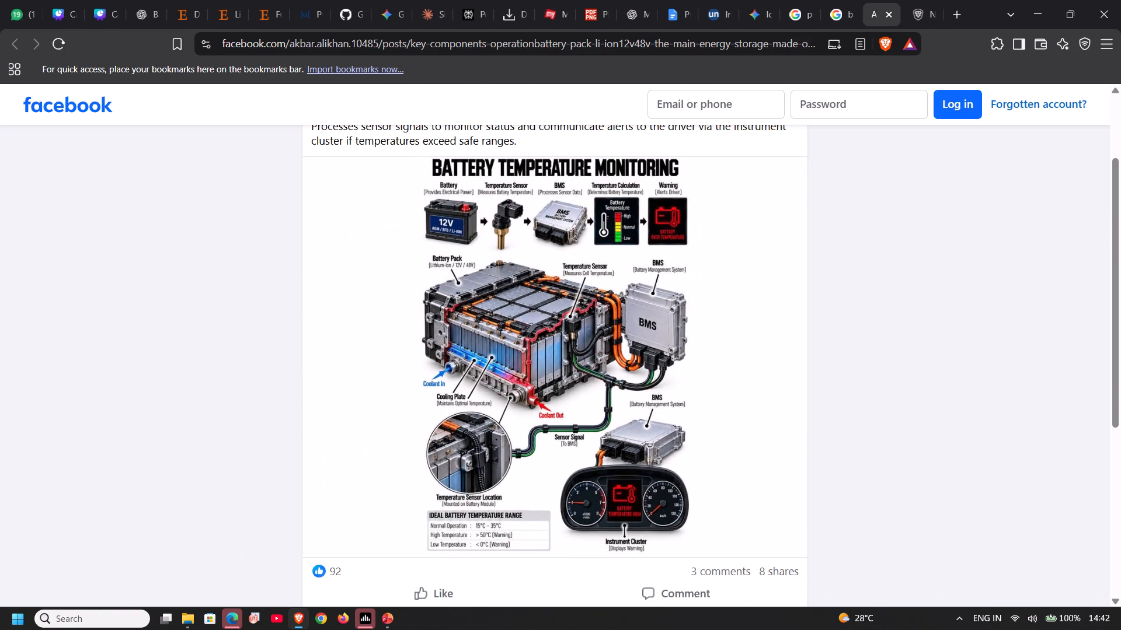
Return to the Google image results and save the PMC - NIH battery pack image about developing 2-in-1 sensors.
{"action": "left_click", "coordinate": [840, 14]}
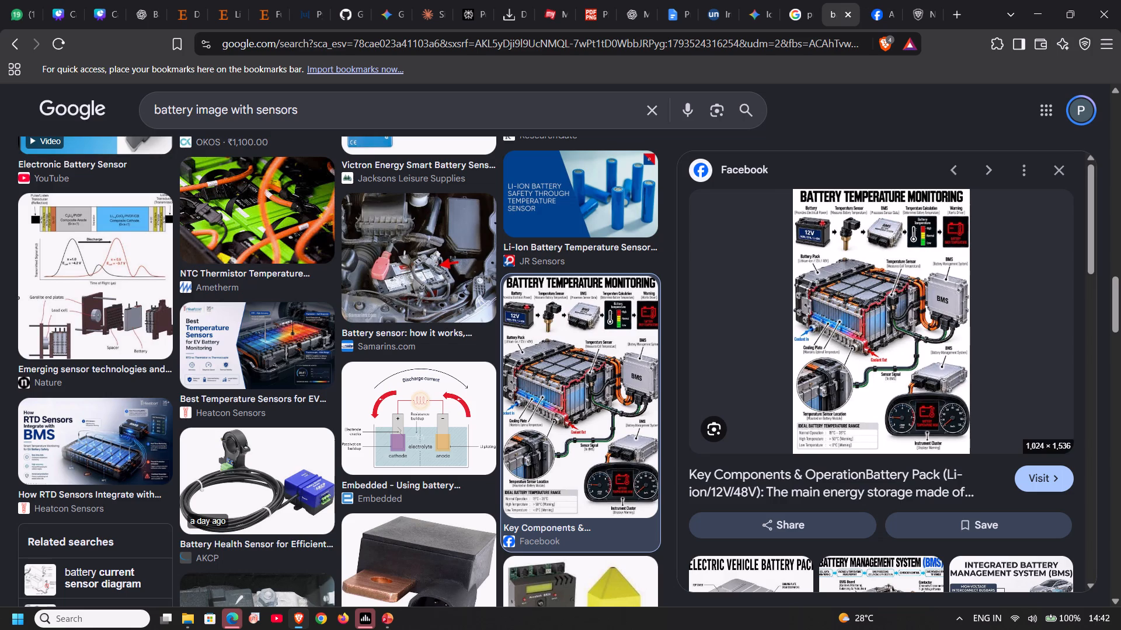
{"action": "scroll", "coordinate": [625, 339], "scroll_direction": "down", "scroll_amount": 1}
{"action": "scroll", "coordinate": [137, 284], "scroll_direction": "down", "scroll_amount": 1}
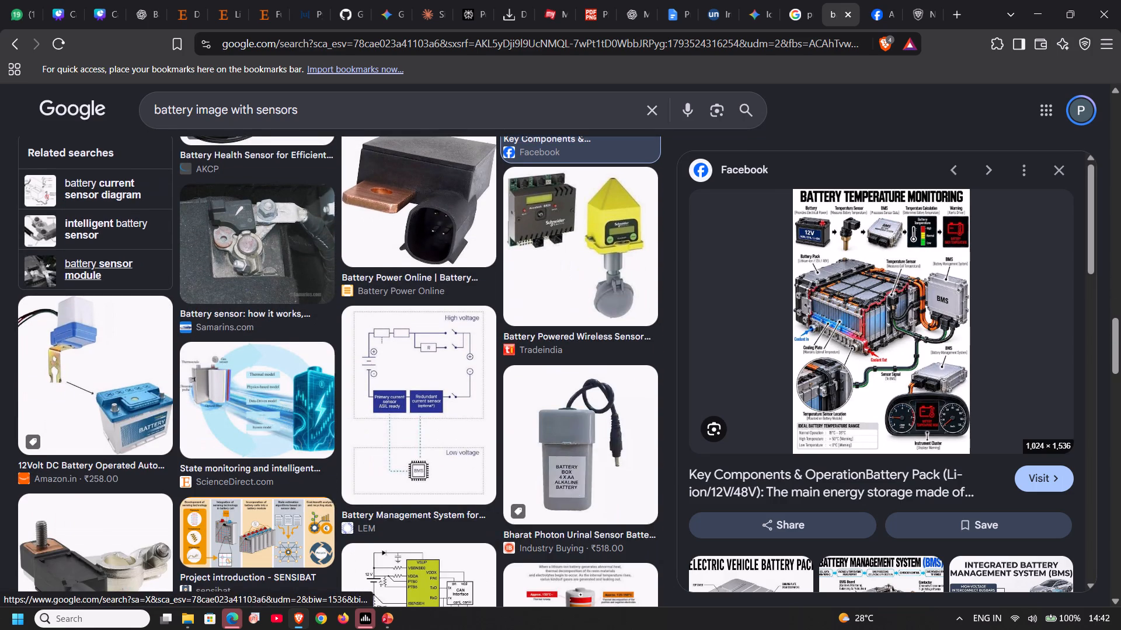
{"action": "scroll", "coordinate": [281, 281], "scroll_direction": "down", "scroll_amount": 2}
{"action": "scroll", "coordinate": [277, 289], "scroll_direction": "up", "scroll_amount": 2}
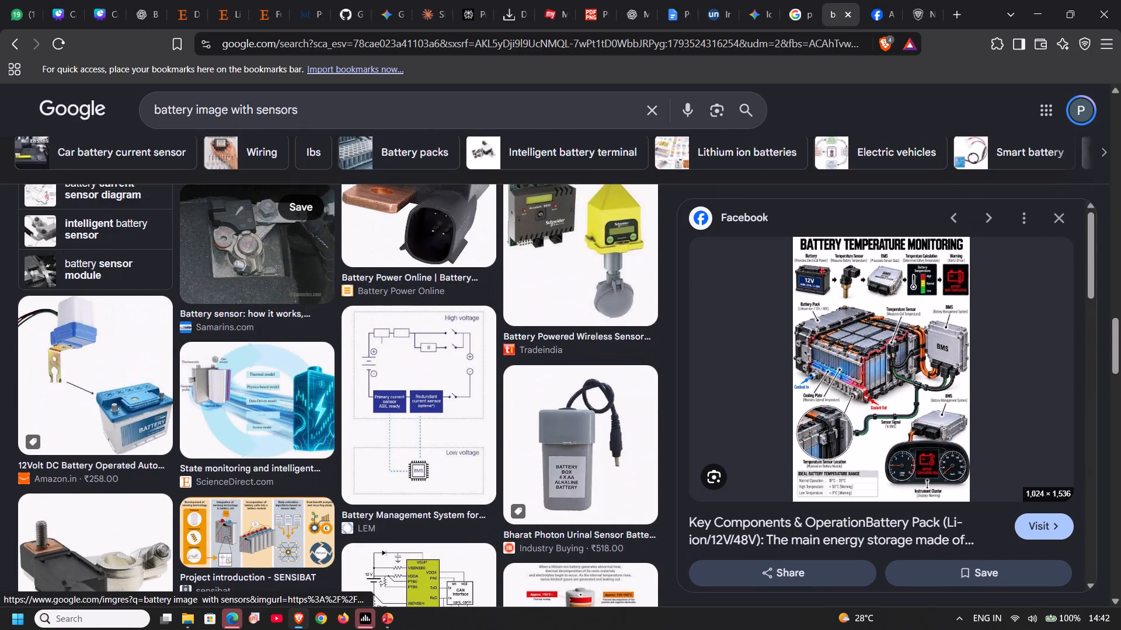
{"action": "scroll", "coordinate": [277, 289], "scroll_direction": "down", "scroll_amount": 2}
{"action": "left_click", "coordinate": [125, 323]}
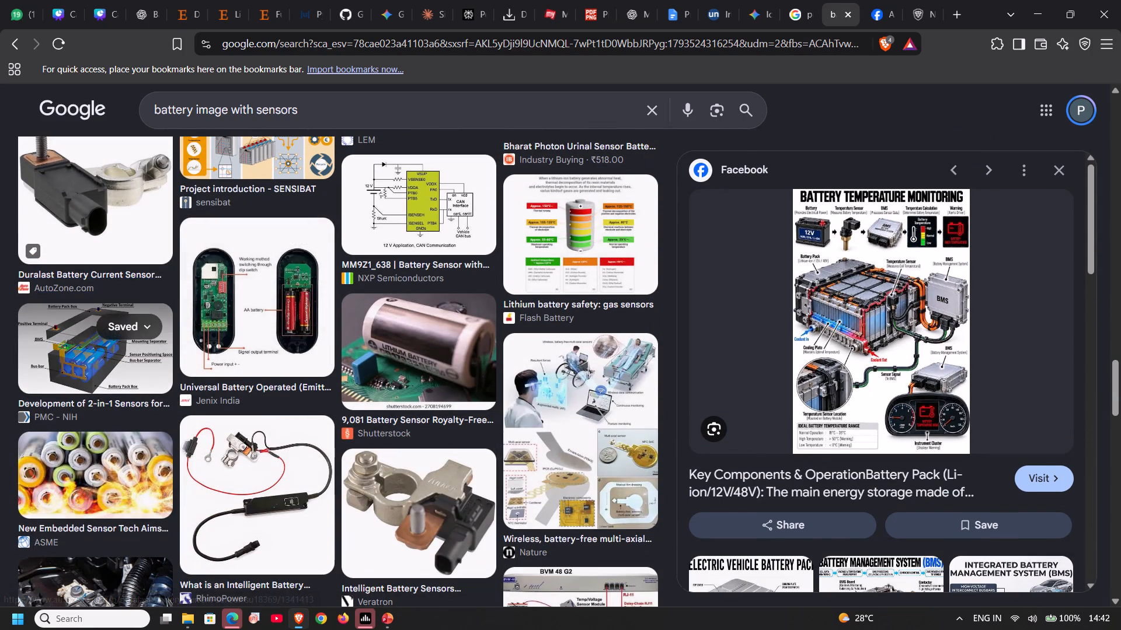
{"action": "left_click", "coordinate": [718, 211]}
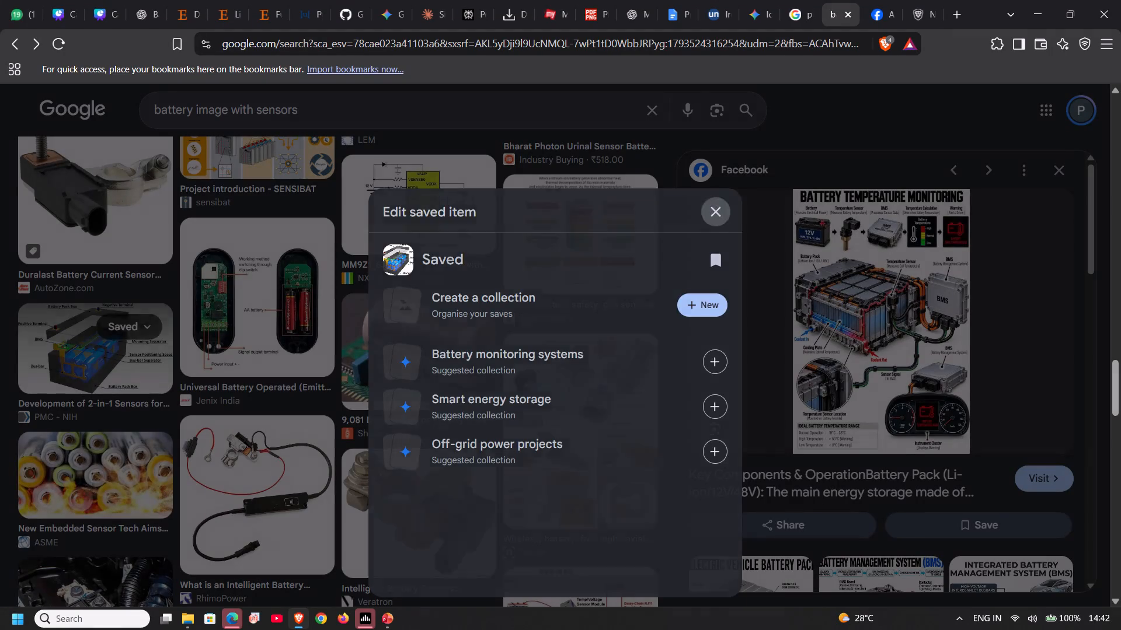
Preview the PMC - NIH battery pack diagram and look through the surrounding image results for alternatives.
{"action": "left_click", "coordinate": [155, 362]}
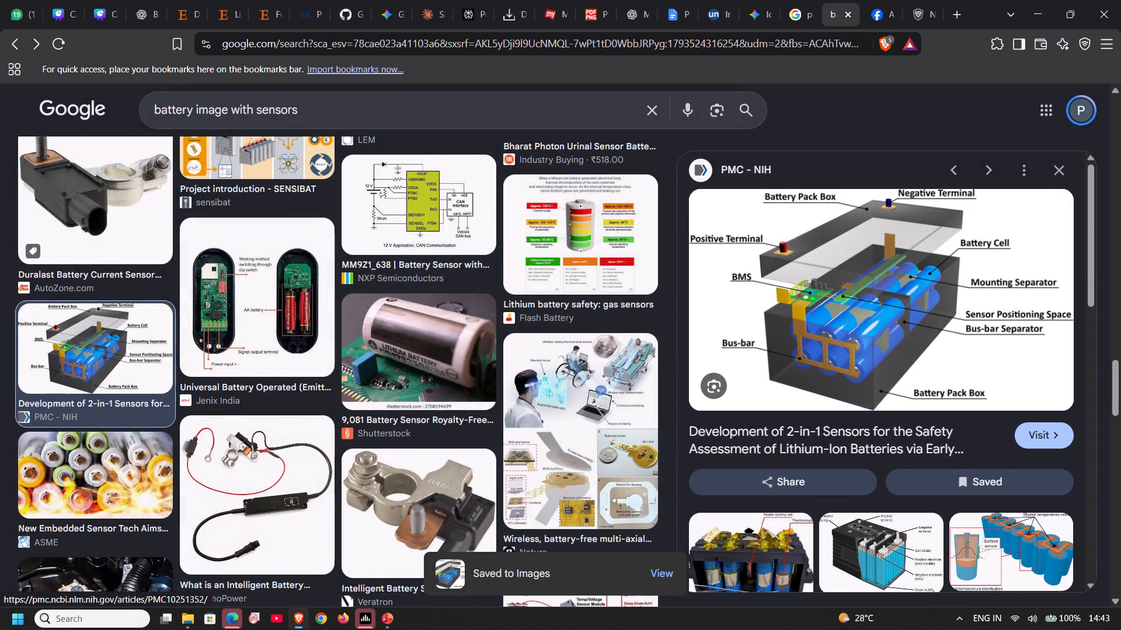
{"action": "scroll", "coordinate": [444, 427], "scroll_direction": "down", "scroll_amount": 2}
{"action": "scroll", "coordinate": [435, 429], "scroll_direction": "up", "scroll_amount": 1}
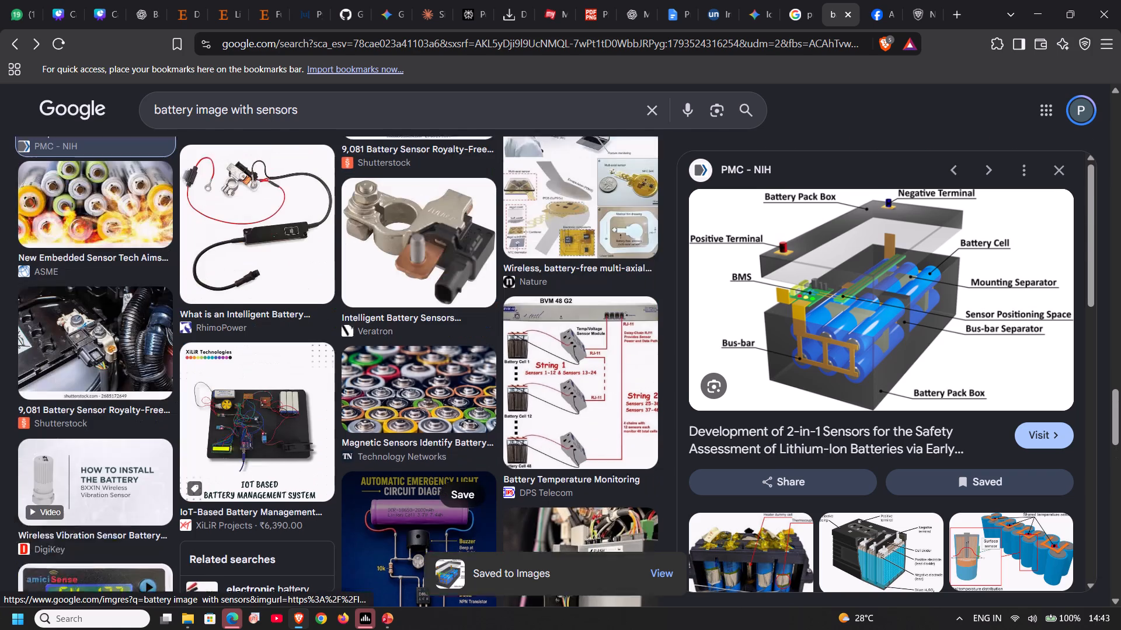
{"action": "scroll", "coordinate": [435, 429], "scroll_direction": "up", "scroll_amount": 9}
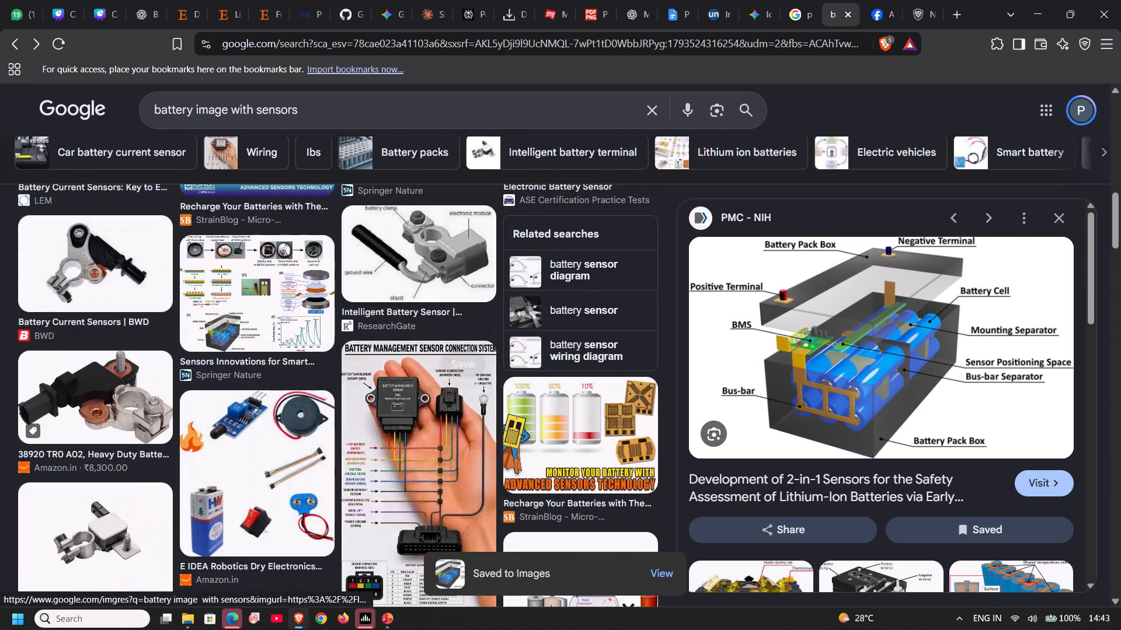
{"action": "scroll", "coordinate": [182, 208], "scroll_direction": "up", "scroll_amount": 4}
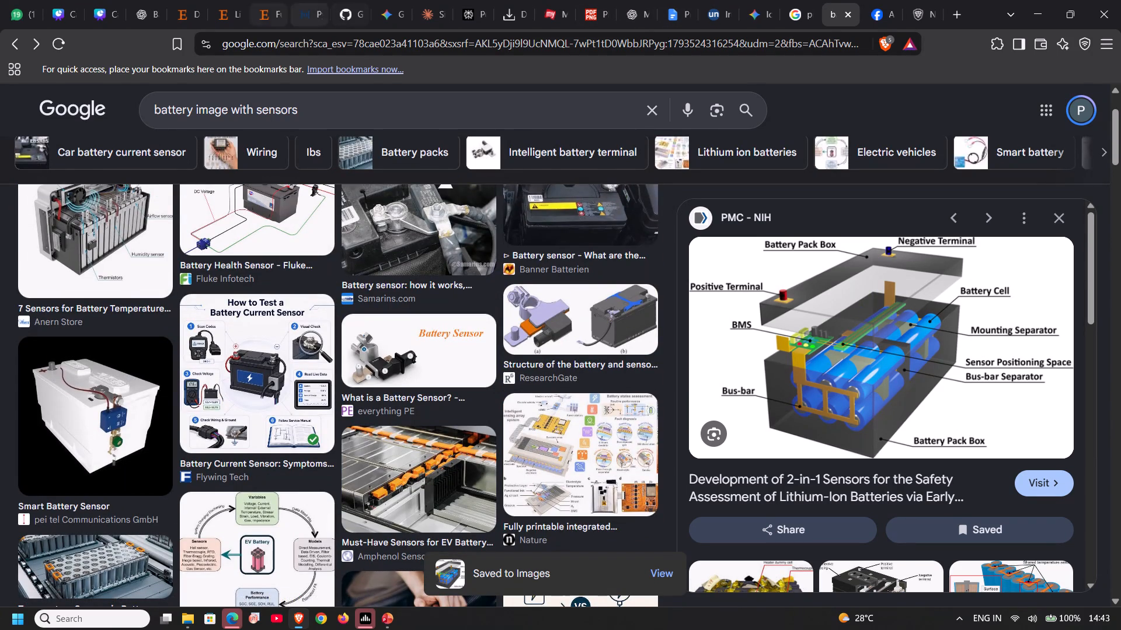
Return to the ChatGPT conversation and start a screen capture over the enlarged Sensor Placement on Battery Pack image.
{"action": "left_click", "coordinate": [143, 20]}
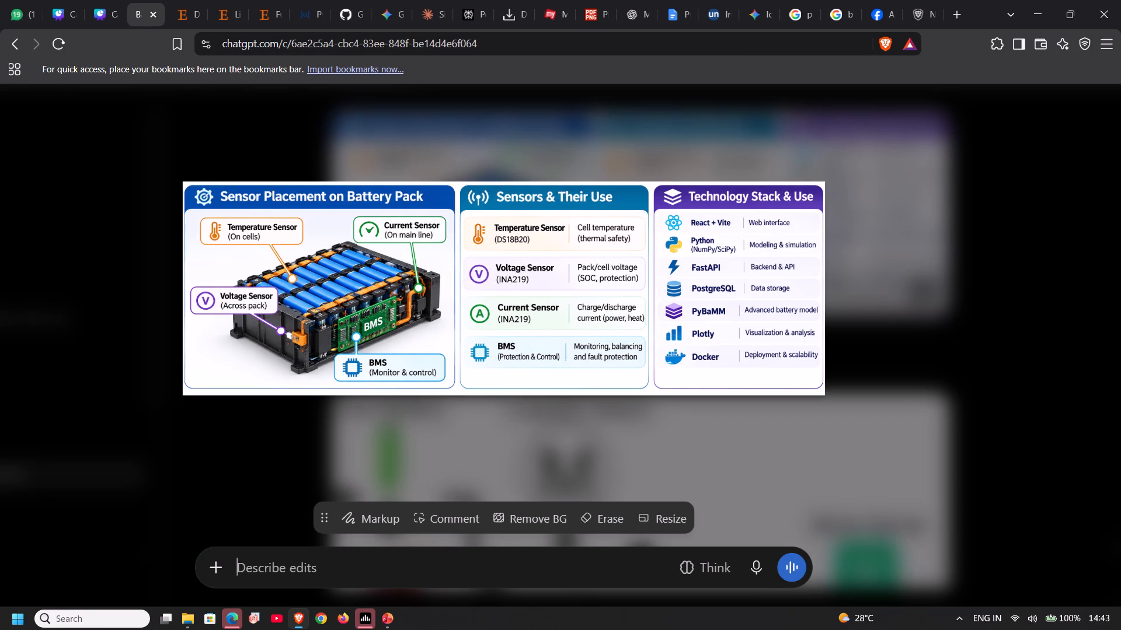
{"action": "key", "text": "Print"}
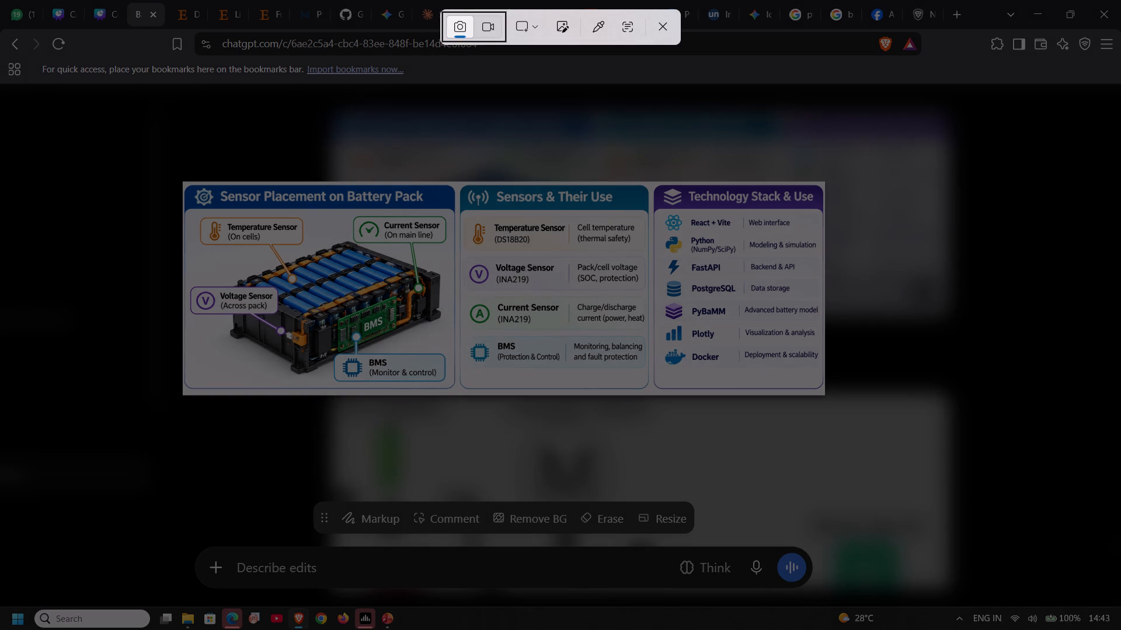
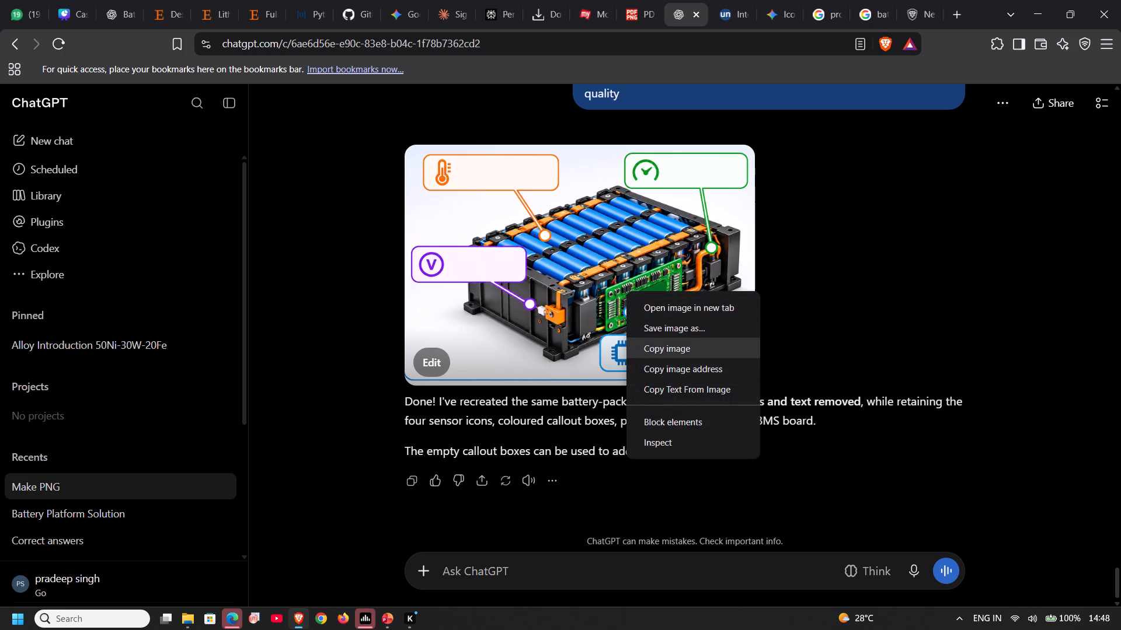
{"action": "left_click", "coordinate": [671, 346]}
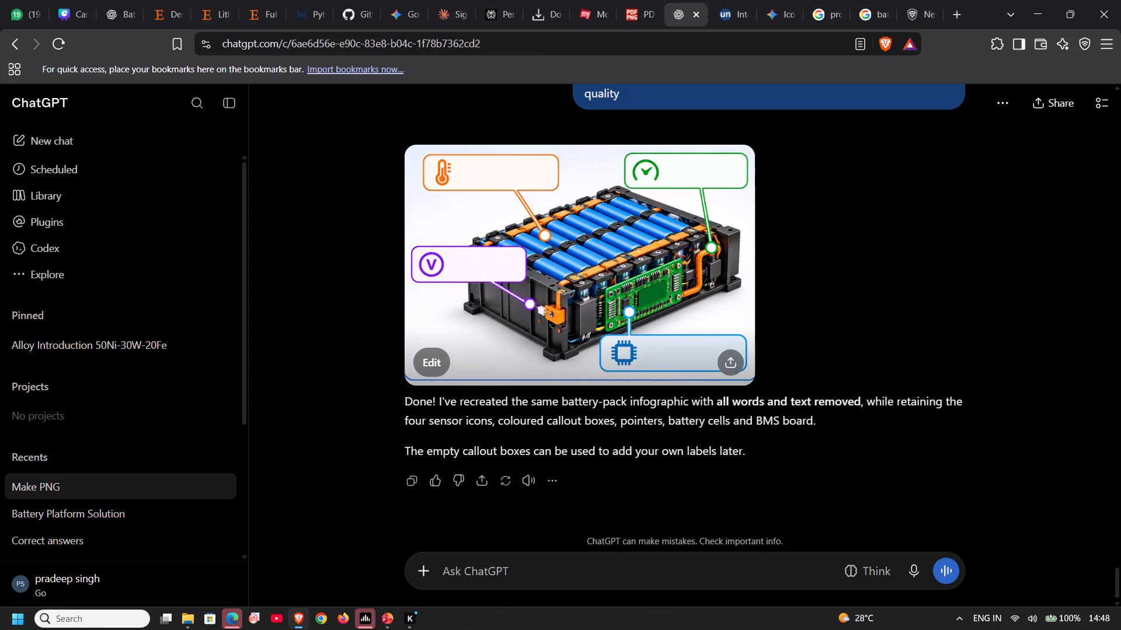
{"action": "left_click", "coordinate": [81, 14]}
{"action": "left_click", "coordinate": [653, 542]}
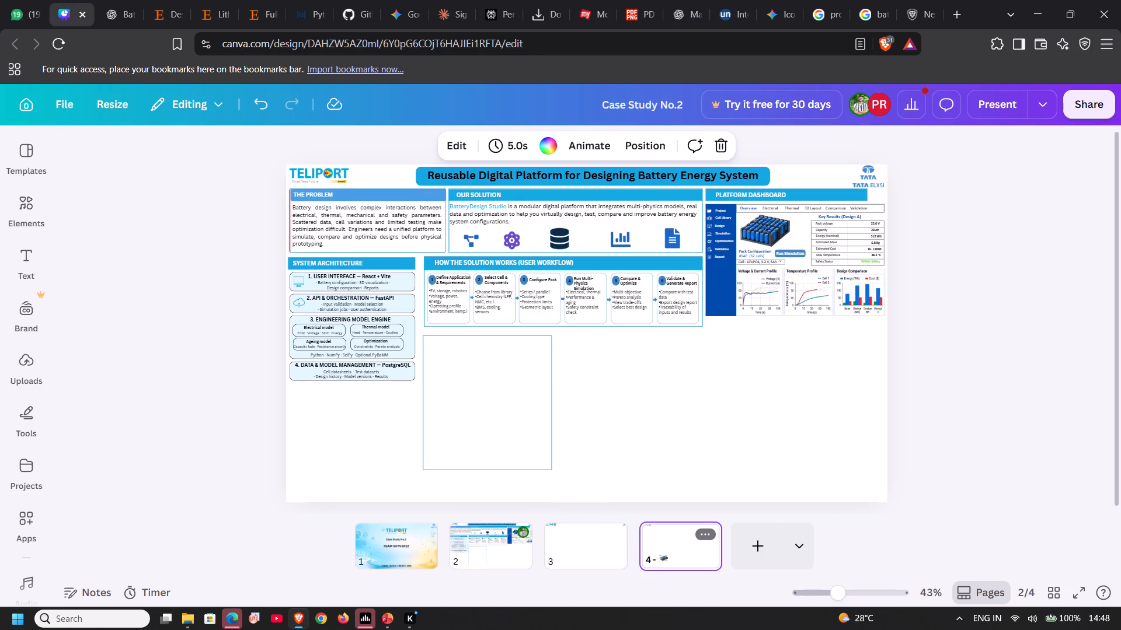
{"action": "key", "text": "ctrl+v"}
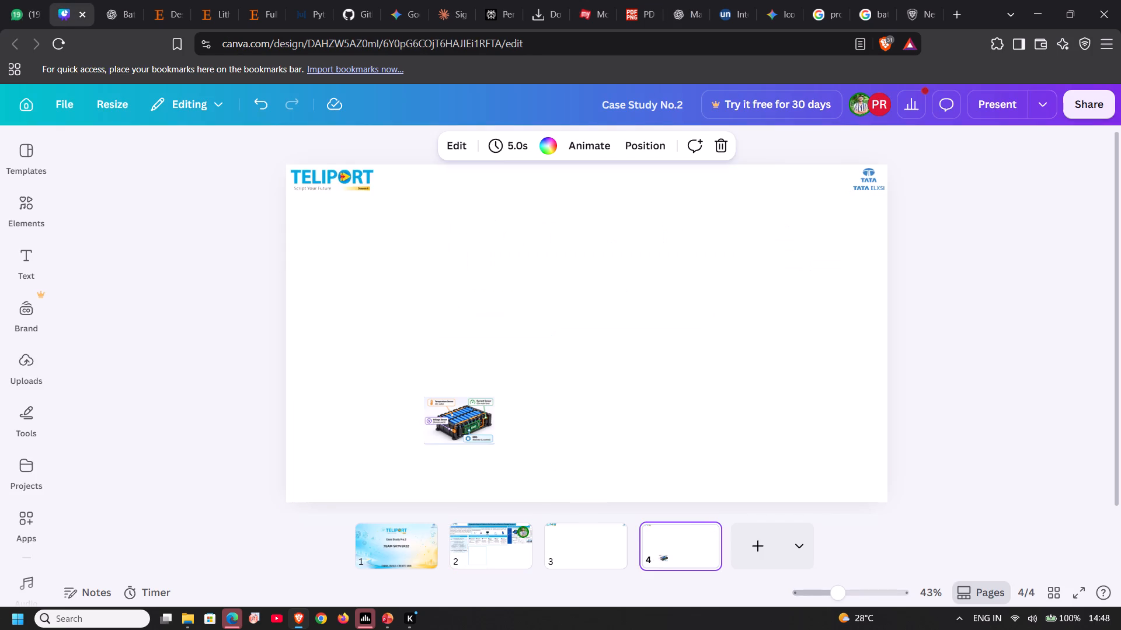
Arrange page 4 with the text-free battery image on its right half and the small labelled diagram to the left of it.
{"action": "left_click_drag", "start_coordinate": [642, 344], "coordinate": [740, 328]}
{"action": "left_click_drag", "start_coordinate": [445, 412], "coordinate": [444, 414]}
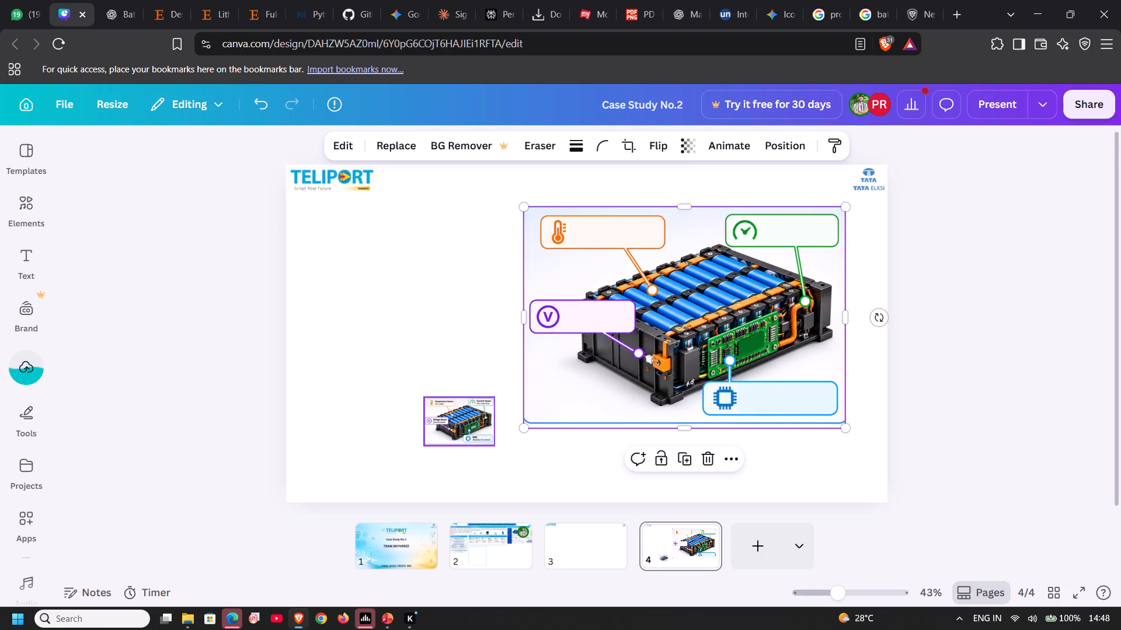
{"action": "left_click_drag", "start_coordinate": [444, 414], "coordinate": [368, 297]}
{"action": "left_click_drag", "start_coordinate": [668, 284], "coordinate": [635, 318]}
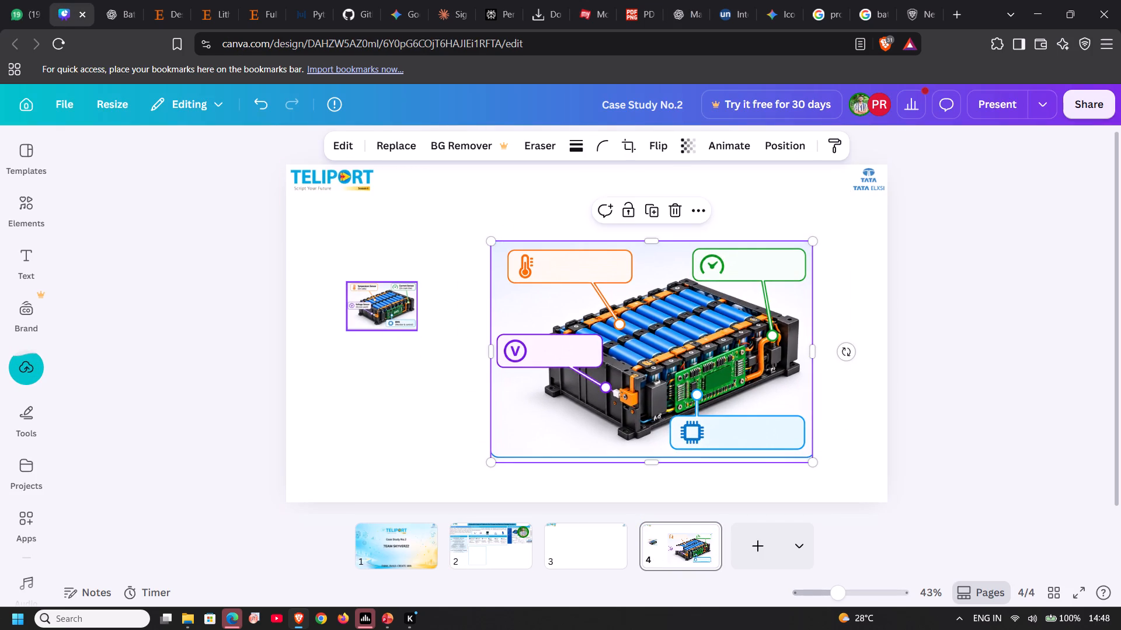
Enlarge the labelled battery diagram to about half the text-free image's width and set it at page 4's left edge for reference.
{"action": "left_click", "coordinate": [400, 313]}
{"action": "left_click_drag", "start_coordinate": [425, 331], "coordinate": [587, 492]}
{"action": "left_click", "coordinate": [368, 317]}
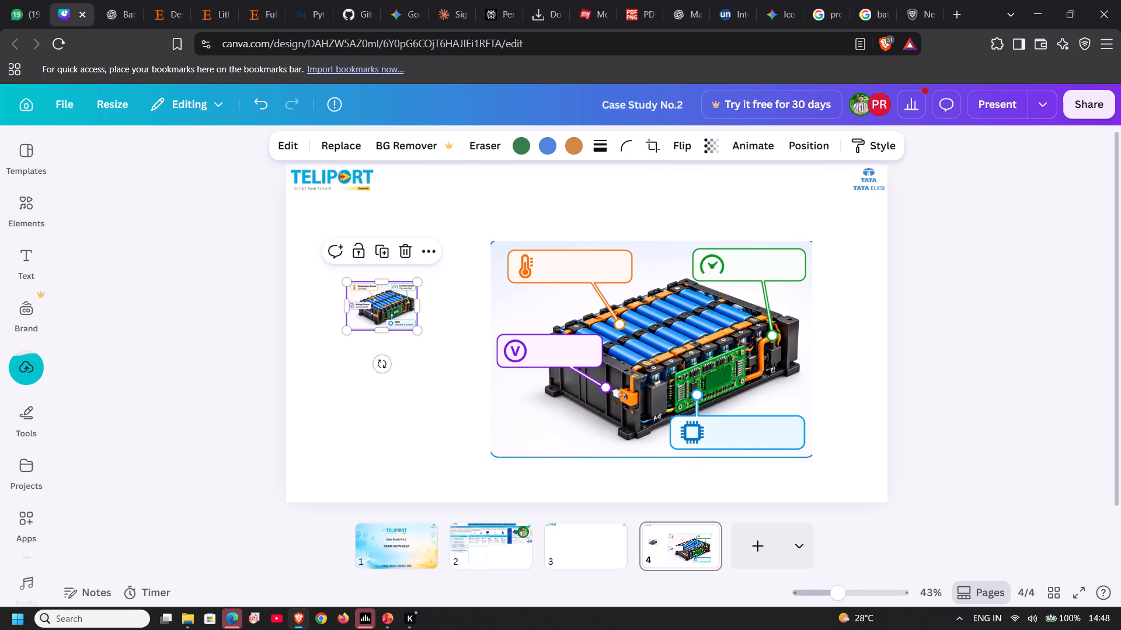
{"action": "left_click_drag", "start_coordinate": [419, 331], "coordinate": [572, 492]}
{"action": "left_click_drag", "start_coordinate": [429, 401], "coordinate": [392, 401]}
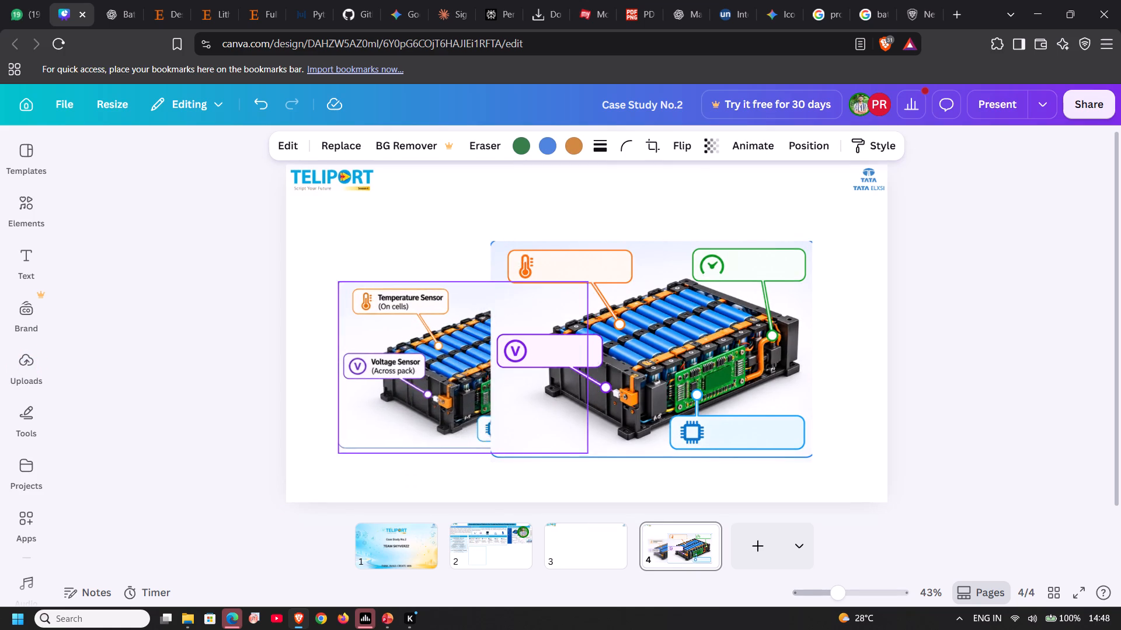
{"action": "left_click_drag", "start_coordinate": [392, 401], "coordinate": [368, 384]}
{"action": "left_click_drag", "start_coordinate": [385, 337], "coordinate": [322, 335]}
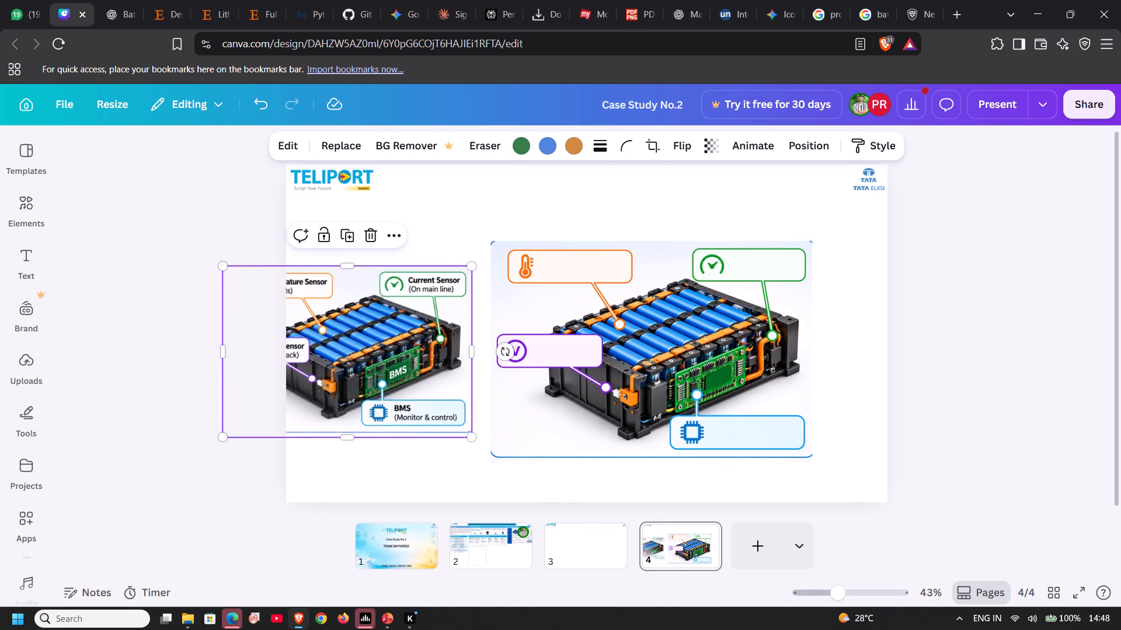
{"action": "left_click_drag", "start_coordinate": [470, 267], "coordinate": [646, 242]}
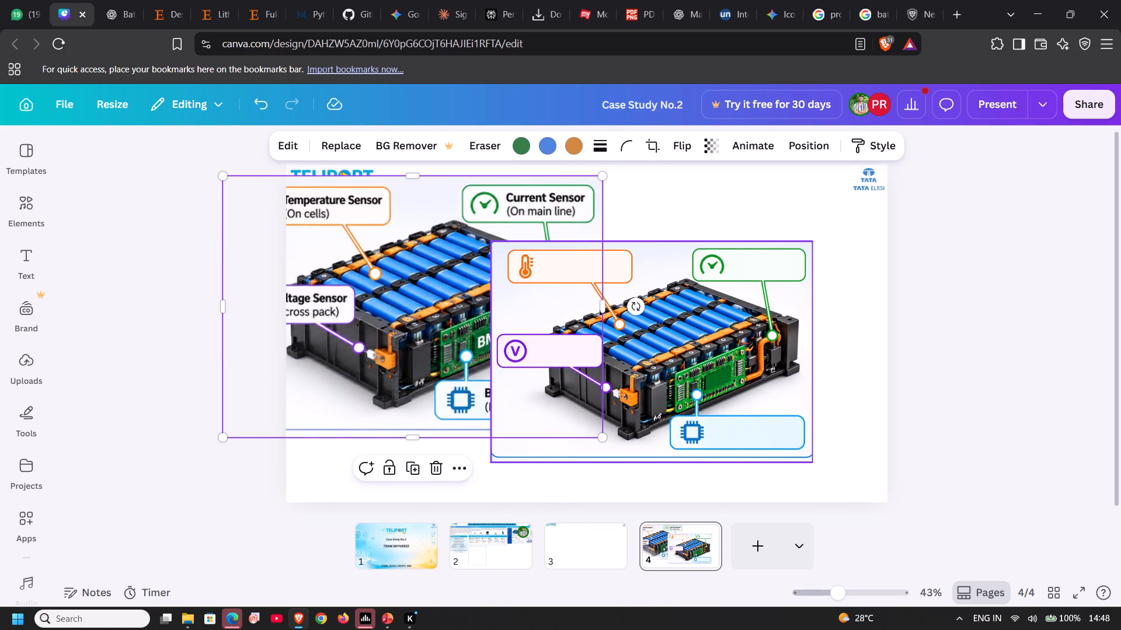
{"action": "left_click", "coordinate": [552, 209]}
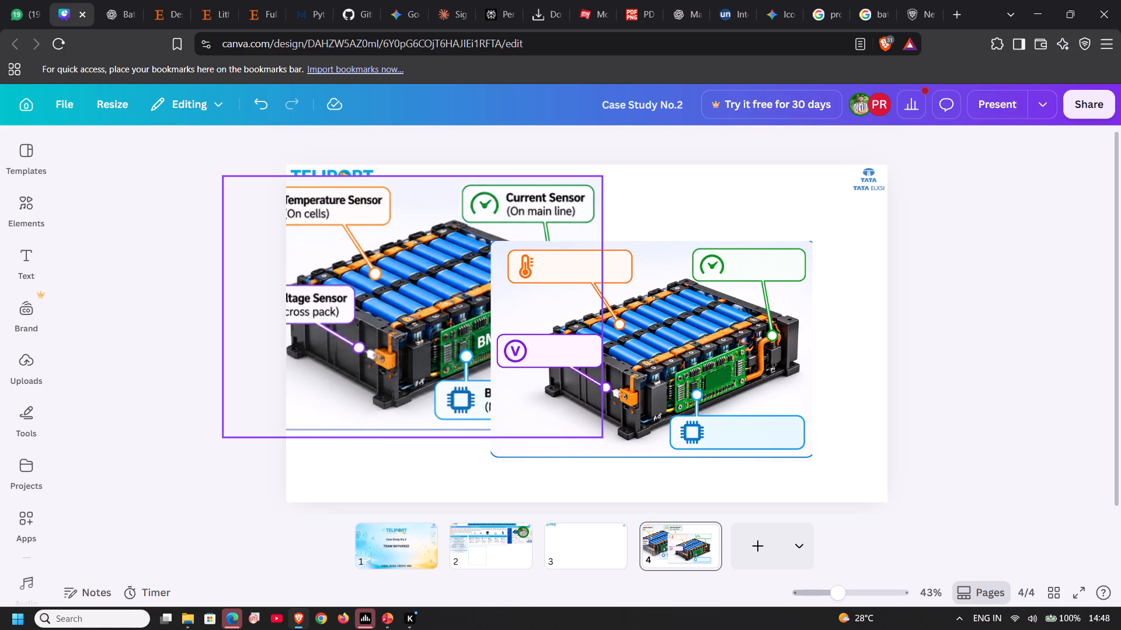
{"action": "left_click", "coordinate": [566, 205]}
{"action": "left_click_drag", "start_coordinate": [600, 178], "coordinate": [414, 311]}
{"action": "left_click_drag", "start_coordinate": [336, 335], "coordinate": [379, 331]}
{"action": "left_click_drag", "start_coordinate": [271, 299], "coordinate": [300, 300]}
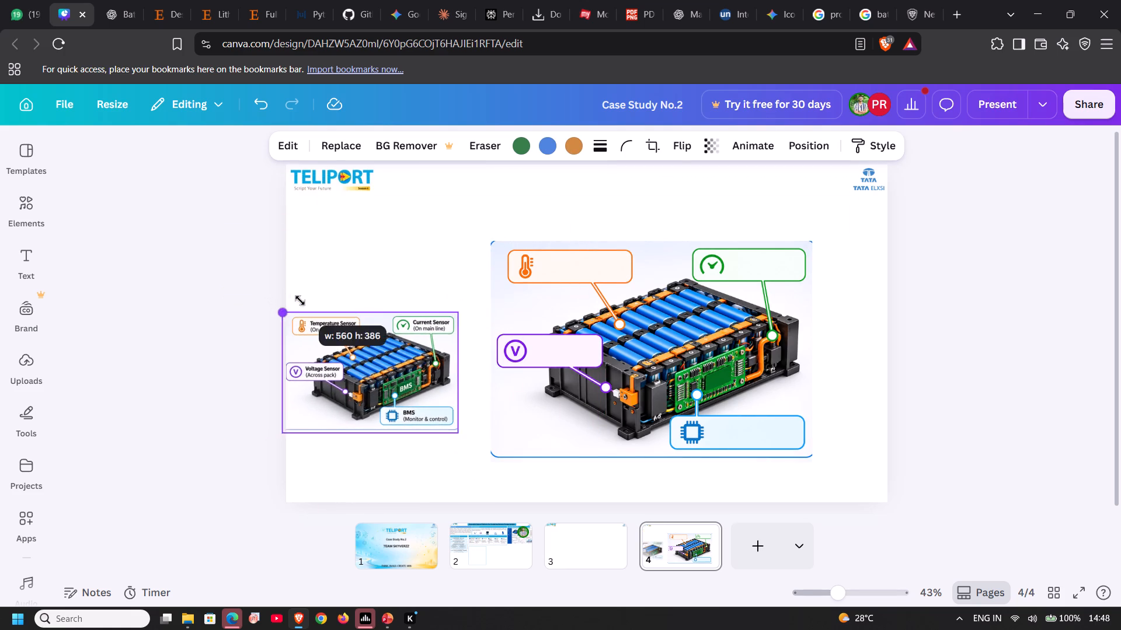
{"action": "left_click_drag", "start_coordinate": [300, 300], "coordinate": [303, 300]}
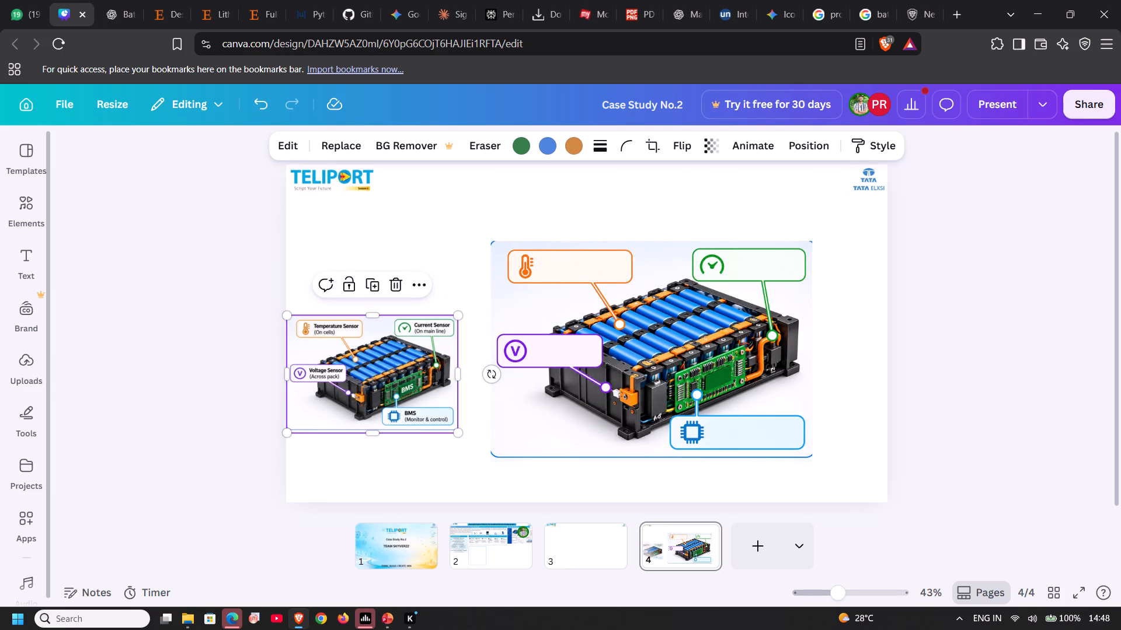
Add a body text box above the text-free battery image on page 4 and enter "Temperature Sensor" in it.
{"action": "left_click", "coordinate": [29, 259]}
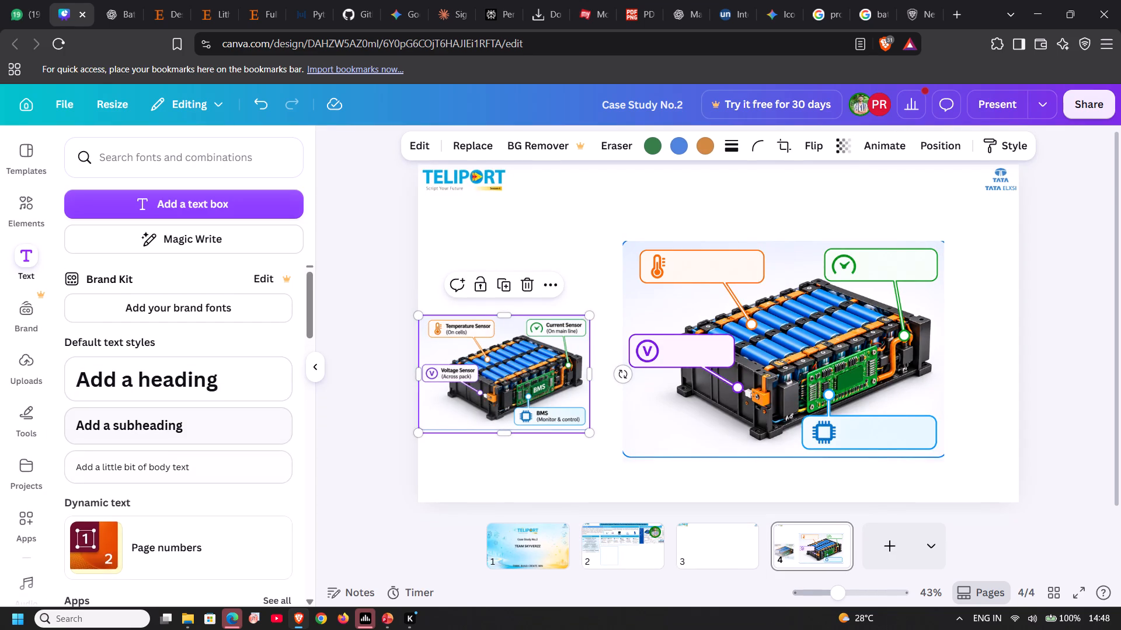
{"action": "left_click", "coordinate": [138, 463]}
{"action": "left_click", "coordinate": [523, 254]}
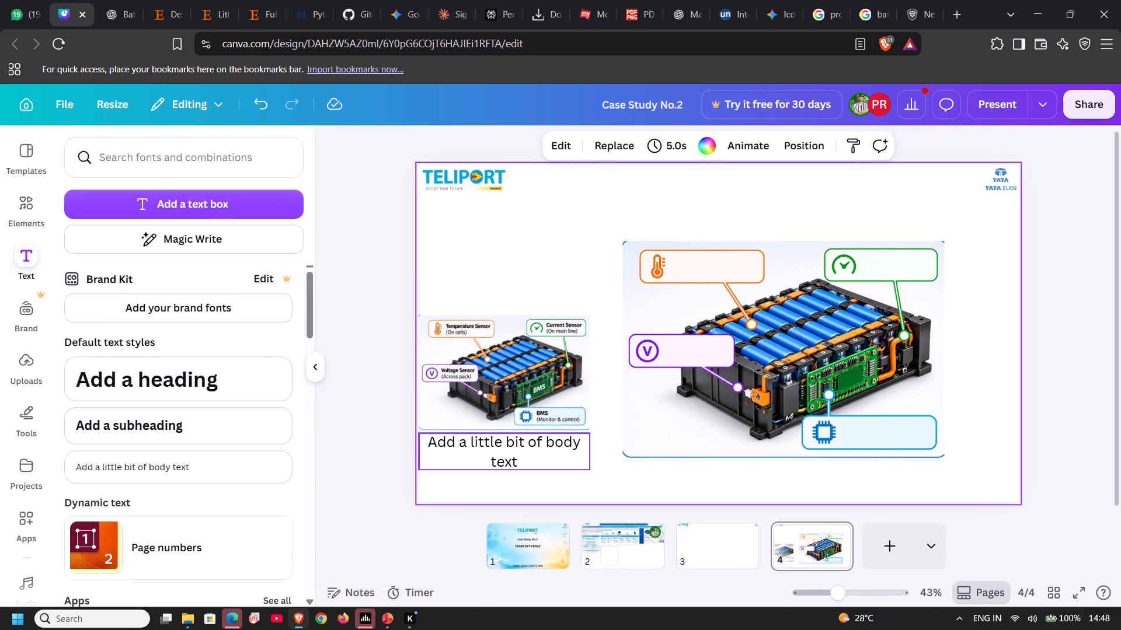
{"action": "left_click_drag", "start_coordinate": [492, 471], "coordinate": [553, 365]}
{"action": "left_click_drag", "start_coordinate": [539, 463], "coordinate": [562, 420]}
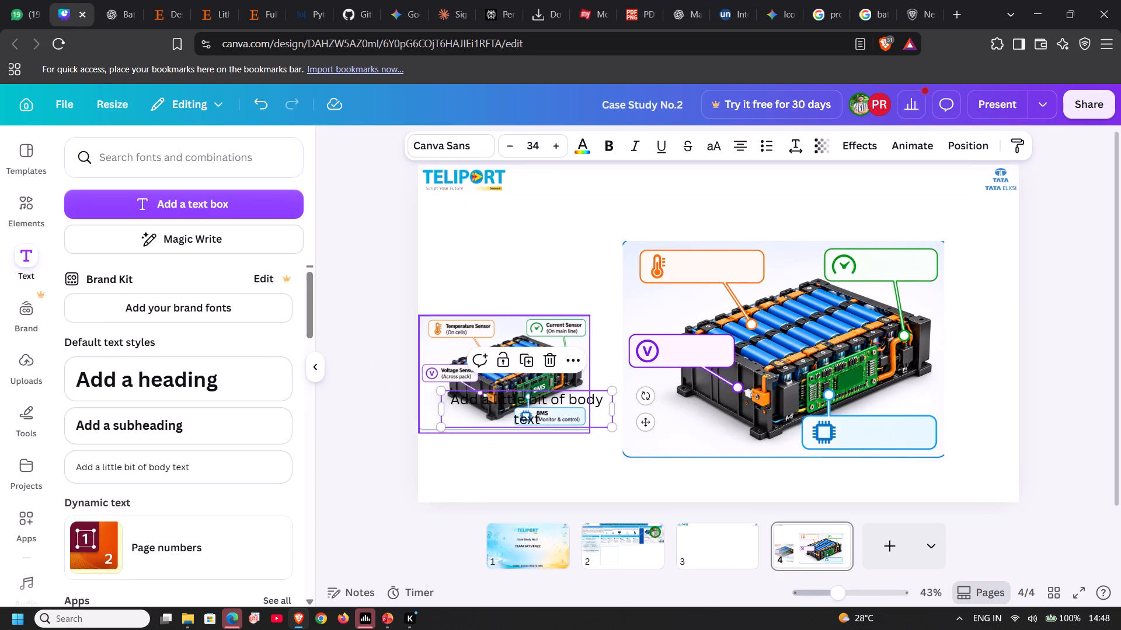
{"action": "left_click_drag", "start_coordinate": [593, 411], "coordinate": [696, 216]}
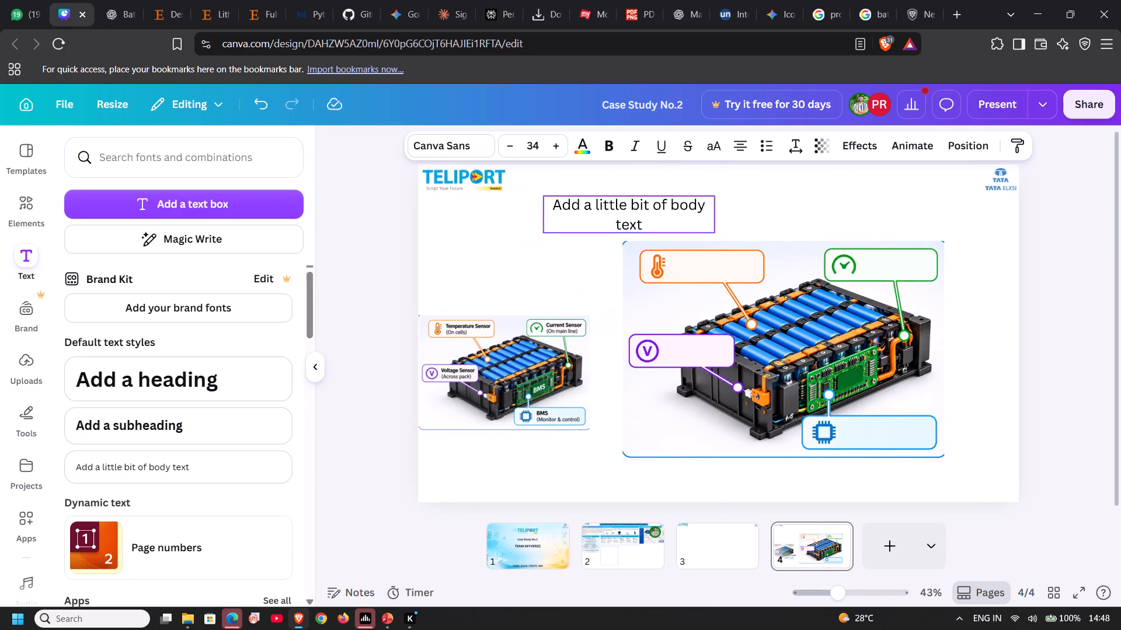
{"action": "left_click_drag", "start_coordinate": [696, 216], "coordinate": [709, 207]}
{"action": "left_click", "coordinate": [707, 204]}
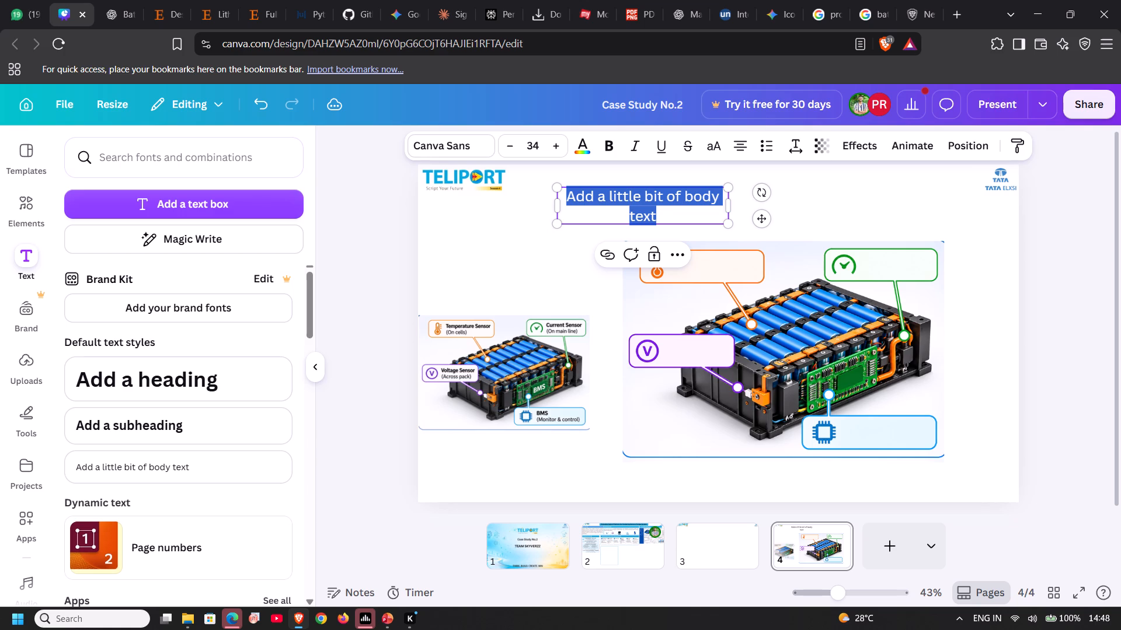
{"action": "type", "text": "Te"}
{"action": "type", "text": "mperature"}
{"action": "key", "text": "space"}
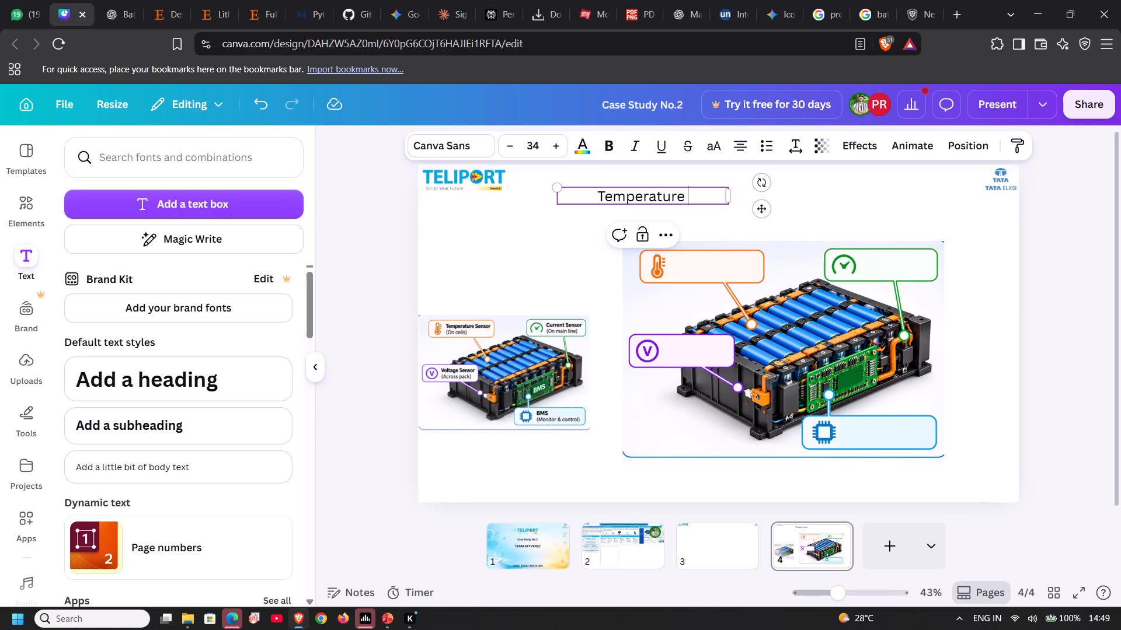
{"action": "type", "text": "Sensor"}
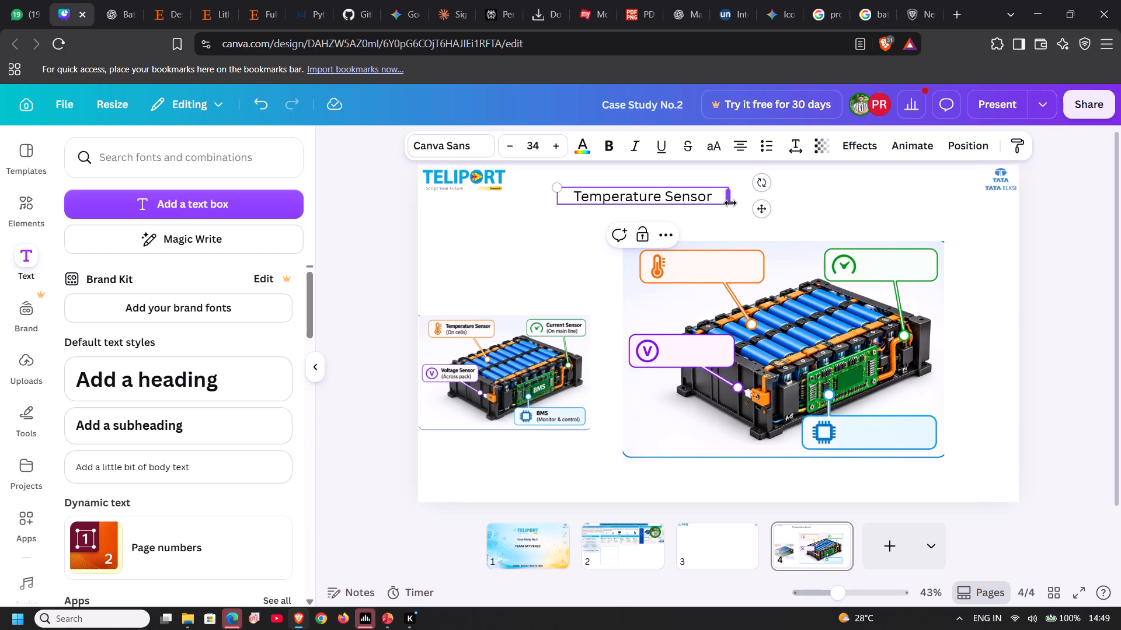
Shrink the "Temperature Sensor" text to about size 15.6 and place it beside the thermometer icon in the orange callout.
{"action": "left_click_drag", "start_coordinate": [731, 206], "coordinate": [636, 212]}
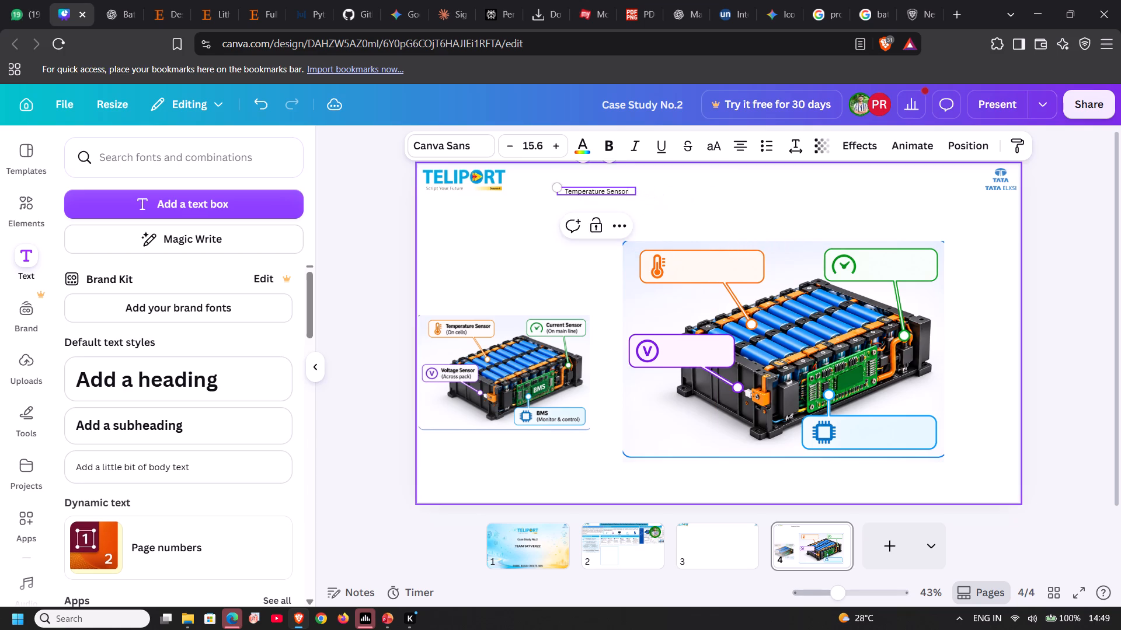
{"action": "left_click", "coordinate": [729, 196]}
{"action": "left_click_drag", "start_coordinate": [611, 193], "coordinate": [719, 266]}
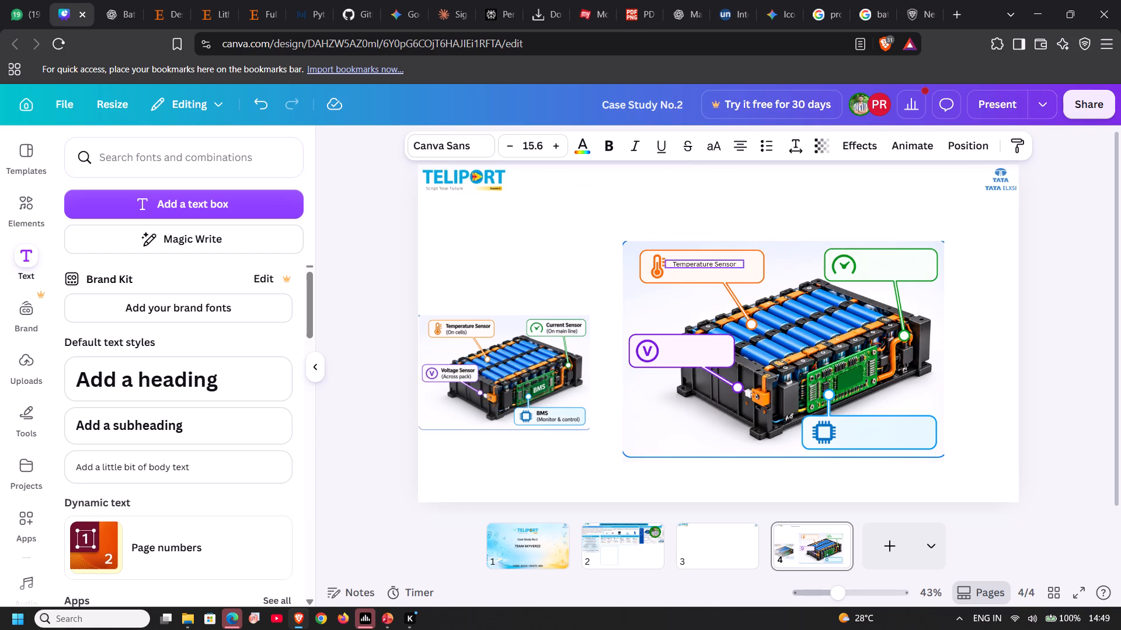
{"action": "left_click_drag", "start_coordinate": [719, 266], "coordinate": [720, 261]}
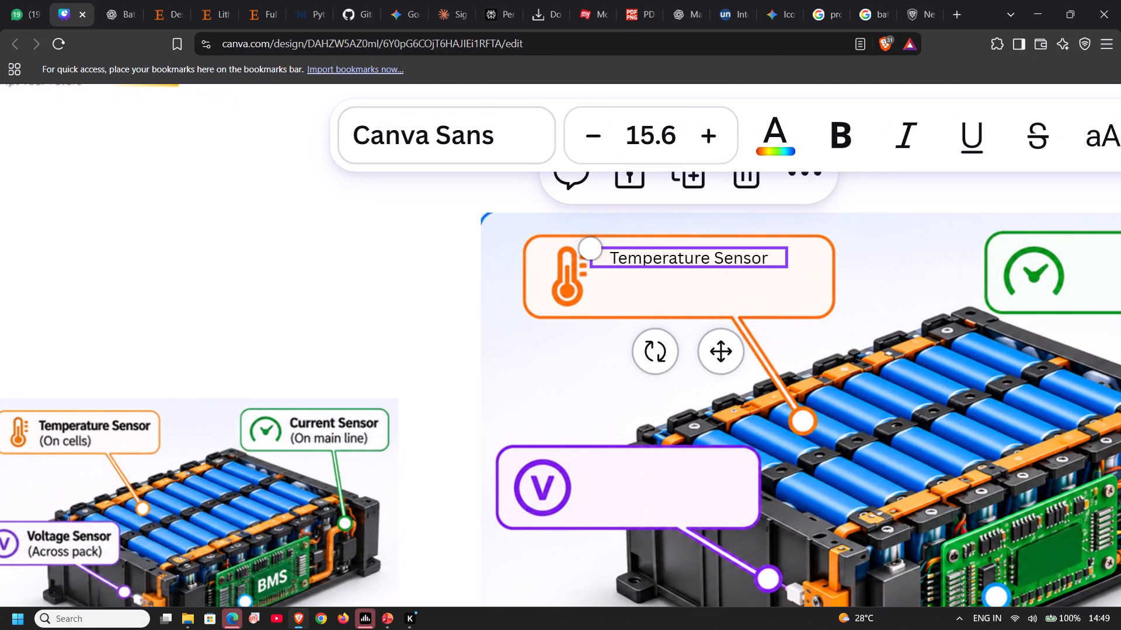
Enlarge the "Temperature Sensor" label to about size 21.1 and tighten its text box to fit inside the orange callout.
{"action": "left_click", "coordinate": [751, 254]}
{"action": "left_click", "coordinate": [788, 269]}
{"action": "left_click_drag", "start_coordinate": [788, 268], "coordinate": [798, 268]}
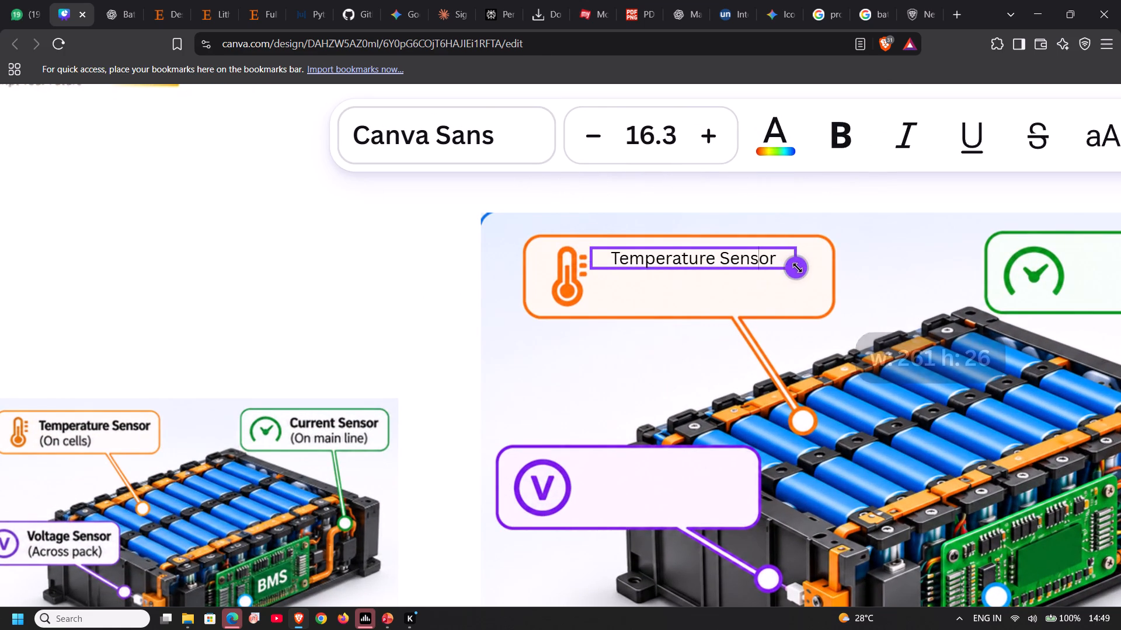
{"action": "left_click_drag", "start_coordinate": [798, 268], "coordinate": [805, 269]}
{"action": "left_click_drag", "start_coordinate": [805, 269], "coordinate": [810, 269]}
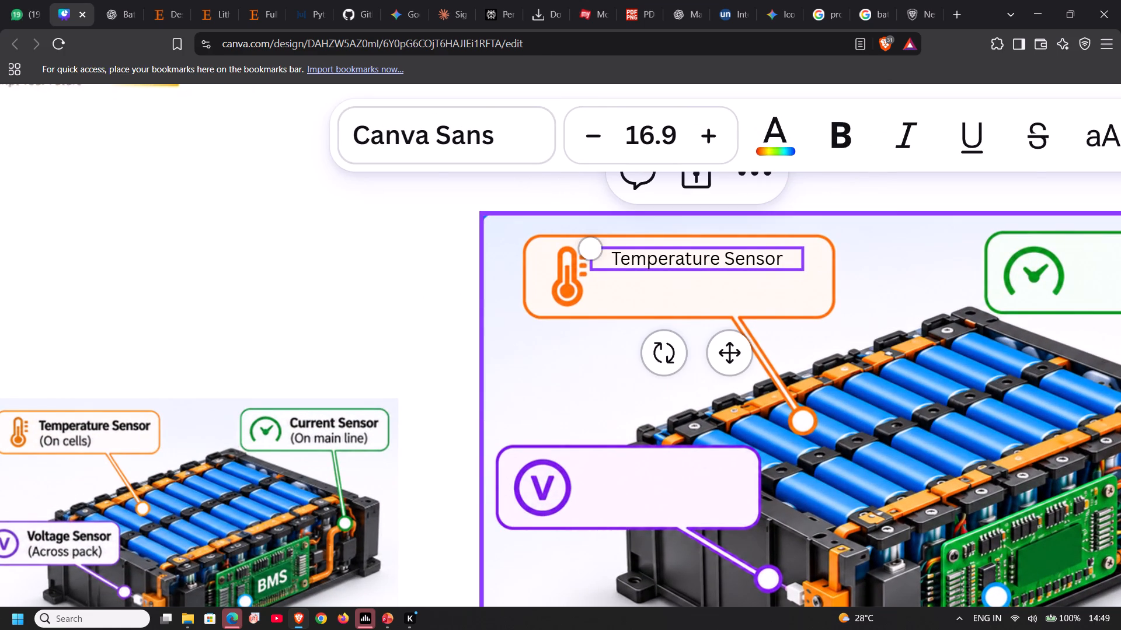
{"action": "left_click", "coordinate": [878, 250]}
{"action": "left_click", "coordinate": [774, 251]}
{"action": "left_click_drag", "start_coordinate": [804, 268], "coordinate": [812, 268]}
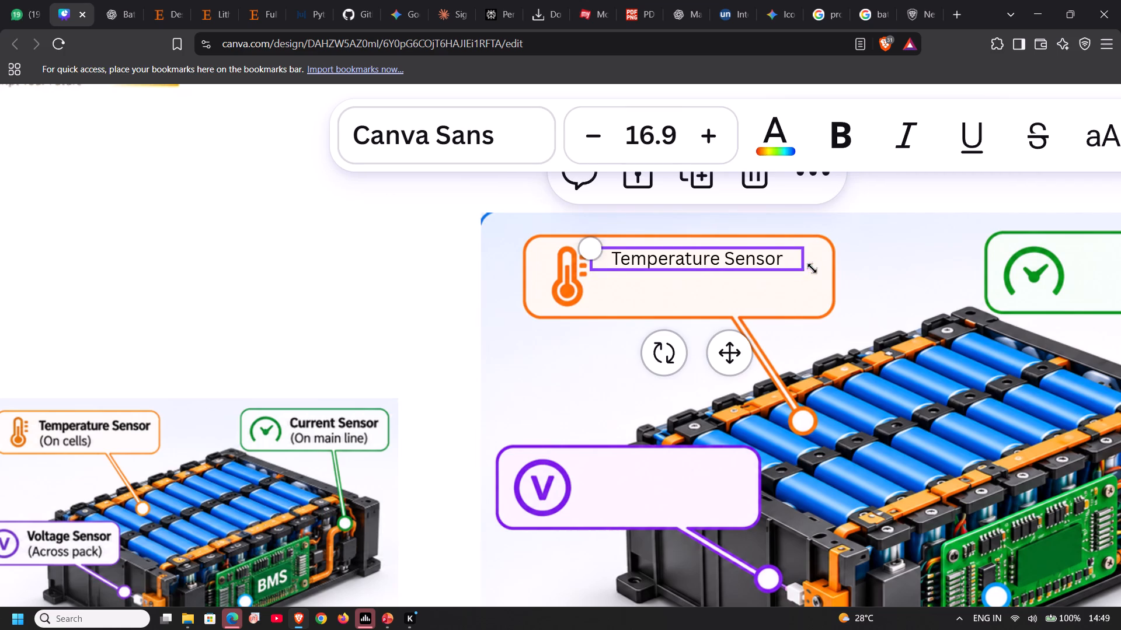
{"action": "left_click_drag", "start_coordinate": [812, 268], "coordinate": [816, 269]}
{"action": "left_click", "coordinate": [873, 268]}
{"action": "left_click", "coordinate": [797, 257]}
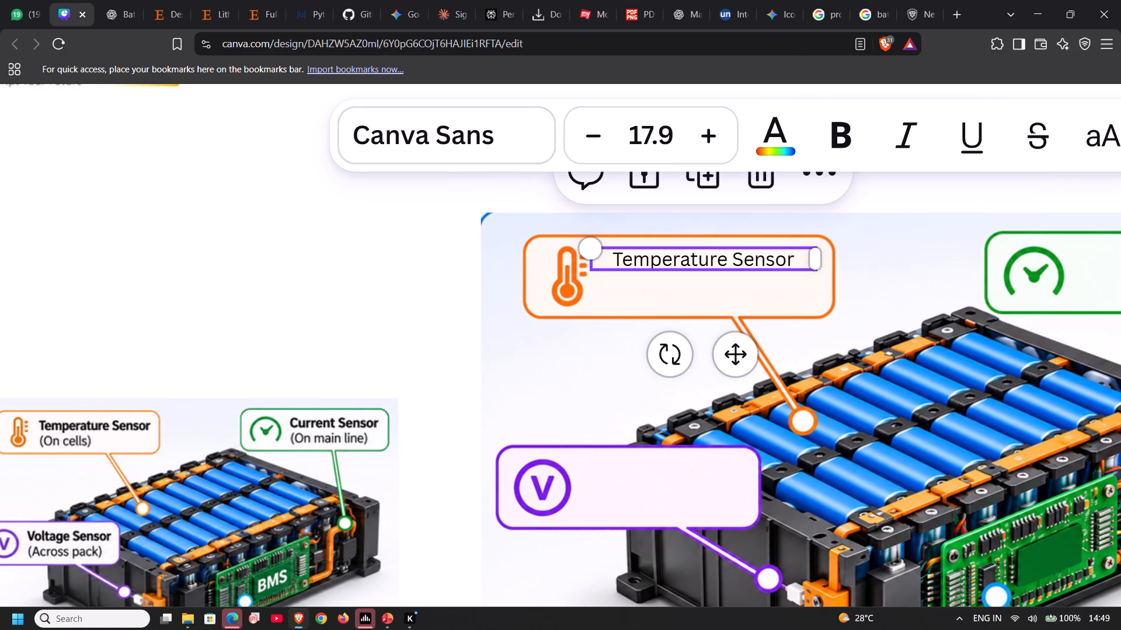
{"action": "left_click", "coordinate": [816, 267]}
{"action": "left_click_drag", "start_coordinate": [816, 272], "coordinate": [832, 276]}
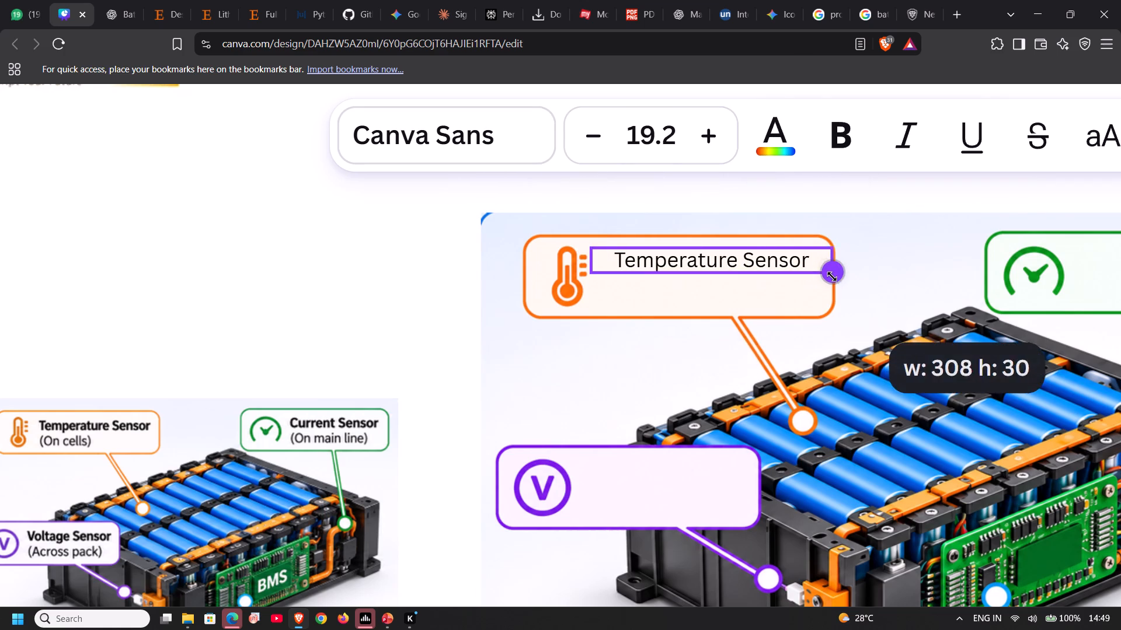
{"action": "left_click_drag", "start_coordinate": [832, 276], "coordinate": [833, 276]}
{"action": "left_click_drag", "start_coordinate": [835, 258], "coordinate": [807, 258]}
{"action": "left_click_drag", "start_coordinate": [806, 272], "coordinate": [826, 273]}
{"action": "left_click", "coordinate": [864, 252]}
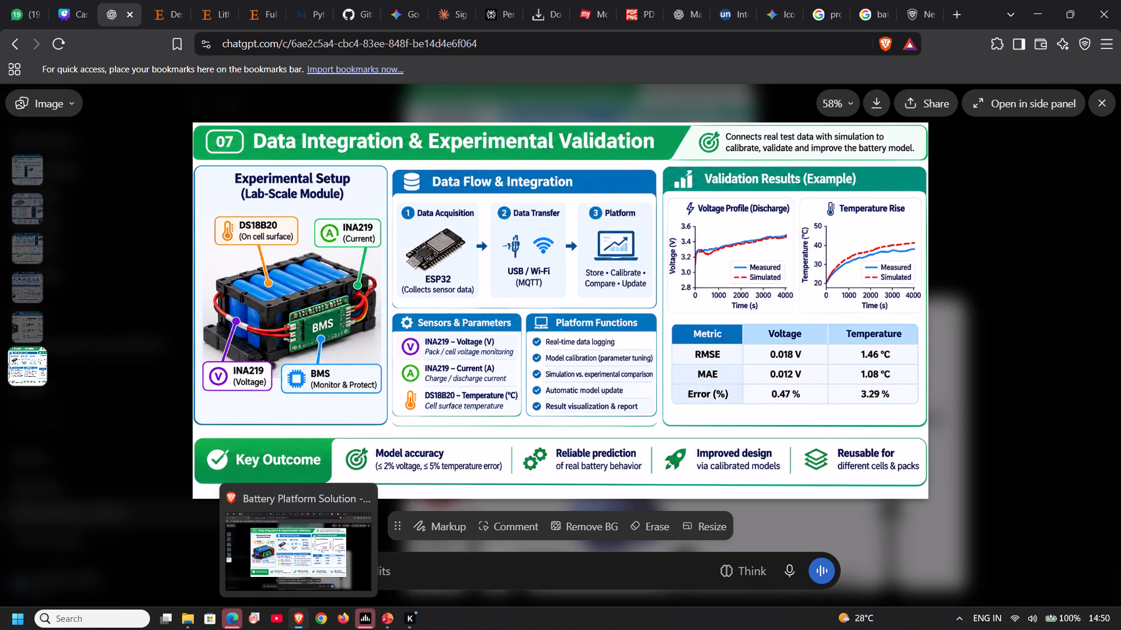
Back in Canva, duplicate the "Temperature Sensor" label, place the copy directly beneath it, and change its text to "DS18B20".
{"action": "left_click", "coordinate": [76, 15]}
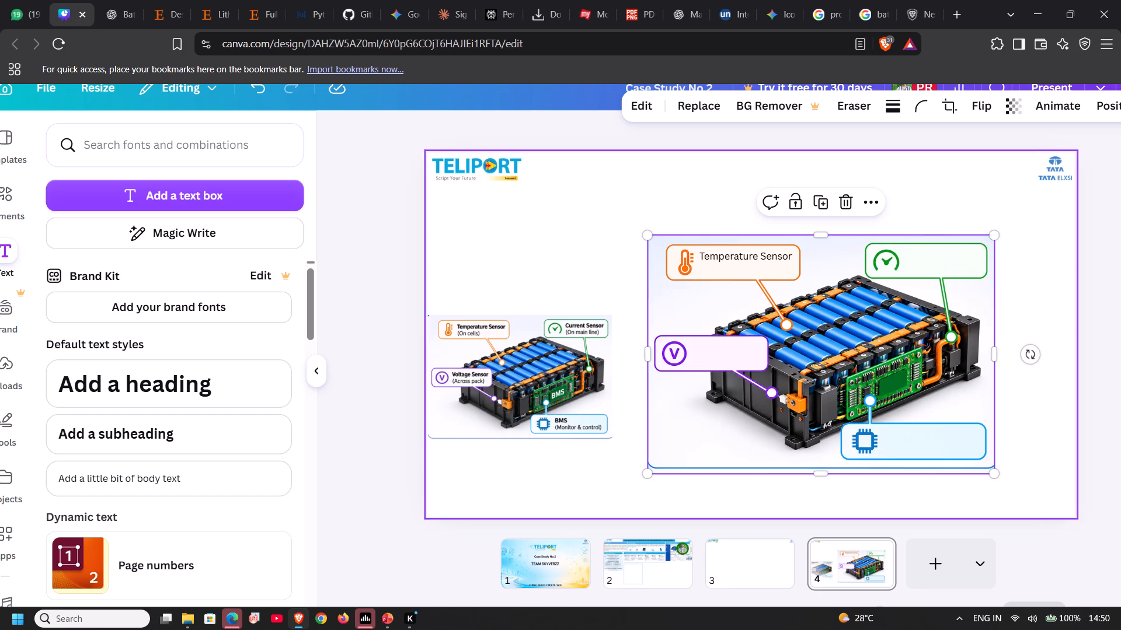
{"action": "left_click", "coordinate": [721, 257]}
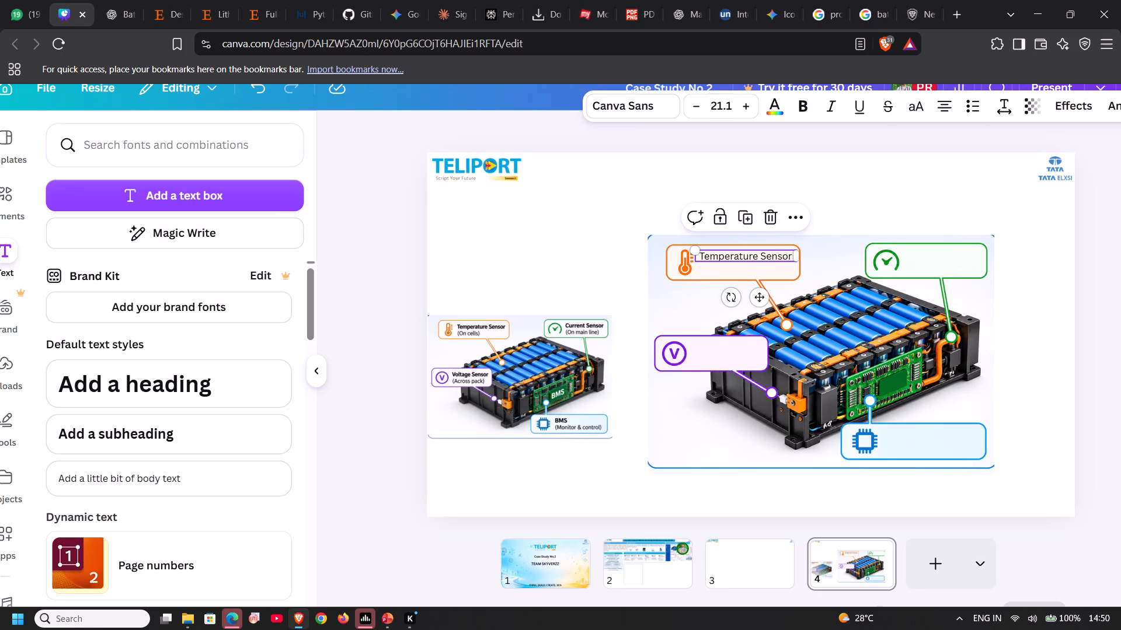
{"action": "key", "text": "ctrl+c"}
{"action": "key", "text": "ctrl+v"}
{"action": "left_click_drag", "start_coordinate": [768, 305], "coordinate": [767, 313]}
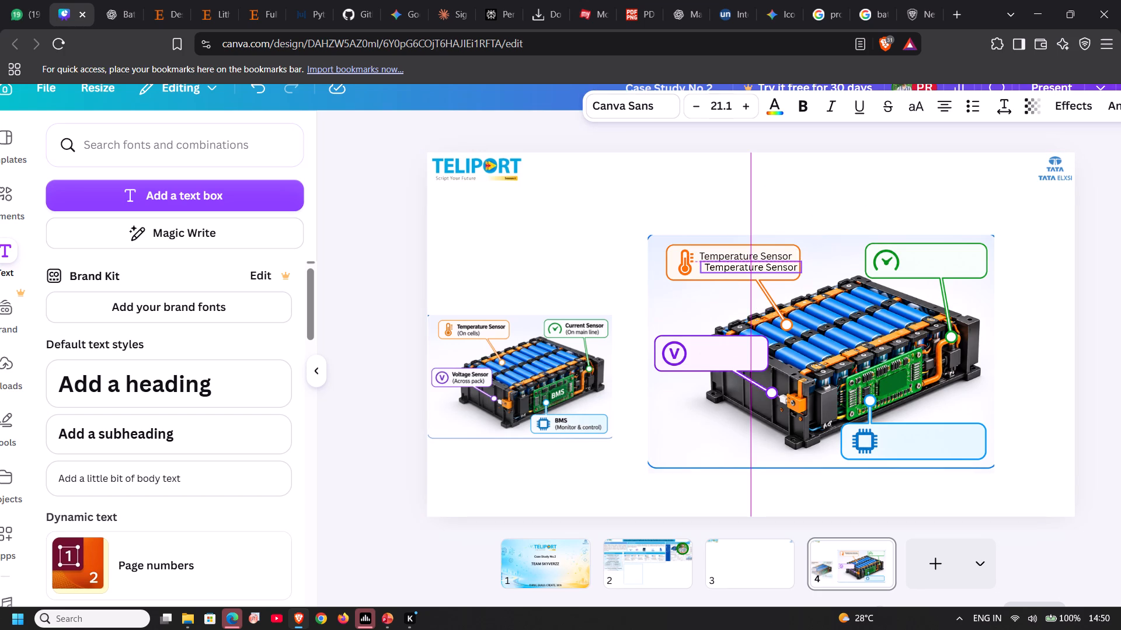
{"action": "left_click_drag", "start_coordinate": [767, 313], "coordinate": [765, 313]}
{"action": "left_click", "coordinate": [756, 265]}
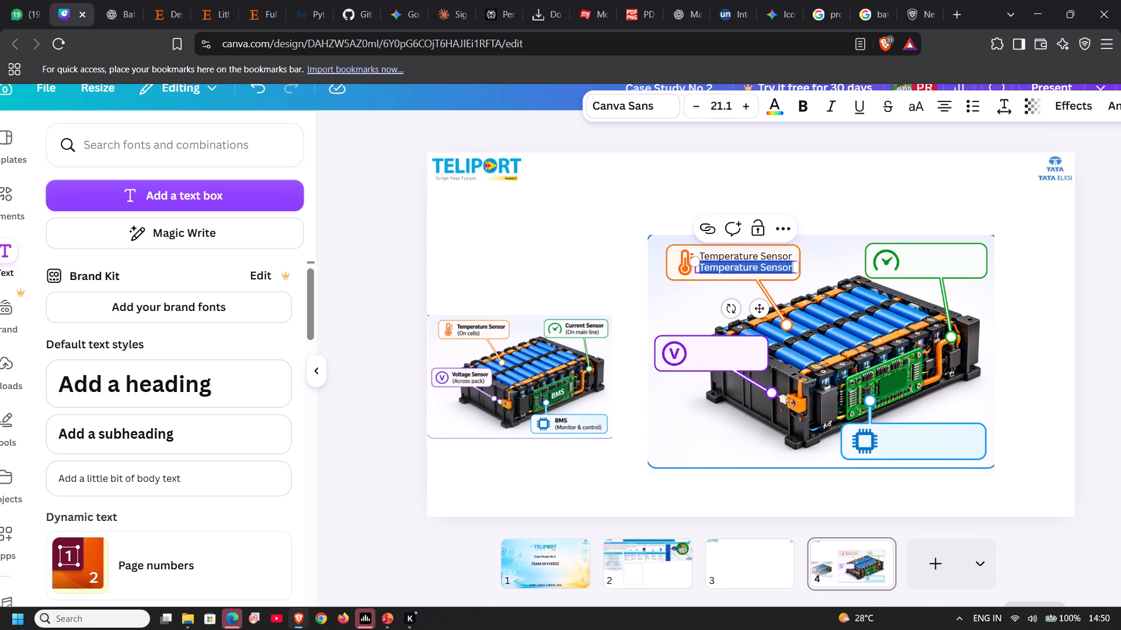
{"action": "type", "text": "DS"}
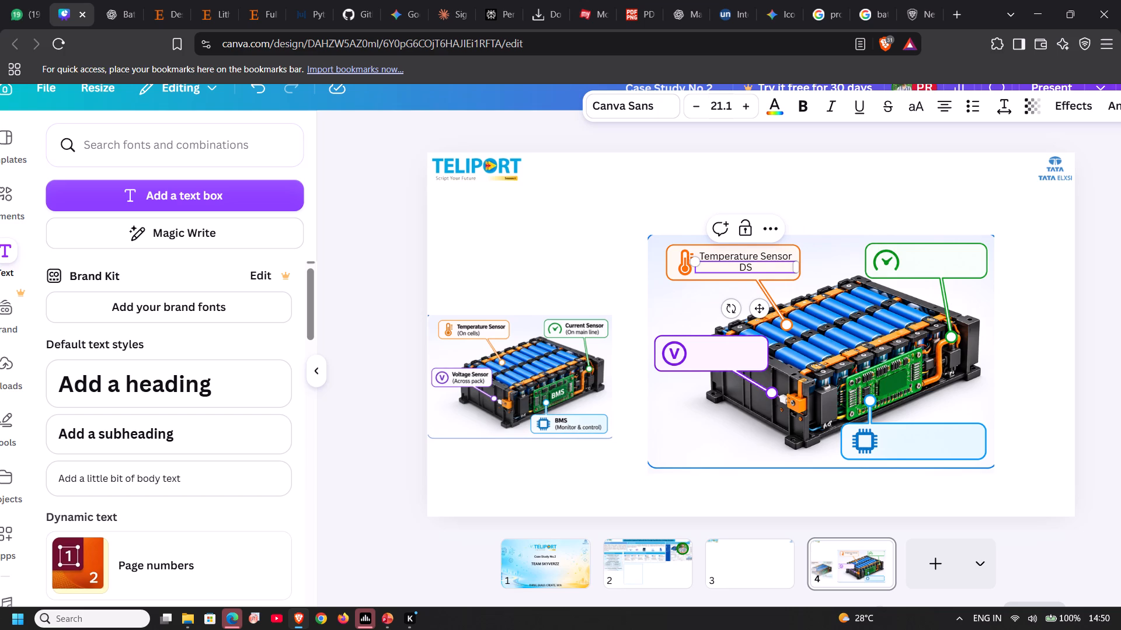
{"action": "key", "text": "1"}
{"action": "key", "text": "8"}
{"action": "key", "text": "shift+b"}
{"action": "type", "text": "20"}
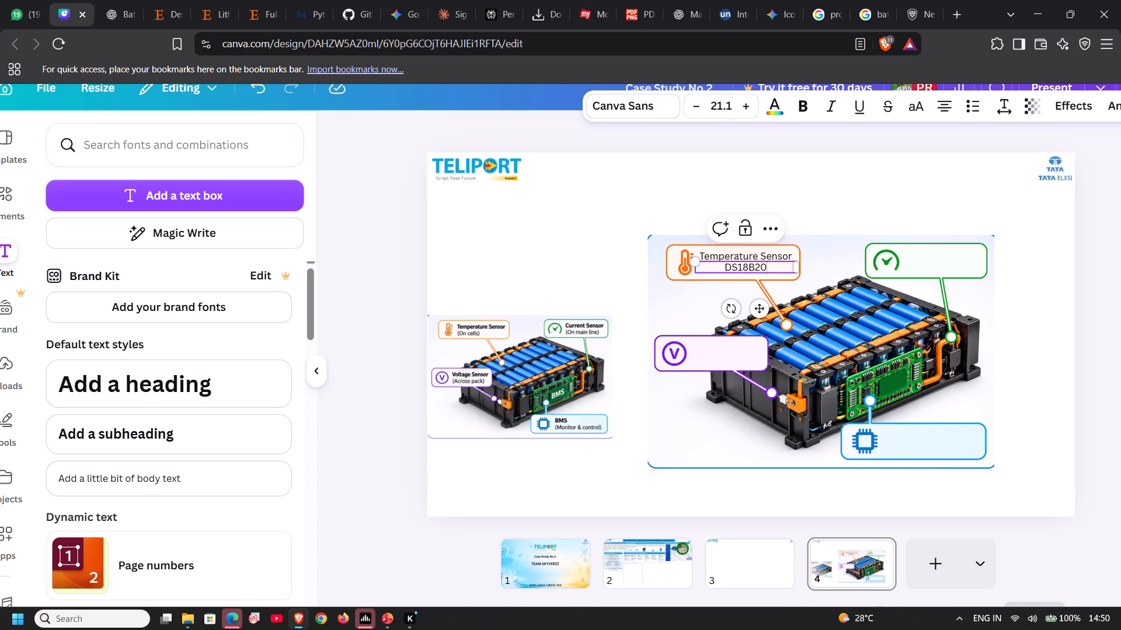
Make the "DS18B20" text bold.
{"action": "left_click", "coordinate": [767, 268]}
{"action": "double_click", "coordinate": [767, 268]}
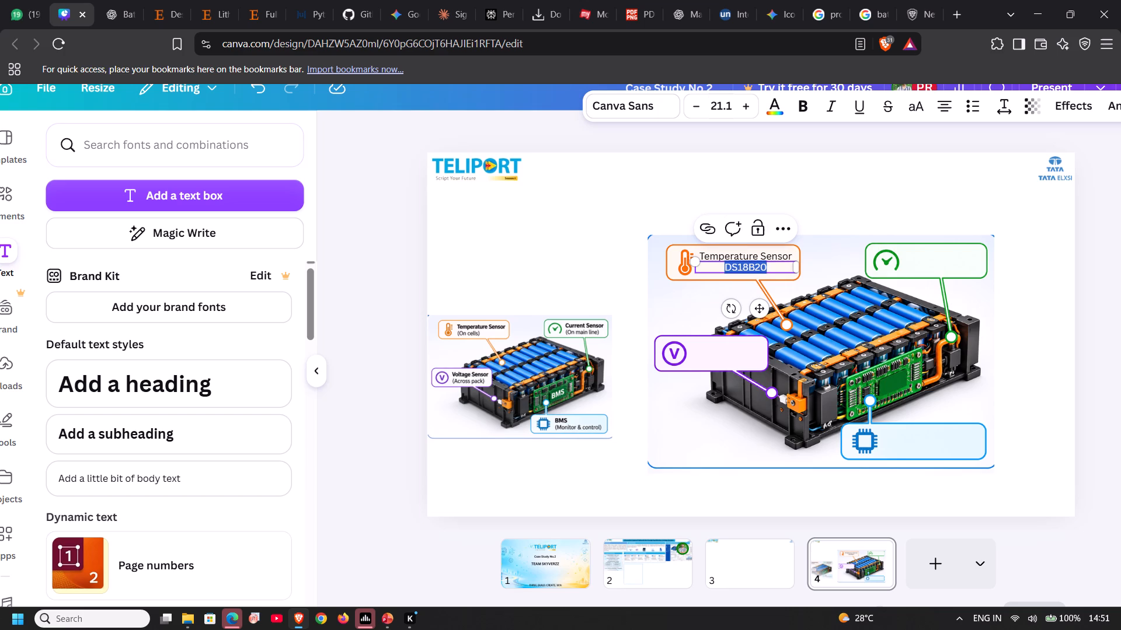
{"action": "left_click", "coordinate": [802, 101]}
{"action": "left_click", "coordinate": [838, 194]}
Narrow the "DS18B20" text box and align its left edge with the "Temperature Sensor" label above it.
{"action": "left_click_drag", "start_coordinate": [769, 269], "coordinate": [765, 269]}
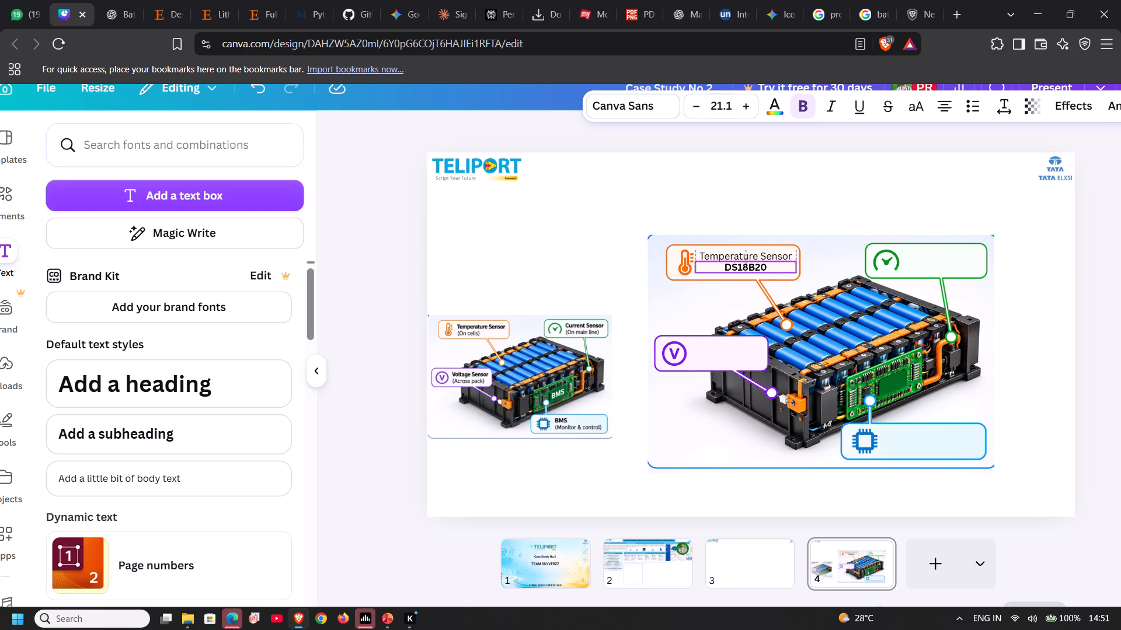
{"action": "left_click_drag", "start_coordinate": [765, 269], "coordinate": [764, 269]}
{"action": "left_click_drag", "start_coordinate": [792, 265], "coordinate": [782, 265]}
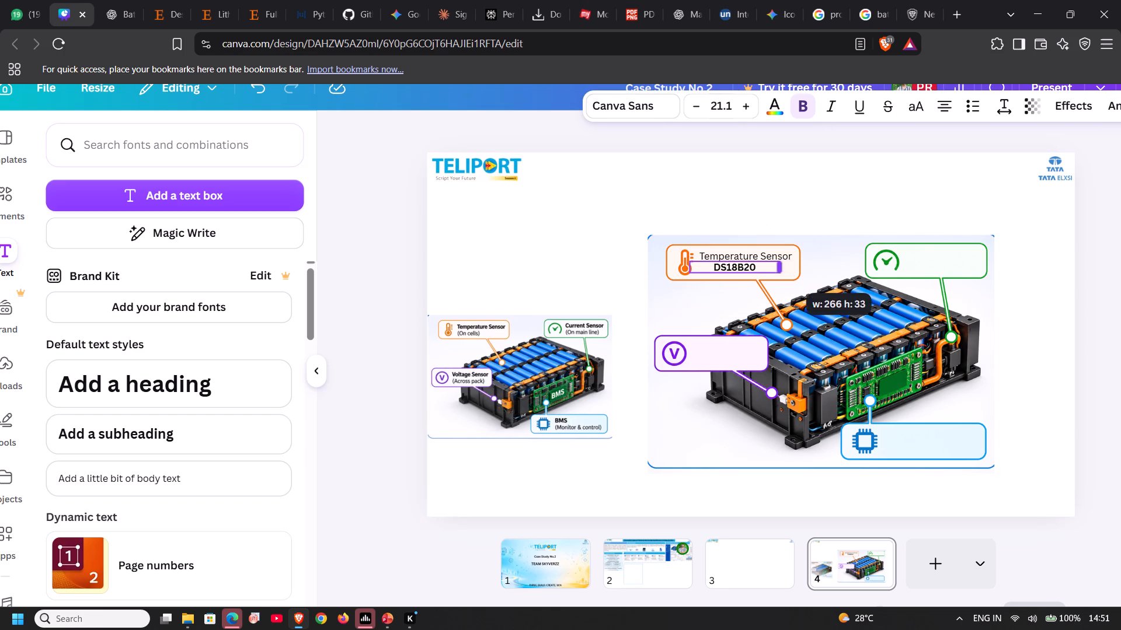
{"action": "left_click_drag", "start_coordinate": [782, 265], "coordinate": [751, 265]}
{"action": "left_click_drag", "start_coordinate": [737, 310], "coordinate": [742, 310]}
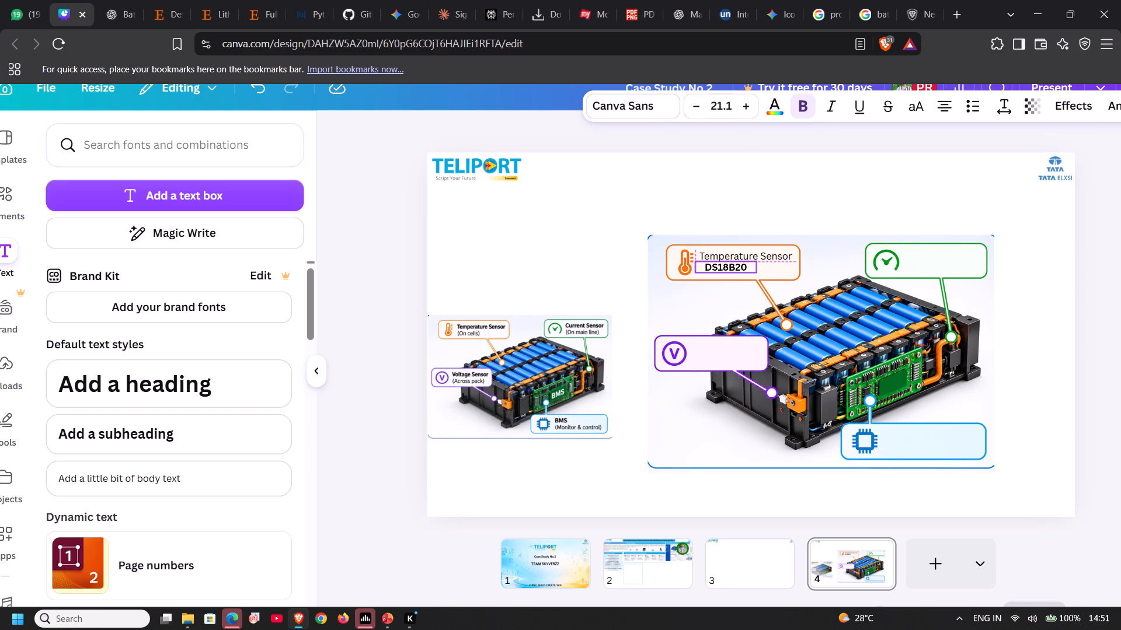
Centre the "DS18B20" label beneath "Temperature Sensor" inside the orange callout and fine-tune its vertical spacing.
{"action": "left_click_drag", "start_coordinate": [742, 310], "coordinate": [754, 313]}
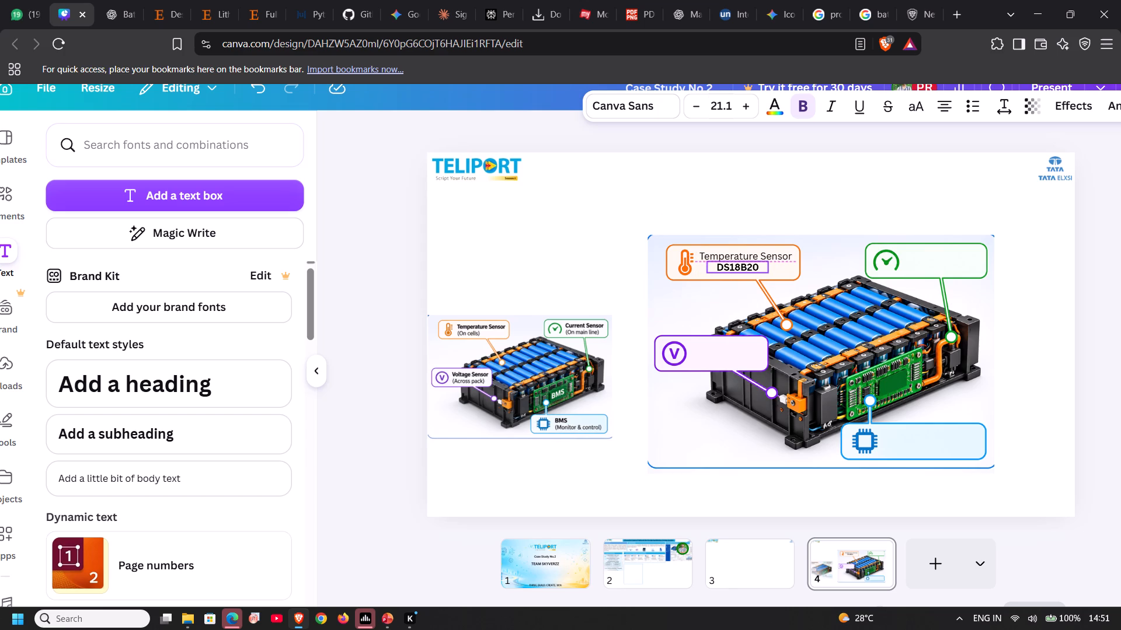
{"action": "left_click_drag", "start_coordinate": [754, 313], "coordinate": [753, 314]}
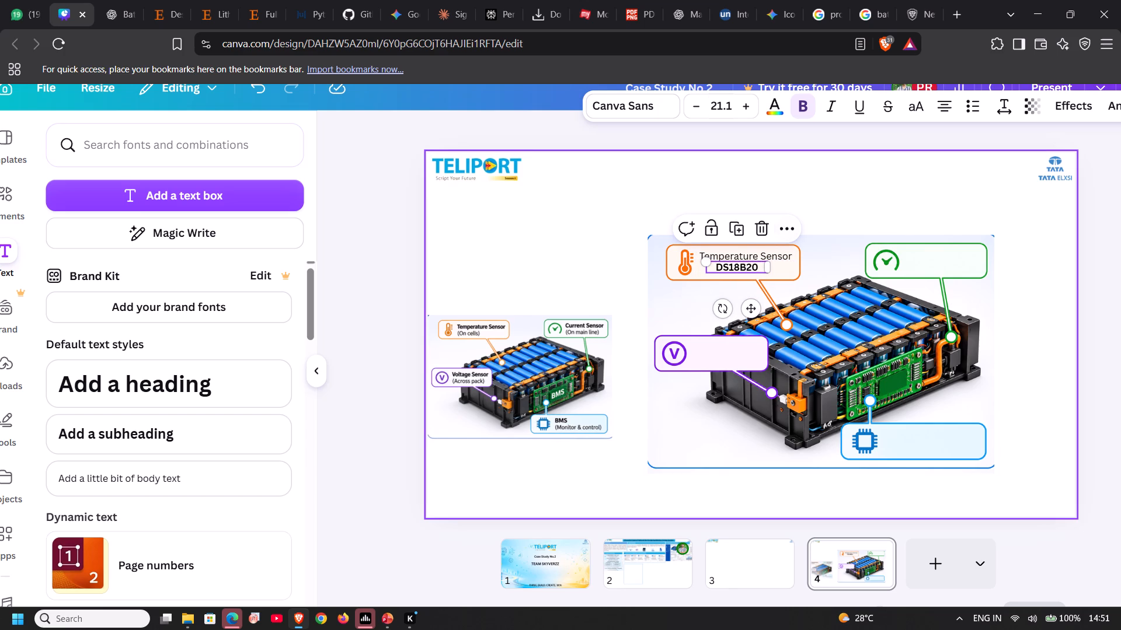
{"action": "key", "text": "Down"}
{"action": "key", "text": "Down"}
{"action": "key", "text": "Down"}
{"action": "left_click", "coordinate": [827, 181]}
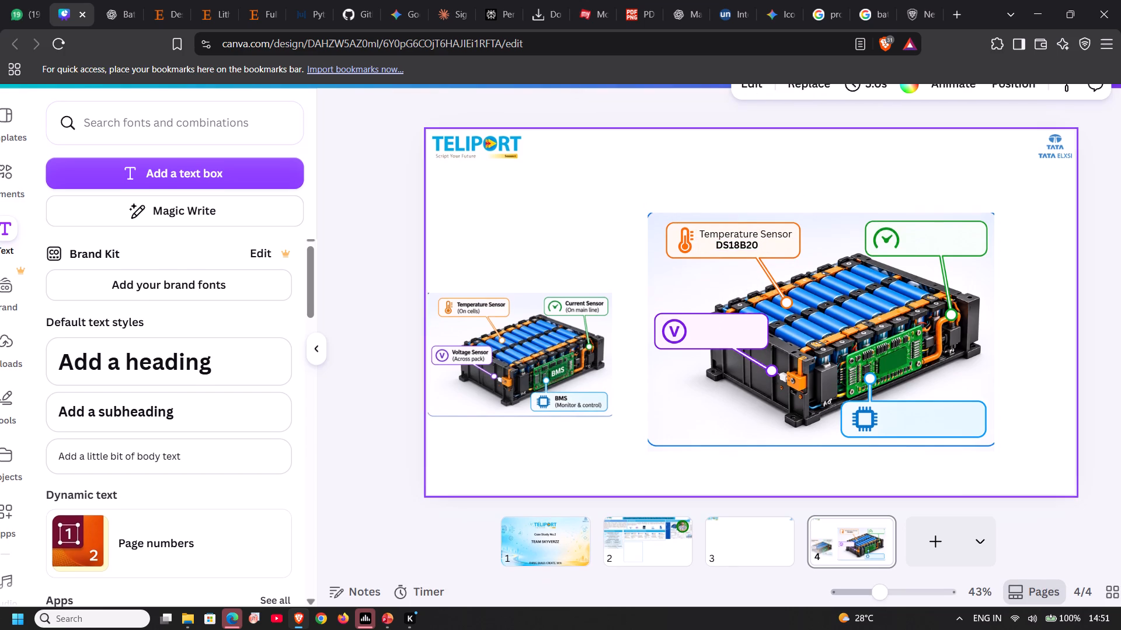
{"action": "left_click", "coordinate": [752, 244]}
{"action": "key", "text": "Down"}
{"action": "key", "text": "Down"}
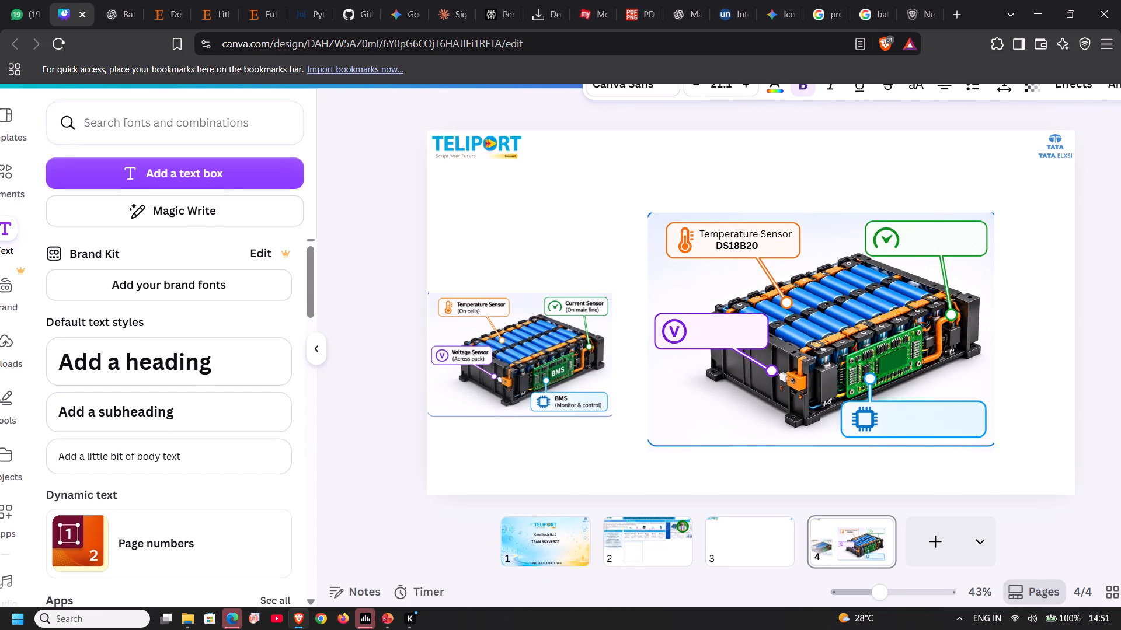
{"action": "key", "text": "Down"}
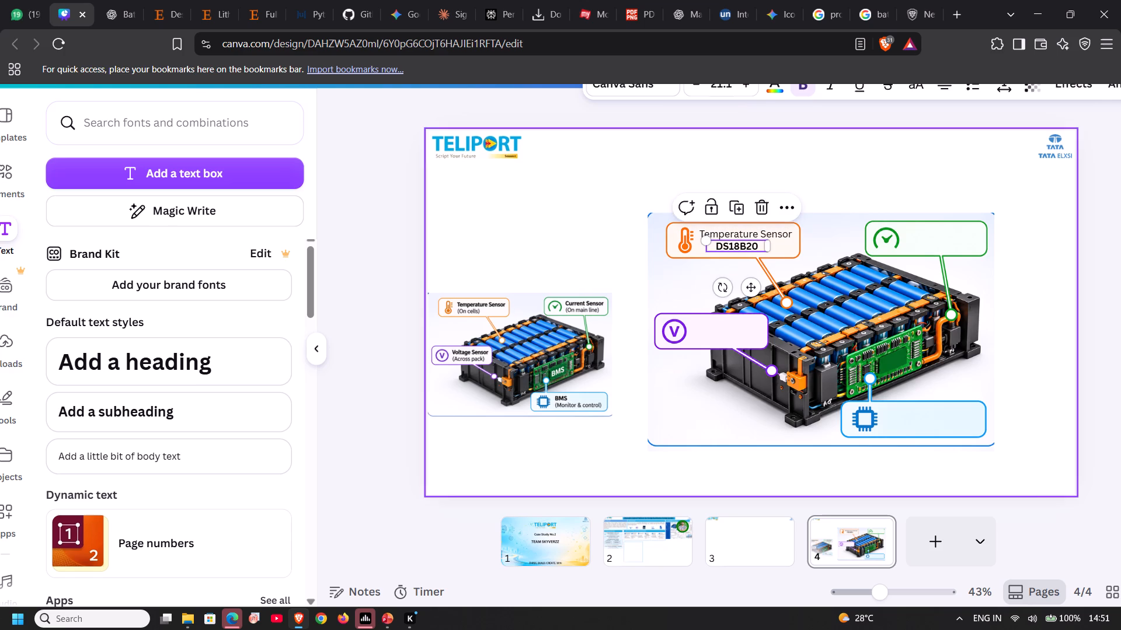
{"action": "left_click", "coordinate": [847, 180]}
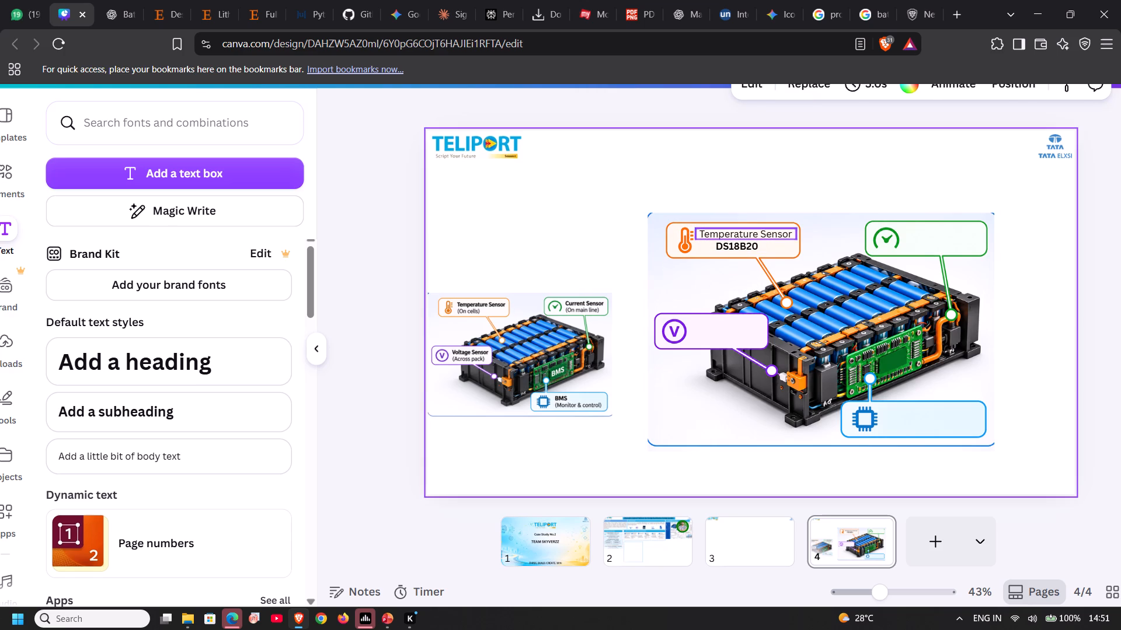
Duplicate the "Temperature Sensor" label, place the copy in the green gauge callout, and change its text to "Current Sensor".
{"action": "left_click", "coordinate": [751, 232]}
{"action": "key", "text": "ctrl+c"}
{"action": "key", "text": "ctrl+v"}
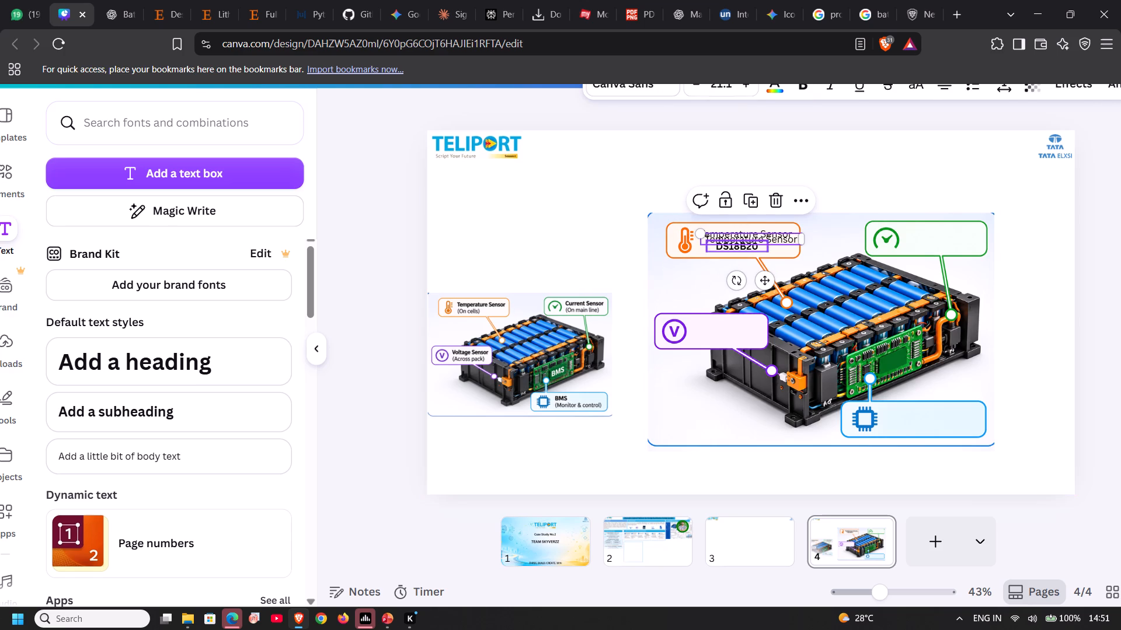
{"action": "left_click_drag", "start_coordinate": [766, 278], "coordinate": [953, 272]}
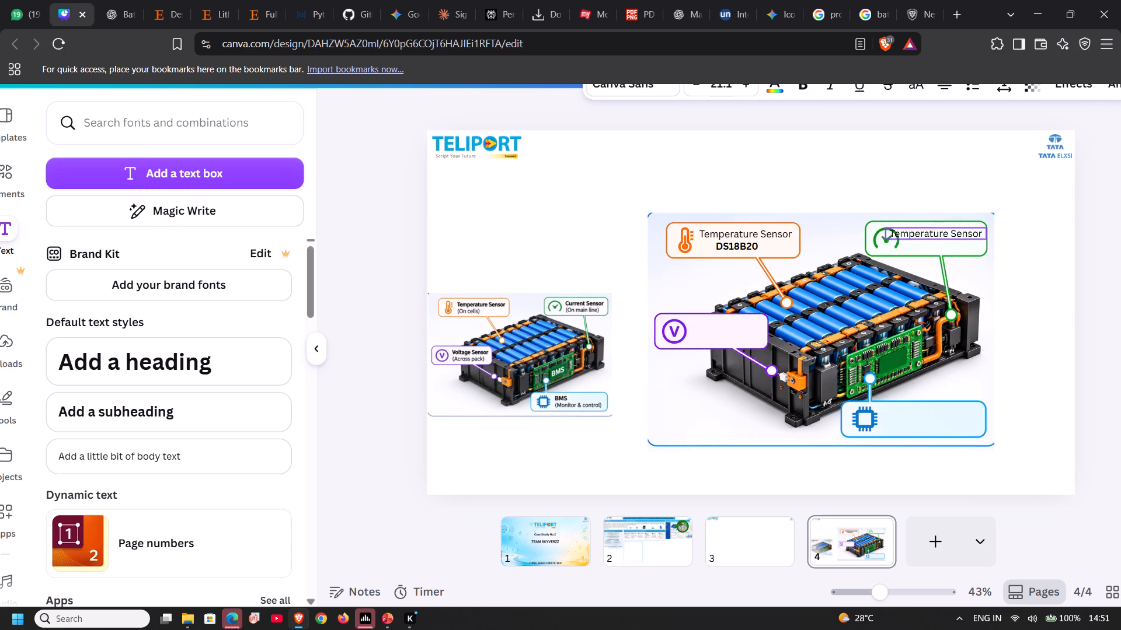
{"action": "left_click_drag", "start_coordinate": [953, 272], "coordinate": [959, 272]}
{"action": "left_click", "coordinate": [955, 233]}
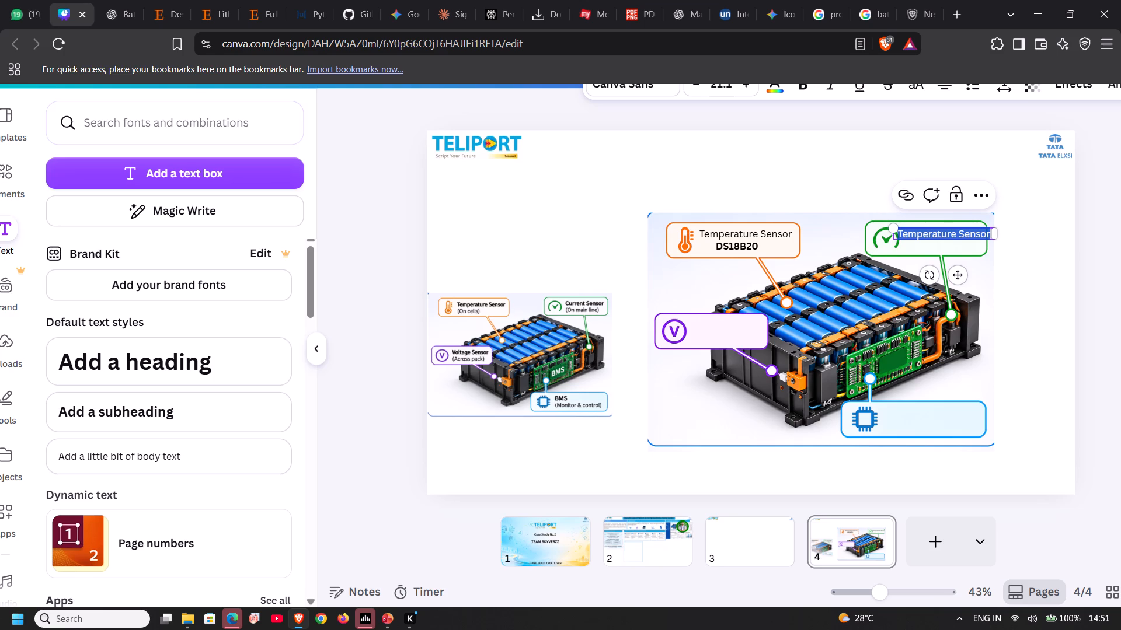
{"action": "type", "text": "Curre"}
{"action": "type", "text": "nt sem"}
{"action": "key", "text": "BackSpace"}
{"action": "key", "text": "s"}
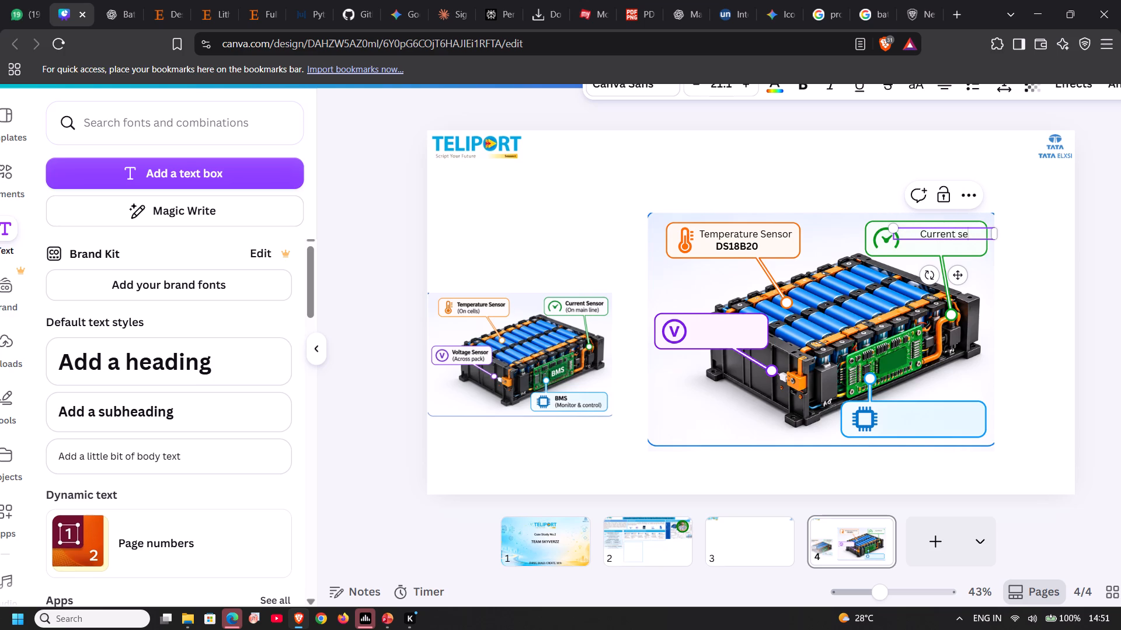
{"action": "key", "text": "BackSpace"}
{"action": "key", "text": "n"}
{"action": "key", "text": "BackSpace"}
{"action": "key", "text": "BackSpace"}
{"action": "key", "text": "BackSpace"}
{"action": "type", "text": "Sensor"}
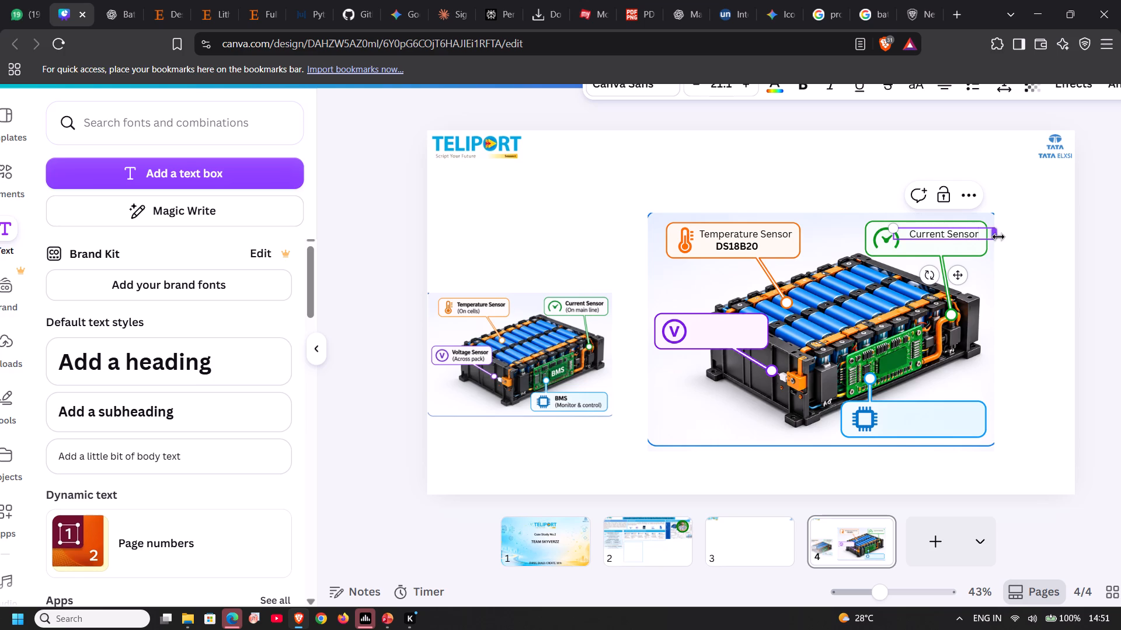
Narrow the "Current Sensor" text box to fit the green callout and align it level with "Temperature Sensor".
{"action": "left_click_drag", "start_coordinate": [994, 233], "coordinate": [979, 232]}
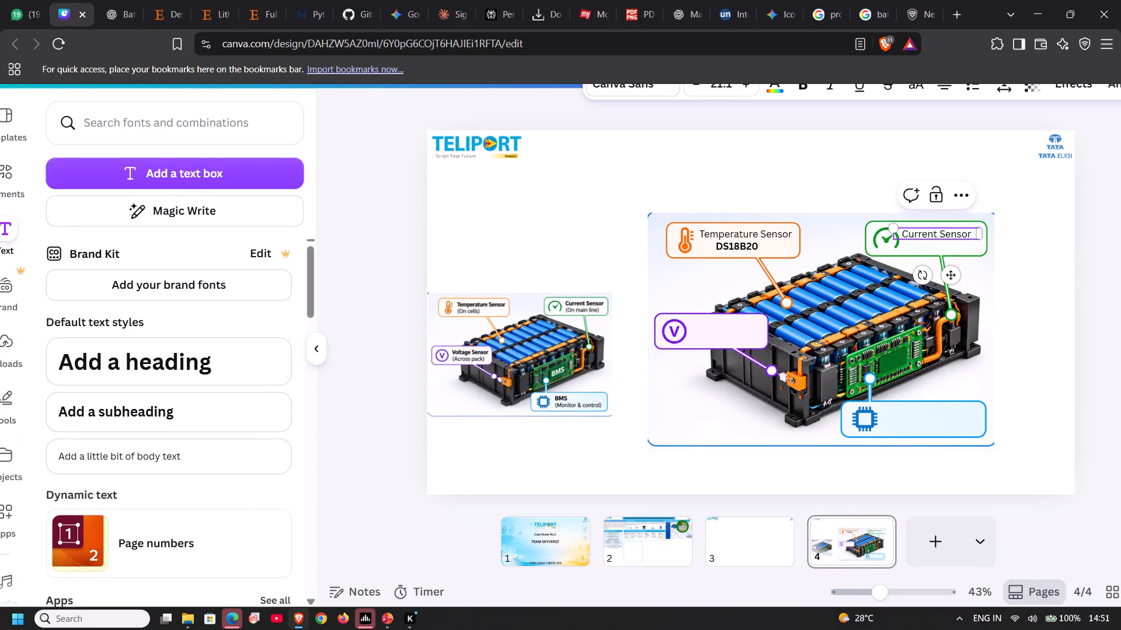
{"action": "left_click_drag", "start_coordinate": [948, 274], "coordinate": [955, 270]}
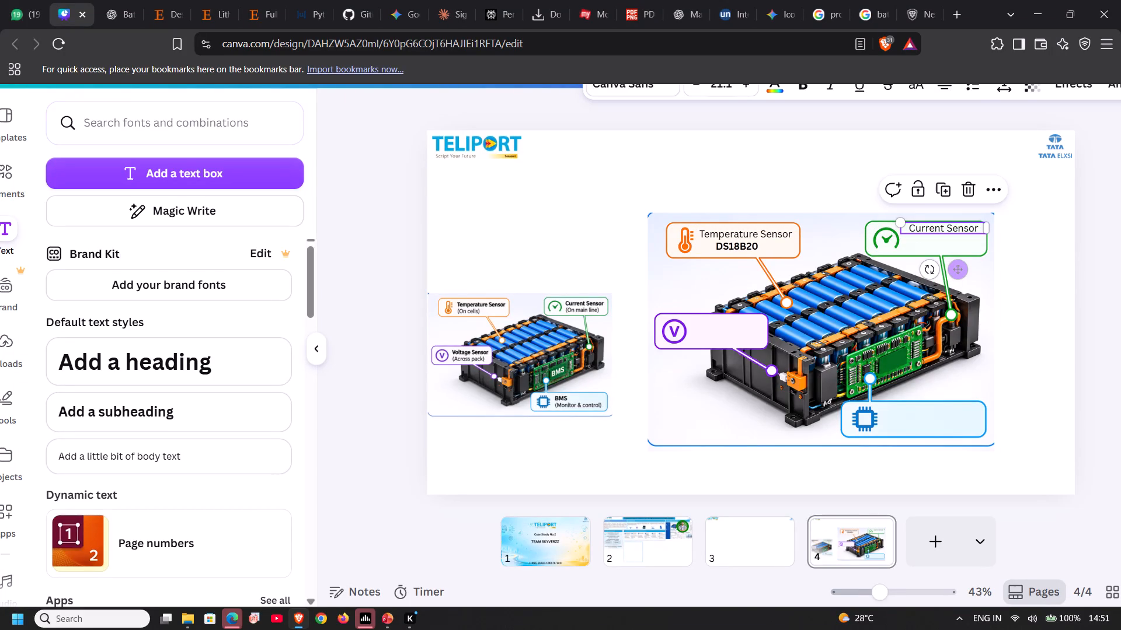
{"action": "key", "text": "Down"}
{"action": "key", "text": "Down"}
{"action": "key", "text": "Down"}
{"action": "key", "text": "Down"}
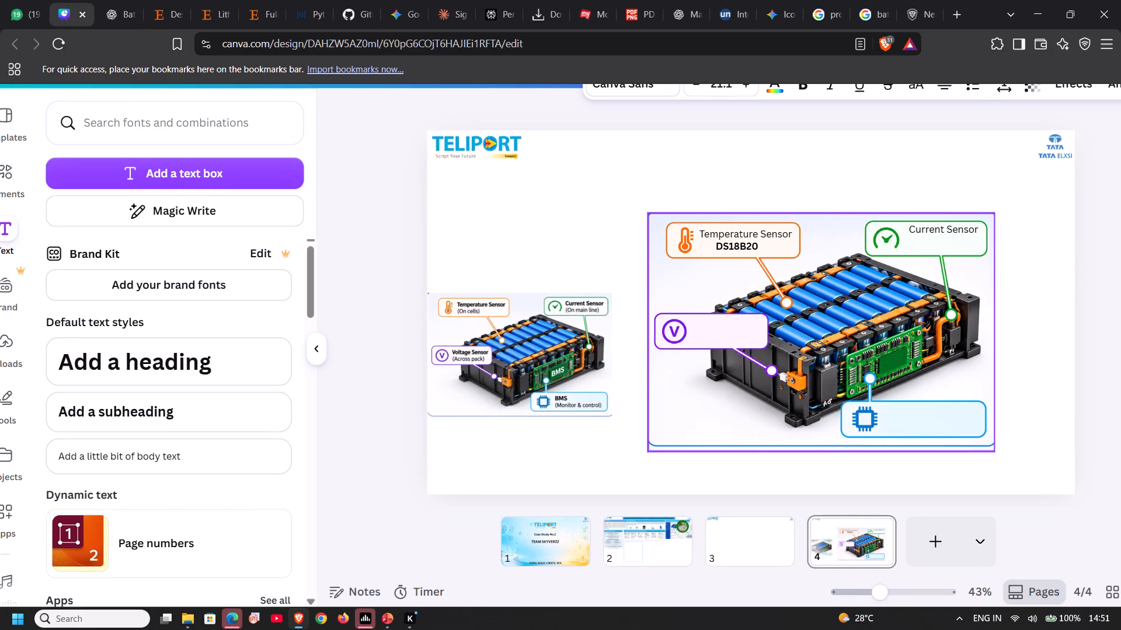
{"action": "key", "text": "Down"}
{"action": "key", "text": "Down"}
{"action": "key", "text": "Down"}
{"action": "key", "text": "Down"}
{"action": "key", "text": "Down"}
{"action": "key", "text": "Down"}
{"action": "key", "text": "Down"}
{"action": "key", "text": "Down"}
{"action": "key", "text": "Down"}
{"action": "key", "text": "Down"}
{"action": "key", "text": "Down"}
{"action": "key", "text": "Down"}
{"action": "key", "text": "Down"}
{"action": "key", "text": "Down"}
{"action": "key", "text": "Up"}
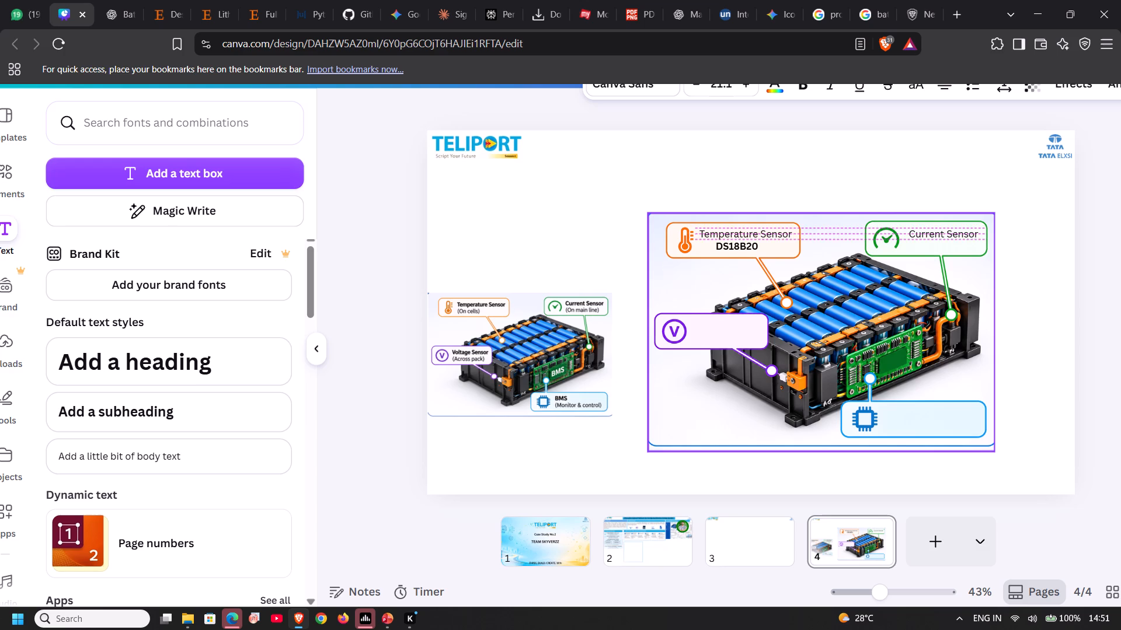
Duplicate the bold "DS18B20" label and place the copy in the green callout beneath "Current Sensor".
{"action": "left_click", "coordinate": [758, 249]}
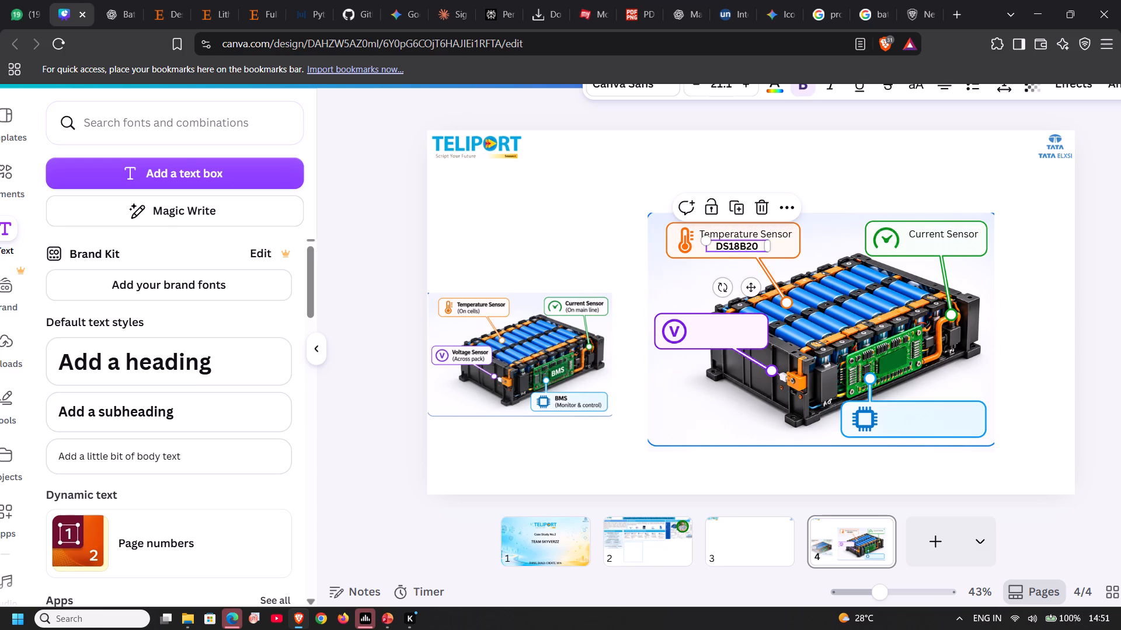
{"action": "key", "text": "ctrl+c"}
{"action": "key", "text": "ctrl+v"}
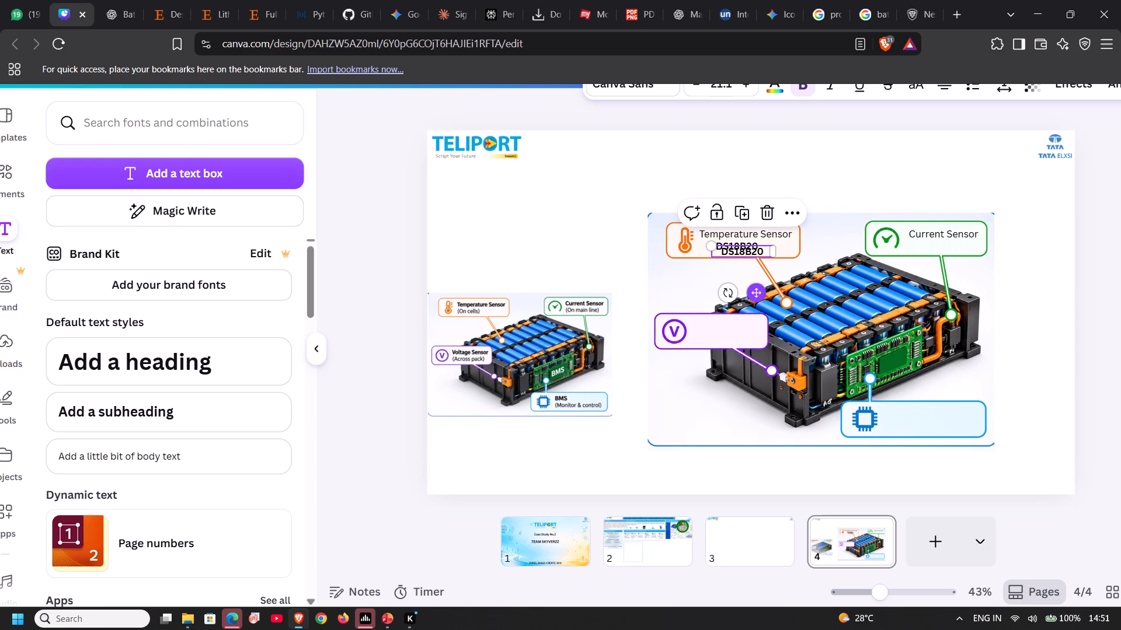
{"action": "left_click_drag", "start_coordinate": [758, 287], "coordinate": [964, 280]}
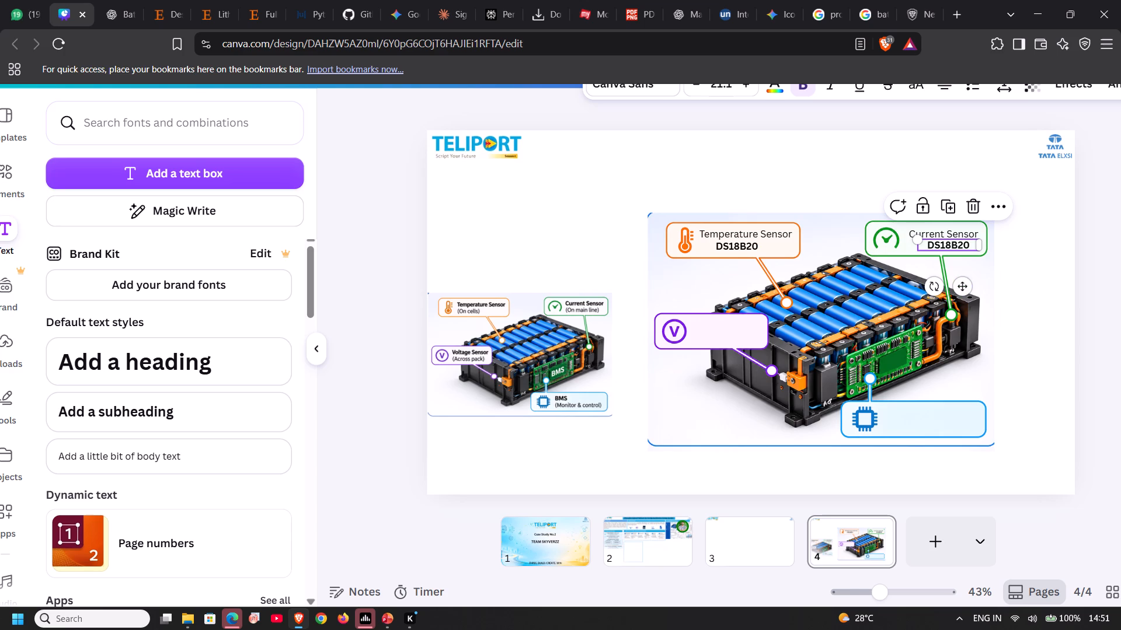
Nudge the copied "DS18B20" label until it sits centred directly beneath "Current Sensor".
{"action": "key", "text": "Left"}
{"action": "key", "text": "Left"}
{"action": "left_click", "coordinate": [1047, 244]}
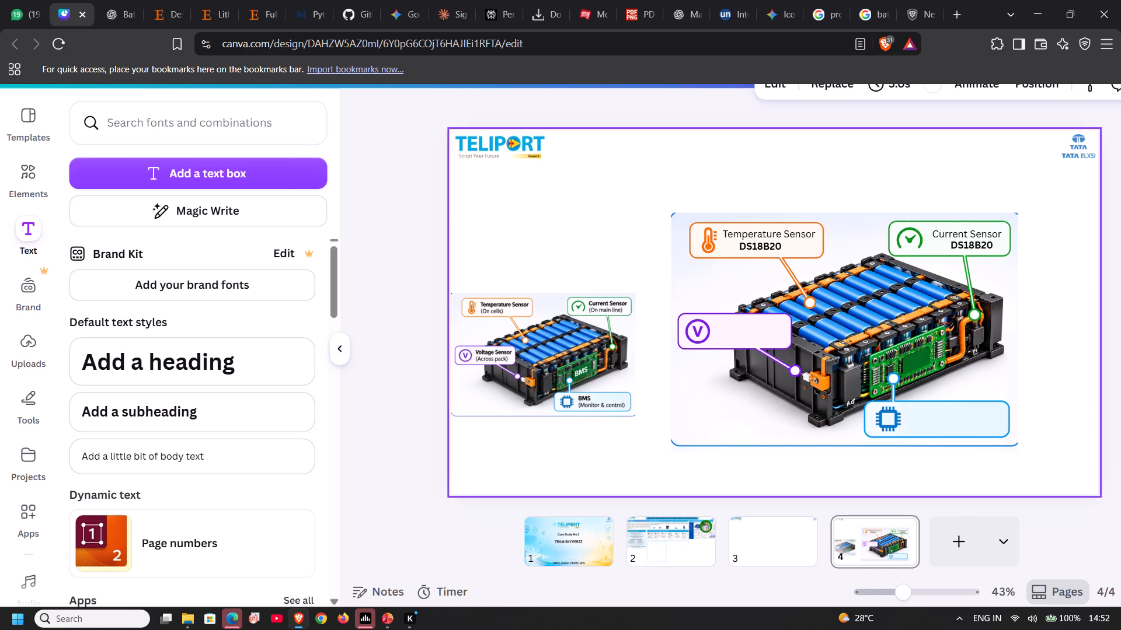
{"action": "left_click", "coordinate": [992, 245]}
{"action": "key", "text": "Left"}
{"action": "key", "text": "Left"}
{"action": "key", "text": "Left"}
{"action": "key", "text": "Left"}
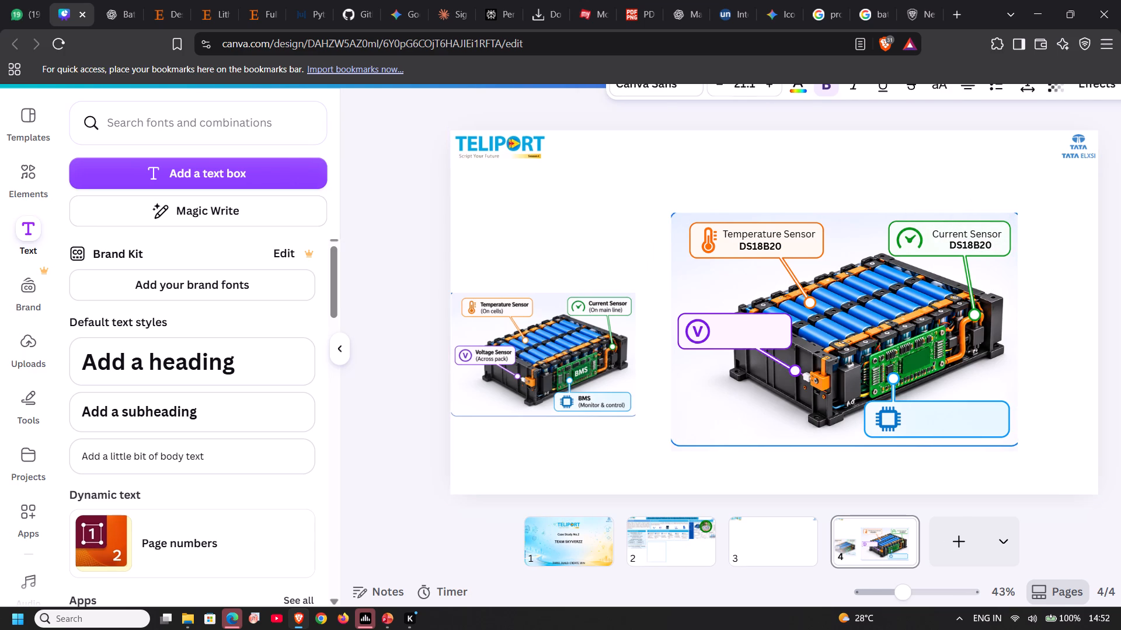
{"action": "key", "text": "Left"}
{"action": "key", "text": "Left"}
{"action": "key", "text": "Left"}
{"action": "key", "text": "Left"}
{"action": "key", "text": "Left"}
{"action": "key", "text": "Left"}
{"action": "key", "text": "Left"}
{"action": "key", "text": "Up"}
{"action": "key", "text": "Down"}
{"action": "key", "text": "Down"}
{"action": "key", "text": "Up"}
{"action": "key", "text": "Up"}
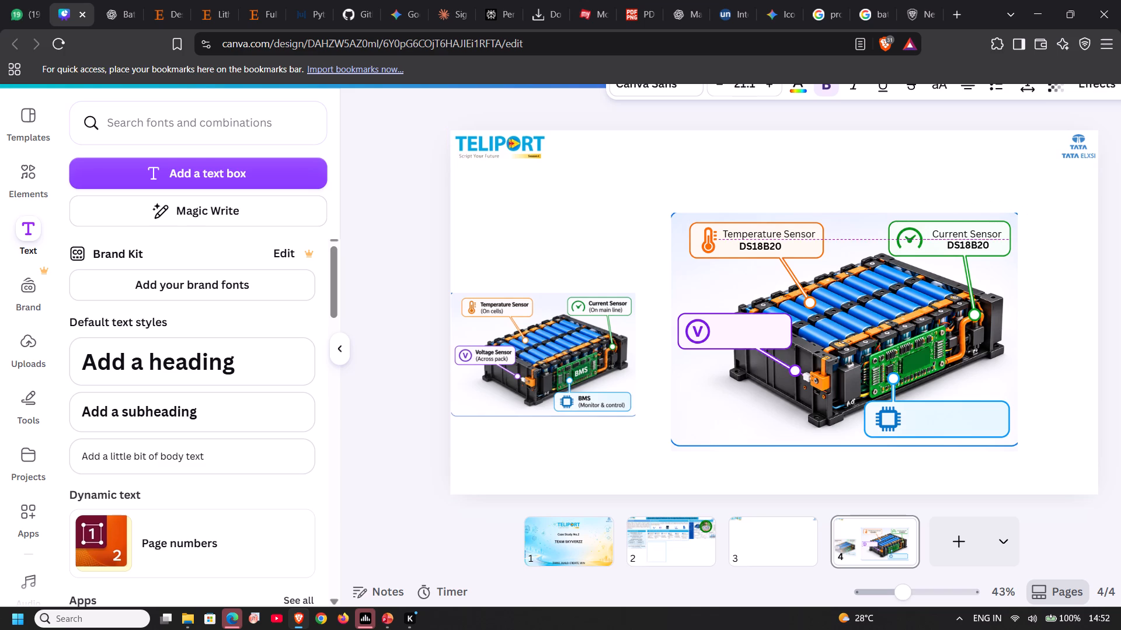
{"action": "key", "text": "Down"}
Check the current sensor's part number in the ChatGPT graphic and change the copied label under "Current Sensor" to "INA219".
{"action": "left_click", "coordinate": [987, 245]}
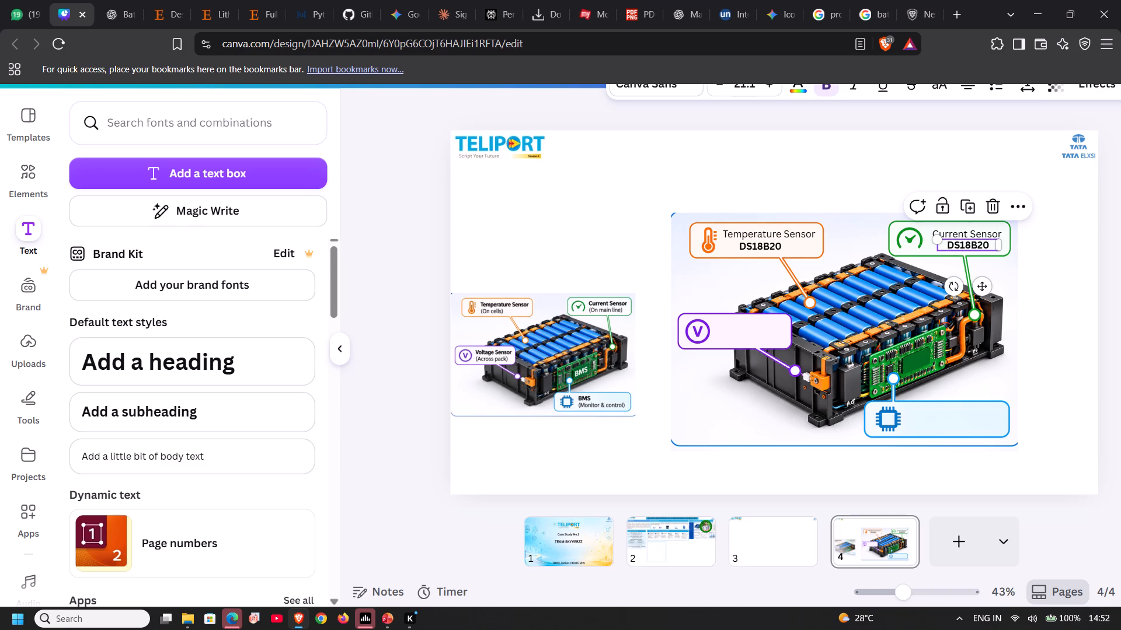
{"action": "left_click", "coordinate": [114, 13]}
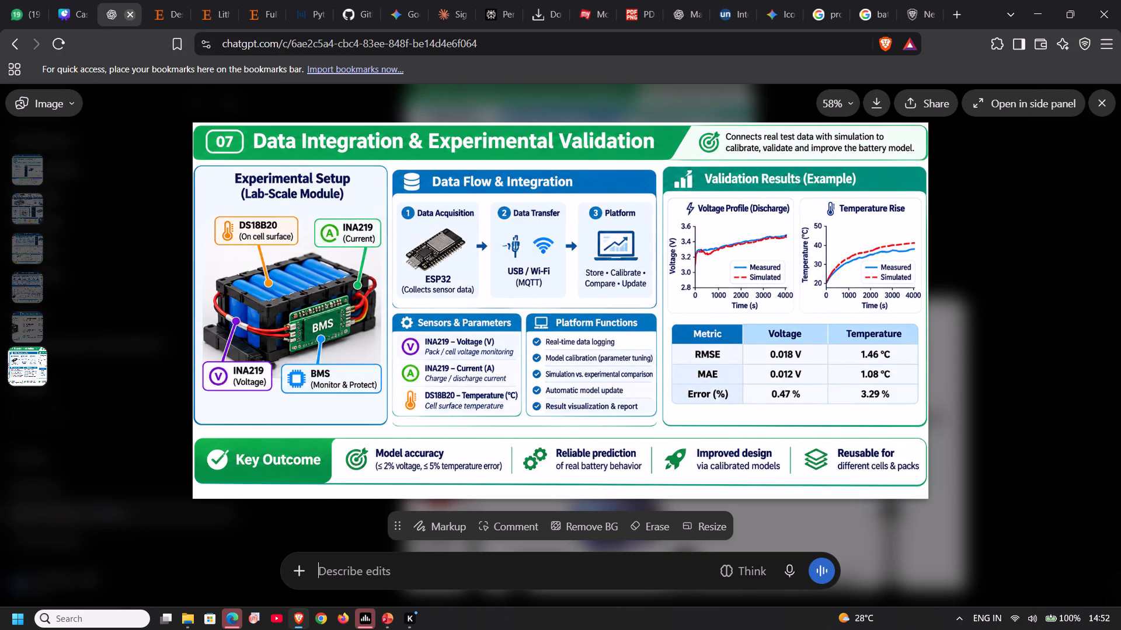
{"action": "left_click", "coordinate": [61, 13]}
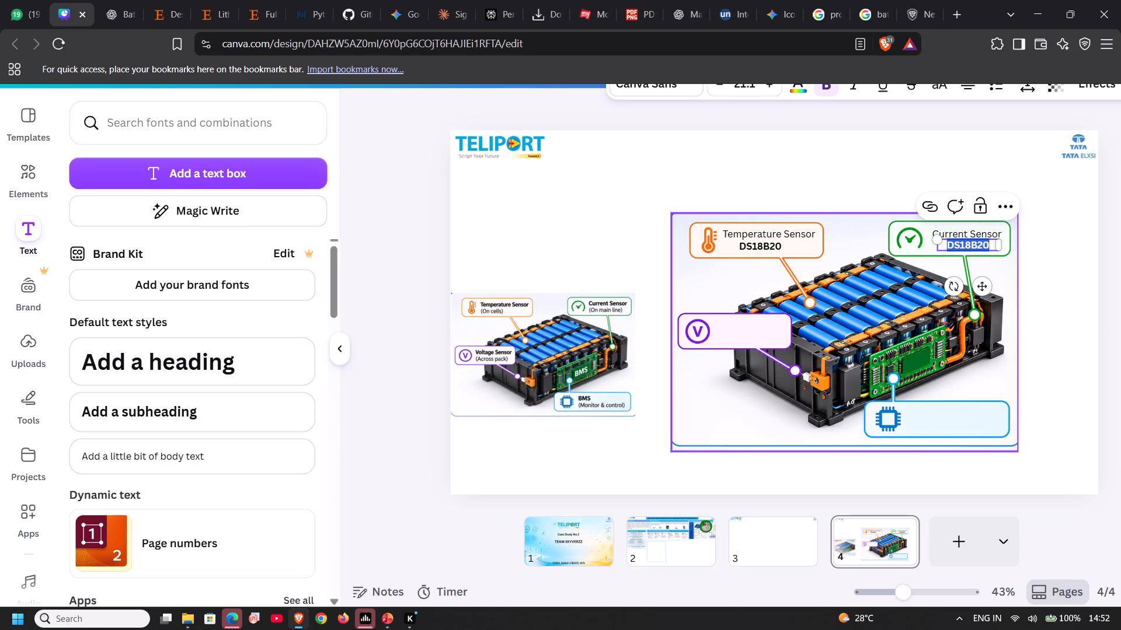
{"action": "type", "text": "IN"}
{"action": "type", "text": "A219"}
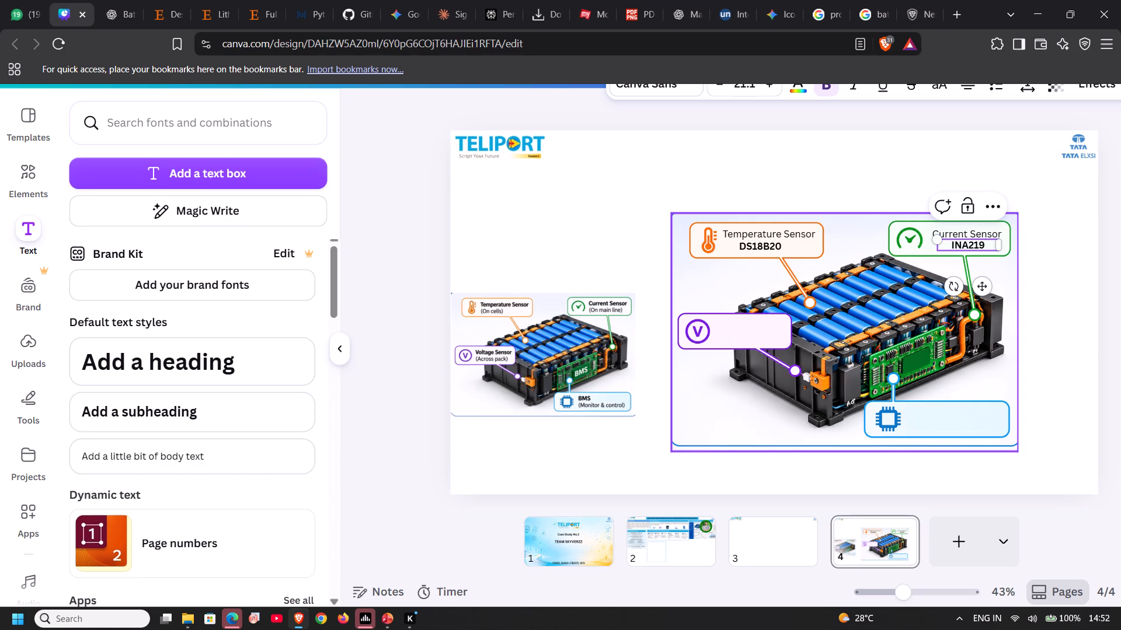
{"action": "left_click", "coordinate": [1044, 281]}
Duplicate the "Current Sensor" label, place the copy in the purple "V" callout, and change its text to "Voltage Sensor".
{"action": "left_click", "coordinate": [968, 230]}
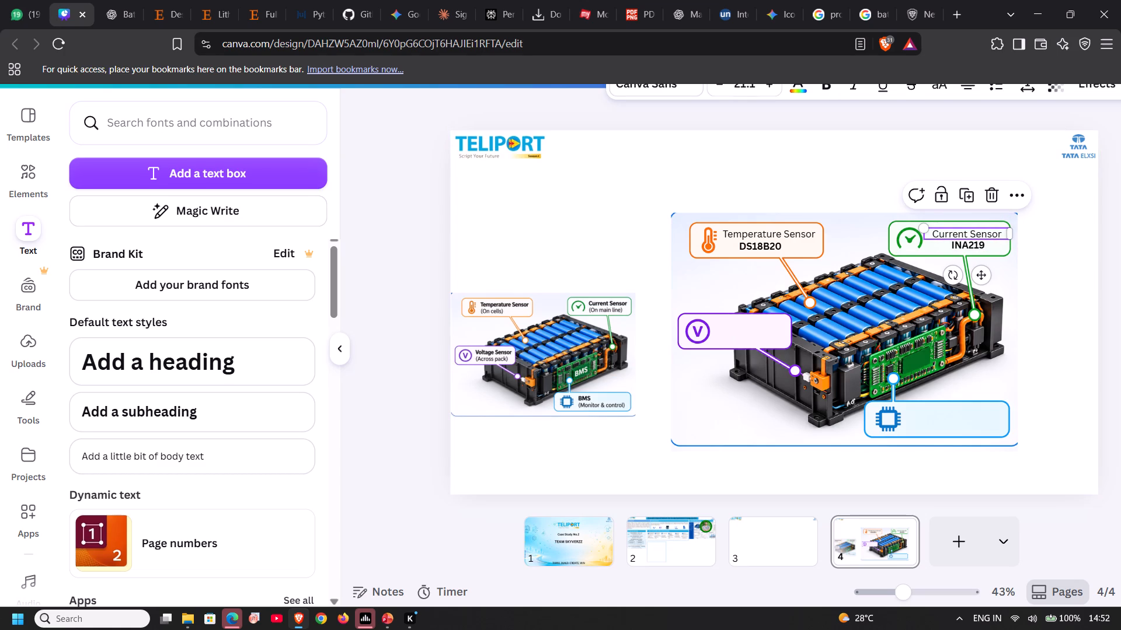
{"action": "key", "text": "ctrl+c"}
{"action": "key", "text": "ctrl+v"}
{"action": "left_click_drag", "start_coordinate": [985, 286], "coordinate": [896, 349]}
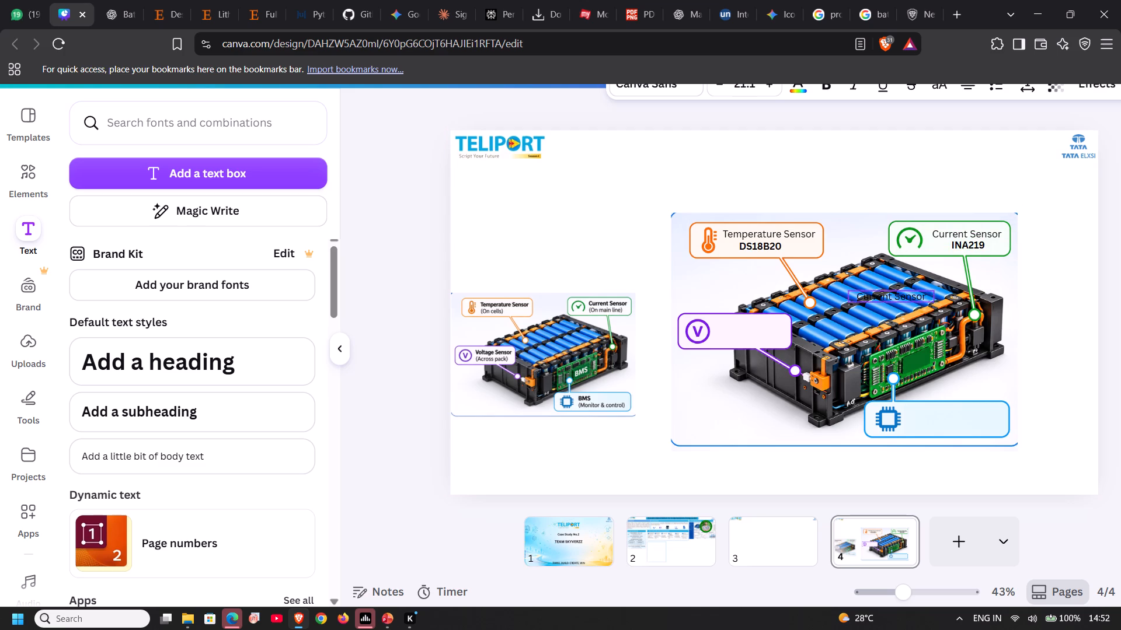
{"action": "left_click_drag", "start_coordinate": [896, 349], "coordinate": [760, 373]}
{"action": "double_click", "coordinate": [747, 324]}
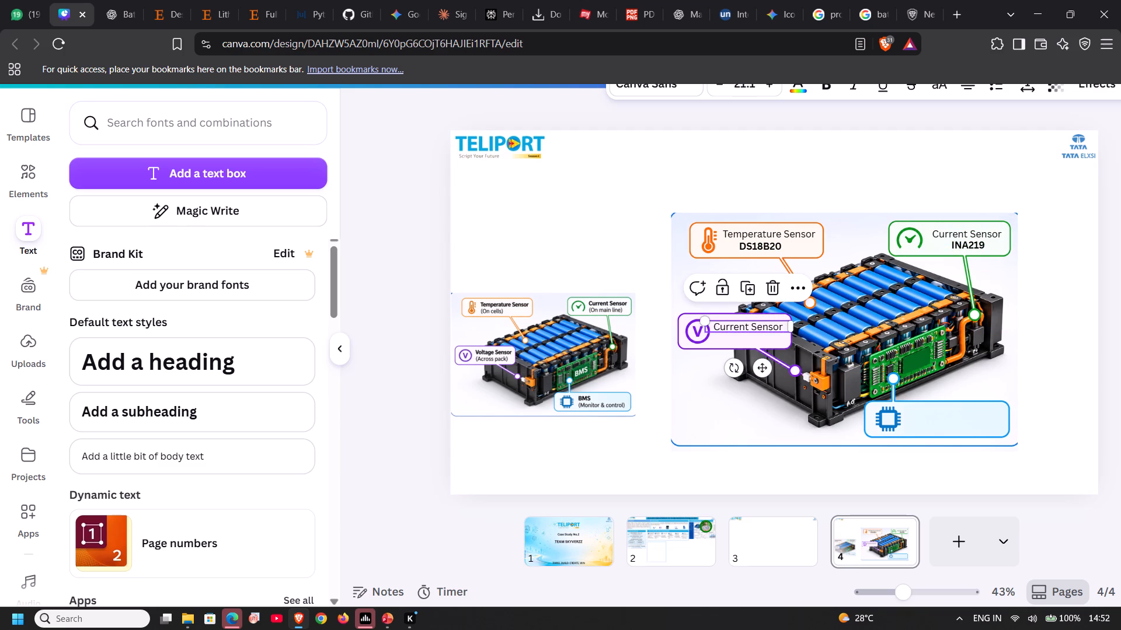
{"action": "left_click", "coordinate": [747, 324]}
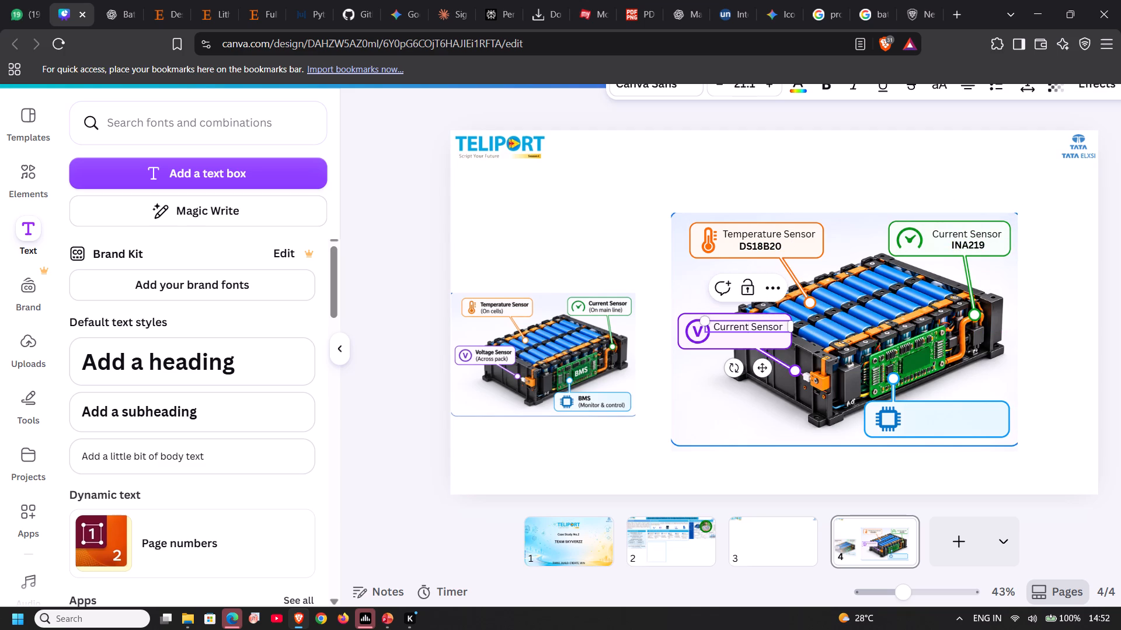
{"action": "key", "text": "BackSpace"}
{"action": "key", "text": "BackSpace"}
{"action": "key", "text": "BackSpace"}
{"action": "key", "text": "BackSpace"}
{"action": "key", "text": "BackSpace"}
{"action": "key", "text": "BackSpace"}
{"action": "key", "text": "BackSpace"}
{"action": "type", "text": "Voltage"}
Nudge the "Voltage Sensor" label into place in the upper part of the purple "V" callout.
{"action": "left_click_drag", "start_coordinate": [791, 329], "coordinate": [786, 327]}
{"action": "left_click", "coordinate": [758, 368]}
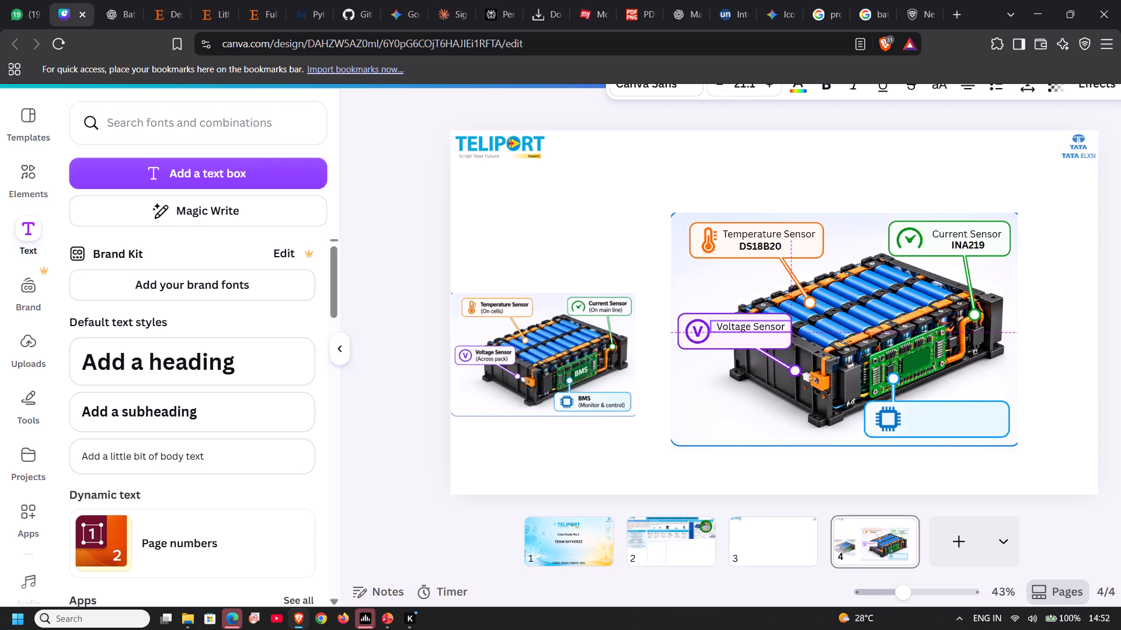
{"action": "left_click", "coordinate": [761, 415]}
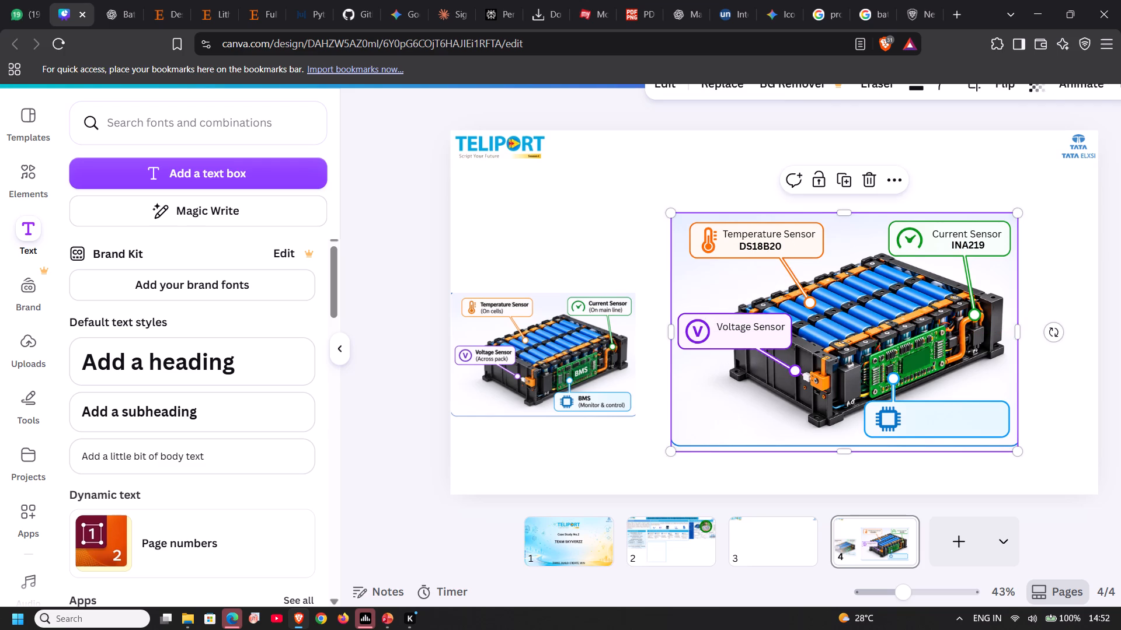
{"action": "left_click", "coordinate": [765, 329]}
{"action": "key", "text": "Up"}
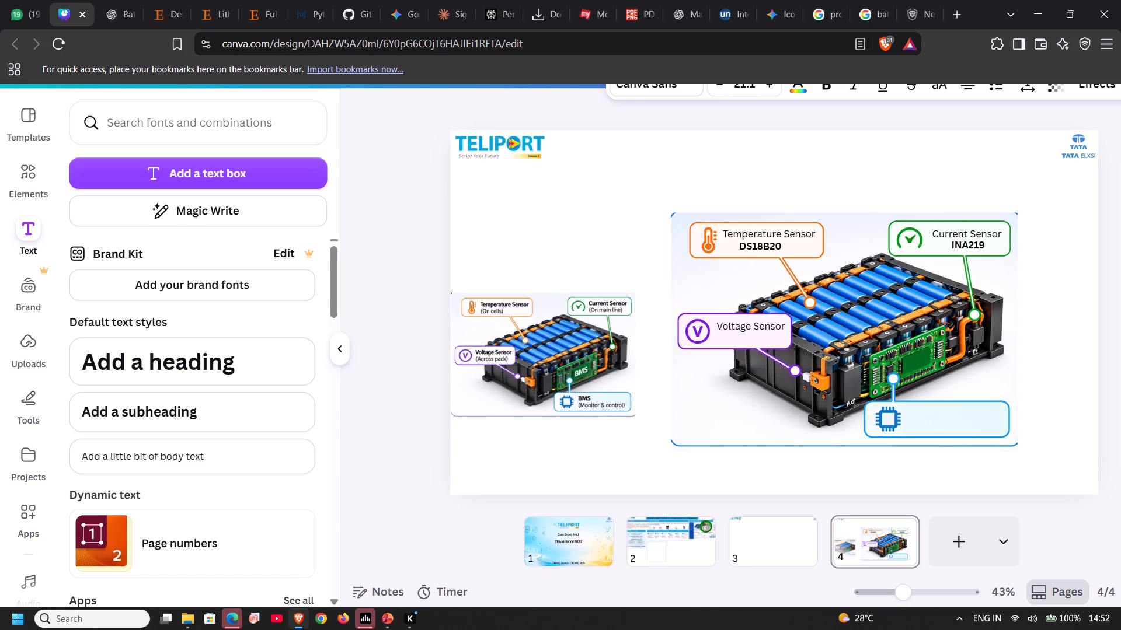
{"action": "key", "text": "Up"}
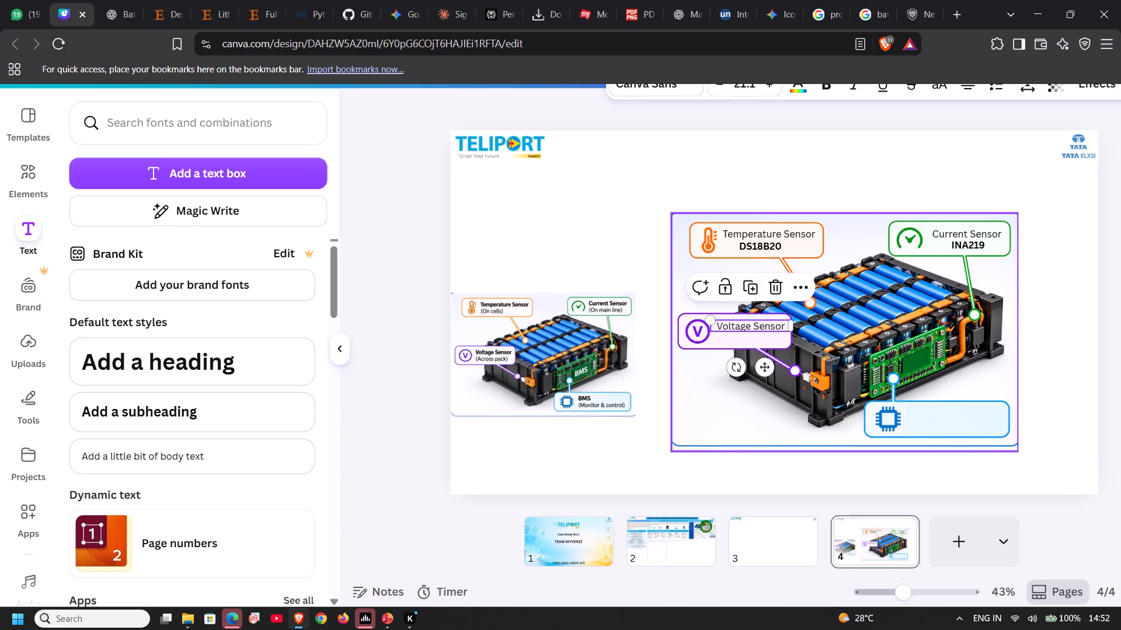
Duplicate the bold "DS18B20" label, place the copy beneath "Voltage Sensor", and change its text to "INA219".
{"action": "left_click", "coordinate": [775, 251]}
{"action": "key", "text": "ctrl+c"}
{"action": "key", "text": "ctrl+v"}
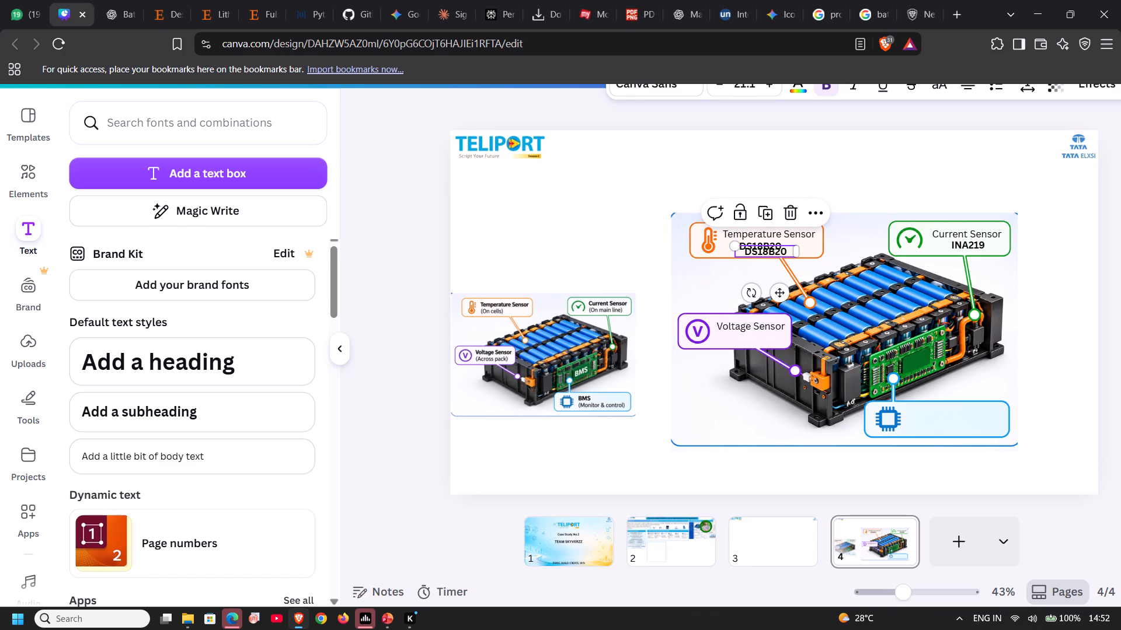
{"action": "left_click_drag", "start_coordinate": [782, 294], "coordinate": [765, 379]}
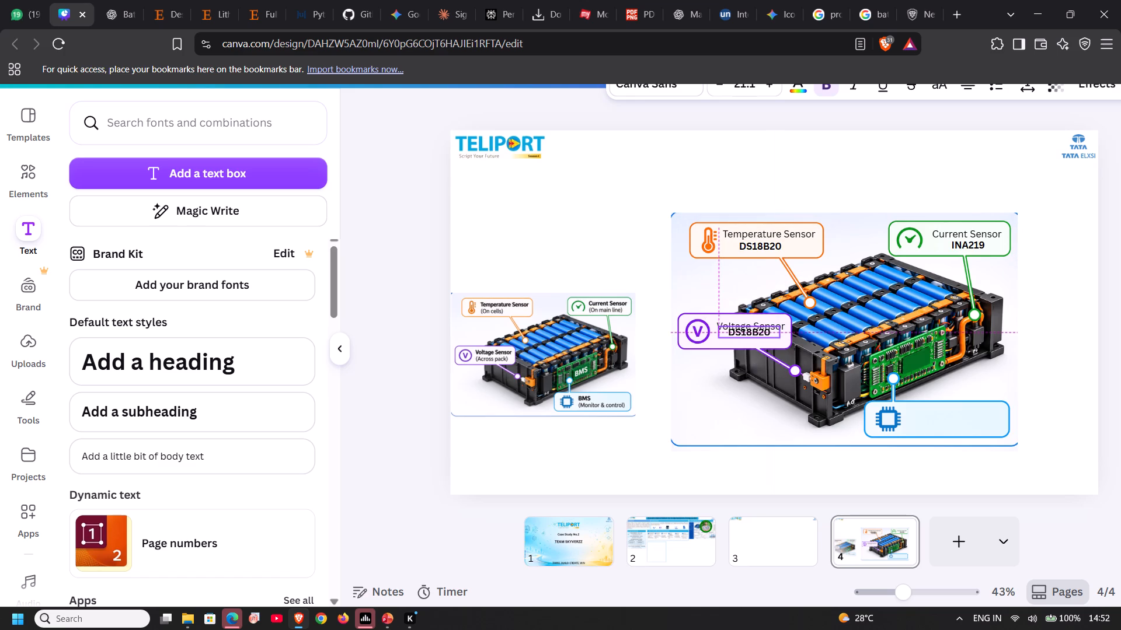
{"action": "left_click_drag", "start_coordinate": [765, 379], "coordinate": [762, 381]}
{"action": "double_click", "coordinate": [747, 334]}
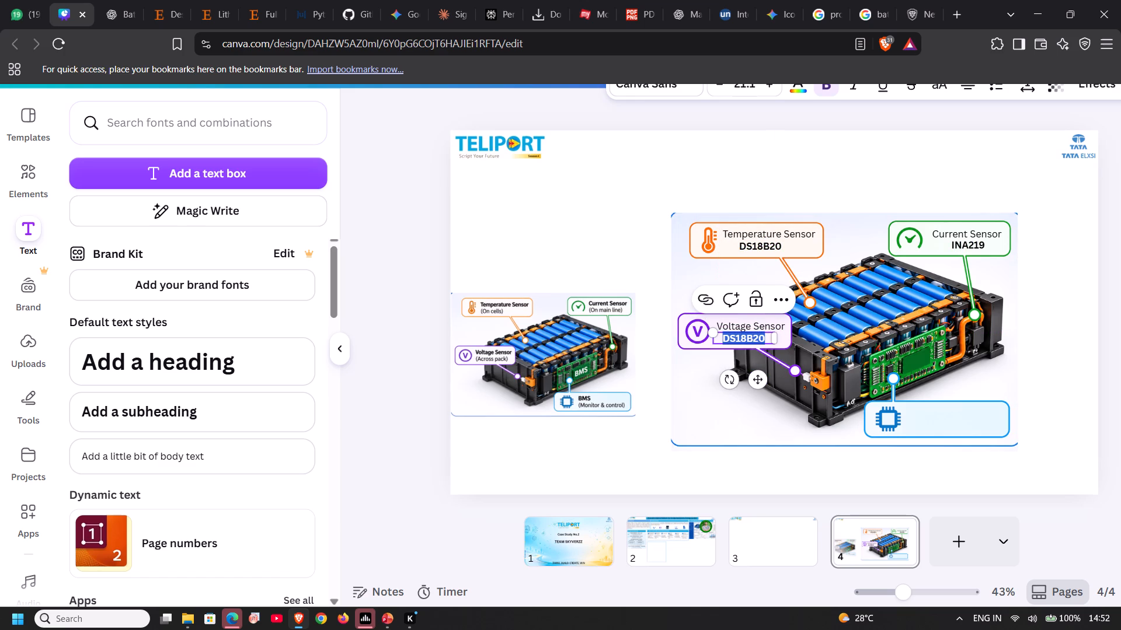
{"action": "type", "text": "INA2129"}
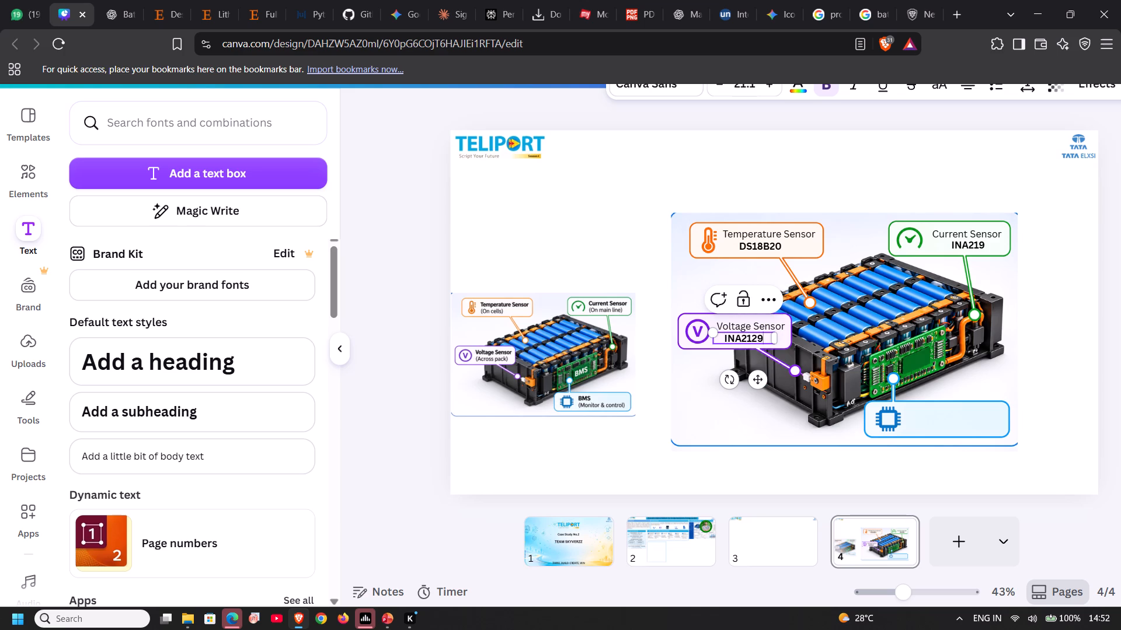
{"action": "key", "text": "BackSpace"}
{"action": "key", "text": "BackSpace"}
{"action": "key", "text": "9"}
{"action": "left_click", "coordinate": [708, 390]}
{"action": "left_click", "coordinate": [763, 321]}
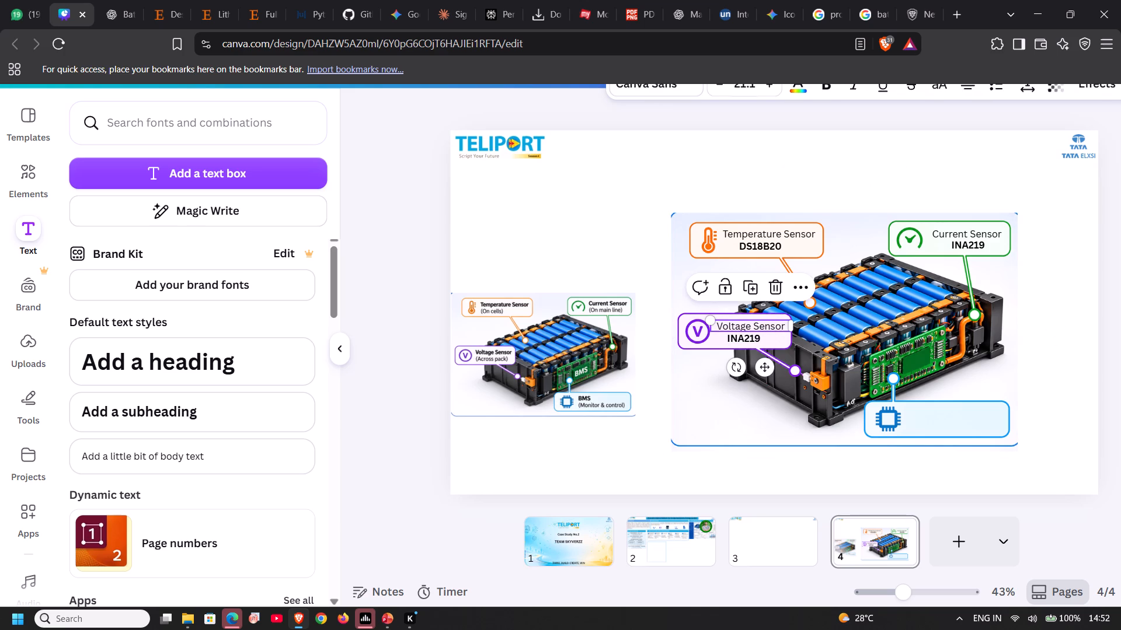
{"action": "key", "text": "ctrl+c"}
{"action": "key", "text": "ctrl+v"}
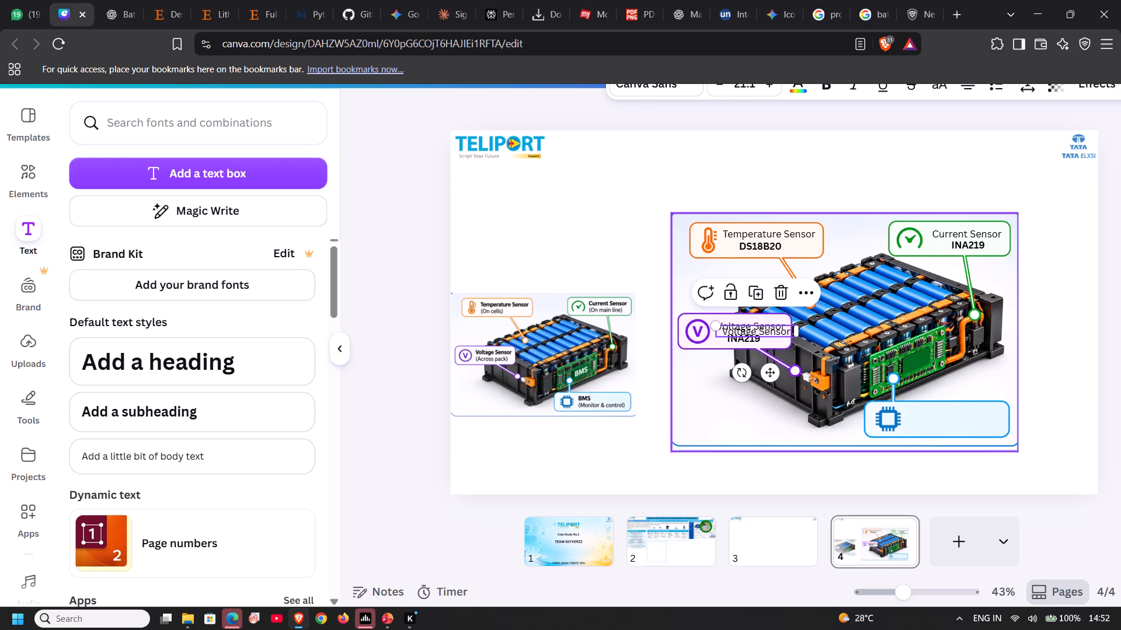
{"action": "left_click_drag", "start_coordinate": [770, 369], "coordinate": [964, 450]}
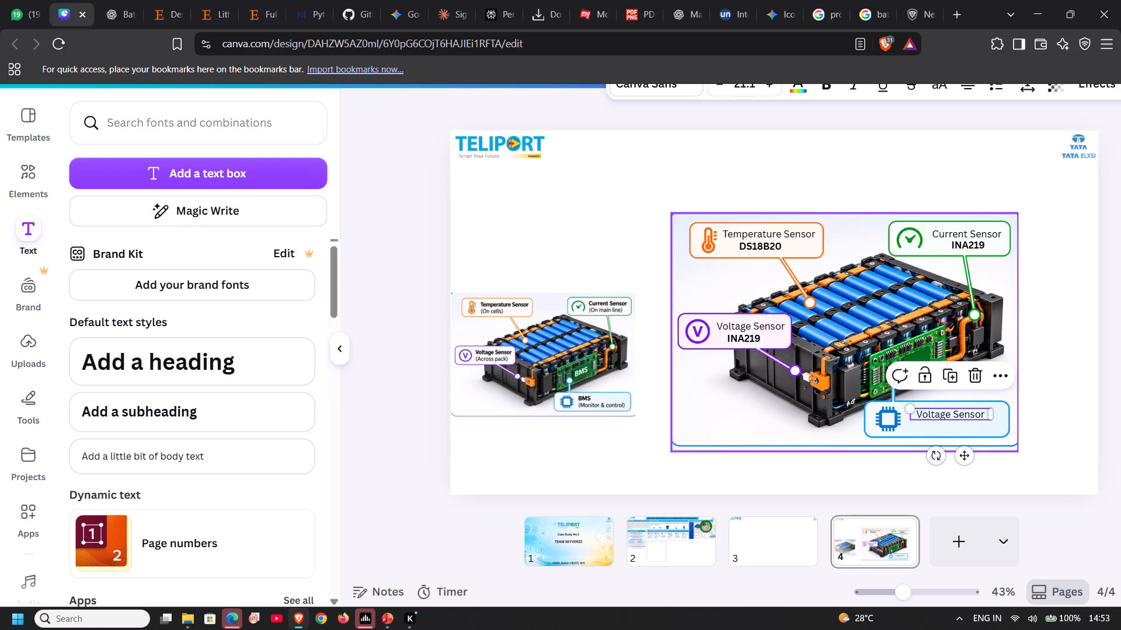
{"action": "left_click", "coordinate": [945, 415]}
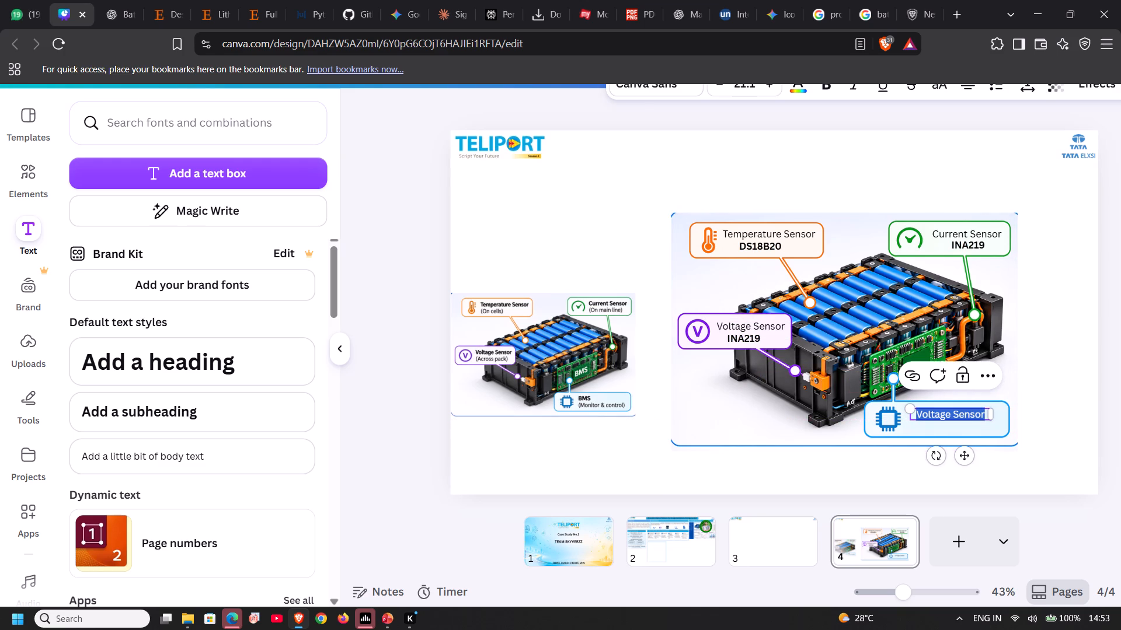
{"action": "key", "text": "shift+b"}
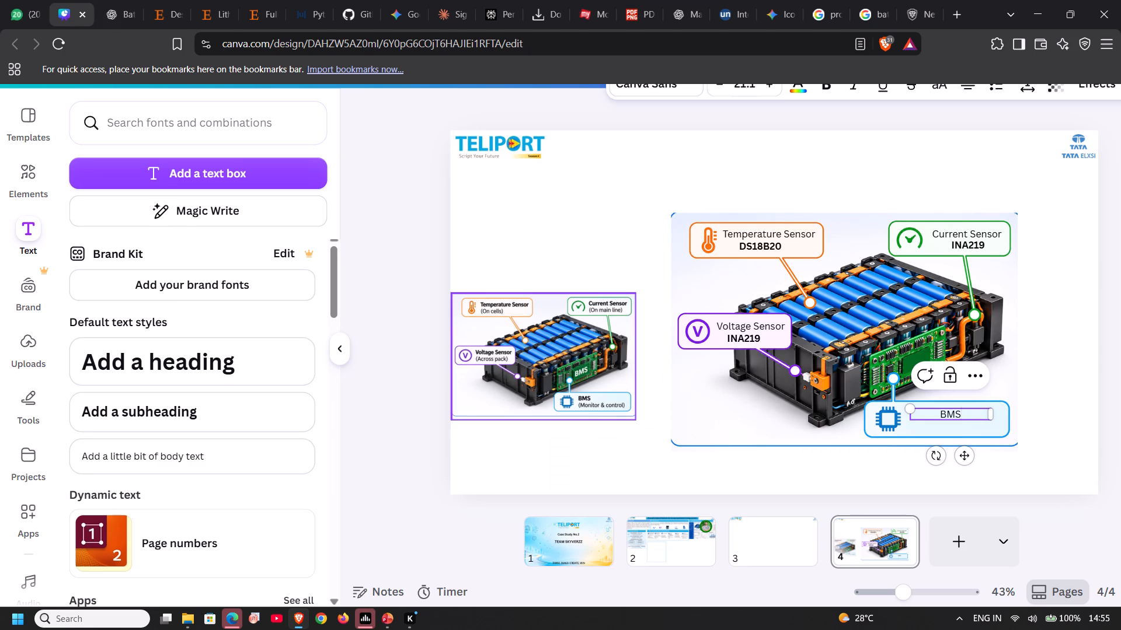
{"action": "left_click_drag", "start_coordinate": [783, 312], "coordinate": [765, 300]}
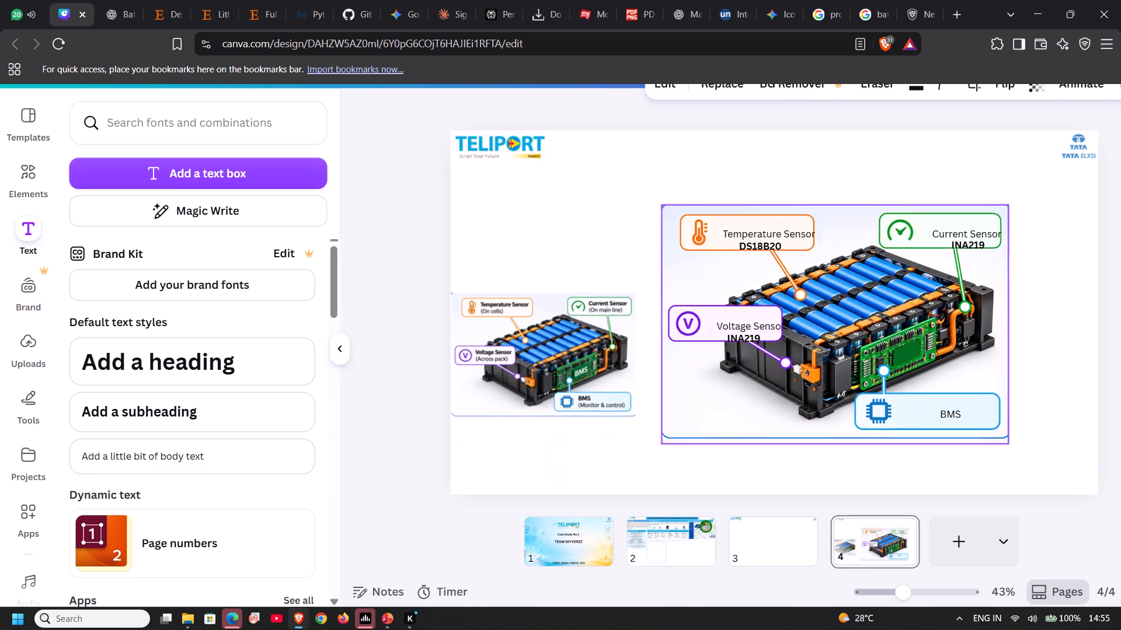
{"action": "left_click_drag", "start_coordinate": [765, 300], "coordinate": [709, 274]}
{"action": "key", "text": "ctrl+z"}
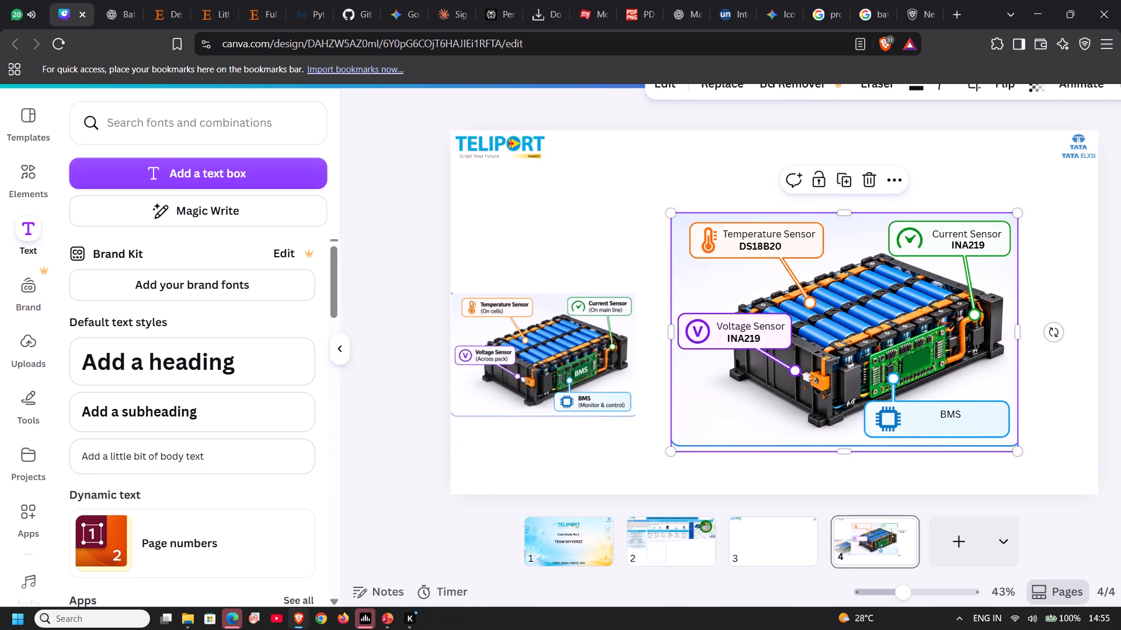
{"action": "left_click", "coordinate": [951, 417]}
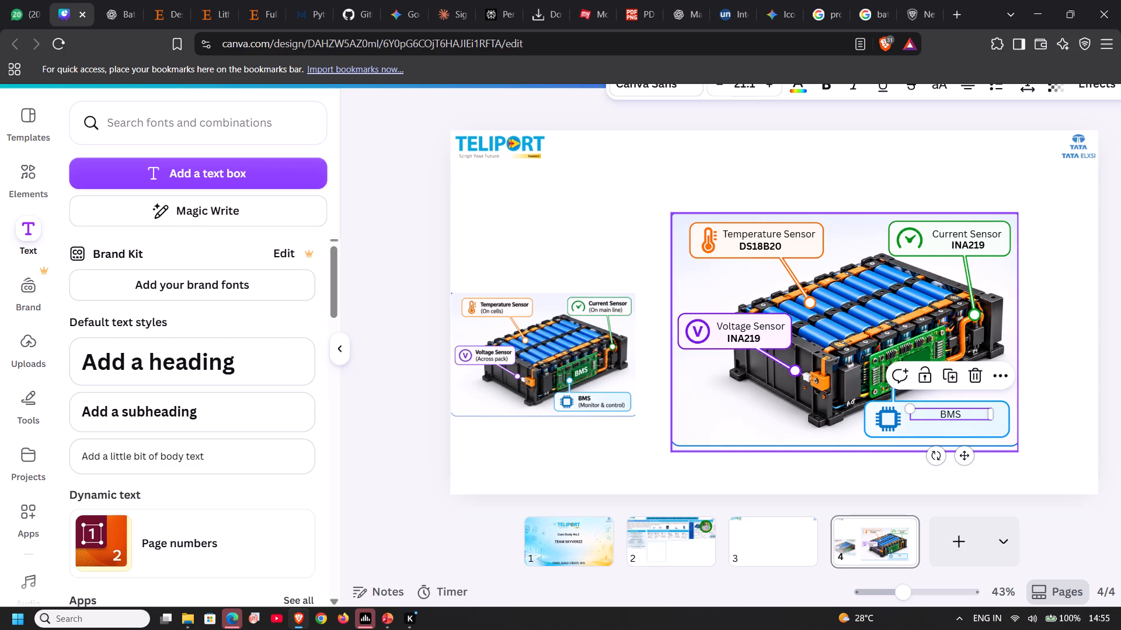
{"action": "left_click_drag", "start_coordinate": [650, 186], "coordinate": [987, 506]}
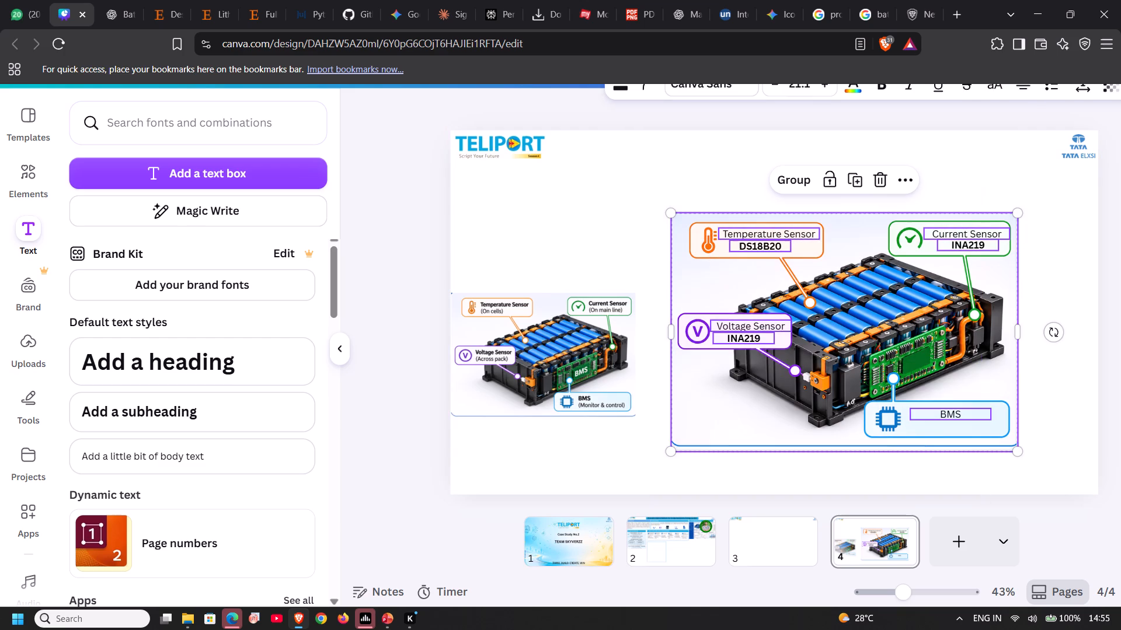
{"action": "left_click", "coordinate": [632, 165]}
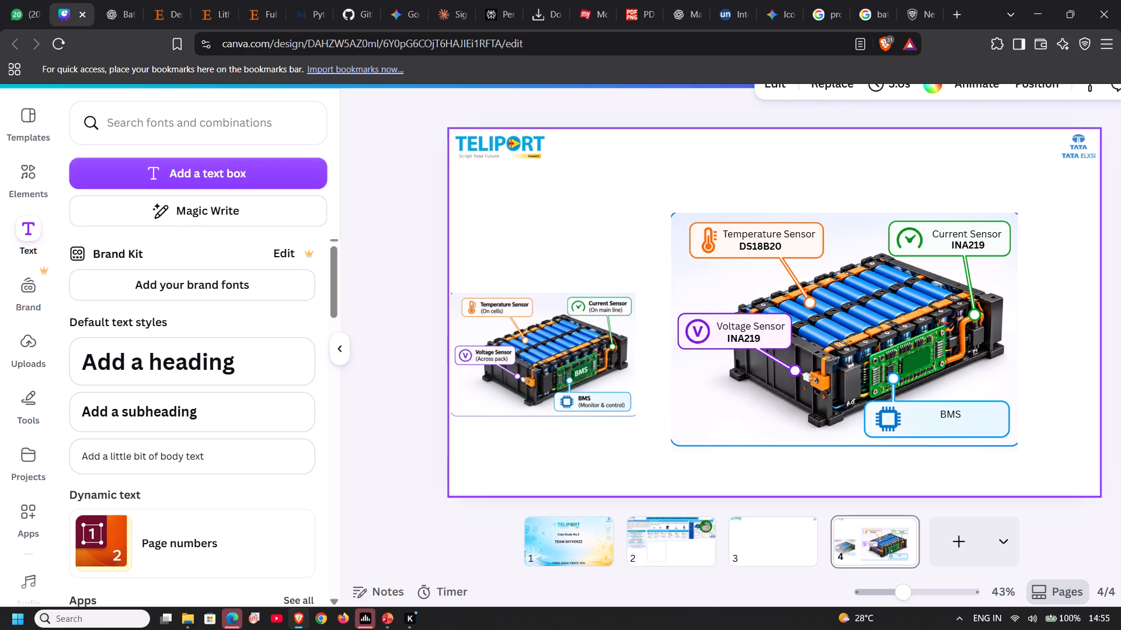
Crop the enlarged battery pack image slightly at its bottom, top and left edges to about 1,018 by 661.
{"action": "left_click", "coordinate": [736, 413]}
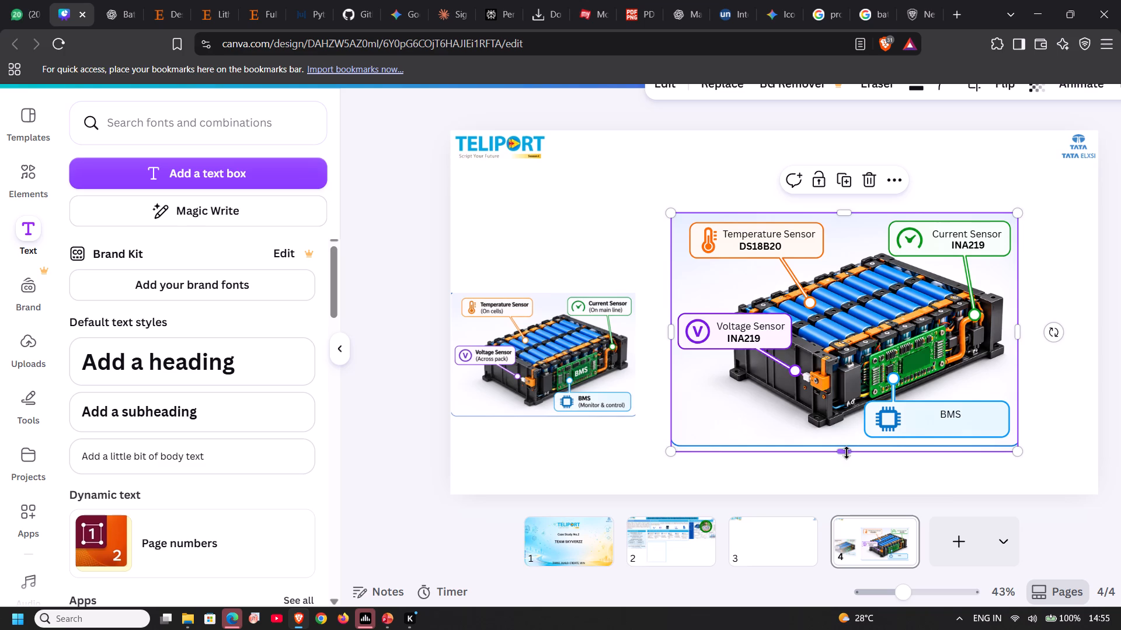
{"action": "left_click_drag", "start_coordinate": [846, 450], "coordinate": [844, 443]}
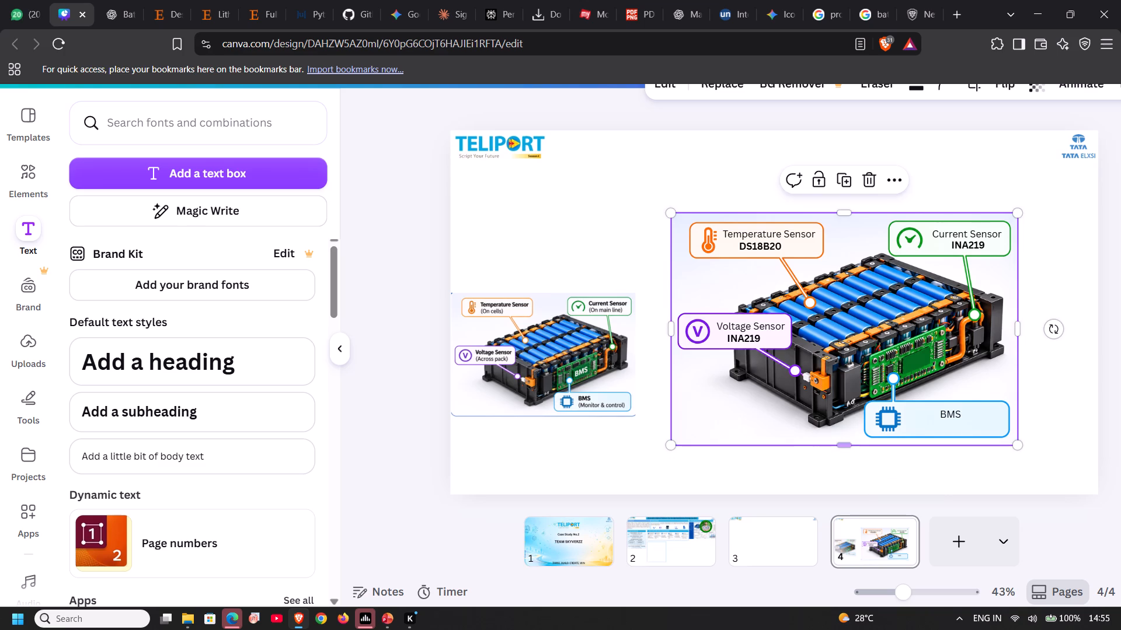
{"action": "left_click", "coordinate": [624, 282]}
{"action": "left_click", "coordinate": [849, 242]}
{"action": "left_click_drag", "start_coordinate": [848, 213], "coordinate": [847, 219]}
{"action": "left_click", "coordinate": [733, 180]}
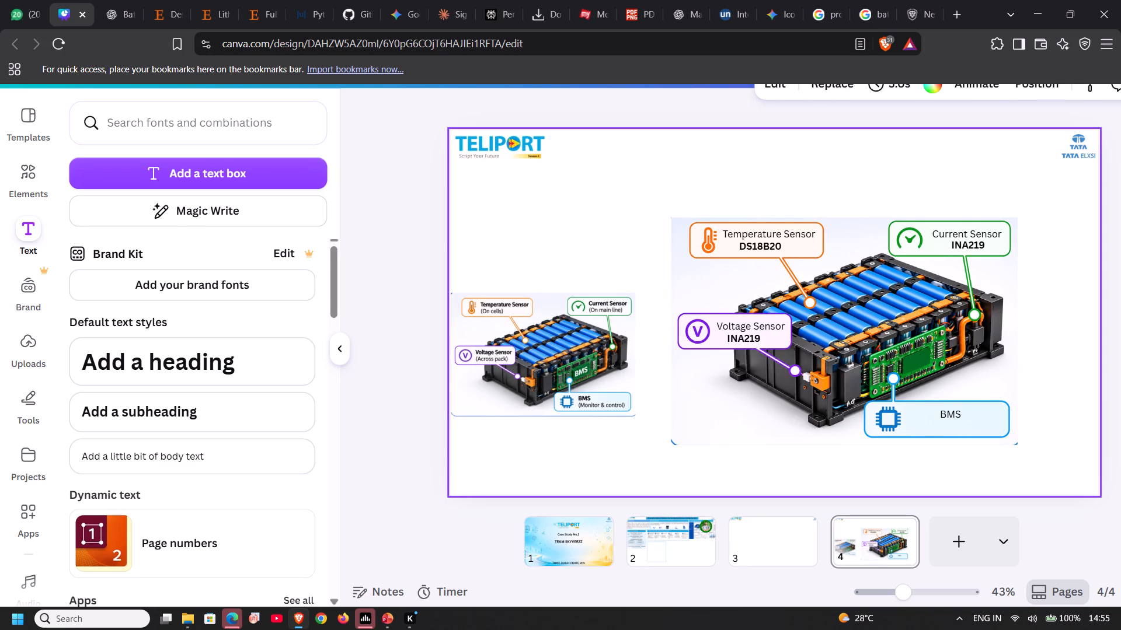
{"action": "left_click", "coordinate": [689, 398]}
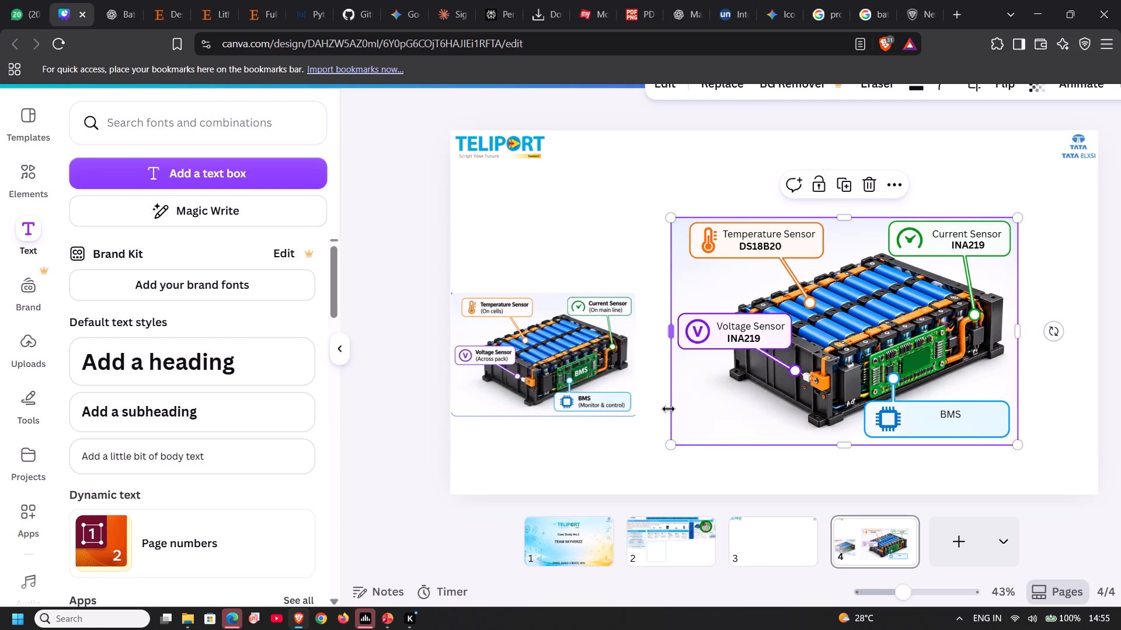
{"action": "left_click", "coordinate": [670, 333]}
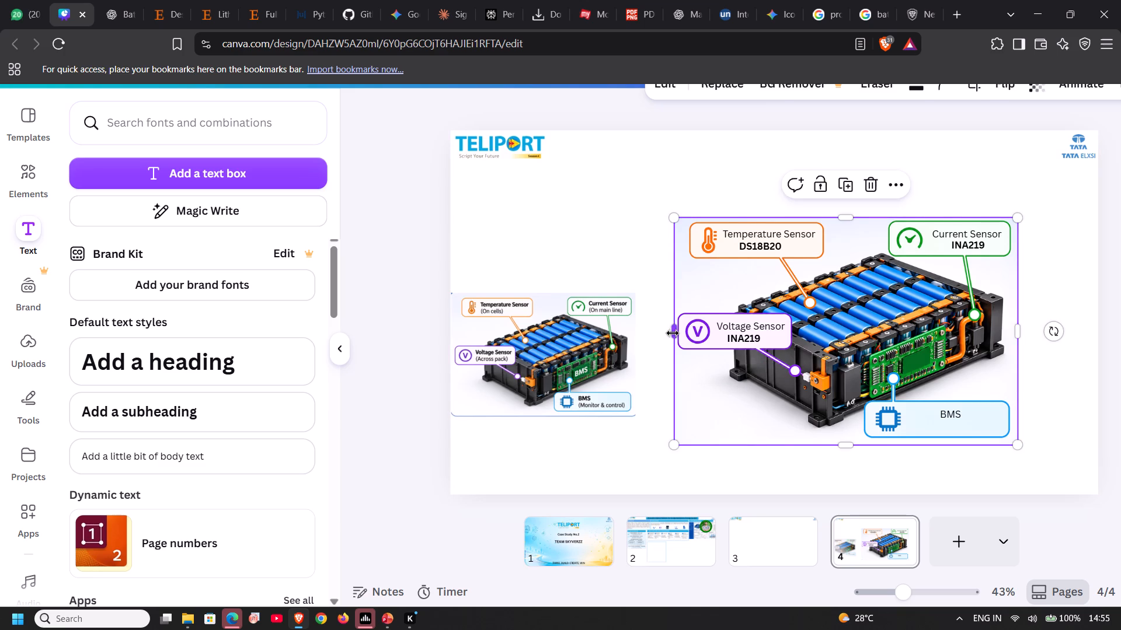
{"action": "left_click", "coordinate": [650, 288]}
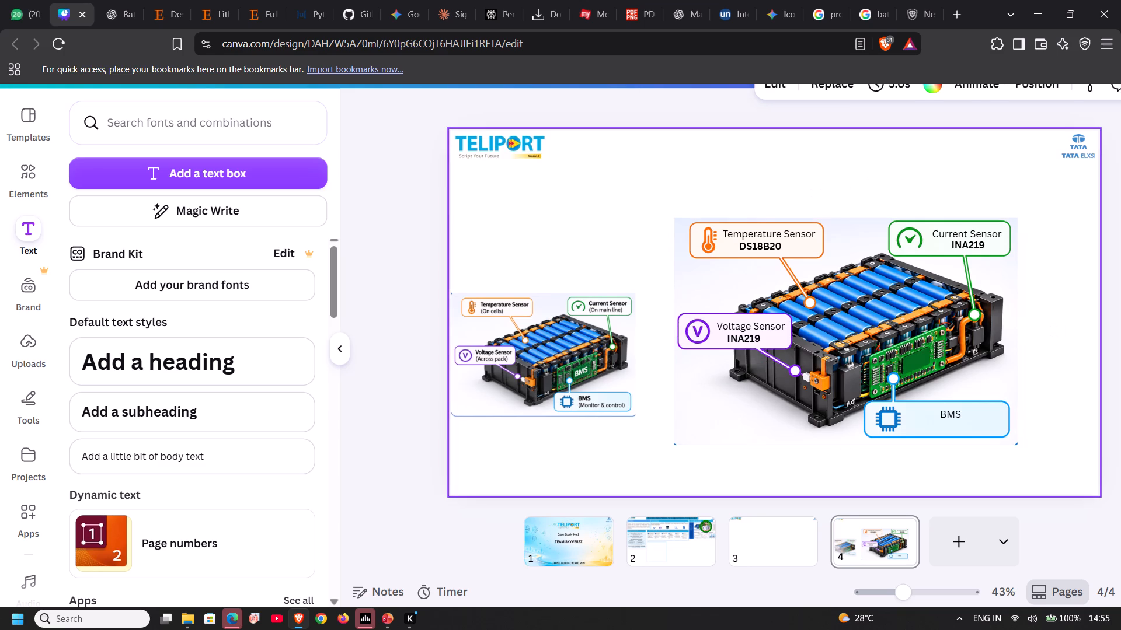
{"action": "left_click", "coordinate": [711, 431]}
{"action": "left_click", "coordinate": [847, 442]}
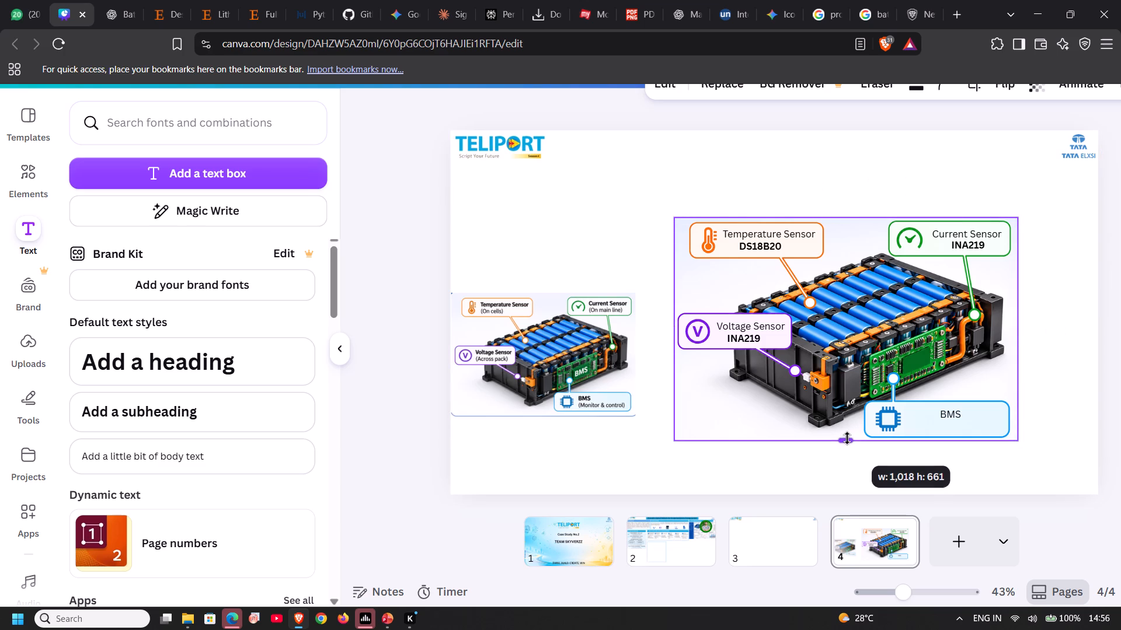
{"action": "left_click", "coordinate": [631, 199]}
Group the enlarged battery pack image with all of its overlaid sensor and BMS text labels.
{"action": "left_click_drag", "start_coordinate": [641, 194], "coordinate": [784, 406]}
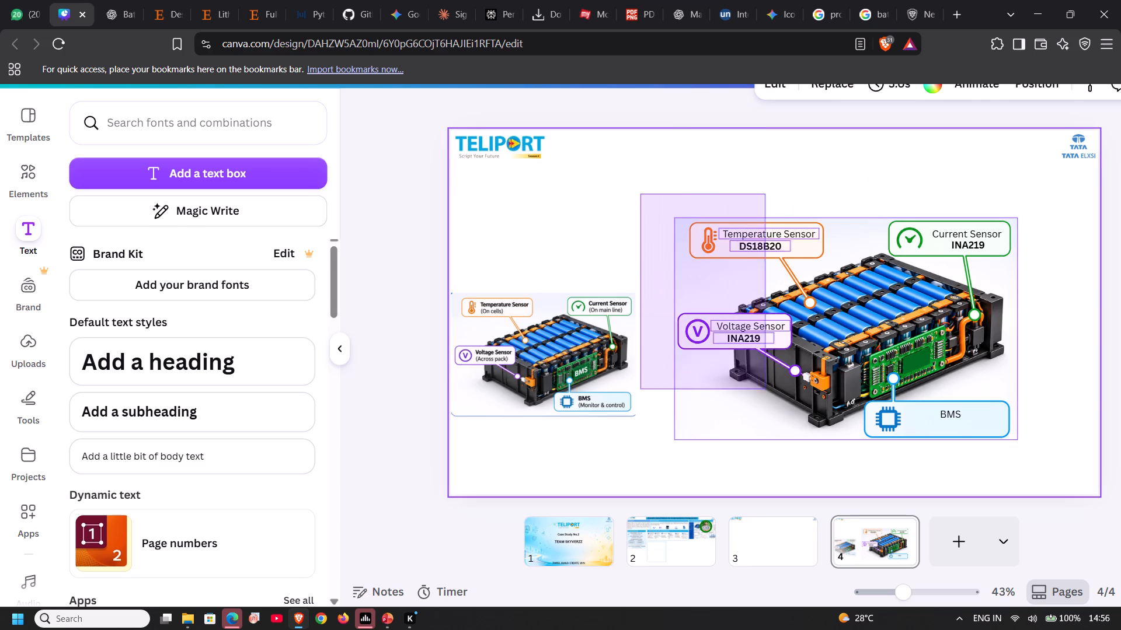
{"action": "left_click_drag", "start_coordinate": [784, 406], "coordinate": [1036, 461]}
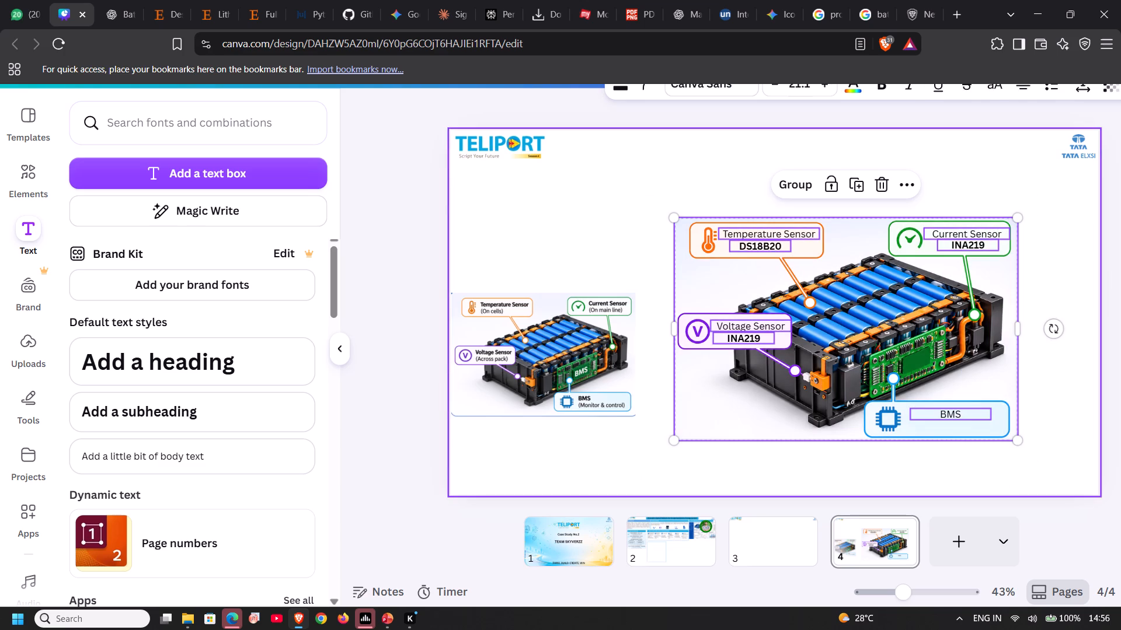
{"action": "key", "text": "ctrl+g"}
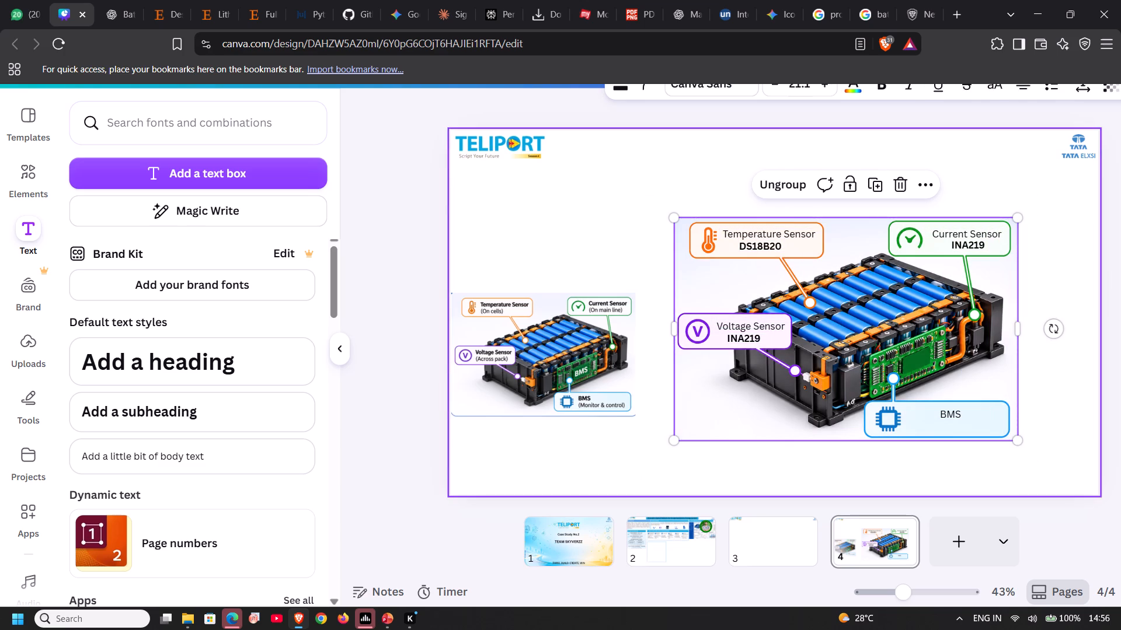
Shrink the grouped battery graphic to thumbnail size and place it just right of the original battery image.
{"action": "left_click", "coordinate": [660, 210]}
{"action": "left_click", "coordinate": [680, 233]}
{"action": "left_click_drag", "start_coordinate": [673, 218], "coordinate": [947, 393]}
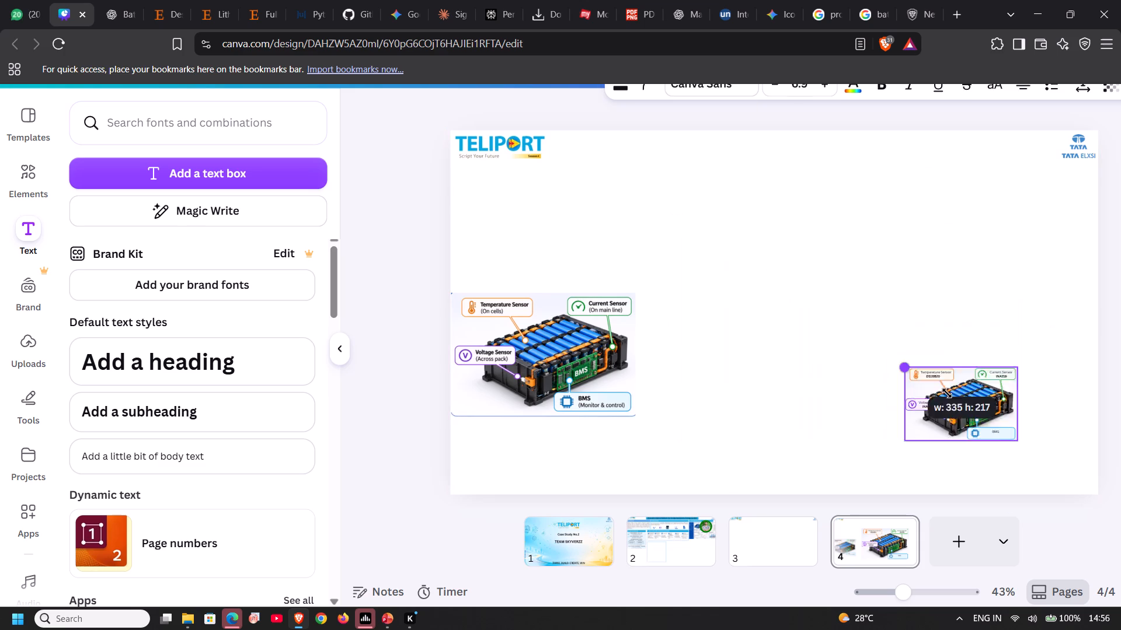
{"action": "left_click_drag", "start_coordinate": [947, 393], "coordinate": [966, 408]}
{"action": "left_click_drag", "start_coordinate": [965, 409], "coordinate": [948, 409]}
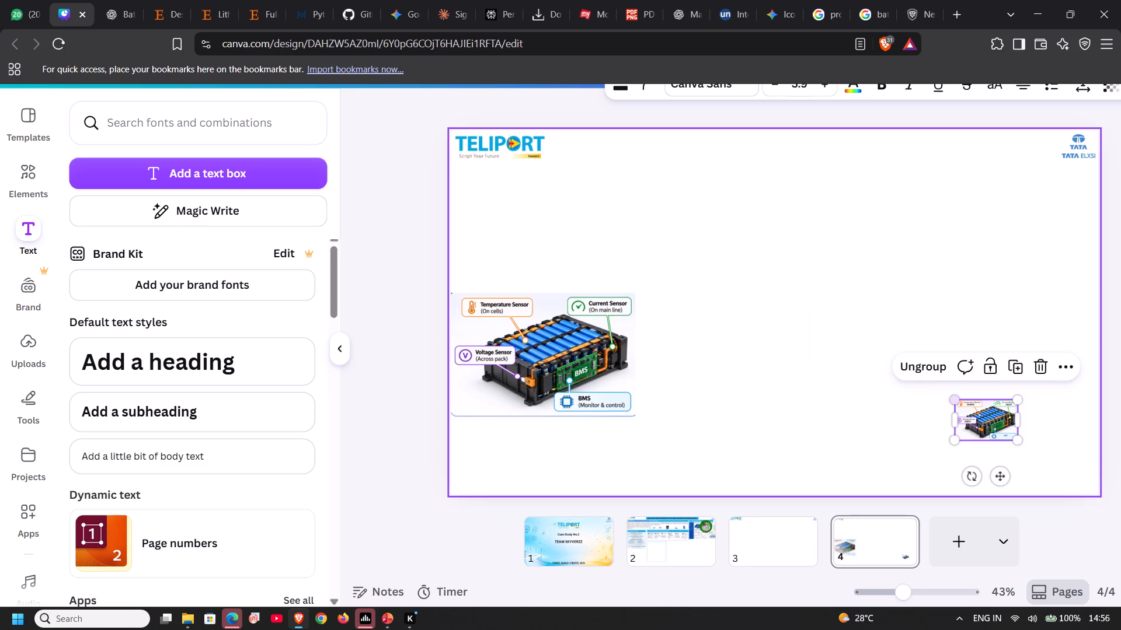
{"action": "left_click", "coordinate": [772, 361]}
{"action": "left_click_drag", "start_coordinate": [976, 416], "coordinate": [671, 352]}
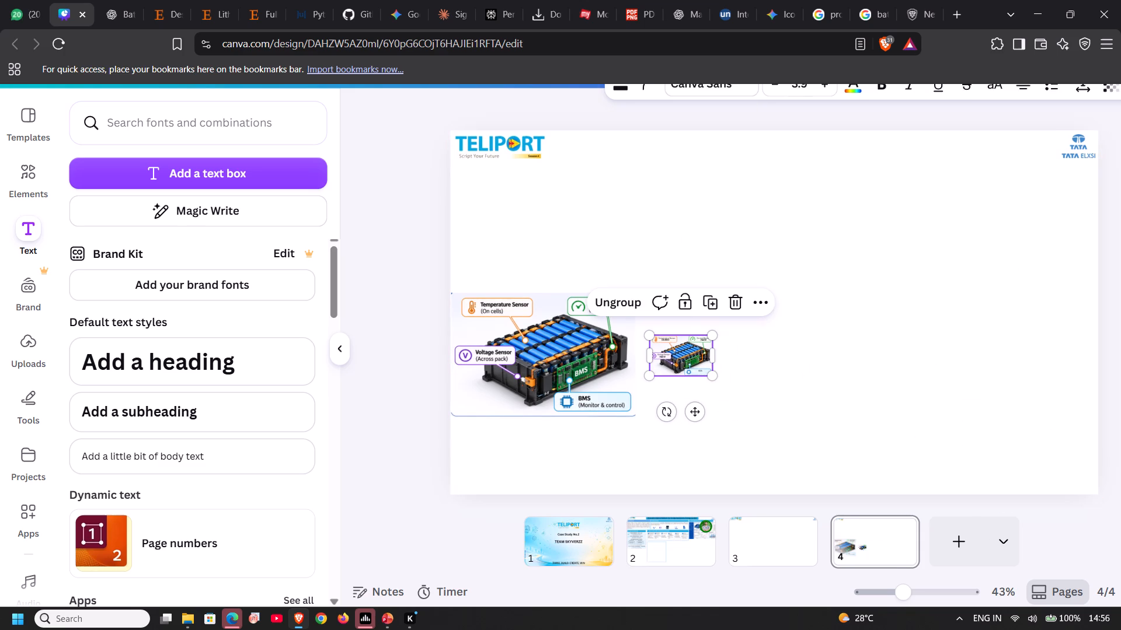
{"action": "left_click", "coordinate": [695, 353]}
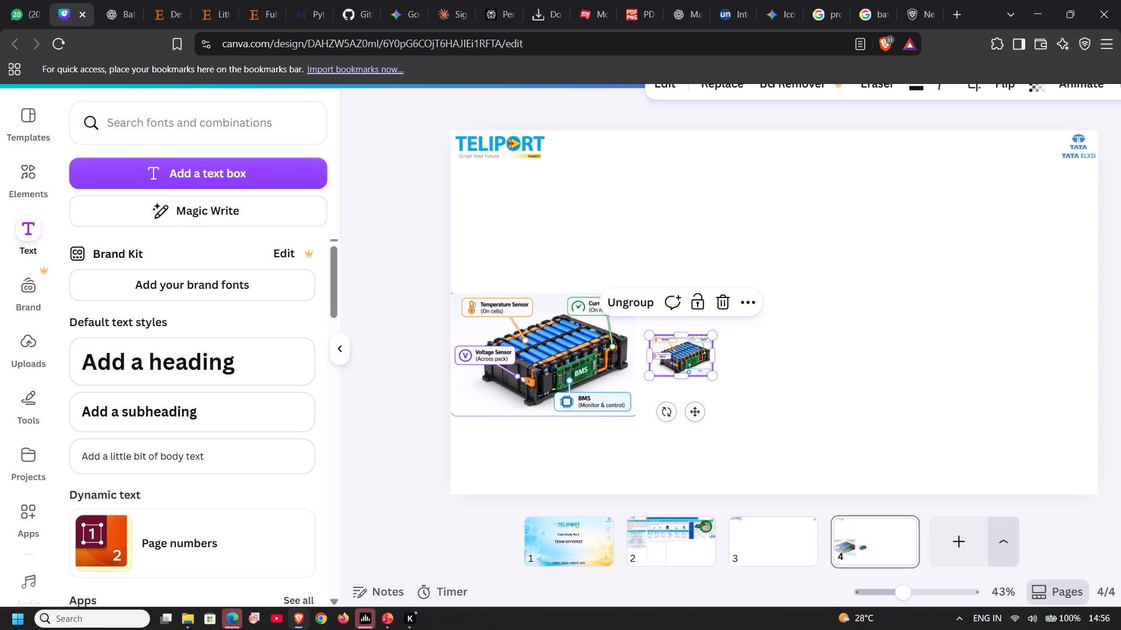
View page 4 in full screen to examine the shrunken battery graphic's labels beside the original, and return to the editor.
{"action": "scroll", "coordinate": [925, 473], "scroll_direction": "down", "scroll_amount": 1}
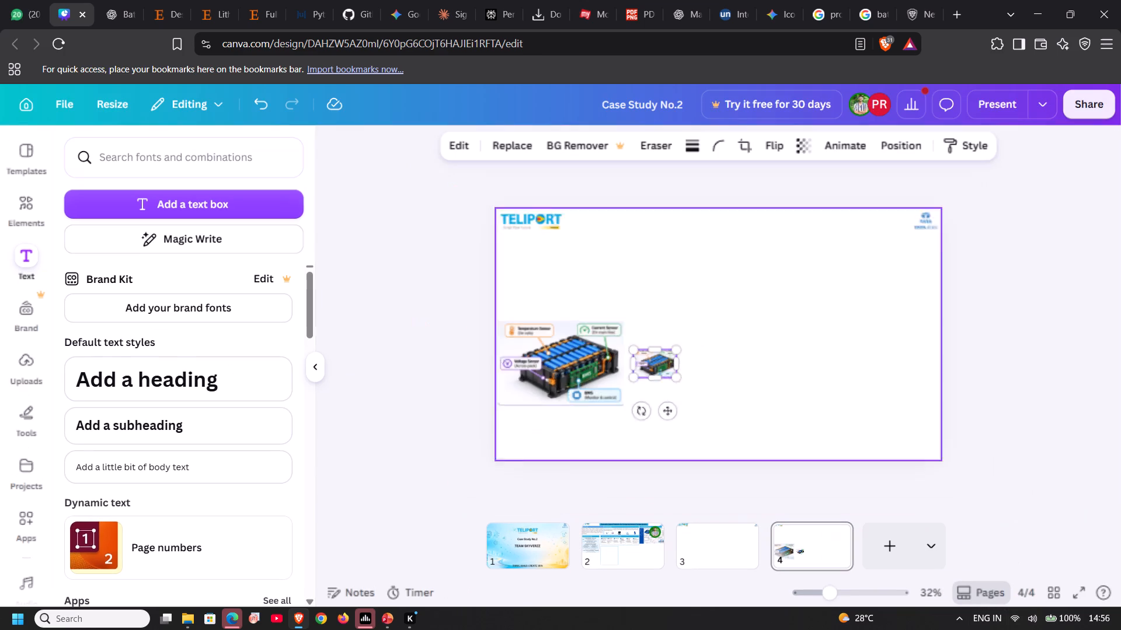
{"action": "scroll", "coordinate": [774, 339], "scroll_direction": "up", "scroll_amount": 1}
{"action": "left_click", "coordinate": [1076, 597]}
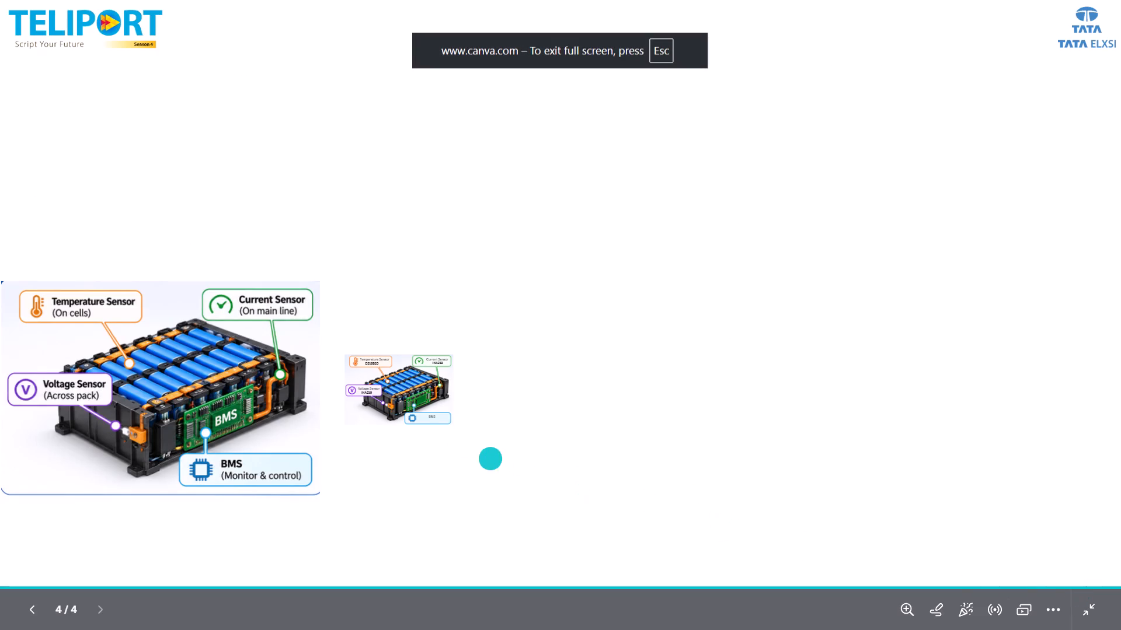
{"action": "left_click", "coordinate": [403, 404]}
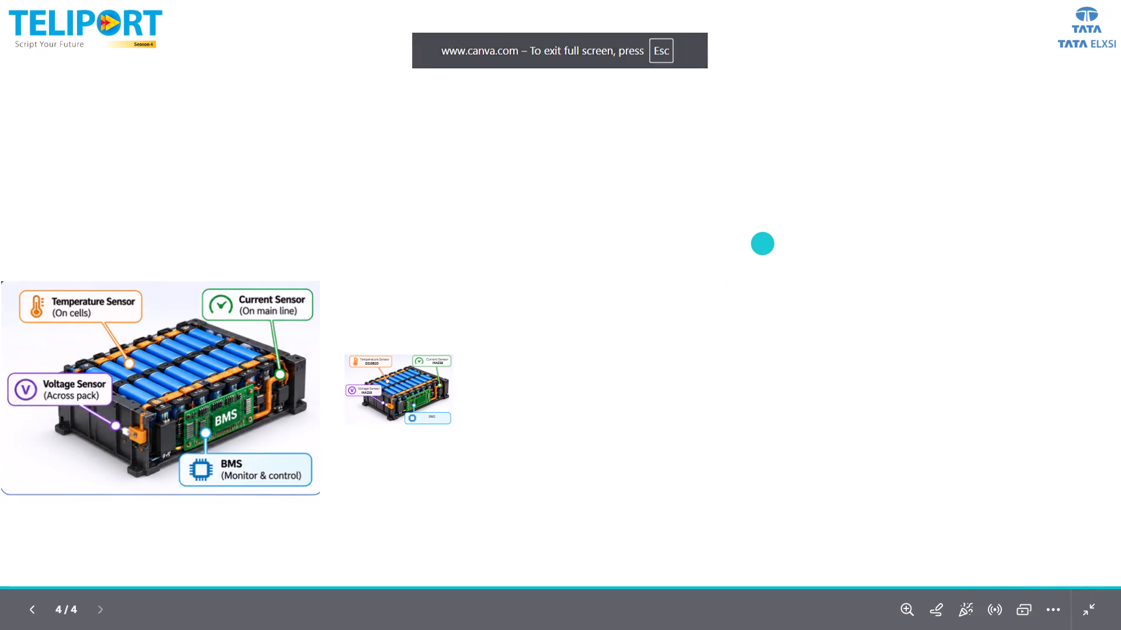
{"action": "key", "text": "Escape"}
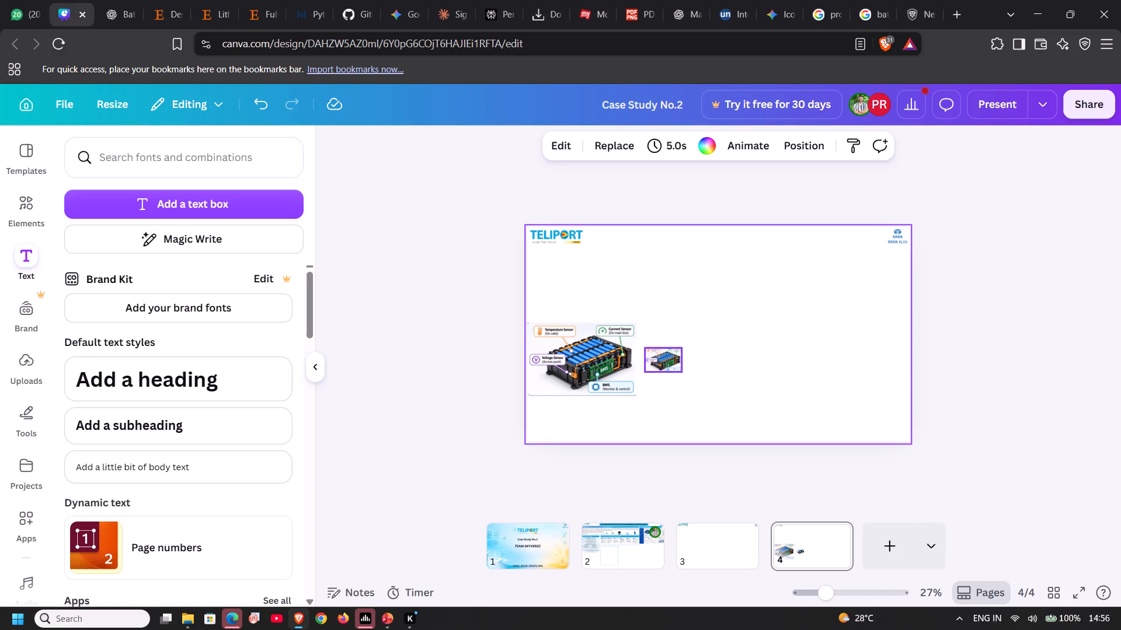
Enlarge the grouped battery graphic on page 4 to about half the width of the original battery image.
{"action": "left_click", "coordinate": [677, 355]}
{"action": "left_click_drag", "start_coordinate": [680, 370], "coordinate": [695, 390]}
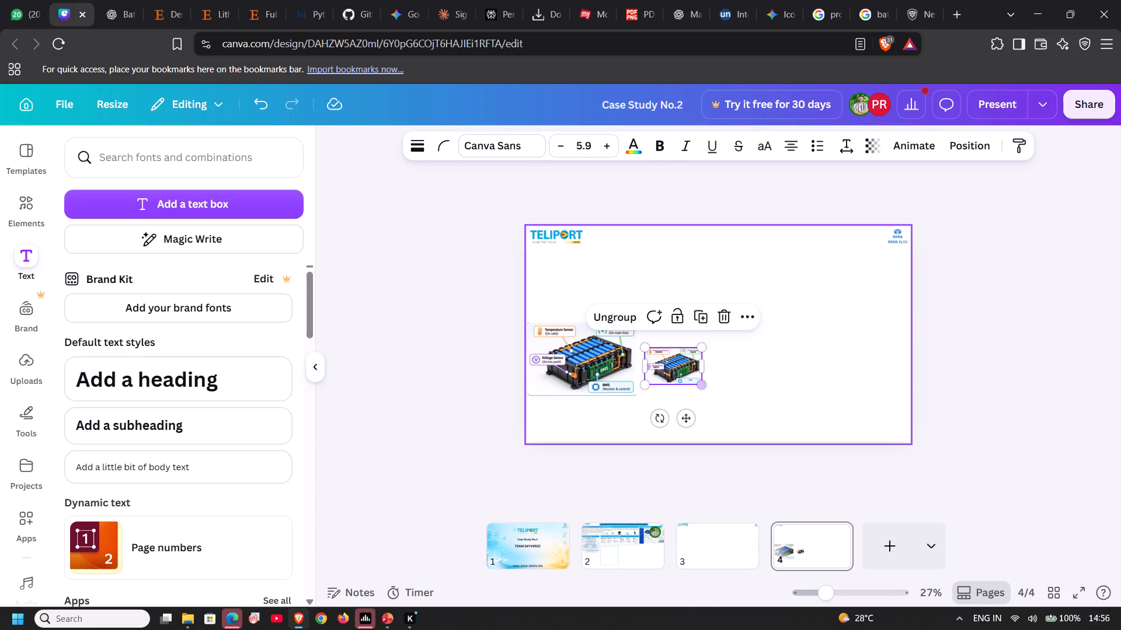
{"action": "left_click", "coordinate": [753, 367]}
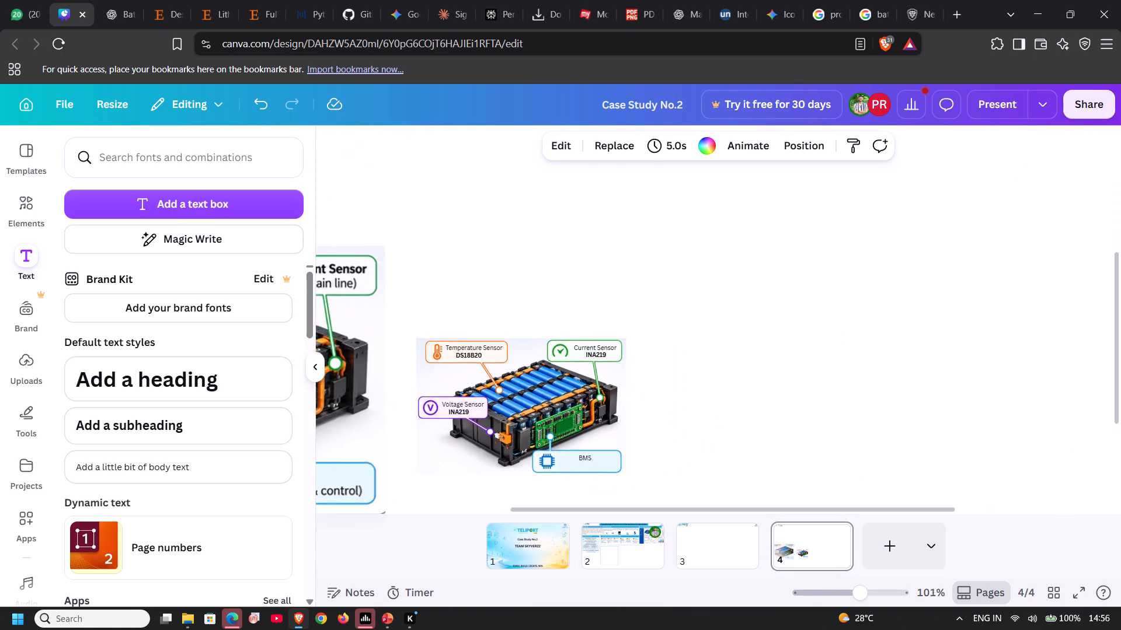
Make the Temperature Sensor, Current Sensor, Voltage Sensor and BMS label texts bold in the grouped battery graphic.
{"action": "scroll", "coordinate": [754, 366], "scroll_direction": "right", "scroll_amount": 1}
{"action": "scroll", "coordinate": [754, 366], "scroll_direction": "down", "scroll_amount": 1}
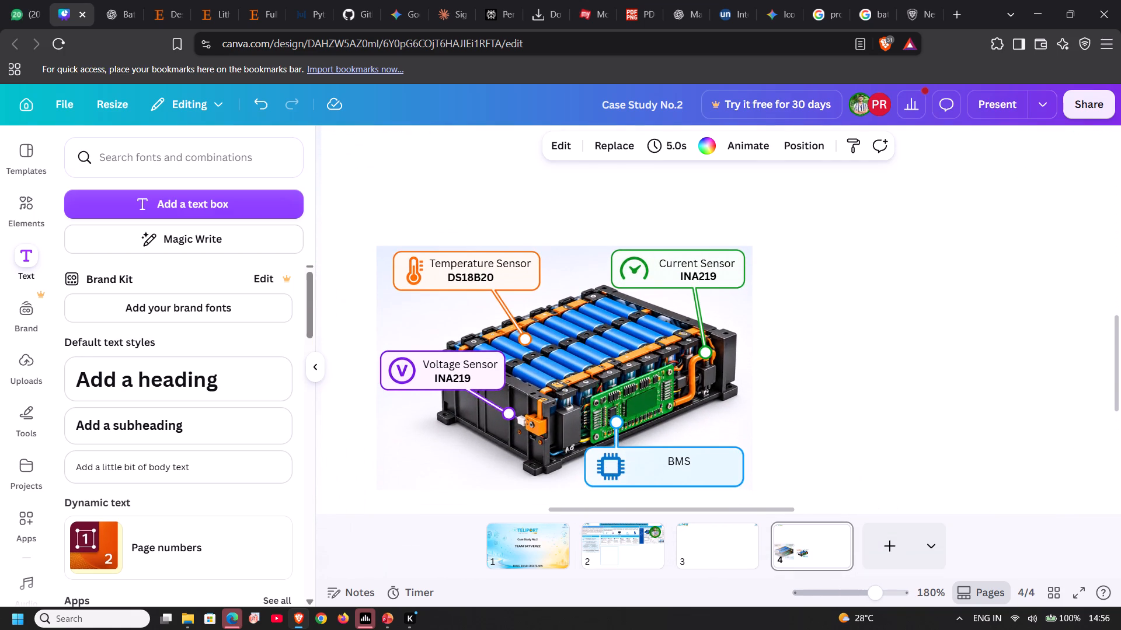
{"action": "left_click", "coordinate": [478, 258]}
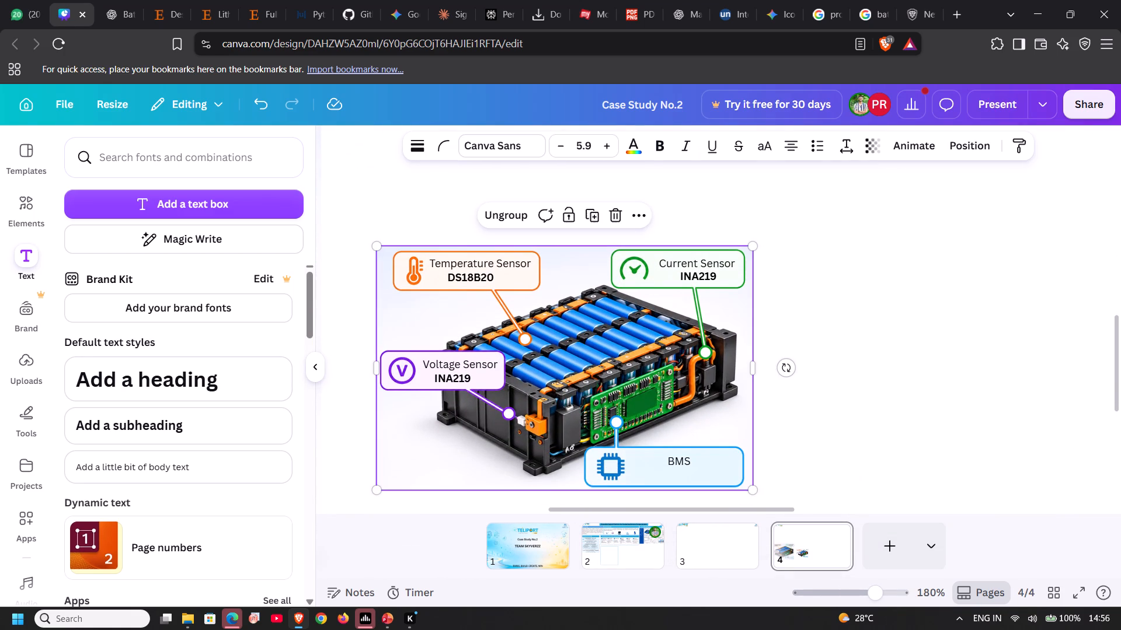
{"action": "double_click", "coordinate": [483, 263]}
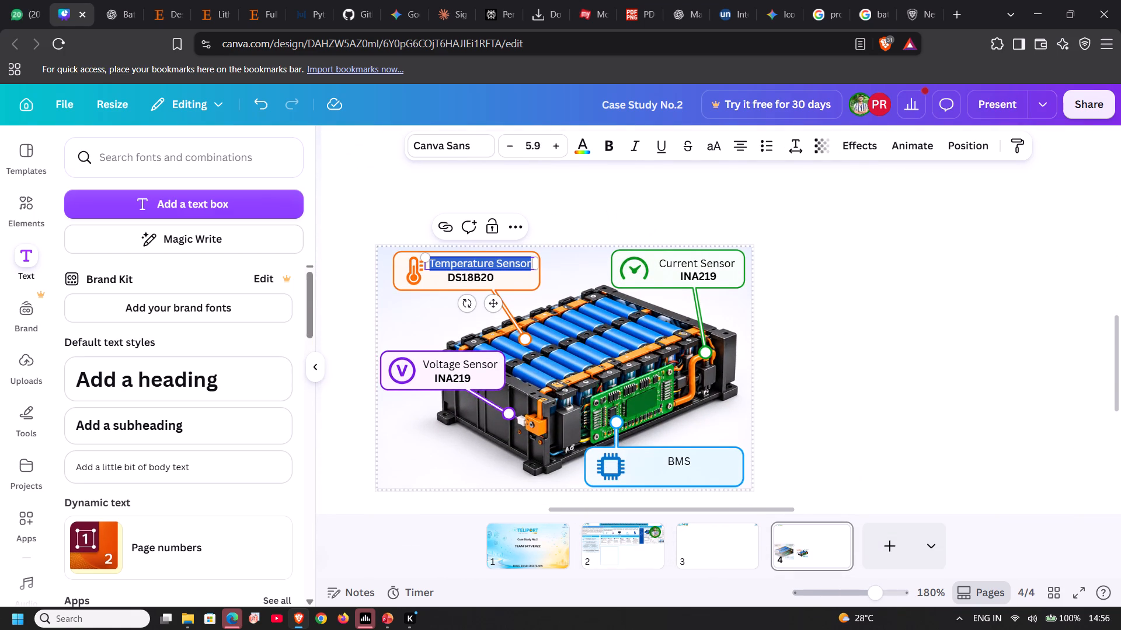
{"action": "left_click", "coordinate": [616, 147]}
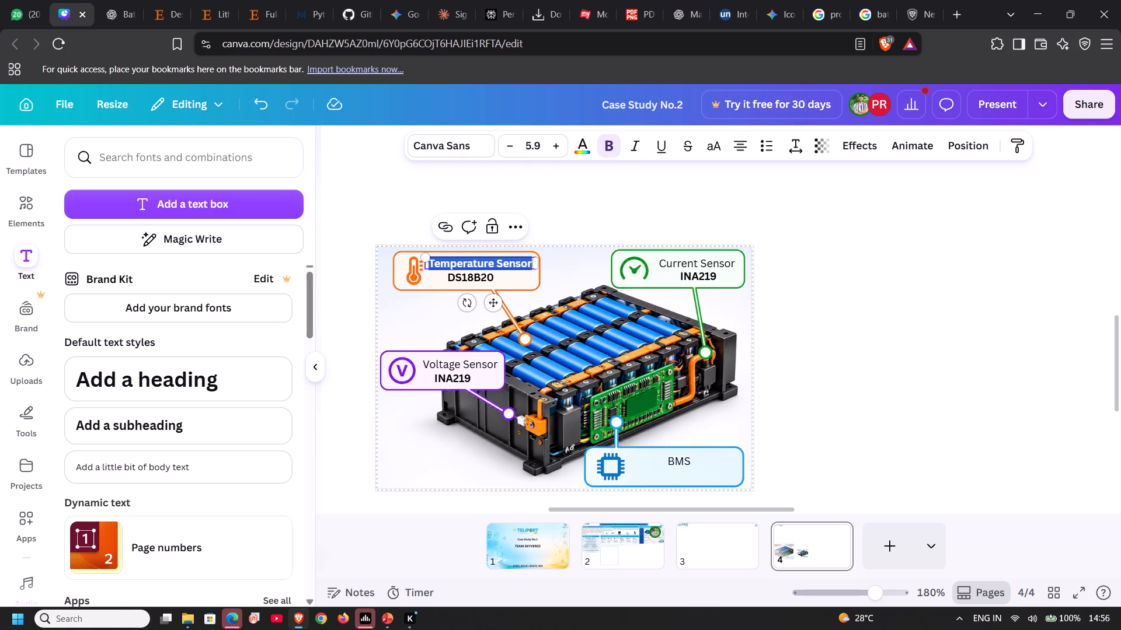
{"action": "double_click", "coordinate": [689, 264]}
{"action": "left_click", "coordinate": [611, 149]}
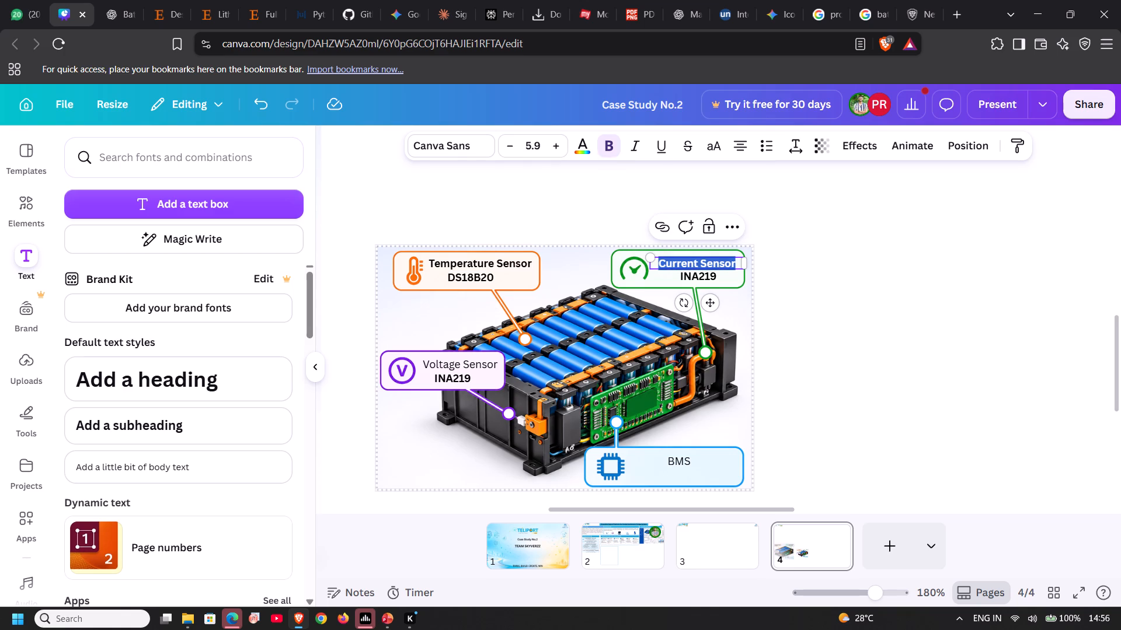
{"action": "double_click", "coordinate": [471, 365]}
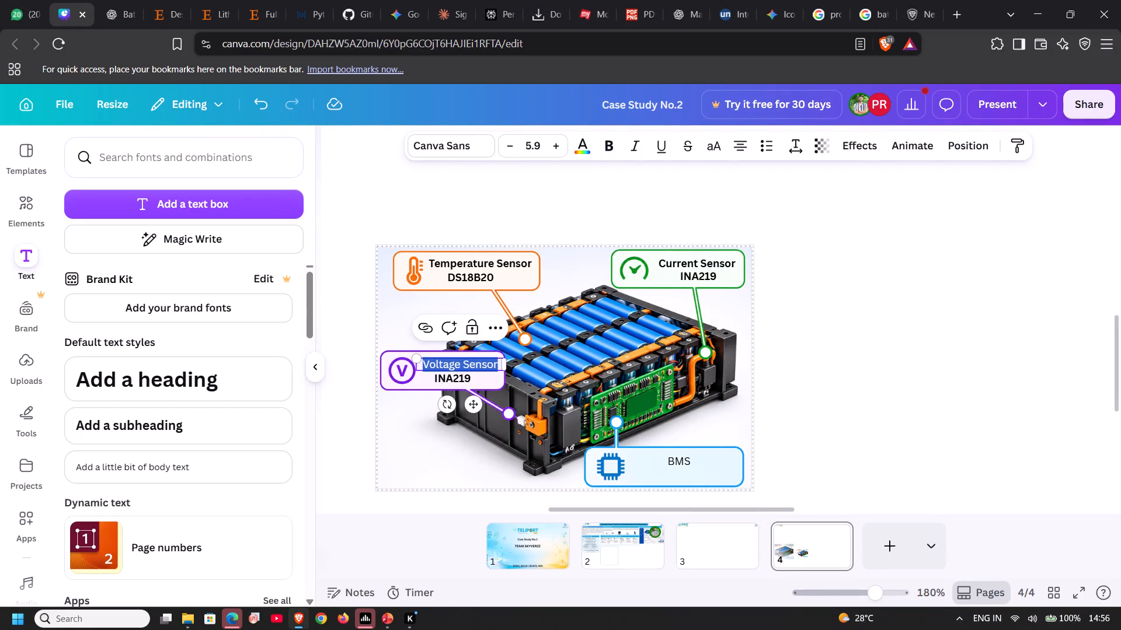
{"action": "left_click", "coordinate": [612, 146]}
{"action": "double_click", "coordinate": [677, 458]}
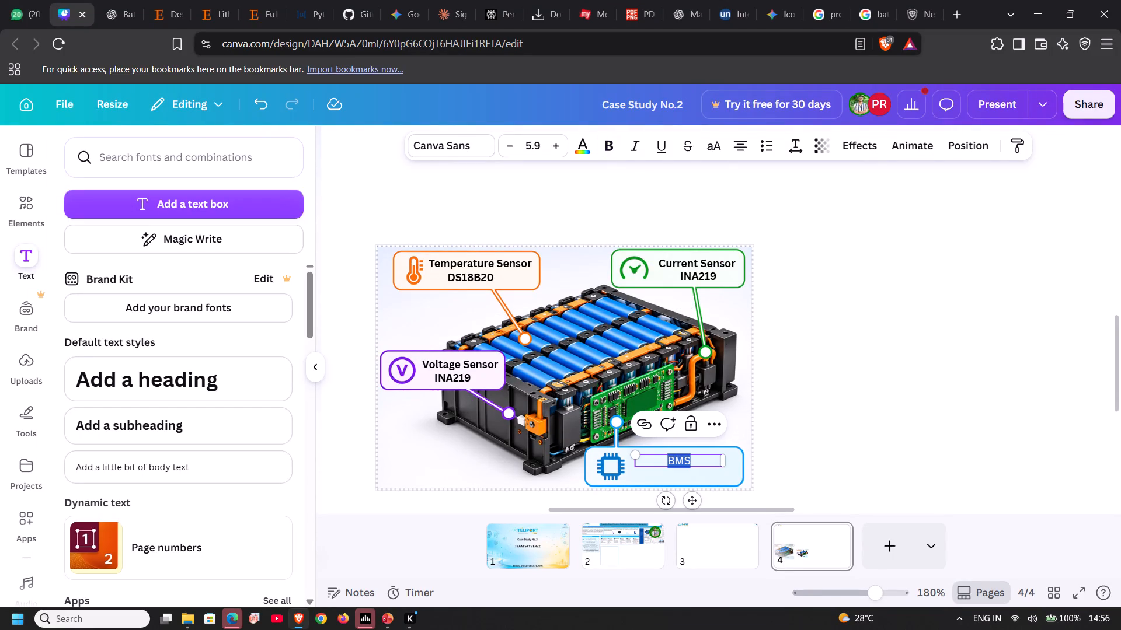
{"action": "left_click", "coordinate": [611, 146]}
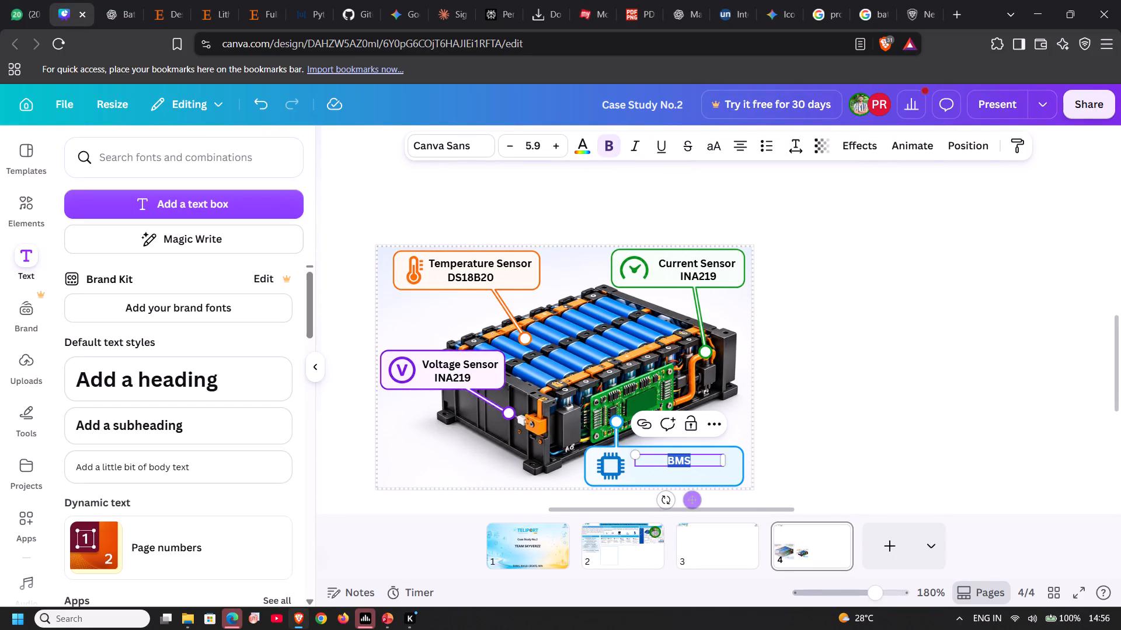
Shift the BMS text slightly left and down inside its blue callout, and nudge the battery group slightly up and right.
{"action": "left_click_drag", "start_coordinate": [688, 496], "coordinate": [678, 501]}
{"action": "left_click", "coordinate": [829, 414]}
{"action": "left_click_drag", "start_coordinate": [677, 461], "coordinate": [681, 454]}
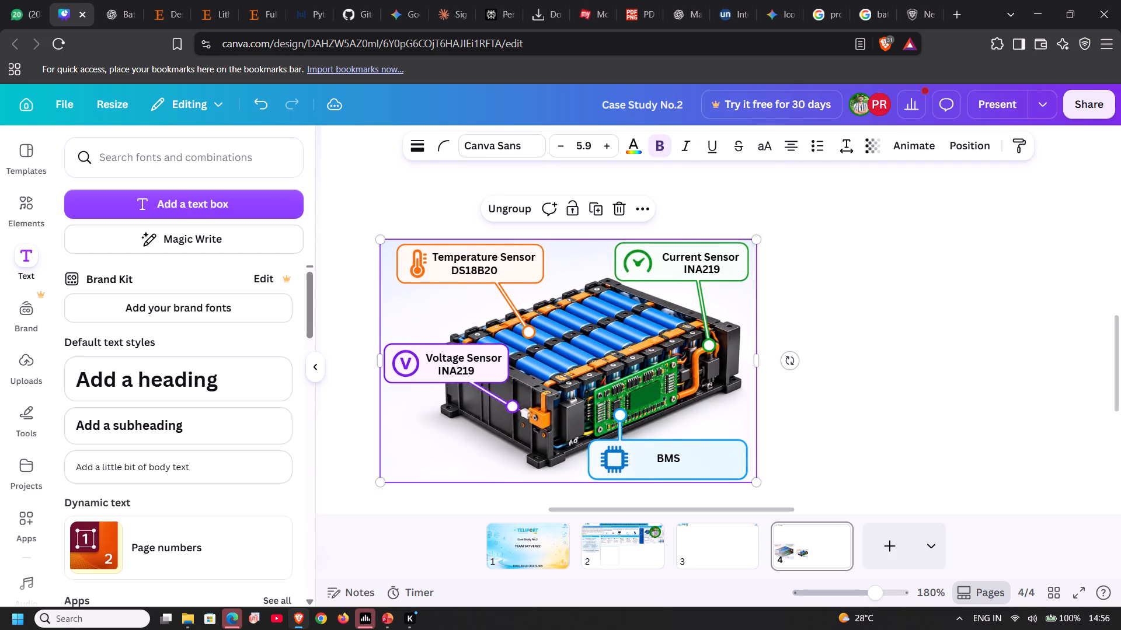
{"action": "left_click", "coordinate": [921, 279]}
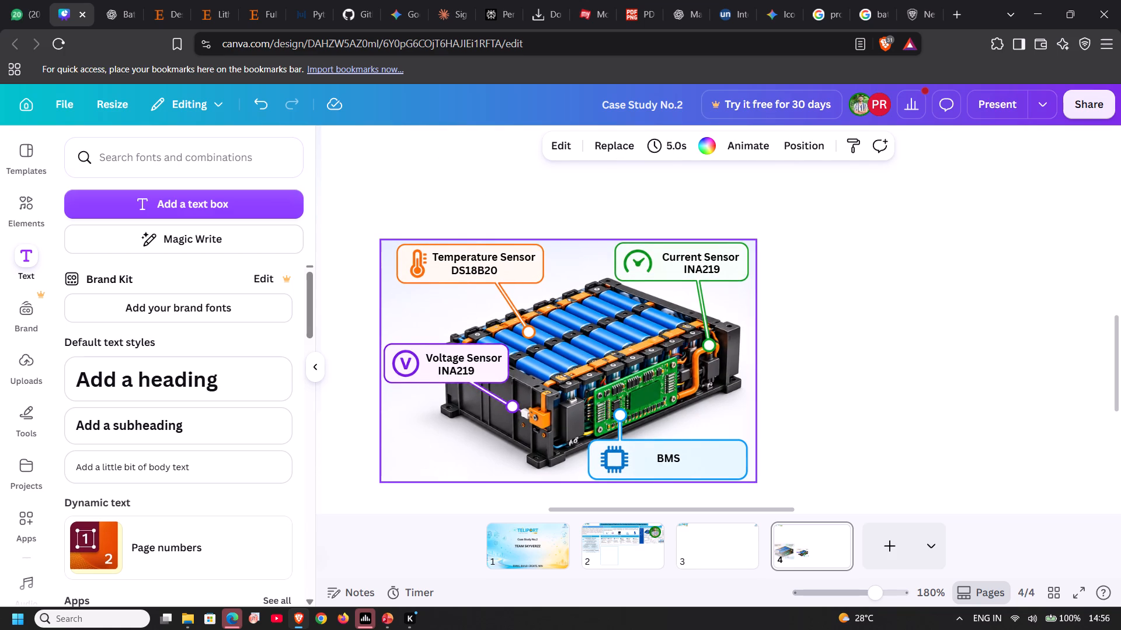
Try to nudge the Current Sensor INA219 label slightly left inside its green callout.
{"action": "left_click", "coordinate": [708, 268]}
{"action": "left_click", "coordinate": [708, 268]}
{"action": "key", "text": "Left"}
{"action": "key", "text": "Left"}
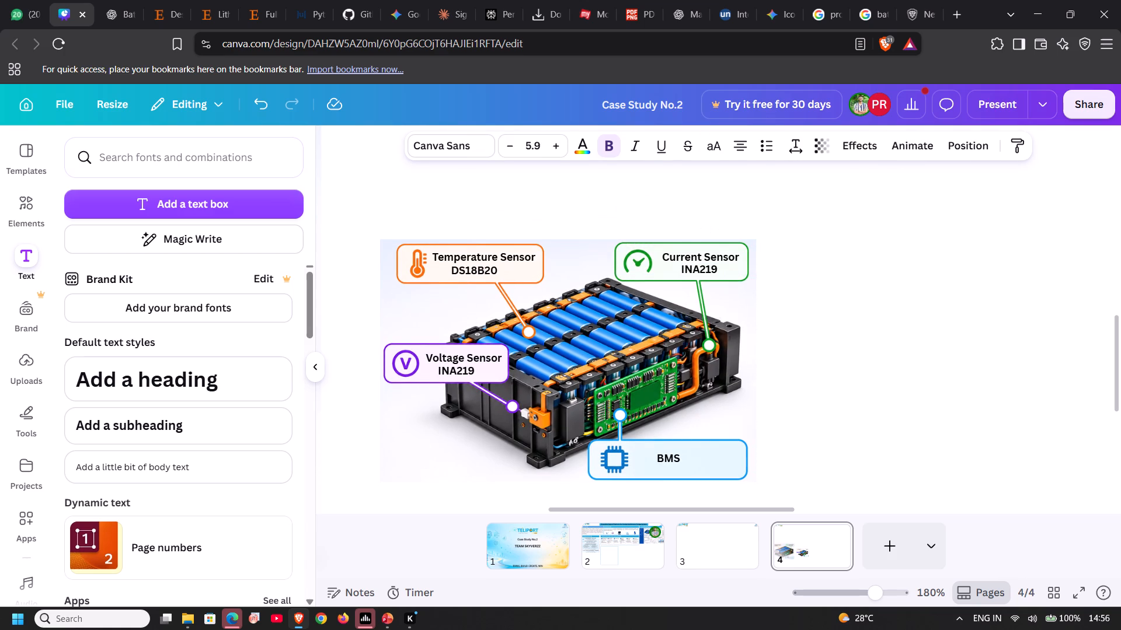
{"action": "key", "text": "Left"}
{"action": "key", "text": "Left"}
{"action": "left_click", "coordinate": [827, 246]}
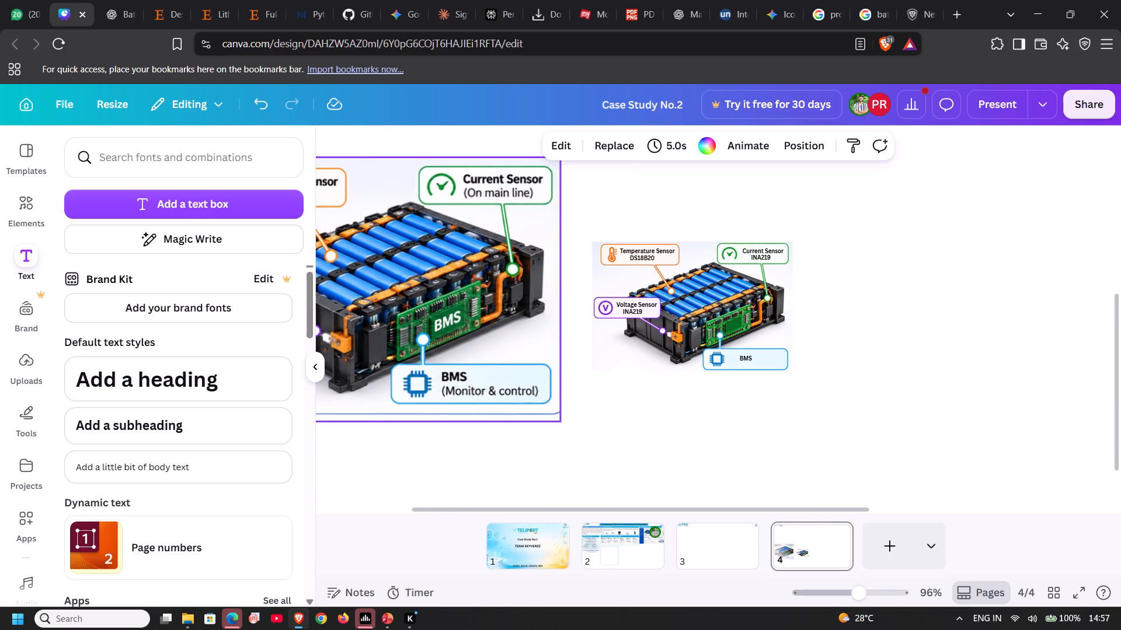
Delete the original battery pack image from page 4, leaving only the relabelled group.
{"action": "left_click", "coordinate": [493, 293]}
{"action": "key", "text": "Delete"}
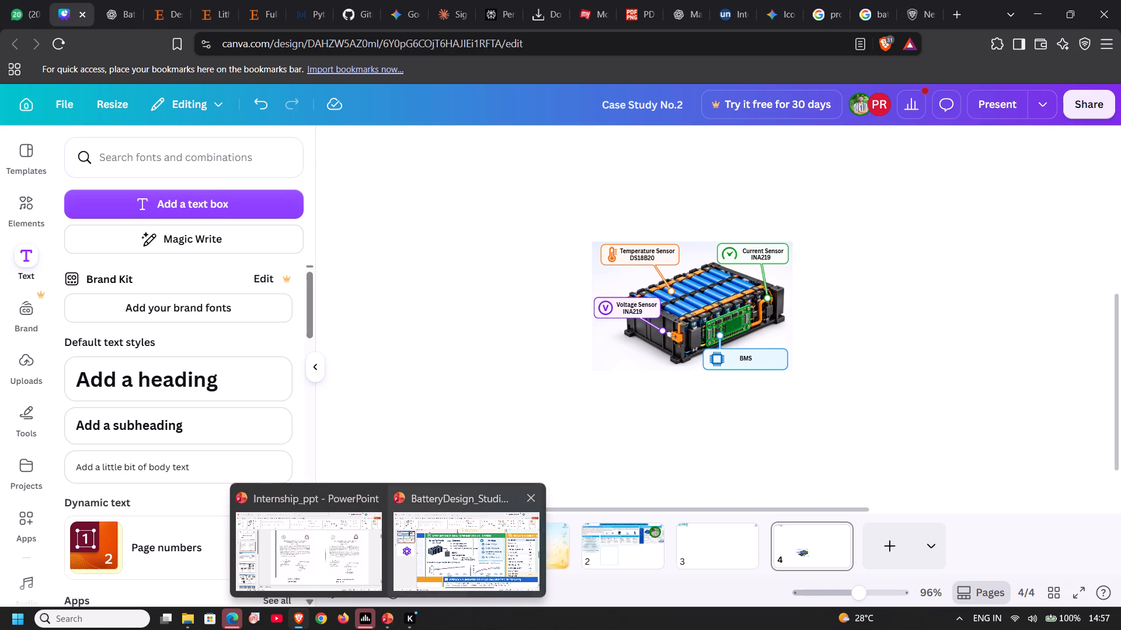
{"action": "left_click", "coordinate": [423, 565]}
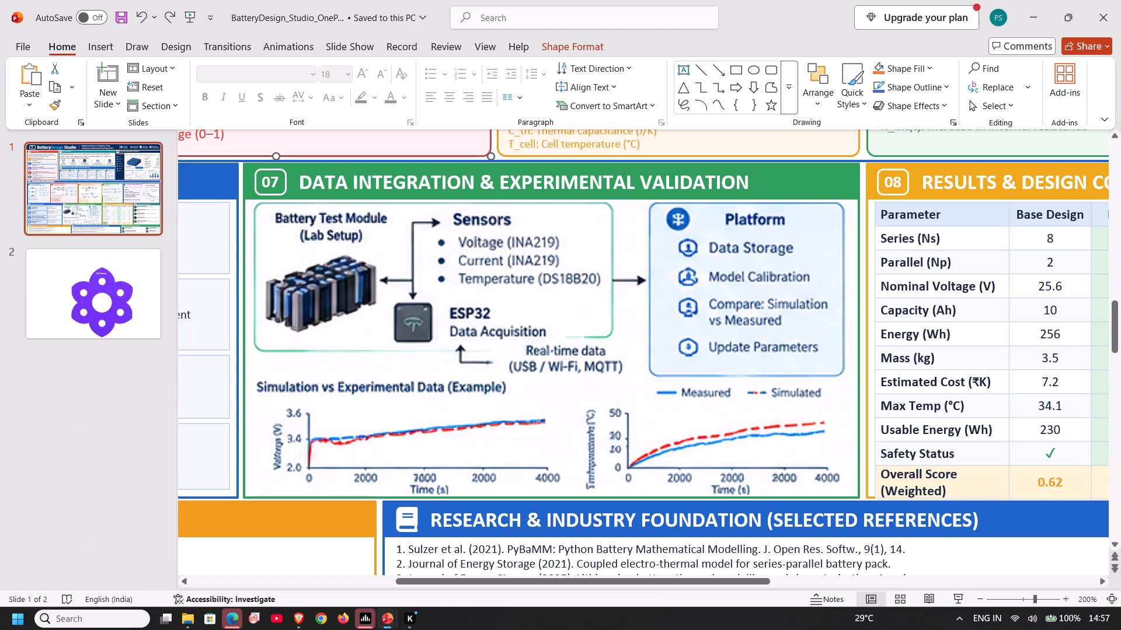
{"action": "scroll", "coordinate": [423, 565], "scroll_direction": "left", "scroll_amount": 2}
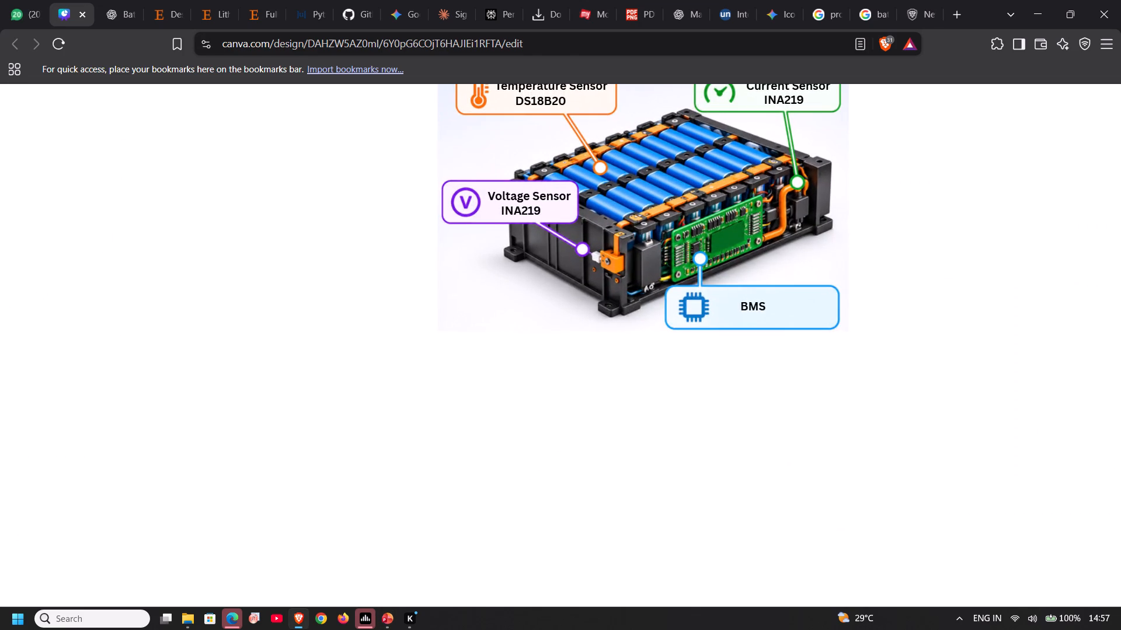
{"action": "scroll", "coordinate": [736, 409], "scroll_direction": "up", "scroll_amount": 1}
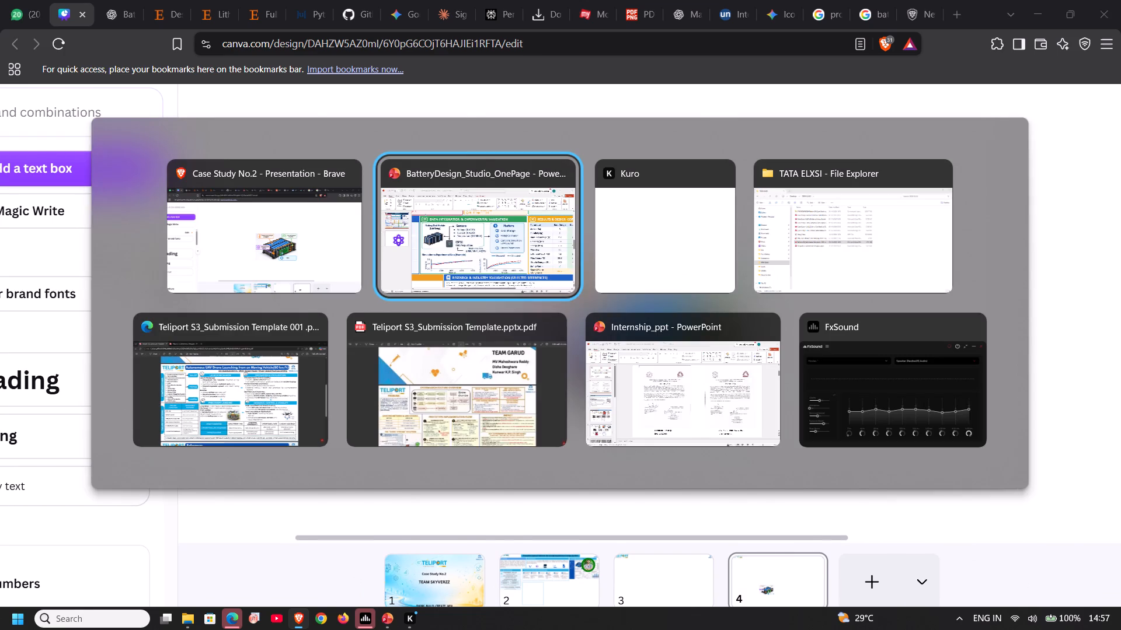
{"action": "scroll", "coordinate": [450, 320], "scroll_direction": "down", "scroll_amount": 2, "text": "ctrl"}
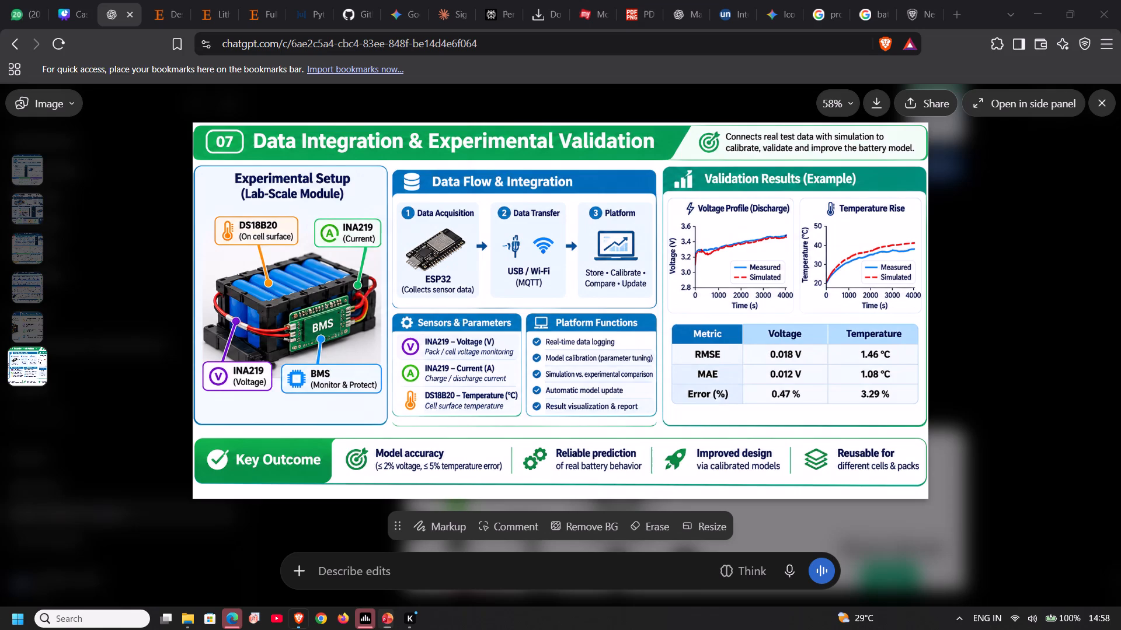
On page 2 of the Canva design, make the Python · NumPy · SciPy · Optional PyBaMM line under Engineering Model Engine bold.
{"action": "left_click", "coordinate": [74, 18]}
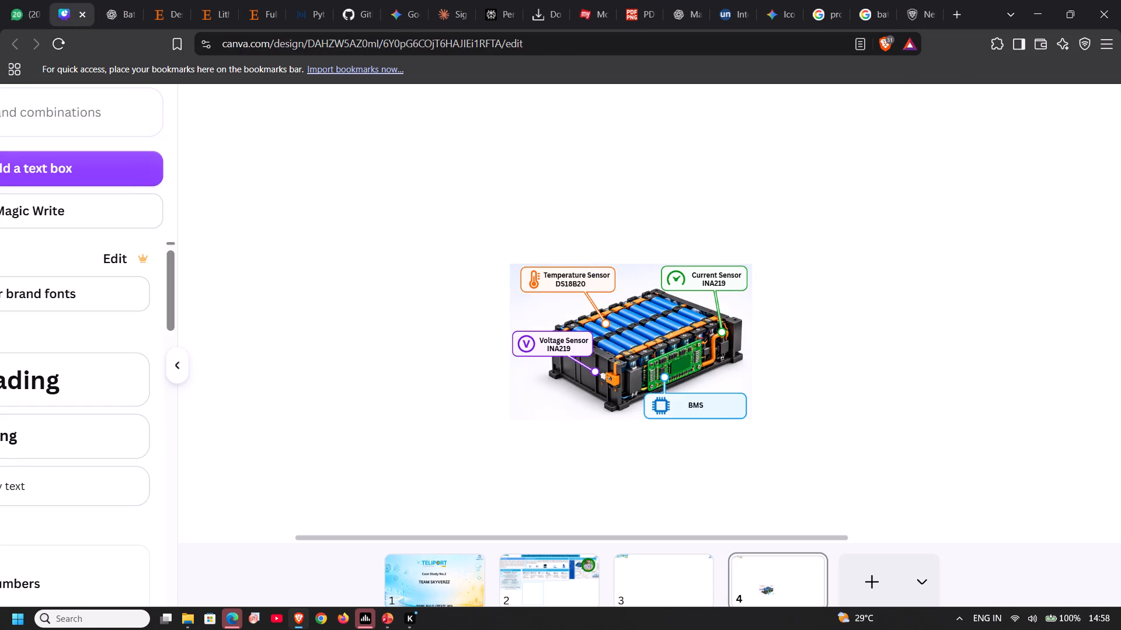
{"action": "left_click", "coordinate": [551, 577]}
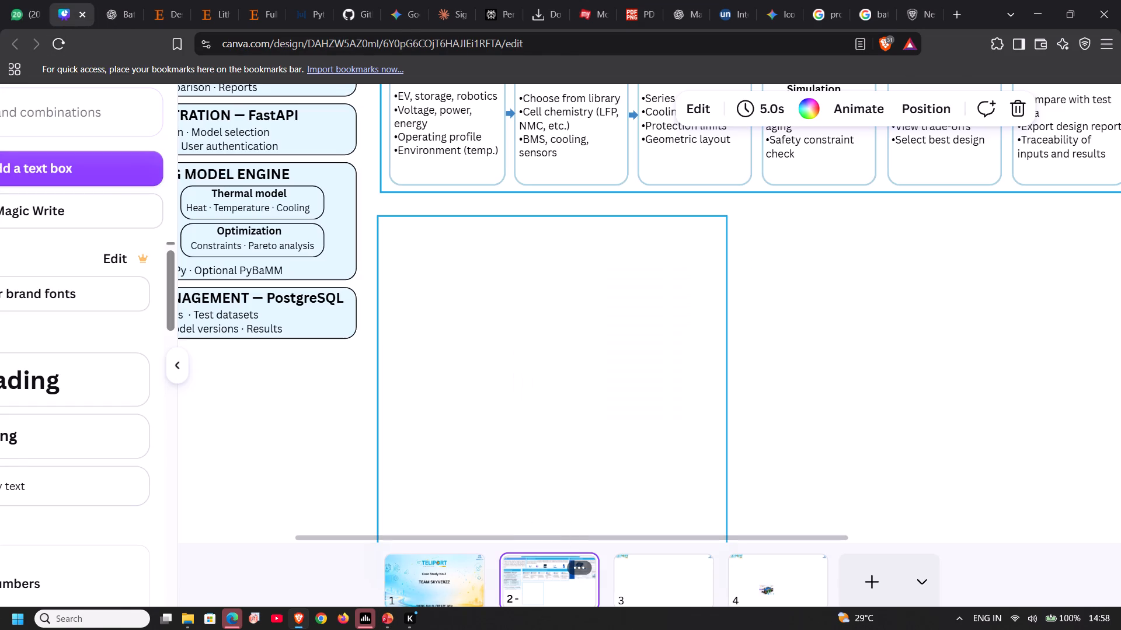
{"action": "scroll", "coordinate": [321, 393], "scroll_direction": "right", "scroll_amount": 4}
{"action": "scroll", "coordinate": [321, 393], "scroll_direction": "up", "scroll_amount": 2}
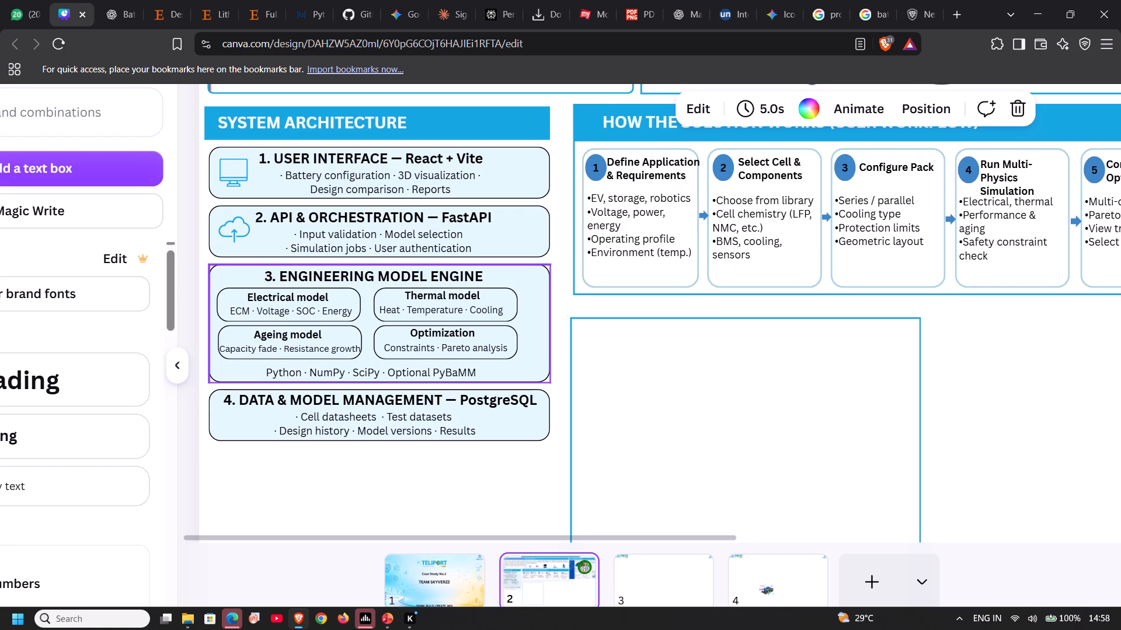
{"action": "double_click", "coordinate": [283, 370]}
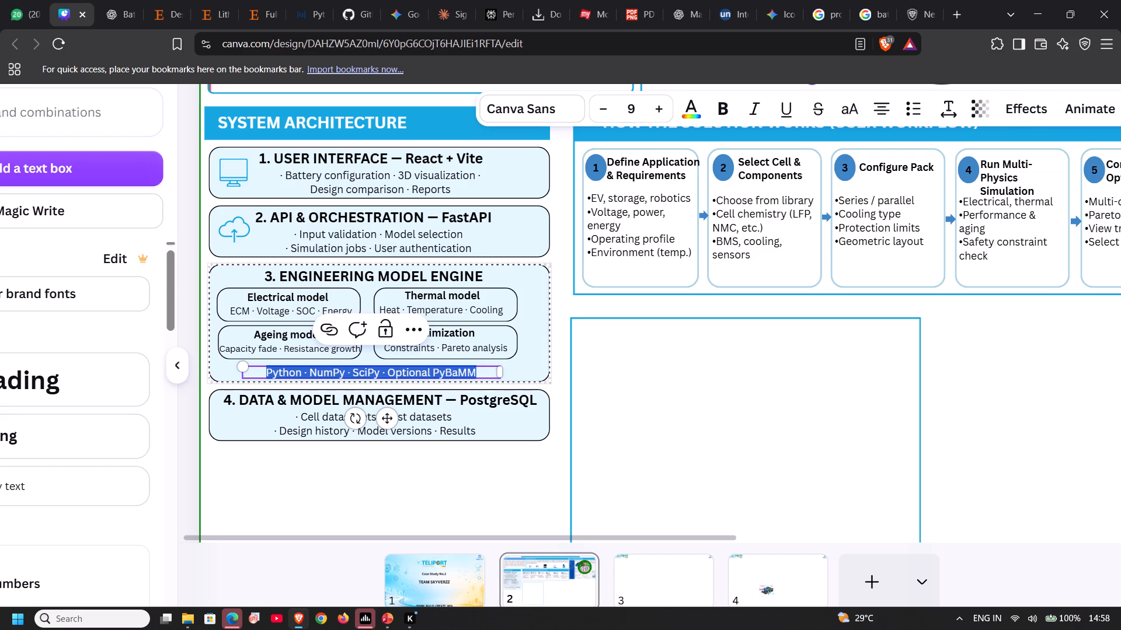
{"action": "left_click", "coordinate": [723, 103]}
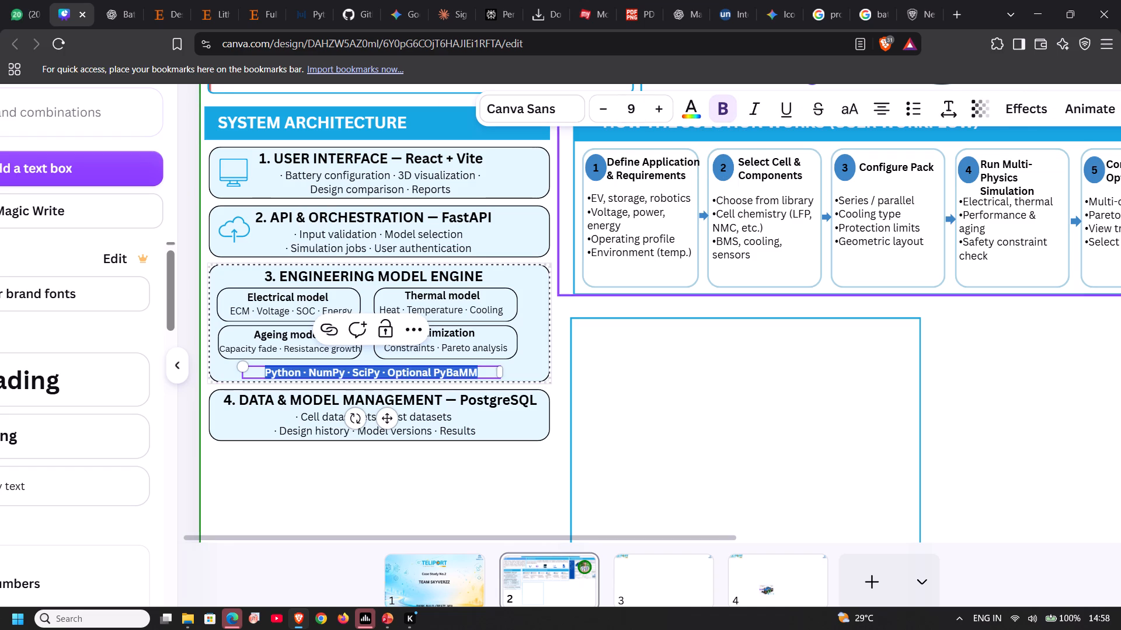
{"action": "left_click", "coordinate": [495, 494]}
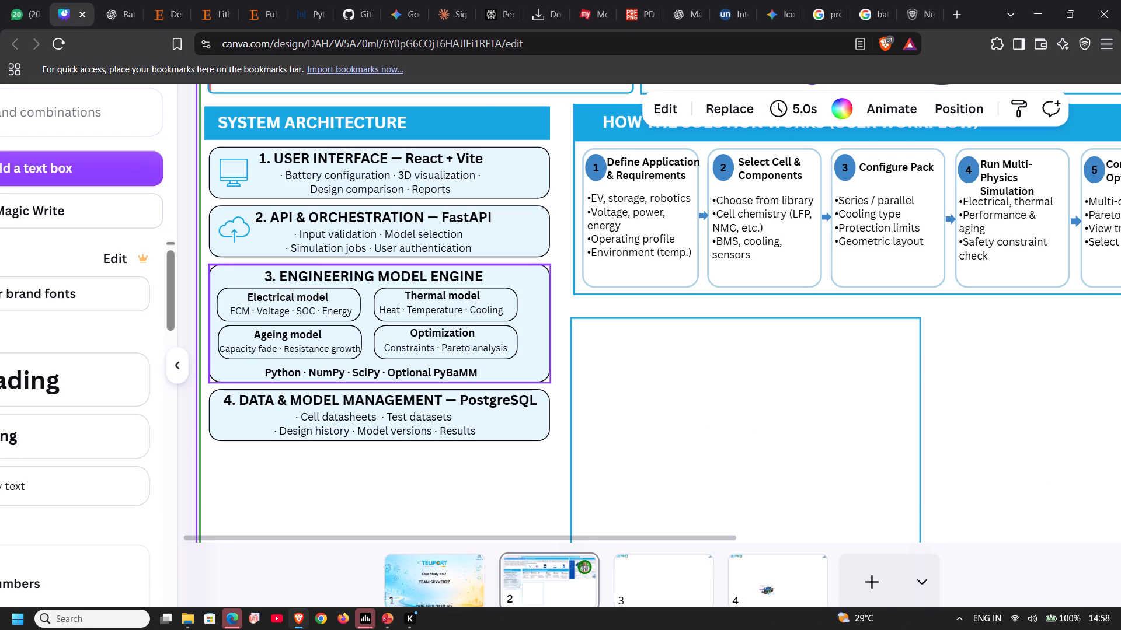
Remove the word Optional from the Engineering Model Engine's tools line so it reads Python · NumPy · SciPy · PyBaMM.
{"action": "left_click", "coordinate": [431, 371]}
{"action": "left_click", "coordinate": [431, 371]}
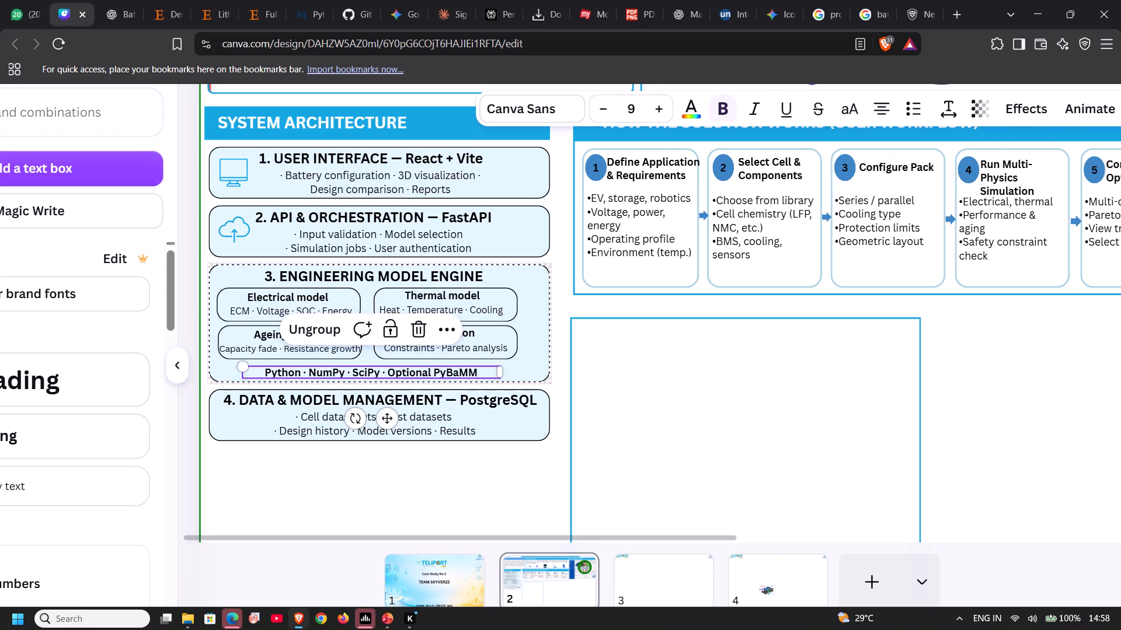
{"action": "left_click", "coordinate": [431, 371]}
{"action": "left_click", "coordinate": [431, 371]}
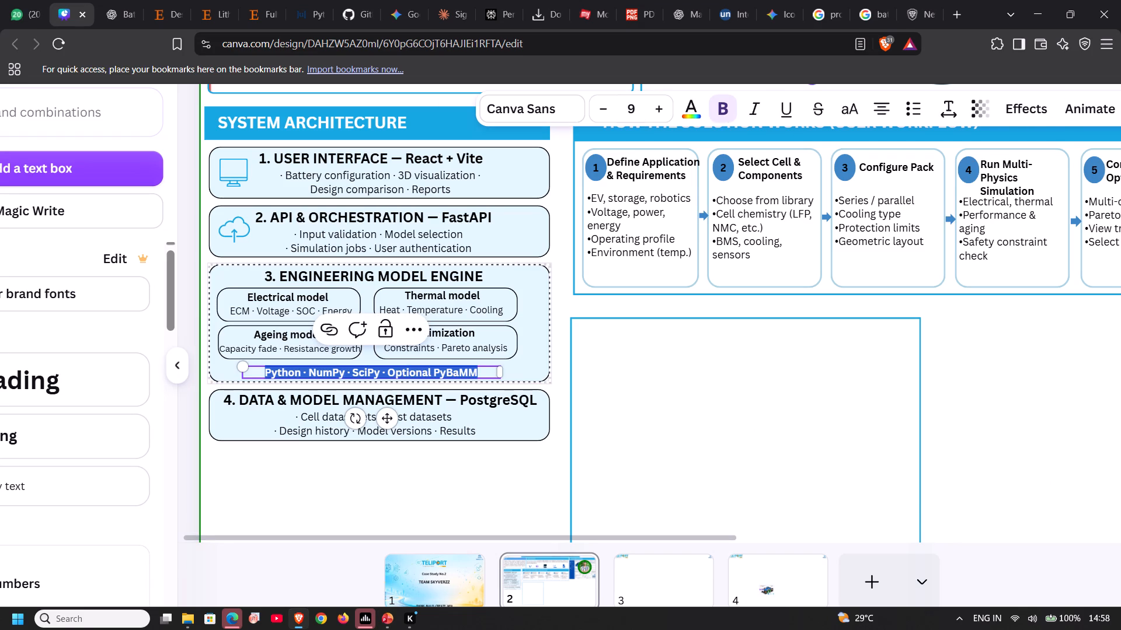
{"action": "key", "text": "BackSpace"}
{"action": "key", "text": "BackSpace"}
{"action": "key", "text": "BackSpace"}
{"action": "key", "text": "BackSpace"}
{"action": "key", "text": "BackSpace"}
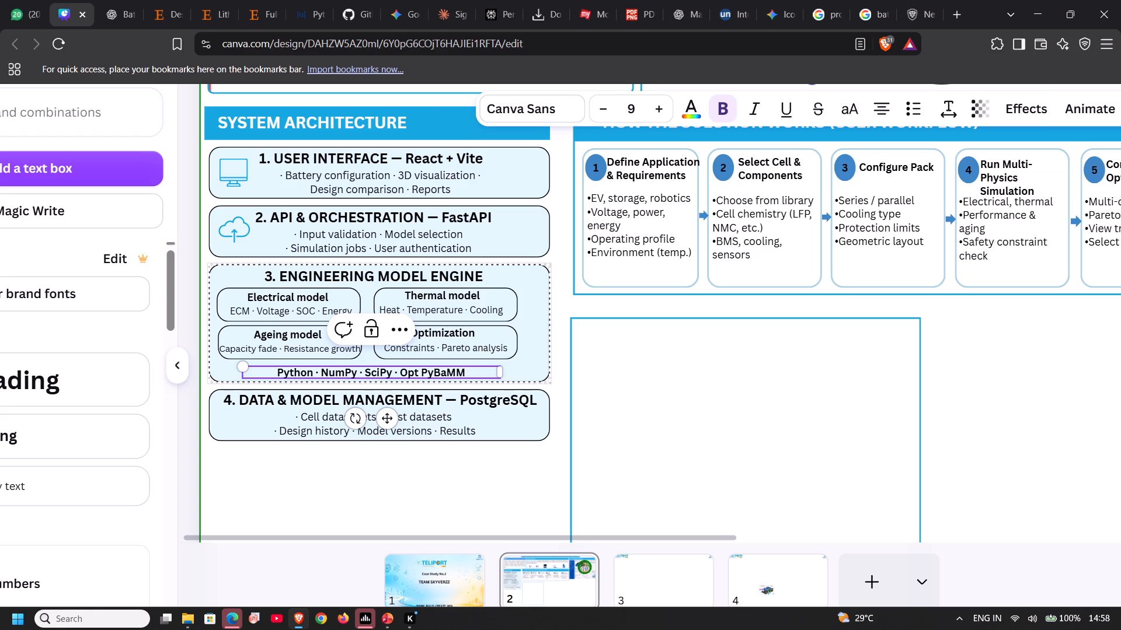
{"action": "key", "text": "BackSpace"}
{"action": "key", "text": "BackSpace"}
{"action": "key", "text": "BackSpace"}
{"action": "key", "text": "BackSpace"}
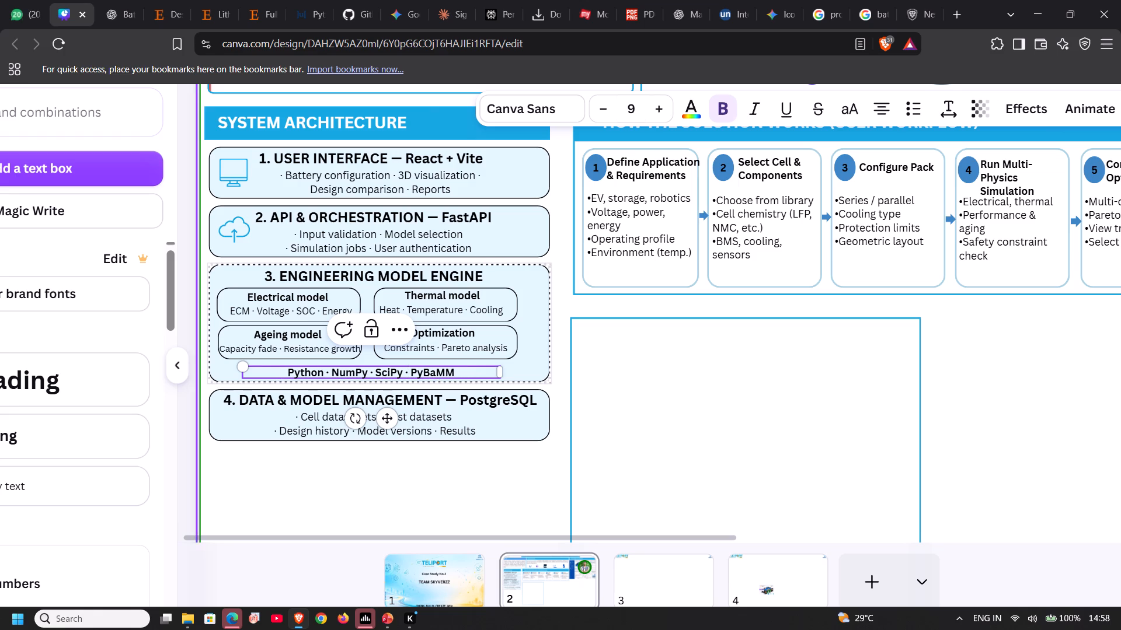
{"action": "left_click", "coordinate": [517, 481]}
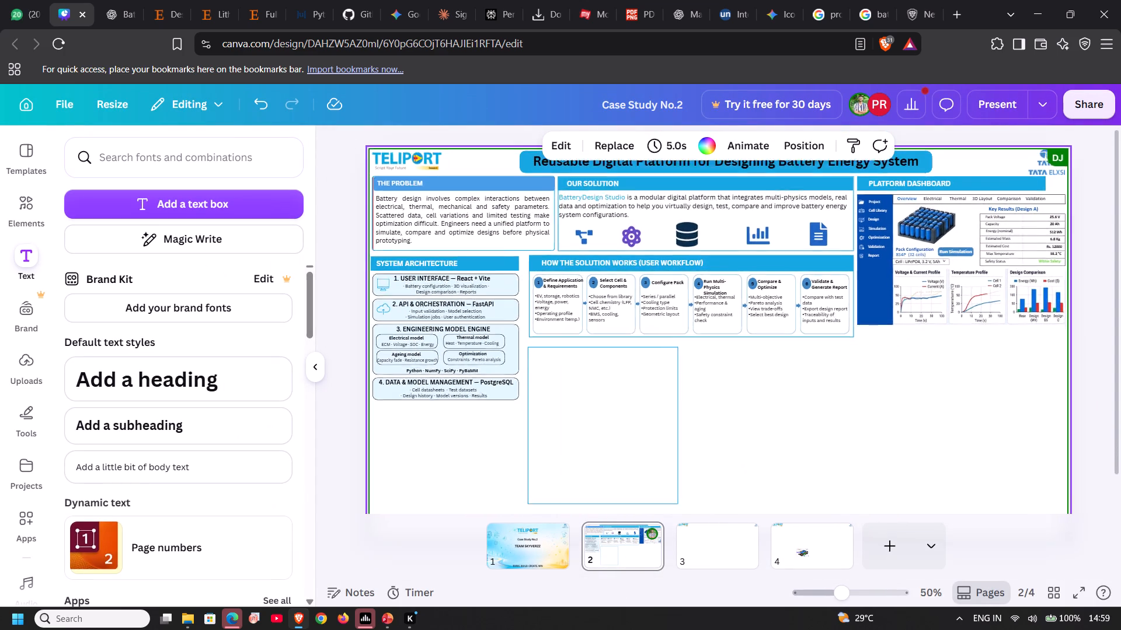
Review page 2's layout and compare it with the Data Integration & Experimental Validation section of the BatteryDesign_Studio PowerPoint slide.
{"action": "scroll", "coordinate": [830, 447], "scroll_direction": "left", "scroll_amount": 2}
{"action": "scroll", "coordinate": [830, 447], "scroll_direction": "up", "scroll_amount": 2}
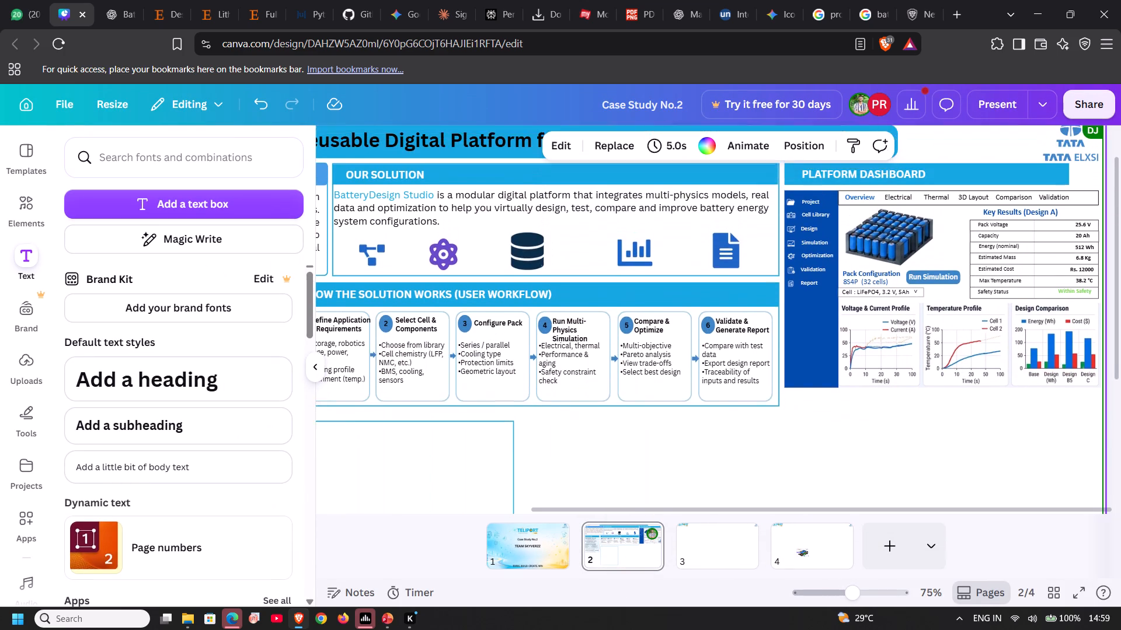
{"action": "scroll", "coordinate": [830, 447], "scroll_direction": "up", "scroll_amount": 1}
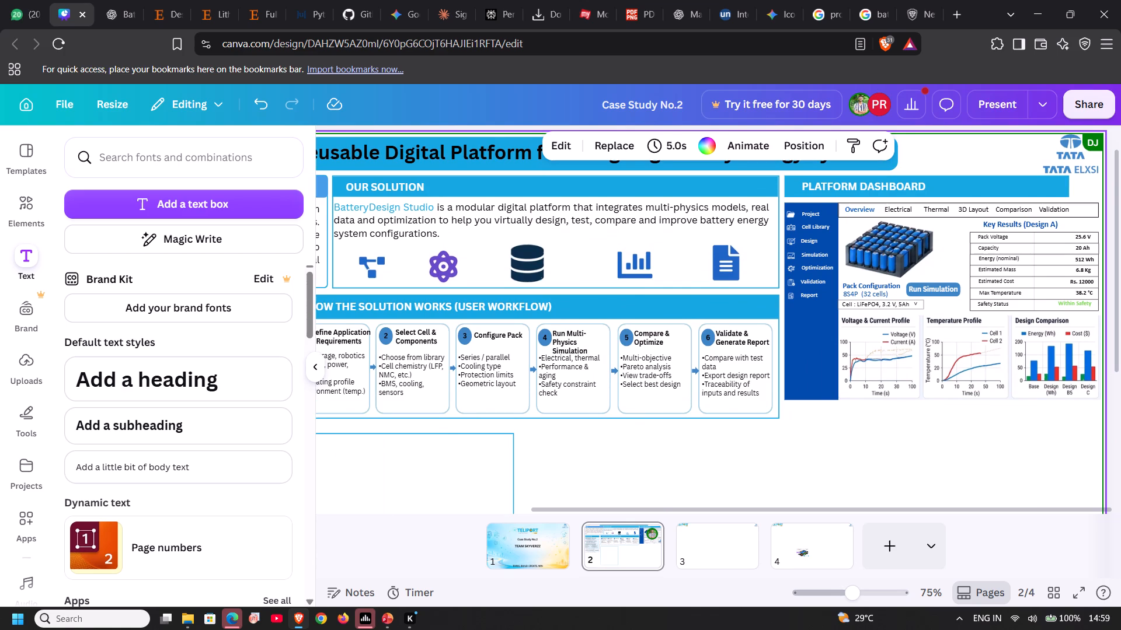
{"action": "scroll", "coordinate": [830, 447], "scroll_direction": "right", "scroll_amount": 2}
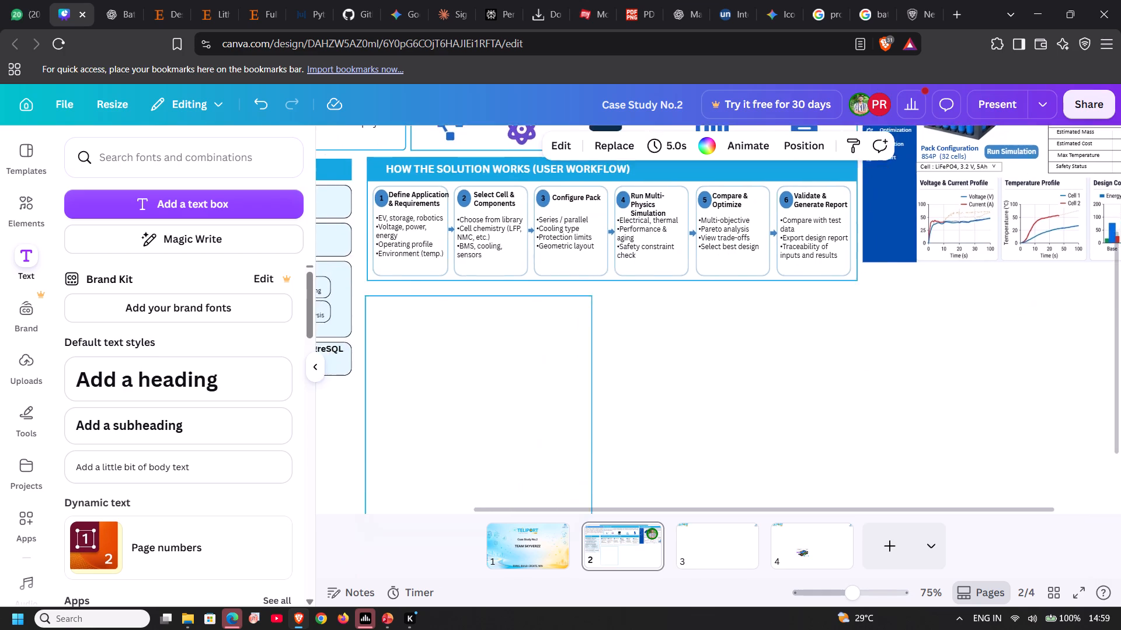
{"action": "scroll", "coordinate": [830, 447], "scroll_direction": "right", "scroll_amount": 2}
{"action": "scroll", "coordinate": [830, 447], "scroll_direction": "up", "scroll_amount": 2}
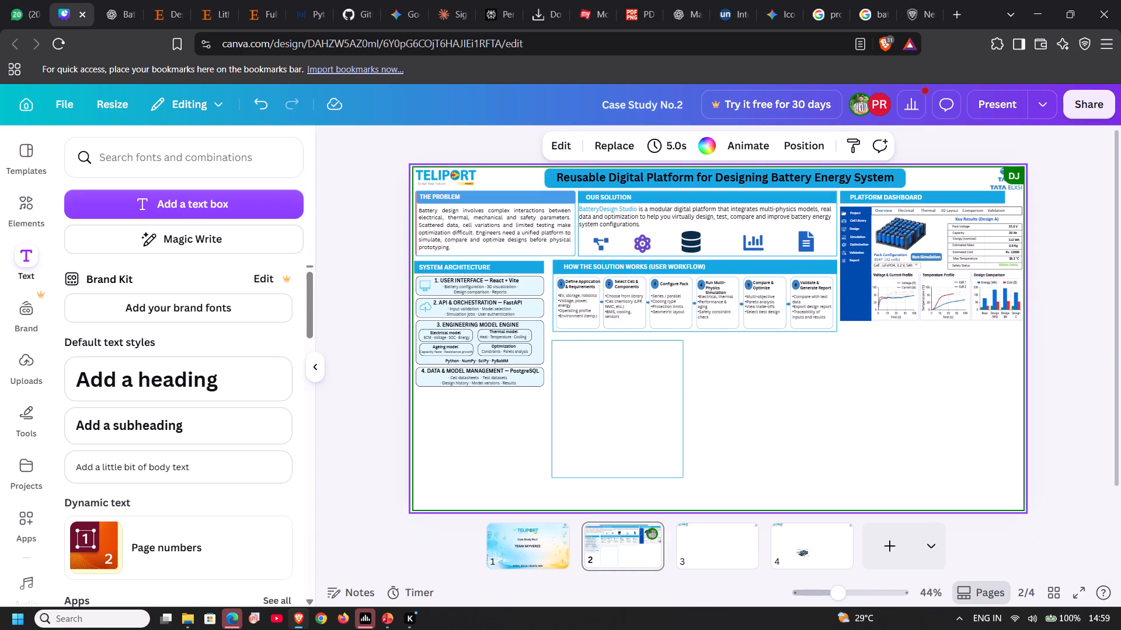
{"action": "scroll", "coordinate": [830, 447], "scroll_direction": "down", "scroll_amount": 1}
{"action": "scroll", "coordinate": [830, 447], "scroll_direction": "left", "scroll_amount": 1}
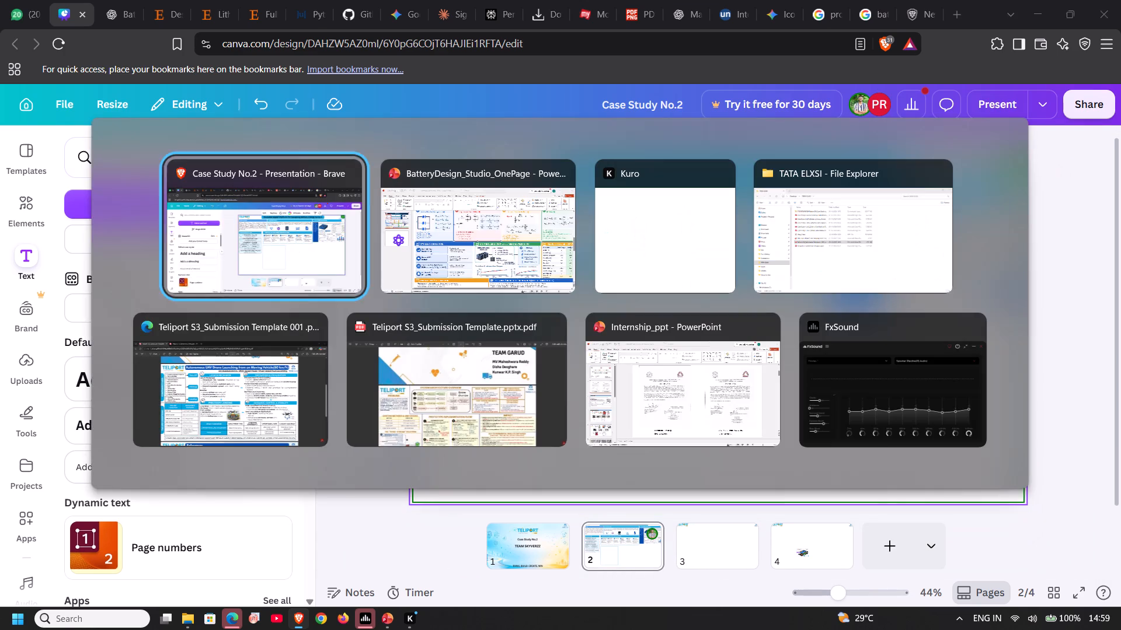
{"action": "scroll", "coordinate": [597, 450], "scroll_direction": "down", "scroll_amount": 1}
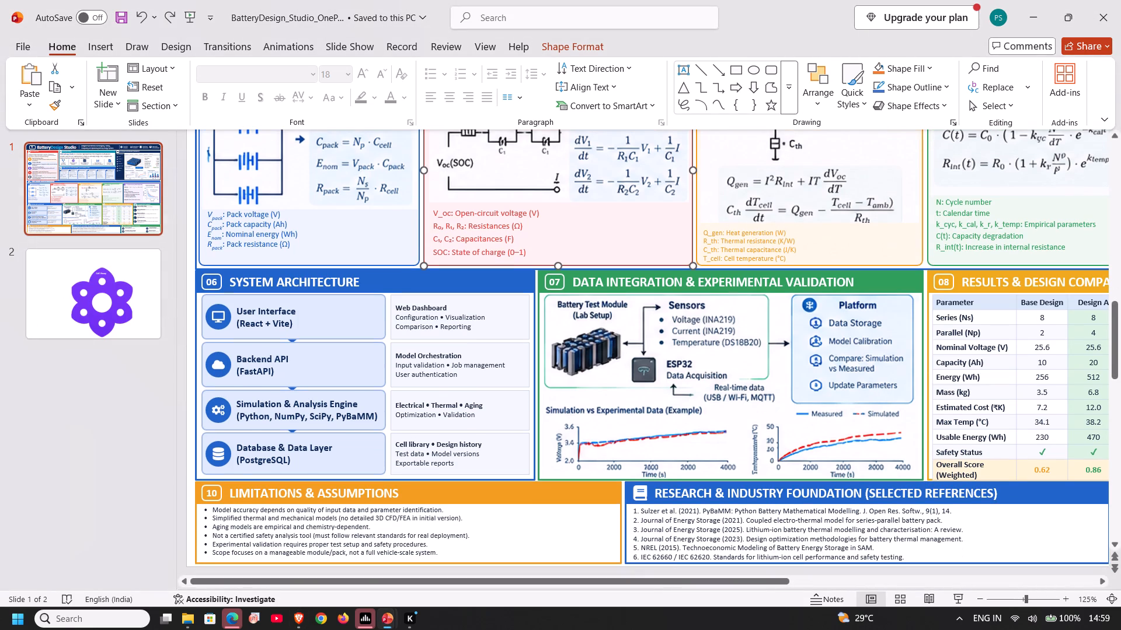
{"action": "scroll", "coordinate": [652, 452], "scroll_direction": "down", "scroll_amount": 2, "text": "ctrl"}
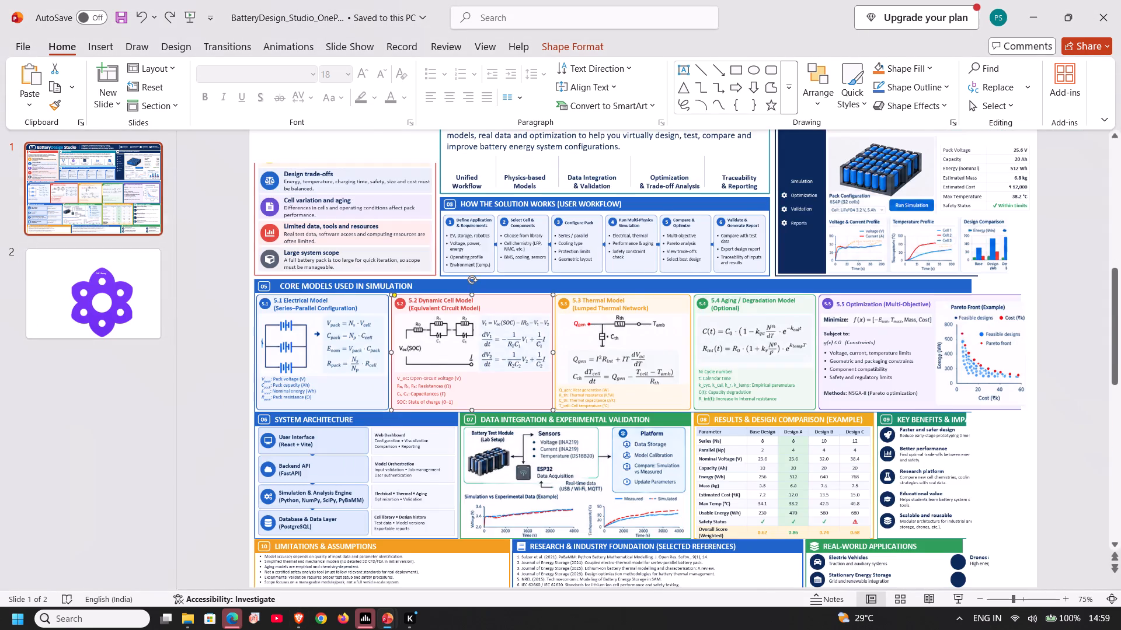
{"action": "scroll", "coordinate": [652, 452], "scroll_direction": "left", "scroll_amount": 1}
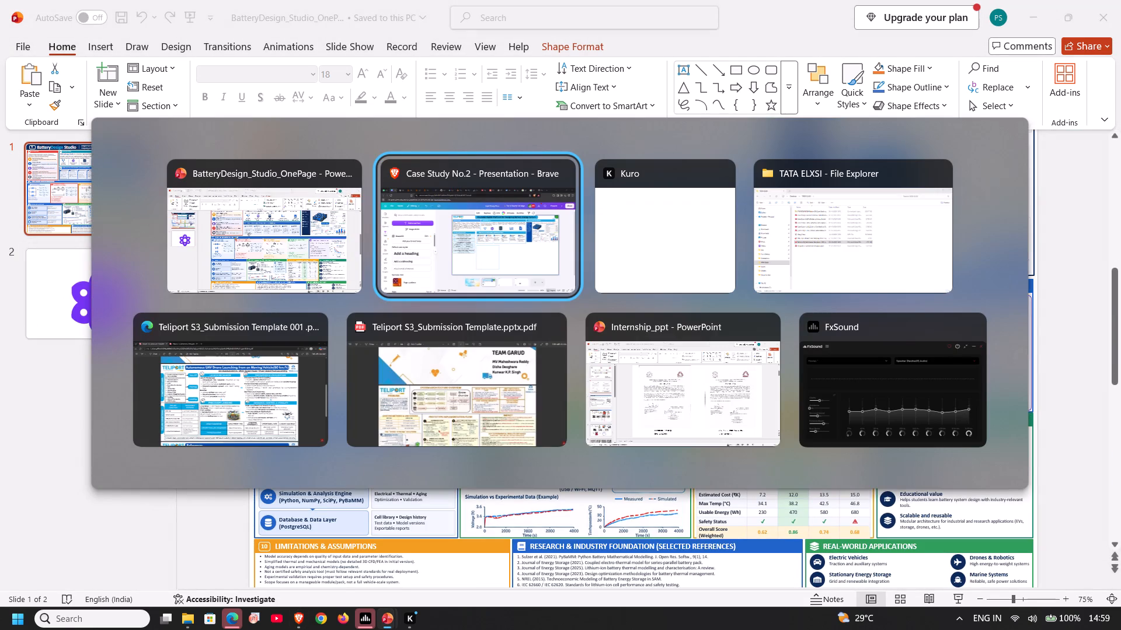
In the Canva design, paste the copied Simulation vs Experimental Data charts onto page 4, shrink them and place them below the battery pack.
{"action": "left_click", "coordinate": [797, 546]}
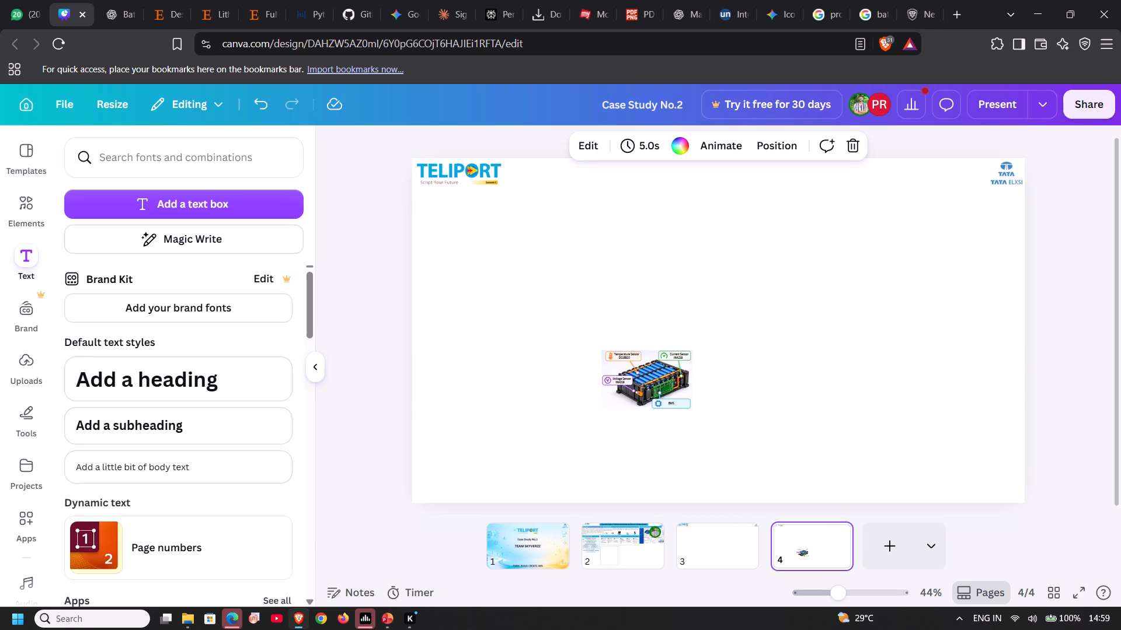
{"action": "key", "text": "ctrl+v"}
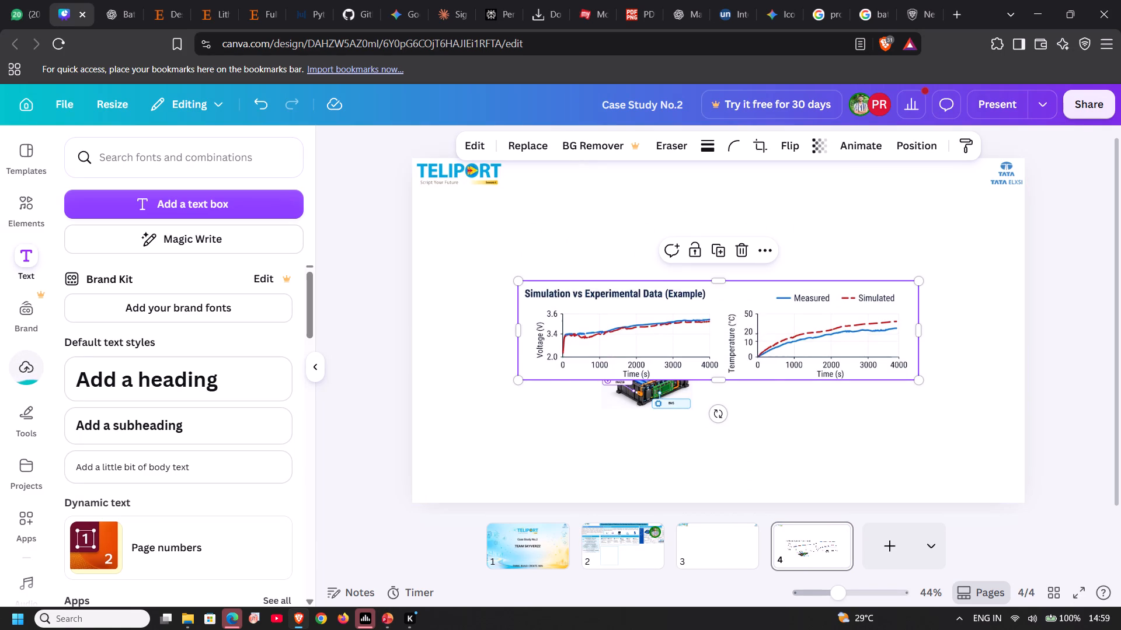
{"action": "left_click_drag", "start_coordinate": [745, 332], "coordinate": [765, 470]}
{"action": "left_click_drag", "start_coordinate": [768, 457], "coordinate": [761, 404]}
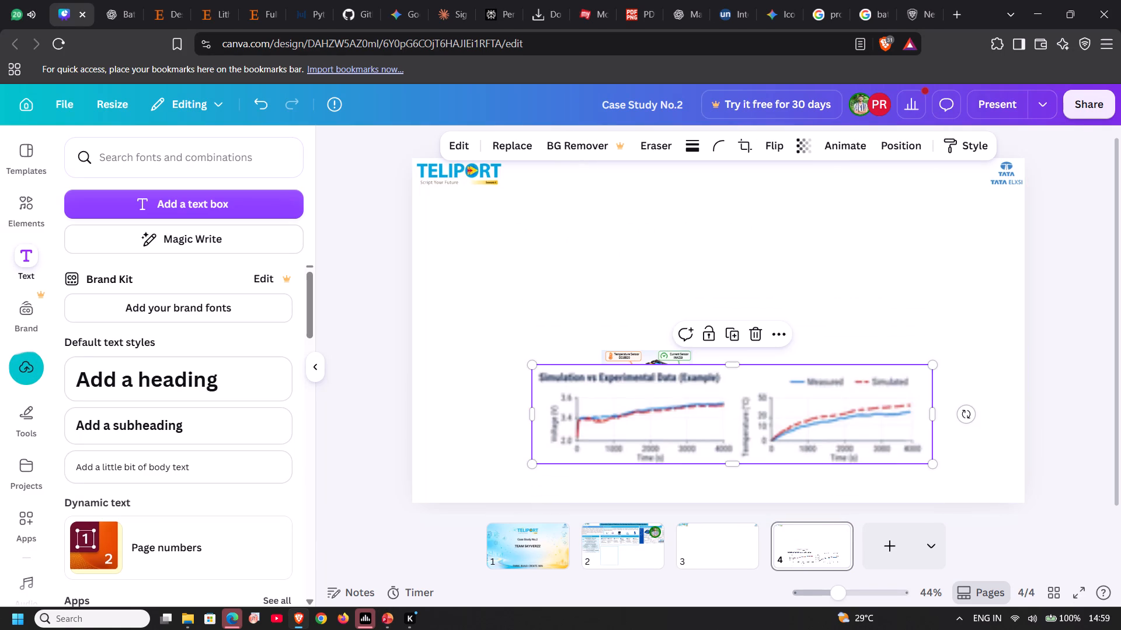
{"action": "left_click_drag", "start_coordinate": [532, 364], "coordinate": [758, 403]}
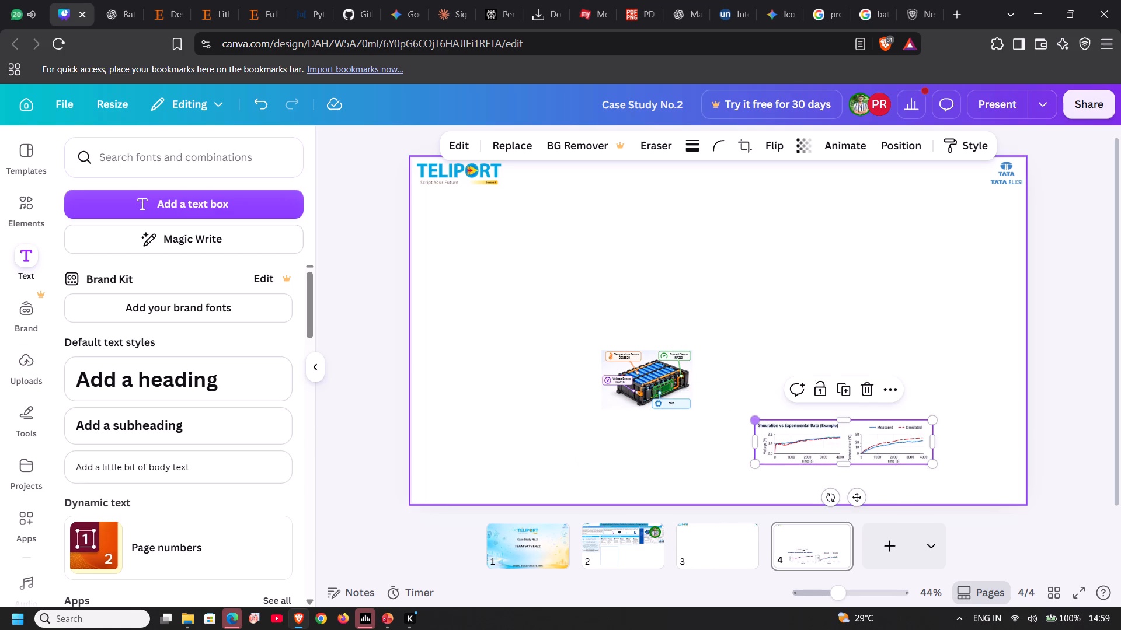
{"action": "left_click_drag", "start_coordinate": [791, 446], "coordinate": [580, 464]}
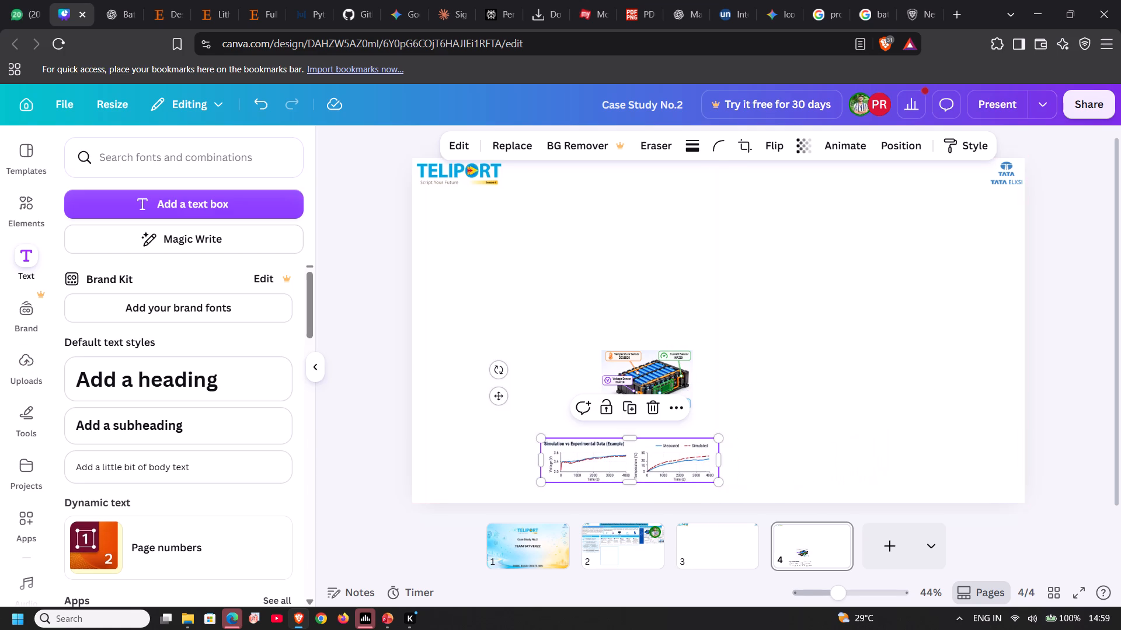
Move the labelled battery pack group directly above the charts, aligned with their left edge.
{"action": "left_click_drag", "start_coordinate": [643, 364], "coordinate": [585, 386]}
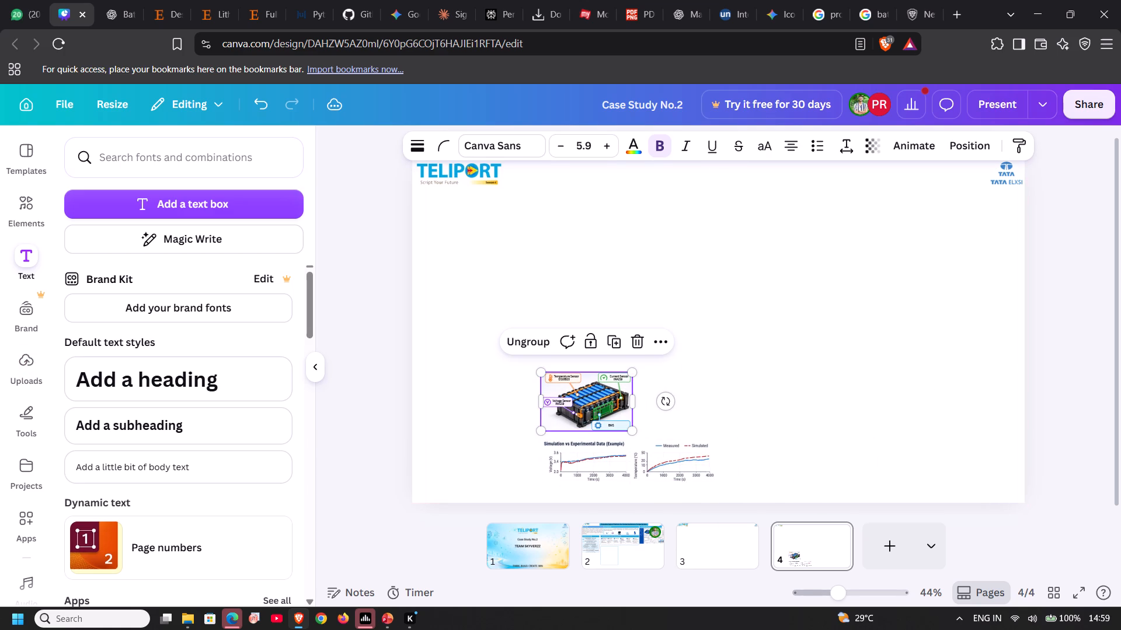
{"action": "left_click", "coordinate": [671, 331]}
{"action": "left_click", "coordinate": [709, 358]}
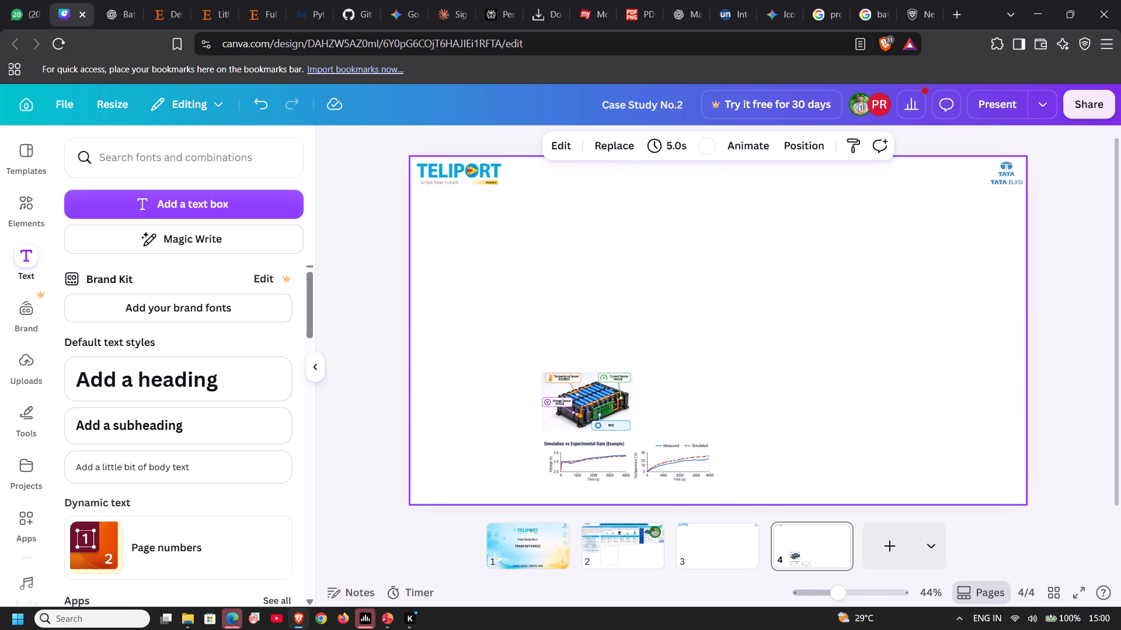
{"action": "left_click_drag", "start_coordinate": [616, 390], "coordinate": [618, 395]}
{"action": "left_click", "coordinate": [694, 338]}
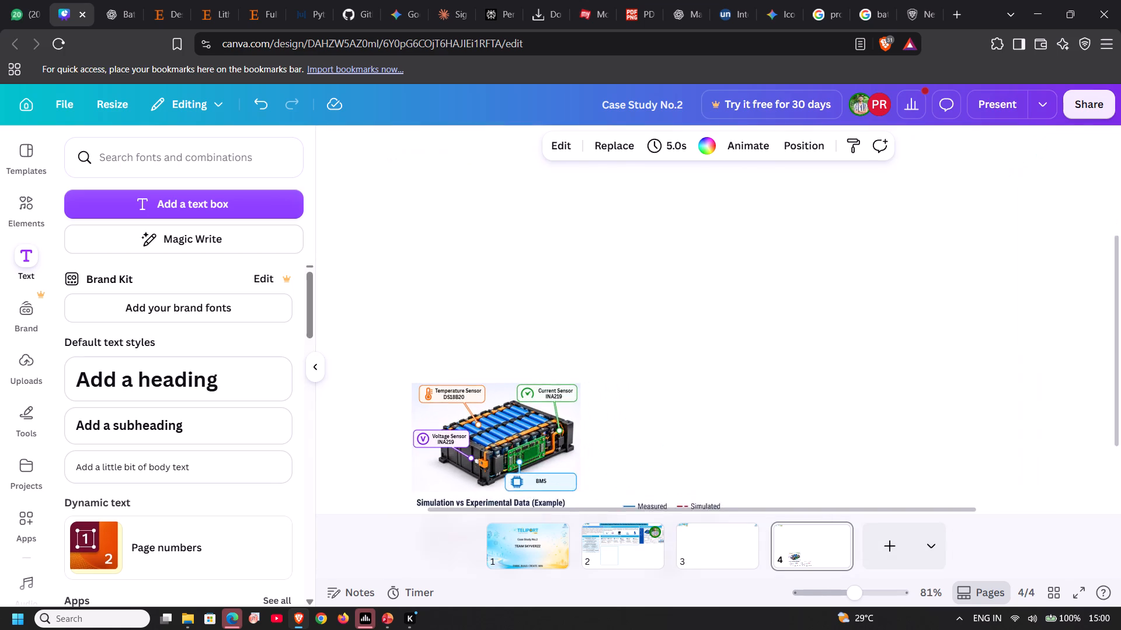
Add a square shape over the battery pack on page 4 and give it a solid outline with stroke weight 1.
{"action": "scroll", "coordinate": [679, 375], "scroll_direction": "down", "scroll_amount": 3}
{"action": "scroll", "coordinate": [679, 375], "scroll_direction": "right", "scroll_amount": 1}
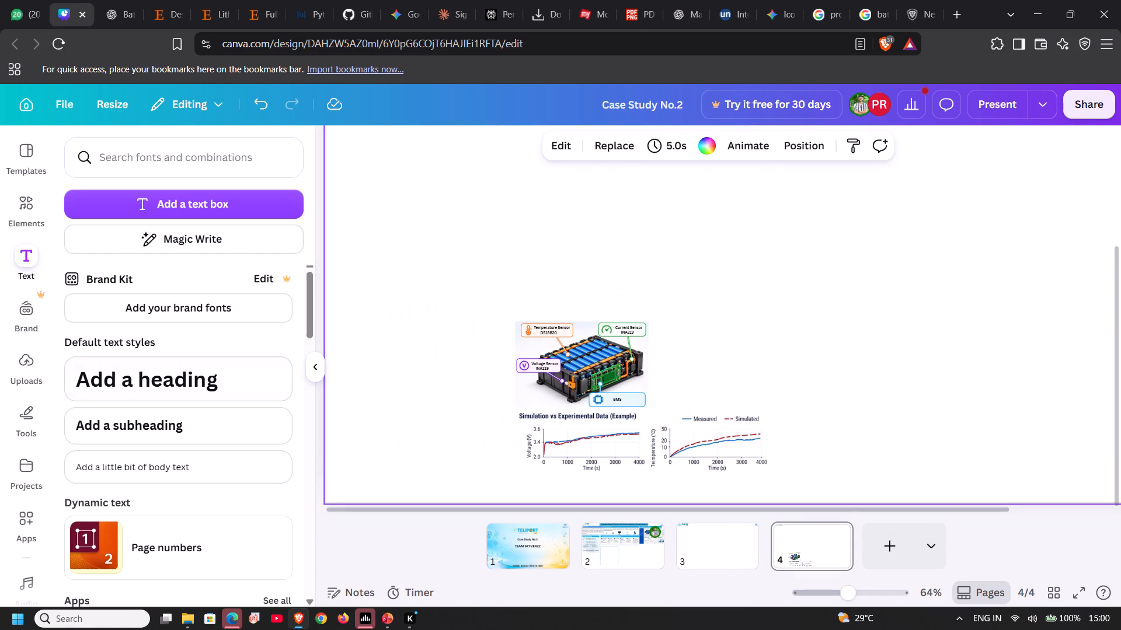
{"action": "left_click", "coordinate": [25, 411]}
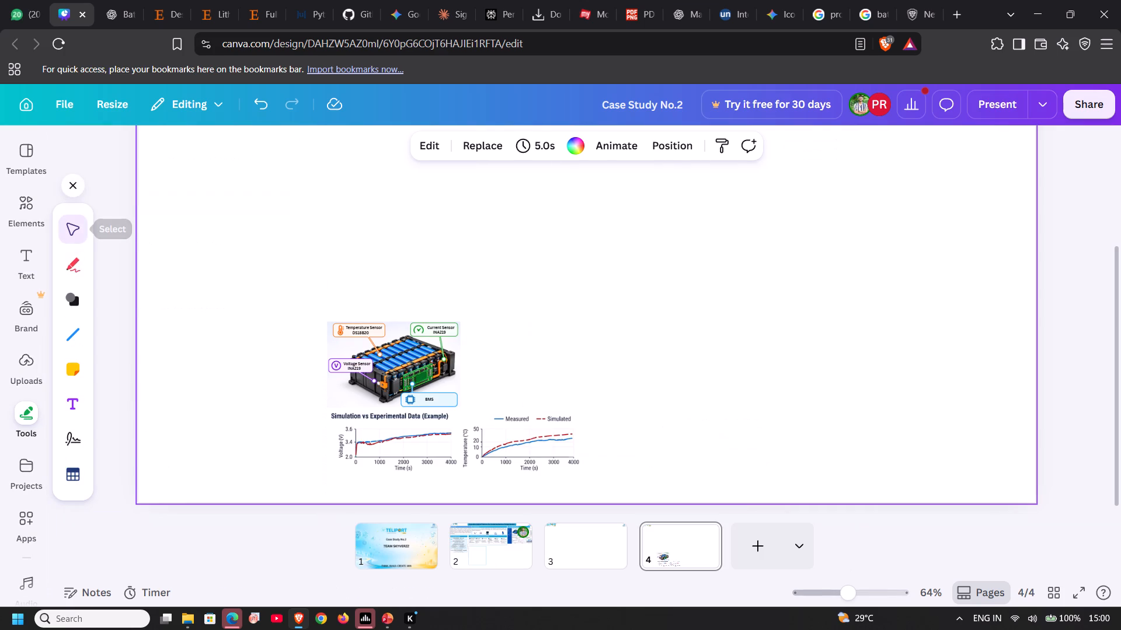
{"action": "left_click", "coordinate": [69, 311]}
{"action": "left_click", "coordinate": [96, 211]}
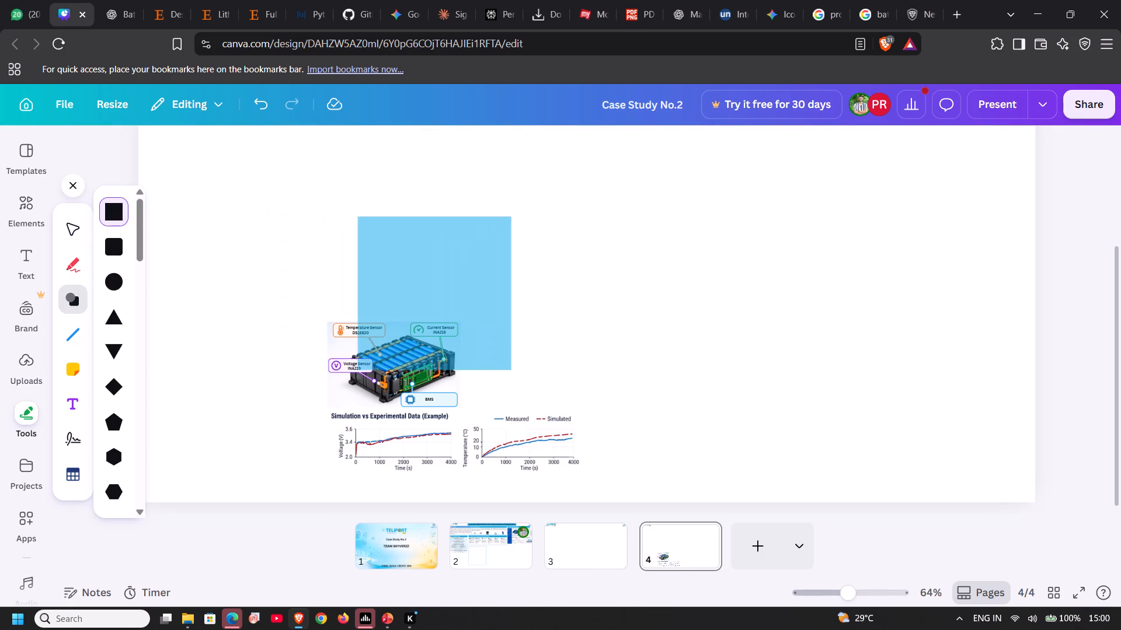
{"action": "left_click", "coordinate": [299, 265]}
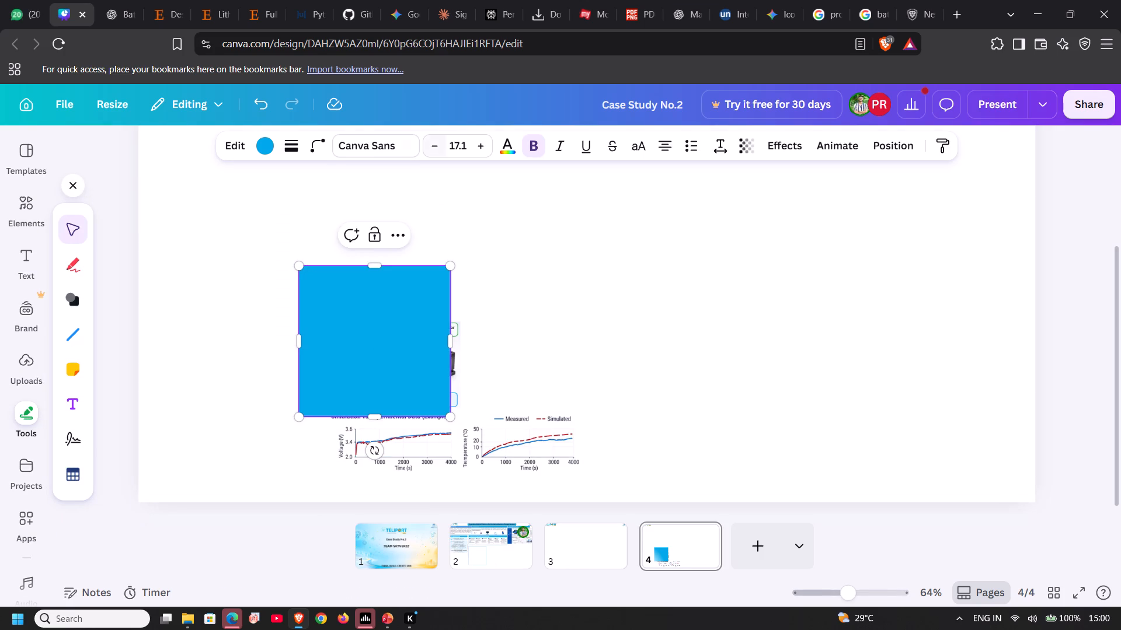
{"action": "left_click", "coordinate": [295, 147]}
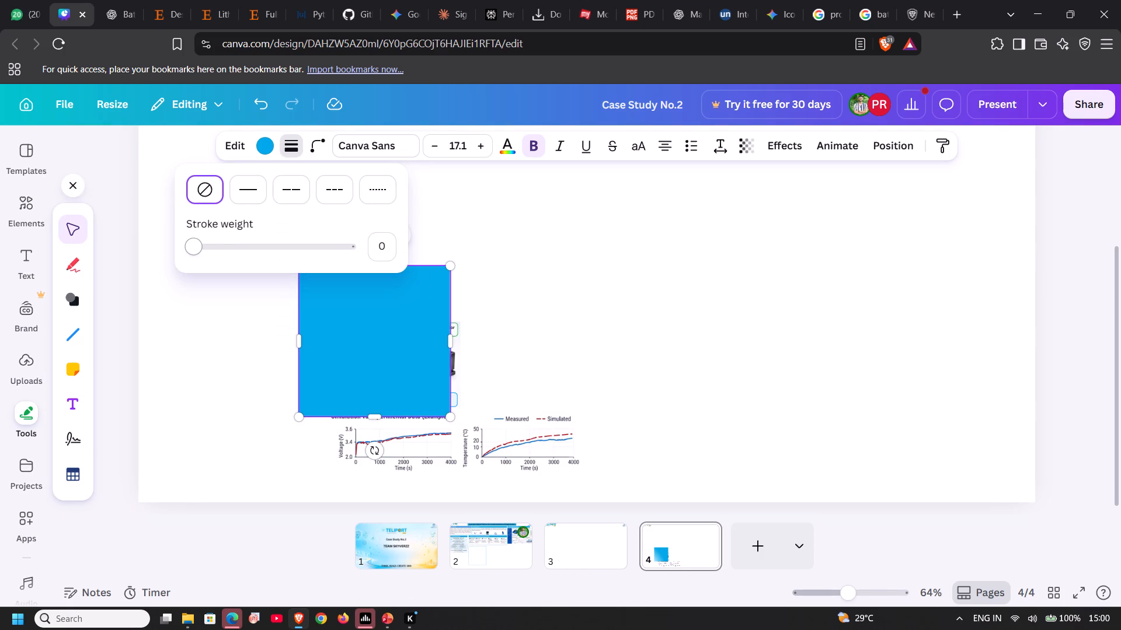
{"action": "left_click", "coordinate": [376, 247]}
{"action": "key", "text": "1"}
{"action": "left_click", "coordinate": [253, 185]}
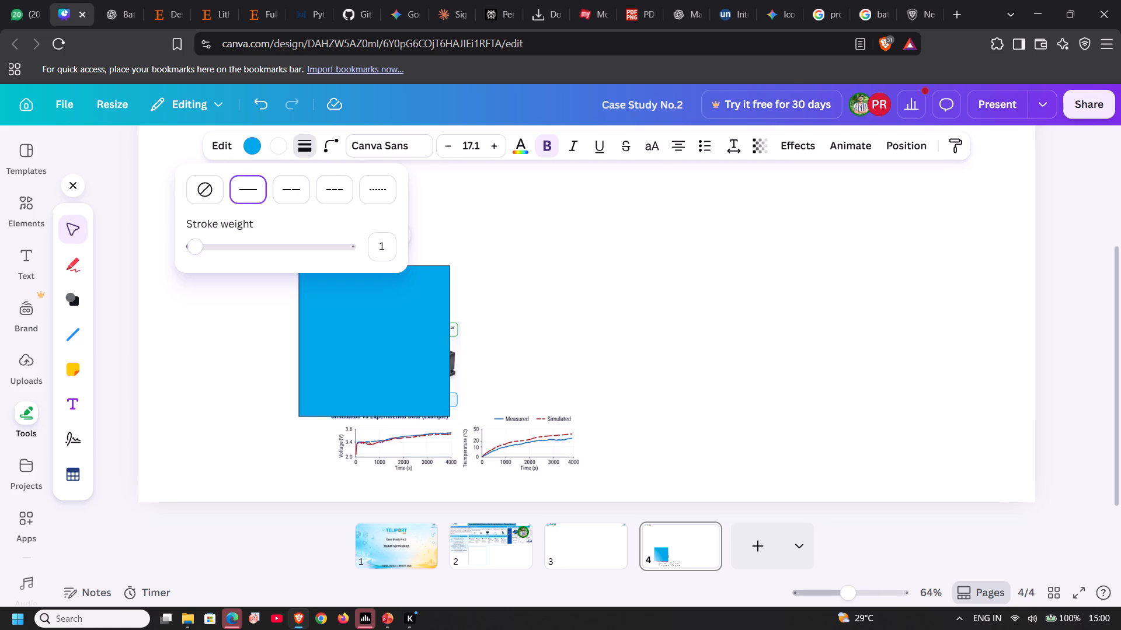
{"action": "left_click", "coordinate": [457, 197]}
Fill the square with white and send it to the back, behind the battery pack and charts.
{"action": "left_click", "coordinate": [378, 296]}
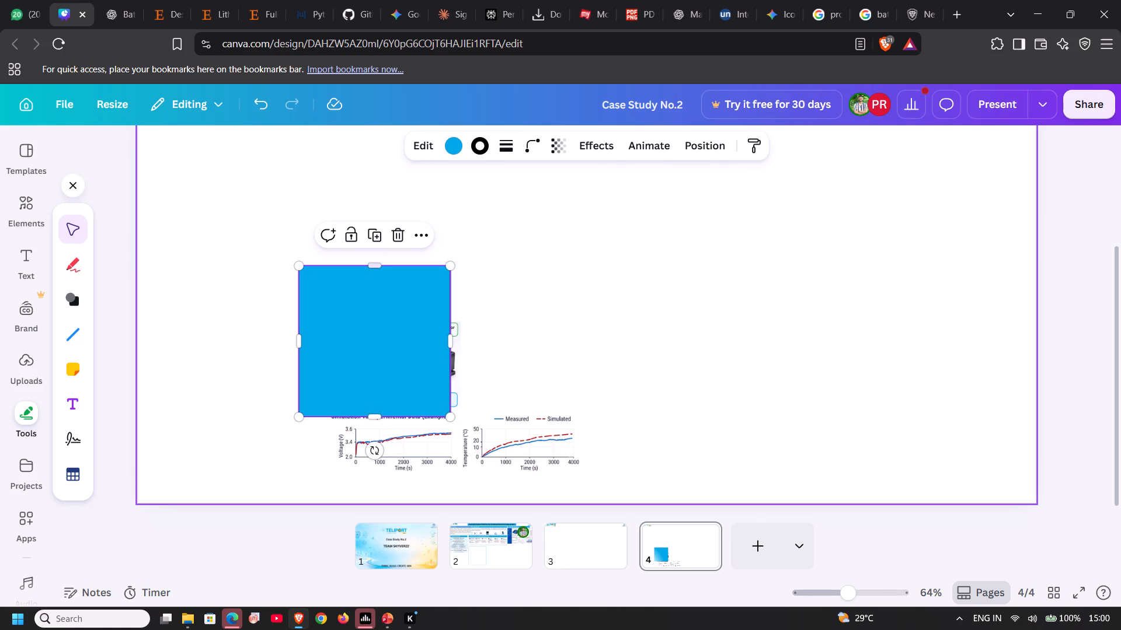
{"action": "left_click", "coordinate": [455, 143]}
{"action": "left_click", "coordinate": [106, 285]}
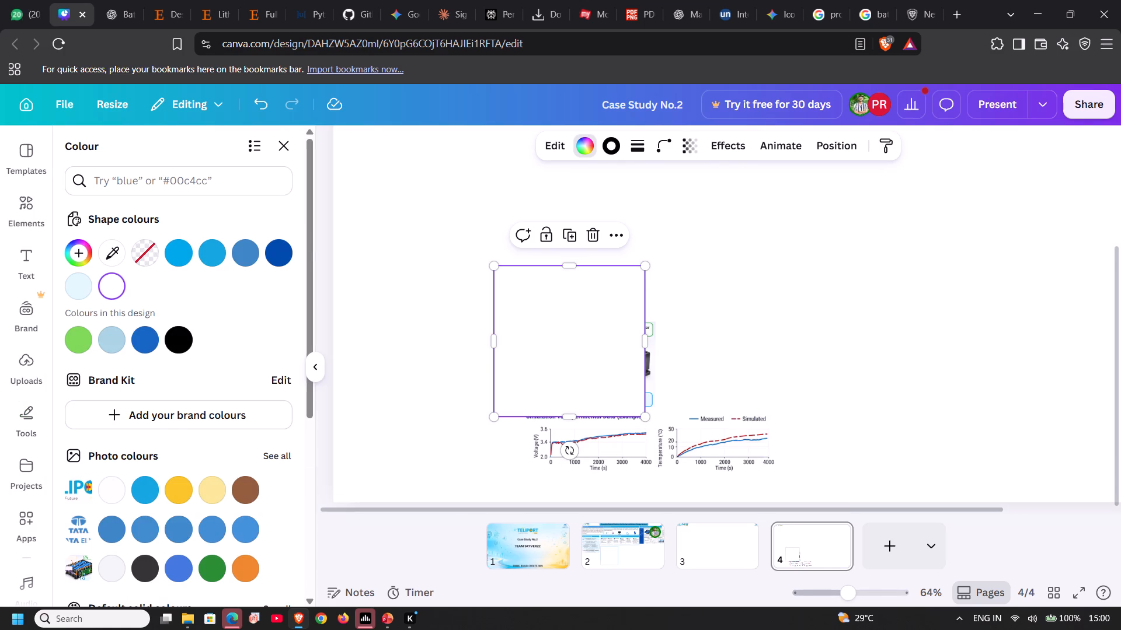
{"action": "right_click", "coordinate": [496, 312]}
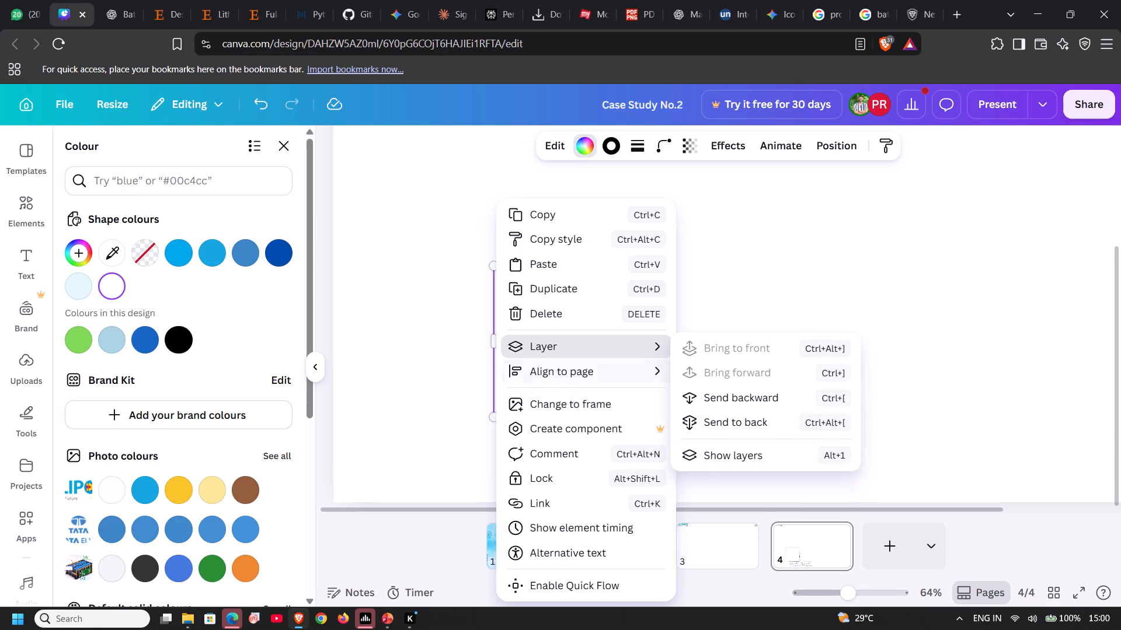
{"action": "left_click", "coordinate": [729, 422]}
{"action": "left_click", "coordinate": [768, 315]}
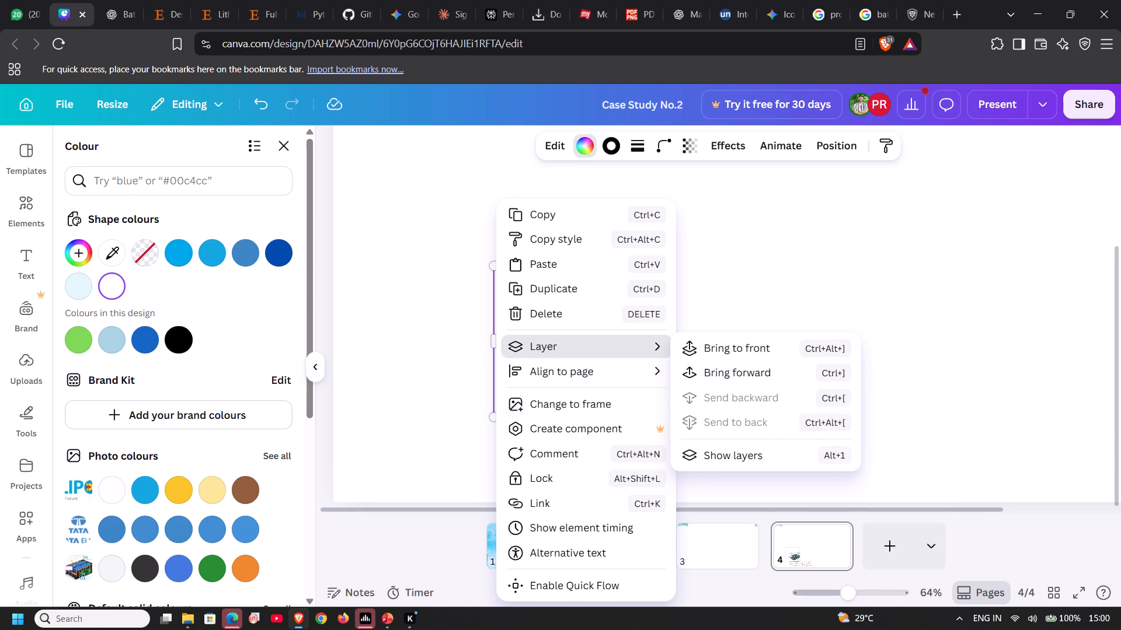
Widen the white shape into a rectangle wider than the charts and move it down behind the battery pack and charts.
{"action": "left_click", "coordinate": [610, 290]}
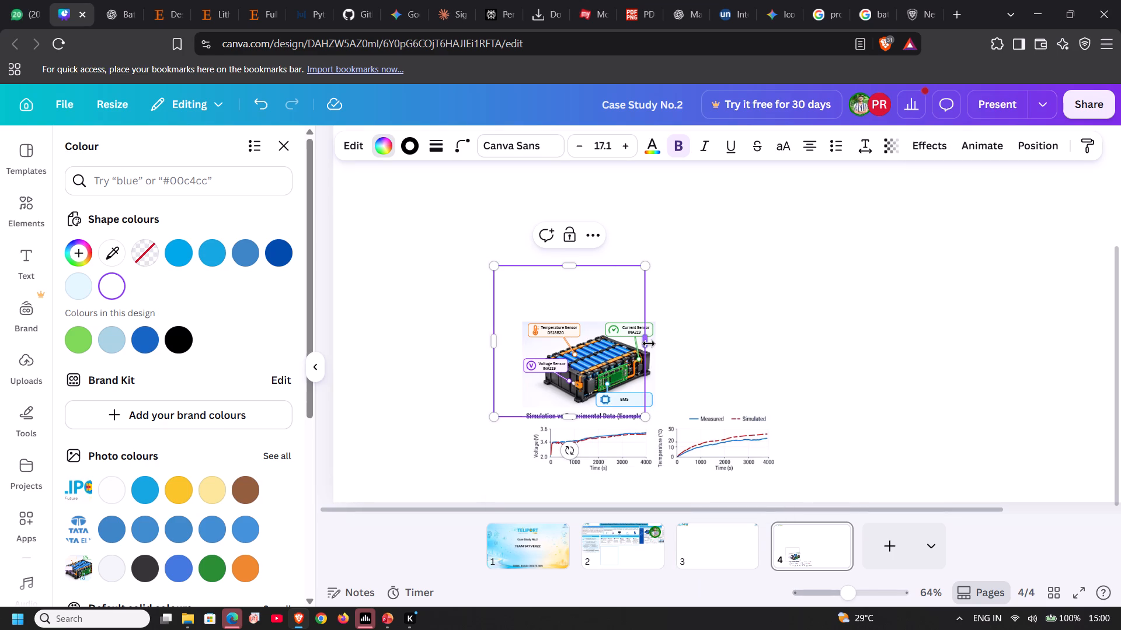
{"action": "left_click_drag", "start_coordinate": [647, 344], "coordinate": [776, 356]}
{"action": "left_click_drag", "start_coordinate": [744, 342], "coordinate": [760, 369]}
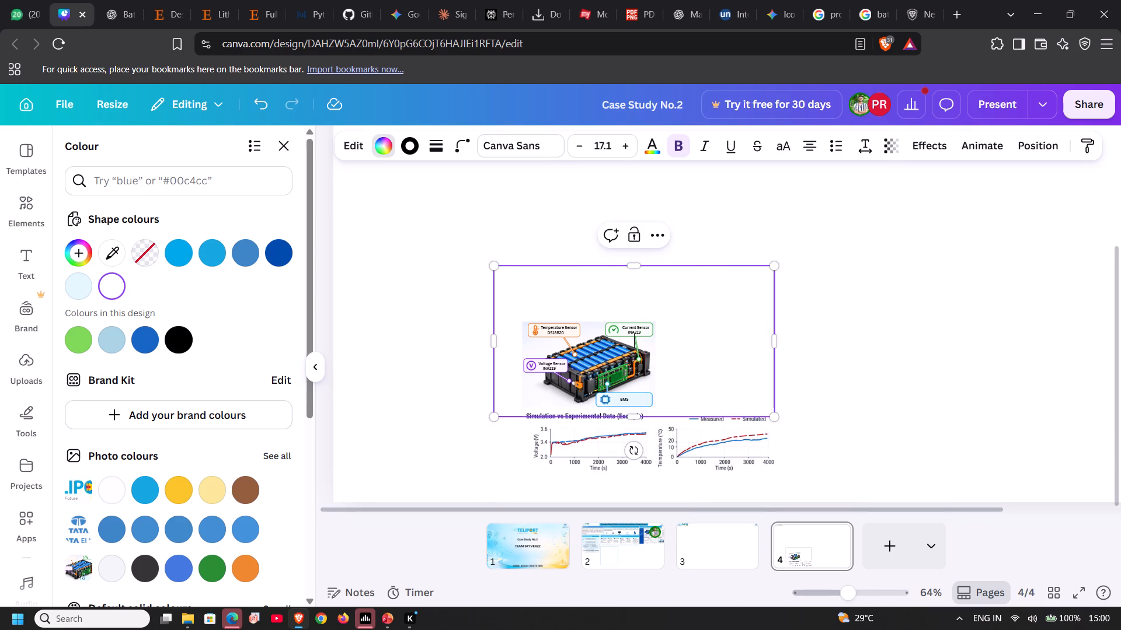
{"action": "left_click", "coordinate": [859, 295]}
{"action": "left_click_drag", "start_coordinate": [744, 313], "coordinate": [781, 358]}
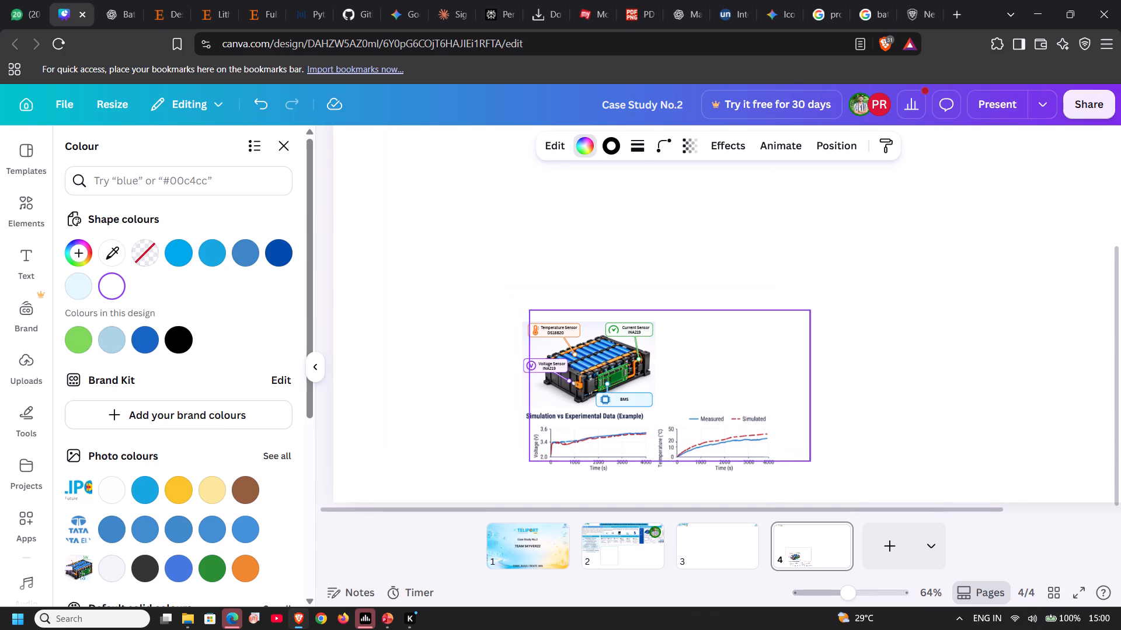
{"action": "left_click_drag", "start_coordinate": [781, 358], "coordinate": [779, 369]}
{"action": "left_click", "coordinate": [890, 325]}
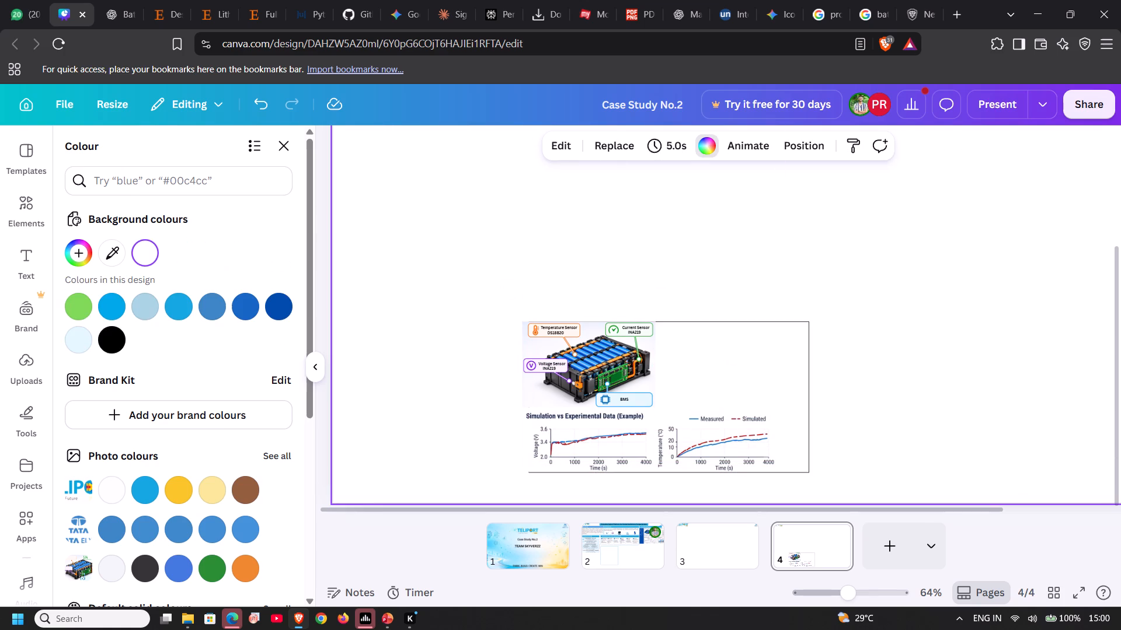
Nudge the outlined rectangle left and slightly up so it frames the battery pack image and both charts.
{"action": "left_click", "coordinate": [777, 375]}
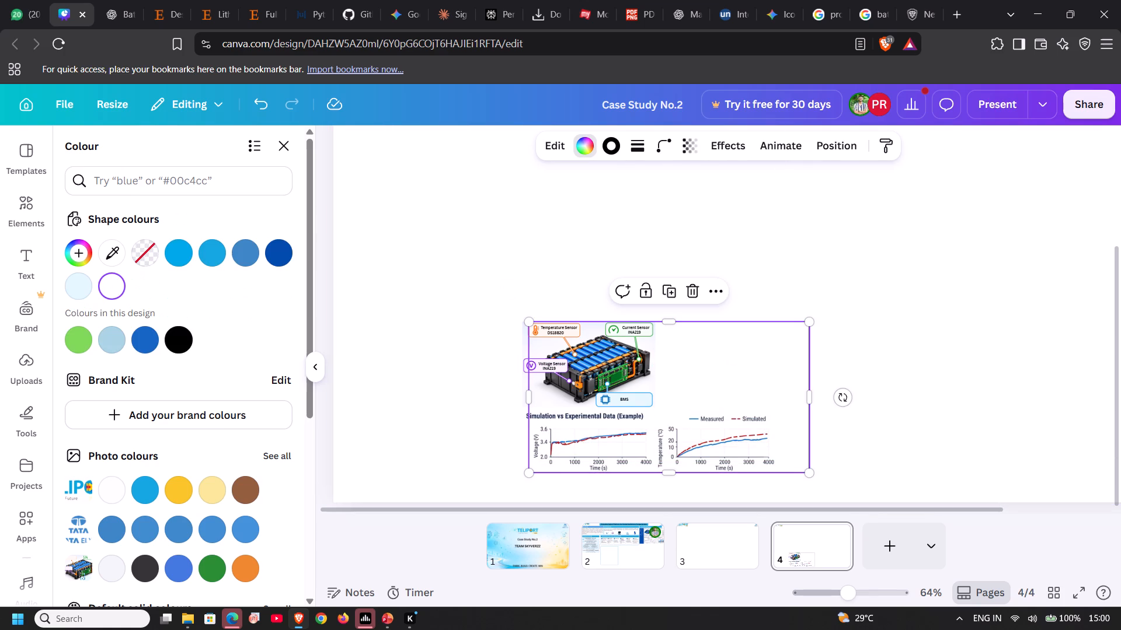
{"action": "key", "text": "Left"}
{"action": "key", "text": "Left"}
{"action": "key", "text": "Left"}
{"action": "key", "text": "Left"}
{"action": "key", "text": "Left"}
{"action": "key", "text": "Left"}
{"action": "key", "text": "Left"}
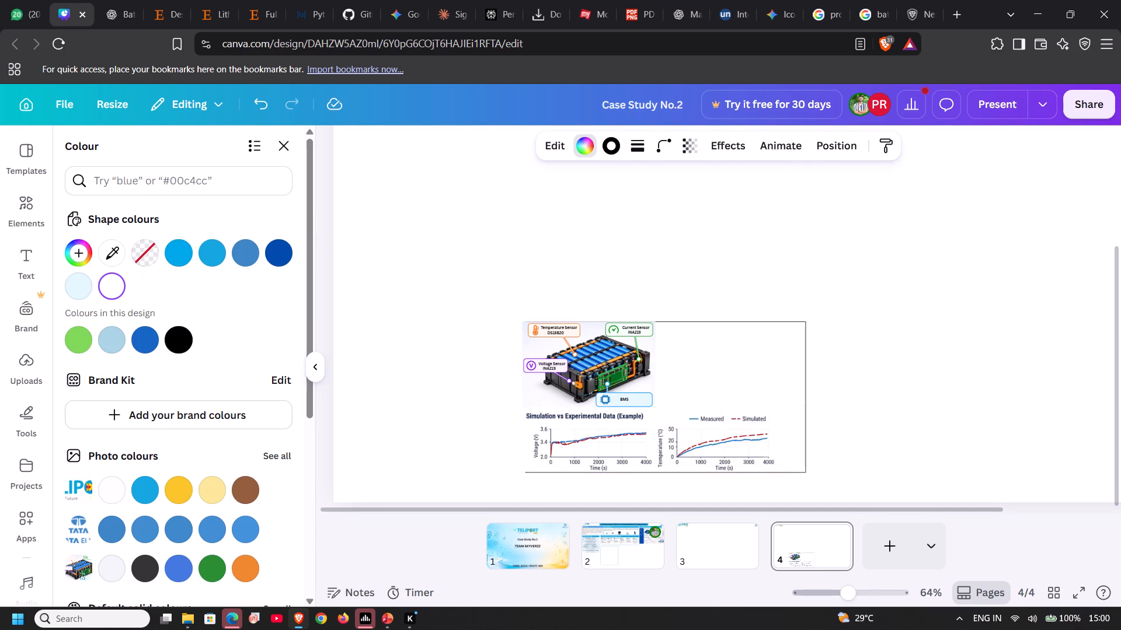
{"action": "key", "text": "Left"}
{"action": "key", "text": "Left"}
{"action": "key", "text": "Left"}
{"action": "key", "text": "Left"}
{"action": "key", "text": "Left"}
{"action": "key", "text": "Left"}
{"action": "key", "text": "Left"}
{"action": "key", "text": "Left"}
{"action": "key", "text": "Left"}
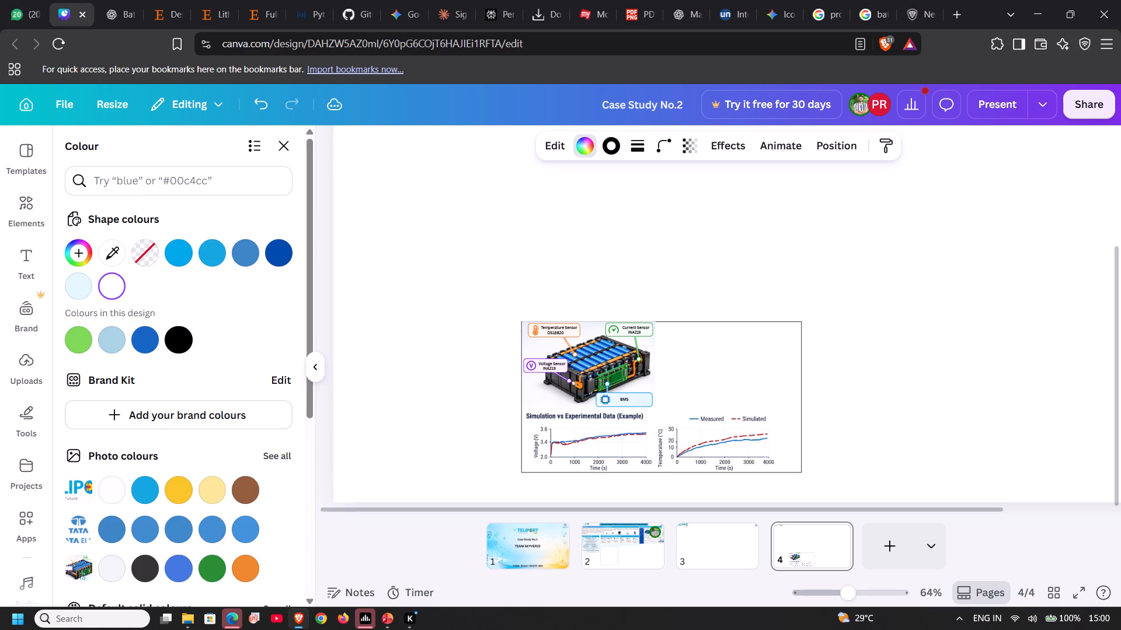
{"action": "key", "text": "Up"}
{"action": "key", "text": "Up"}
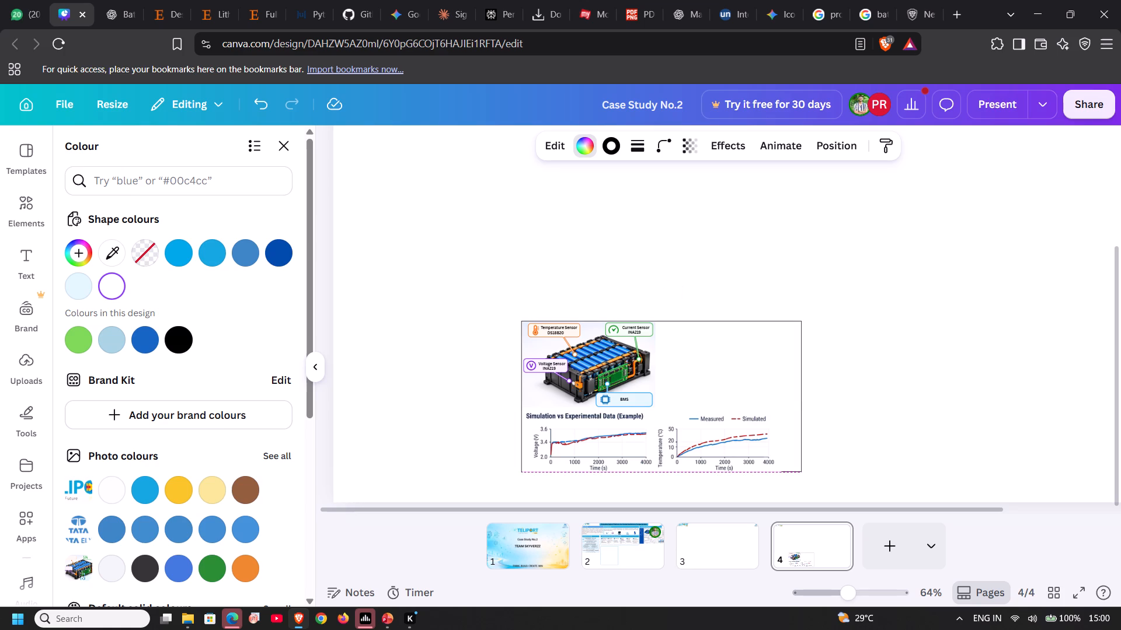
Nudge the outlined rectangle on page 4 down slightly behind the battery pack and charts.
{"action": "left_click", "coordinate": [866, 352]}
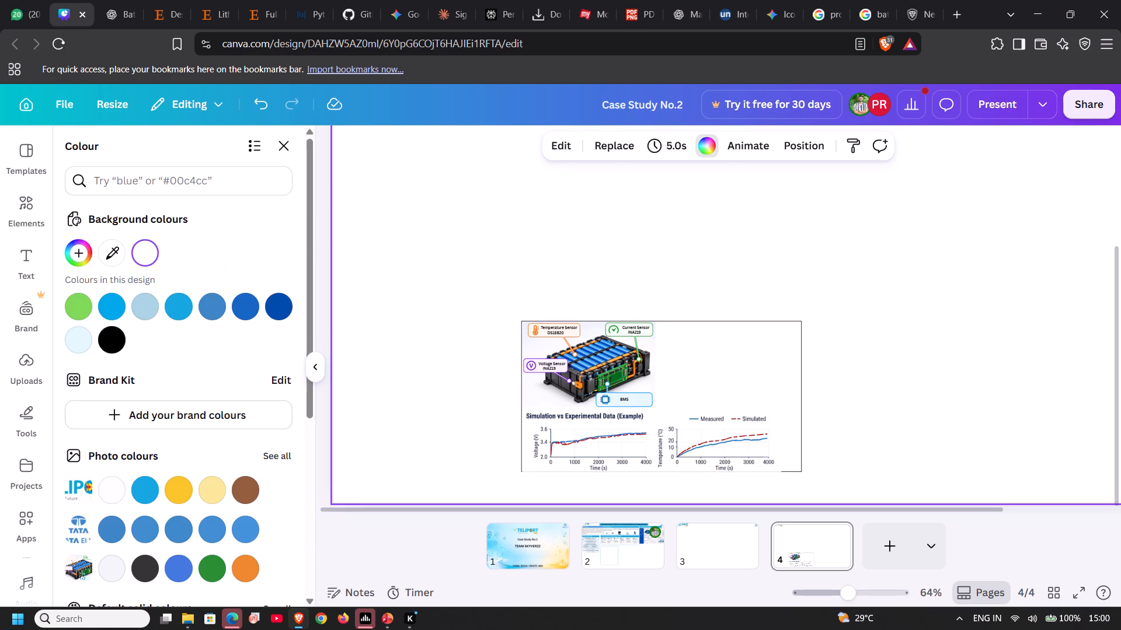
{"action": "key", "text": "Down"}
{"action": "key", "text": "Down"}
{"action": "left_click", "coordinate": [789, 351]}
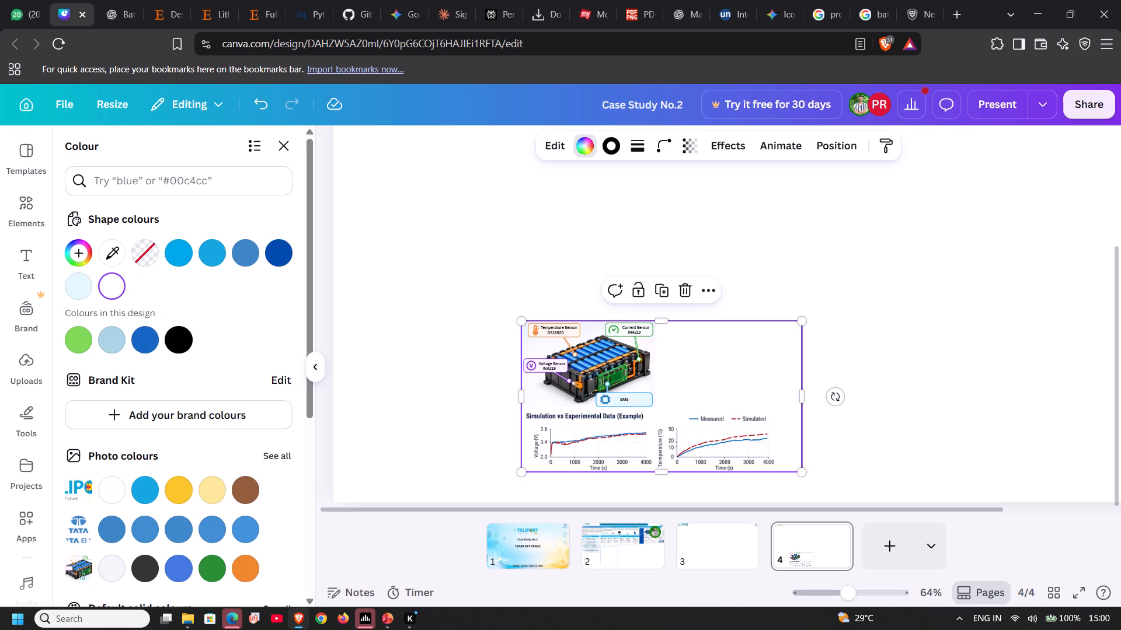
{"action": "key", "text": "Down"}
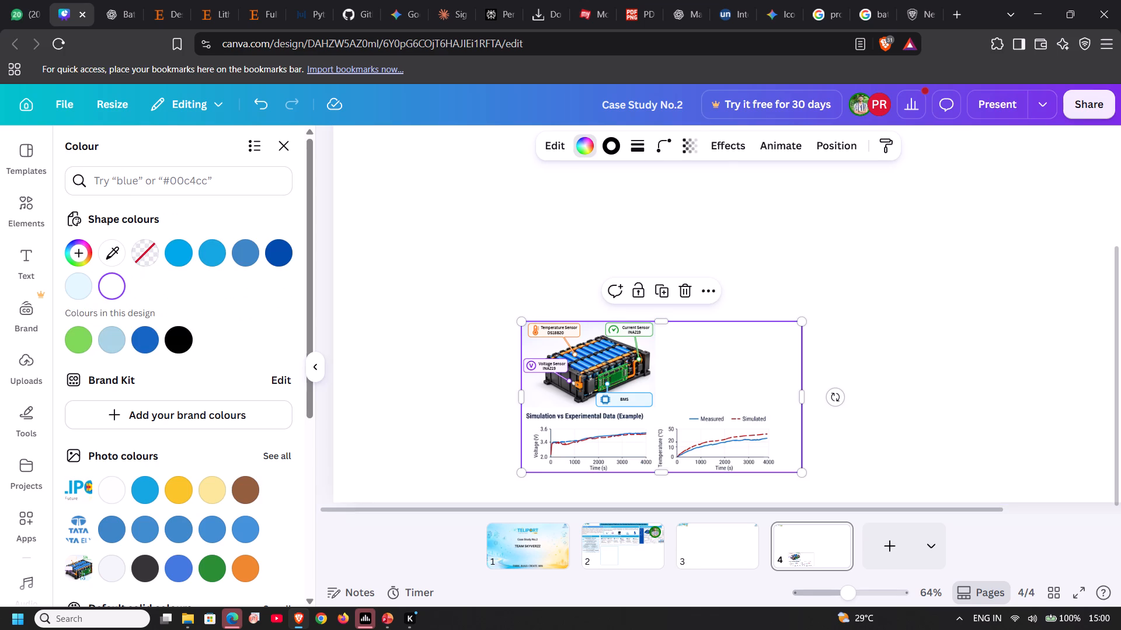
{"action": "left_click", "coordinate": [929, 323]}
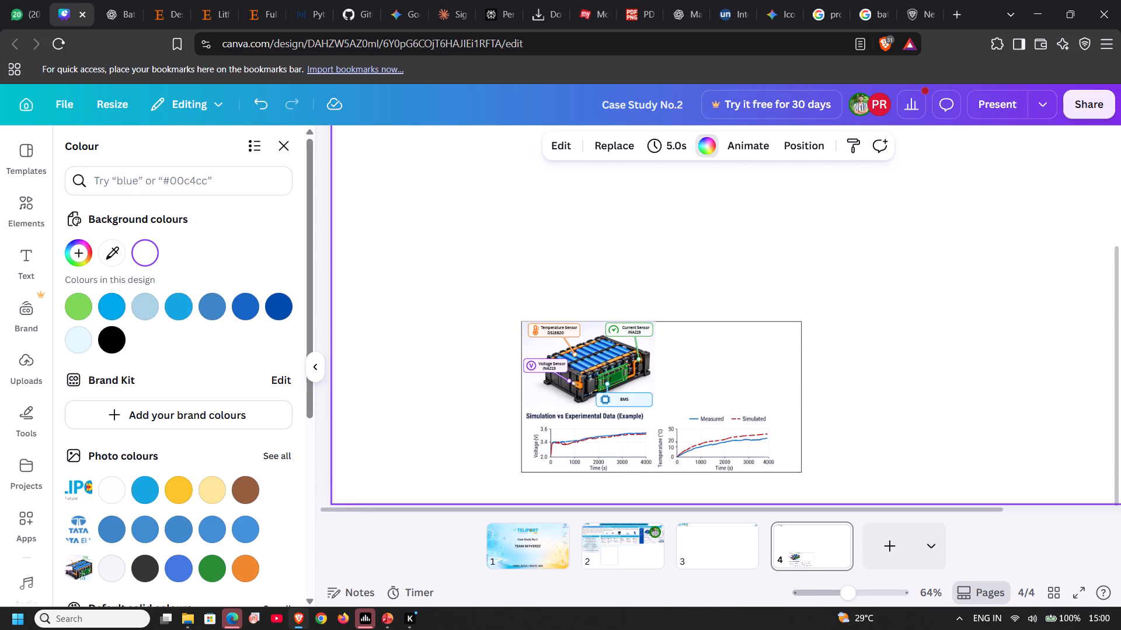
Narrow the outlined rectangle by pulling in its right edge until it ends just beyond the temperature chart.
{"action": "left_click", "coordinate": [747, 363]}
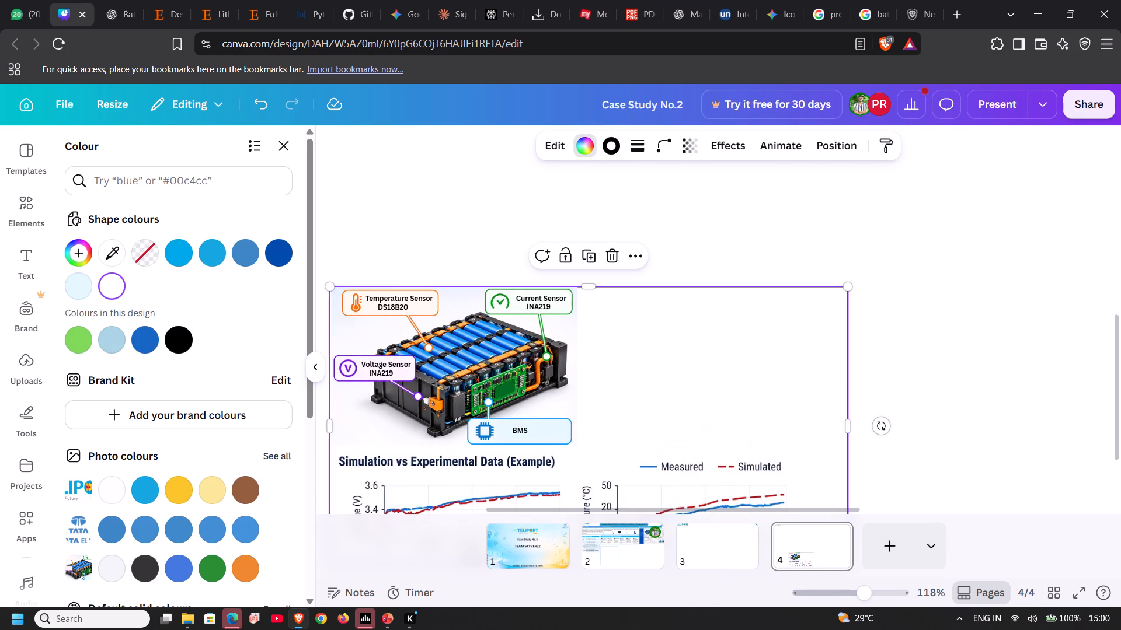
{"action": "left_click", "coordinate": [668, 374]}
{"action": "left_click", "coordinate": [589, 283]}
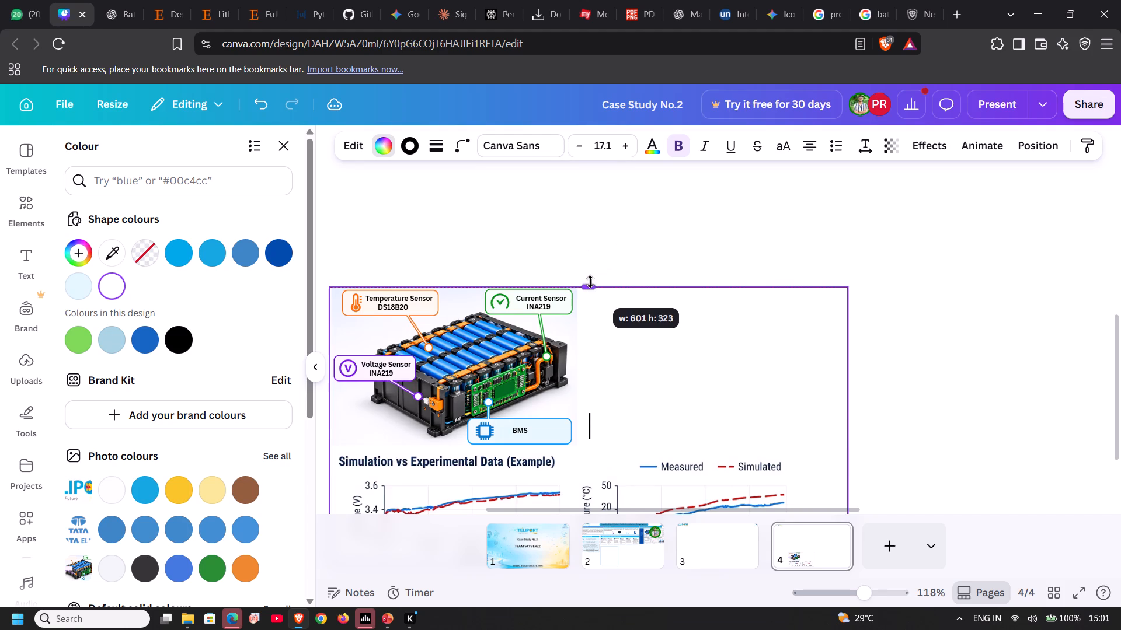
{"action": "left_click", "coordinate": [655, 241]}
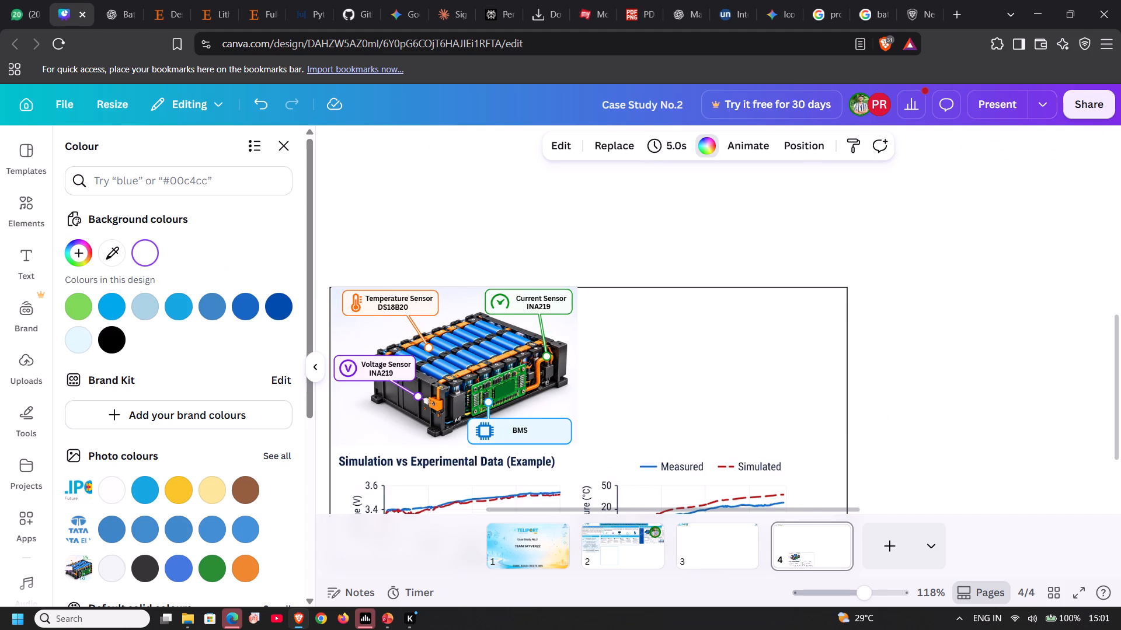
{"action": "scroll", "coordinate": [607, 357], "scroll_direction": "down", "scroll_amount": 2}
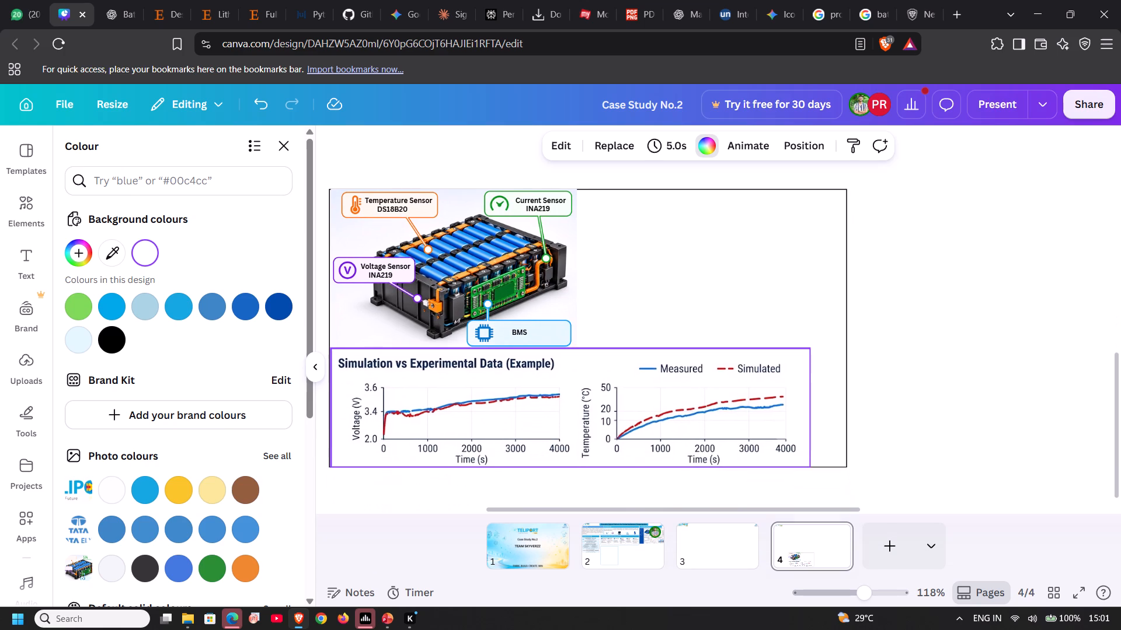
{"action": "left_click", "coordinate": [515, 376]}
{"action": "scroll", "coordinate": [514, 376], "scroll_direction": "right", "scroll_amount": 1}
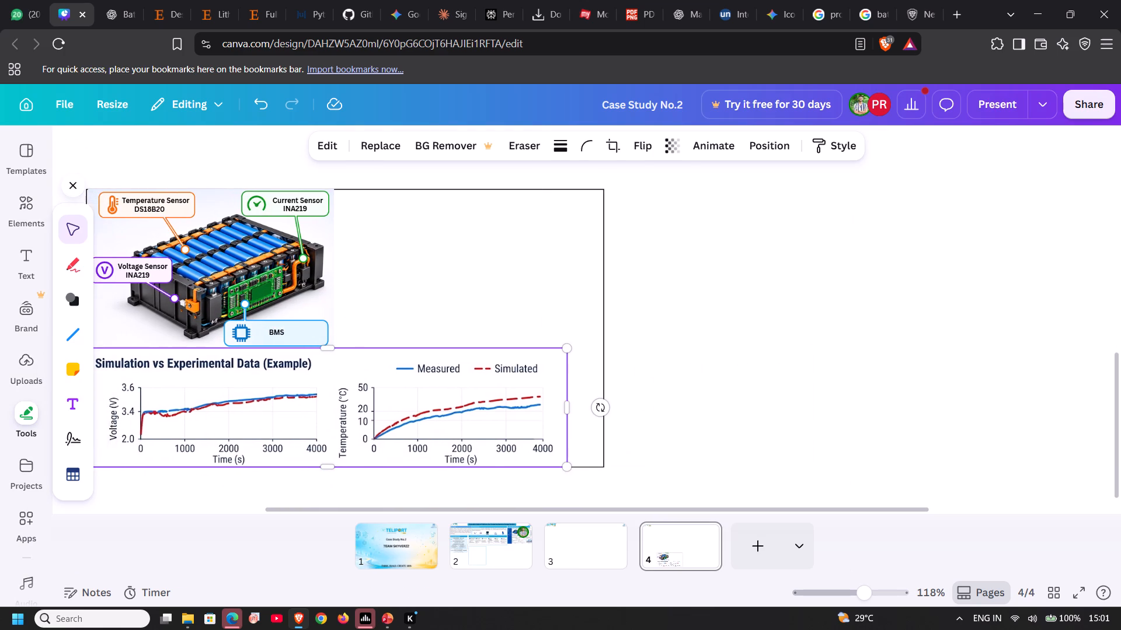
{"action": "scroll", "coordinate": [515, 376], "scroll_direction": "right", "scroll_amount": 1}
{"action": "left_click", "coordinate": [753, 334]}
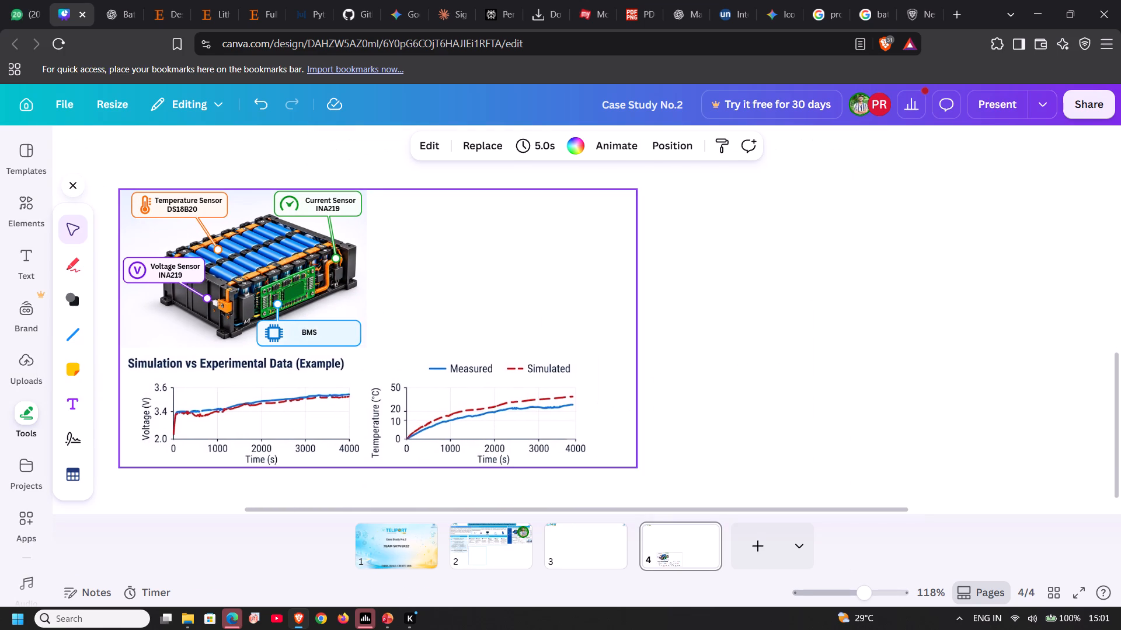
{"action": "left_click", "coordinate": [633, 348]}
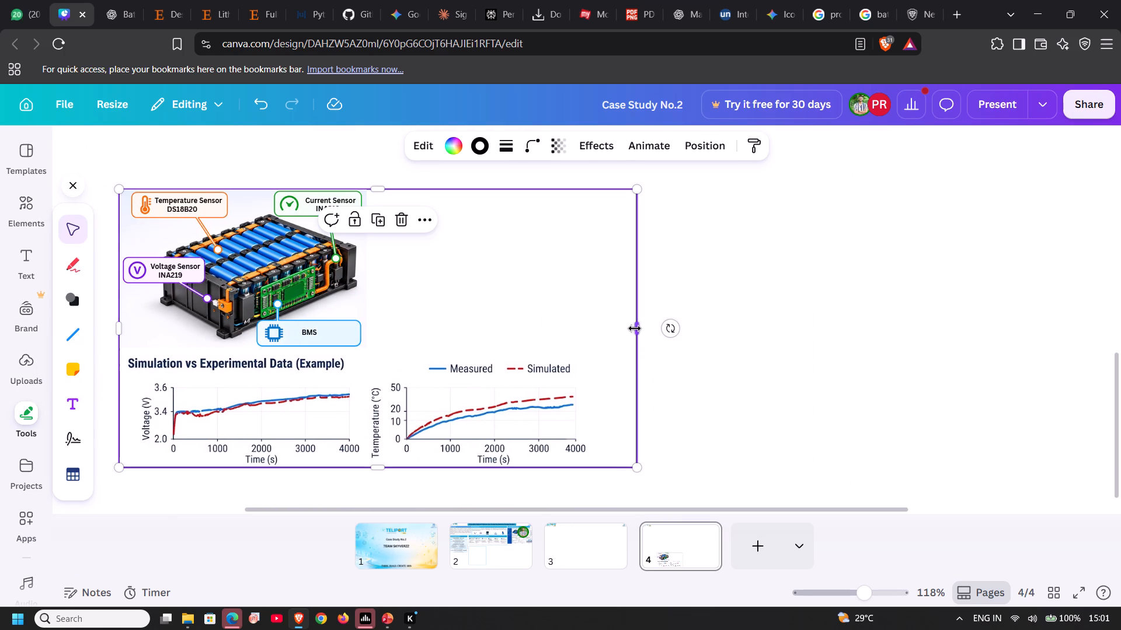
{"action": "left_click_drag", "start_coordinate": [636, 328], "coordinate": [593, 330]}
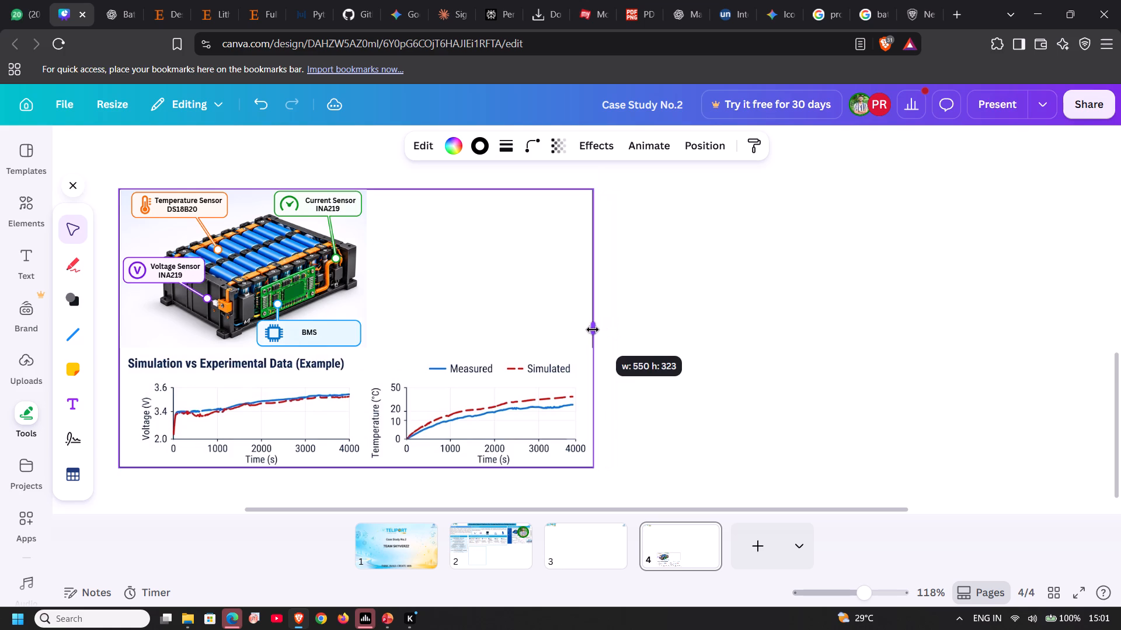
{"action": "left_click_drag", "start_coordinate": [593, 330], "coordinate": [600, 329]}
{"action": "left_click", "coordinate": [692, 297]}
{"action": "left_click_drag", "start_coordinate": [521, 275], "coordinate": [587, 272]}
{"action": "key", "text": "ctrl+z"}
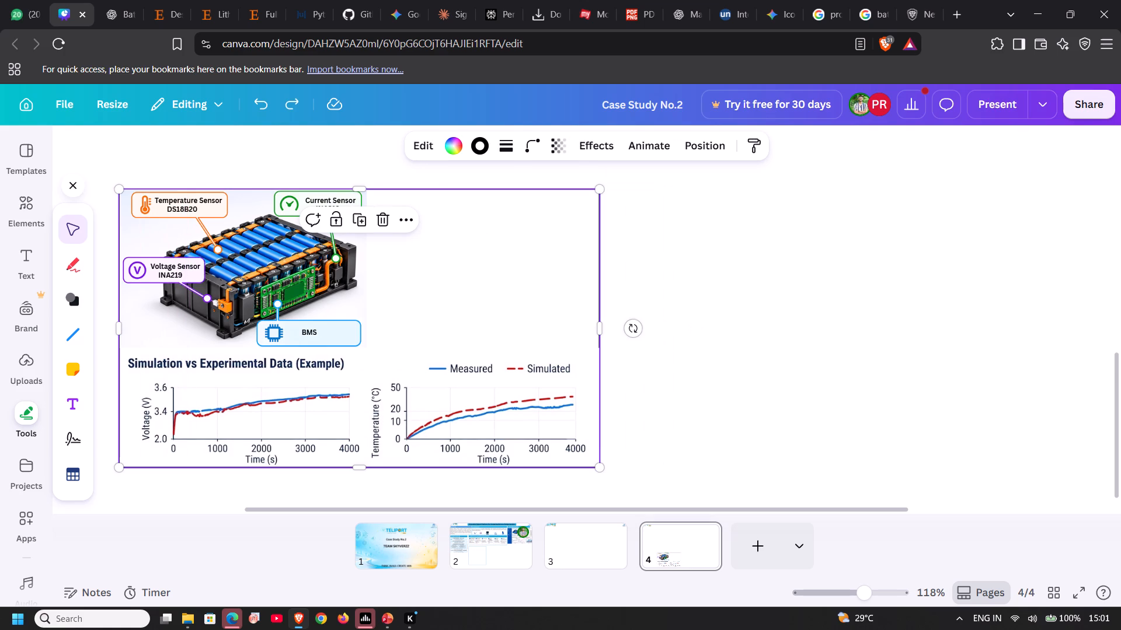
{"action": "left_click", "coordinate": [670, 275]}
Nudge the labelled battery pack group down slightly inside the outlined rectangle.
{"action": "scroll", "coordinate": [670, 275], "scroll_direction": "right", "scroll_amount": 3}
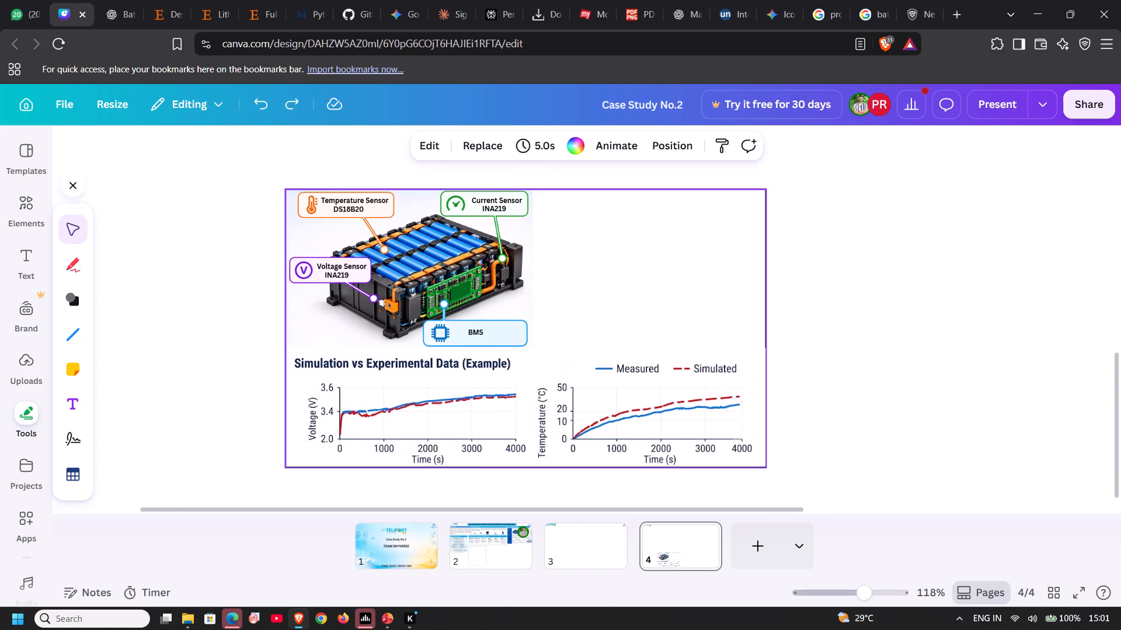
{"action": "left_click", "coordinate": [429, 335]}
{"action": "key", "text": "Down"}
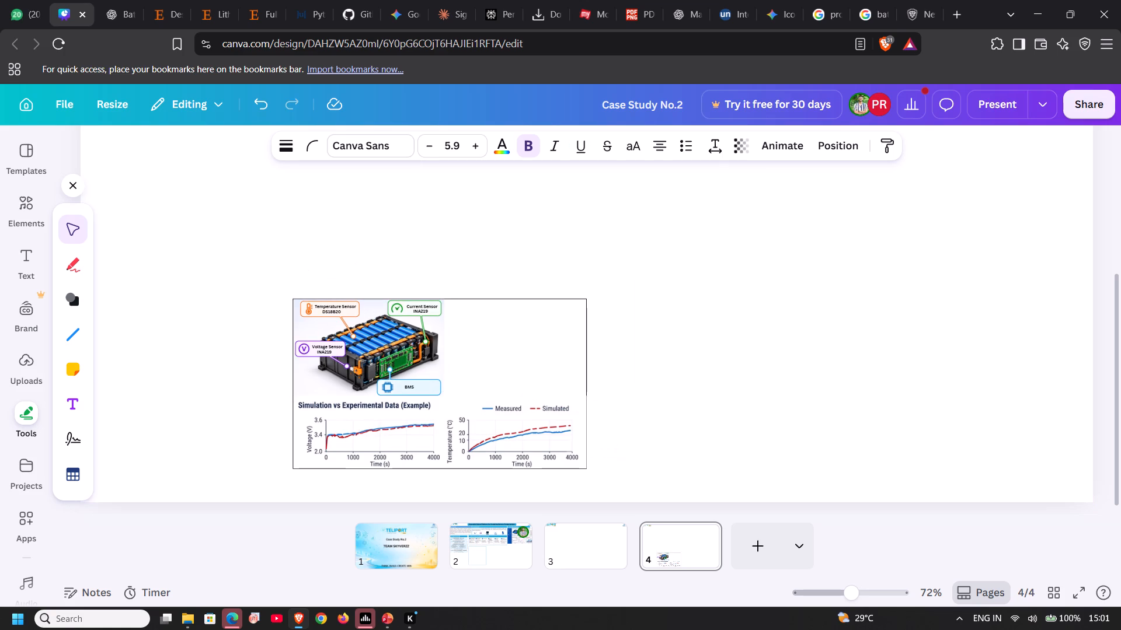
{"action": "left_click", "coordinate": [643, 337]}
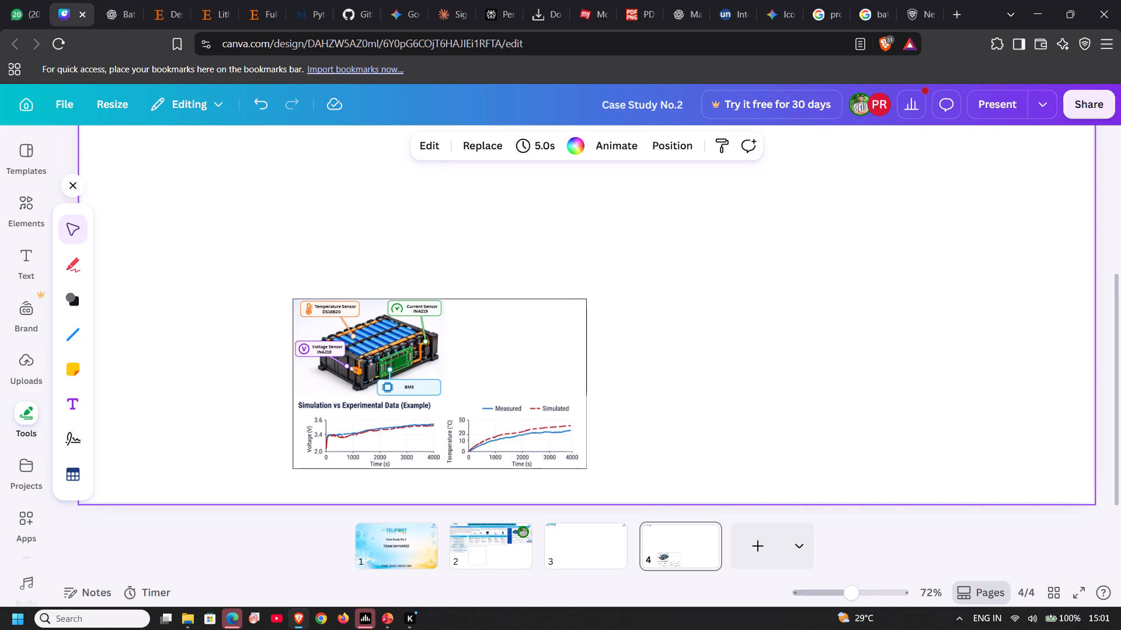
Go to page 2, the one-page battery platform slide.
{"action": "left_click", "coordinate": [492, 550]}
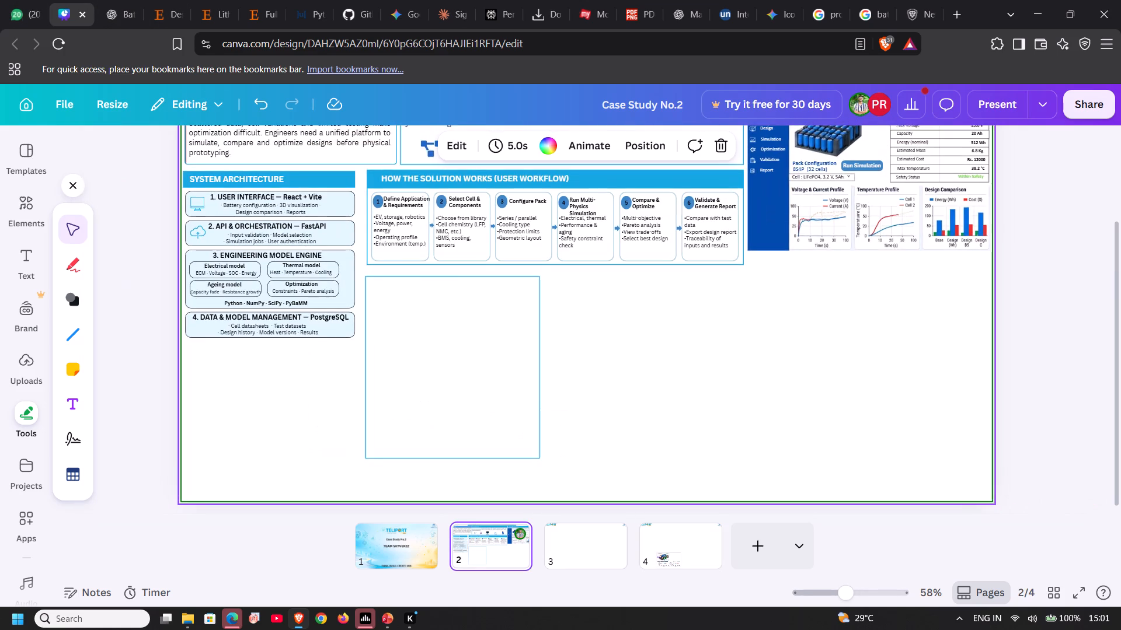